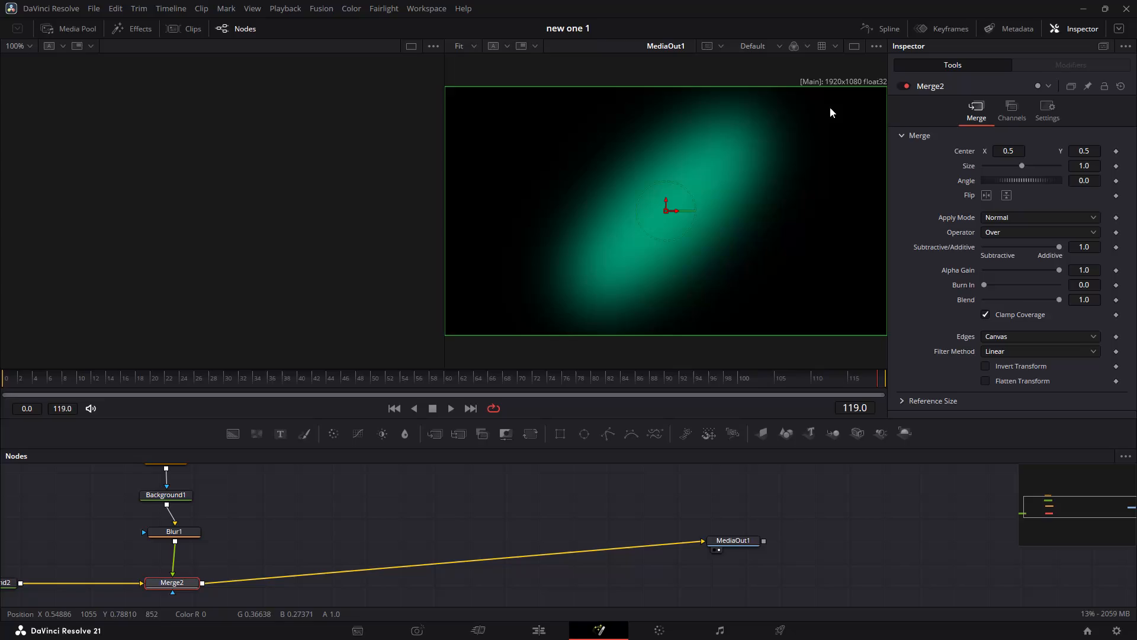
Switch the viewer area to a single viewer showing MediaOut1.
left_click(854, 44)
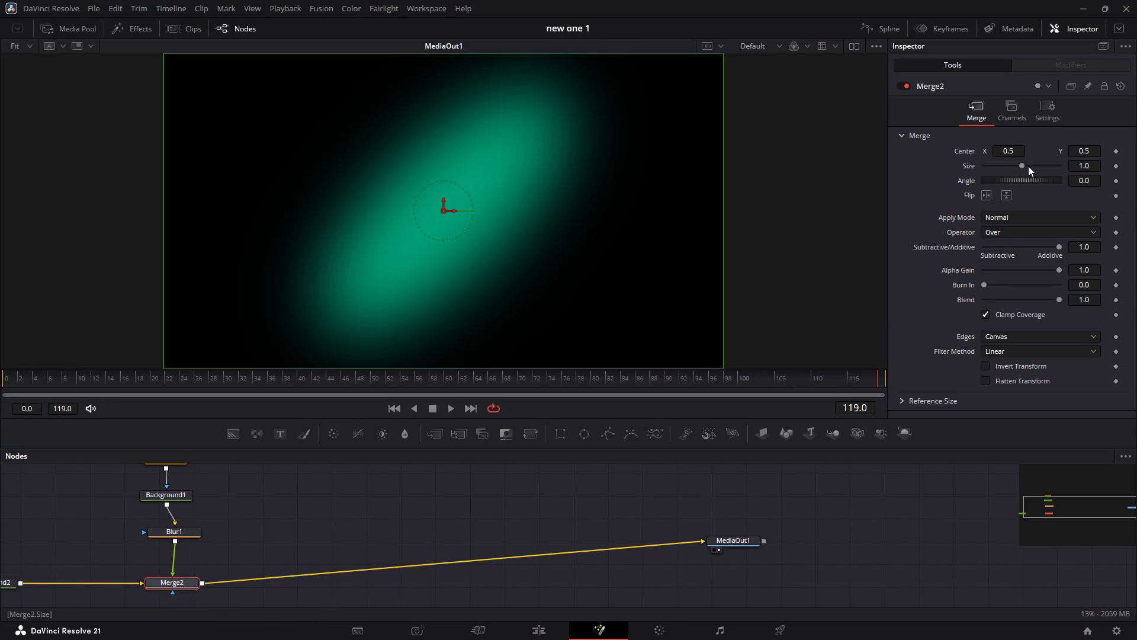
Set the angle of the Merge2 node to 180.0.
left_click_drag(1017, 179, 1058, 175)
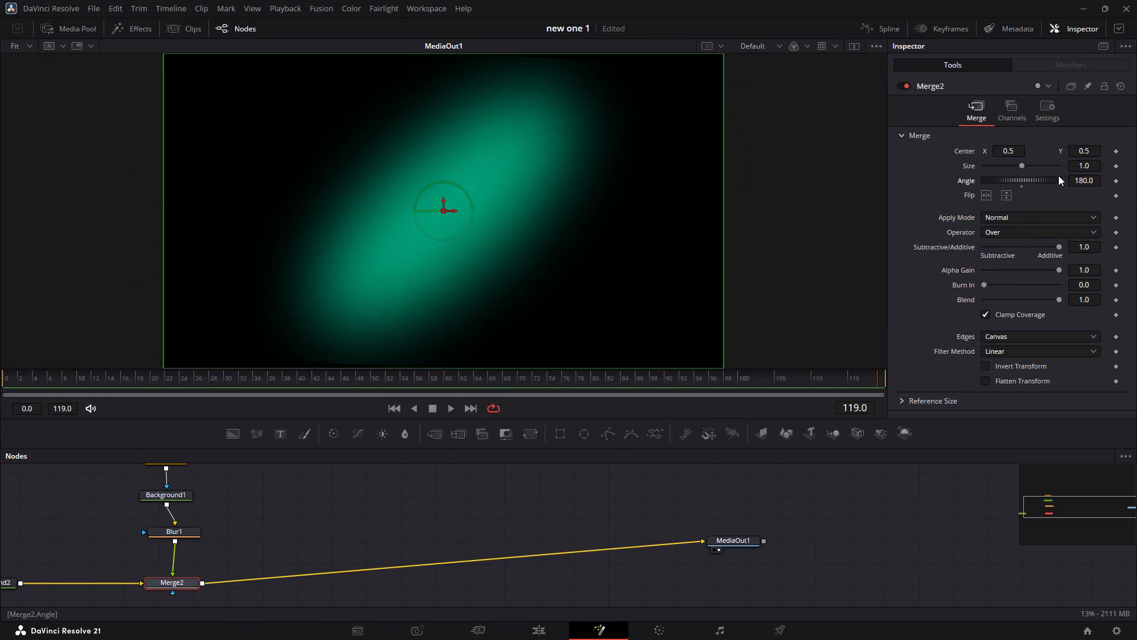
left_click_drag(1058, 175, 1058, 176)
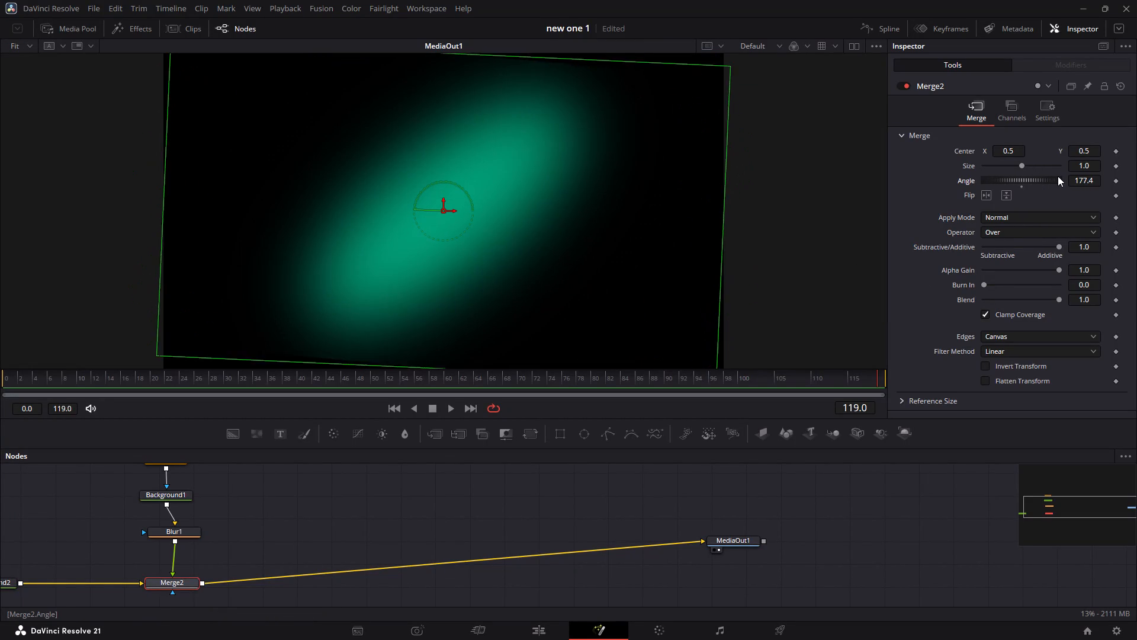
left_click_drag(1058, 176, 1058, 176)
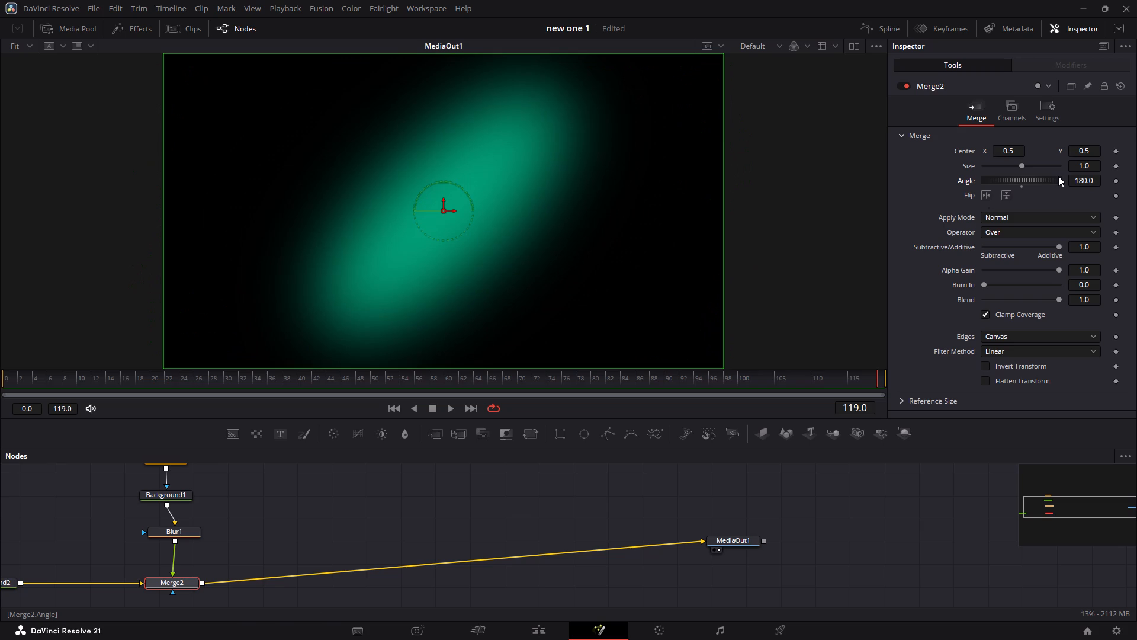
Enlarge the node graph area by reducing the height of the viewer above it.
scroll(191, 539, "right", 4)
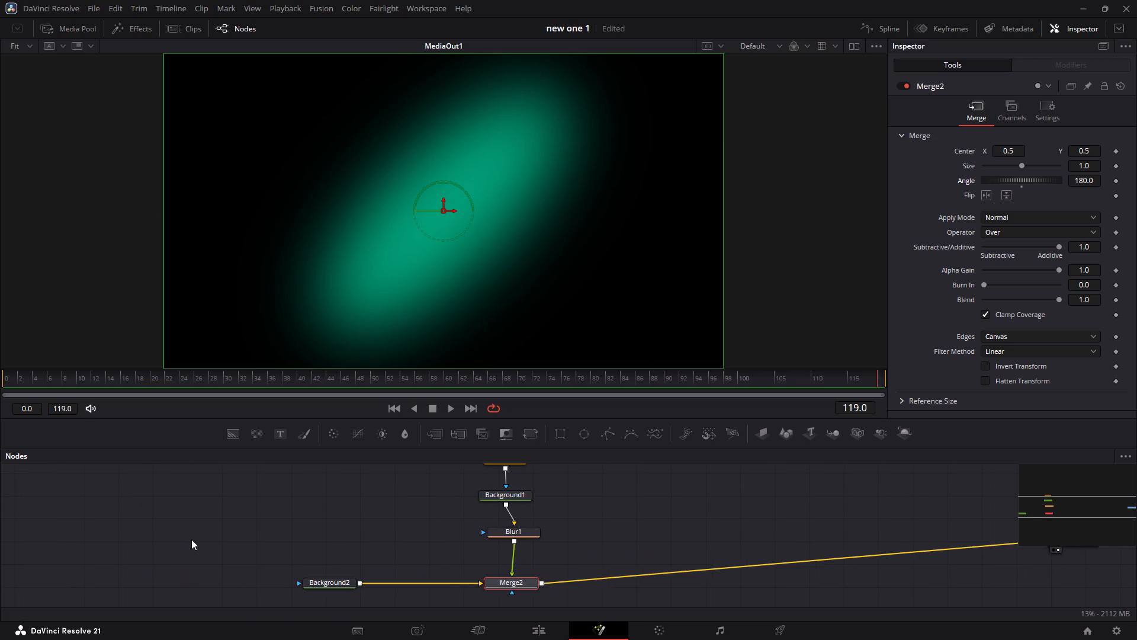
scroll(191, 539, "left", 1)
scroll(191, 539, "up", 1)
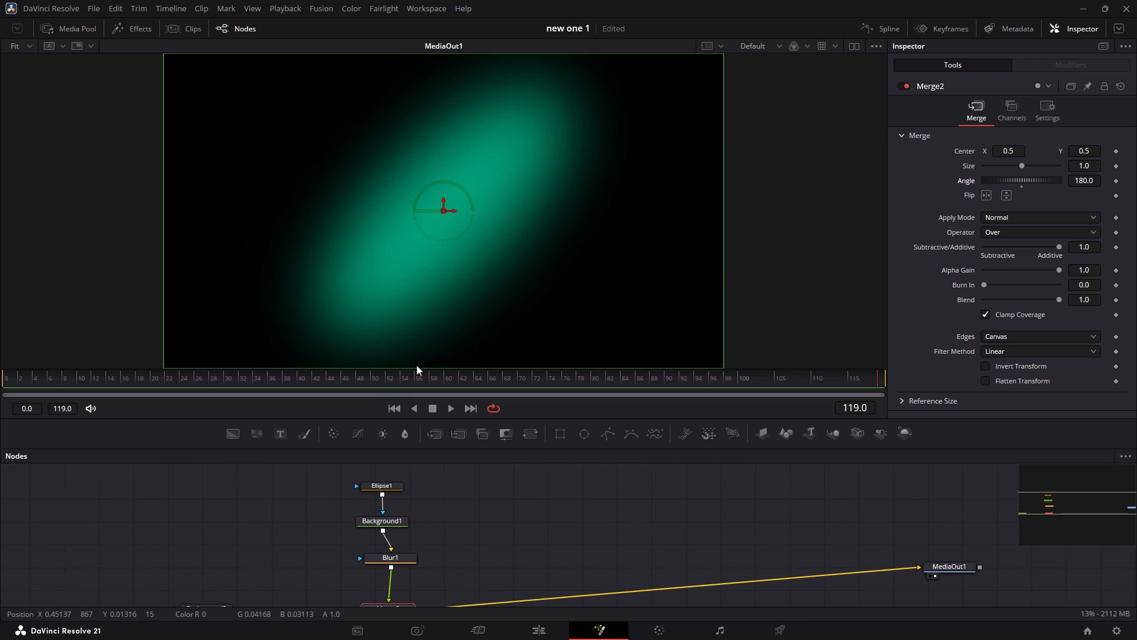
left_click_drag(416, 367, 424, 332)
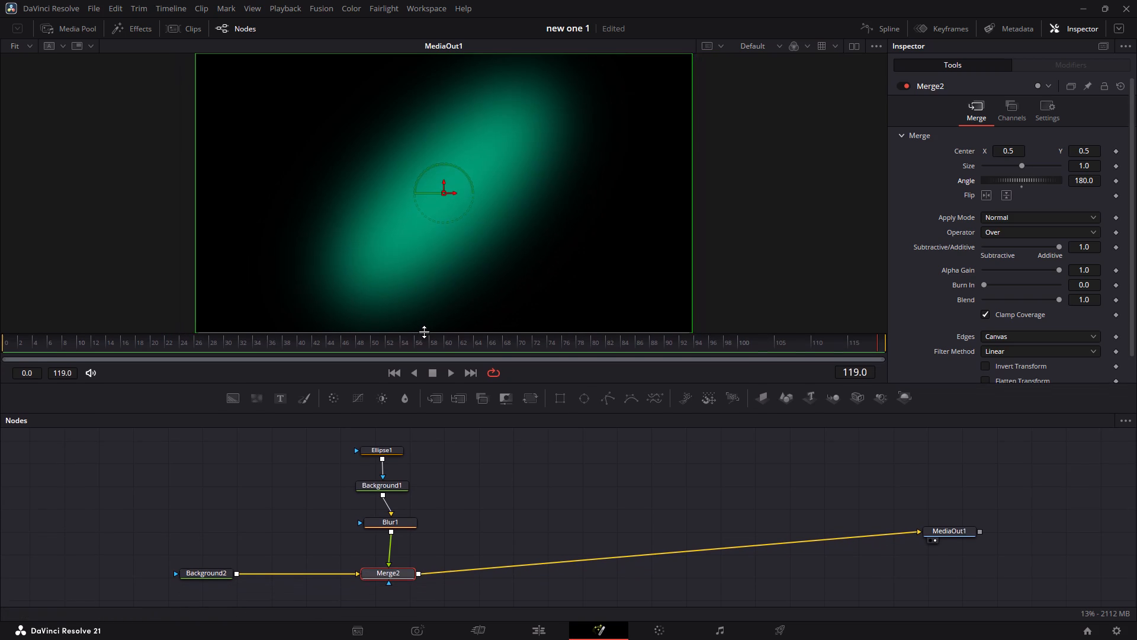
left_click_drag(424, 332, 423, 329)
Set the border width of the Ellipse1 mask to -0.069.
left_click(391, 450)
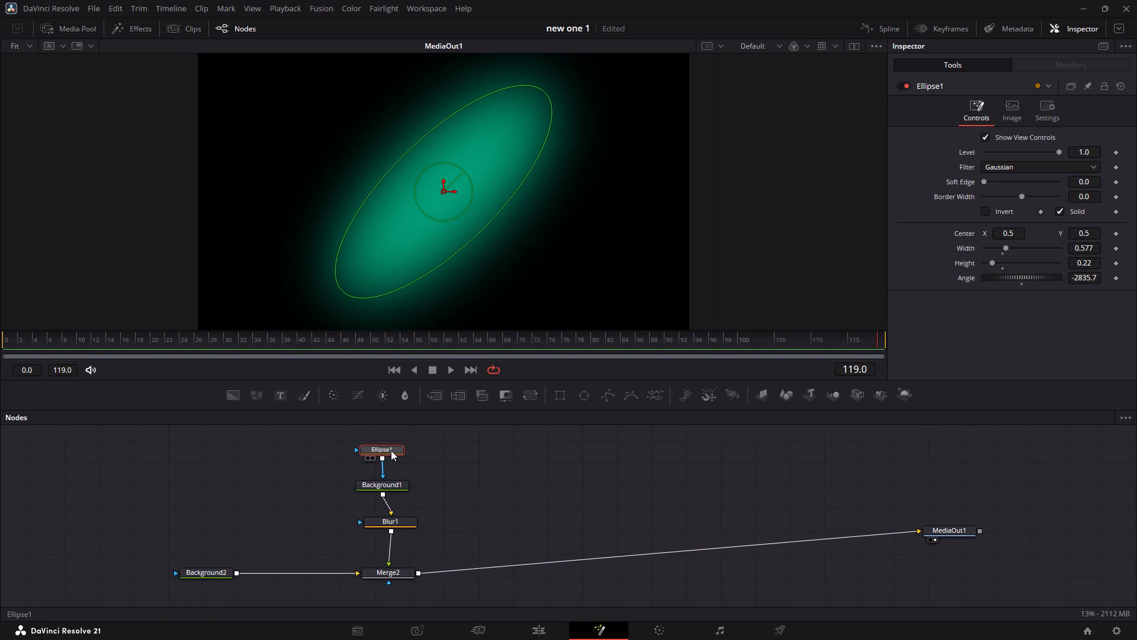
left_click(391, 450)
left_click_drag(1024, 193, 1017, 195)
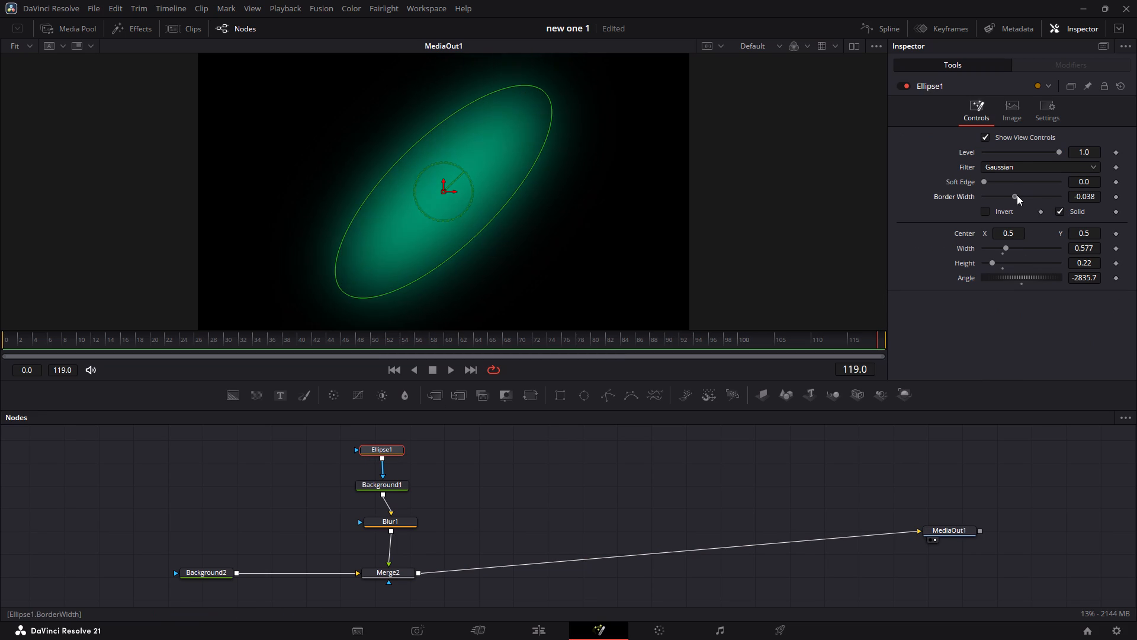
left_click_drag(1017, 195, 1011, 198)
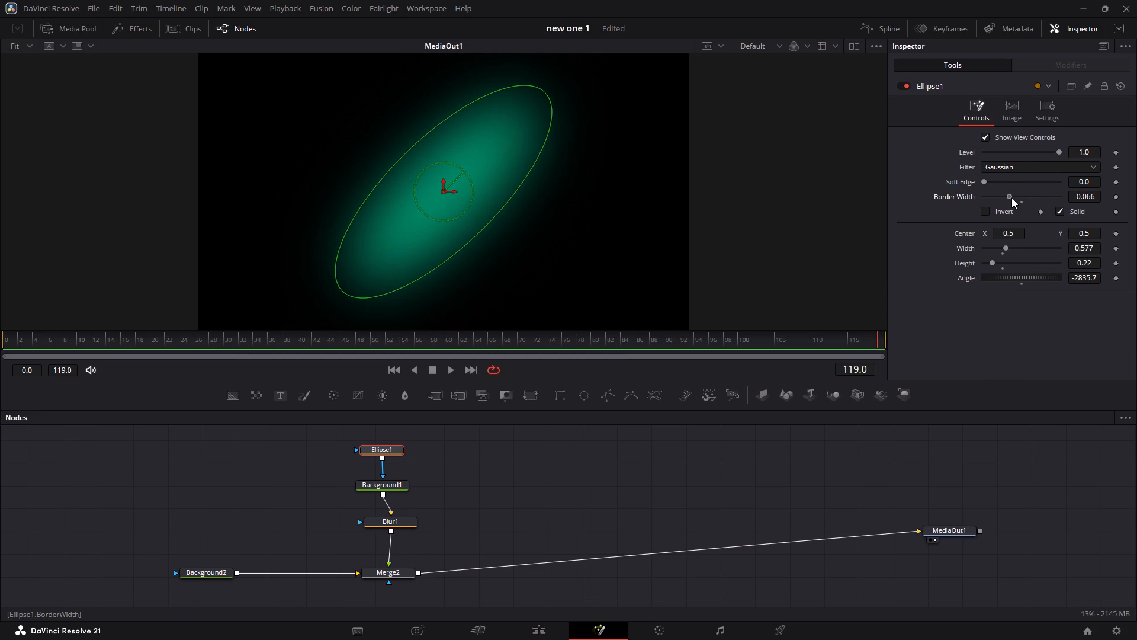
left_click_drag(1011, 198, 1011, 198)
Rotate the Ellipse1 mask to an angle of -2700.0 so the ellipse lies horizontally.
left_click_drag(1022, 277, 1024, 277)
left_click_drag(1024, 277, 1053, 277)
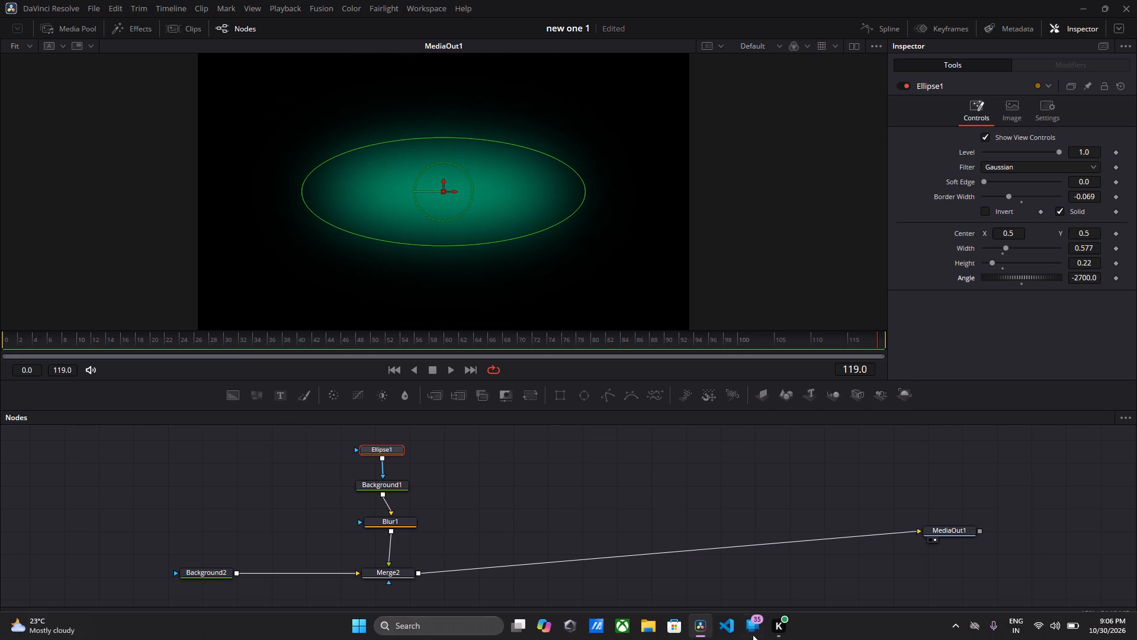
left_click(745, 513)
left_click(745, 513)
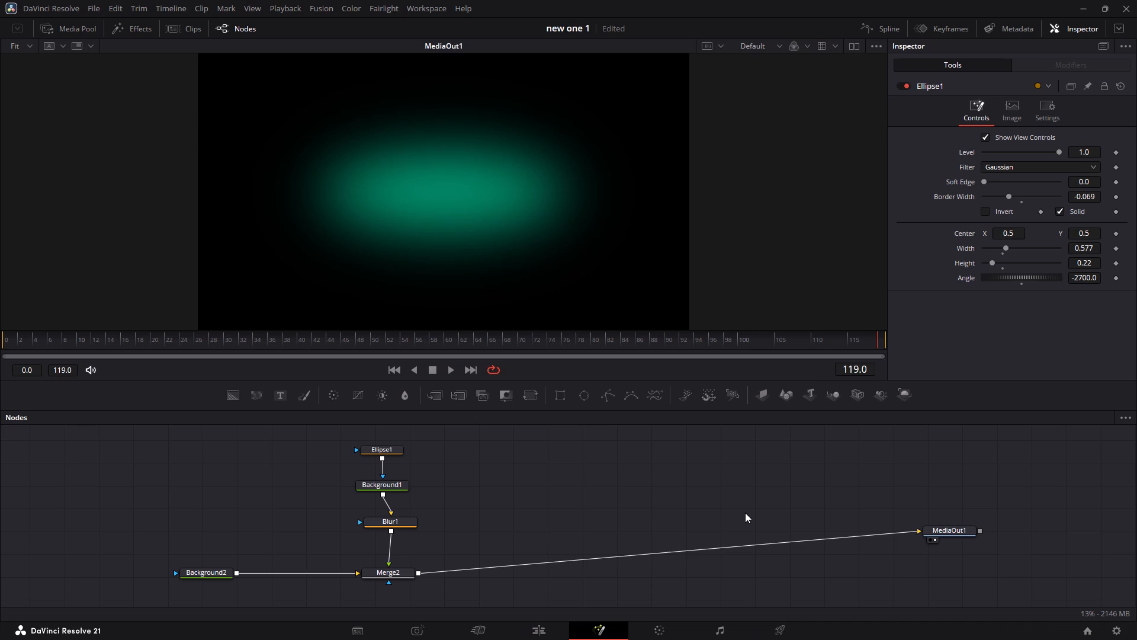
left_click(383, 451)
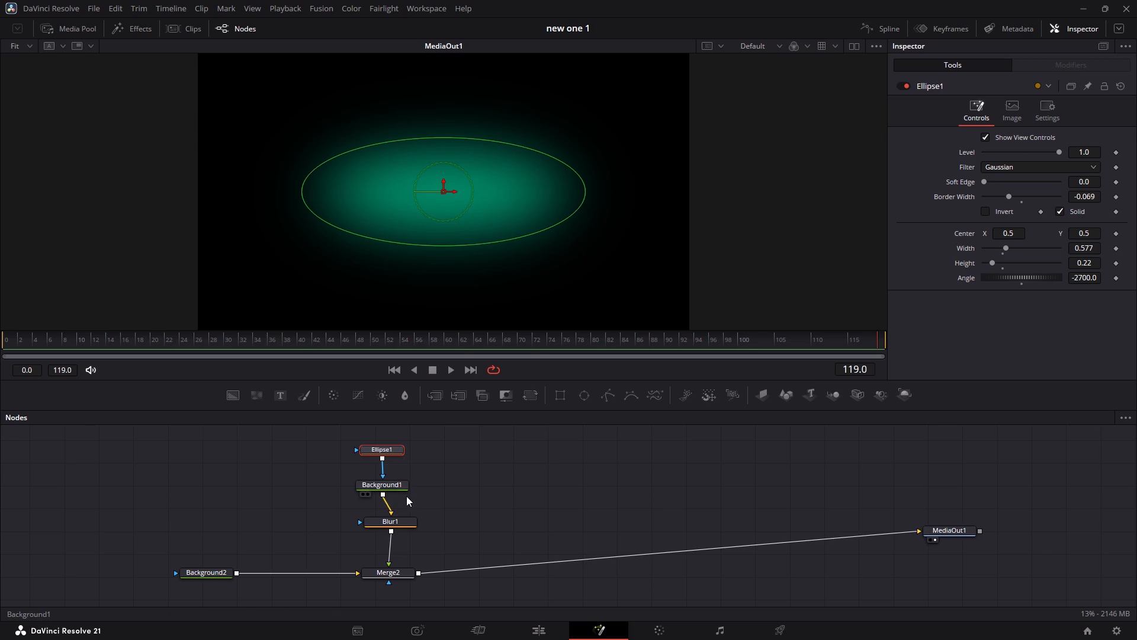
Darken the Background1 node's solid color to a value (Val) of 60, giving #003c2c.
left_click(389, 485)
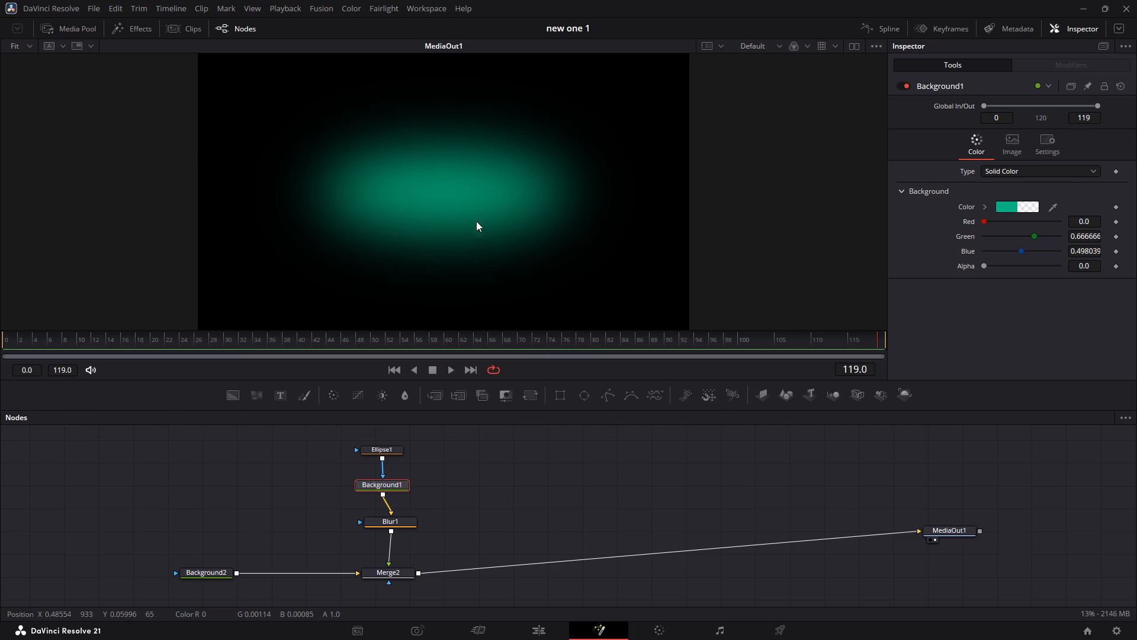
left_click(1025, 205)
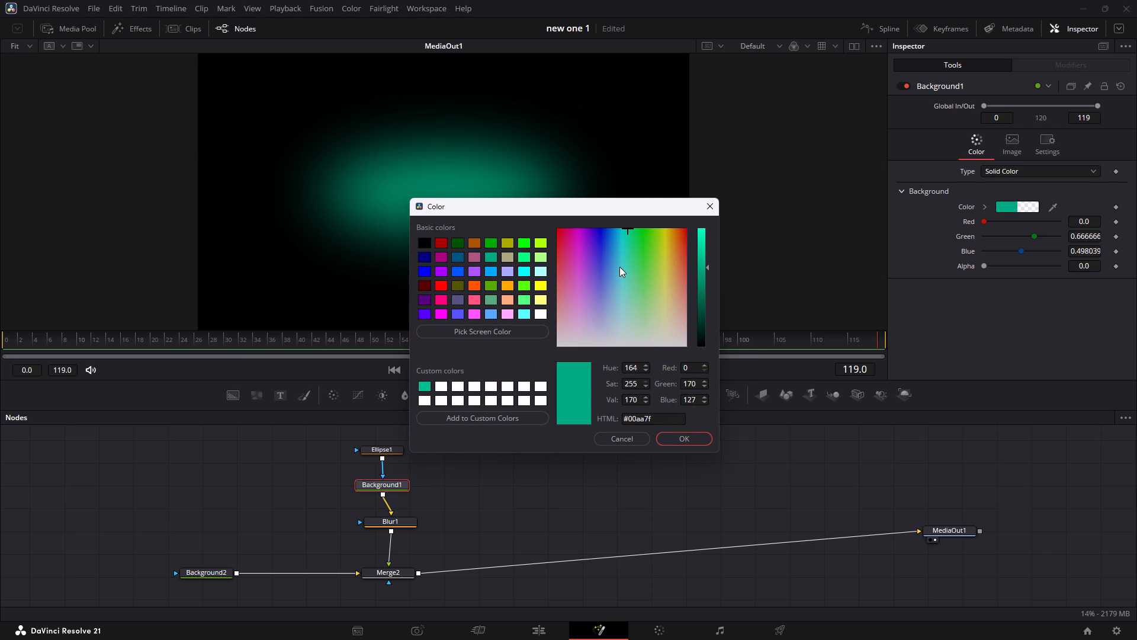
scroll(630, 420, "down", 3)
triple_click(644, 401)
triple_click(644, 401)
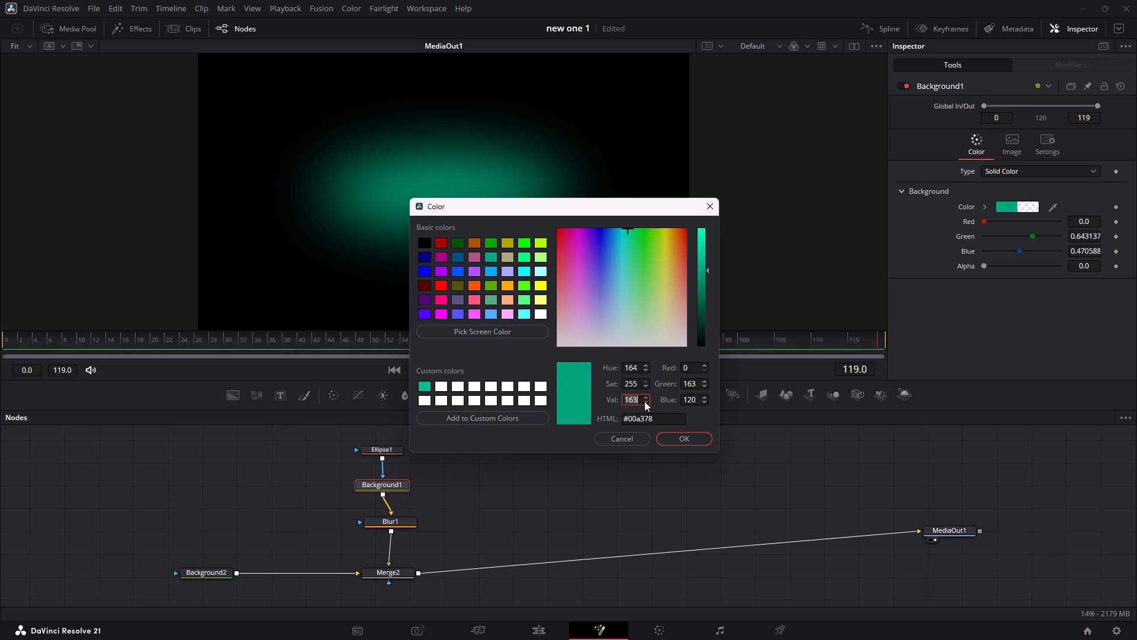
triple_click(644, 401)
triple_click(644, 401)
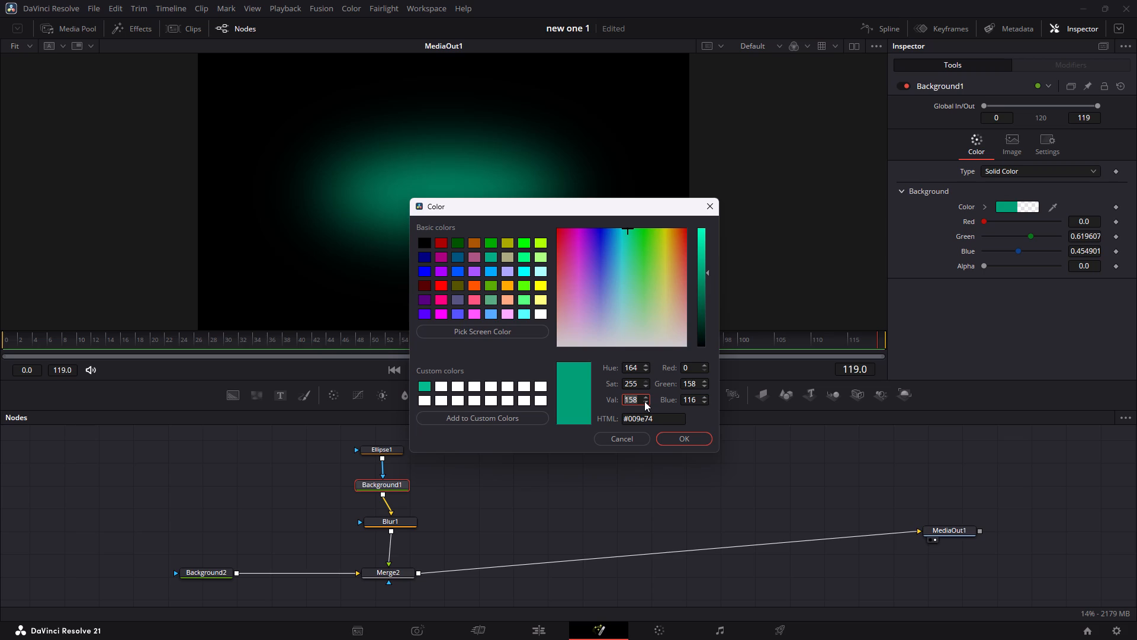
left_click(644, 401)
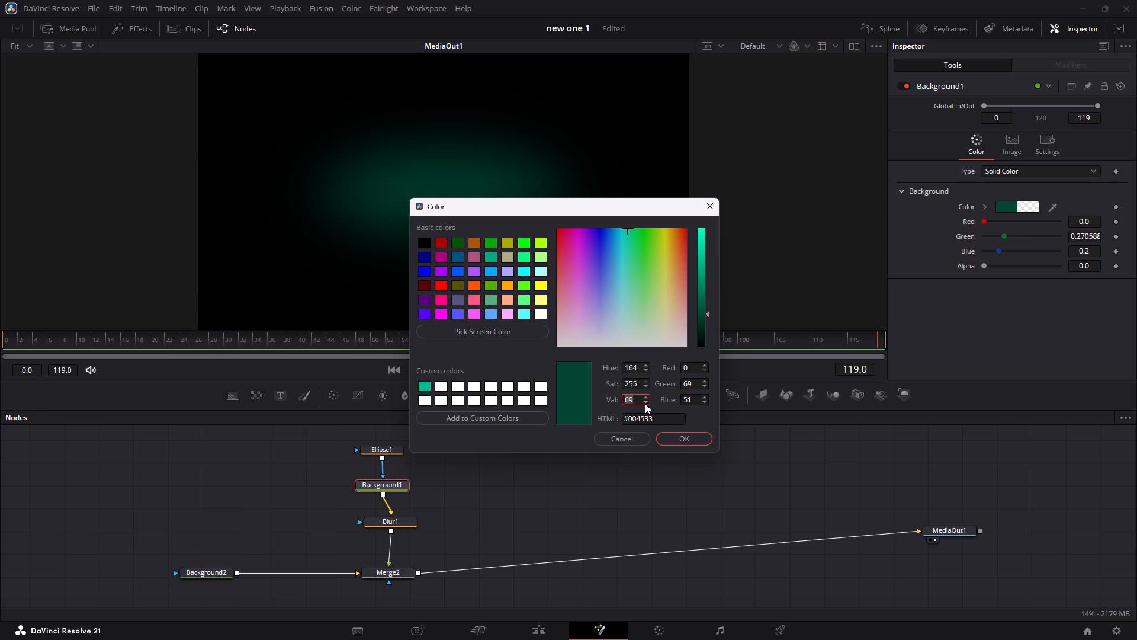
left_click(645, 404)
left_click_drag(645, 398, 645, 411)
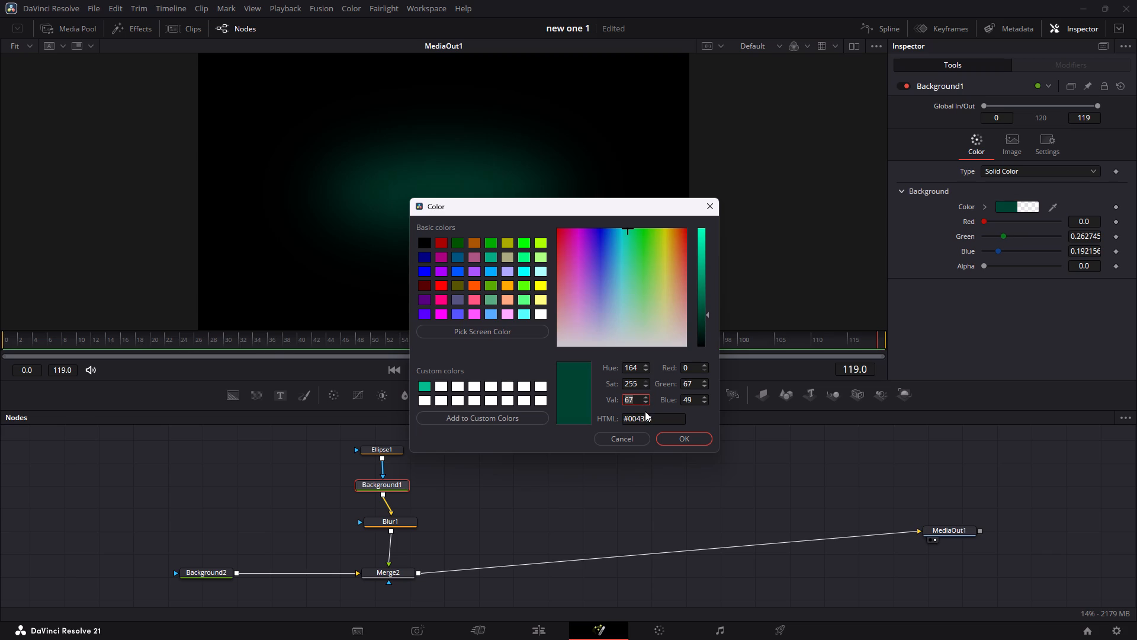
triple_click(645, 402)
double_click(645, 402)
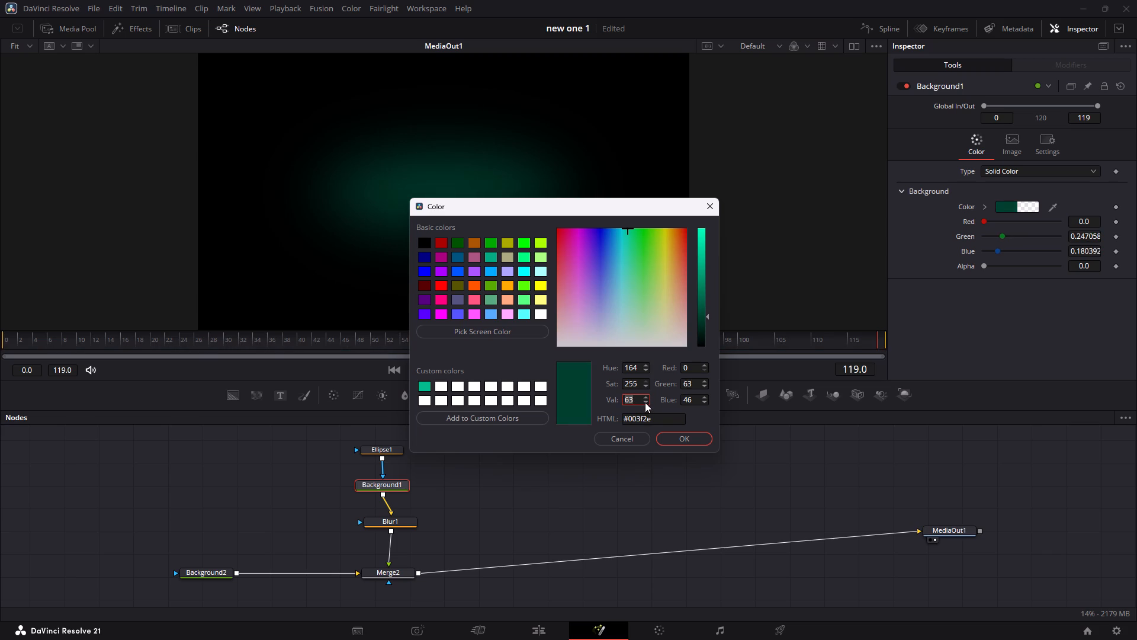
double_click(645, 402)
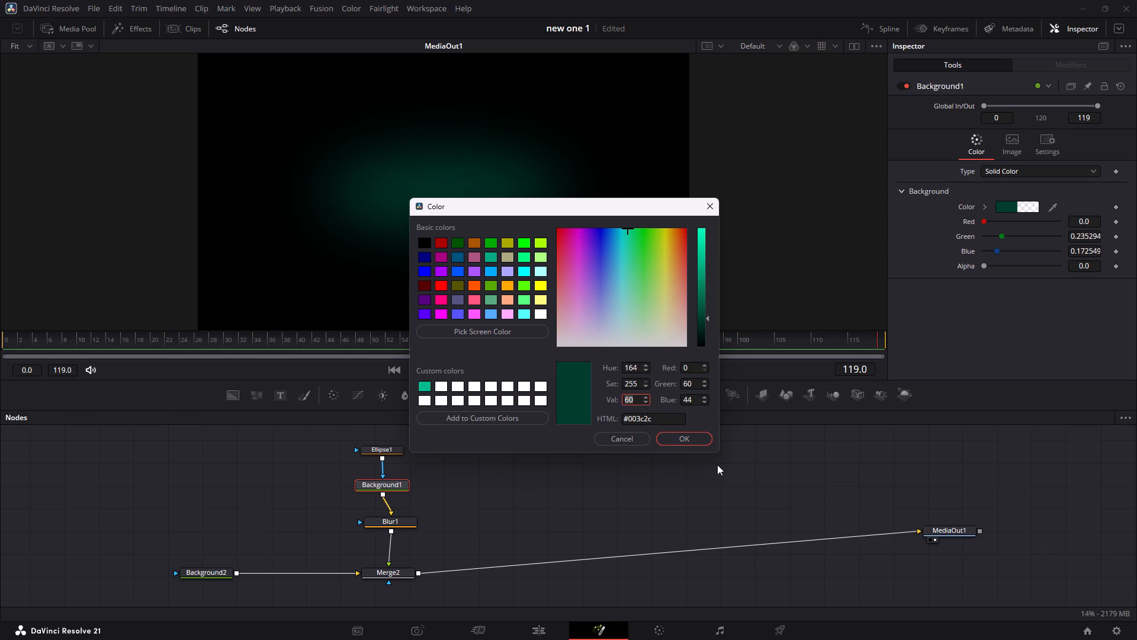
left_click(701, 446)
left_click(700, 443)
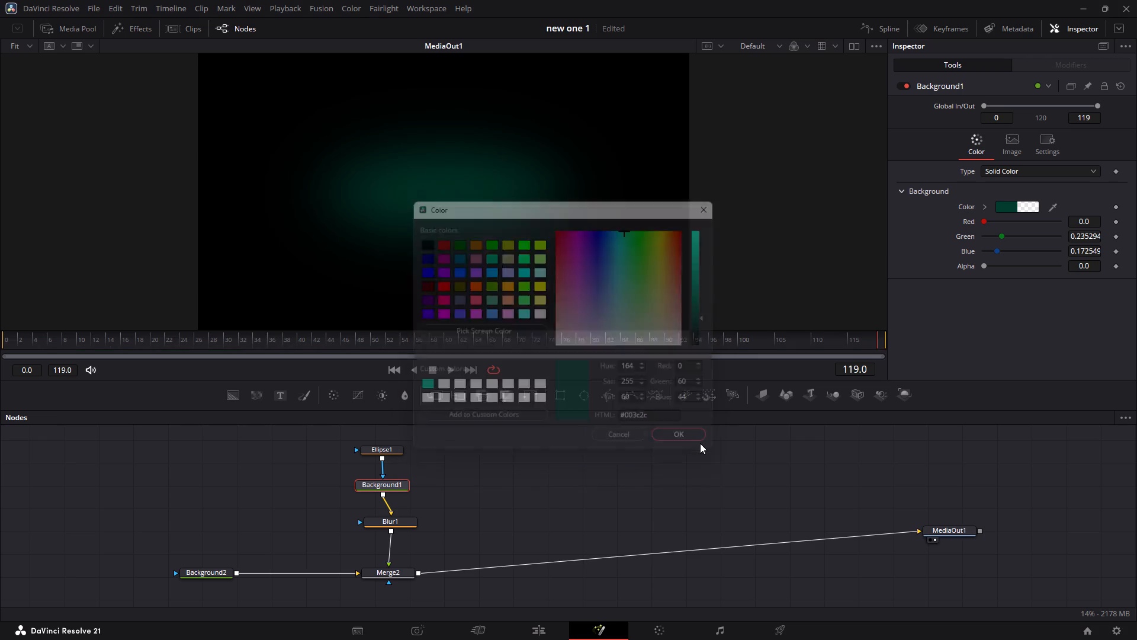
left_click(770, 234)
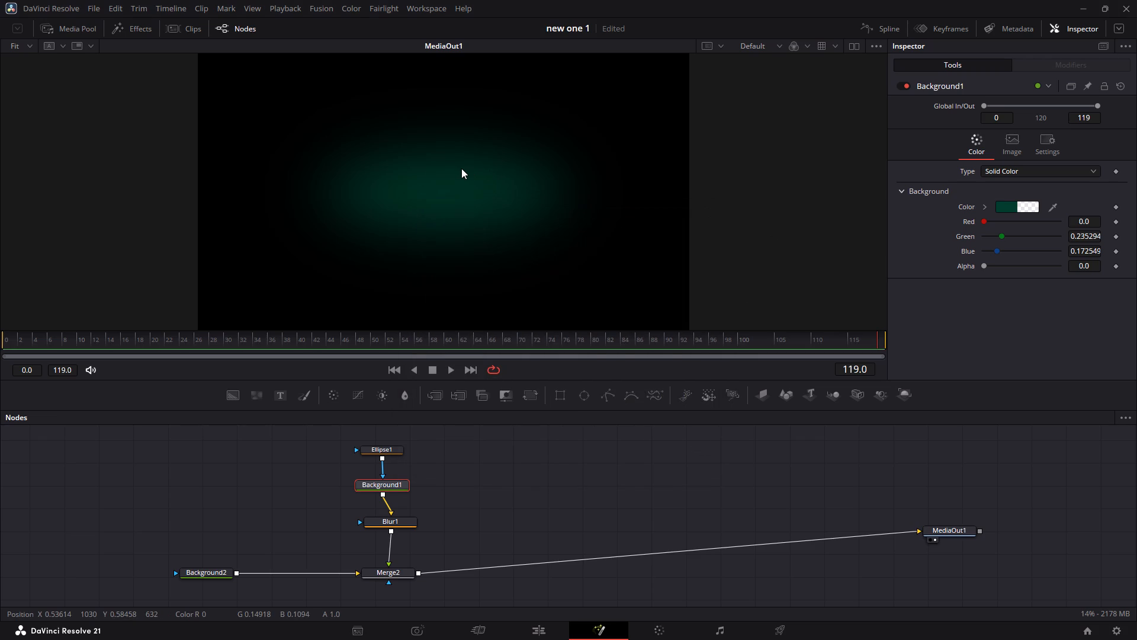
left_click(461, 168)
left_click(387, 487)
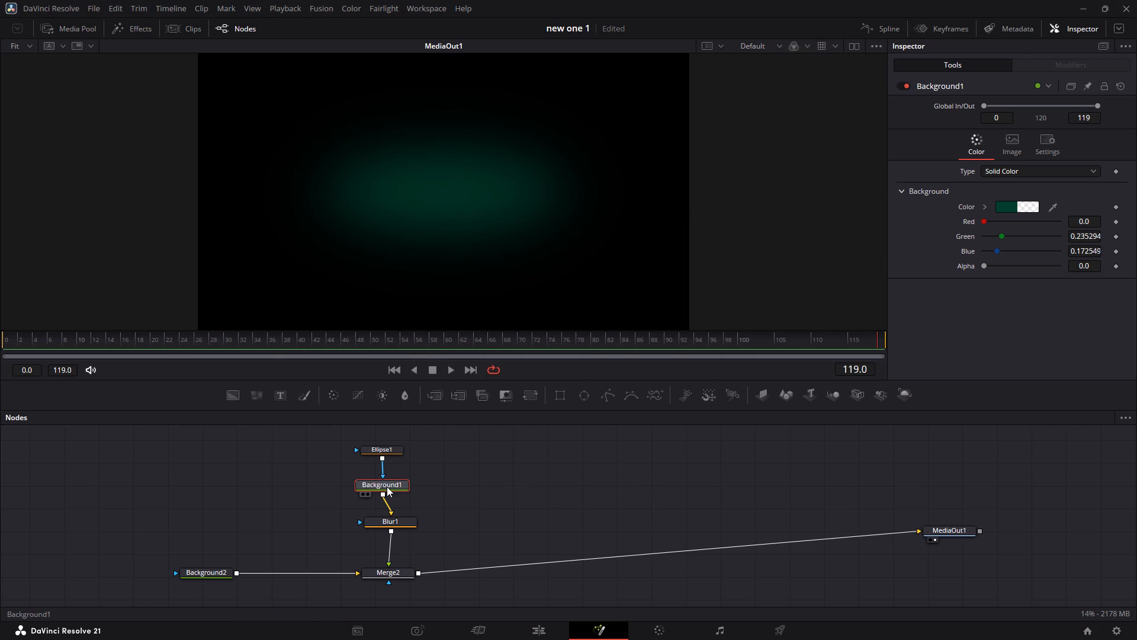
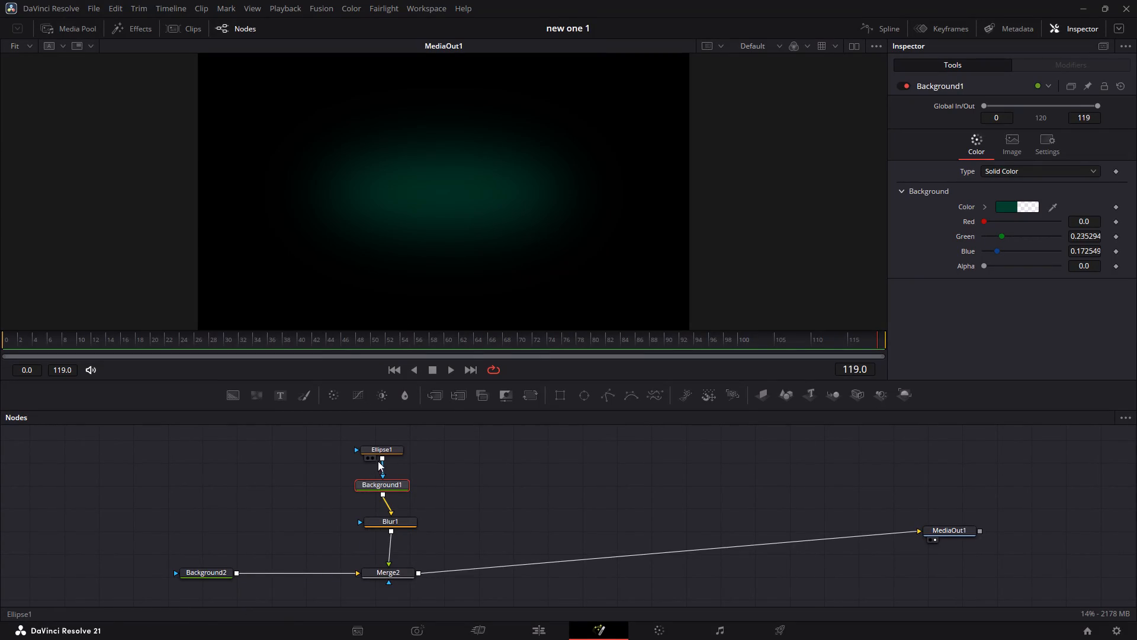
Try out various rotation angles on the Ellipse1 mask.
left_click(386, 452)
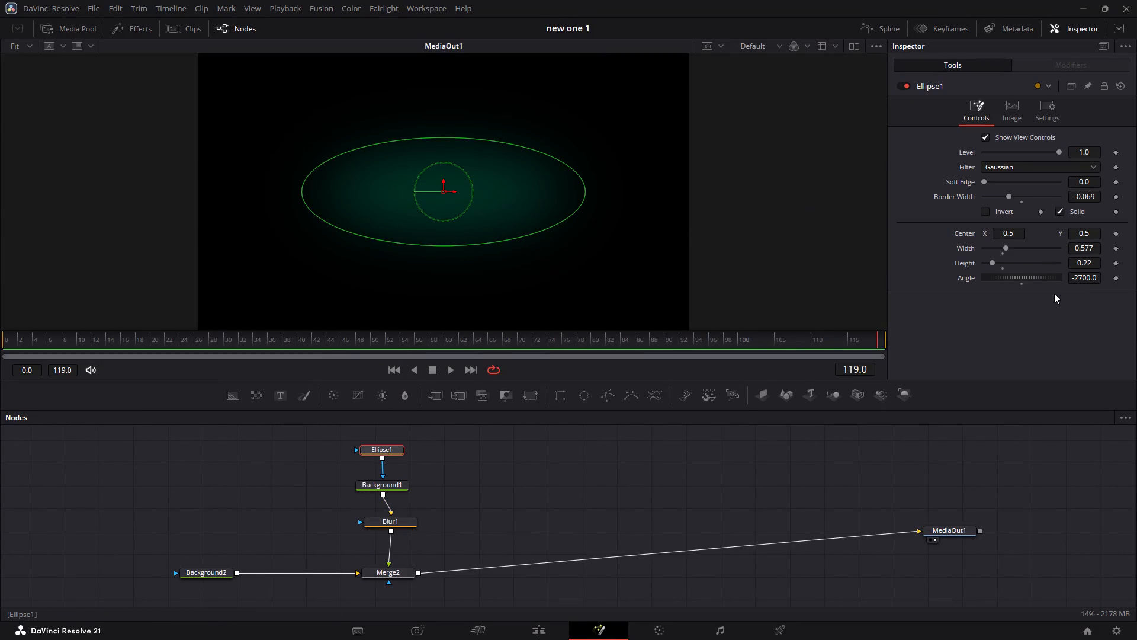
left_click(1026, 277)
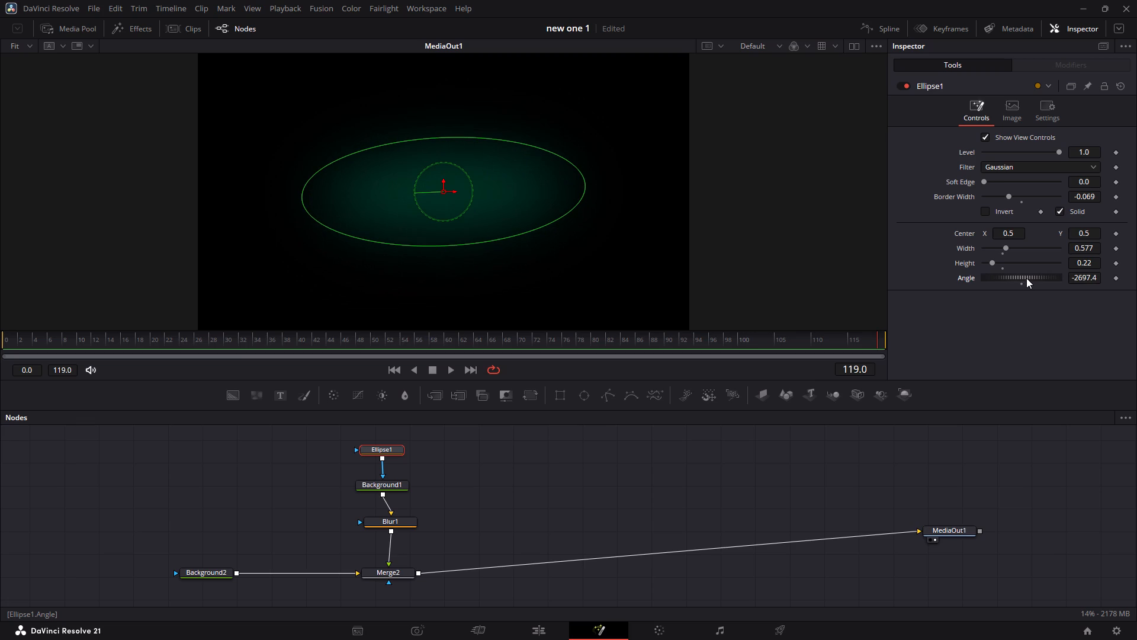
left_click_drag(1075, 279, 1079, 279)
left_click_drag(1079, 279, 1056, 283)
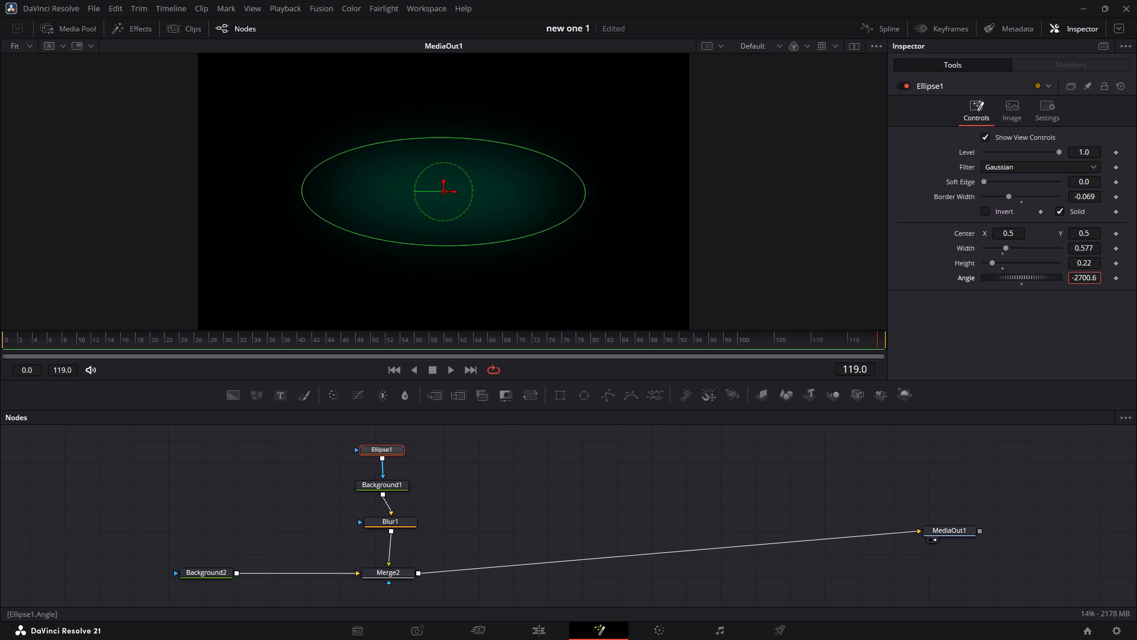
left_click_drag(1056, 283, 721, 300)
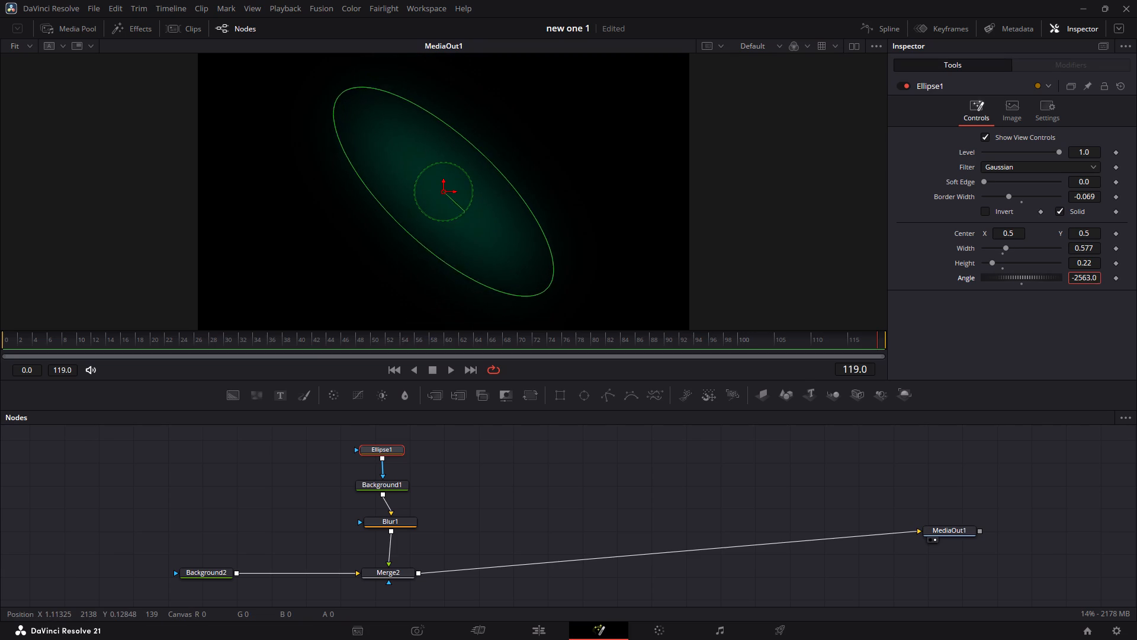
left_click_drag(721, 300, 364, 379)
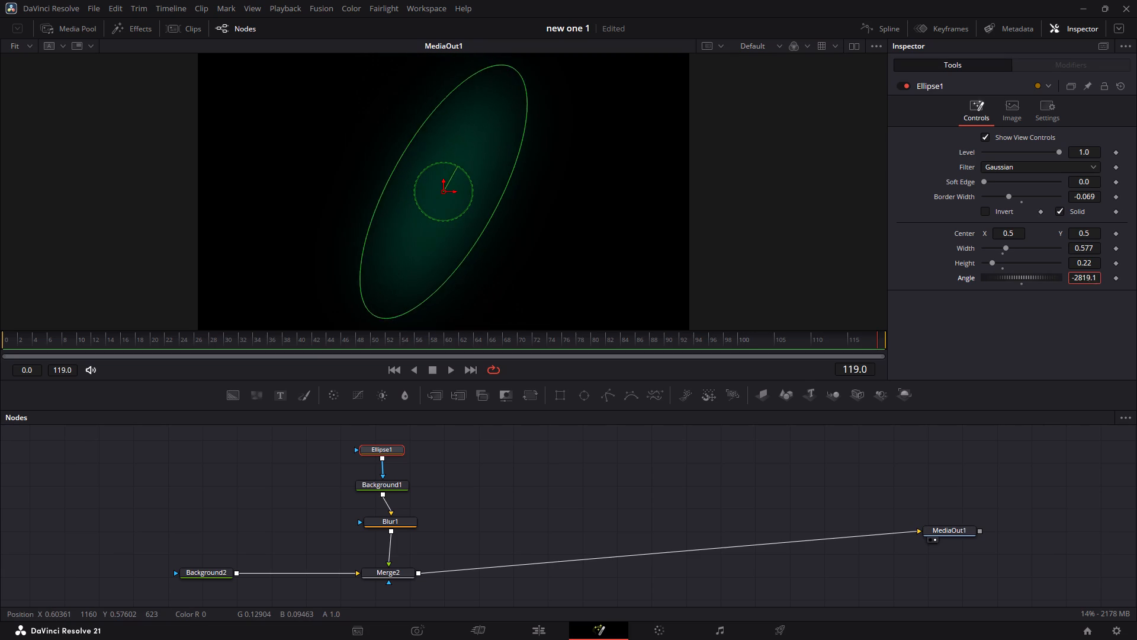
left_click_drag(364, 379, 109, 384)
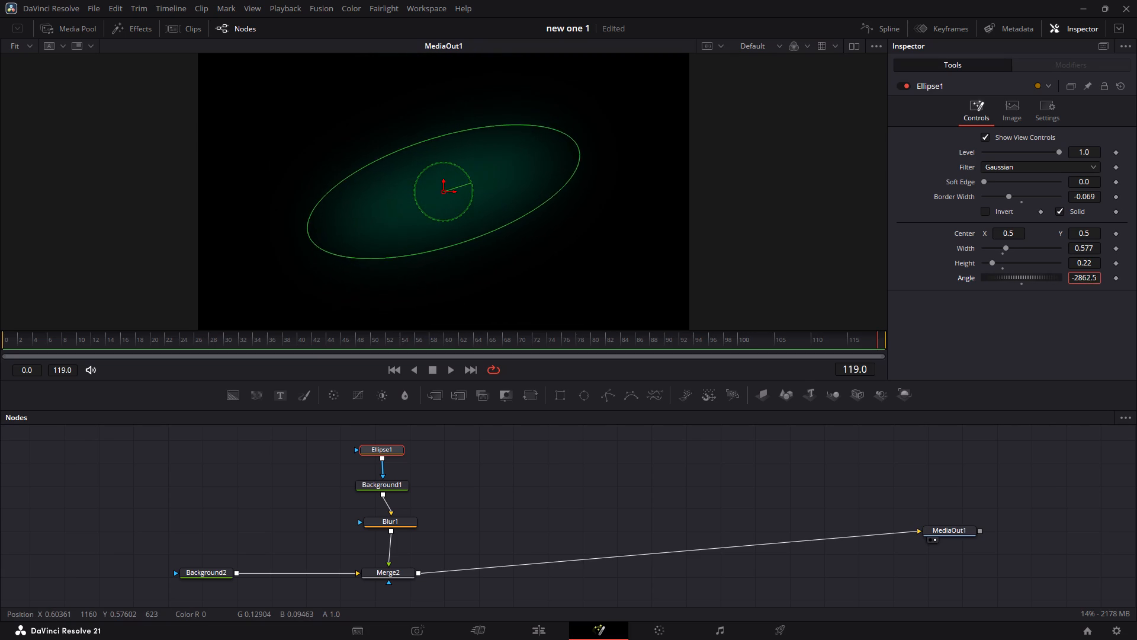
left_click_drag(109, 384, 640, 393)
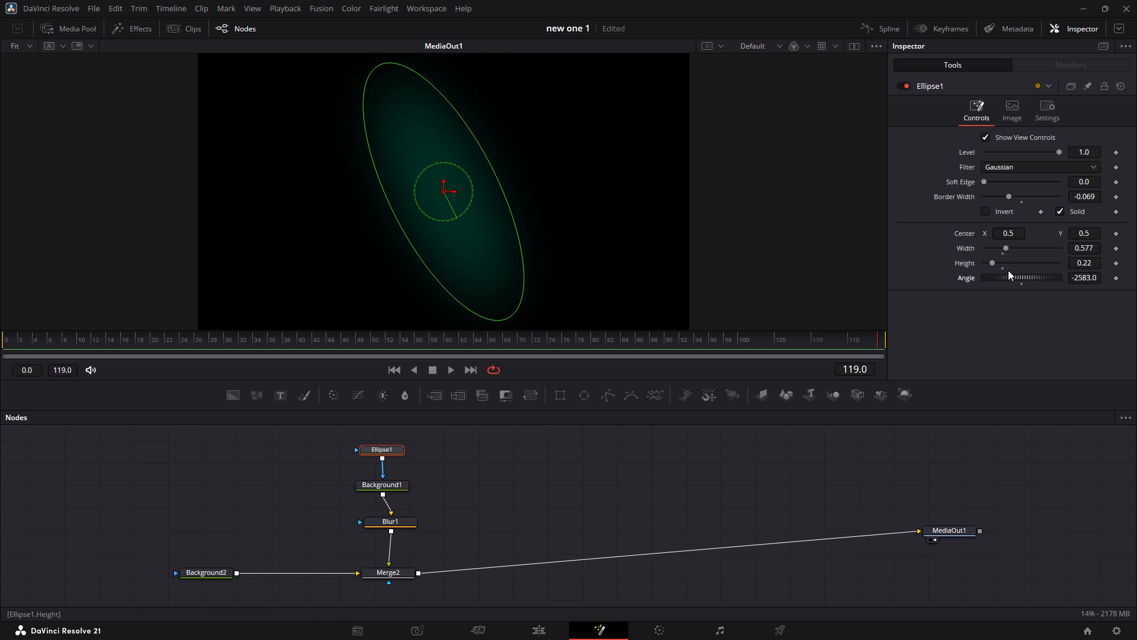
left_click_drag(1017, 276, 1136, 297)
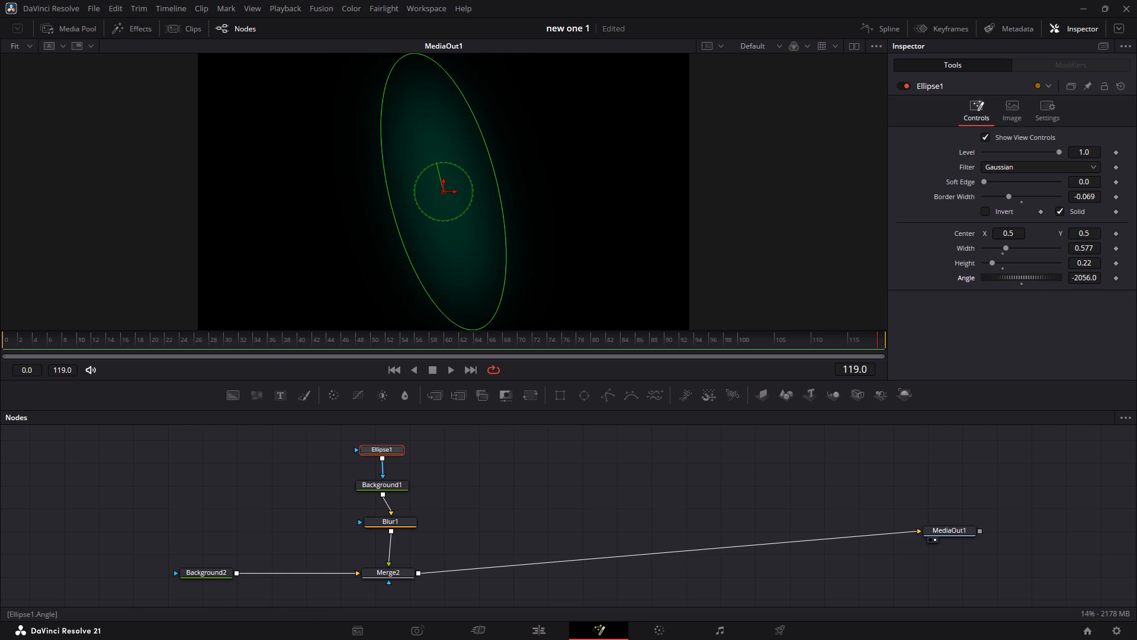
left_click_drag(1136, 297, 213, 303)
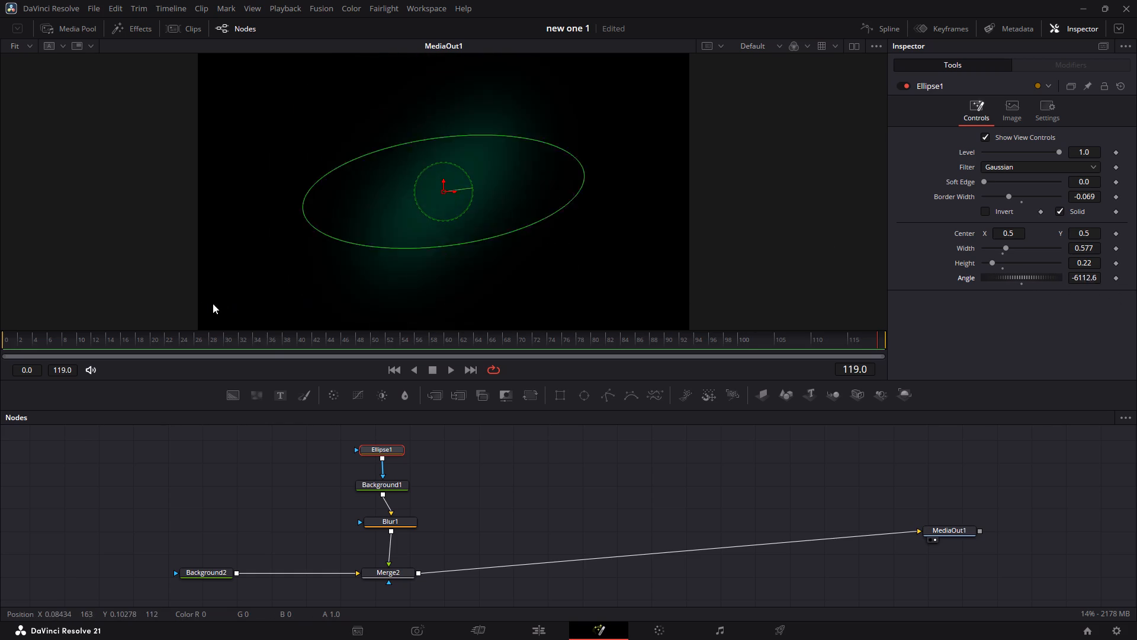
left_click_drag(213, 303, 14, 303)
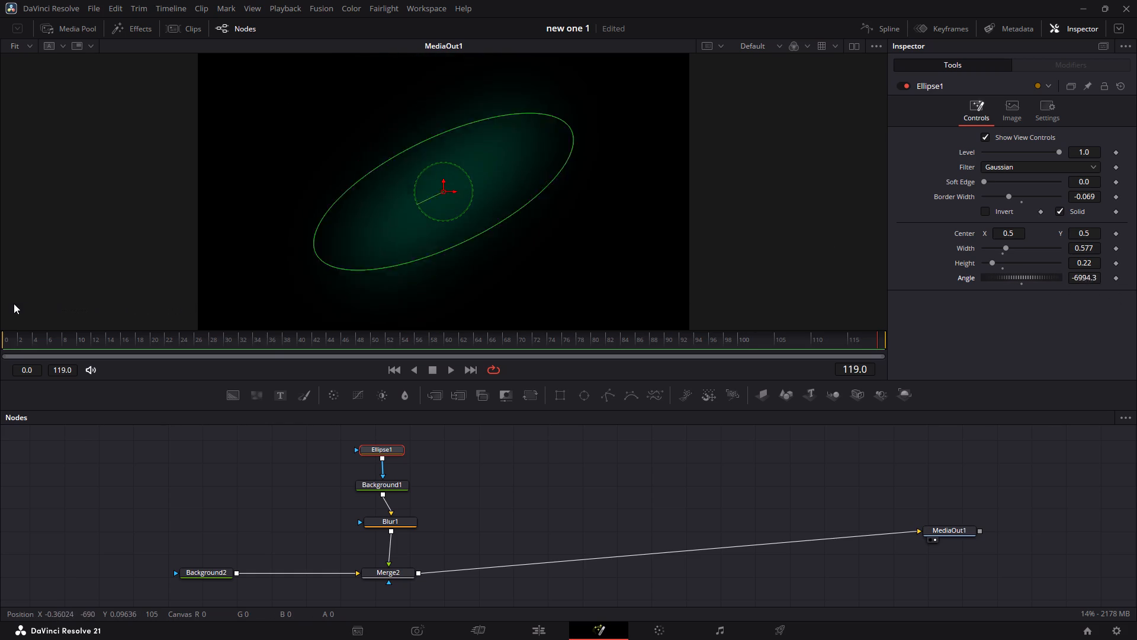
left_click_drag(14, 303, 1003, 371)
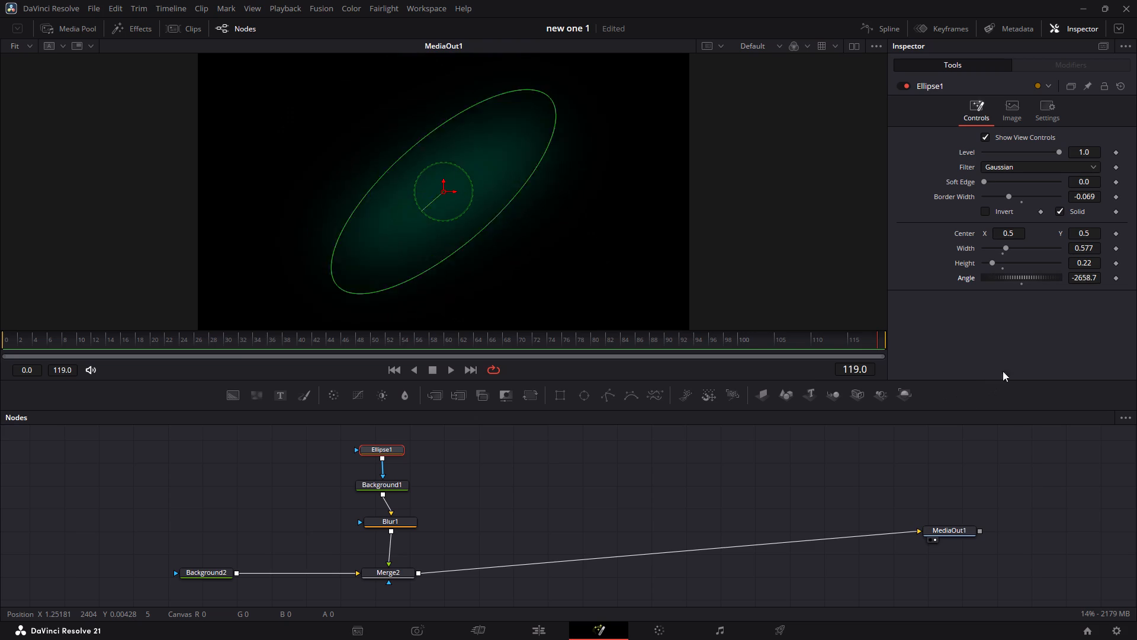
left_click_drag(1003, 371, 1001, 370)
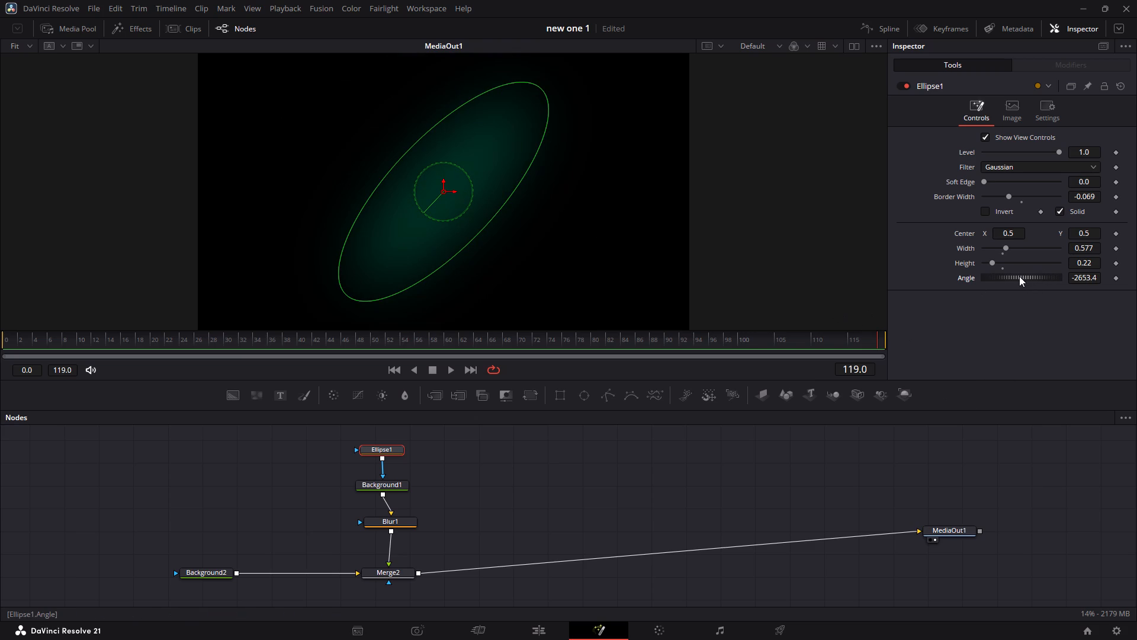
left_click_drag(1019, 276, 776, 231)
Set the Ellipse1 mask's angle to 0.
double_click(1092, 277)
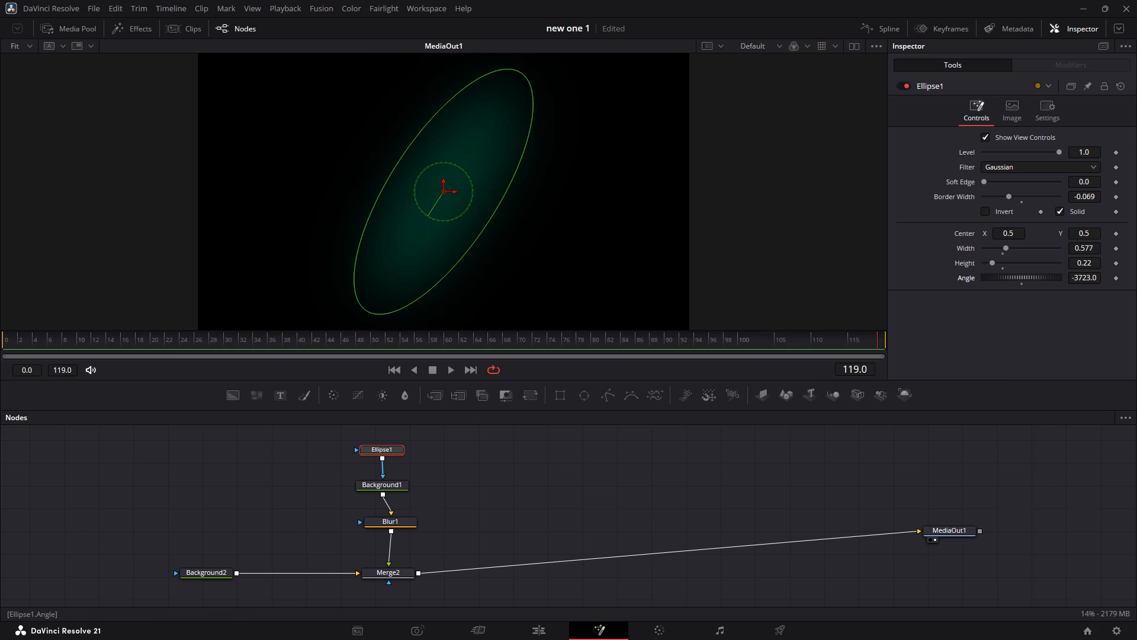
key("BackSpace")
key("0")
key("Return")
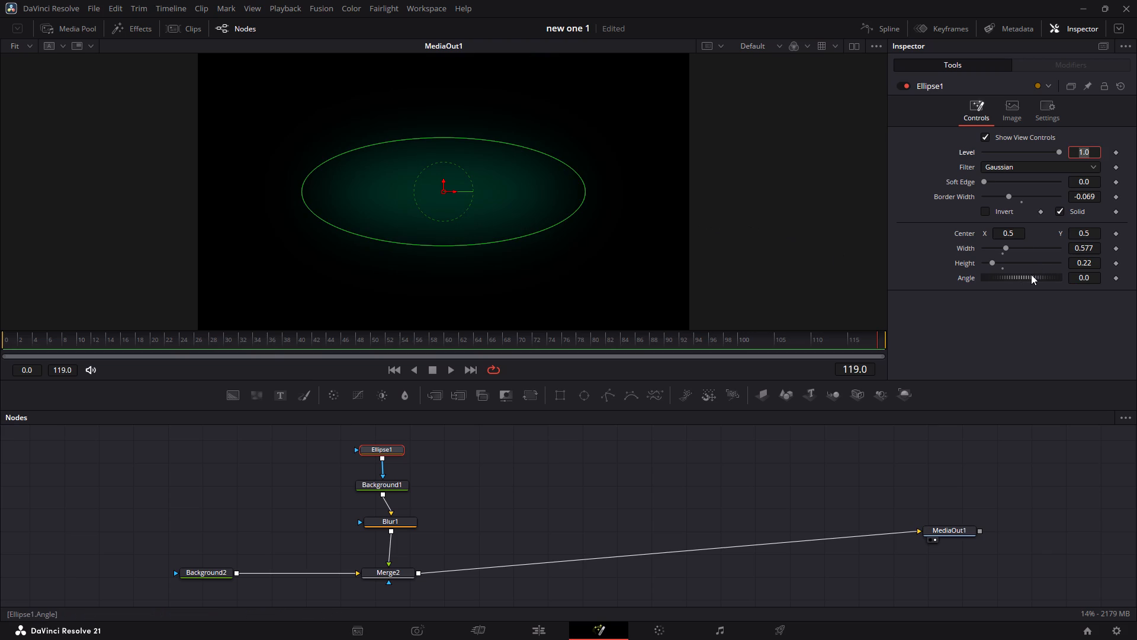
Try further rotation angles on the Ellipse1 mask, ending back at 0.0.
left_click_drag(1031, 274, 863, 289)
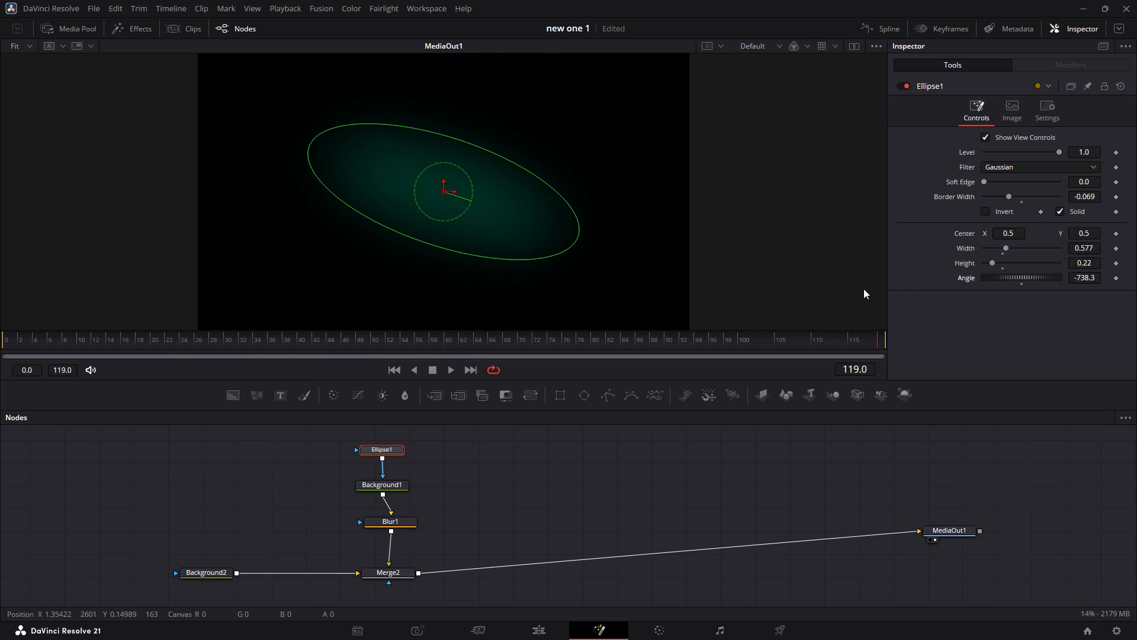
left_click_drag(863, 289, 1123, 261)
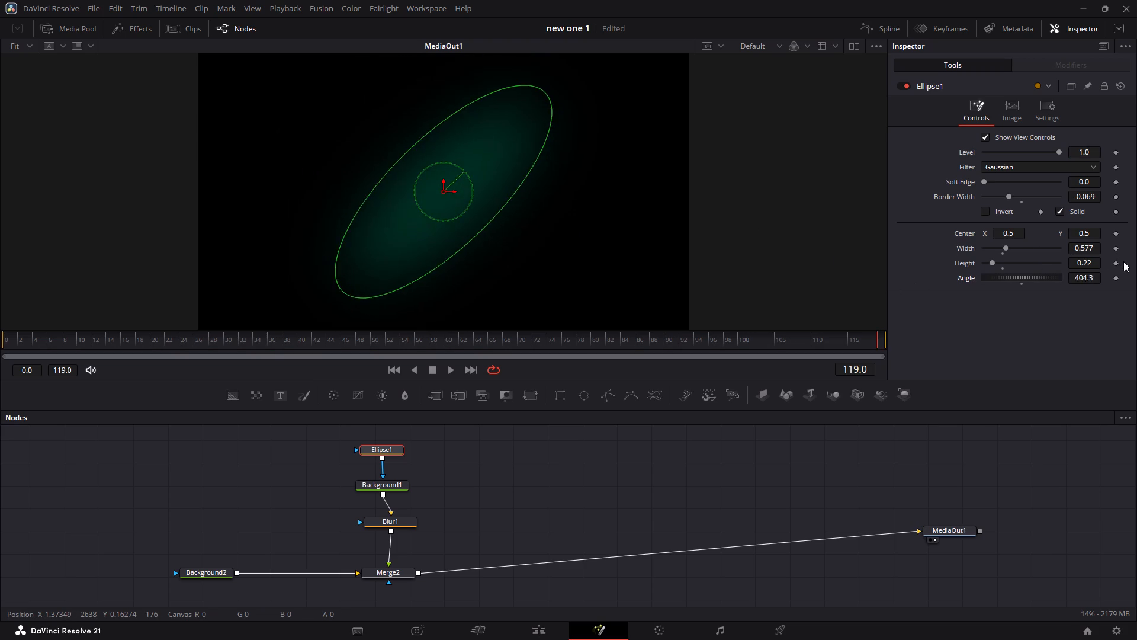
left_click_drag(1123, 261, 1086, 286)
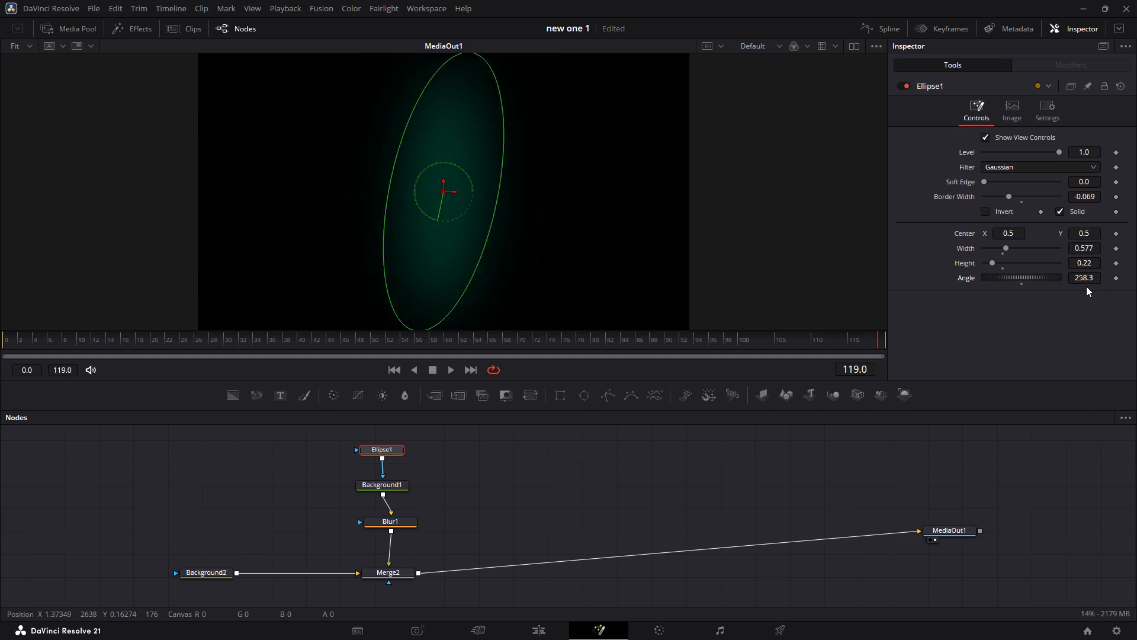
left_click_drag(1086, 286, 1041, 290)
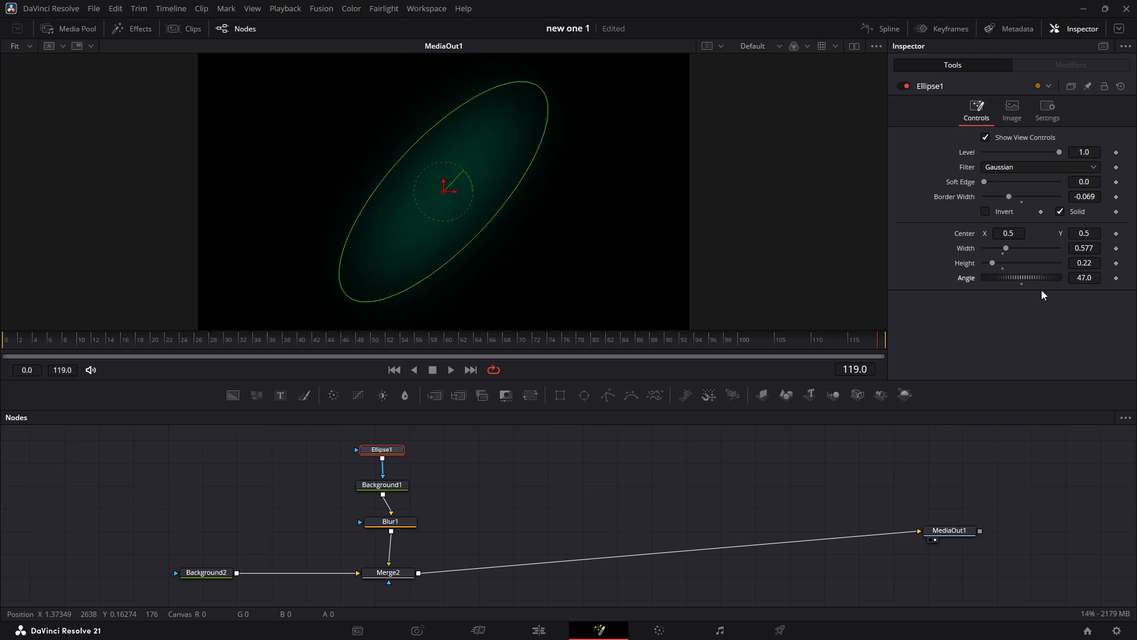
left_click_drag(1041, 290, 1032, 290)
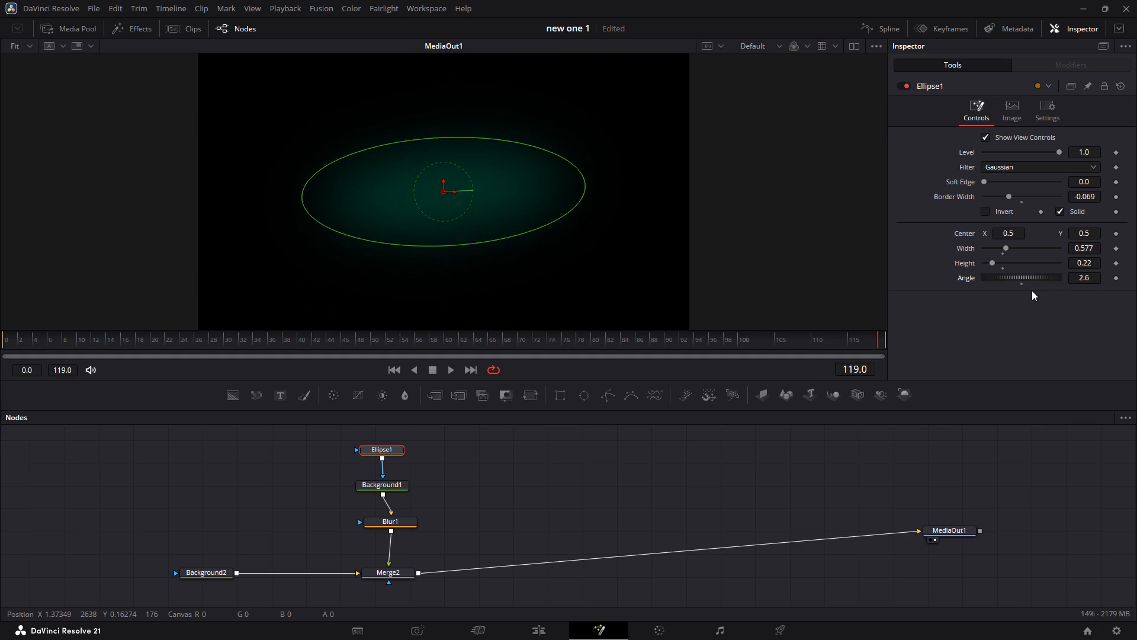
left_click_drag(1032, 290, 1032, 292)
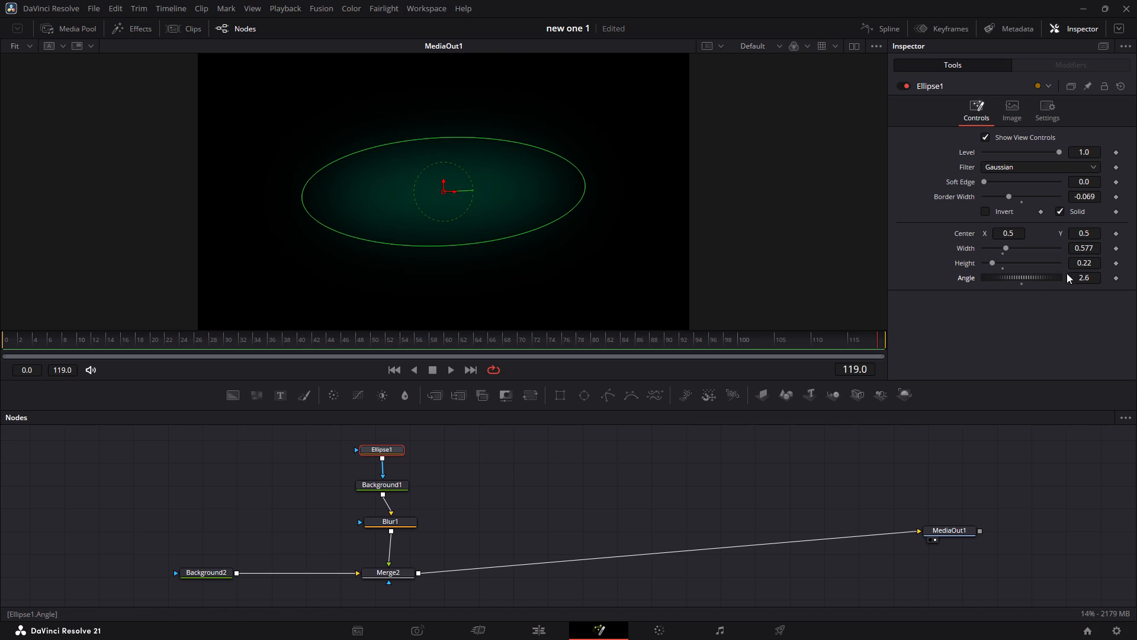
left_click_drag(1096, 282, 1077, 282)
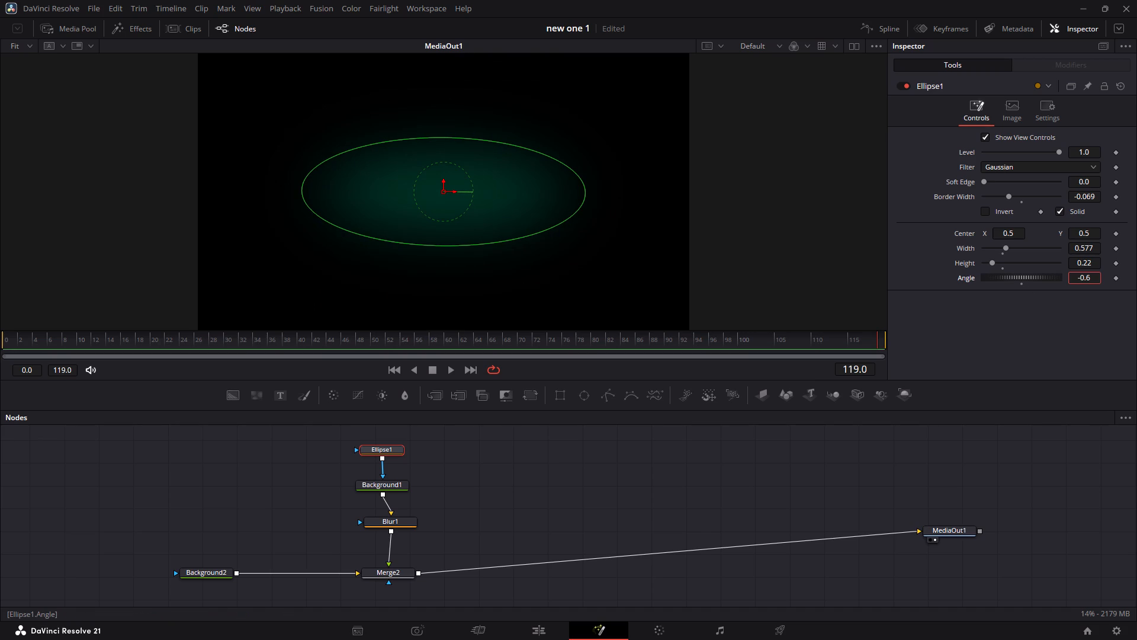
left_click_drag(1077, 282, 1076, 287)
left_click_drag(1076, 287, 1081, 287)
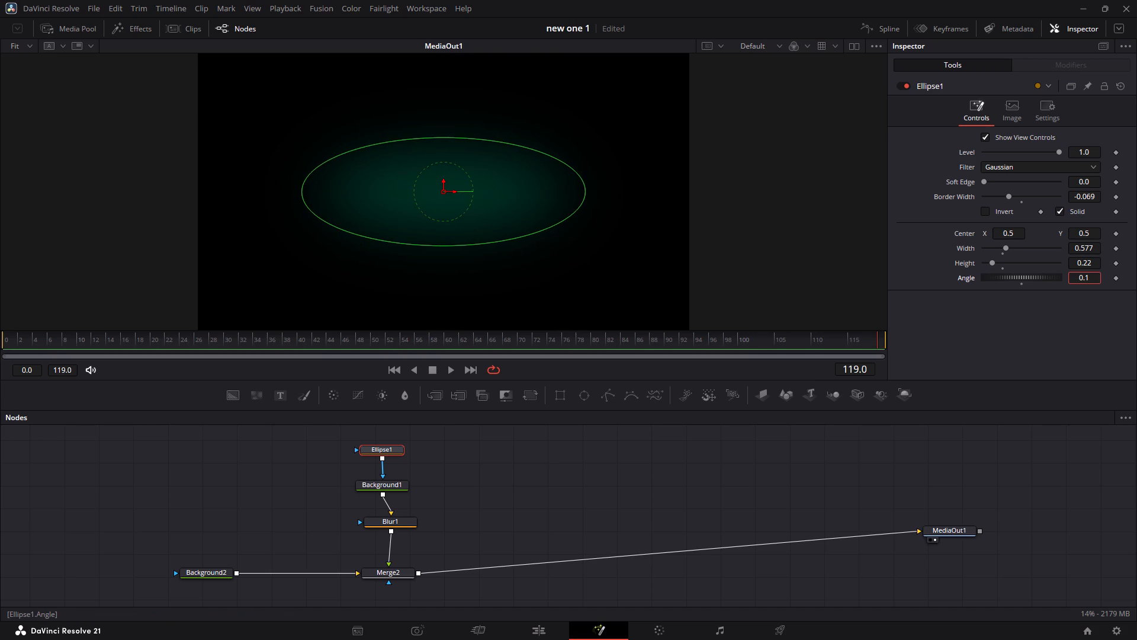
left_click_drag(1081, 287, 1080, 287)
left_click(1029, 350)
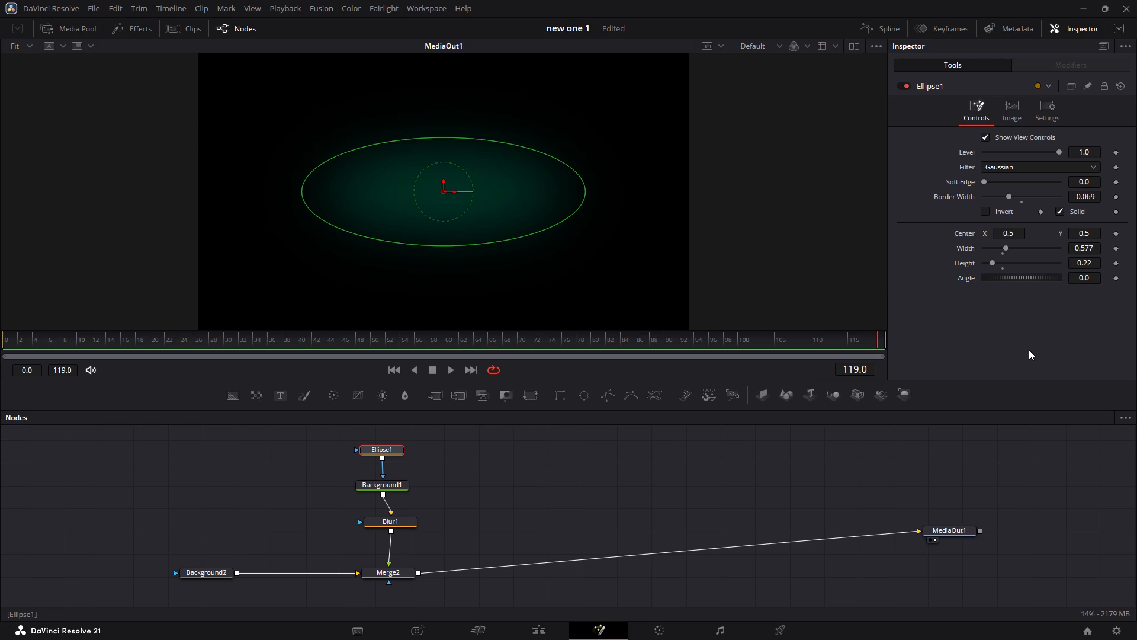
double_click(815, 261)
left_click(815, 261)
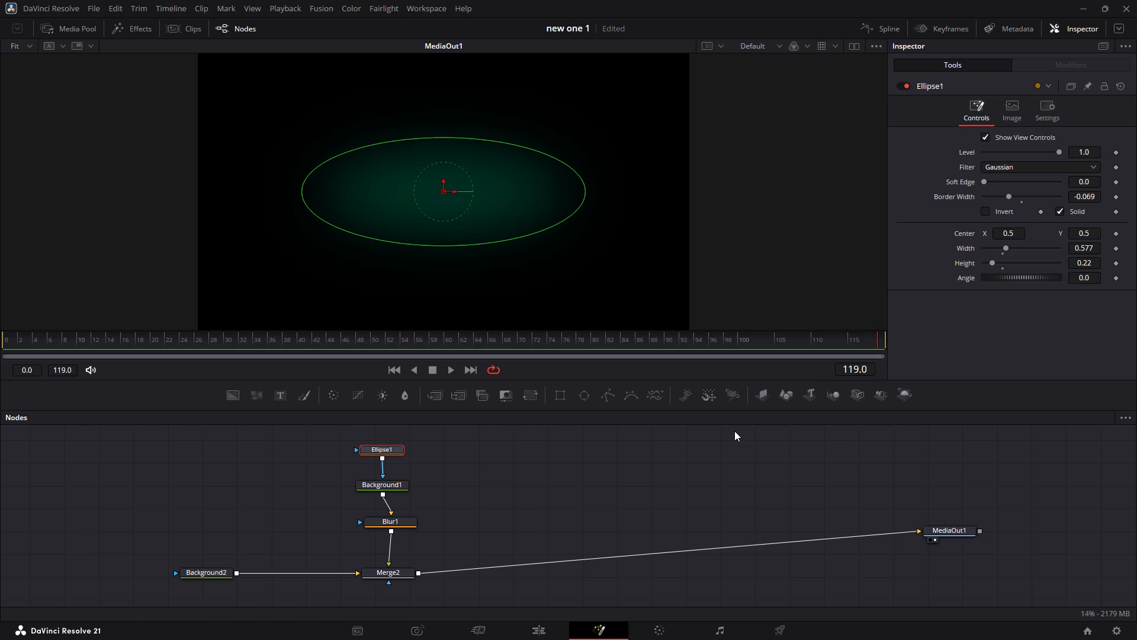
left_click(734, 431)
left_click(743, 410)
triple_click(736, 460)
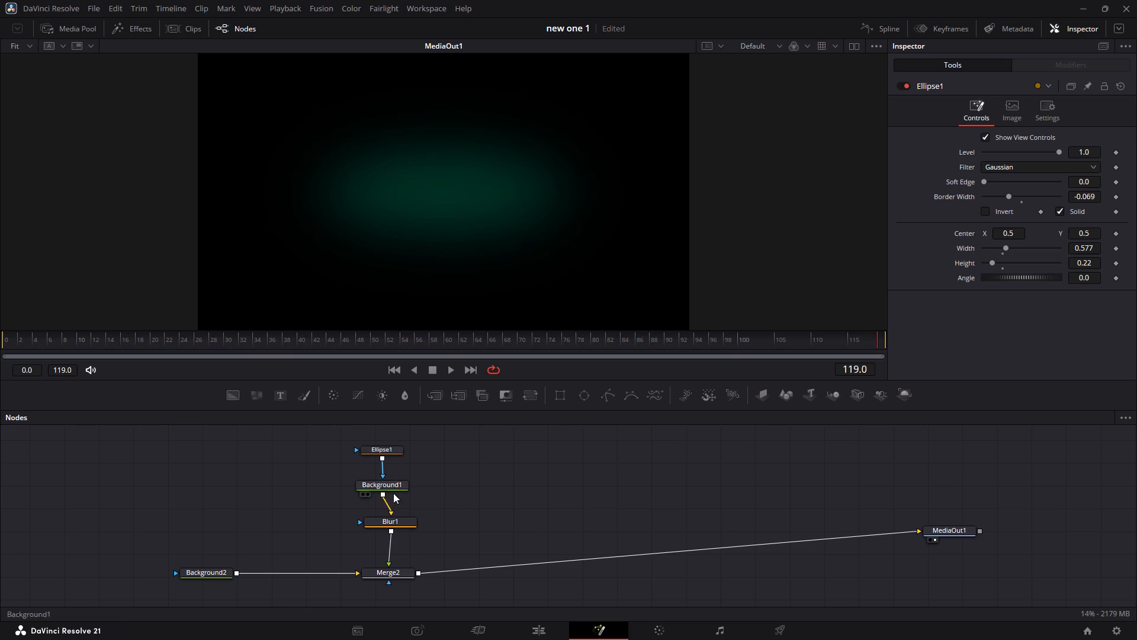
Add keyframes for the width and height of the Ellipse1 mask at frame 0.
left_click(388, 455)
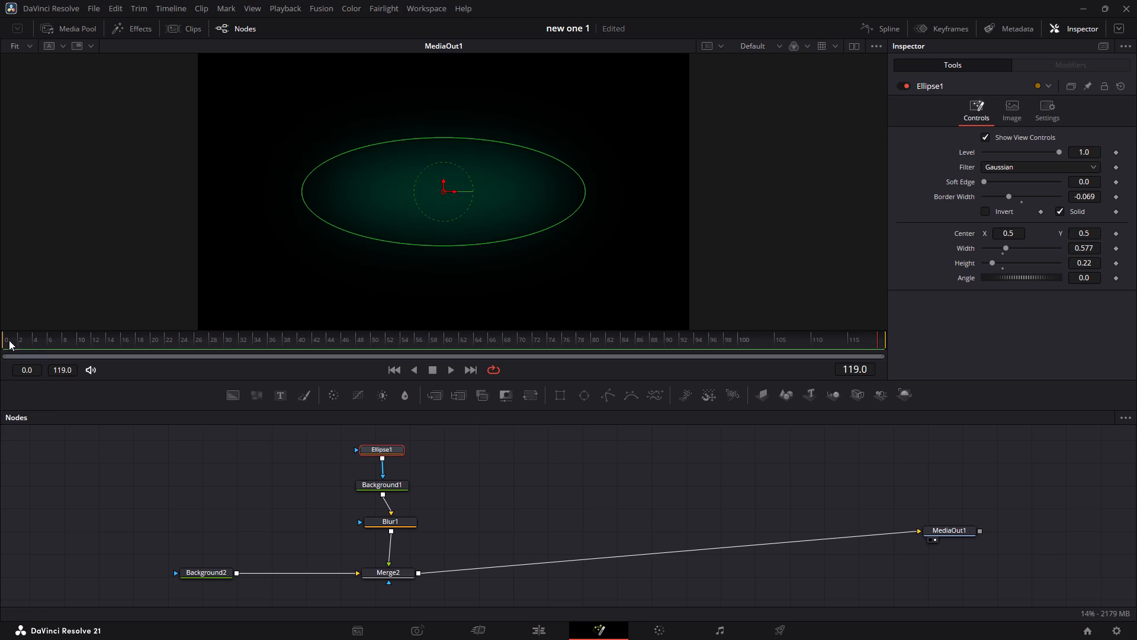
left_click(8, 338)
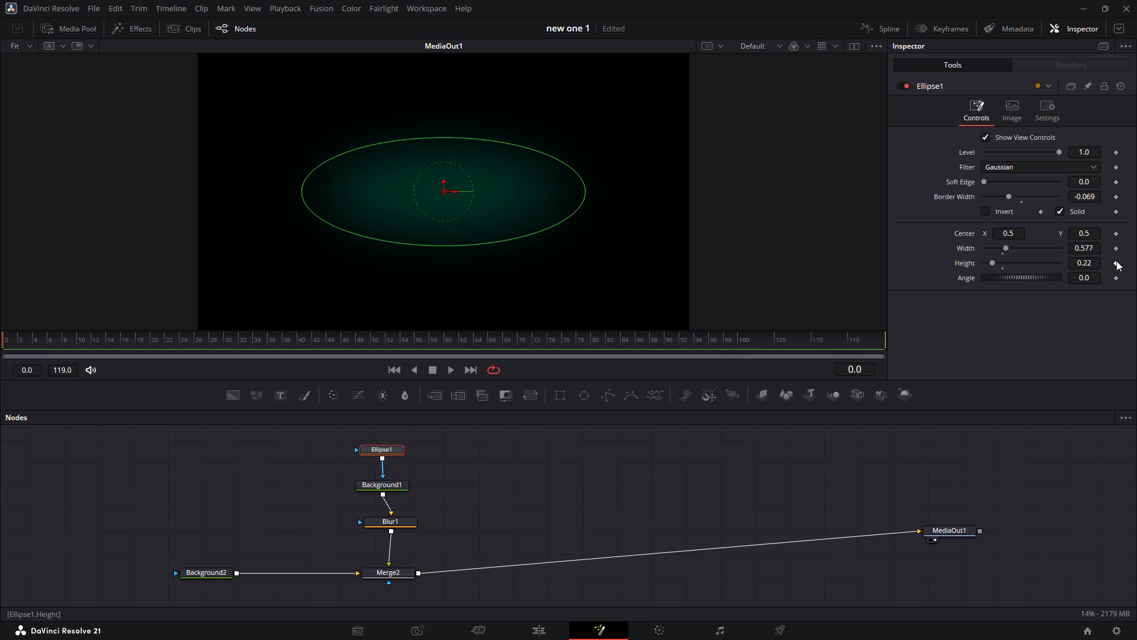
left_click(1117, 247)
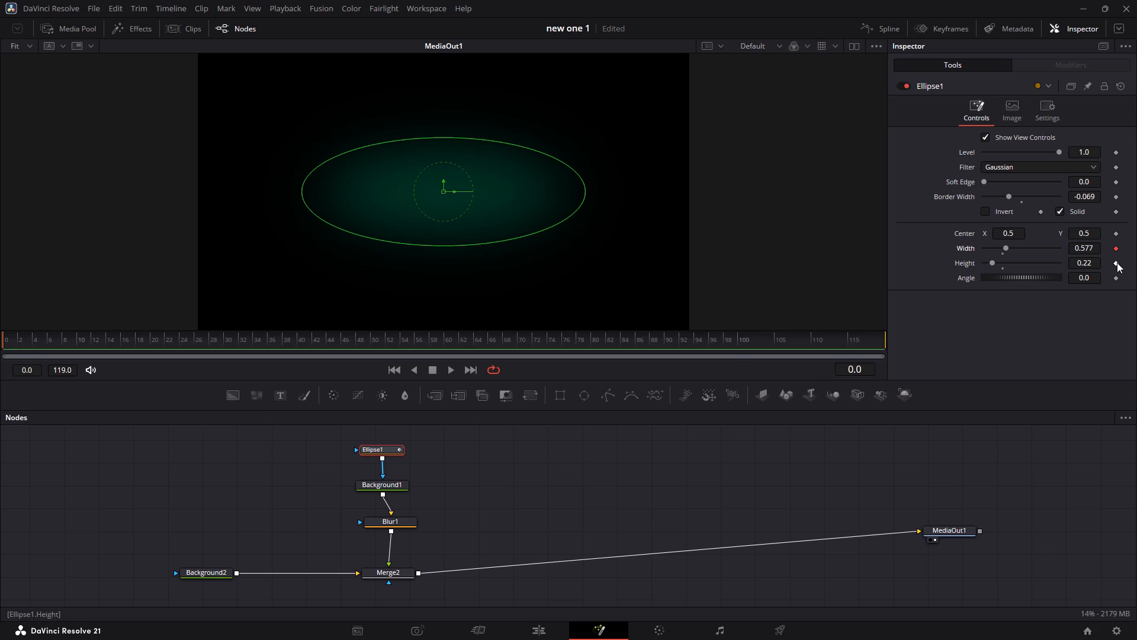
left_click(1117, 263)
At frame 119, keyframe the Ellipse1 mask's width at 0.85.
left_click(853, 338)
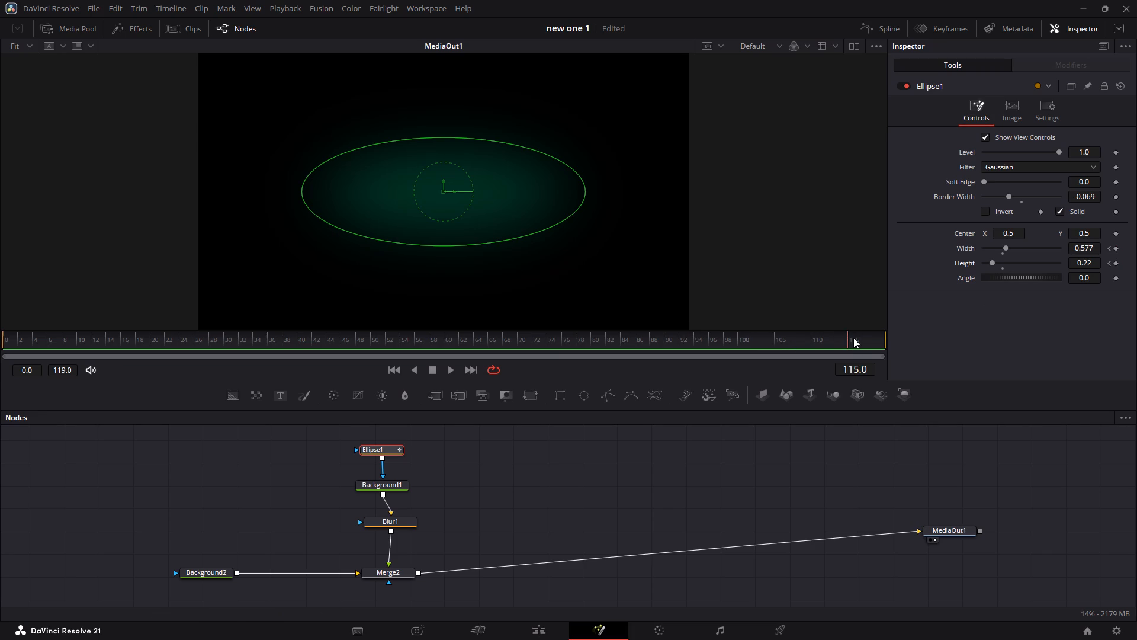
key("Right")
key("Right")
key("Right")
key("Right")
key("Right")
key("Left")
left_click_drag(1005, 248, 1007, 248)
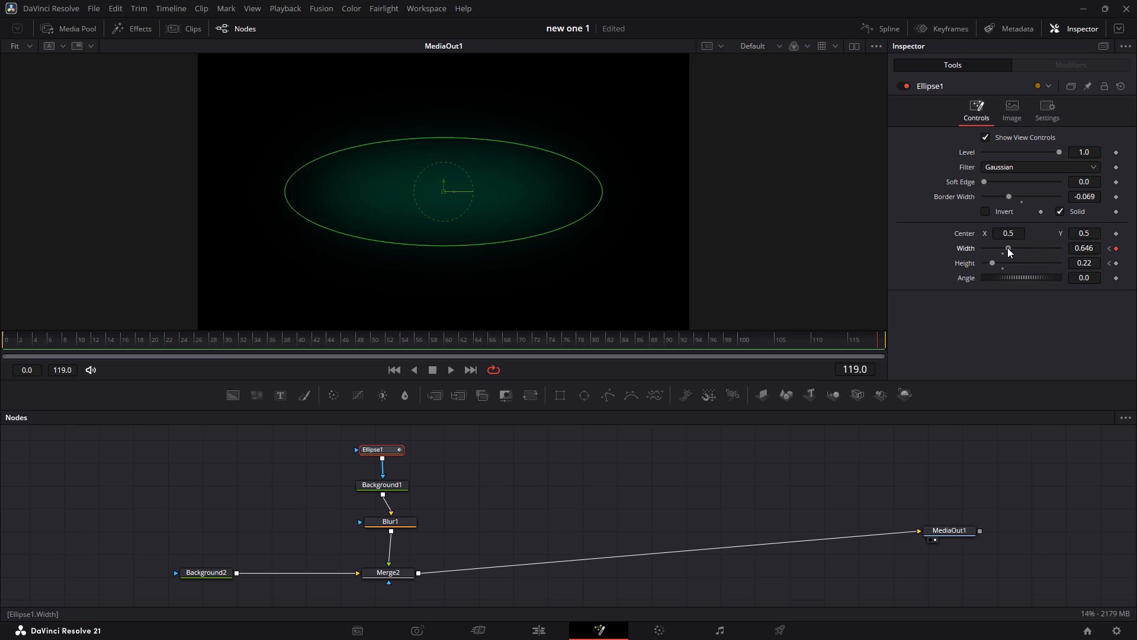
left_click_drag(1007, 248, 1013, 248)
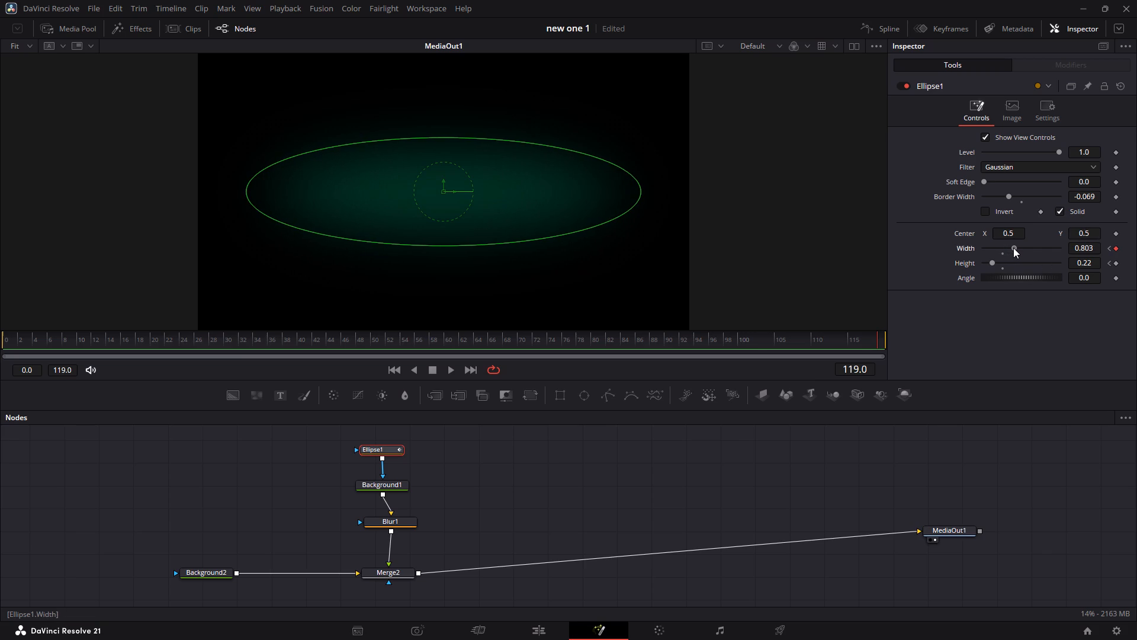
left_click_drag(1013, 248, 1015, 248)
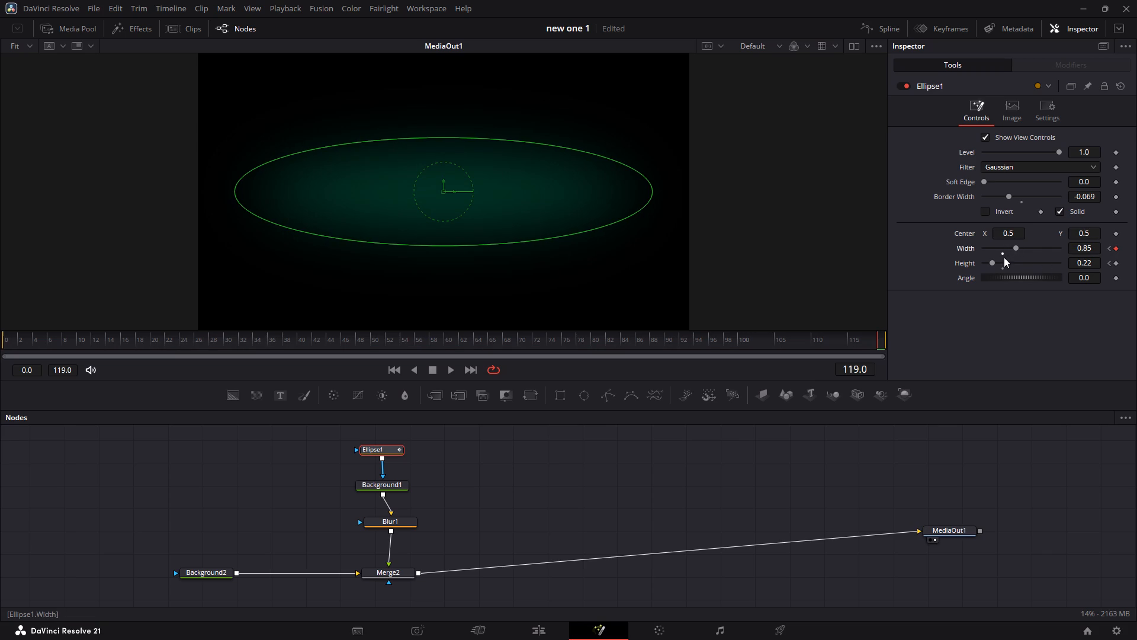
At frame 119, keyframe the Ellipse1 mask's height at 0.268.
left_click_drag(993, 263, 995, 263)
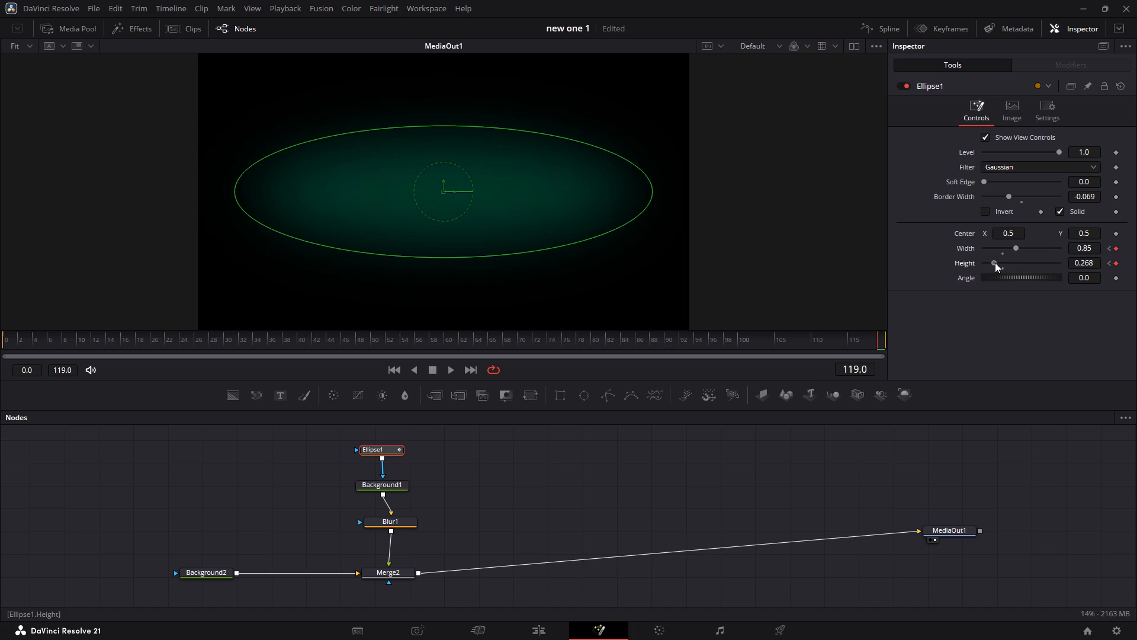
left_click_drag(995, 263, 997, 263)
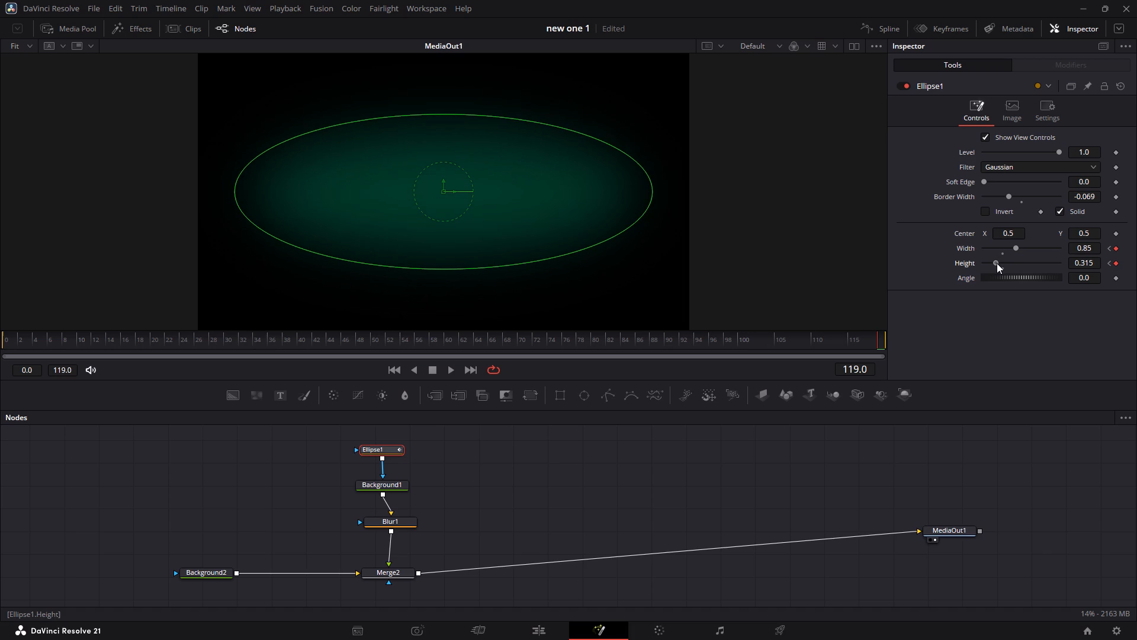
left_click_drag(997, 263, 998, 263)
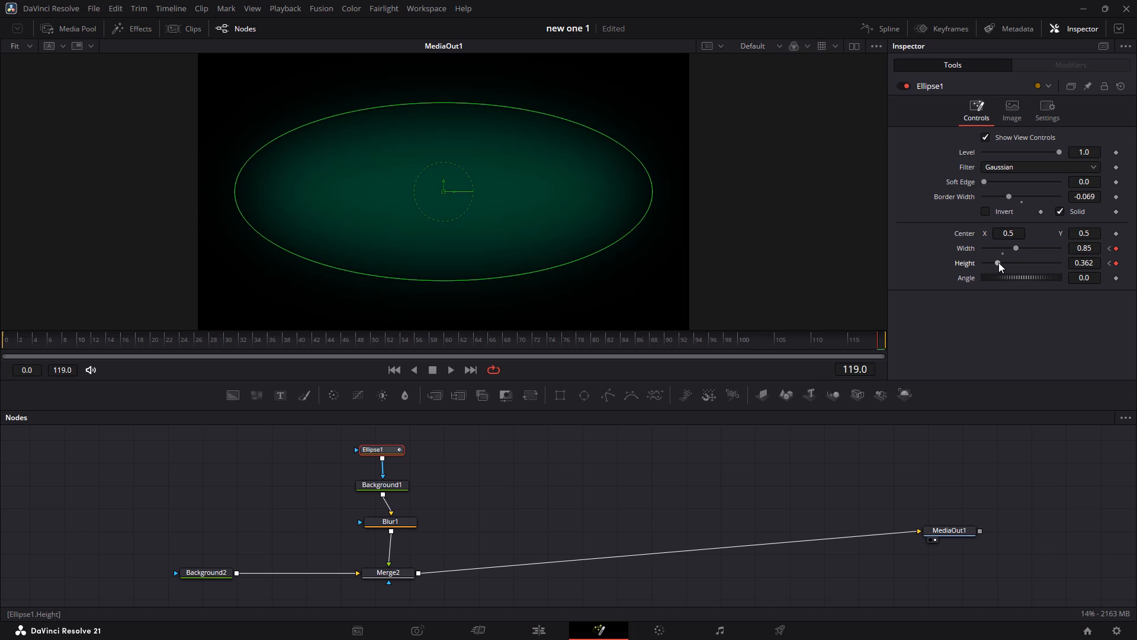
left_click(998, 263)
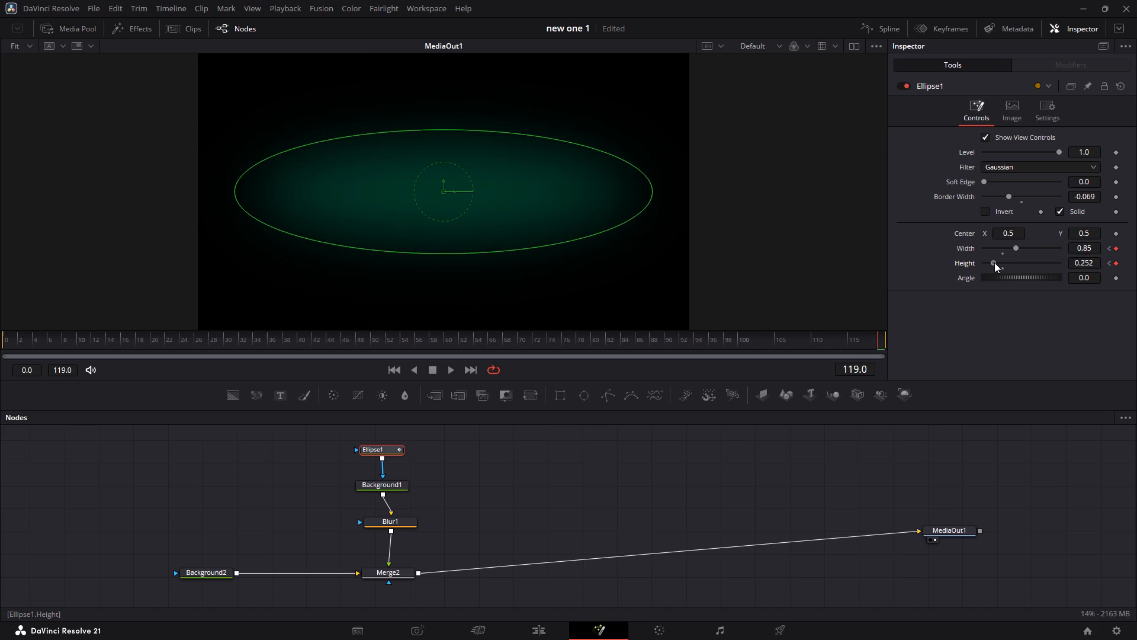
left_click(803, 203)
Display the Ellipse1 width and height curves in the spline editor and smooth all their keyframes.
left_click(882, 33)
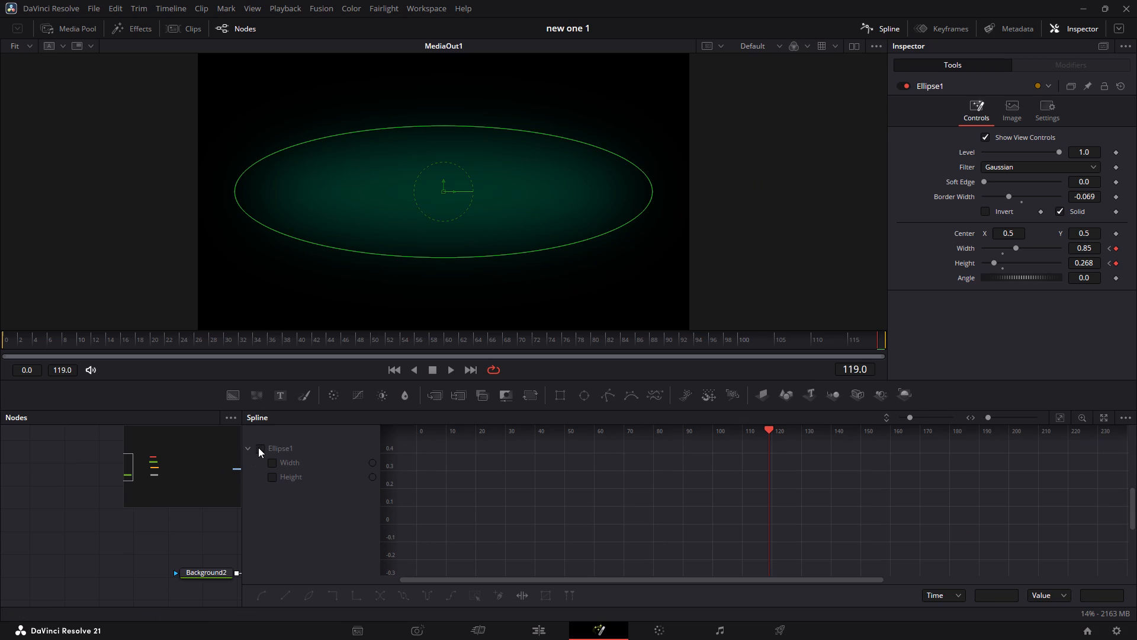
left_click(259, 447)
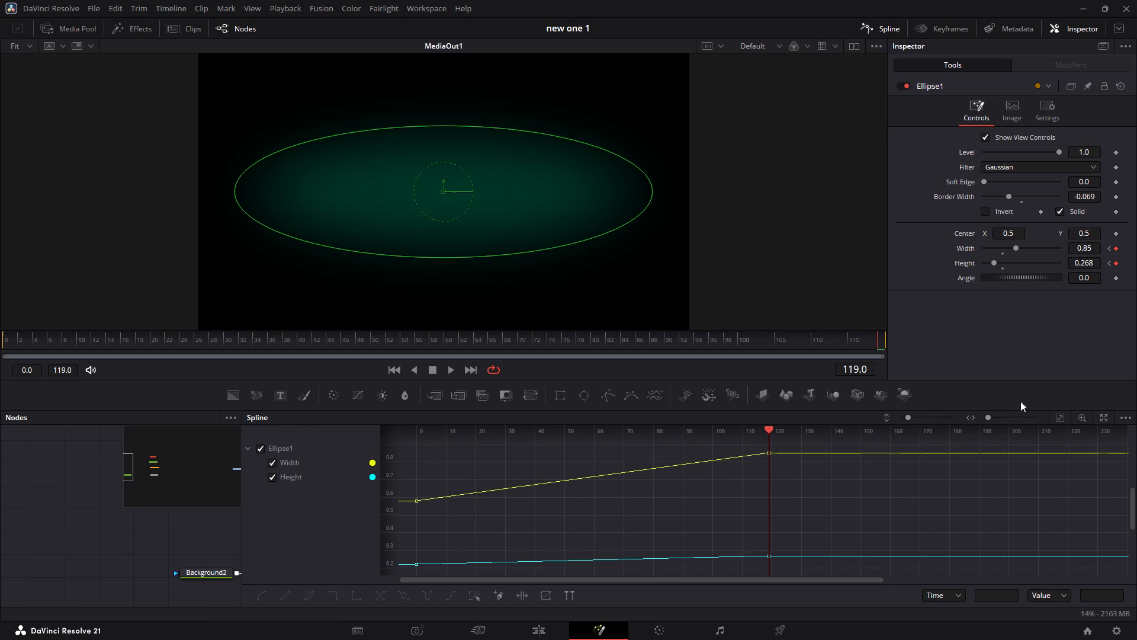
left_click(1063, 418)
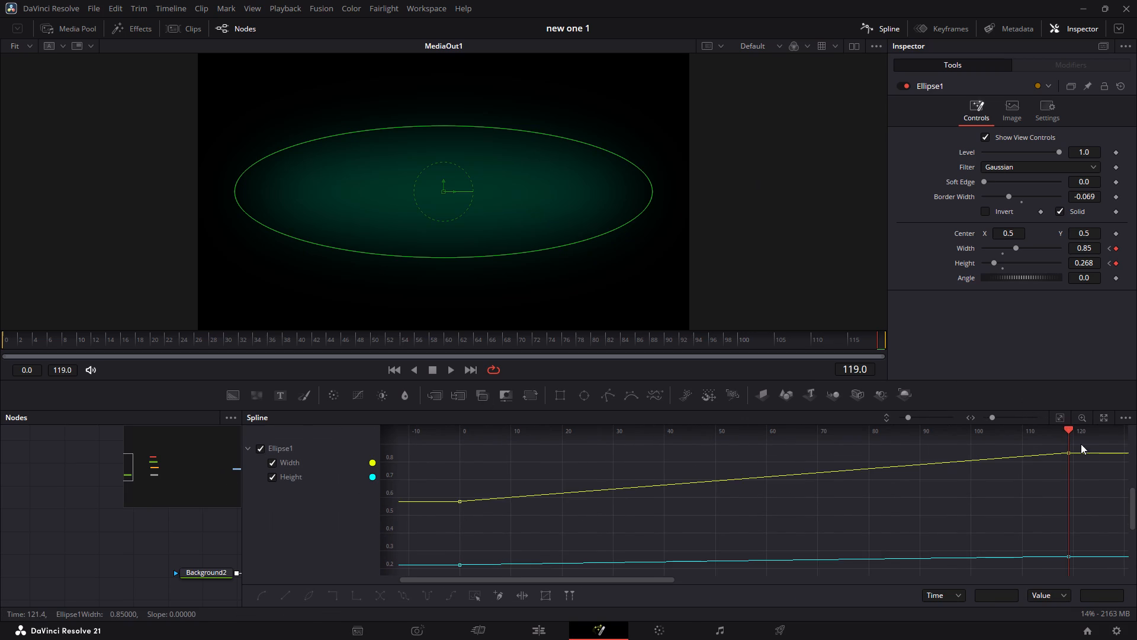
left_click_drag(1092, 440, 797, 496)
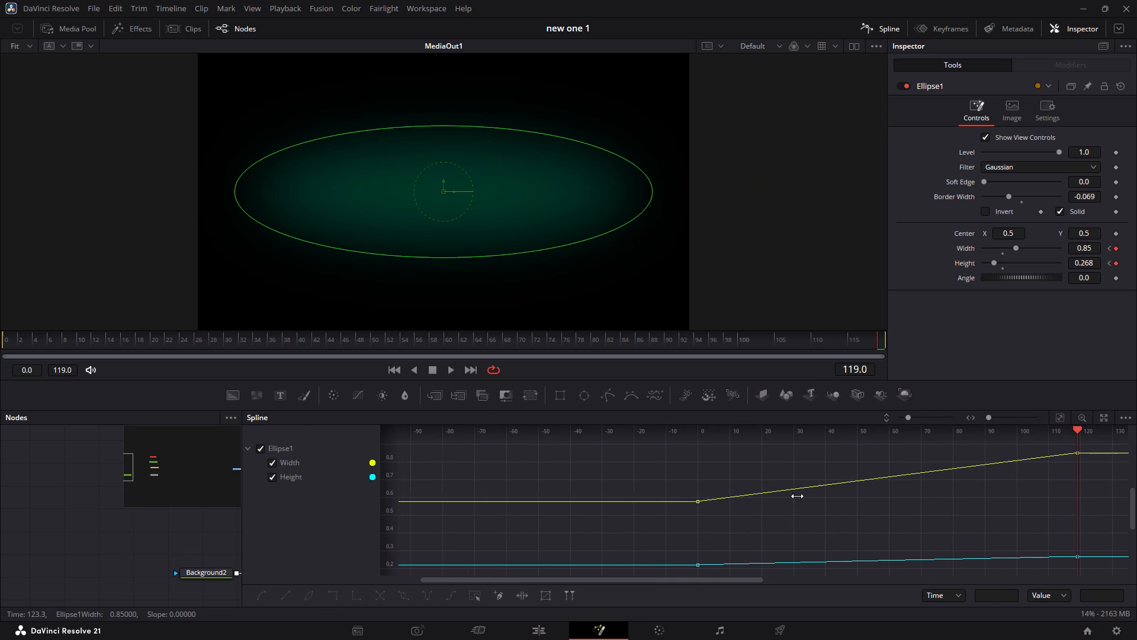
left_click_drag(797, 496, 795, 495)
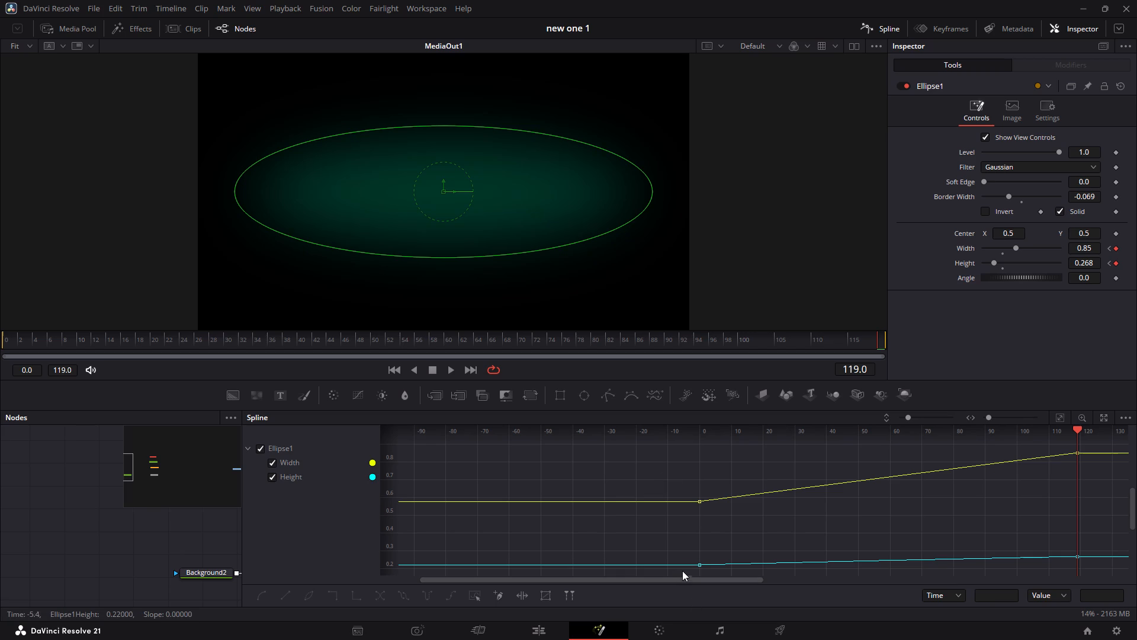
left_click_drag(685, 572, 1104, 488)
left_click_drag(1104, 488, 1093, 449)
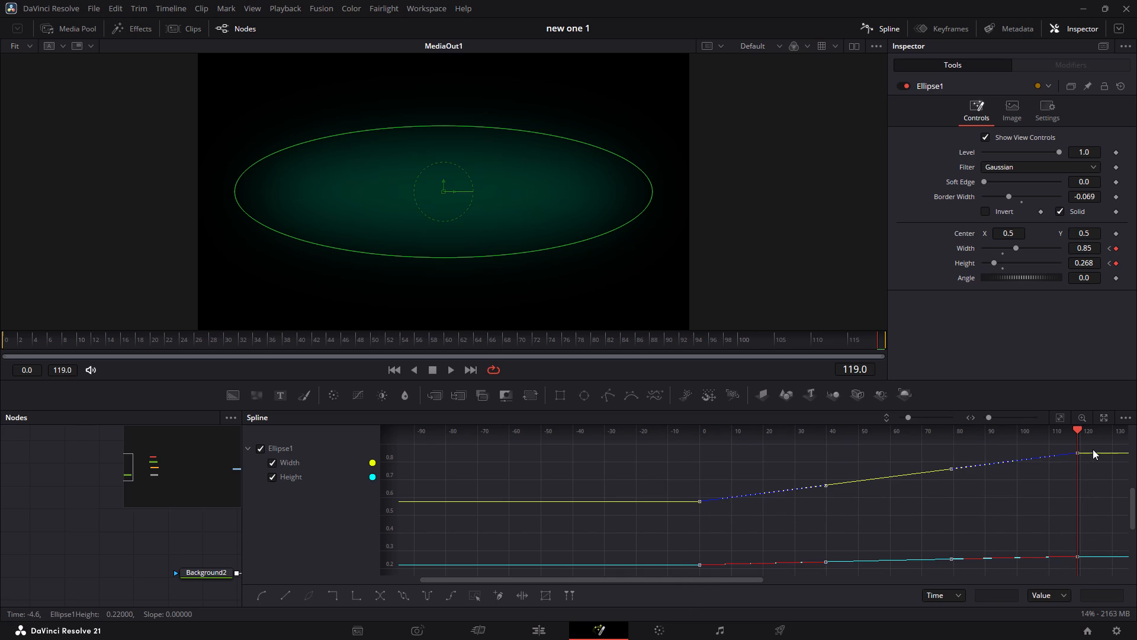
key("s")
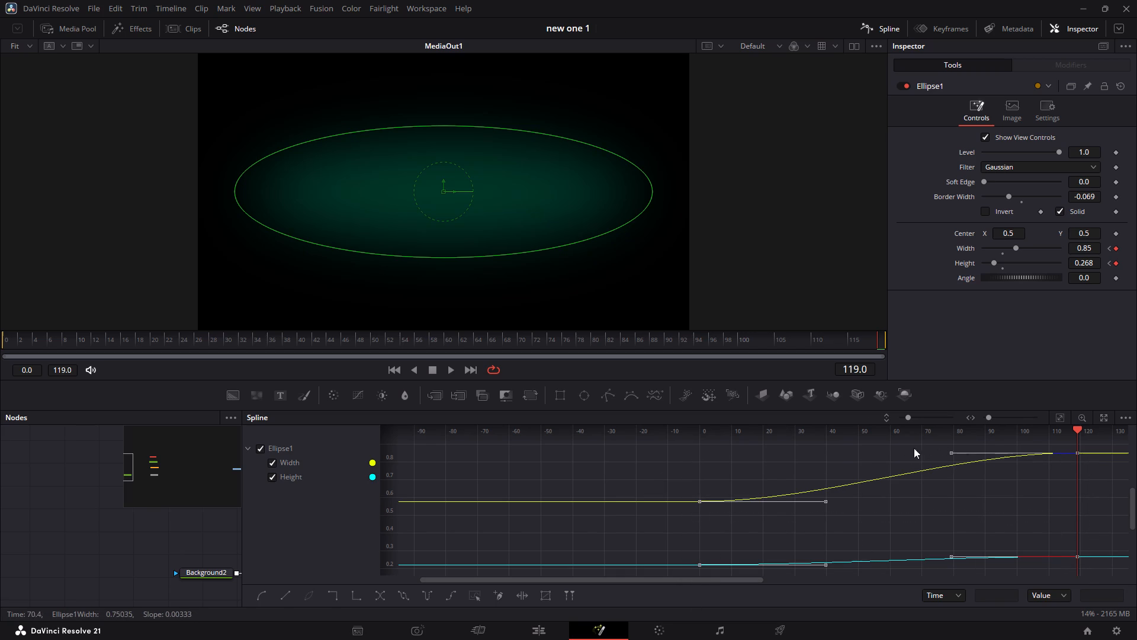
Play back the smoothed ellipse animation, stop it and close the spline editor.
key("space")
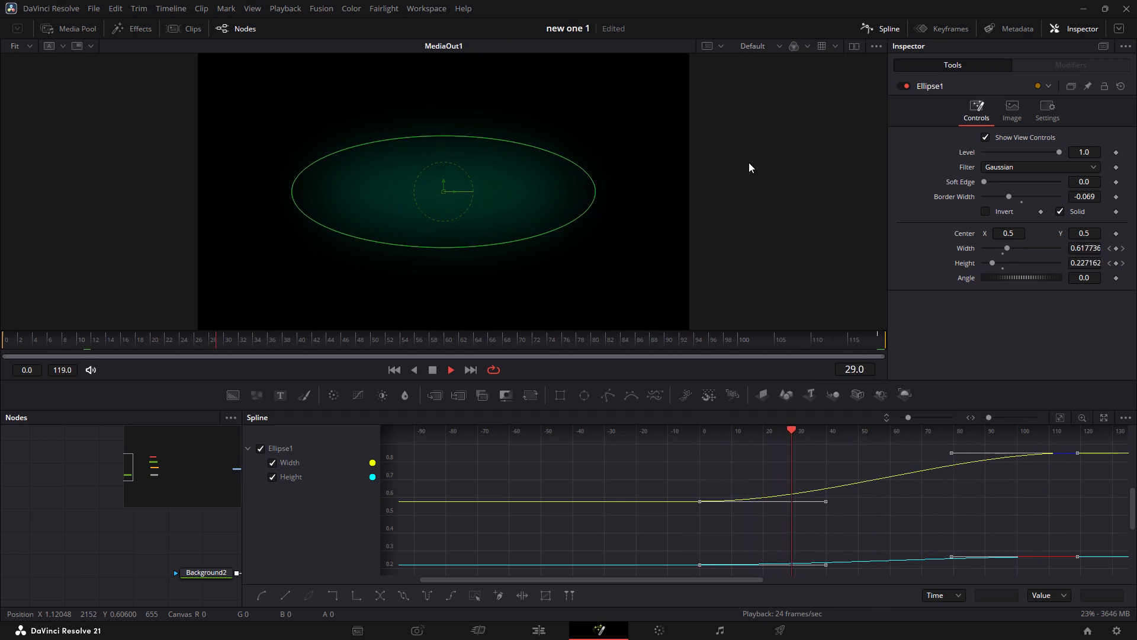
key("space")
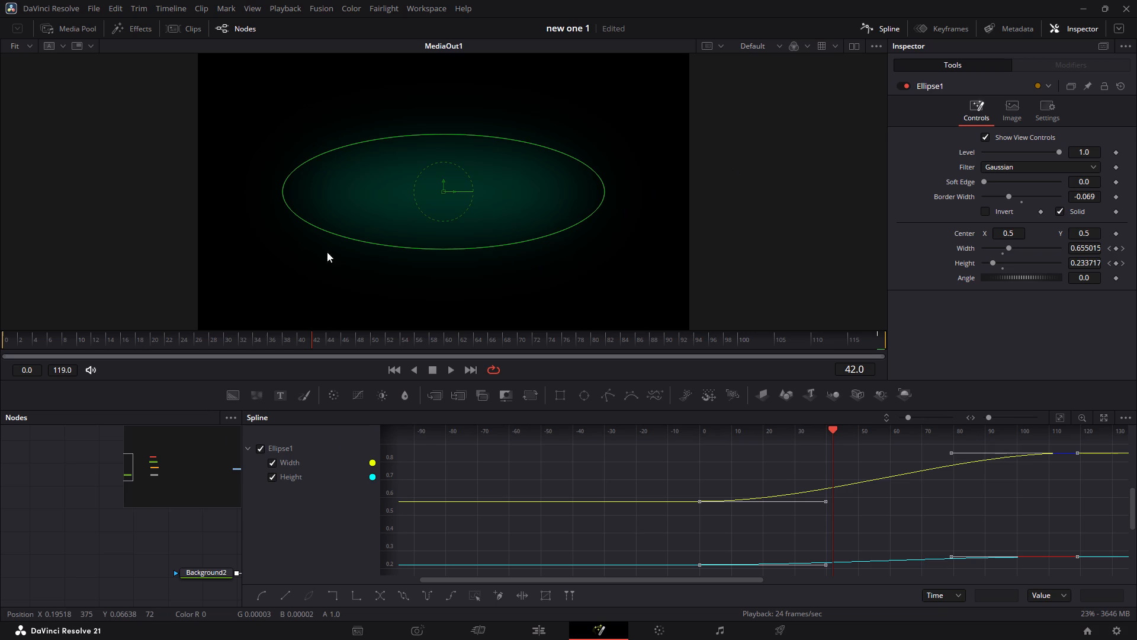
left_click(896, 32)
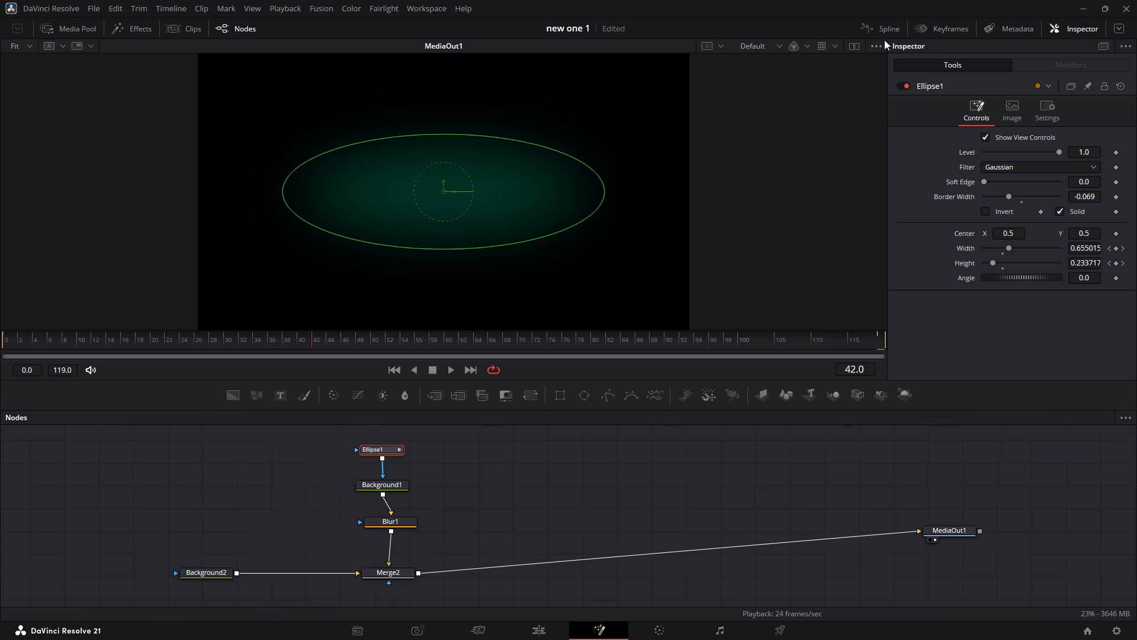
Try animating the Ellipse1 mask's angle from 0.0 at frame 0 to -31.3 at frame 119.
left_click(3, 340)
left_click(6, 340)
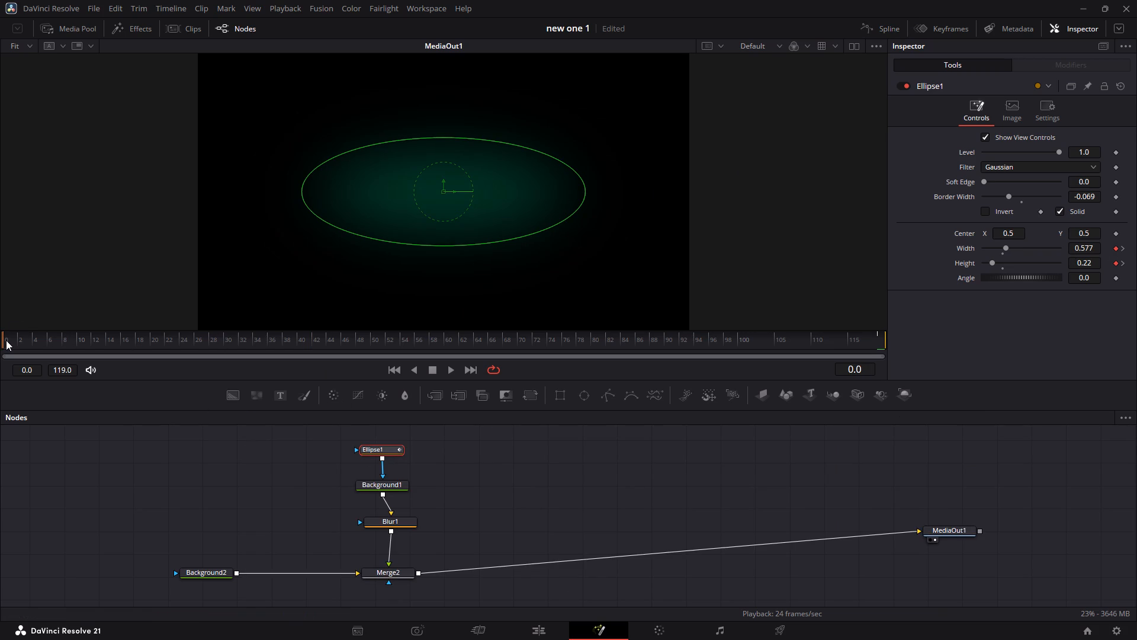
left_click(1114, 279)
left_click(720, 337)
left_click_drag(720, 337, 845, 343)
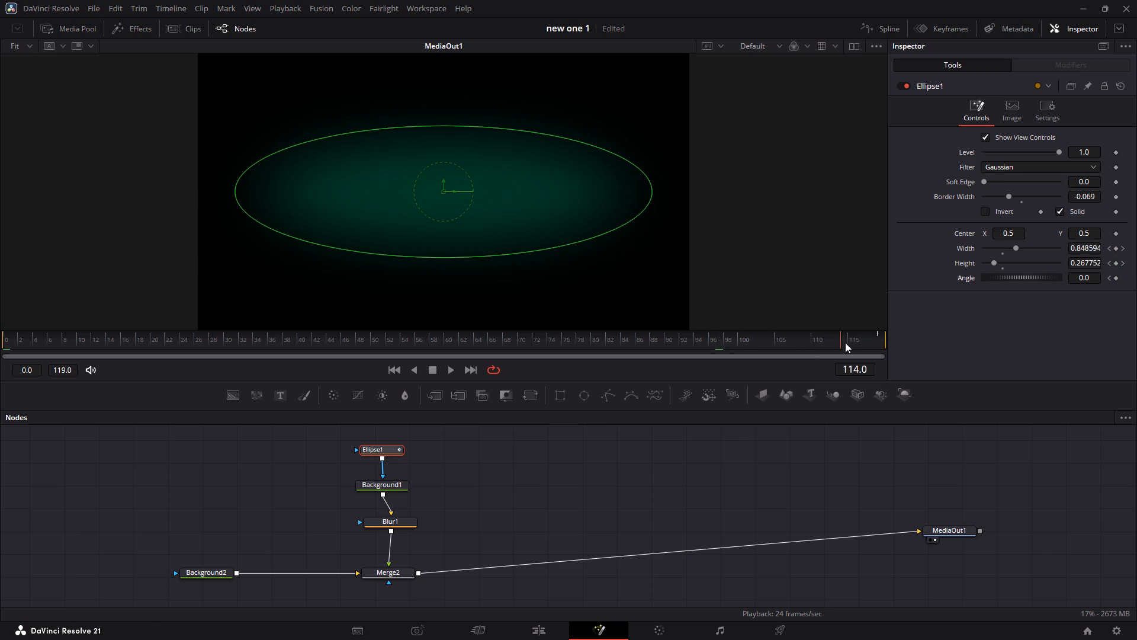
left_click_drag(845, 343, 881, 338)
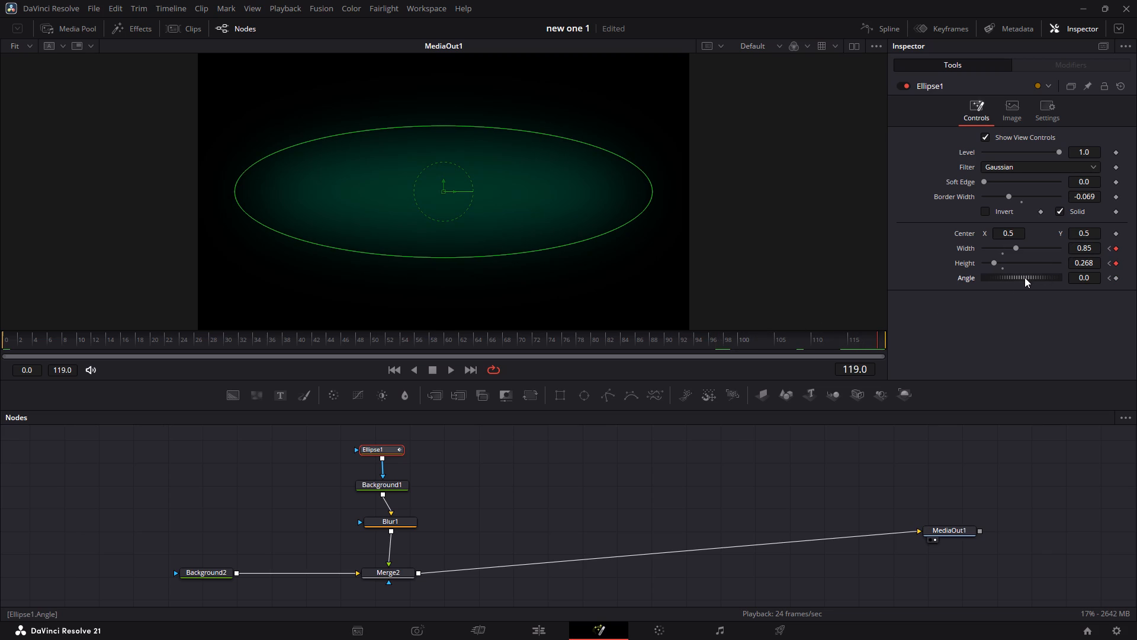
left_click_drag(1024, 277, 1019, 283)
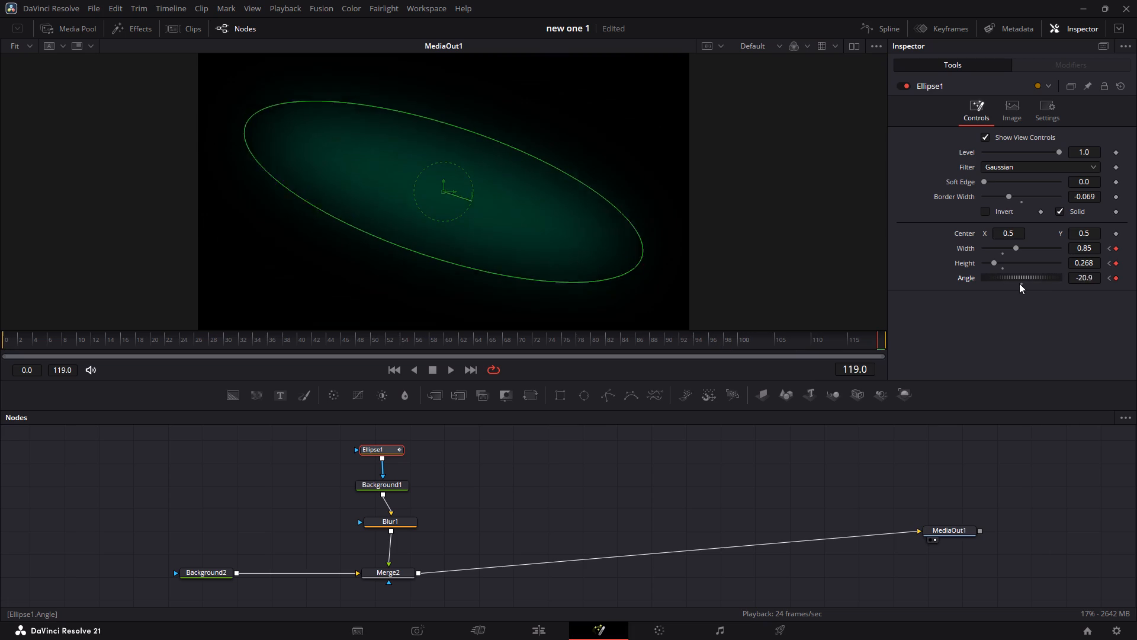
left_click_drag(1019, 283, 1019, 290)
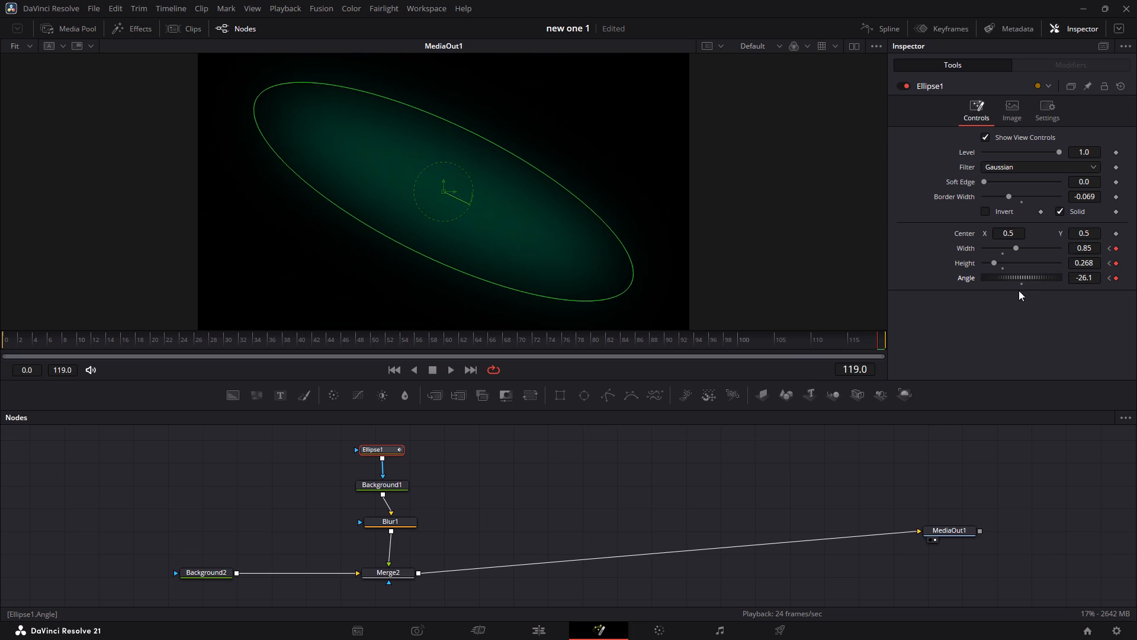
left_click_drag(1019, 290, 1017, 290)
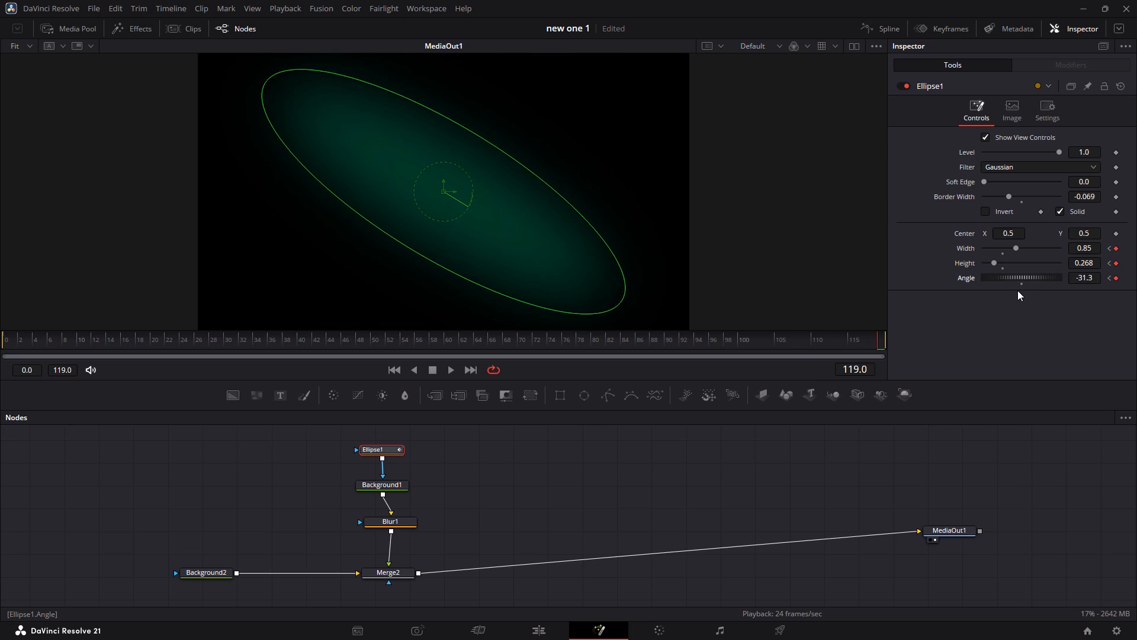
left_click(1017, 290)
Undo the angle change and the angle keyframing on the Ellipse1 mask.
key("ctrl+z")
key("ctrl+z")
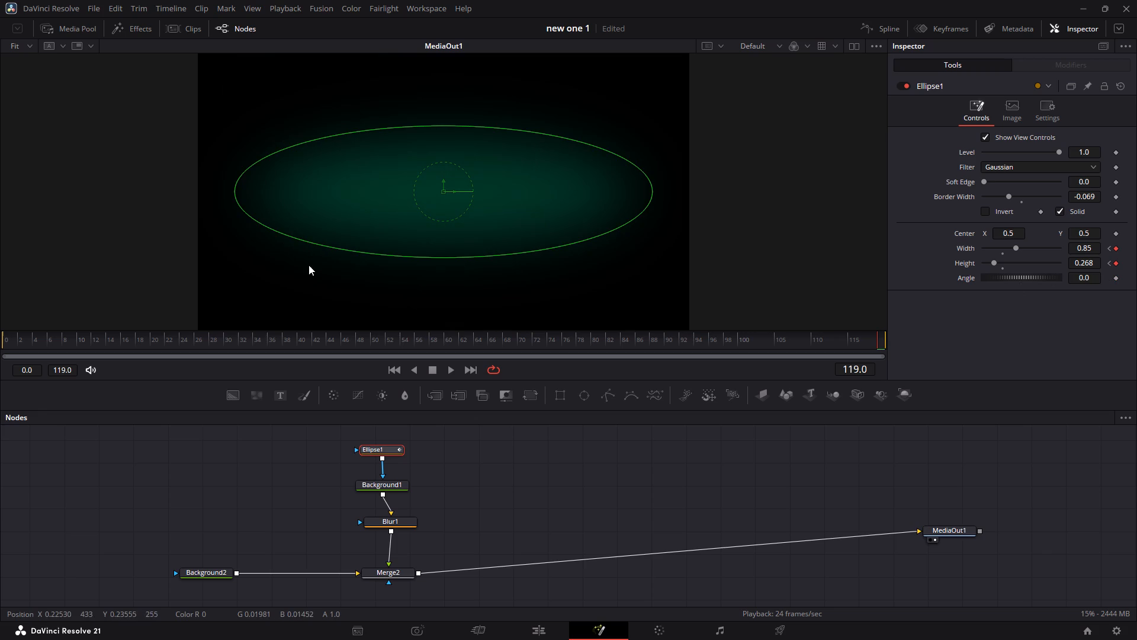
Compare the start and end of the ellipse animation, play it back, and deselect the Ellipse1 node.
left_click(7, 335)
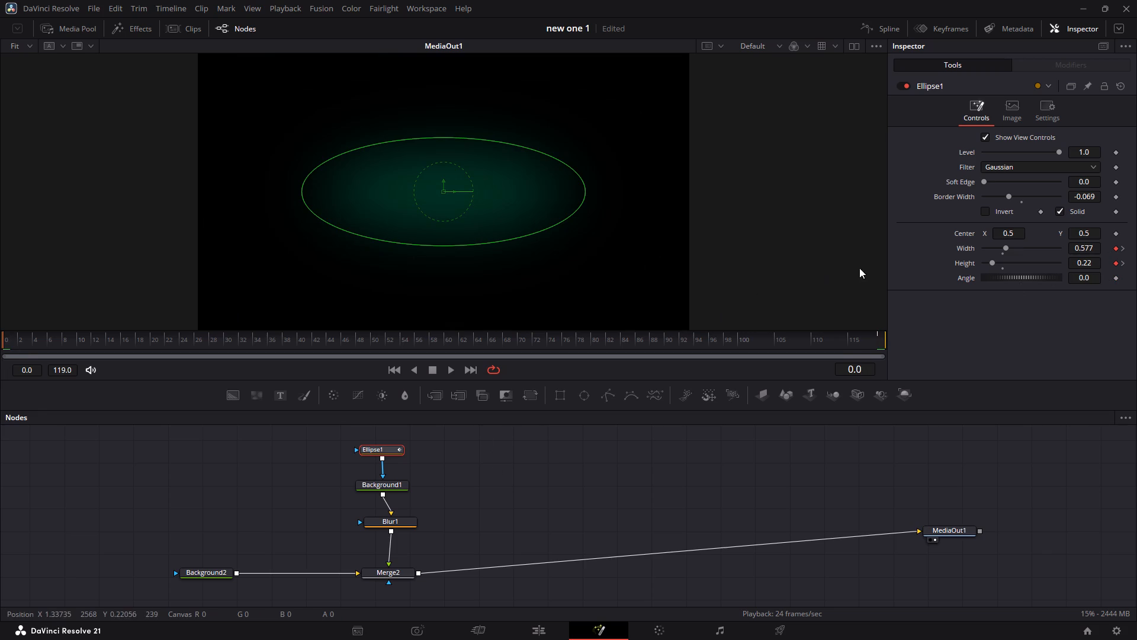
left_click(876, 334)
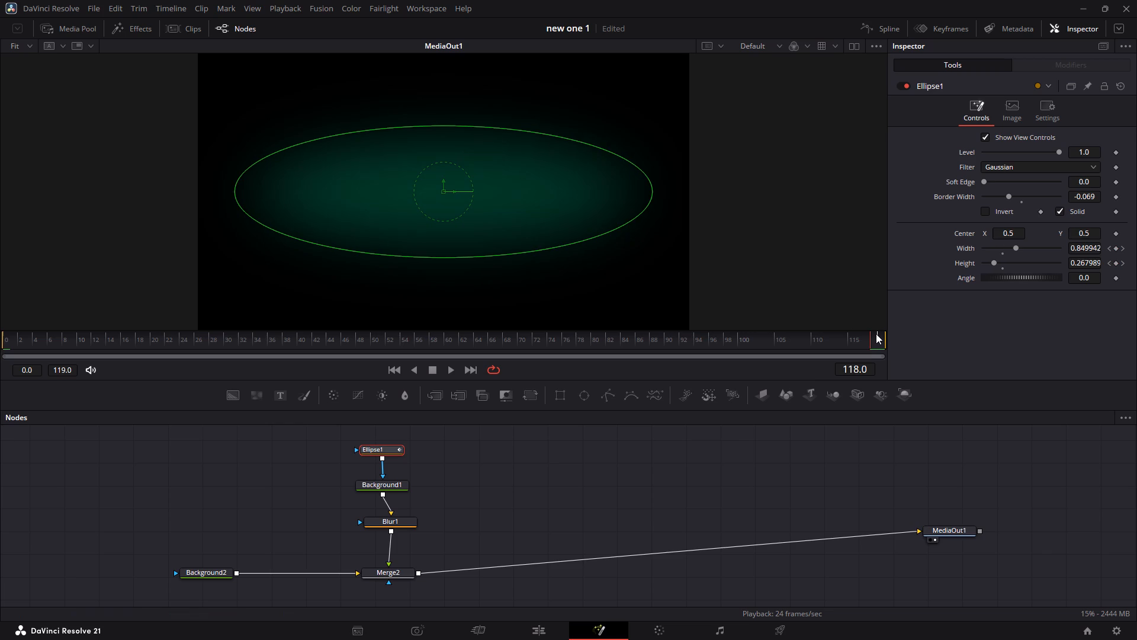
key("space")
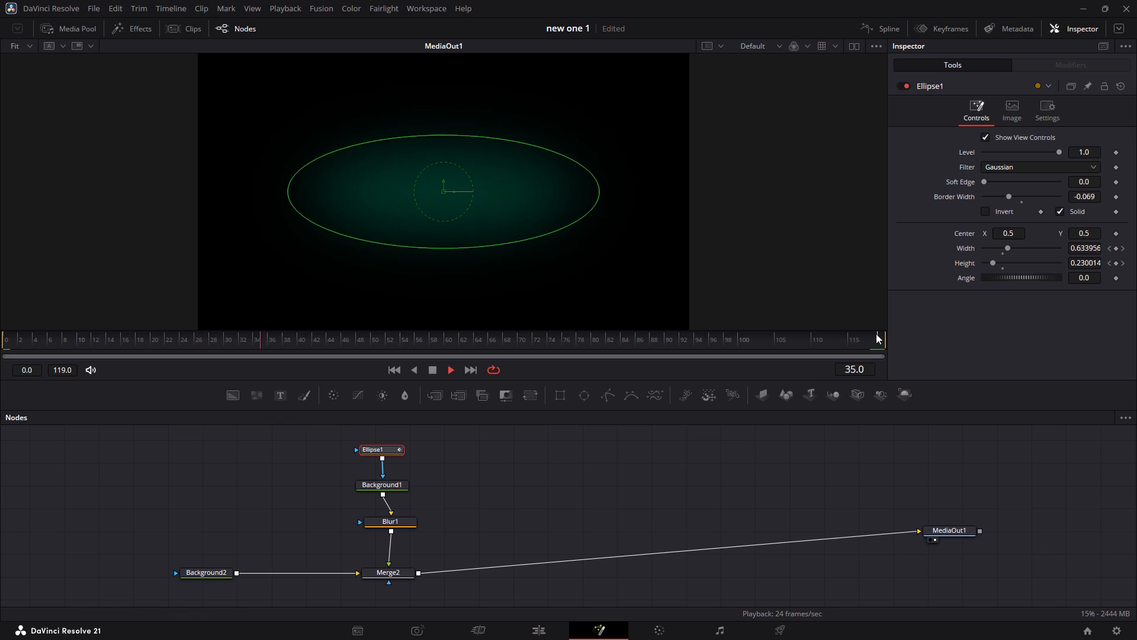
key("space")
left_click(778, 500)
left_click(778, 500)
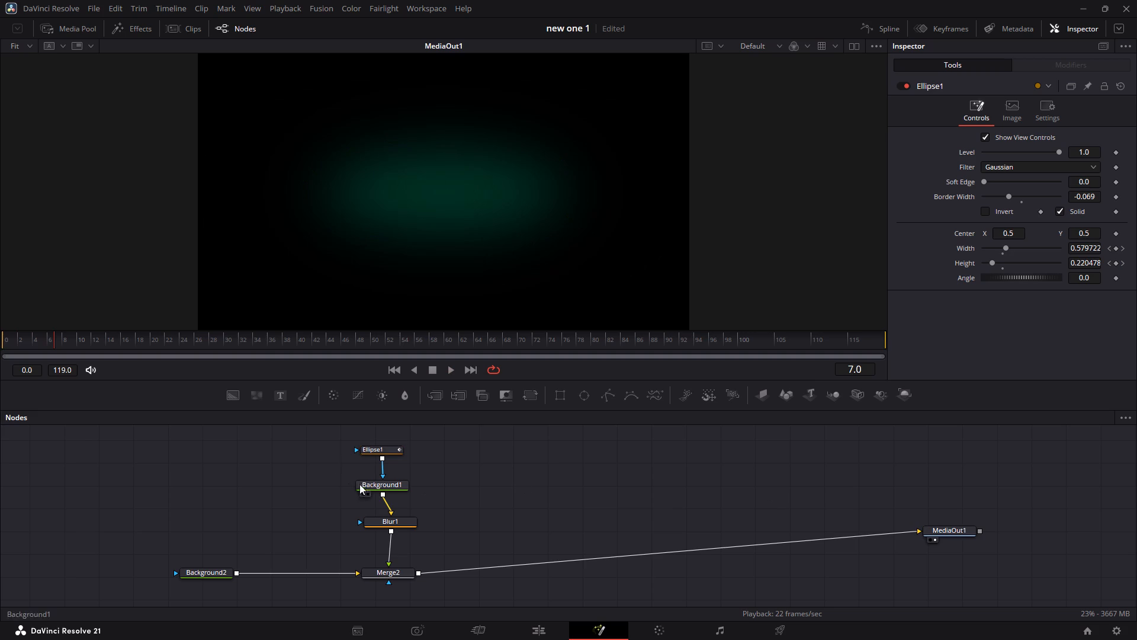
Delete the Ellipse1, Background1, Blur1 and Merge2 nodes, leaving Background2 feeding MediaOut1.
left_click_drag(307, 441, 439, 552)
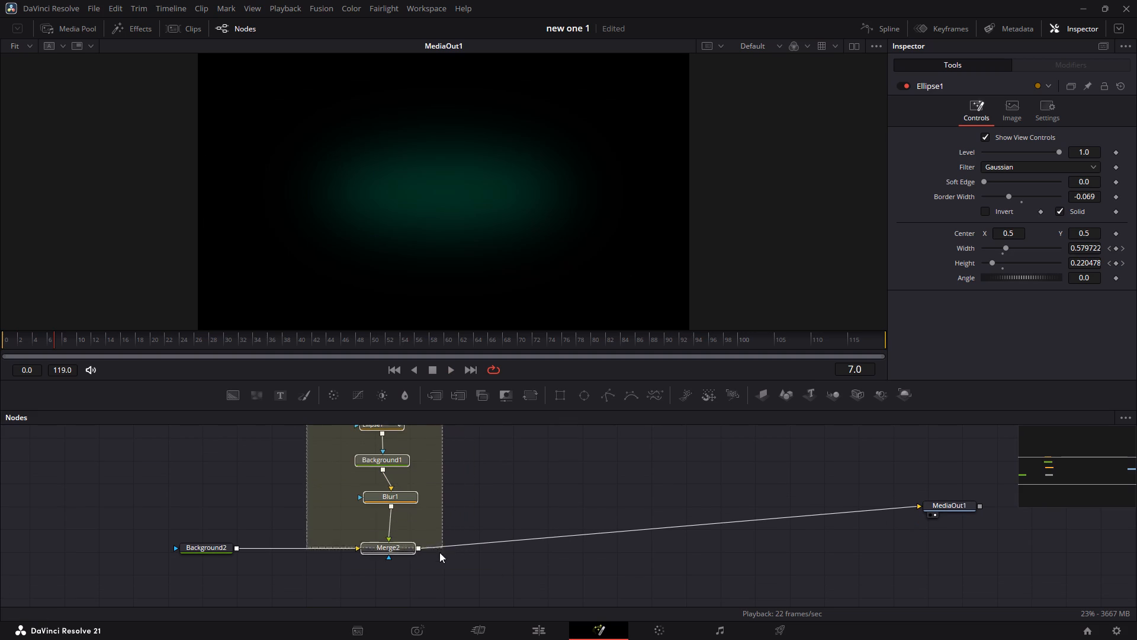
left_click_drag(439, 552, 438, 569)
key("BackSpace")
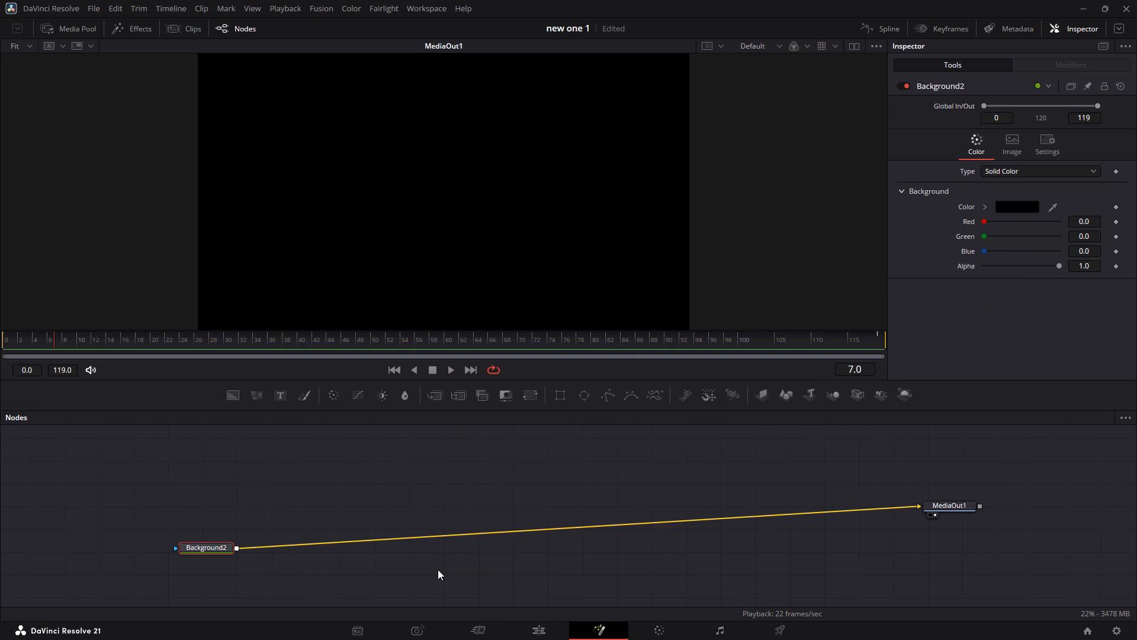
Add a Text+ node merged over Background2 and spread the Text1 and Background2 nodes apart around the merge.
scroll(438, 569, "up", 1)
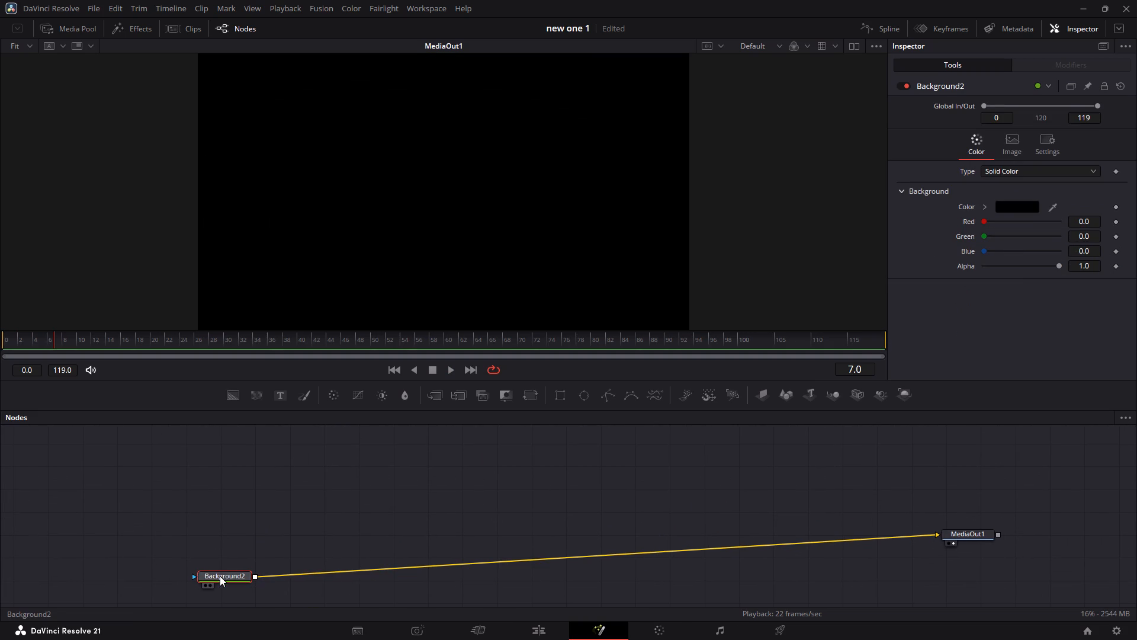
left_click(284, 395)
left_click_drag(235, 575, 359, 504)
left_click_drag(222, 554, 188, 578)
Enter WAYELORA as the content of the Text1 node.
left_click(363, 510)
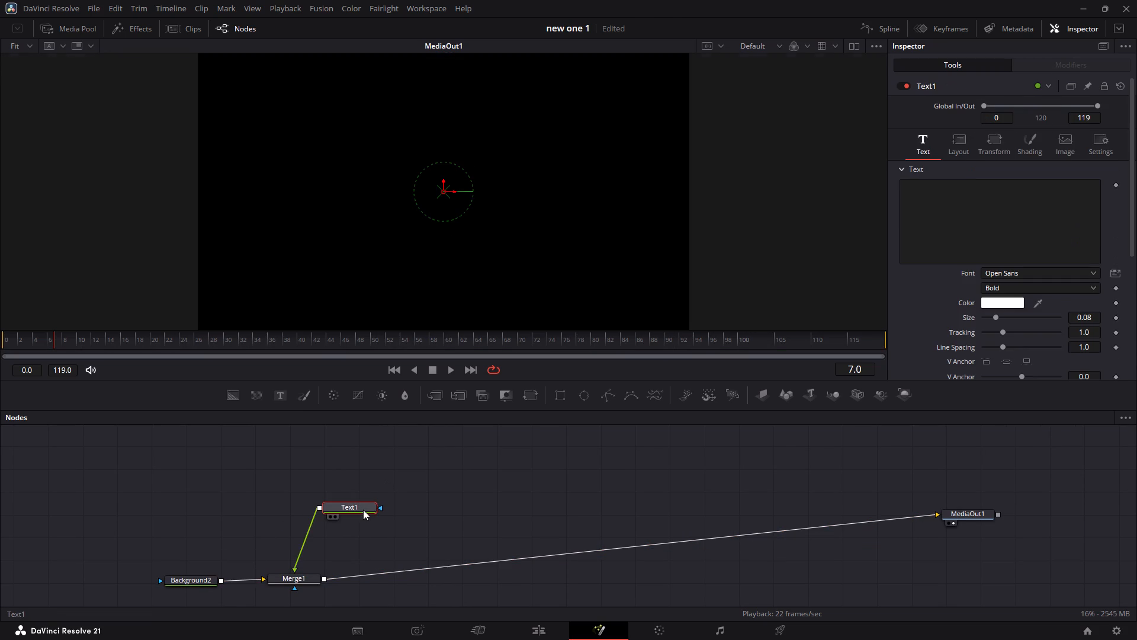
left_click(981, 216)
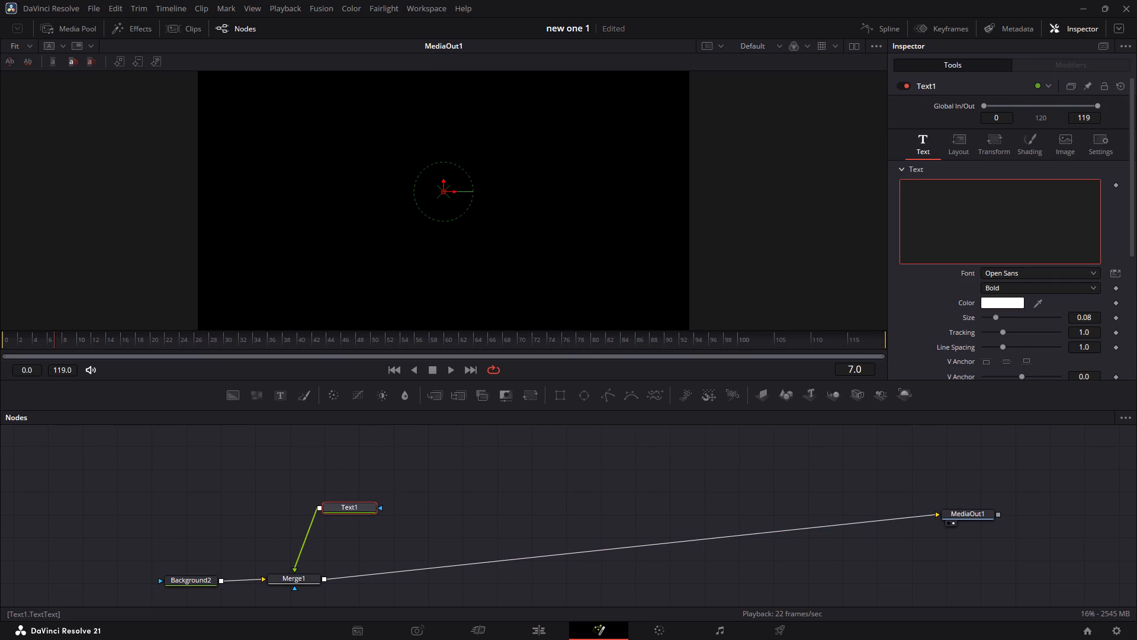
type("WAYELORSAA")
key("shift+BackSpace")
key("shift+a")
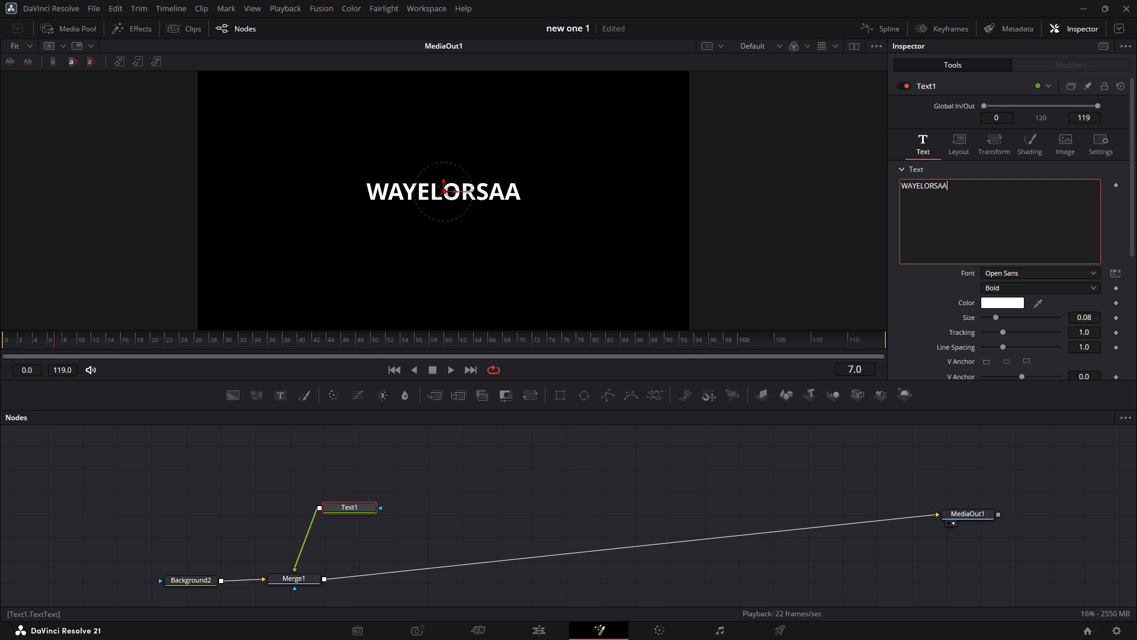
key("shift+BackSpace")
key("shift+BackSpace")
key("shift+a")
key("shift+BackSpace")
key("shift+BackSpace")
key("shift+a")
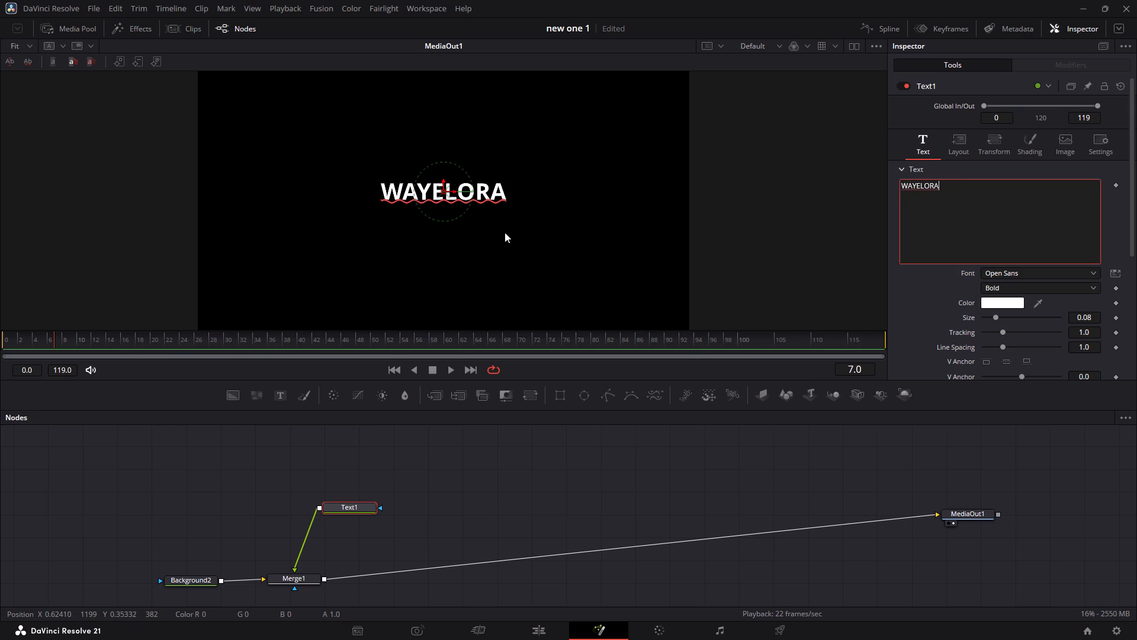
left_click(873, 494)
Enlarge the WAYELORA text to a size of 0.2244.
left_click_drag(995, 318, 1017, 320)
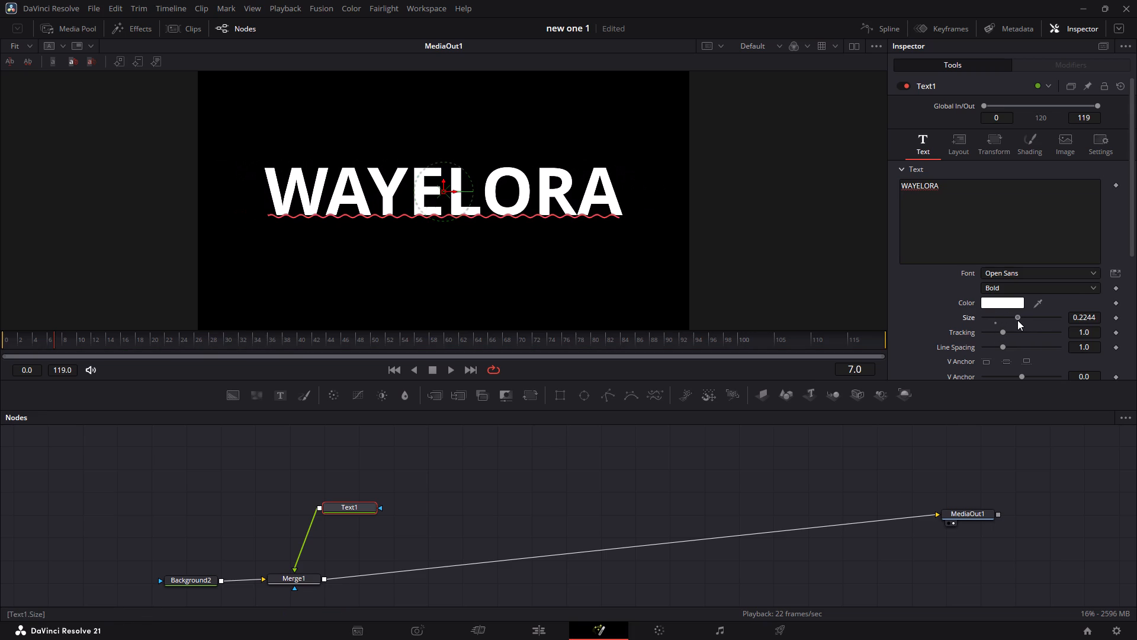
left_click_drag(1017, 320, 1017, 319)
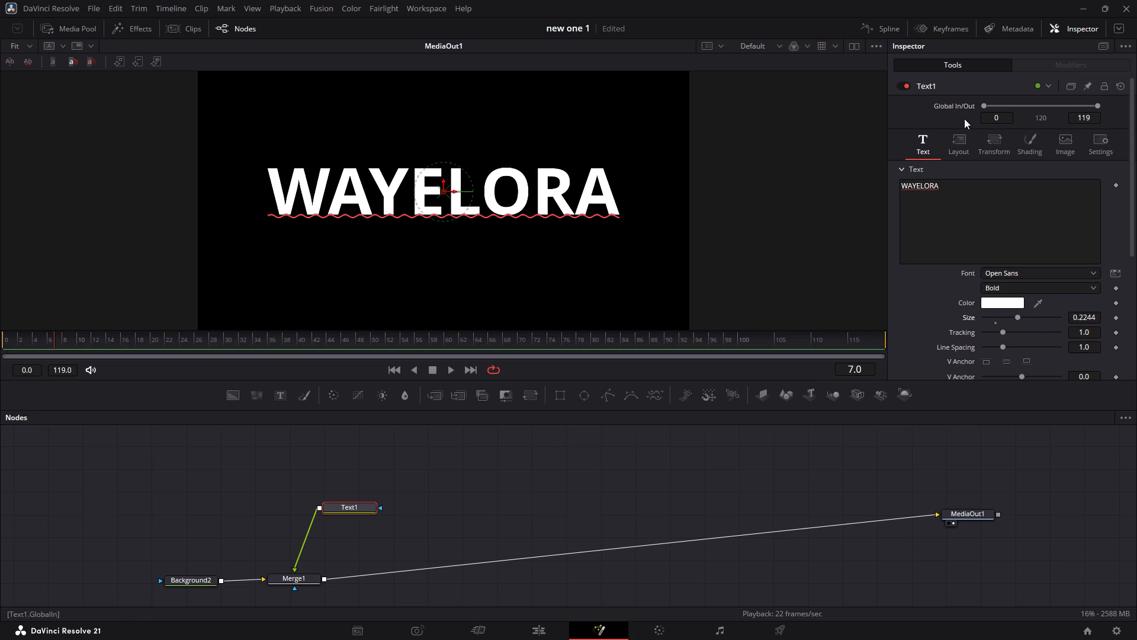
Position the Text1 node directly above Merge1 and insert a Transform node between them.
left_click_drag(370, 510, 309, 472)
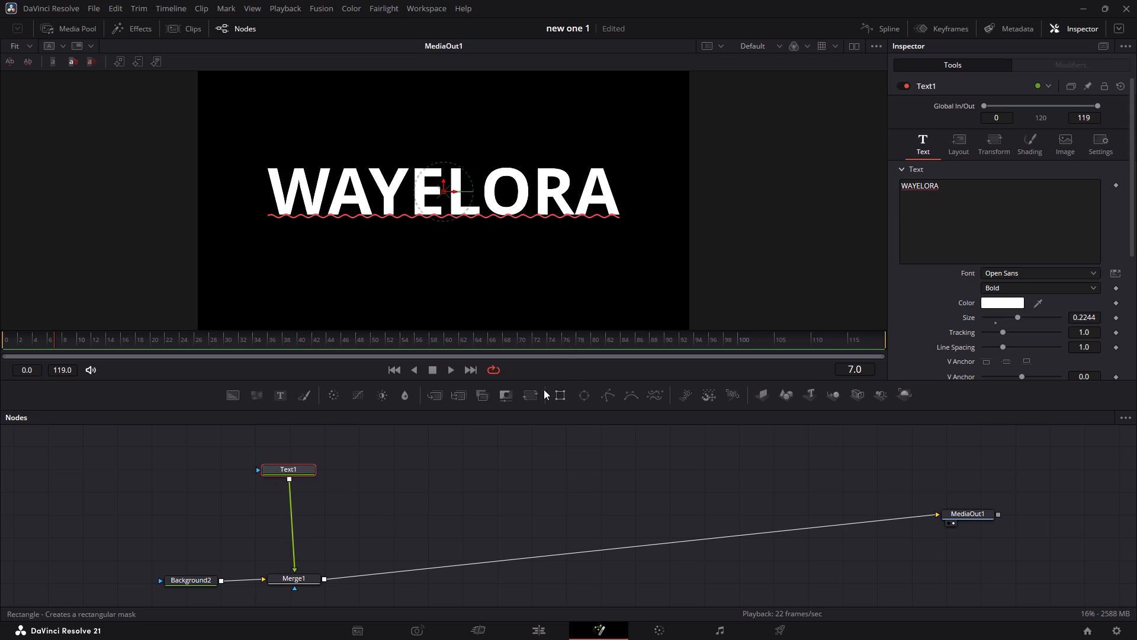
left_click(537, 396)
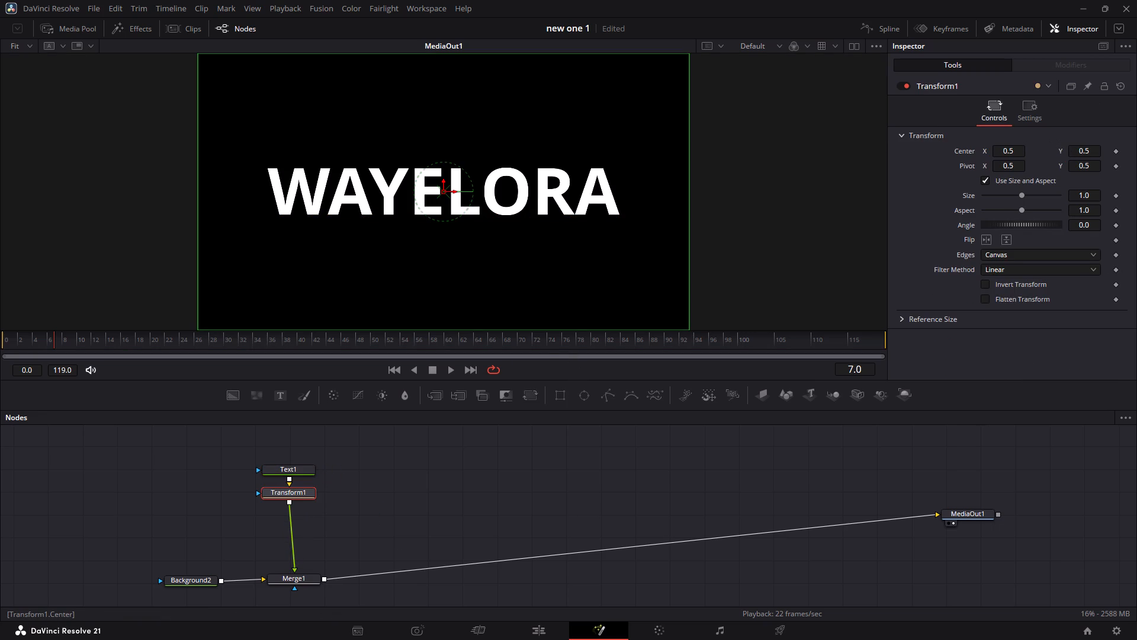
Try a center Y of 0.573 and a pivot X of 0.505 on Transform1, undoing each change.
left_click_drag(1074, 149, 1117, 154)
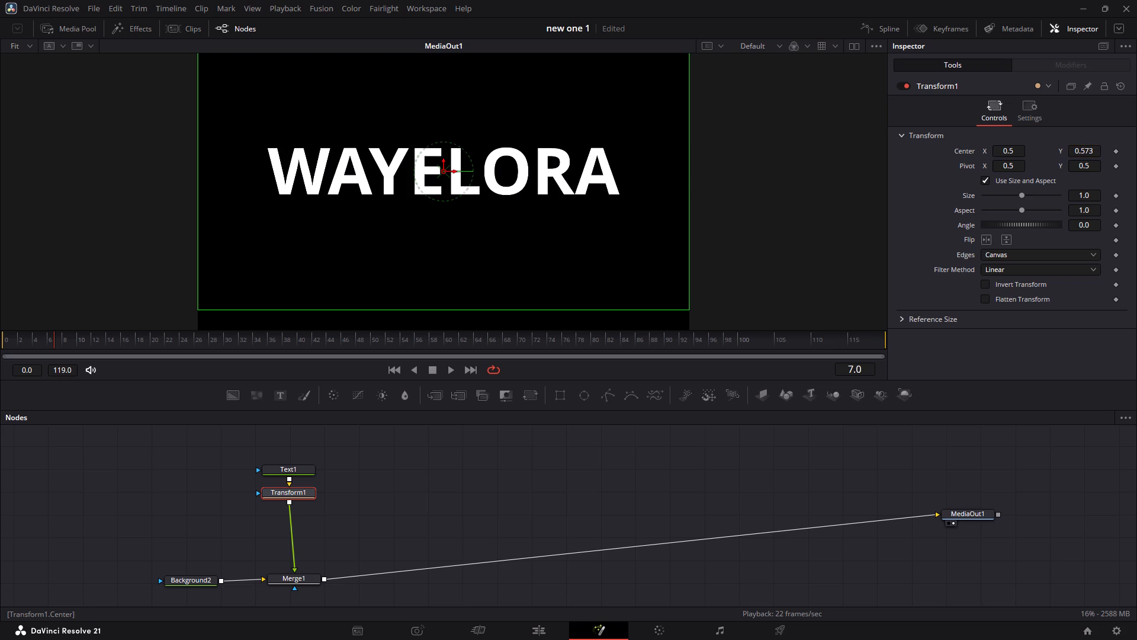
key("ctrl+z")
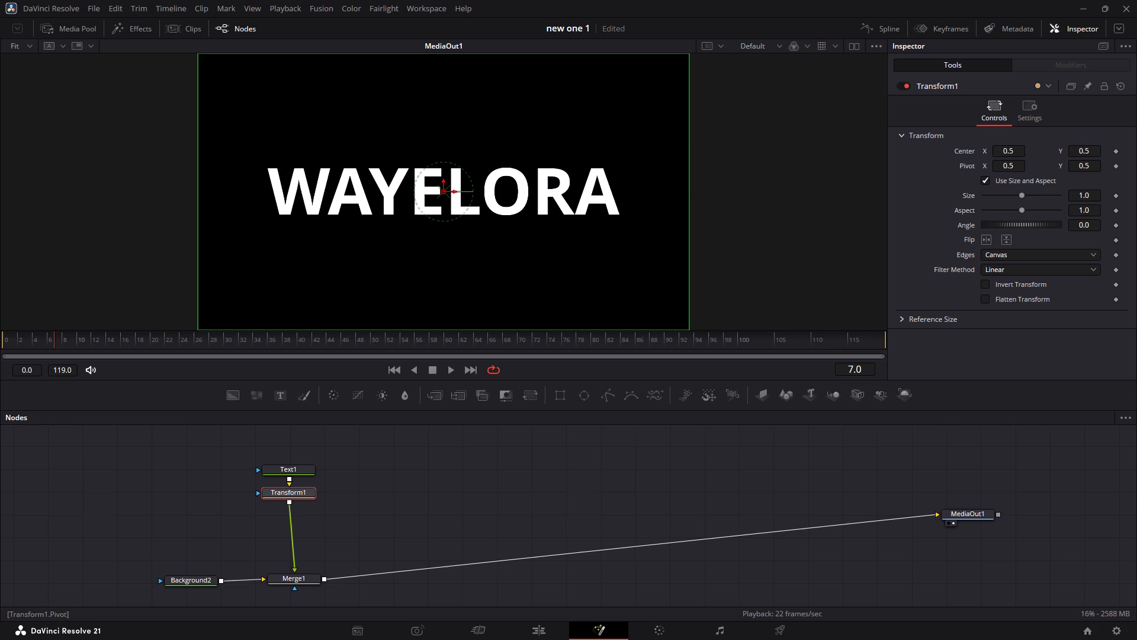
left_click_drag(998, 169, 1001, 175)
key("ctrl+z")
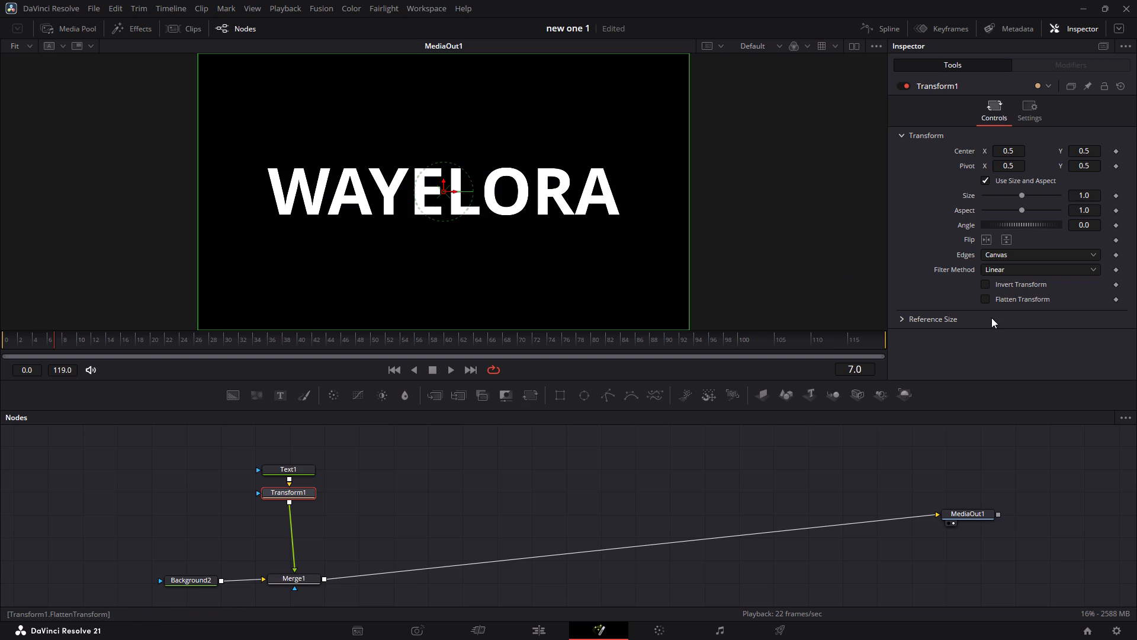
Lower the text by setting Transform1's center Y to 0.201, and space the Text1 node slightly further above Transform1.
left_click_drag(1079, 150, 586, 153)
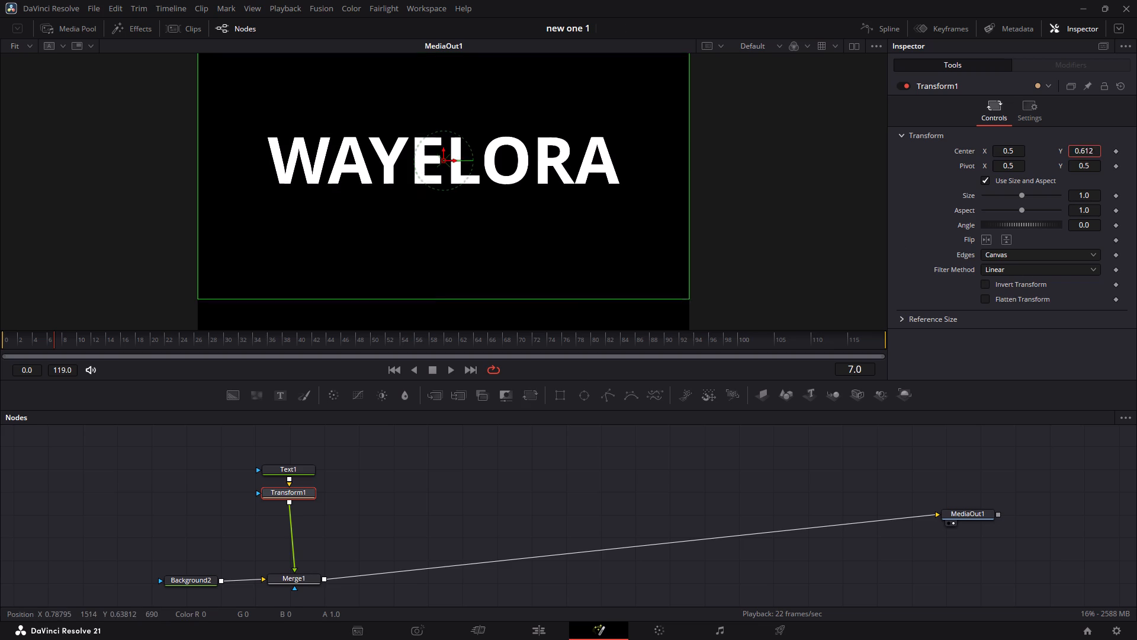
left_click_drag(586, 153, 334, 252)
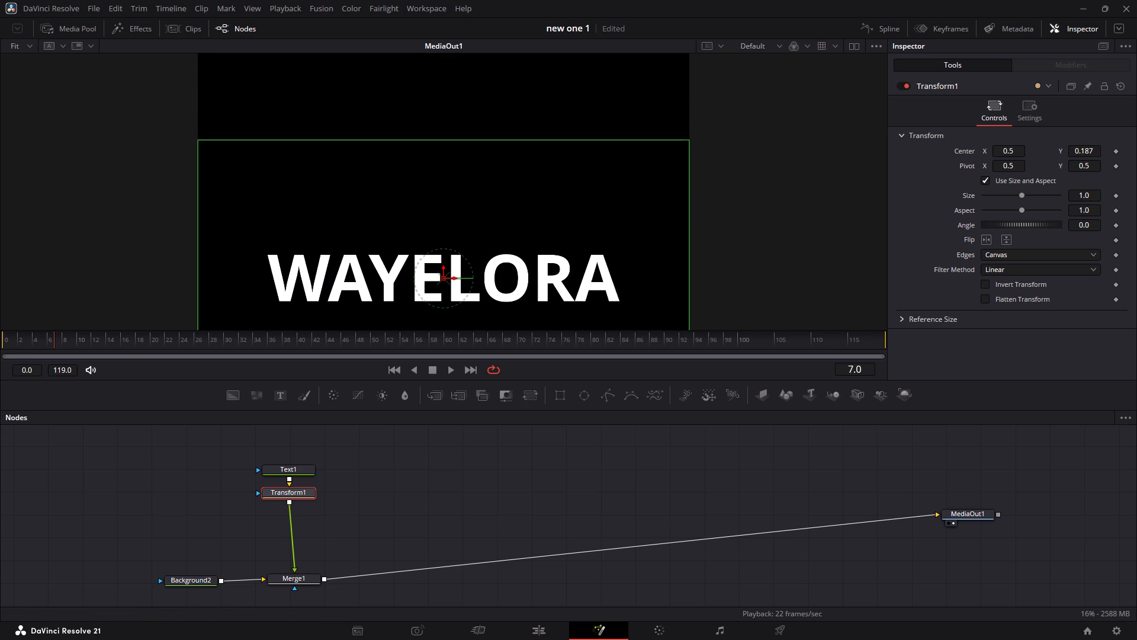
scroll(774, 279, "up", 1)
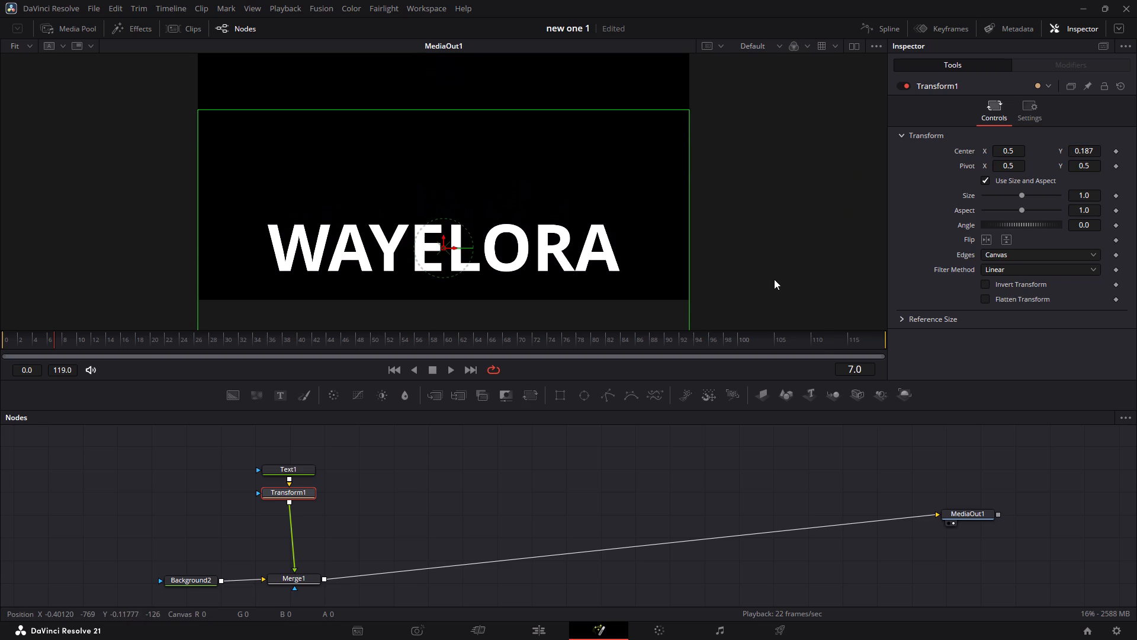
scroll(774, 279, "up", 3)
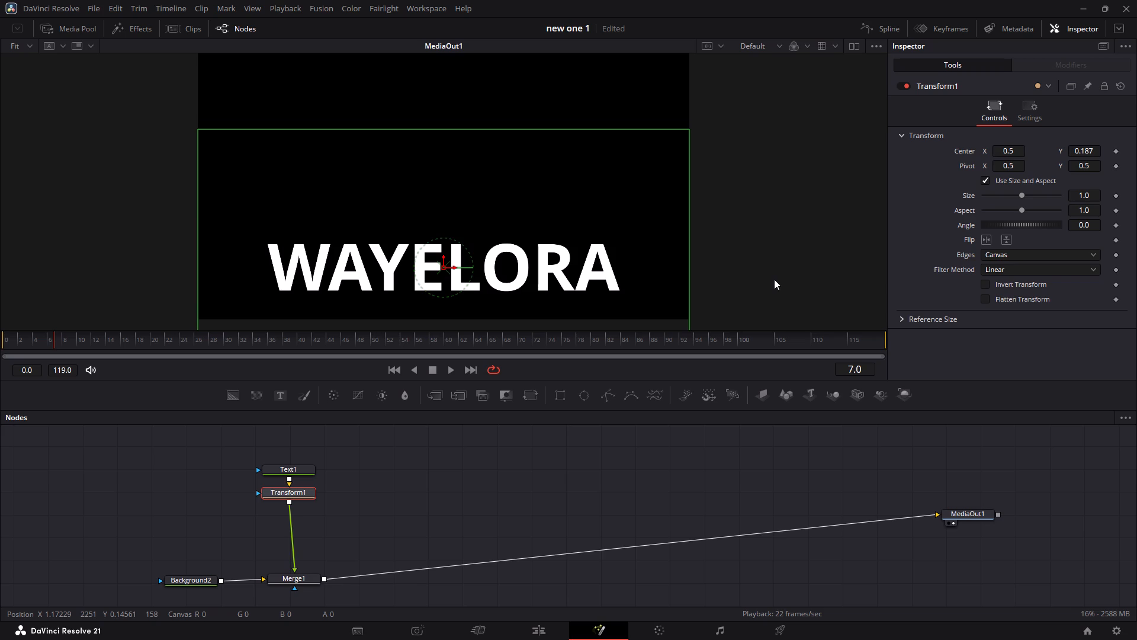
left_click(303, 465)
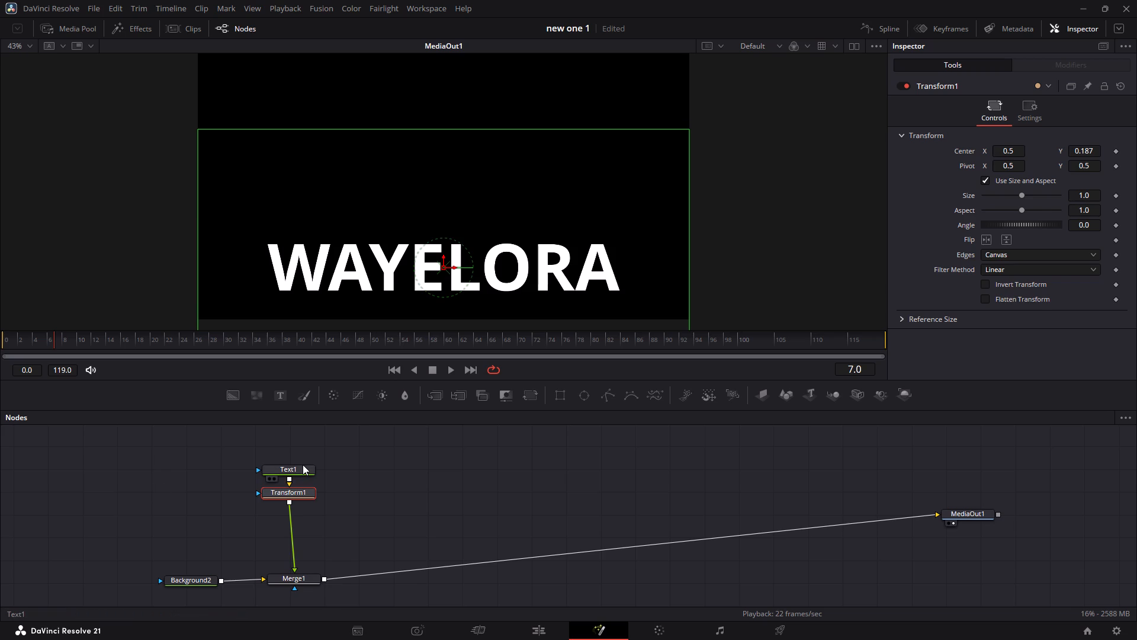
left_click_drag(307, 469, 307, 457)
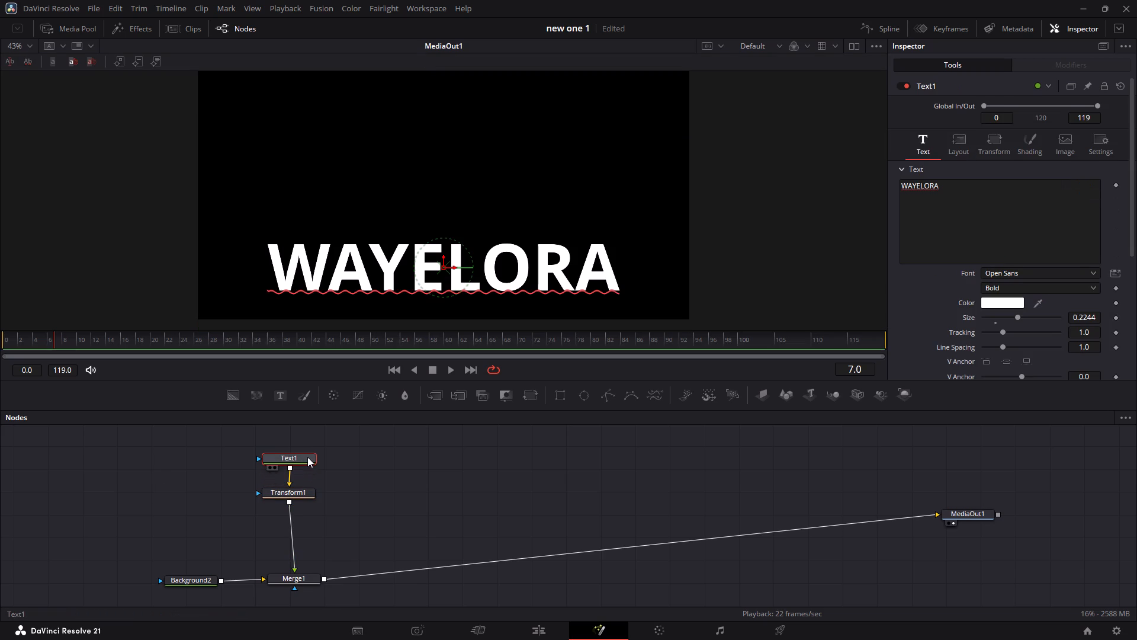
left_click_drag(307, 457, 307, 456)
left_click(301, 492)
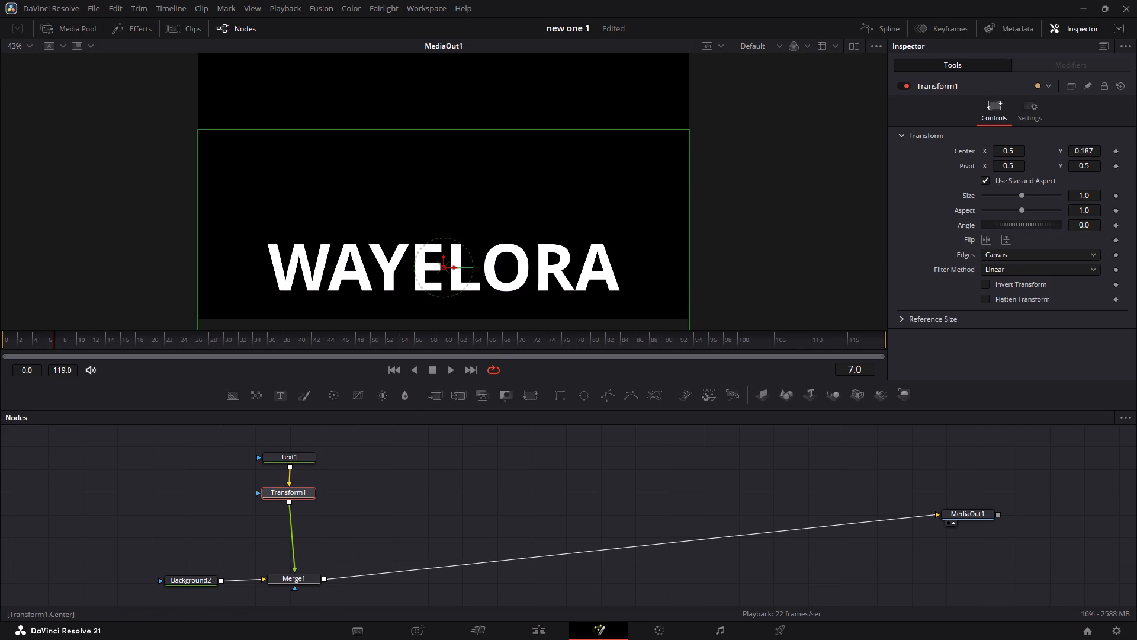
left_click_drag(1096, 151, 1100, 162)
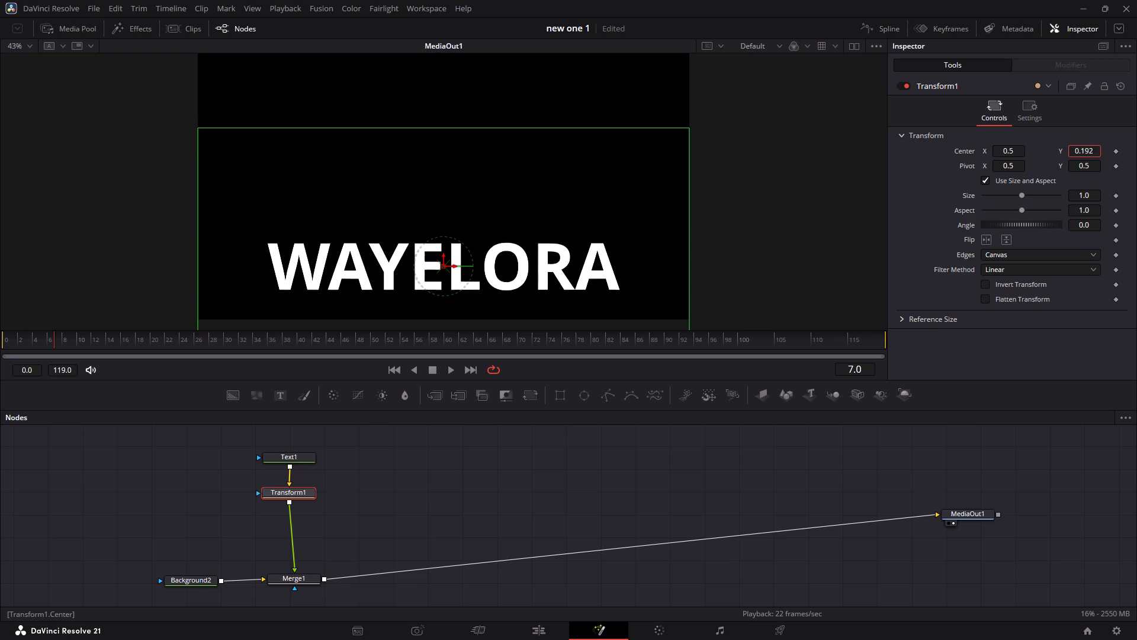
left_click_drag(1100, 162, 1104, 162)
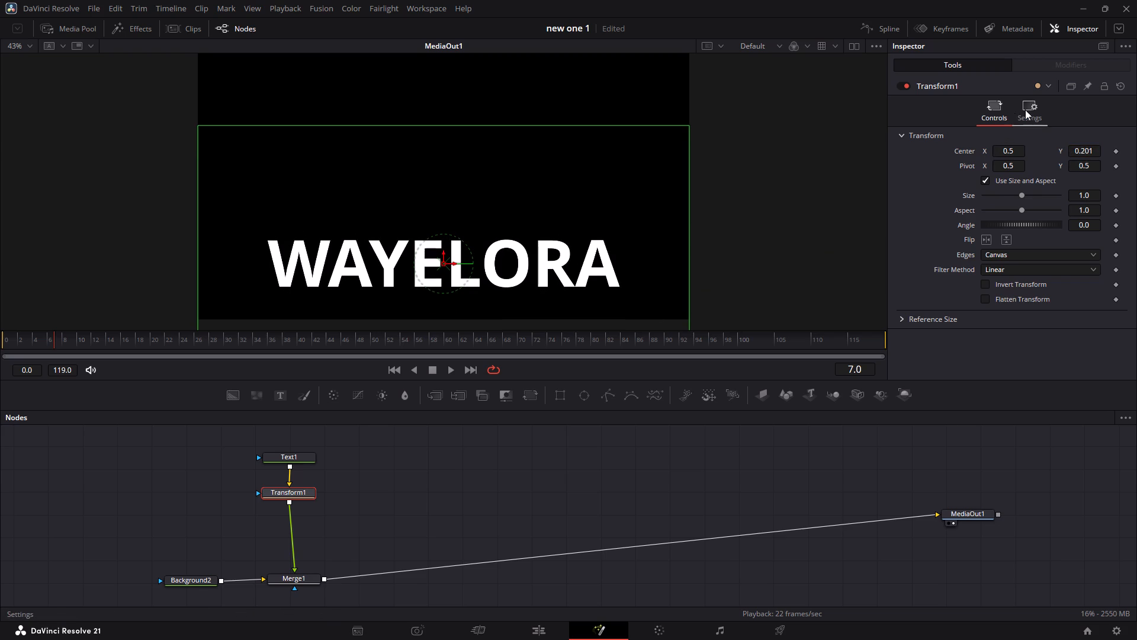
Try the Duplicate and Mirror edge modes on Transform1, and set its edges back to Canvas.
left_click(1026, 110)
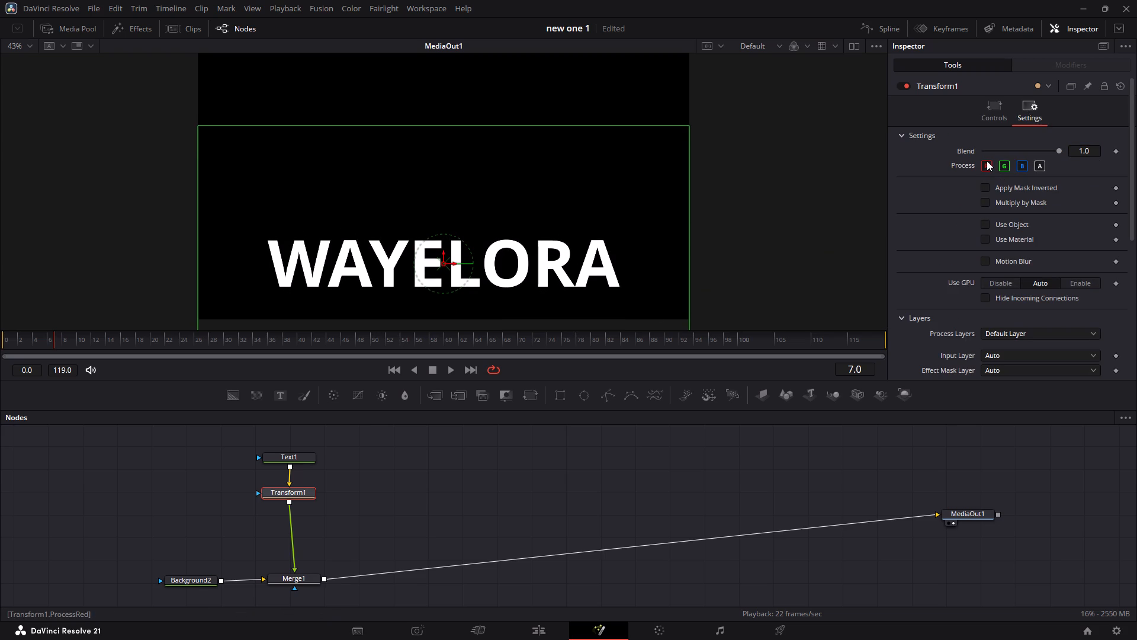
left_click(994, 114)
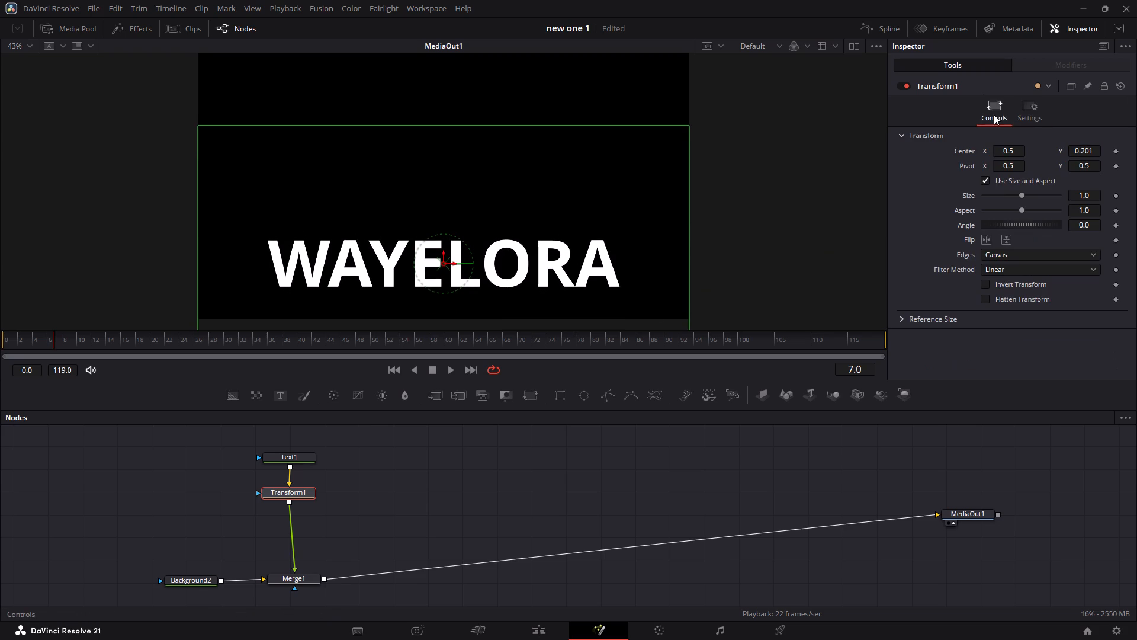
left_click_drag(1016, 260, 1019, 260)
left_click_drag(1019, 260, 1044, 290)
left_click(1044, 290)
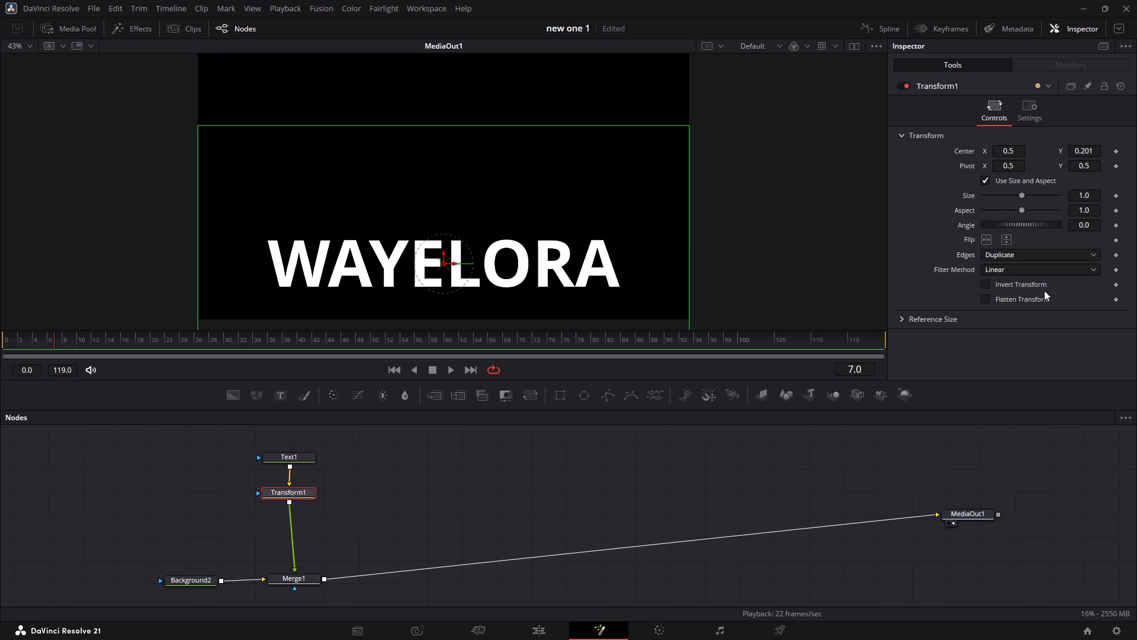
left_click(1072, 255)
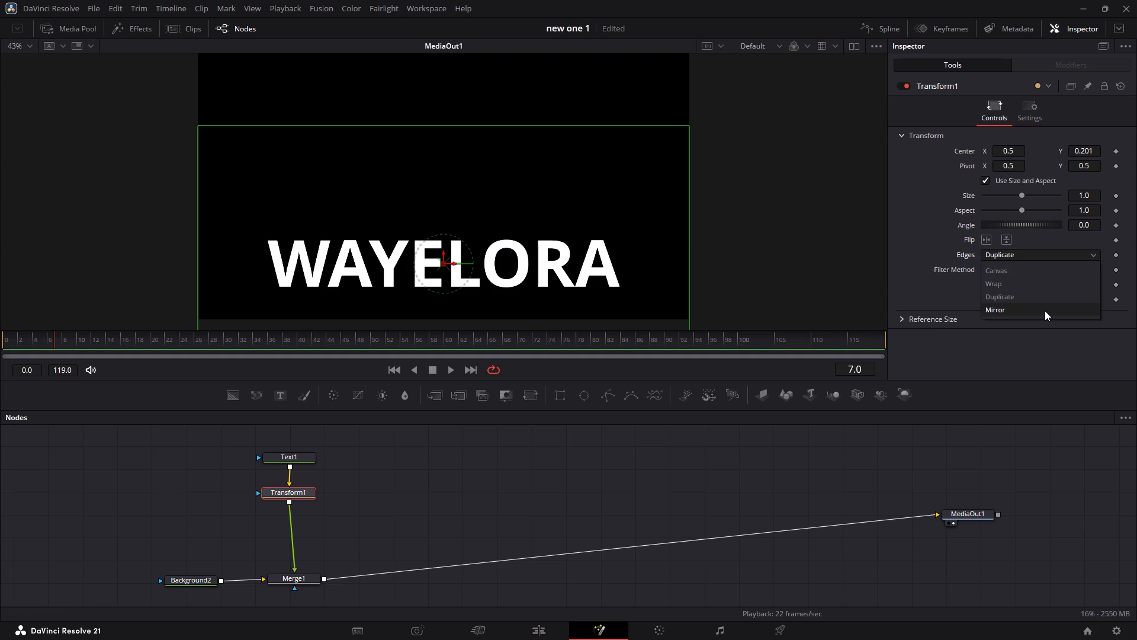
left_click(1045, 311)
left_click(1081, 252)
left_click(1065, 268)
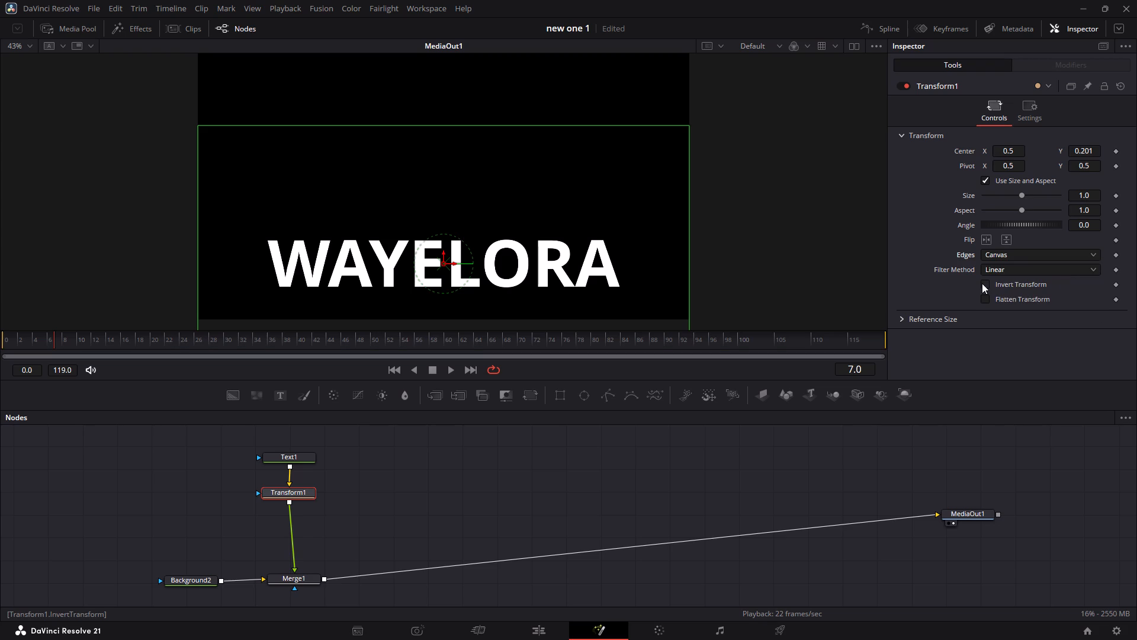
Switch the Text1 node's shading fill type from Solid to Gradient.
left_click(304, 456)
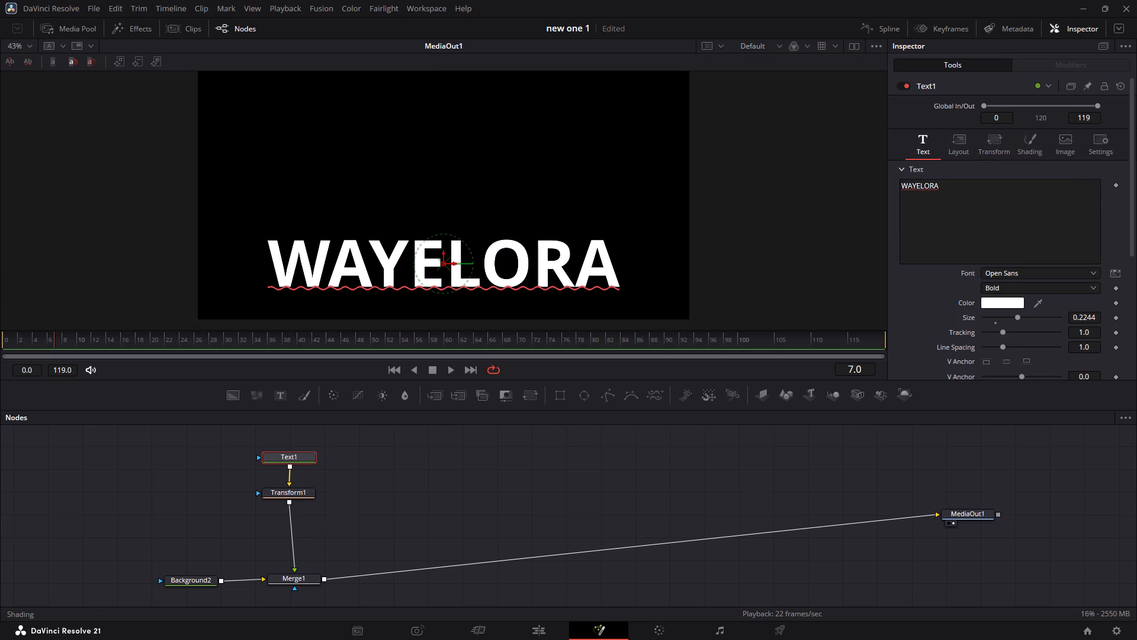
left_click(1000, 303)
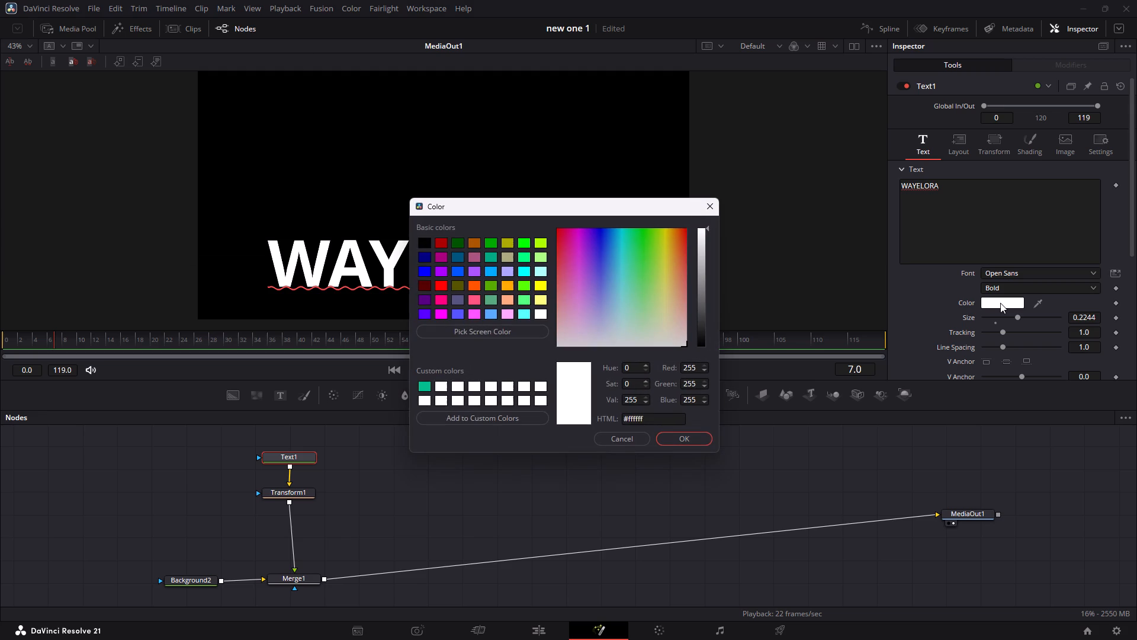
left_click(706, 207)
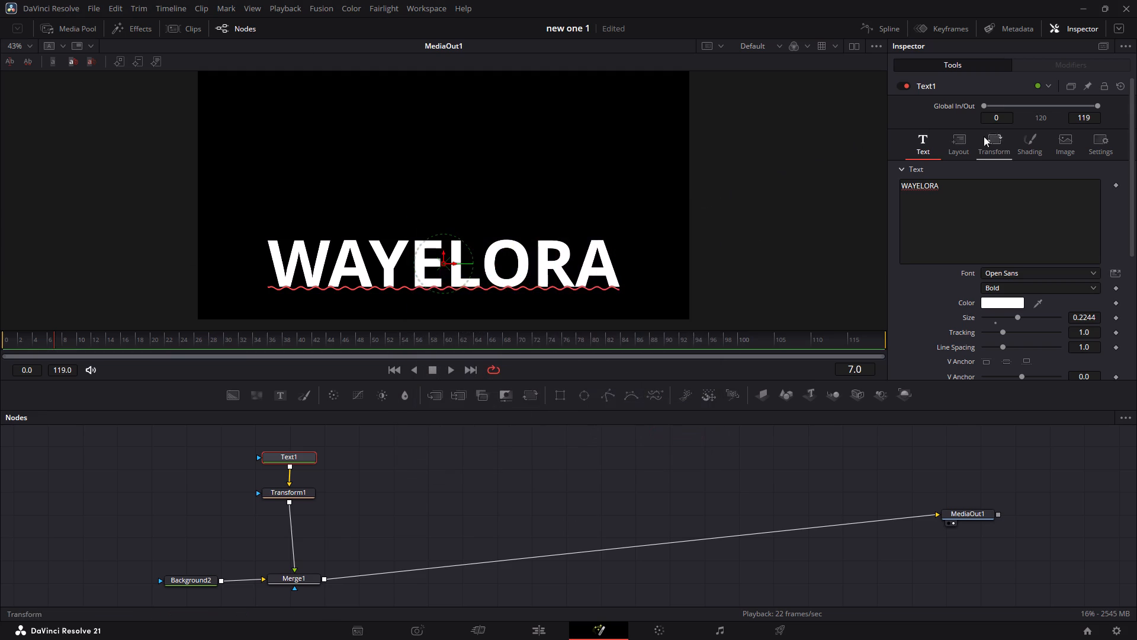
left_click(1030, 144)
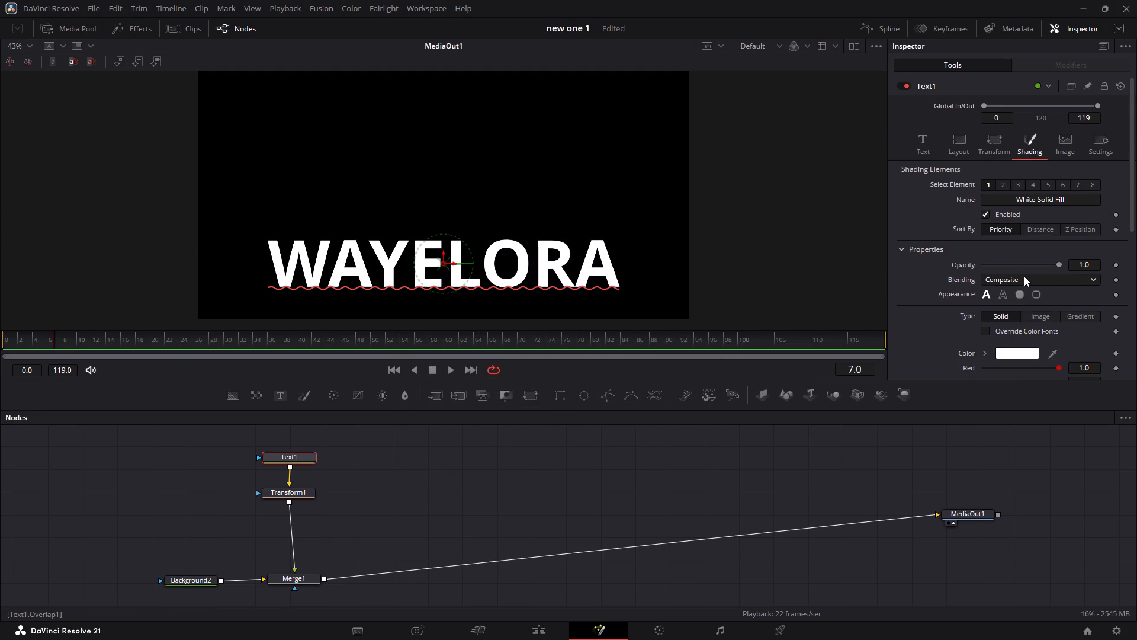
left_click(1025, 279)
left_click(1025, 279)
scroll(1036, 242, "down", 2)
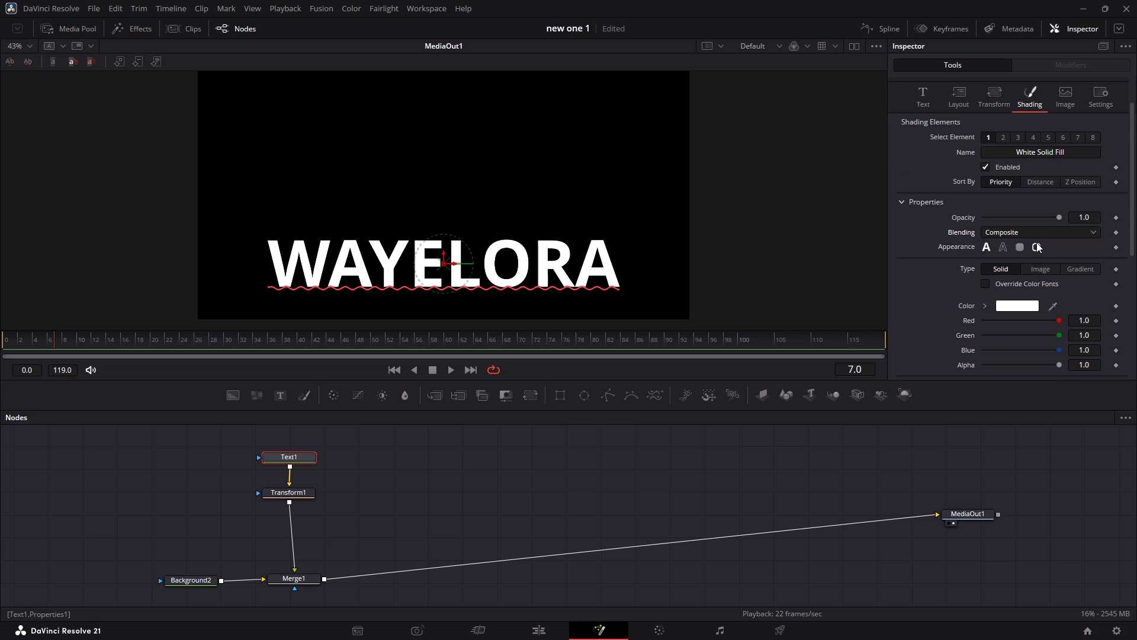
left_click(1074, 271)
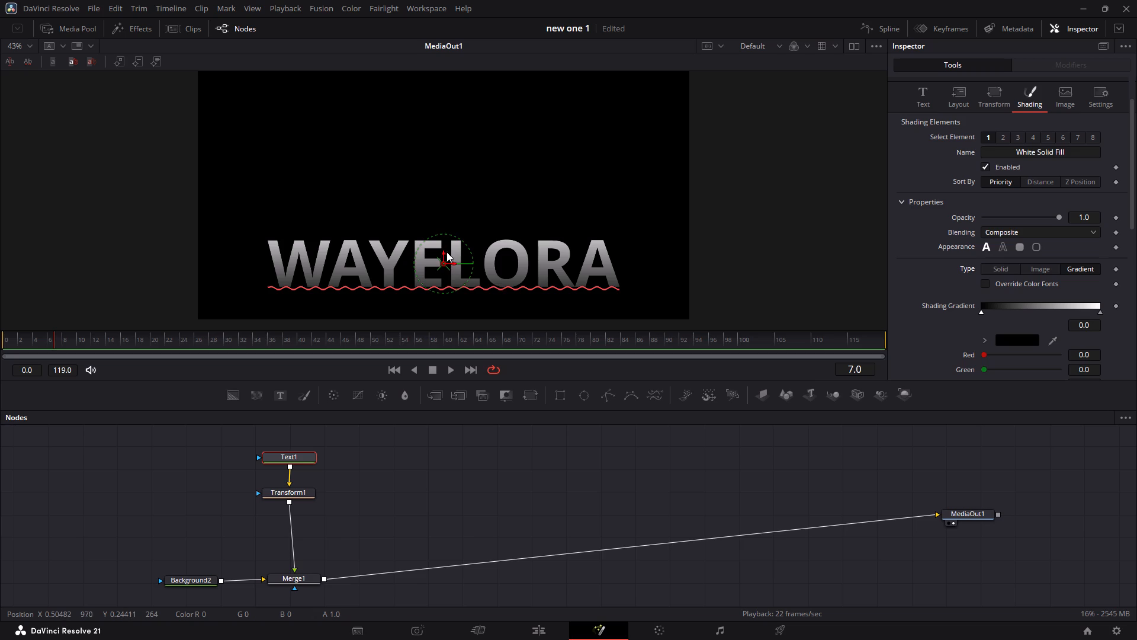
Try the WAYELORA title slightly lower and higher in the viewer, and leave it nudged marginally down.
left_click_drag(444, 254, 454, 261)
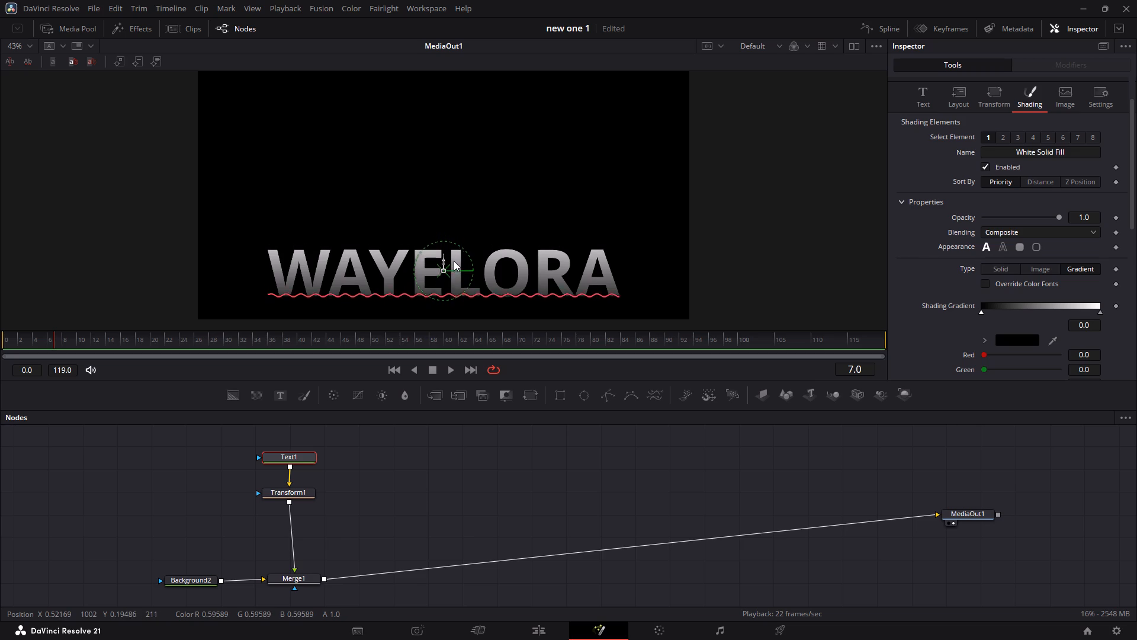
left_click_drag(454, 261, 458, 251)
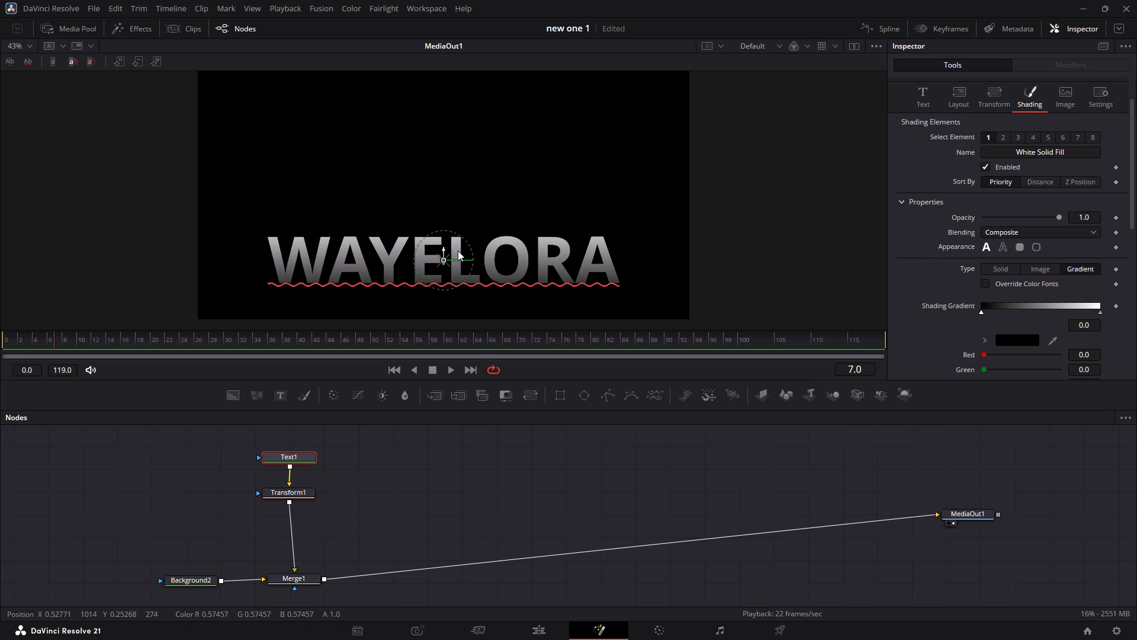
left_click_drag(458, 251, 459, 254)
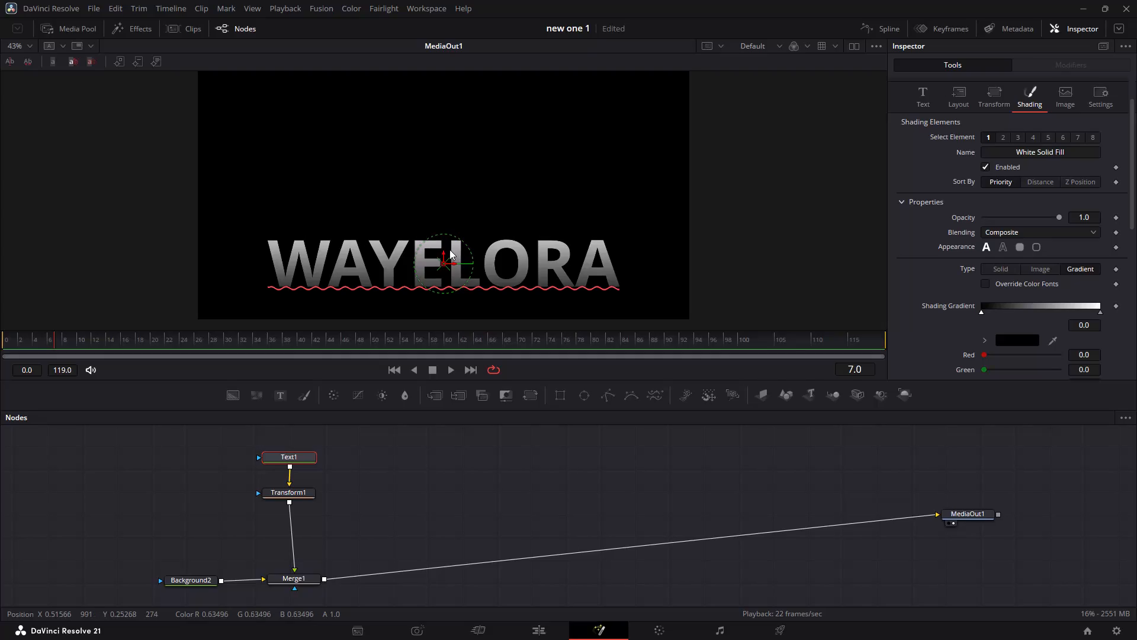
left_click(443, 254)
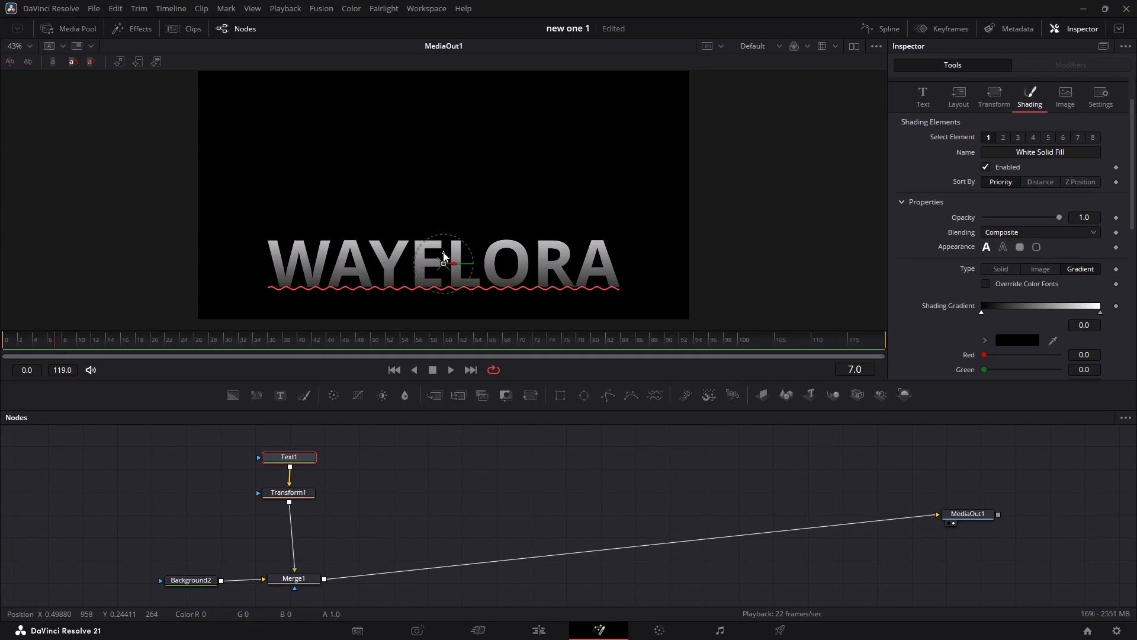
left_click(443, 251)
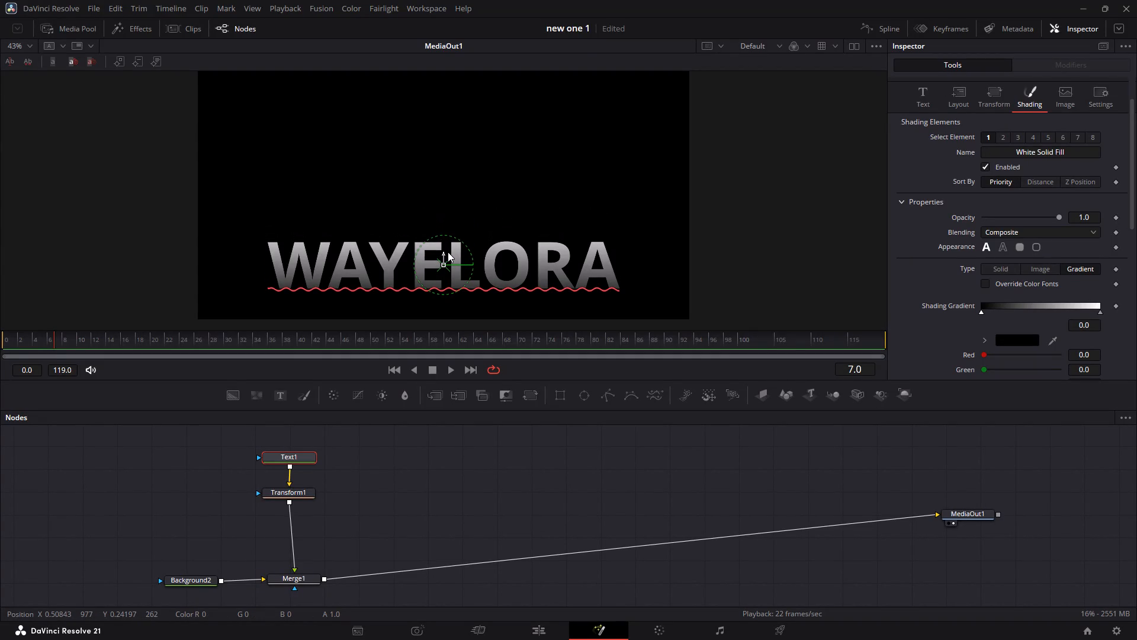
left_click(454, 264)
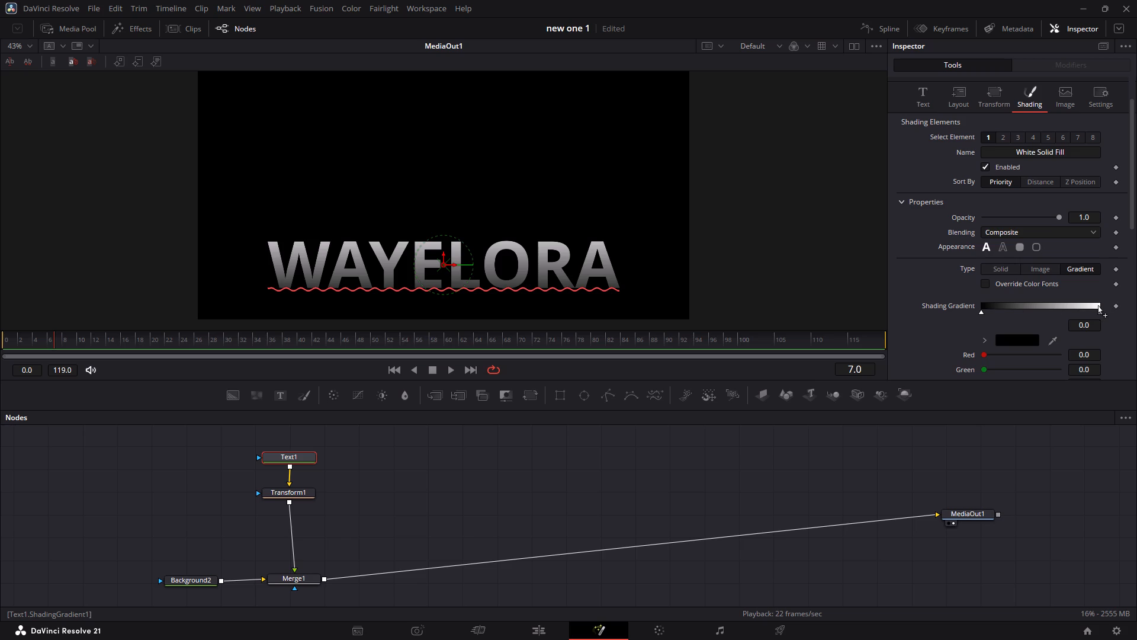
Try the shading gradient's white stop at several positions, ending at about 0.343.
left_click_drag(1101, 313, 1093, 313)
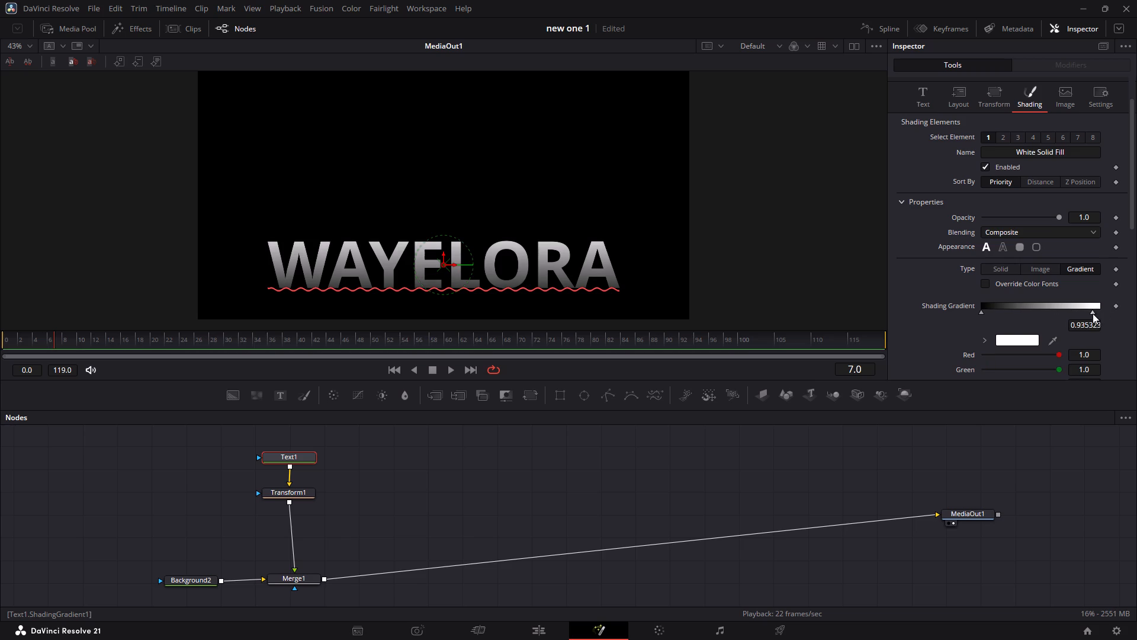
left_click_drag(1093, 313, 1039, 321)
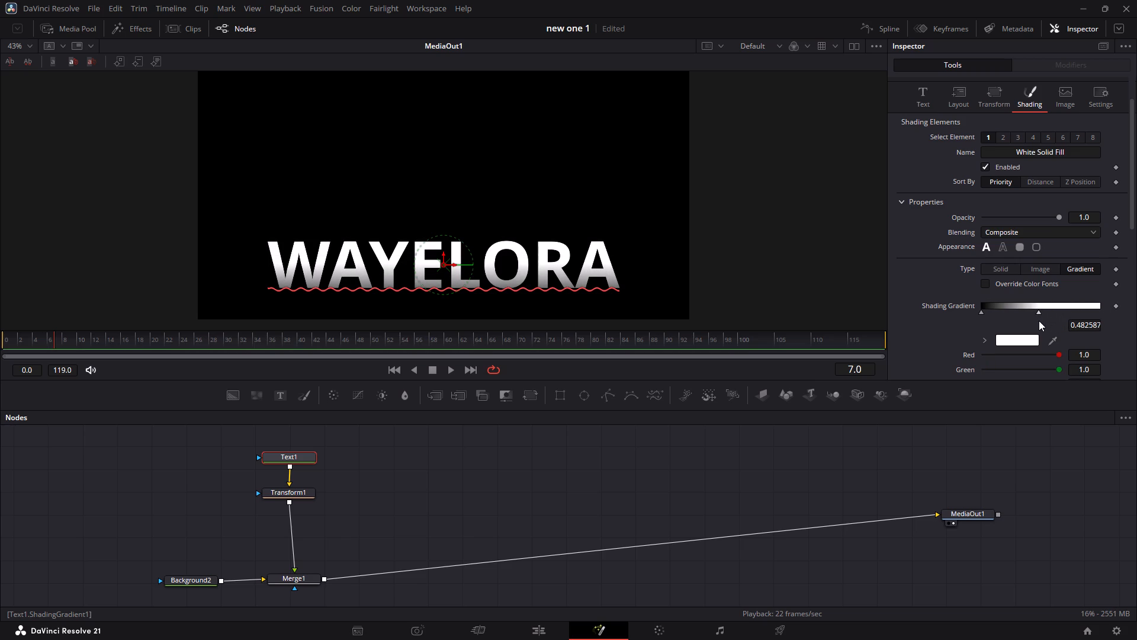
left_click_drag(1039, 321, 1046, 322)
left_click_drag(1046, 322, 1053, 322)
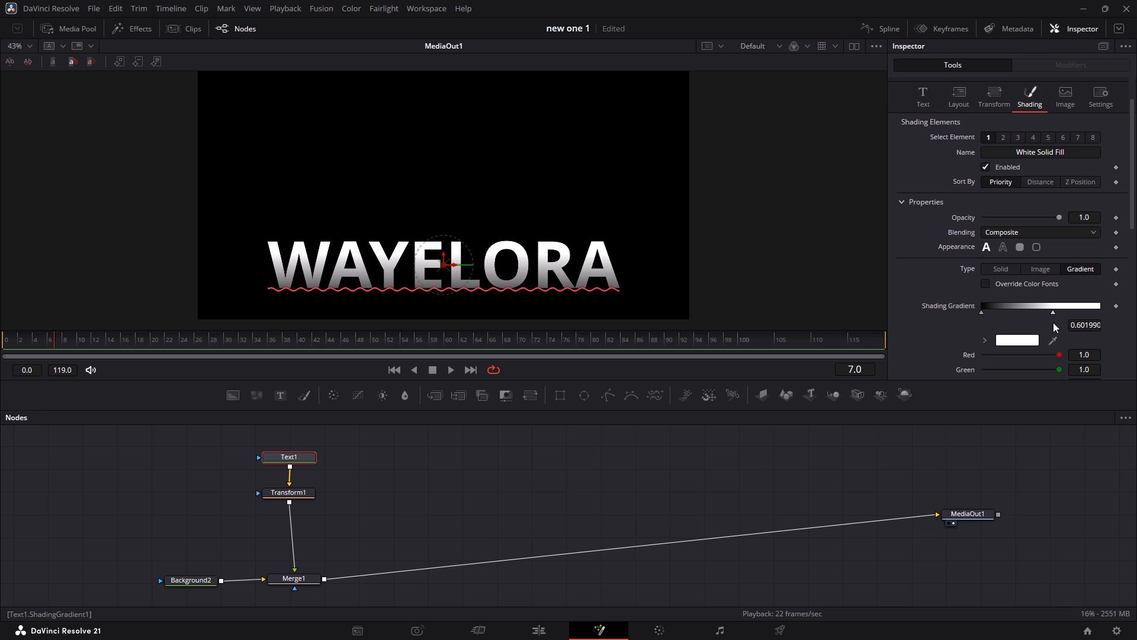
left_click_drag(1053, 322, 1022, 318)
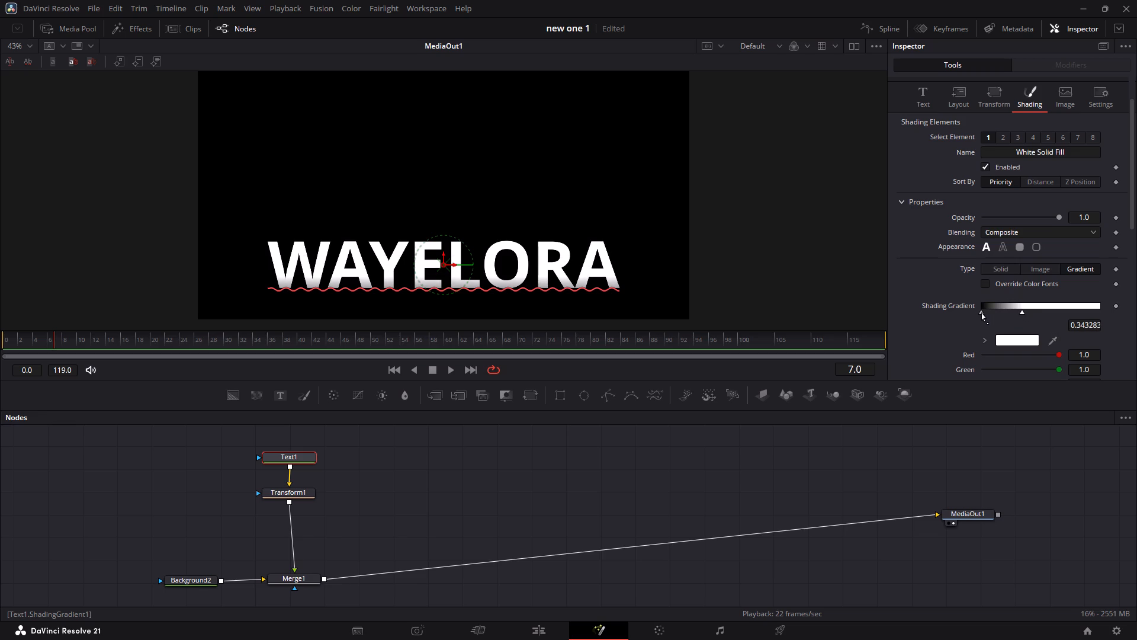
Reverse the shading gradient by placing the black stop at 1.0 and the white stop at 0.0.
left_click_drag(982, 313, 1136, 315)
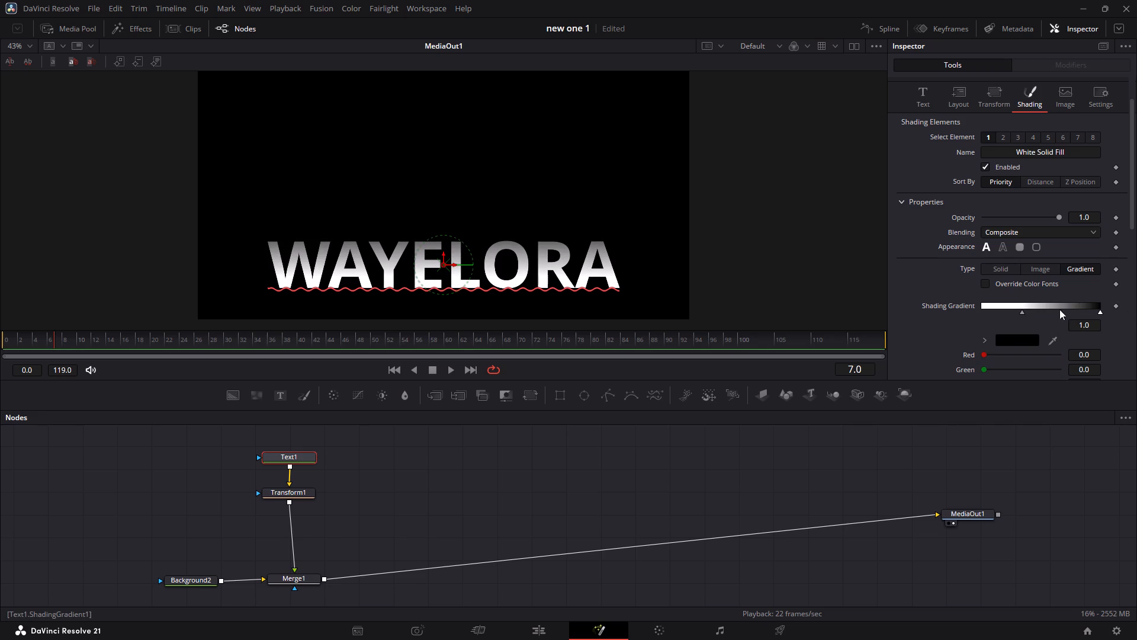
left_click_drag(1022, 312, 949, 307)
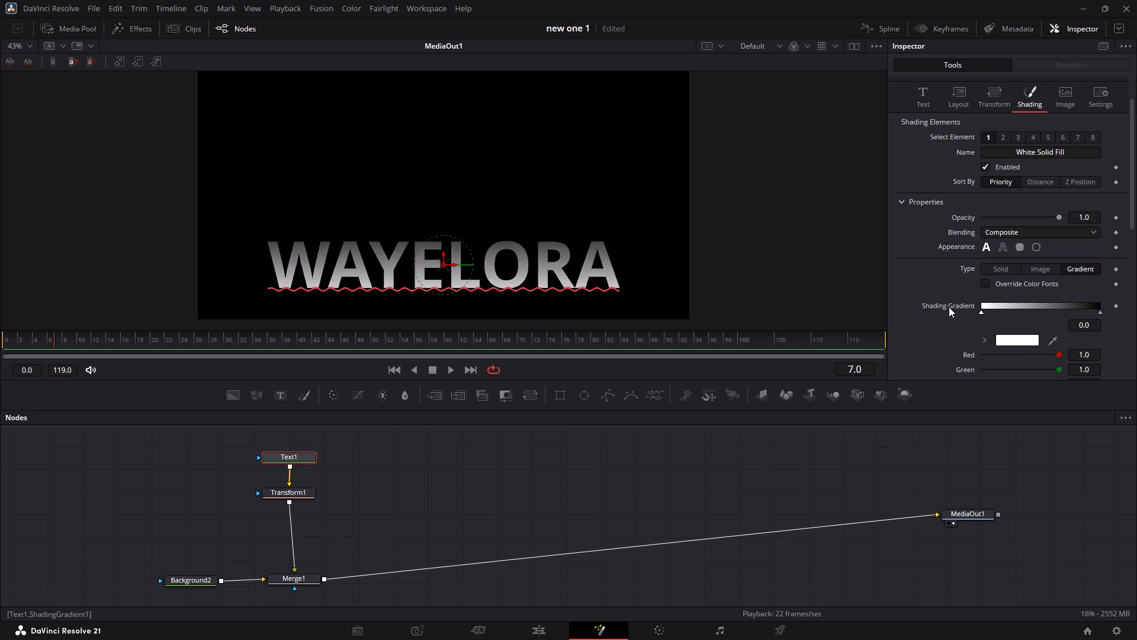
Sweep the text's shading opacity between 0.0 and 1.0, and set it to 0.0.
scroll(949, 307, "down", 8)
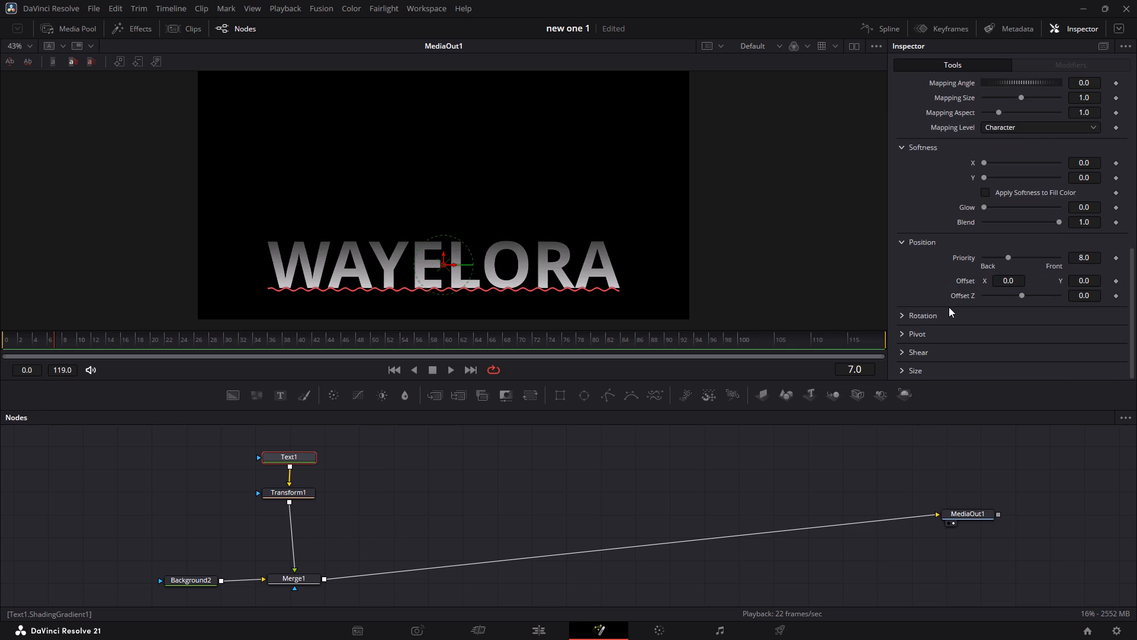
scroll(949, 307, "up", 6)
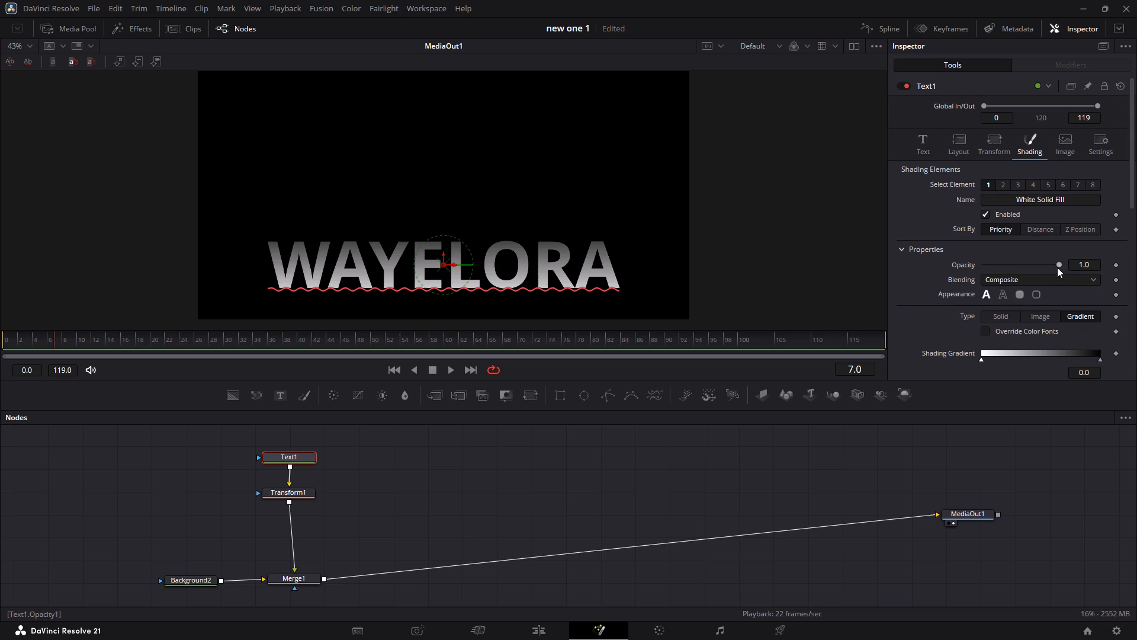
left_click_drag(1057, 267, 987, 274)
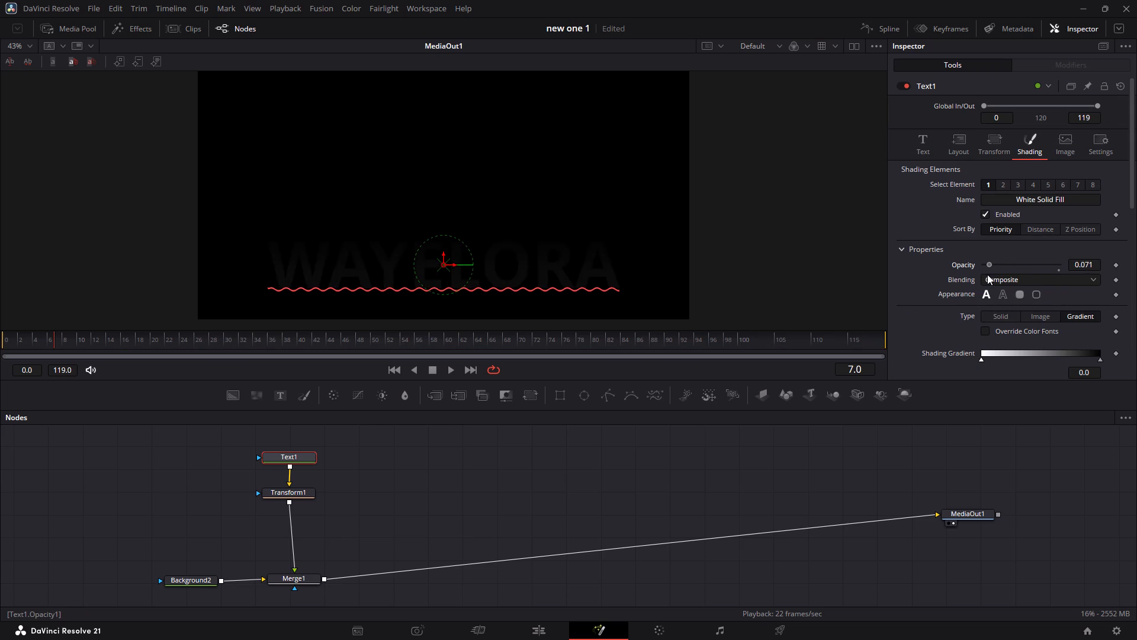
left_click_drag(987, 274, 941, 277)
left_click_drag(941, 277, 975, 281)
left_click_drag(975, 281, 1106, 265)
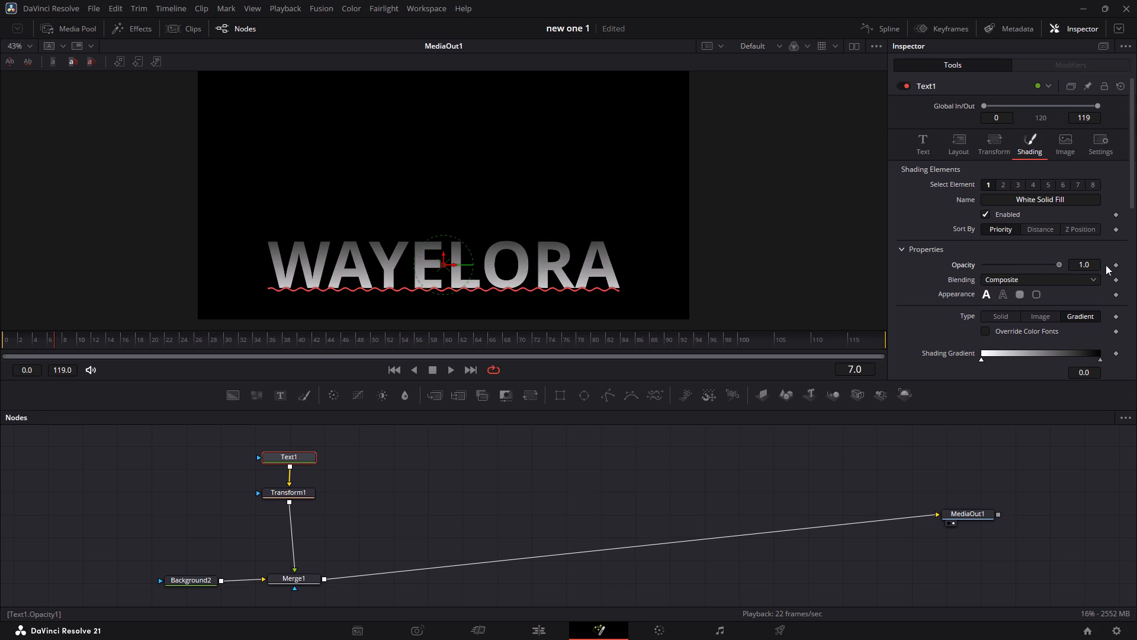
left_click_drag(1106, 265, 1135, 260)
left_click_drag(1135, 260, 1033, 254)
left_click_drag(1033, 254, 870, 225)
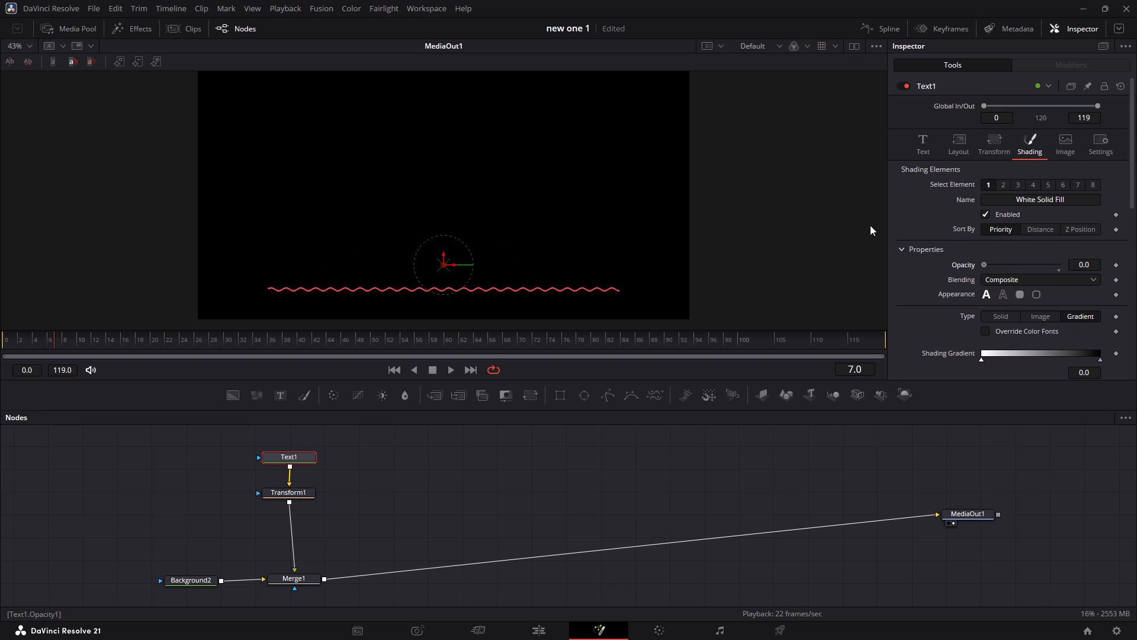
left_click_drag(870, 225, 1059, 244)
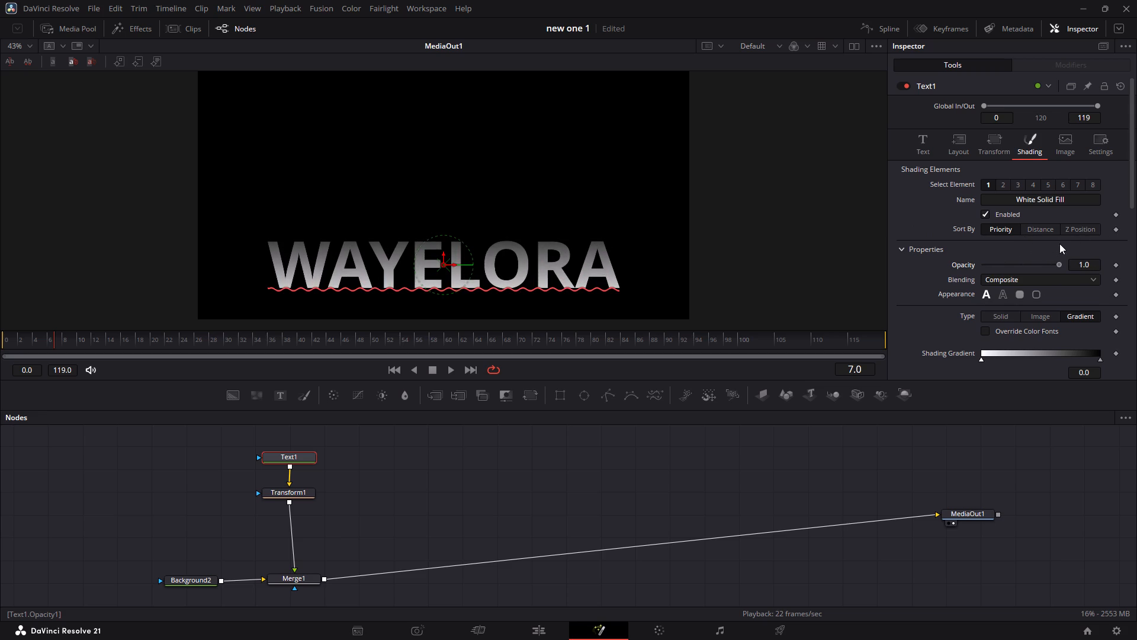
left_click_drag(1059, 244, 856, 260)
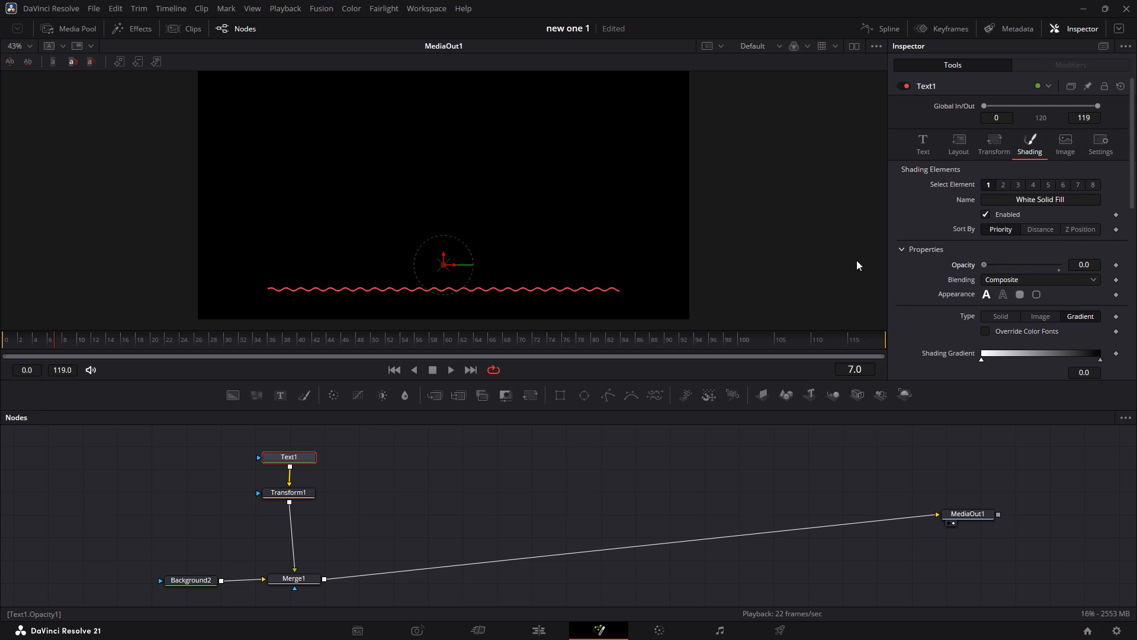
left_click_drag(856, 260, 844, 265)
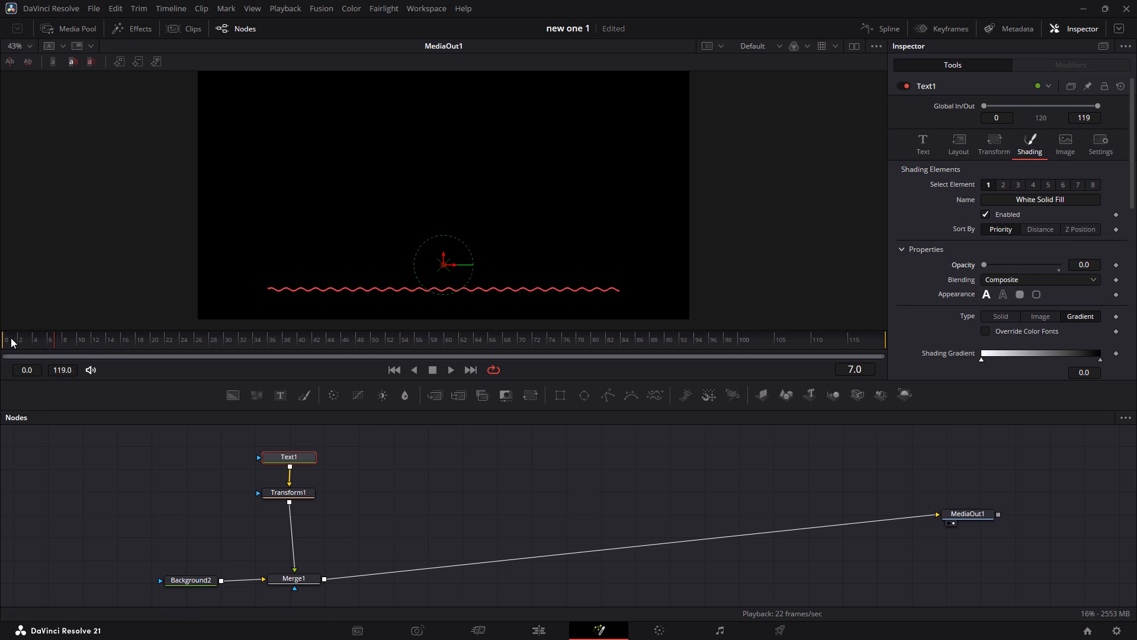
Add a keyframe on the text's shading opacity at frame 0.
left_click(6, 341)
left_click(1112, 264)
left_click(1114, 264)
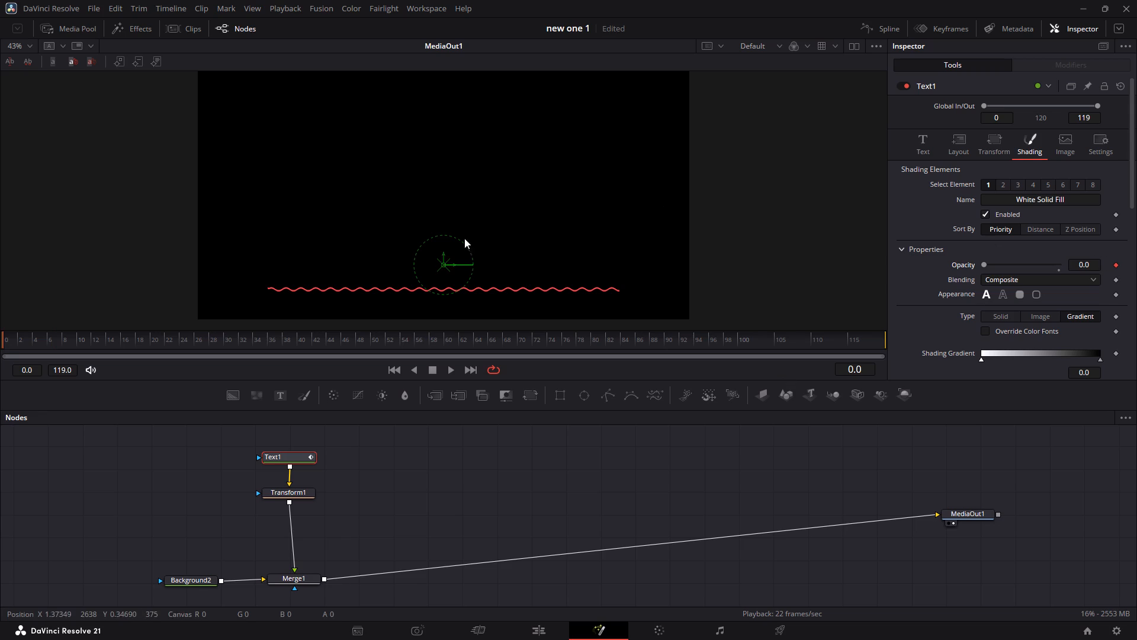
Keyframe the text's shading opacity at 1.0 on frame 42.
left_click(243, 341)
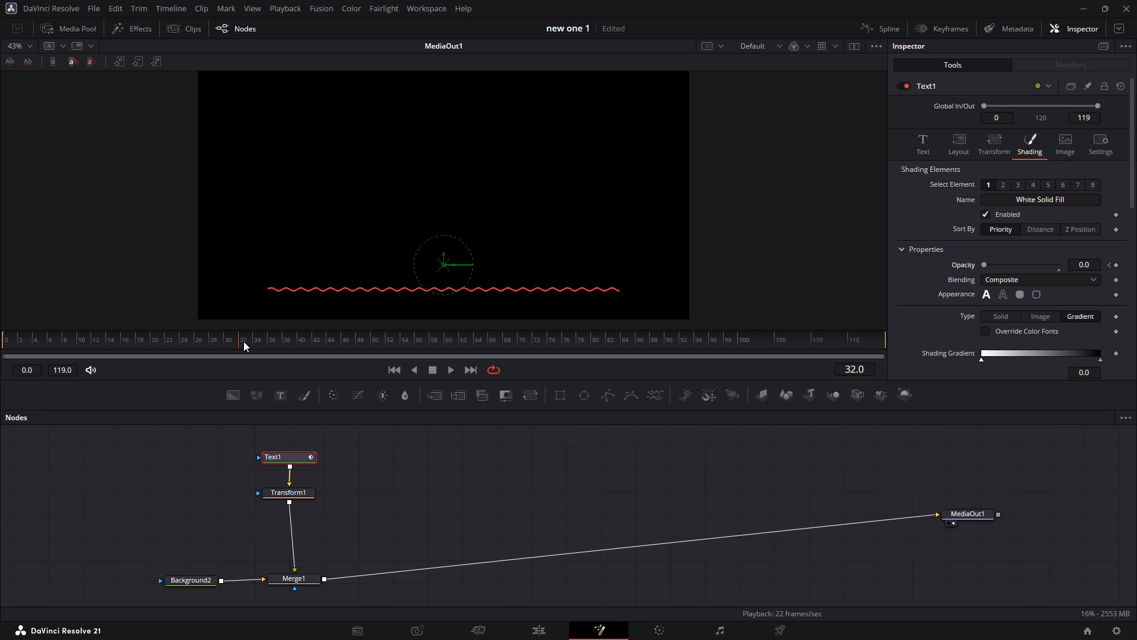
key("Right")
key("Right")
key("Right")
key("Right")
key("Right")
key("Right")
key("Right")
key("Right")
key("Right")
key("Right")
key("Right")
key("Left")
left_click_drag(983, 264, 1042, 264)
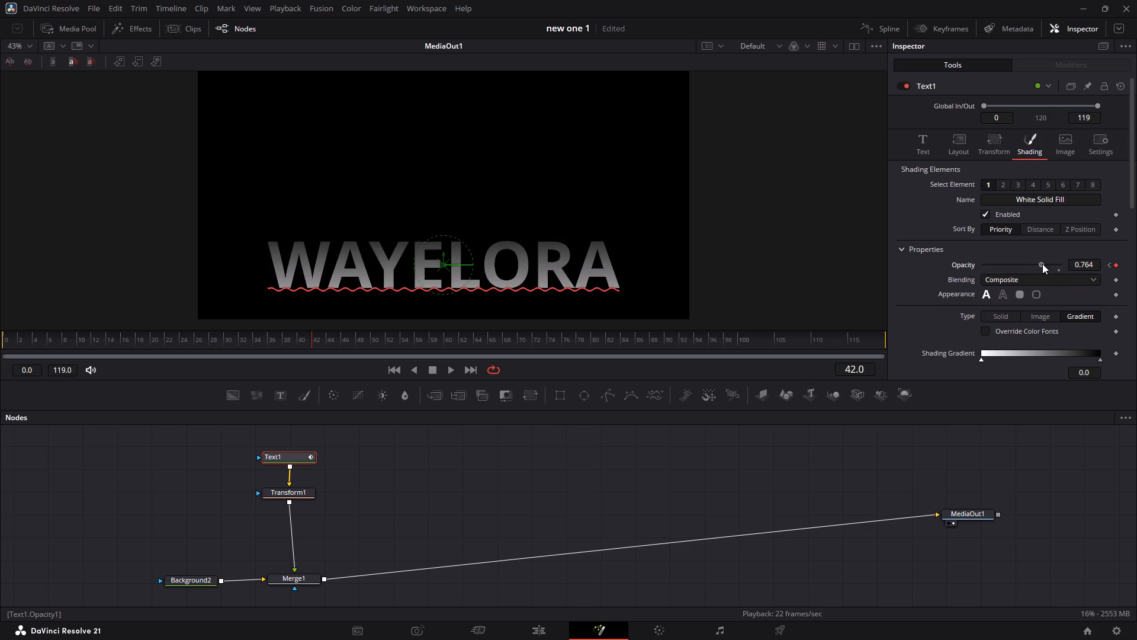
left_click_drag(1042, 264, 1076, 269)
Play back the title's opacity fade-in, stepping back through its frames and replaying it.
key("space")
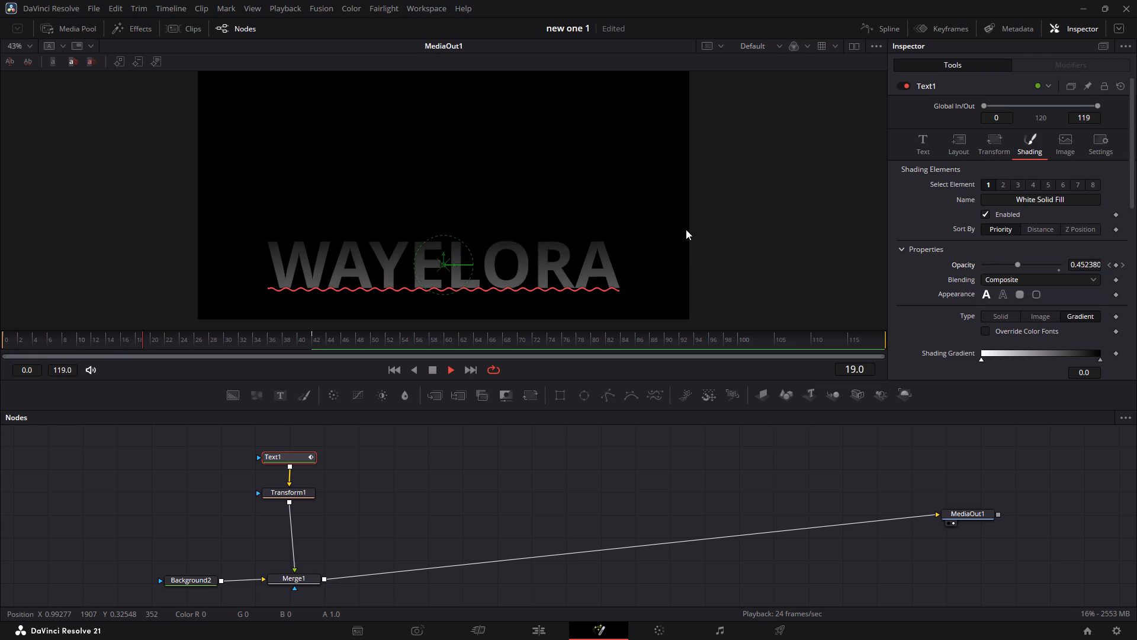
key("space")
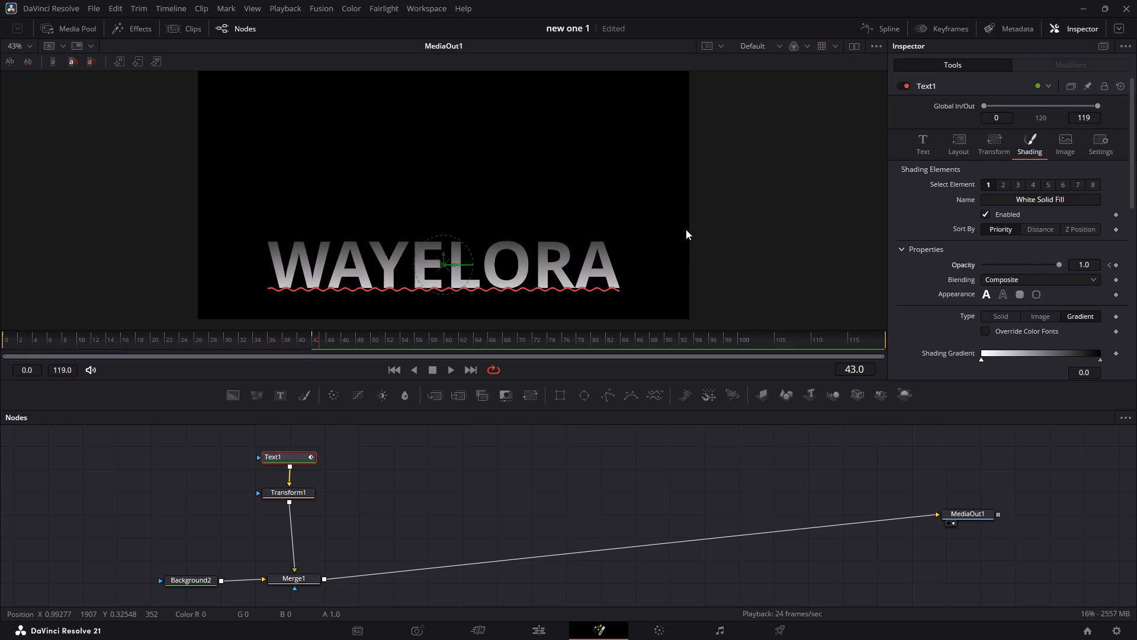
key("Left")
key("Left")
key("Left")
key("Left")
key("Left")
key("Left")
key("Left")
key("Left")
key("Left")
key("Left")
key("Left")
key("Left")
key("Left")
key("Left")
key("Left")
key("Left")
key("Left")
key("Left")
key("Left")
key("Left")
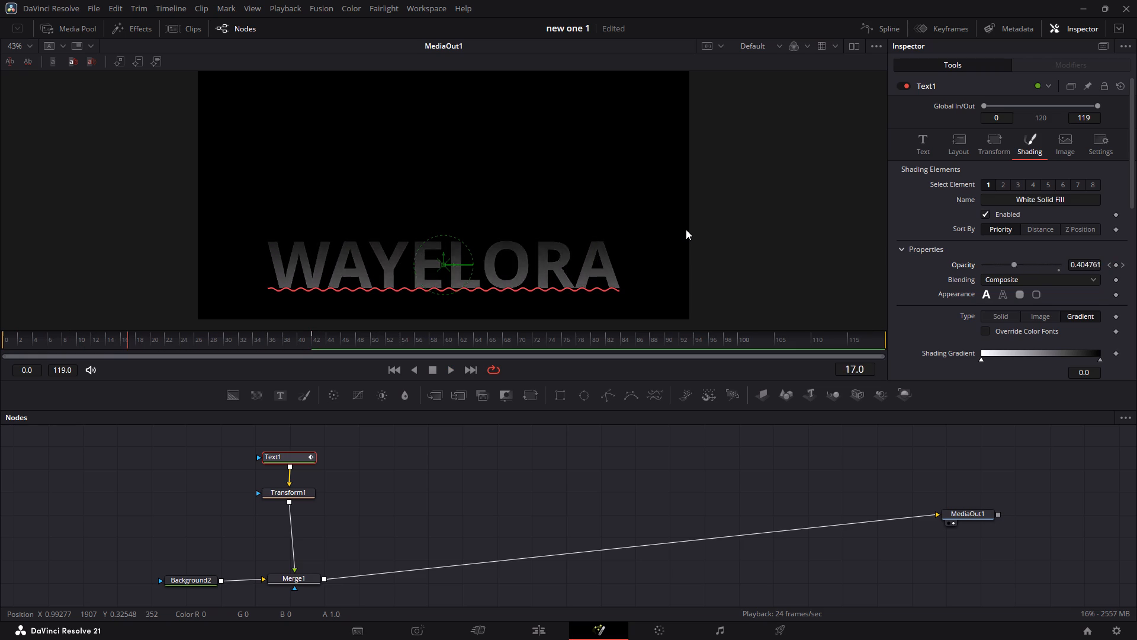
key("space")
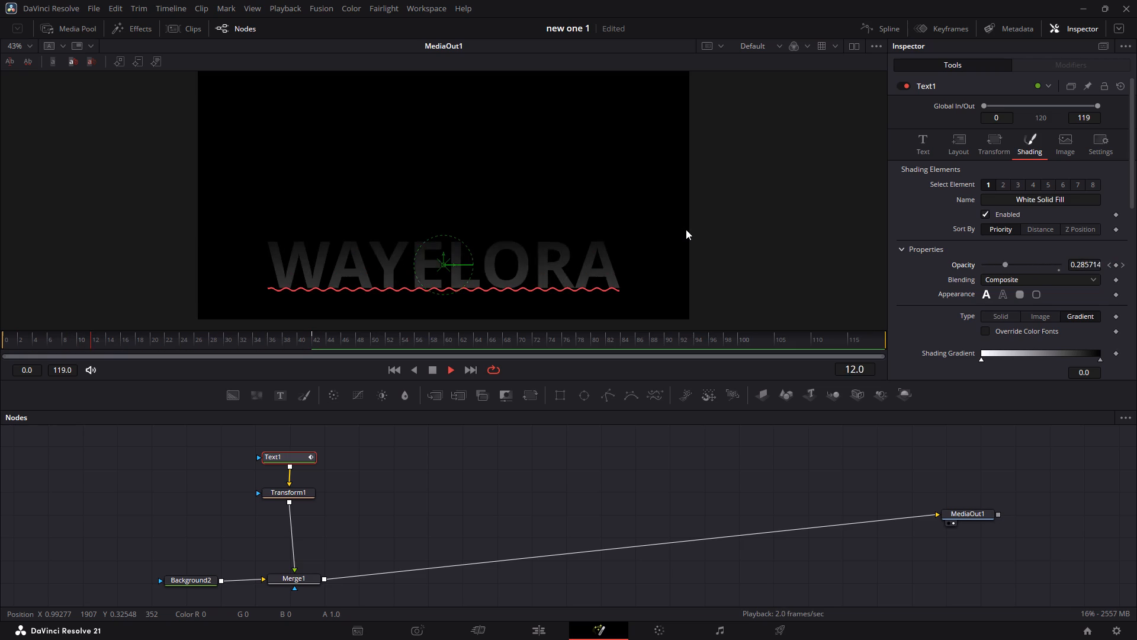
key("space")
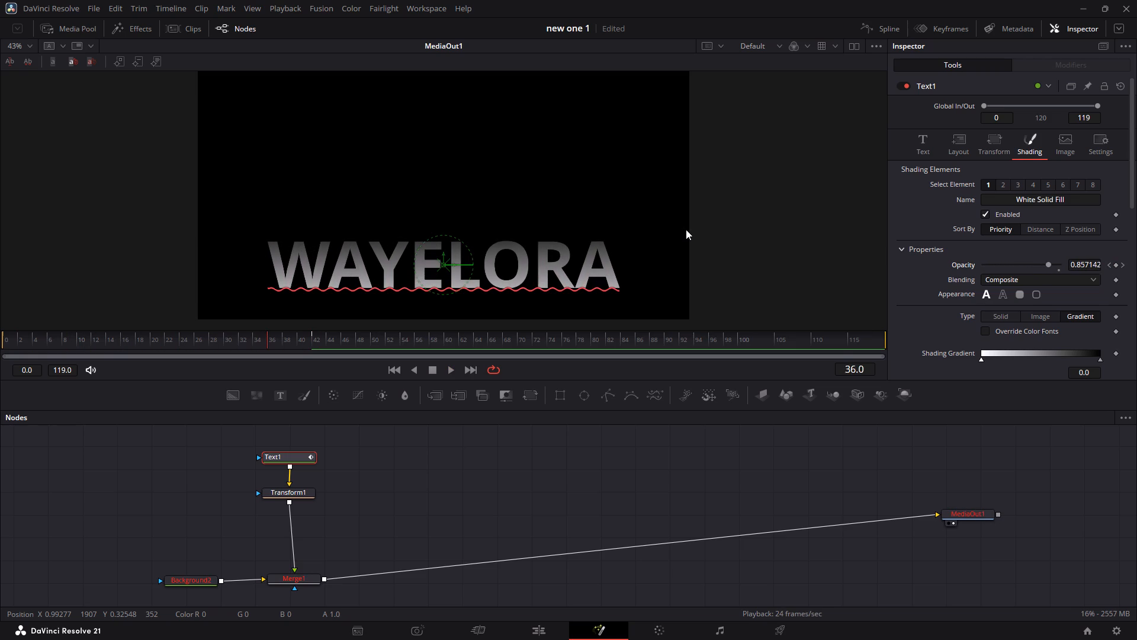
key("space")
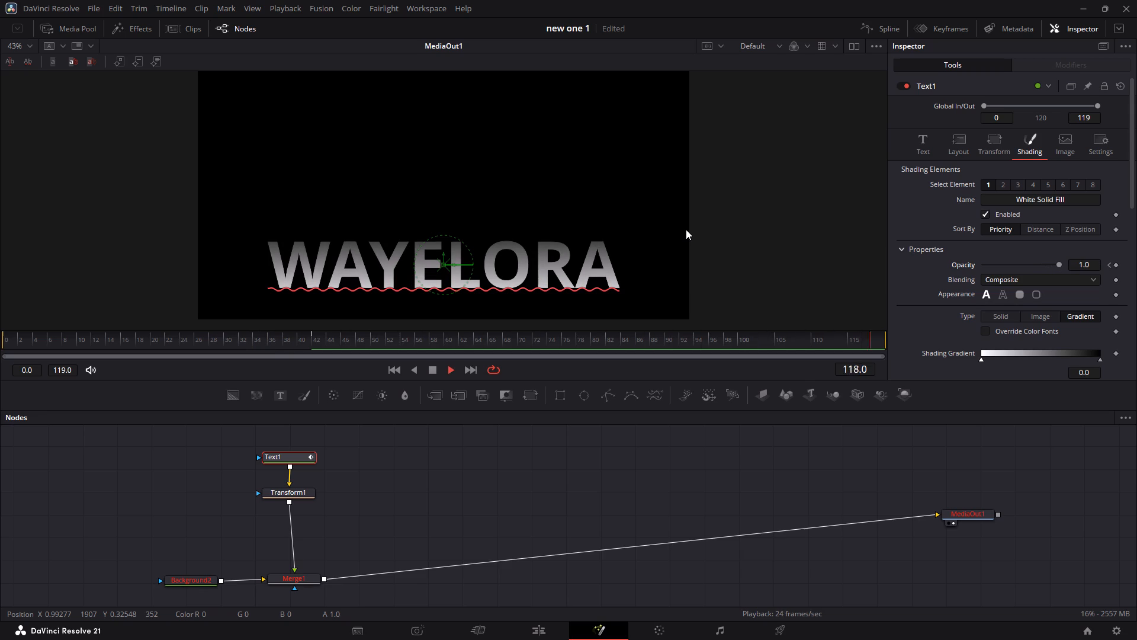
key("space")
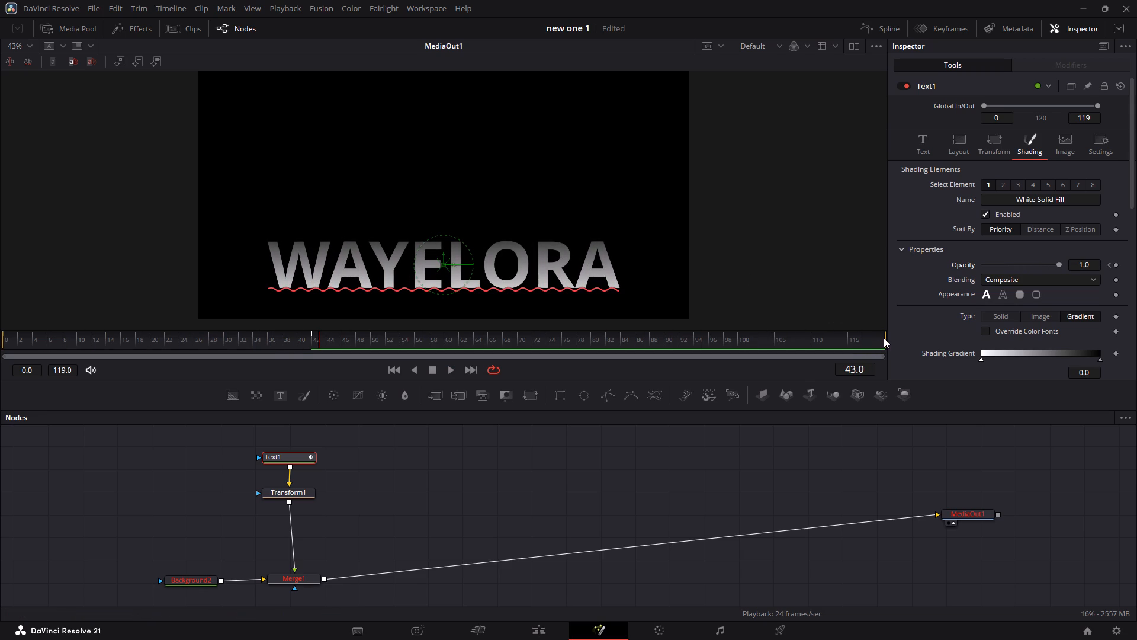
Shorten the playback range to frames 0 to 42 and play the fade-in within it.
left_click_drag(884, 338, 403, 336)
left_click_drag(403, 336, 316, 348)
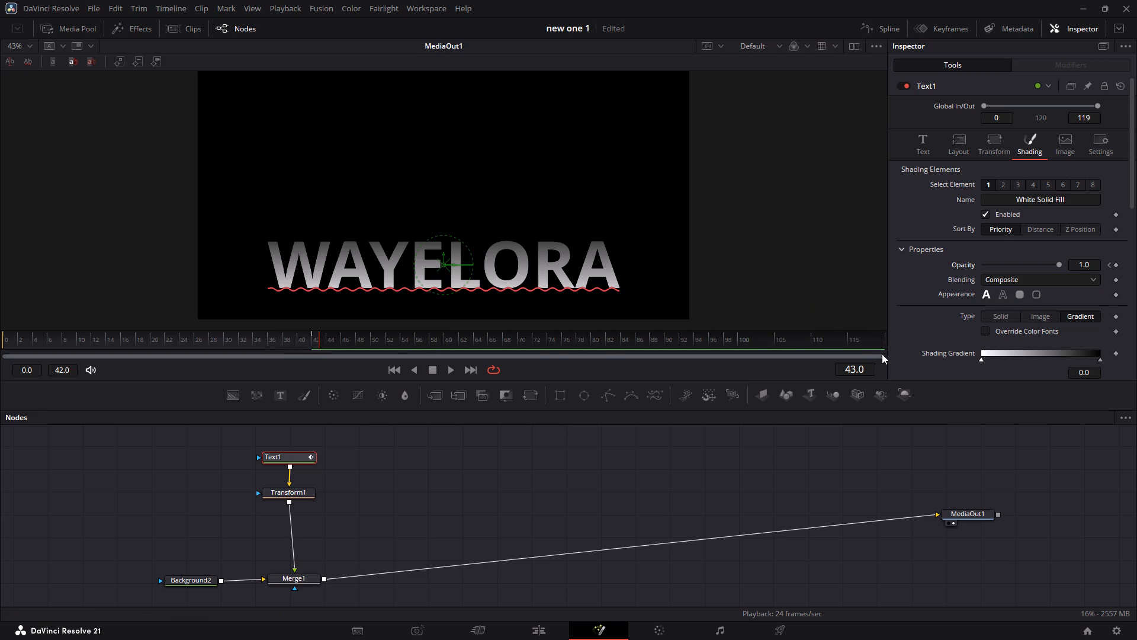
left_click_drag(882, 354, 556, 386)
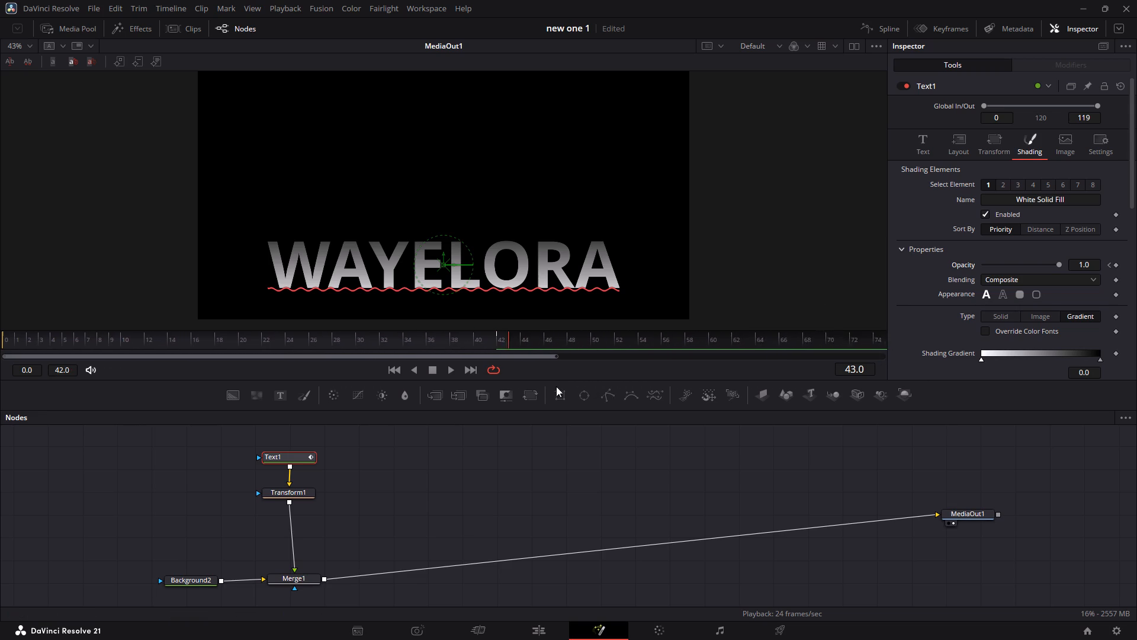
left_click_drag(556, 386, 393, 380)
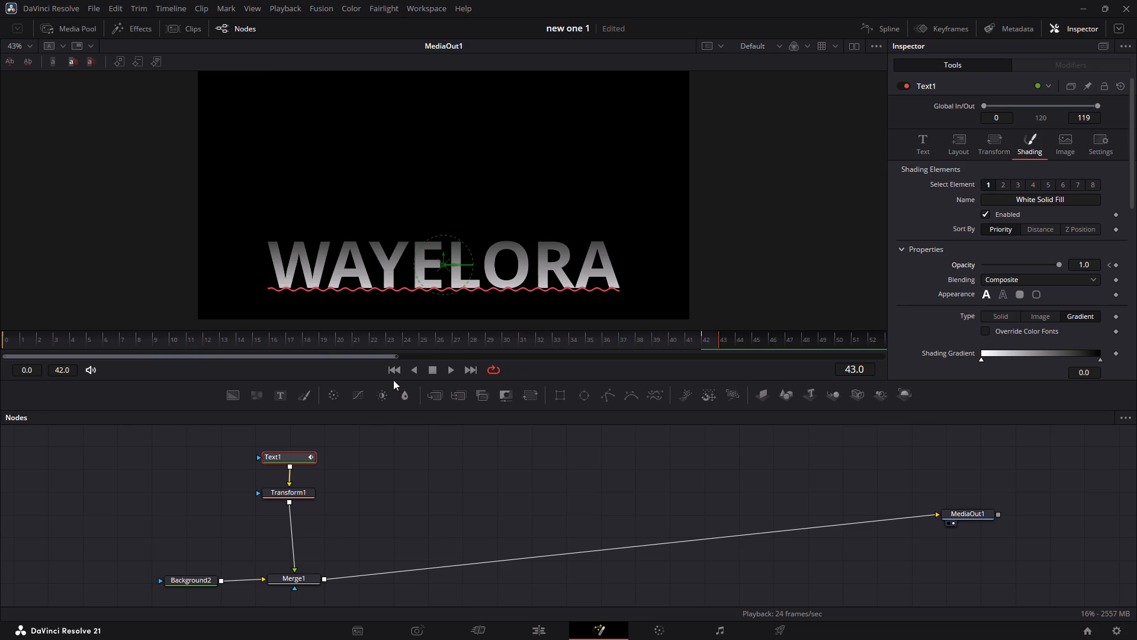
left_click_drag(393, 380, 364, 377)
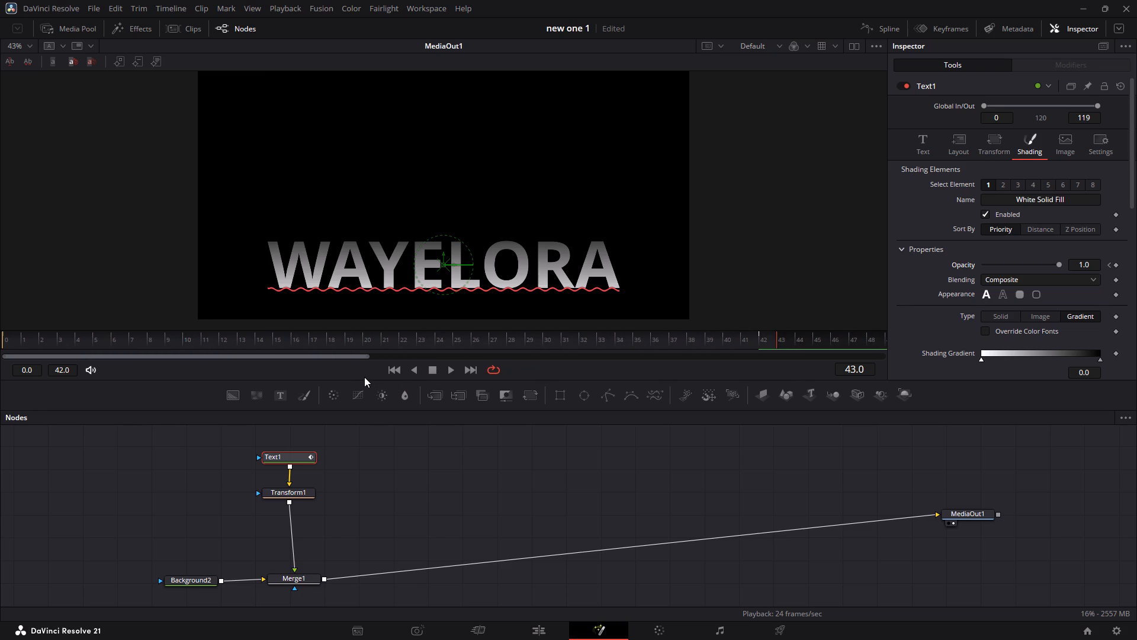
key("space")
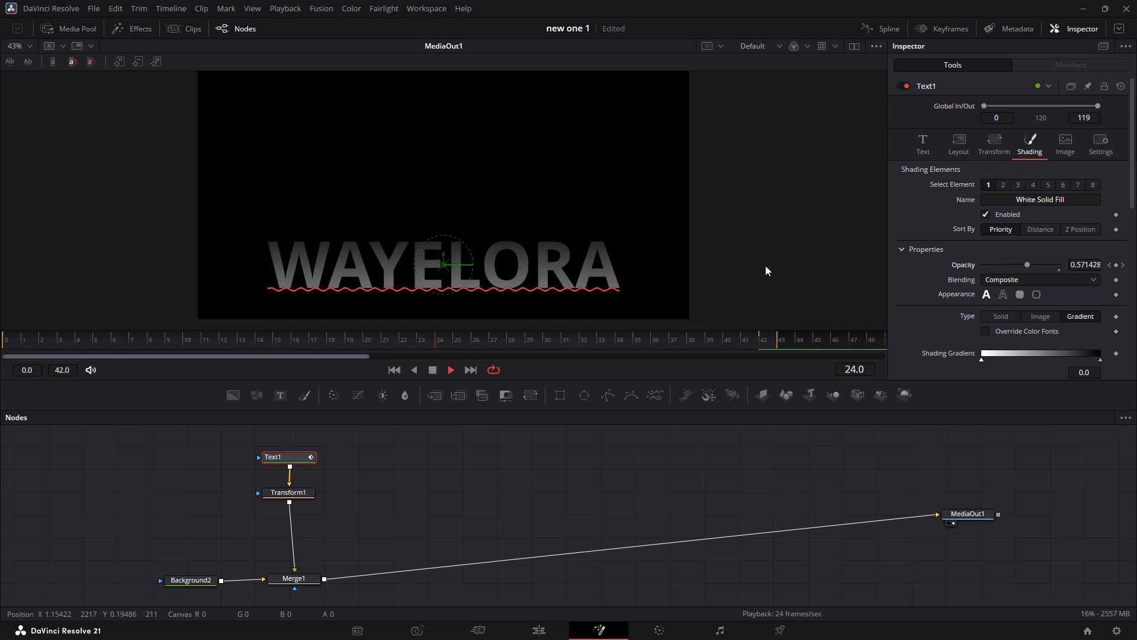
key("space")
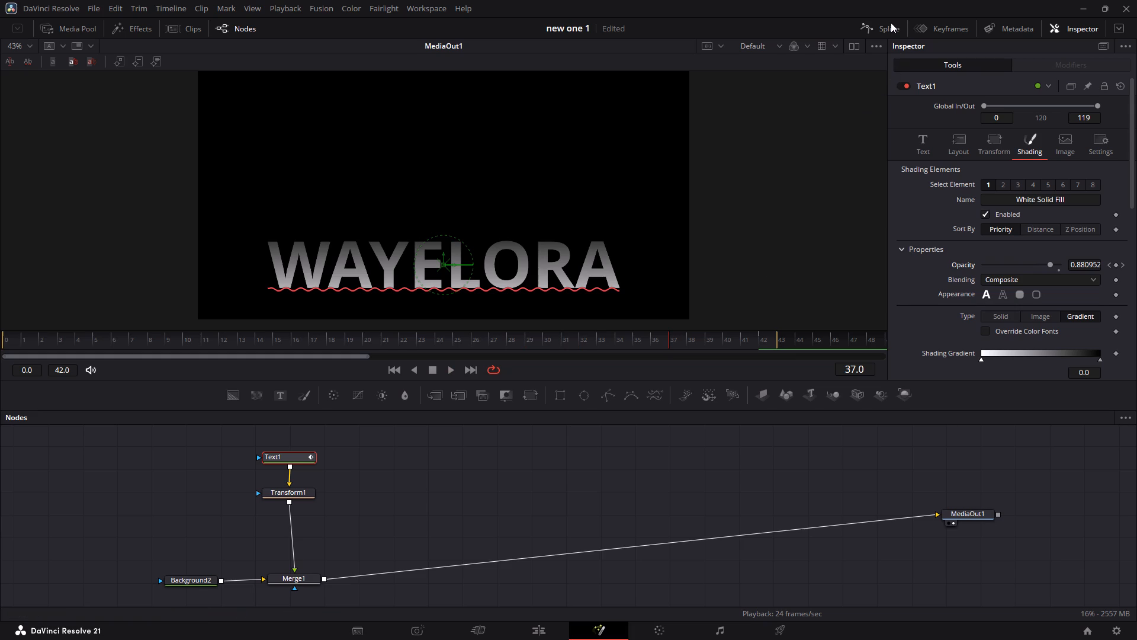
Show Text1's Opacity 1 curve in the Spline editor and smooth both of its keyframes.
left_click(891, 23)
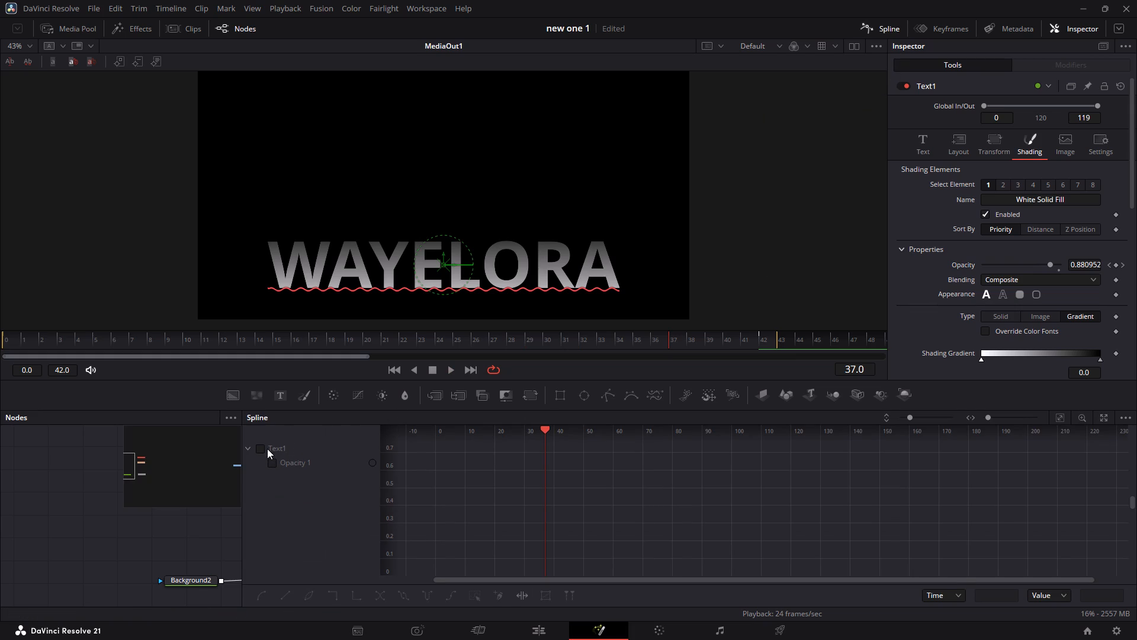
left_click(264, 449)
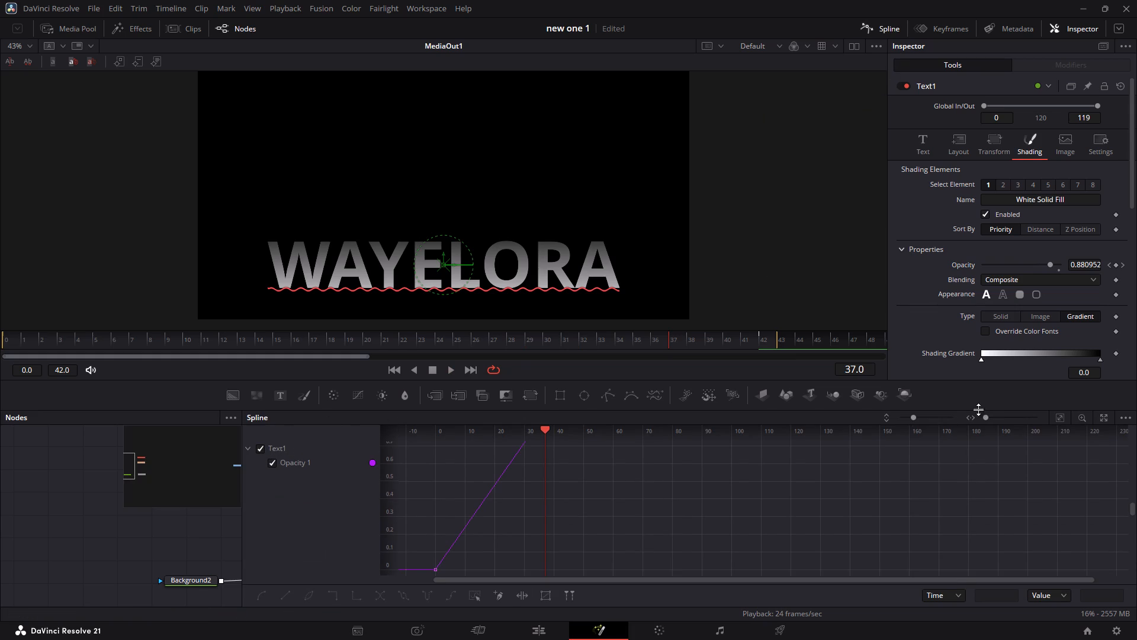
left_click(1060, 417)
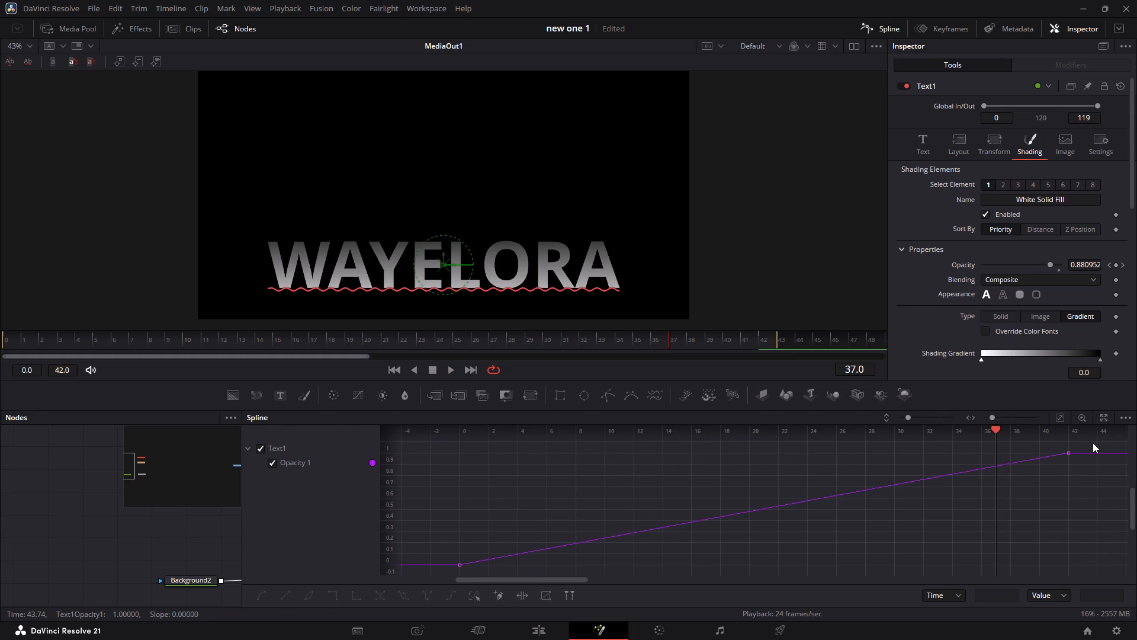
left_click_drag(1099, 442, 544, 519)
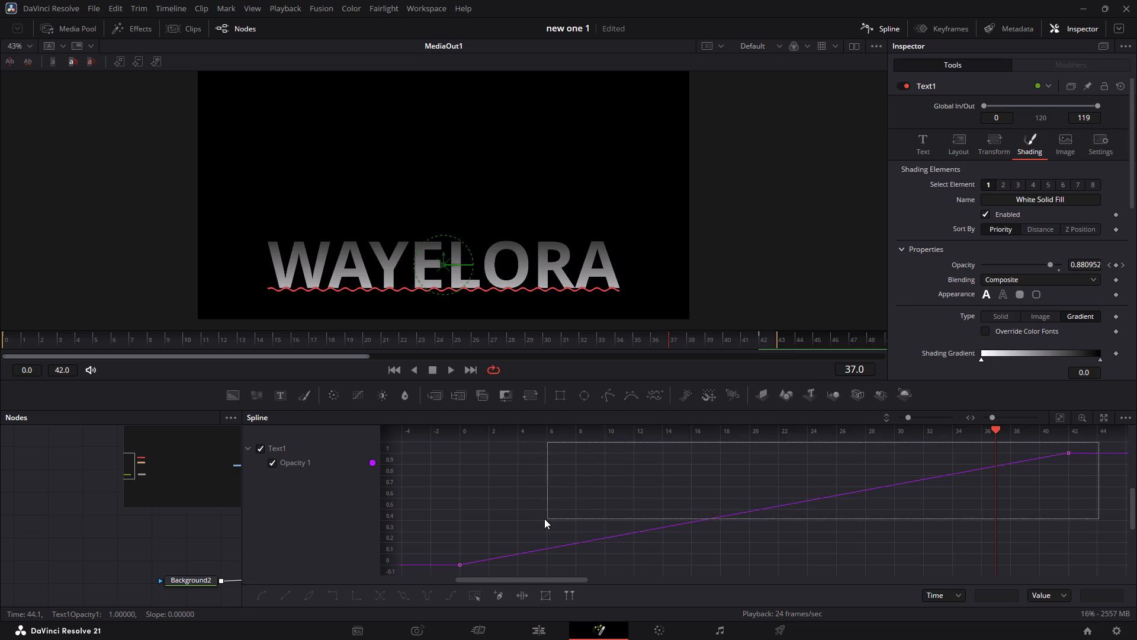
left_click_drag(544, 519, 431, 567)
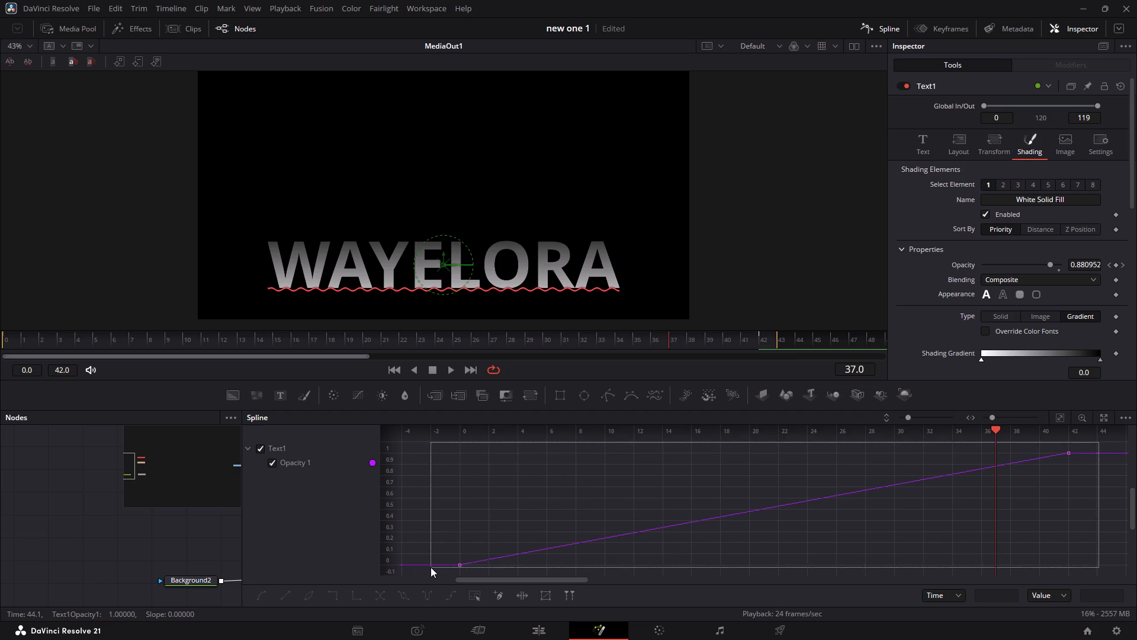
left_click_drag(431, 567, 442, 569)
key("s")
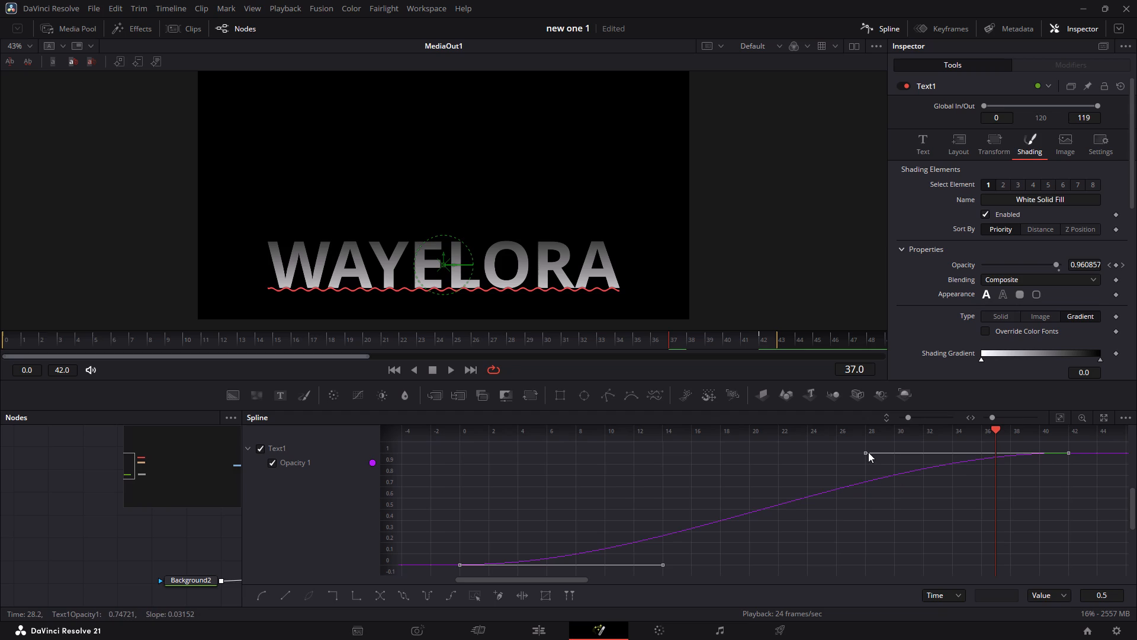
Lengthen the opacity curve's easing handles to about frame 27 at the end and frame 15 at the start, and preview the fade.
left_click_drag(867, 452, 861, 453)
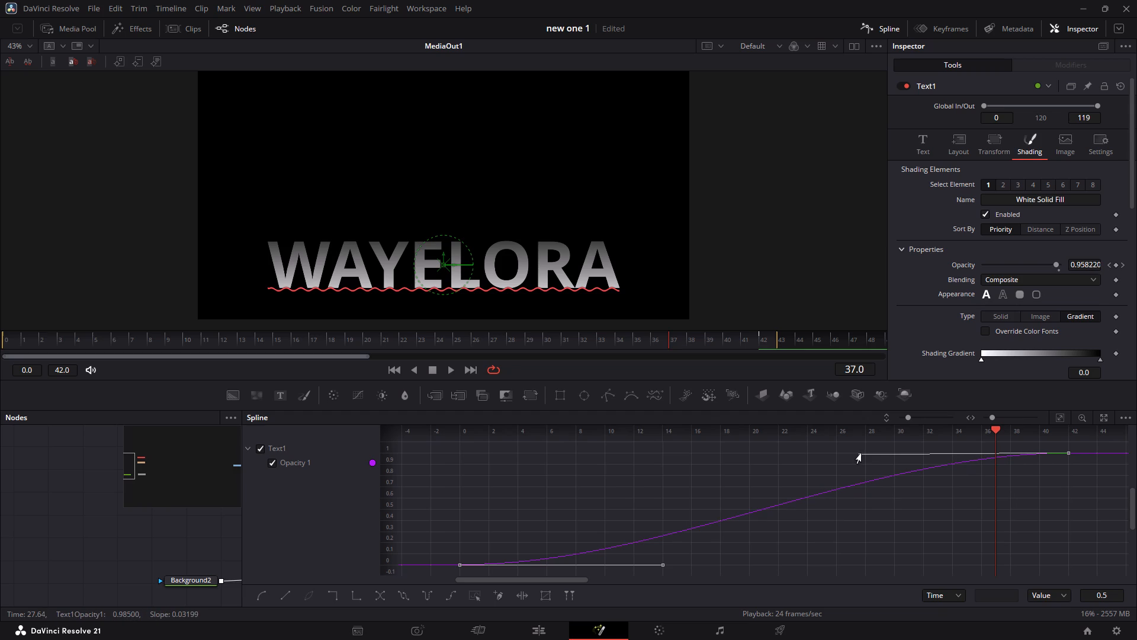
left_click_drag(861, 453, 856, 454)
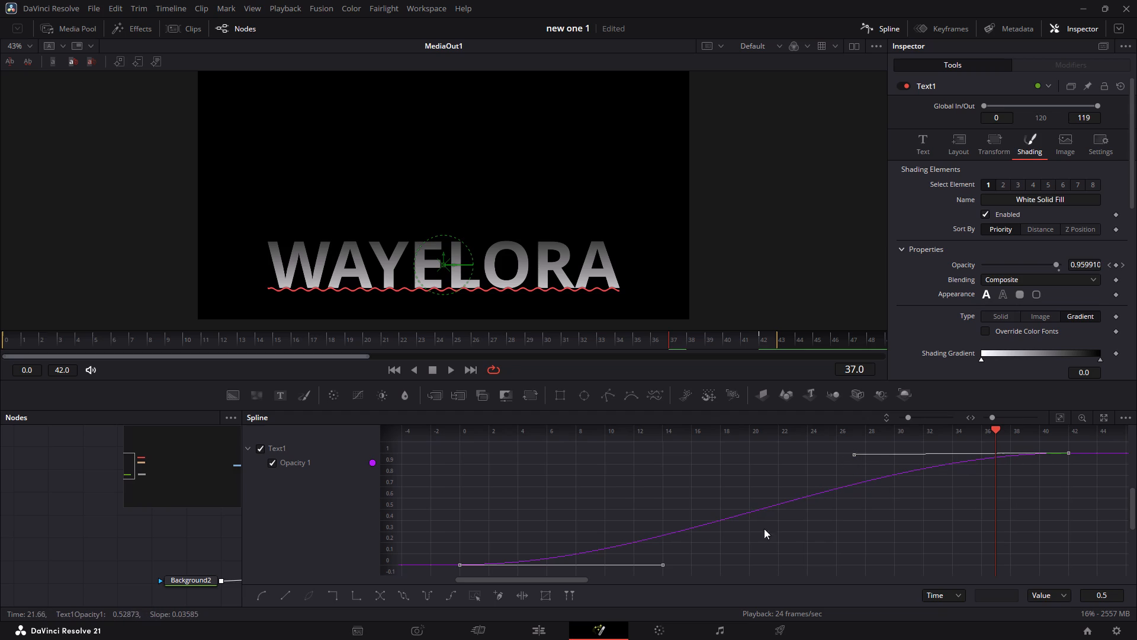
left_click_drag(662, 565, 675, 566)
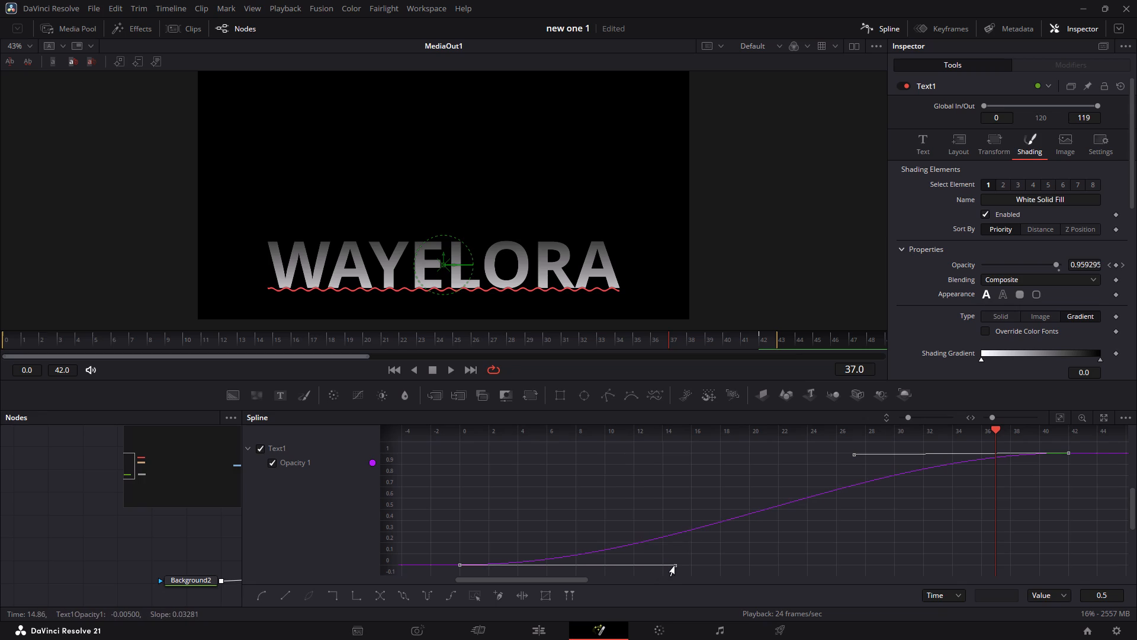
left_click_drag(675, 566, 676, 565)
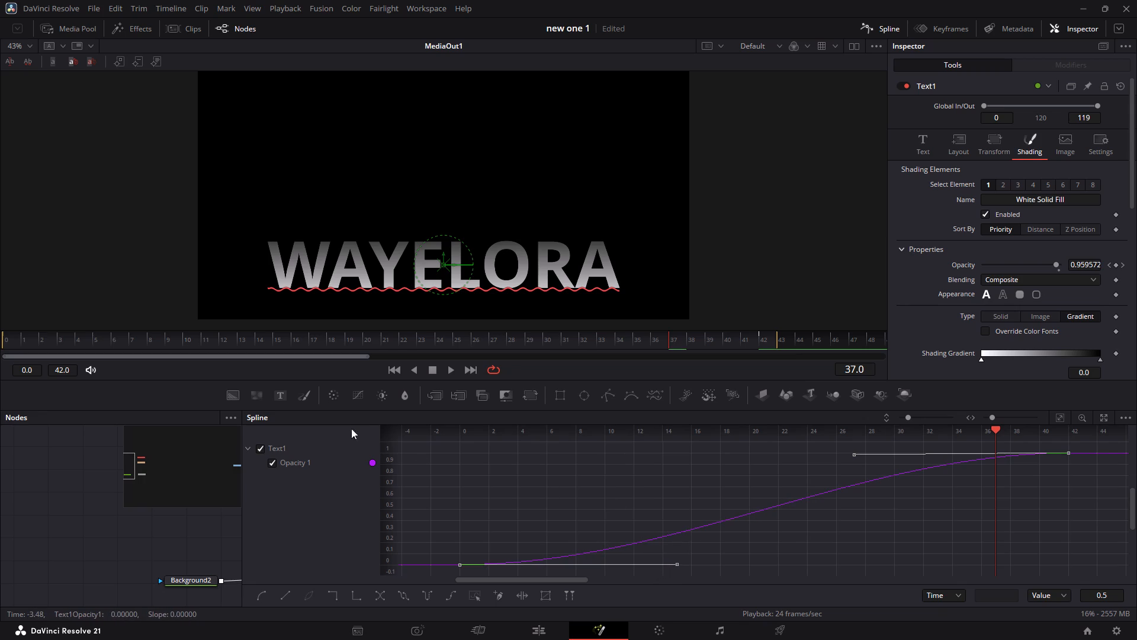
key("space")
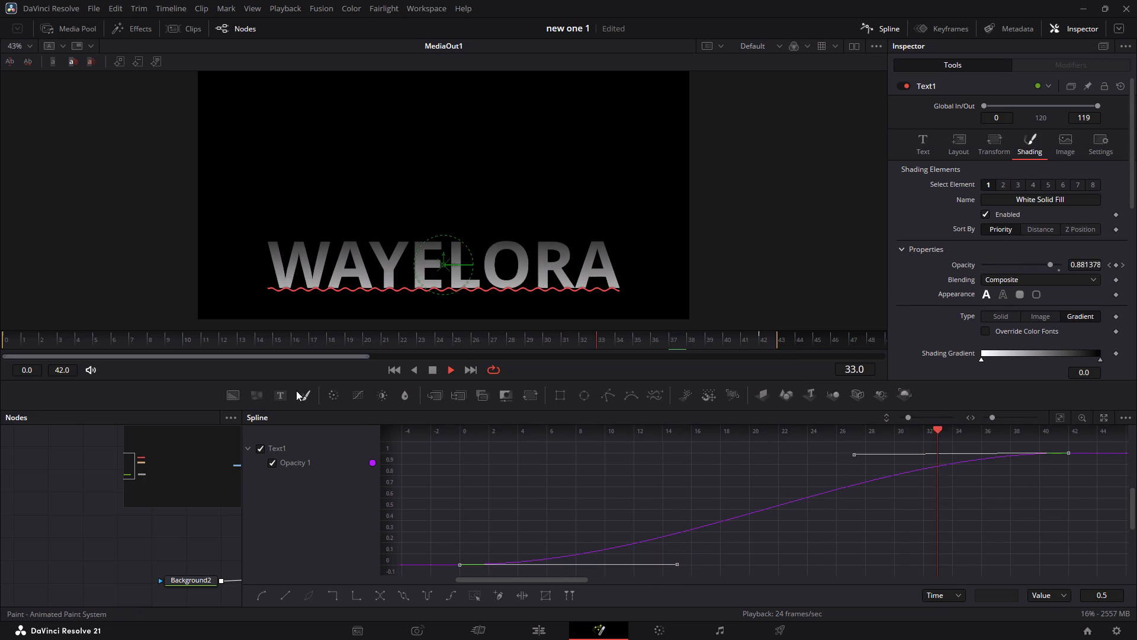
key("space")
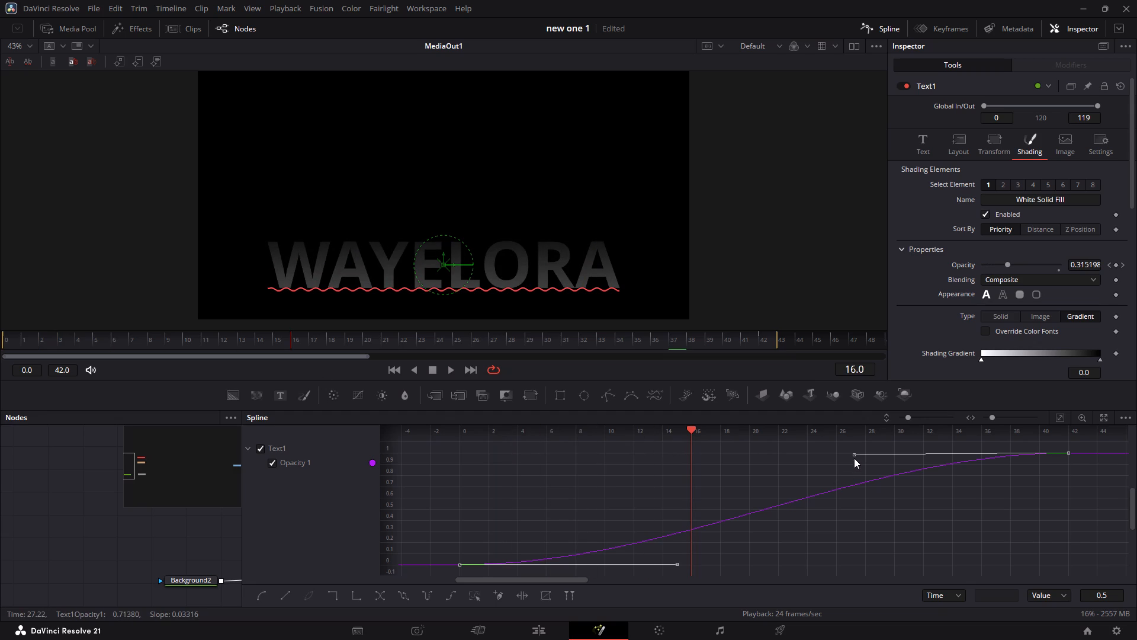
Shorten the opacity curve's end handle to about frame 30 and its start handle to about frame 10, and preview the fade.
left_click_drag(853, 452, 894, 450)
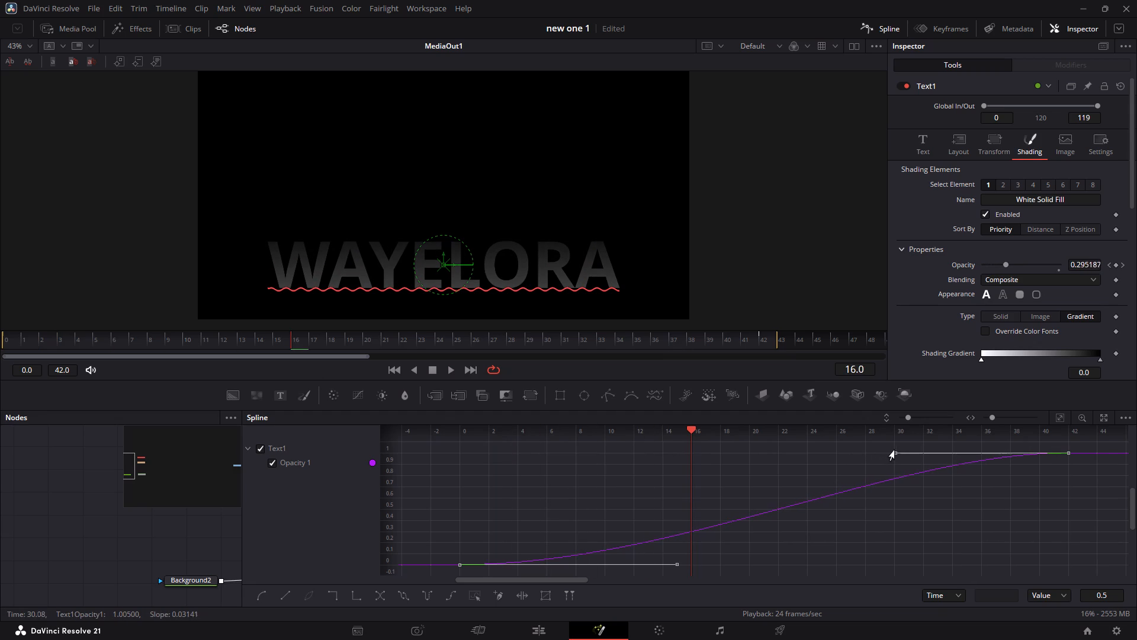
left_click_drag(894, 450, 899, 451)
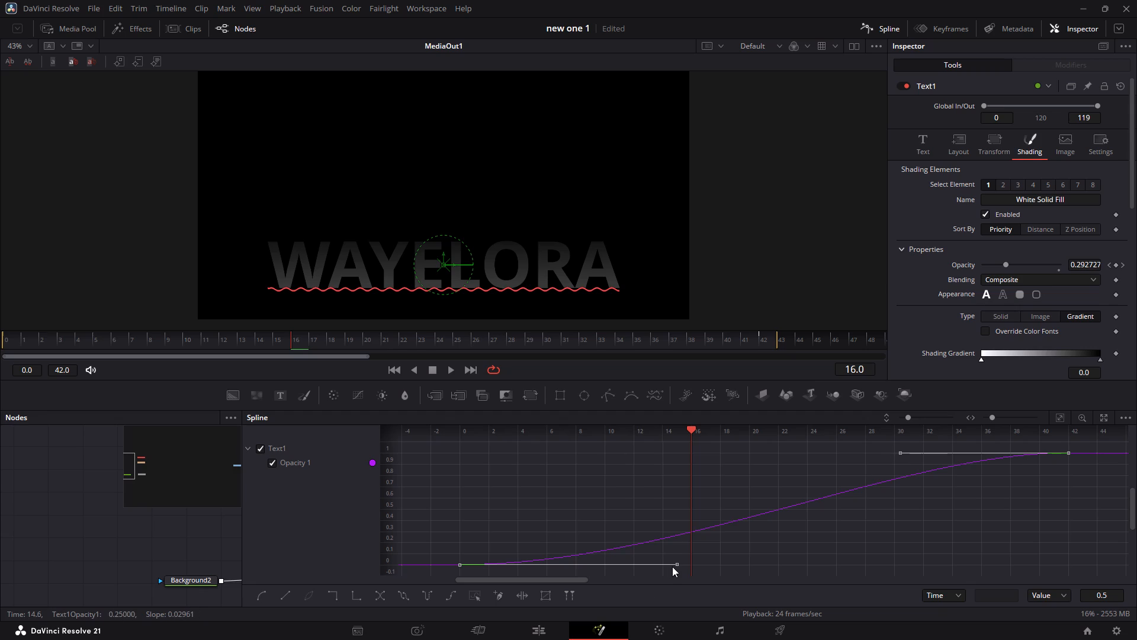
left_click_drag(679, 565, 607, 565)
key("space")
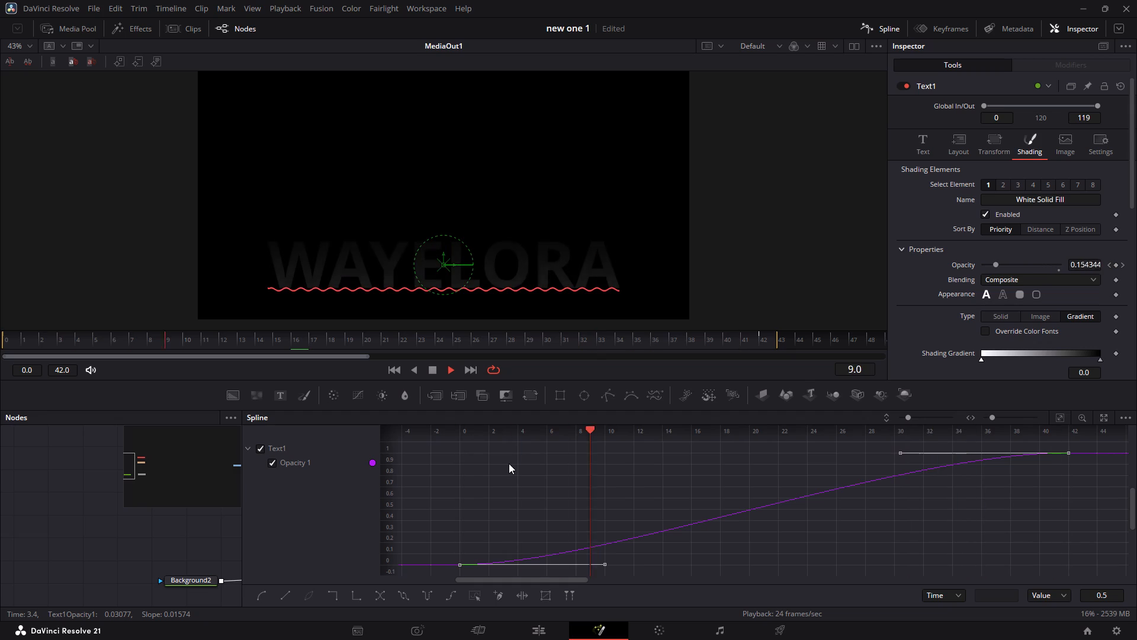
key("space")
key("space")
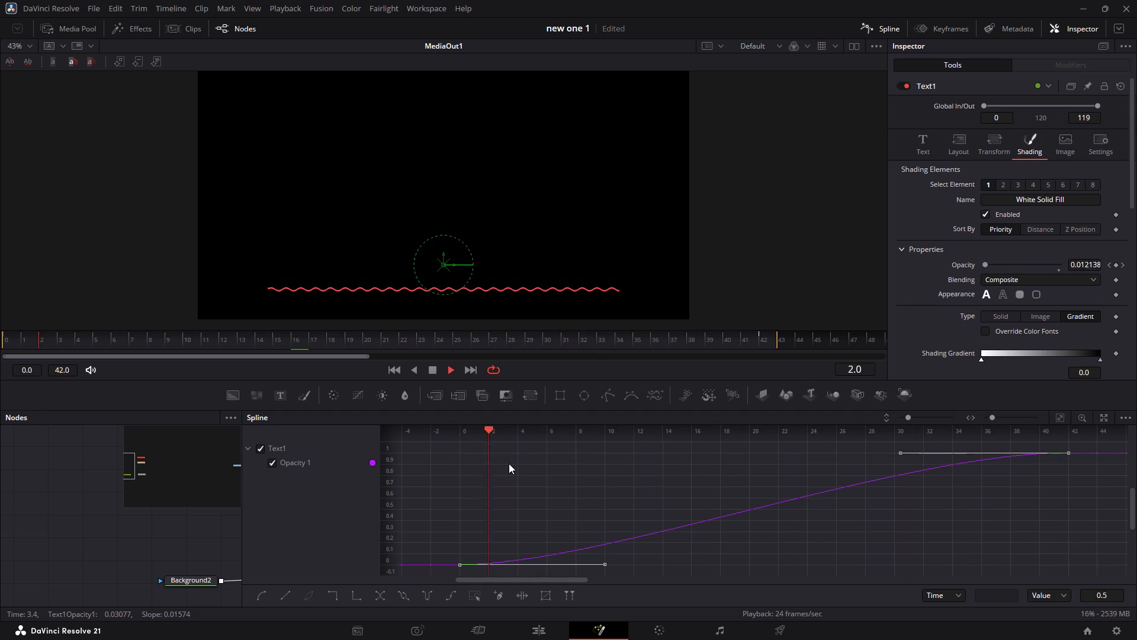
key("space")
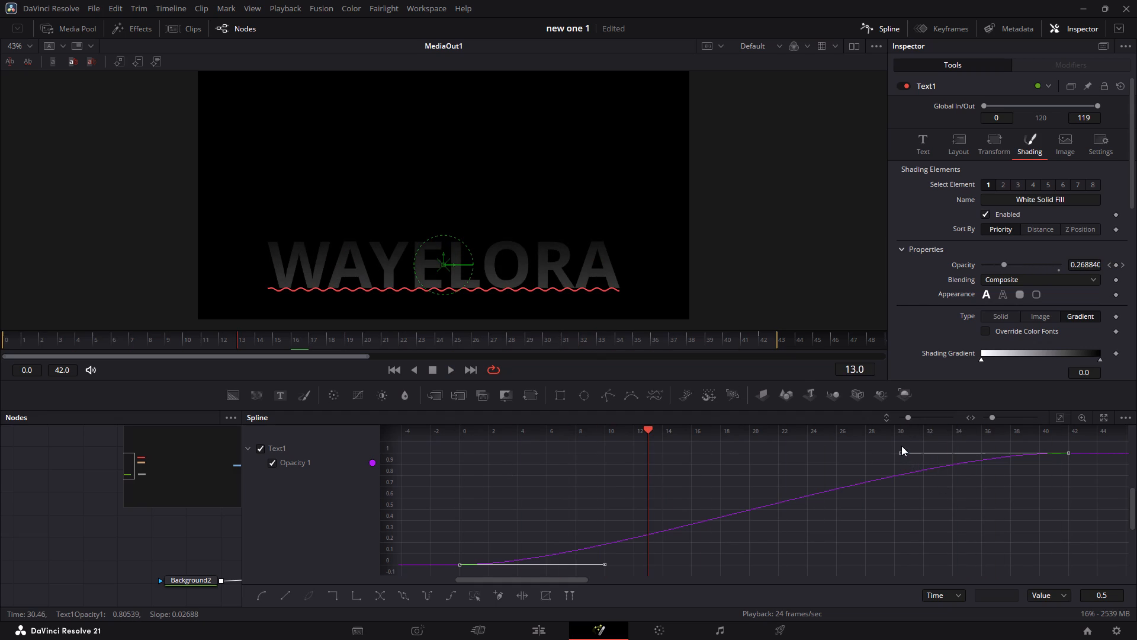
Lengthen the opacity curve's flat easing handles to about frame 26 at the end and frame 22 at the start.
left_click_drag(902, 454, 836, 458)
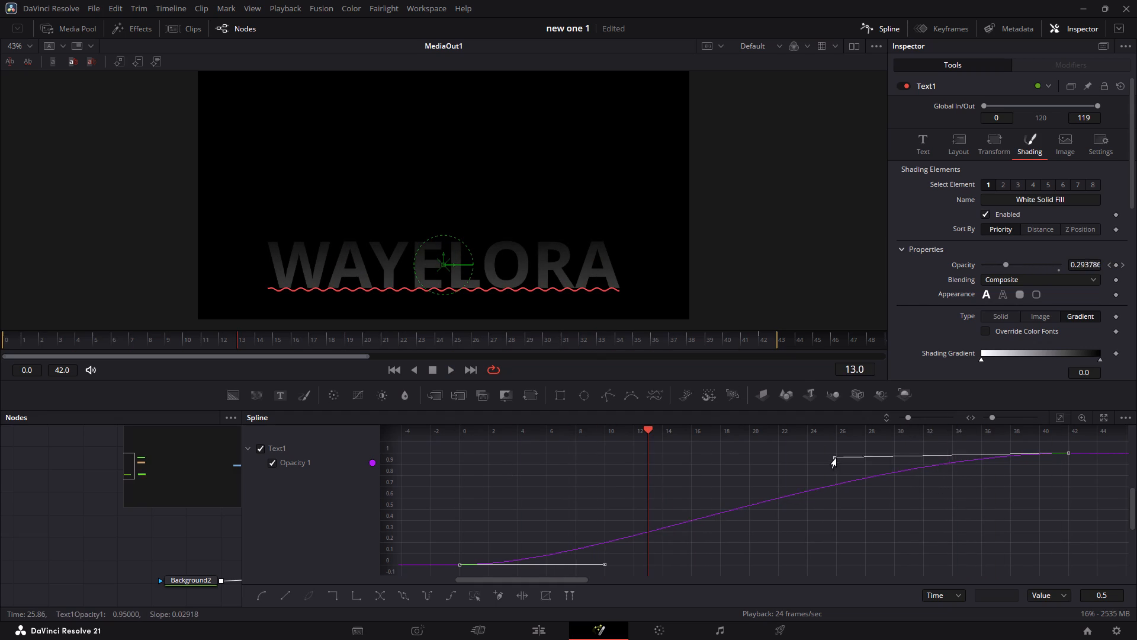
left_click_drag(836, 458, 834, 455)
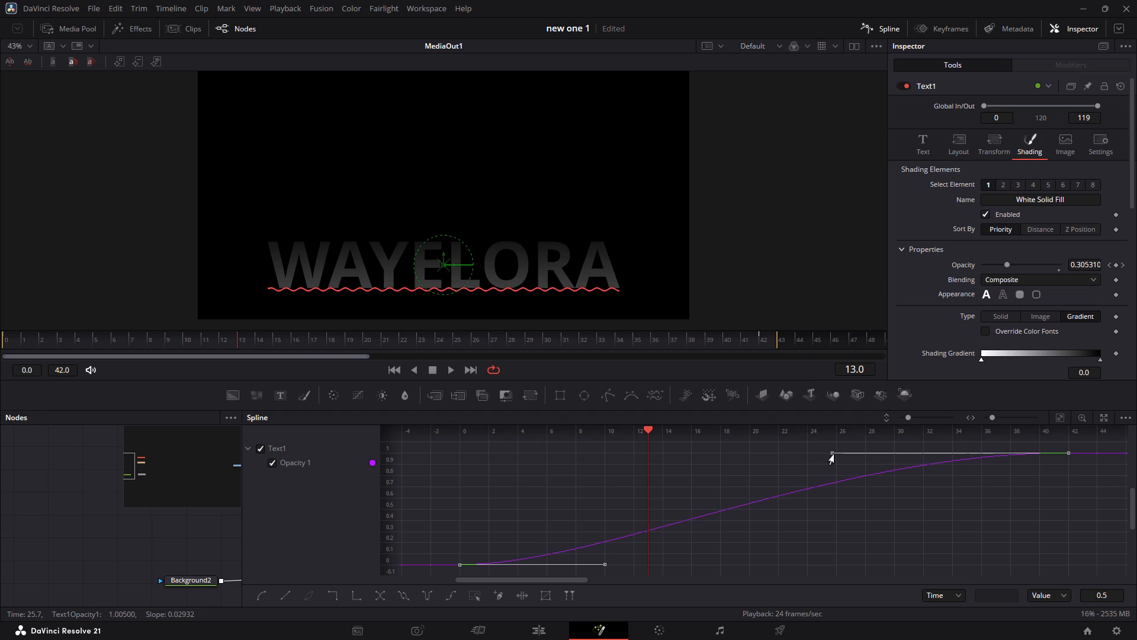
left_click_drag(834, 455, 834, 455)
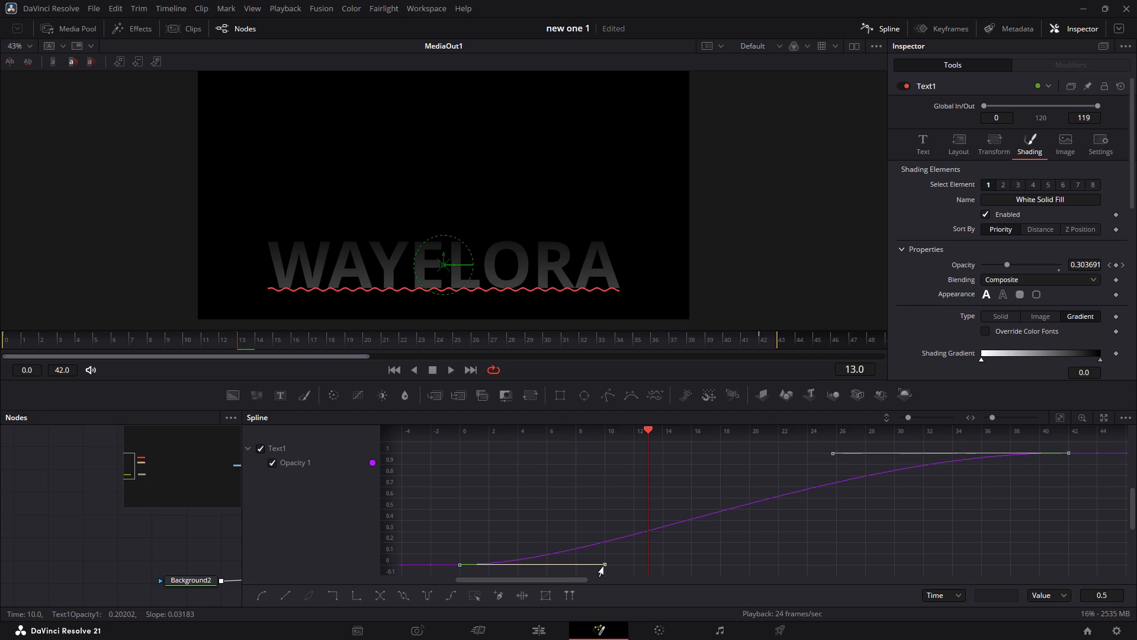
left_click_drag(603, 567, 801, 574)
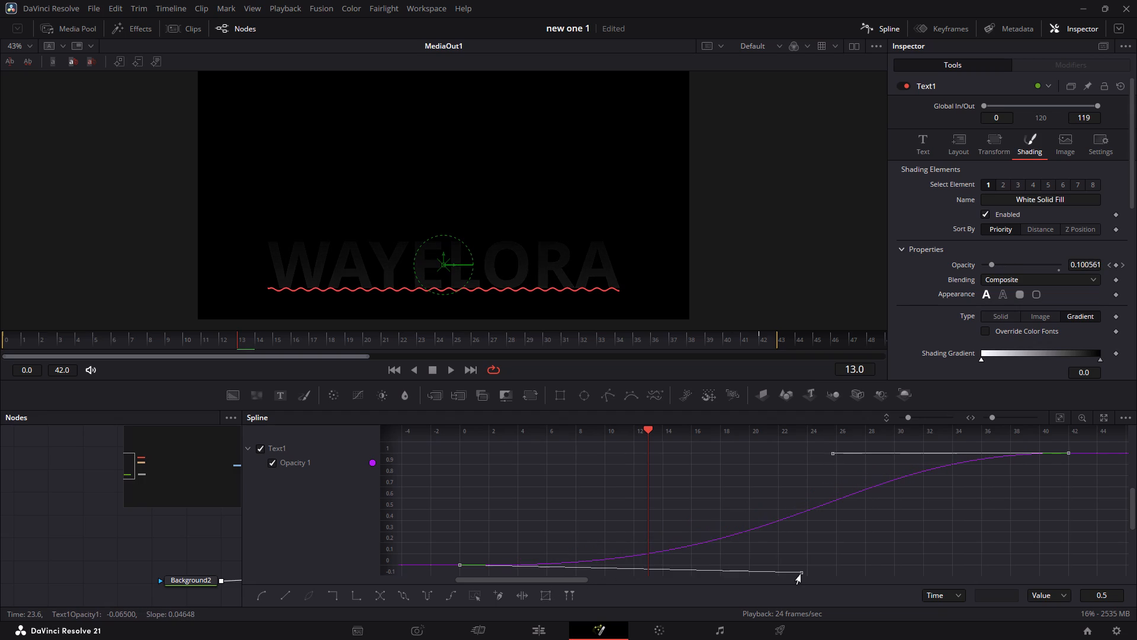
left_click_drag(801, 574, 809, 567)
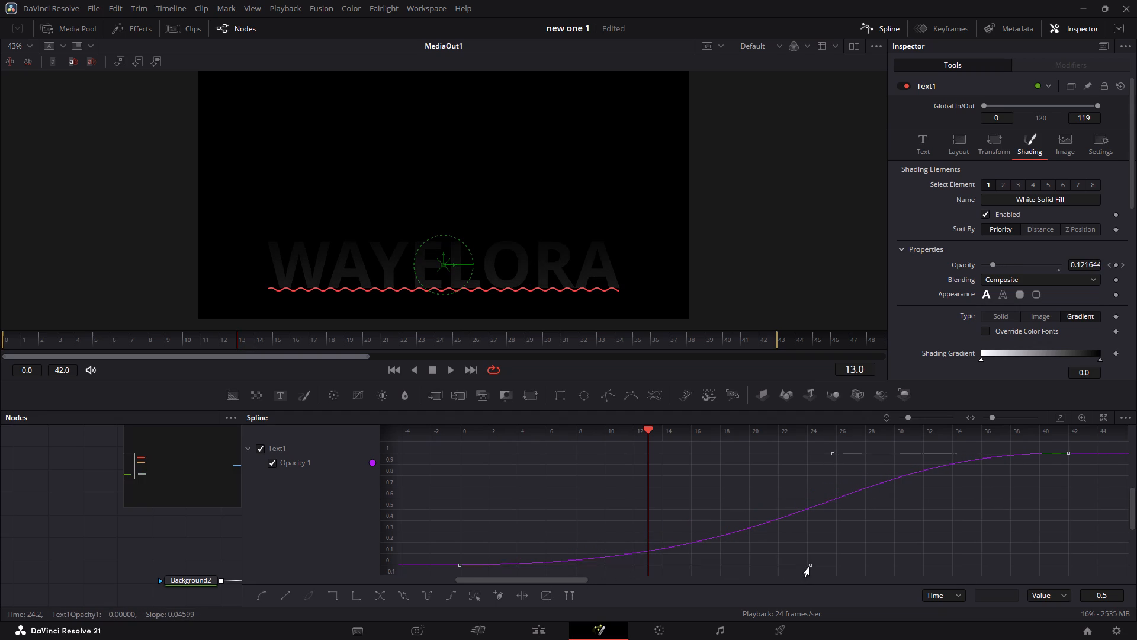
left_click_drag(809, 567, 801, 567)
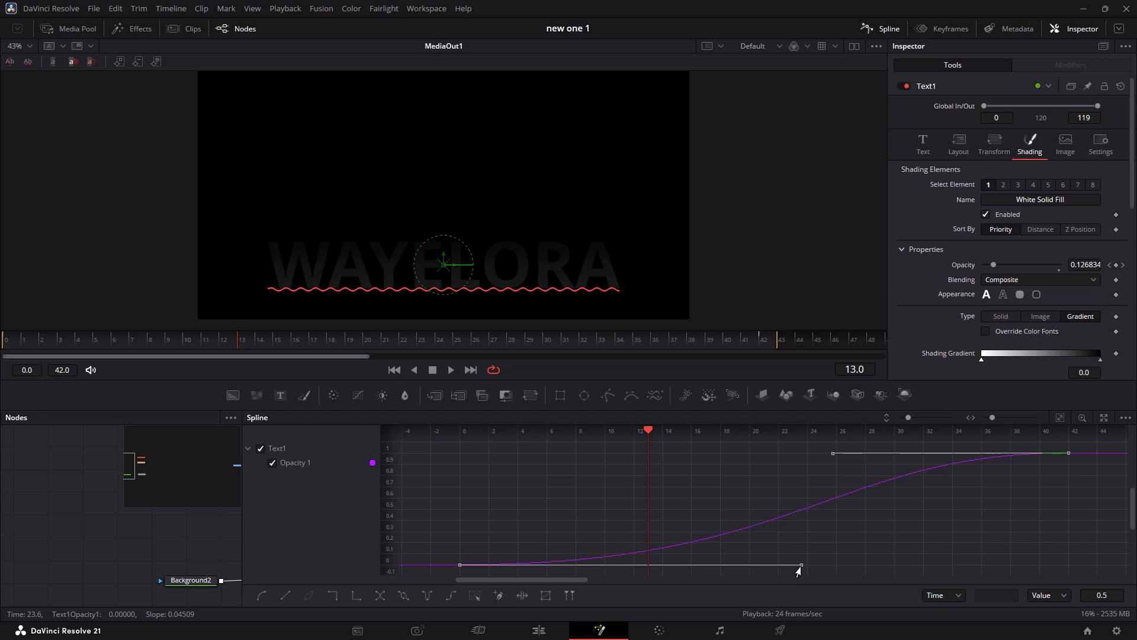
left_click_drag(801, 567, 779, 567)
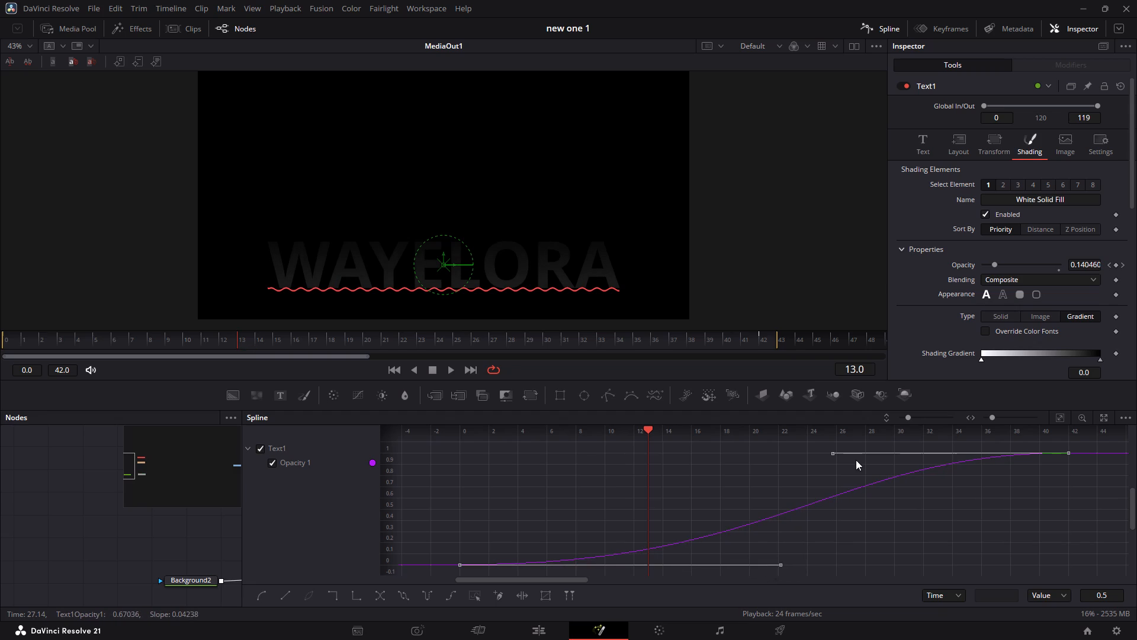
Pull the opacity curve's end handle down to about frame 36 at value 0.2, and preview the fade.
left_click_drag(834, 454, 962, 518)
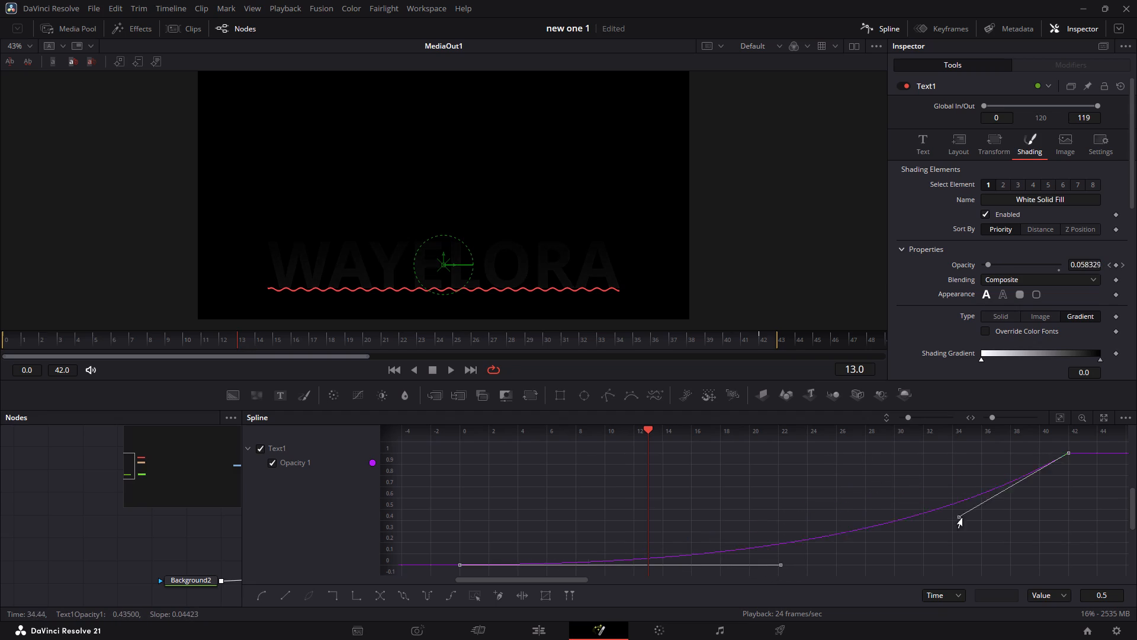
left_click_drag(962, 518, 1049, 559)
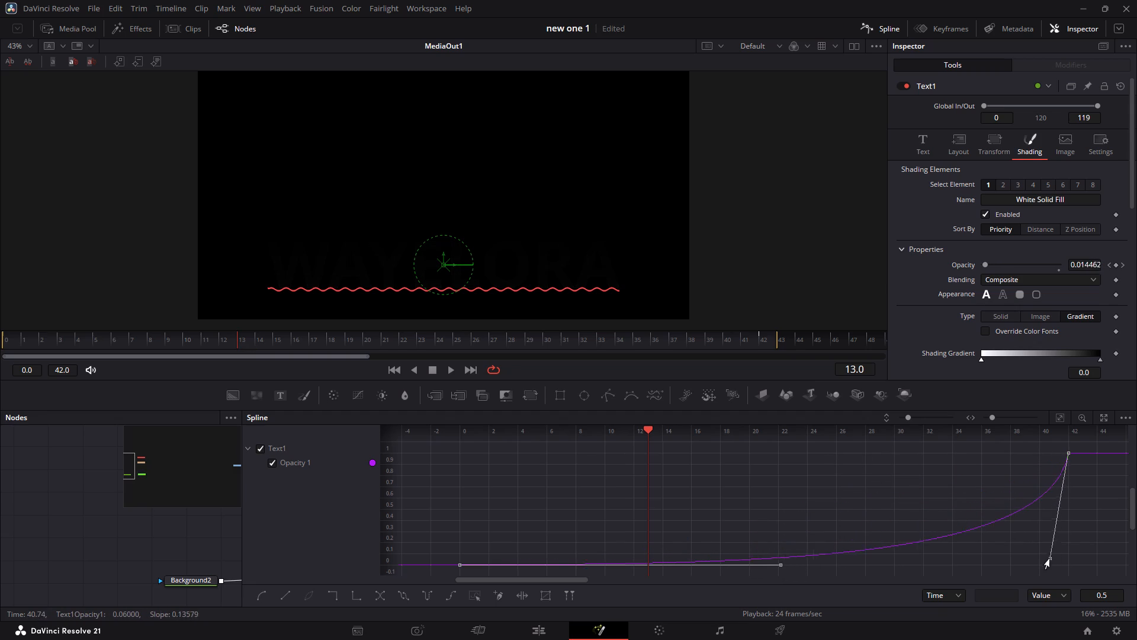
left_click_drag(1049, 559, 988, 541)
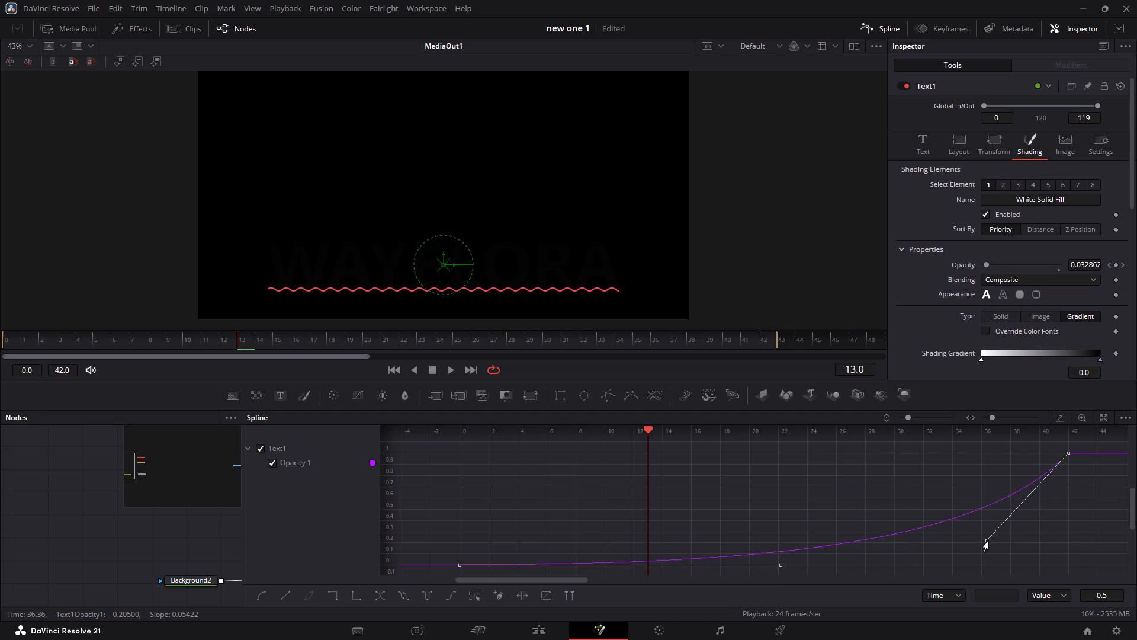
key("space")
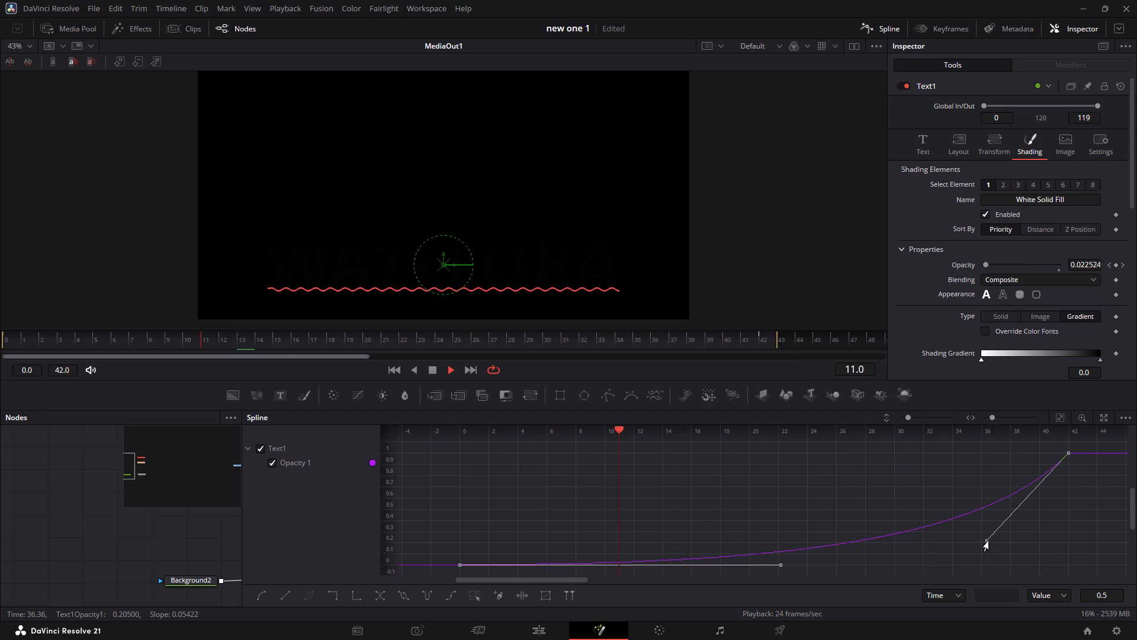
key("space")
key("space")
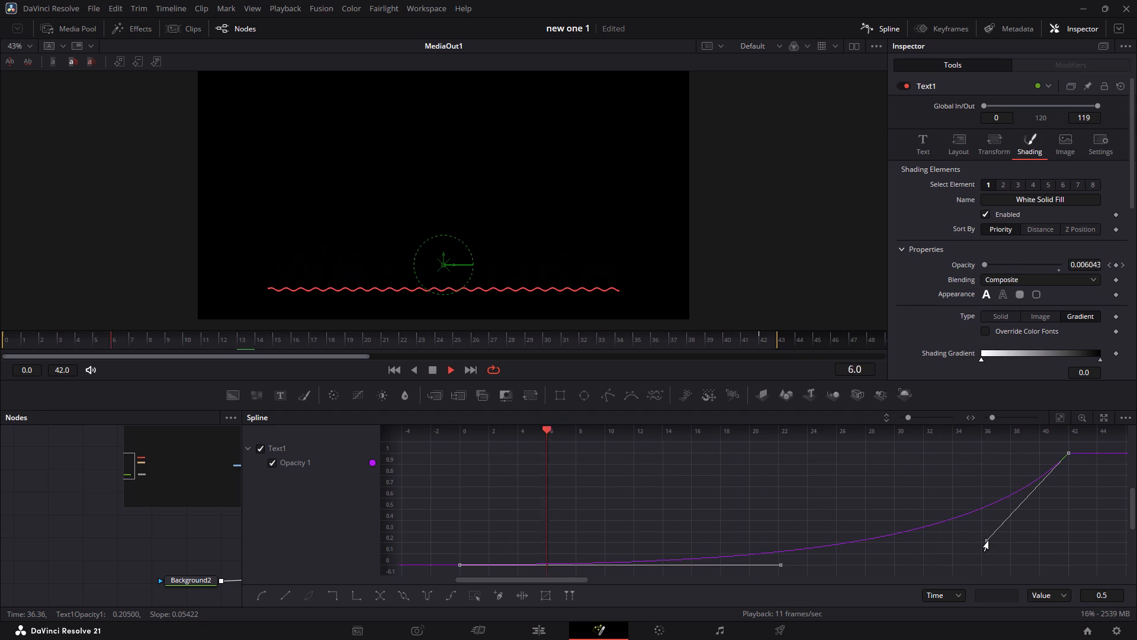
key("space")
key("space")
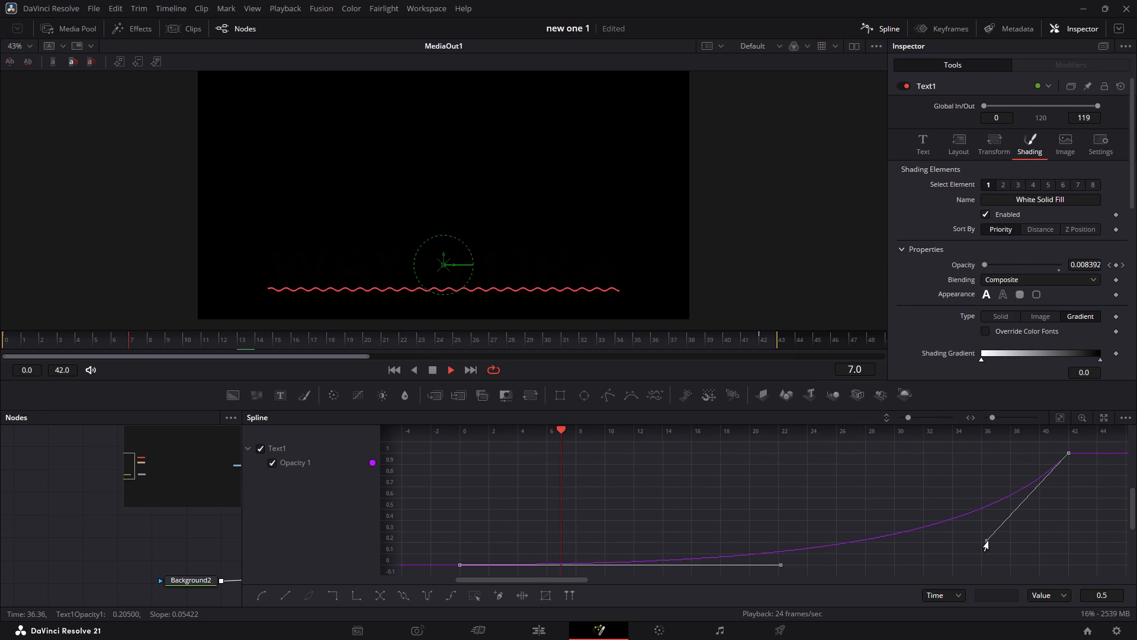
key("space")
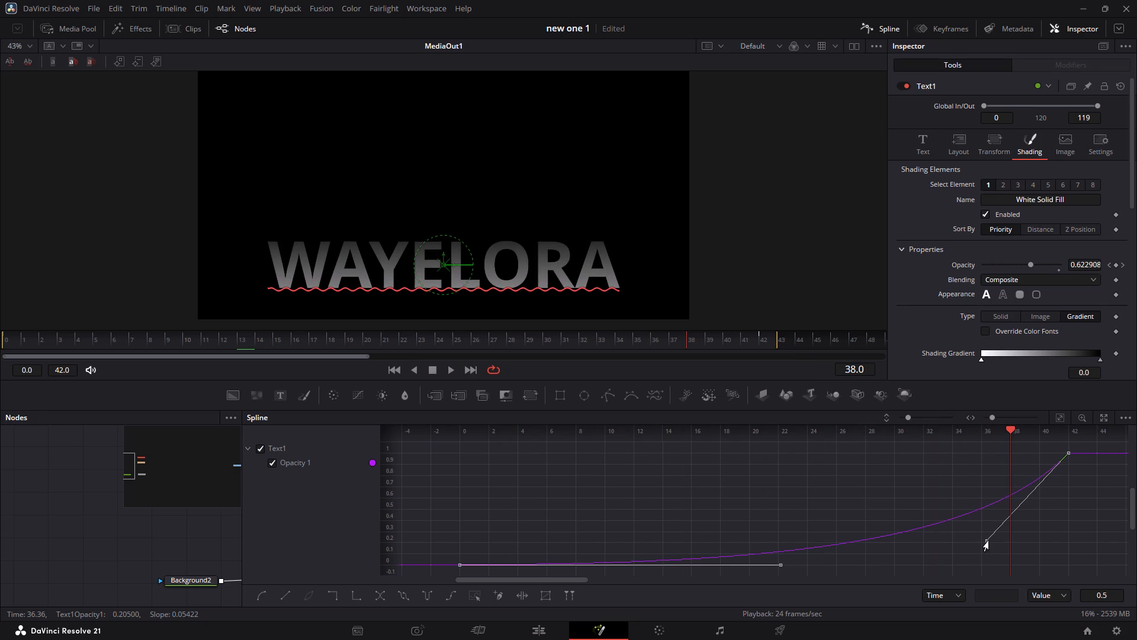
Shorten the opacity curve's start handle to about frame 16 at value 0, and preview the fade.
left_click_drag(782, 564, 711, 565)
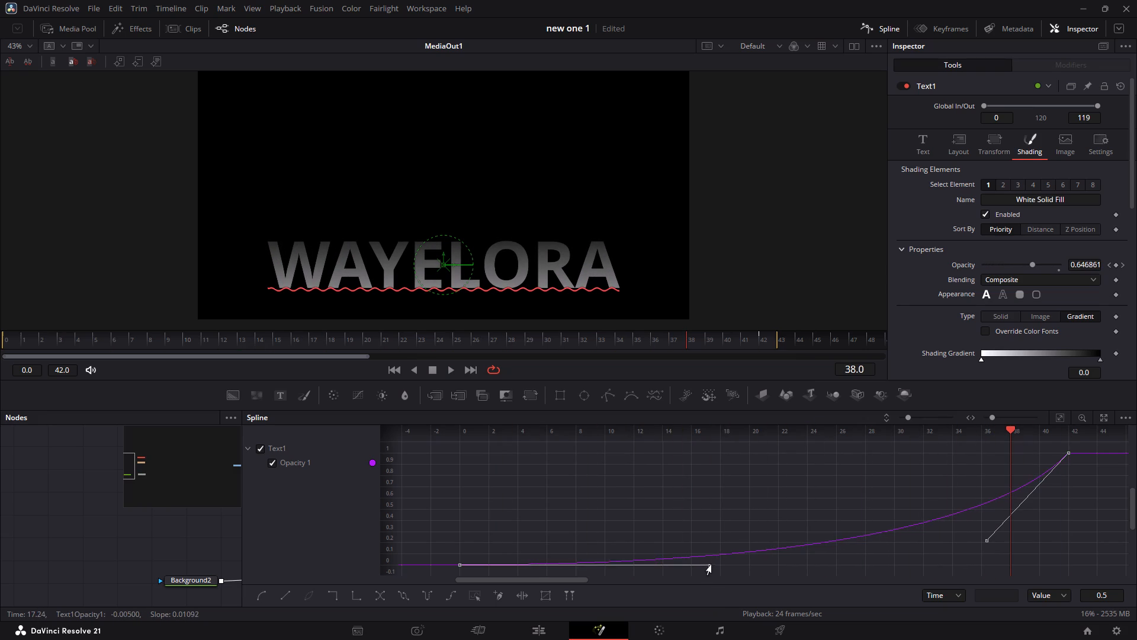
left_click_drag(711, 565, 695, 564)
key("space")
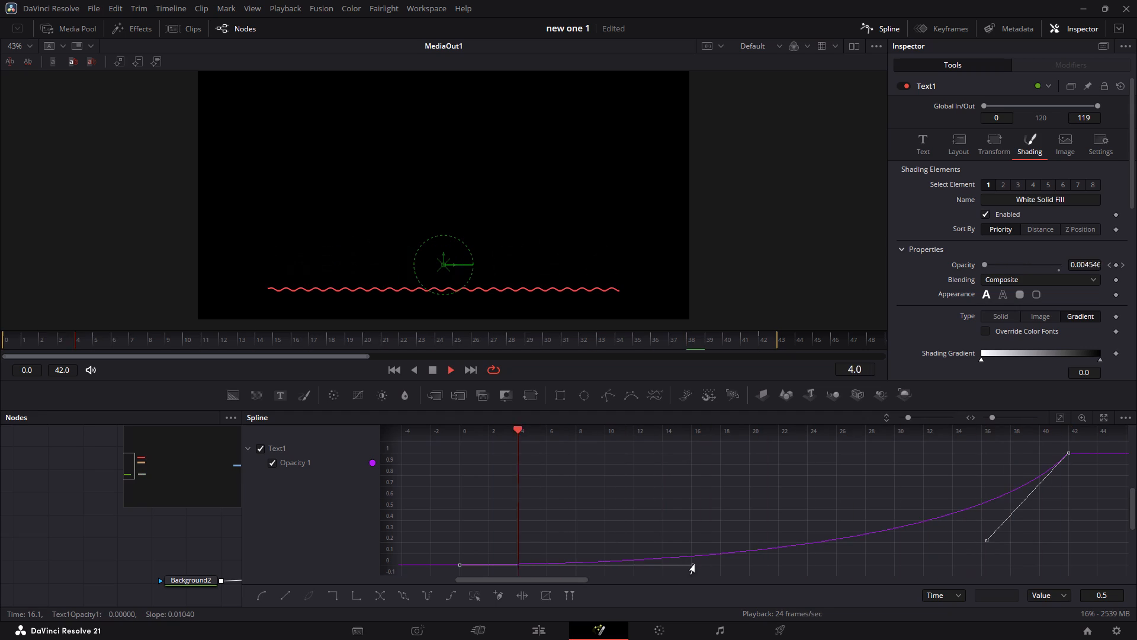
key("space")
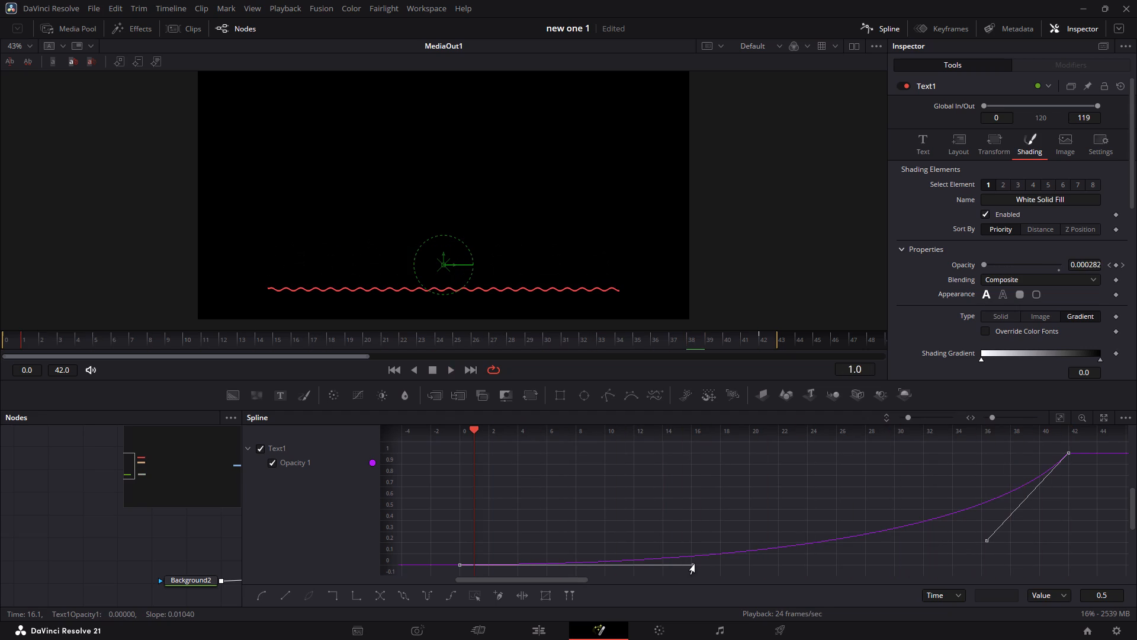
Close the Spline editor and deselect Text1 in the node graph.
left_click(889, 32)
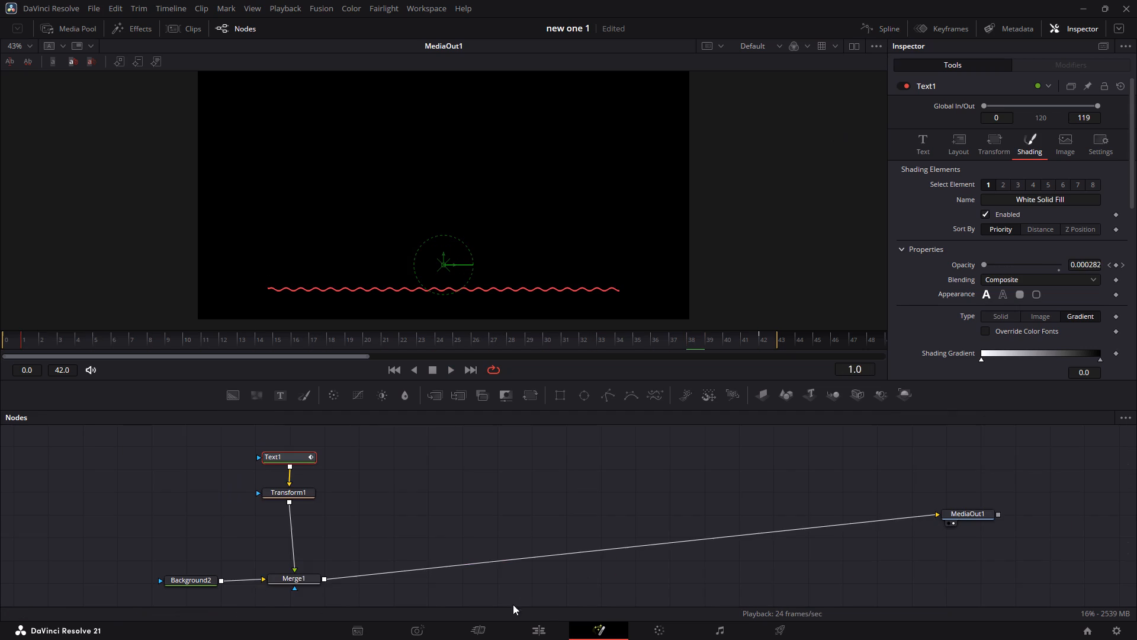
left_click(474, 535)
scroll(474, 535, "right", 1)
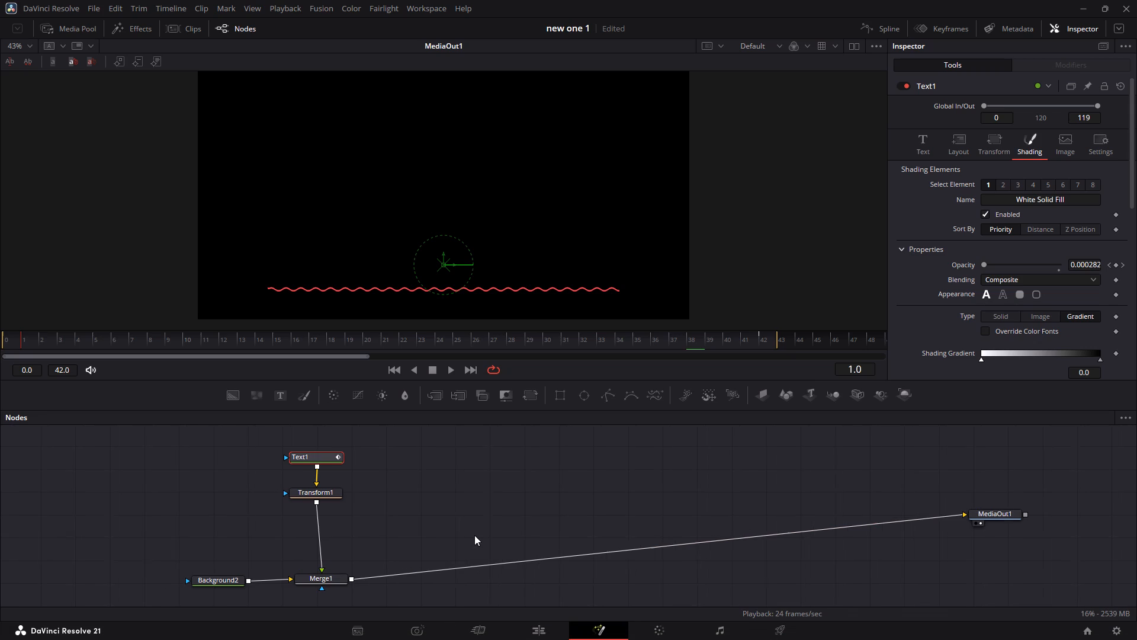
scroll(474, 535, "right", 1)
double_click(474, 535)
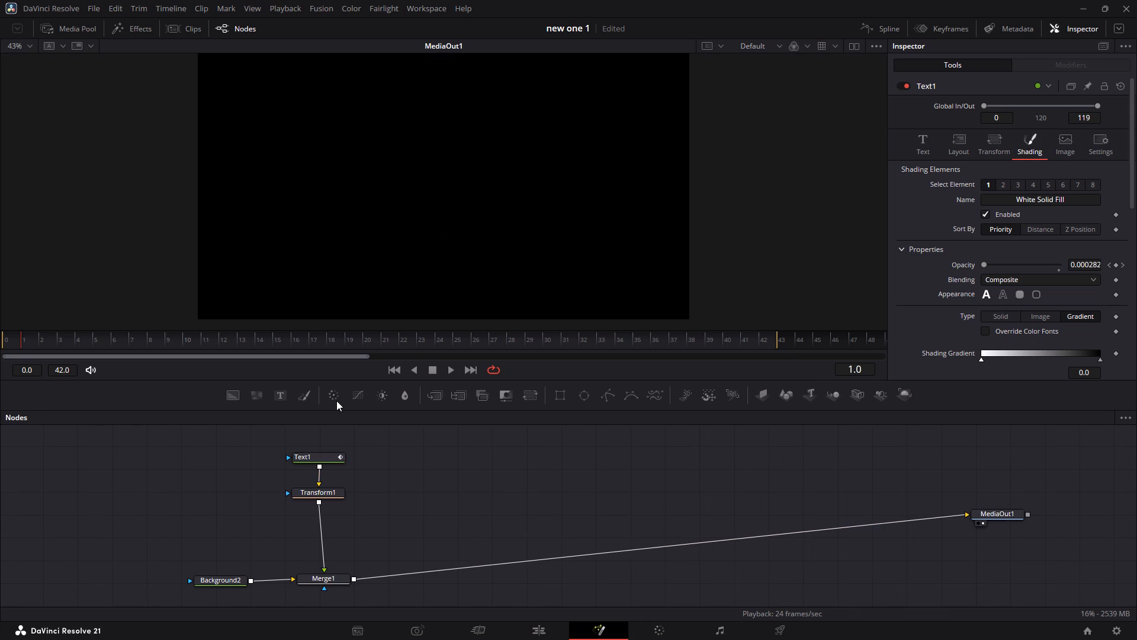
Play the WAYELORA fade-in repeatedly without on-screen controls to examine its easing.
key("space")
key("space")
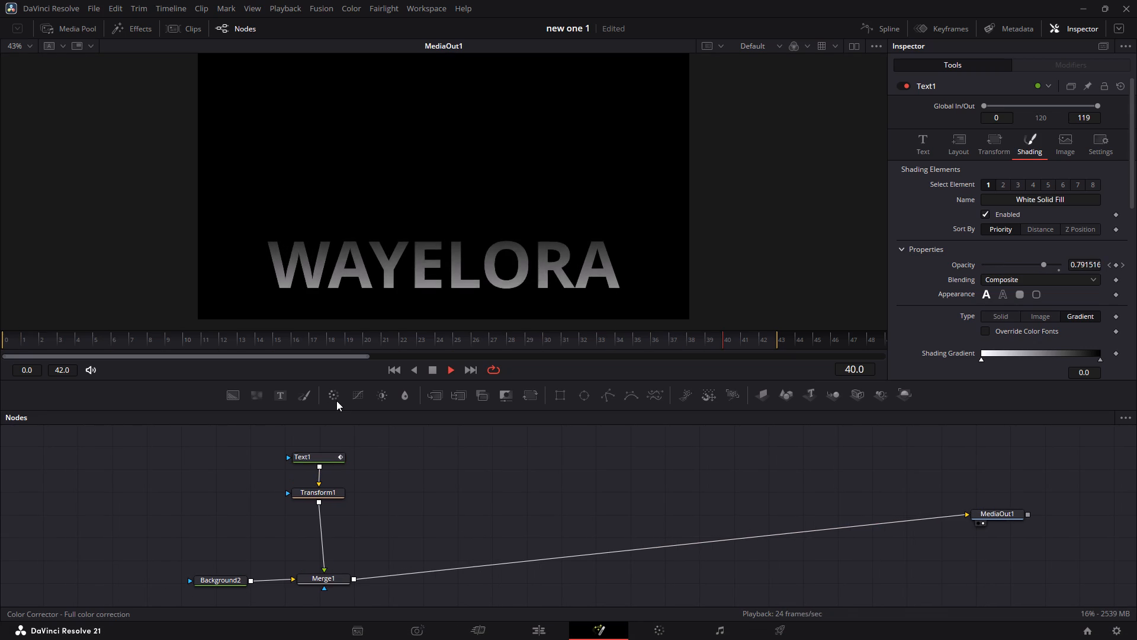
key("space")
key("space")
key("space")
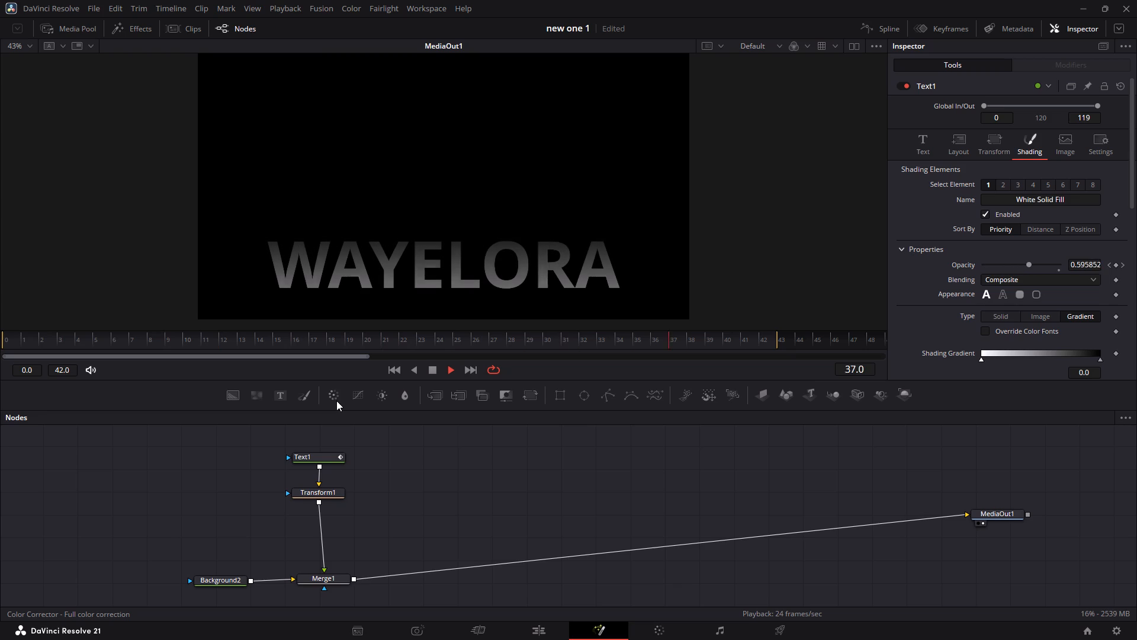
key("space")
key("space")
key("space")
key("space")
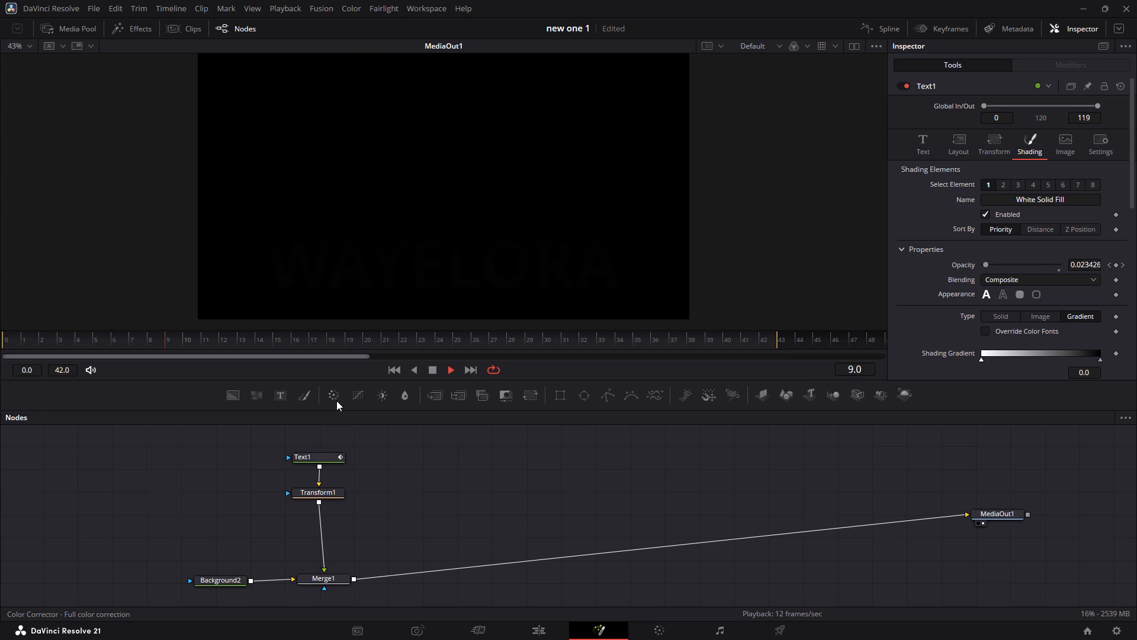
key("space")
key("space")
key("space")
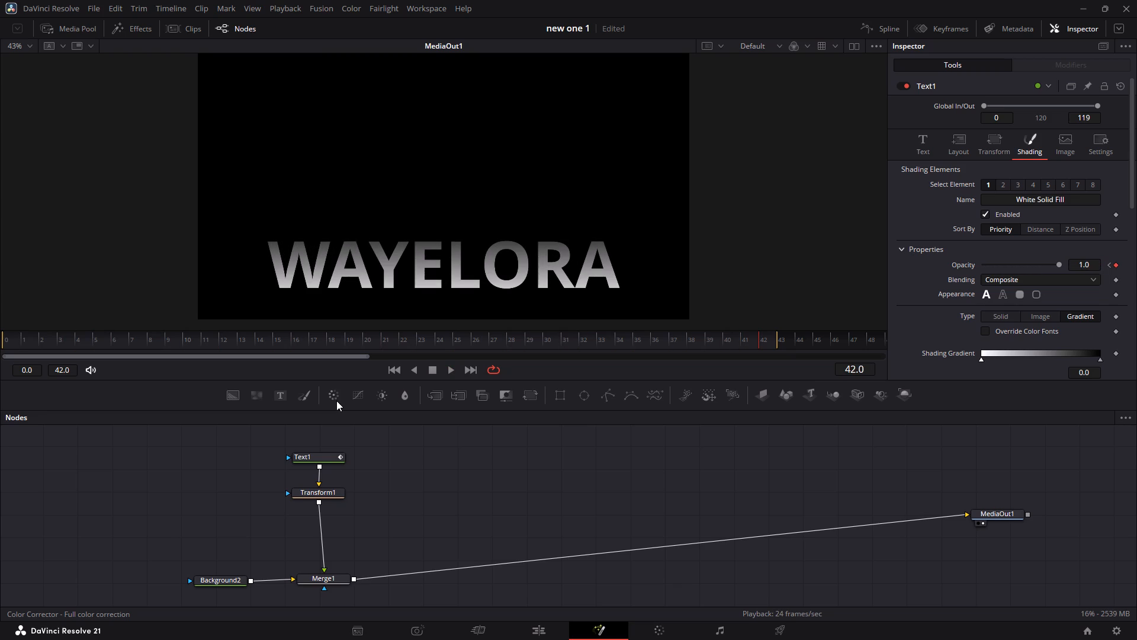
key("space")
key("space")
key("space")
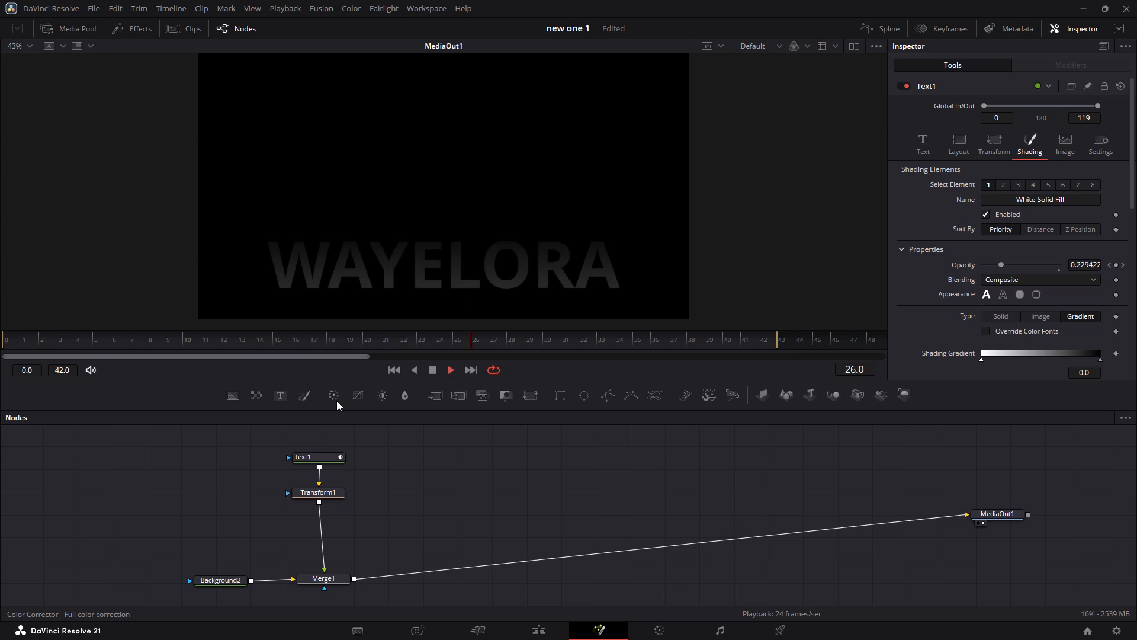
key("space")
key("space")
key("space")
key("space")
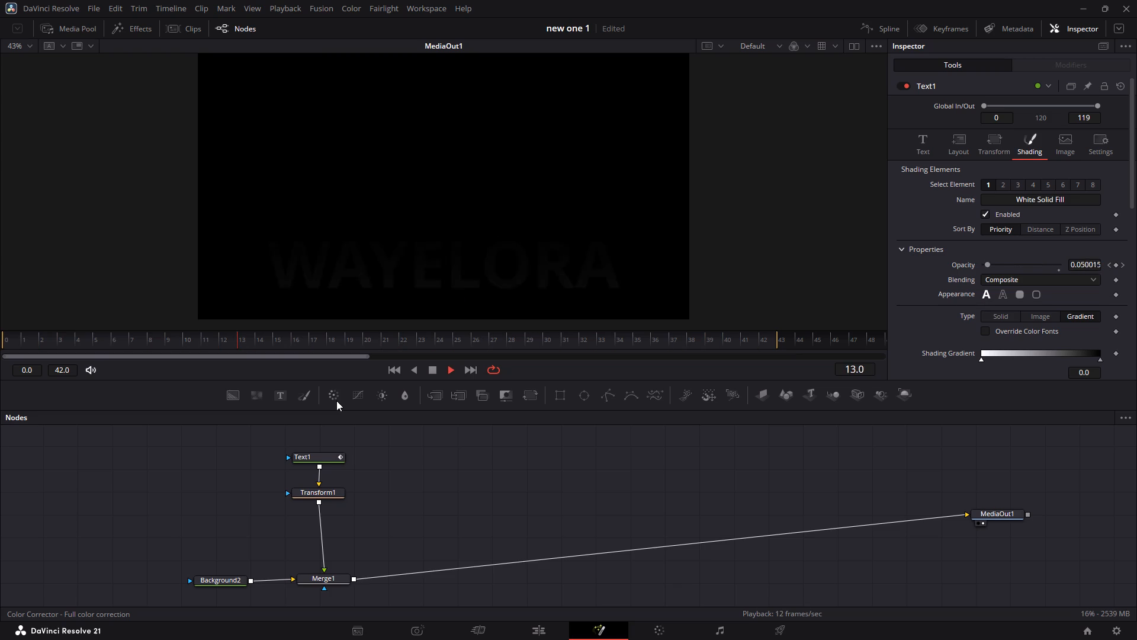
key("space")
key("space")
key("space")
key("space")
key("space")
key("space")
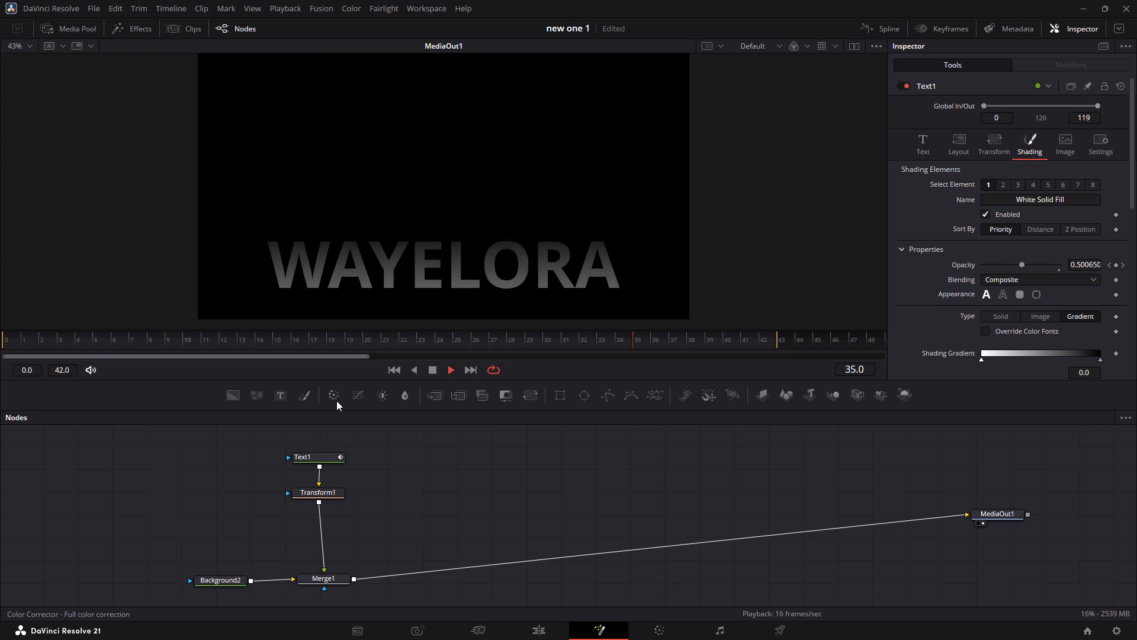
key("space")
Step through the closing frames of the fade-in up to frame 43 to examine the title's brightness.
key("Down")
key("Right")
key("Right")
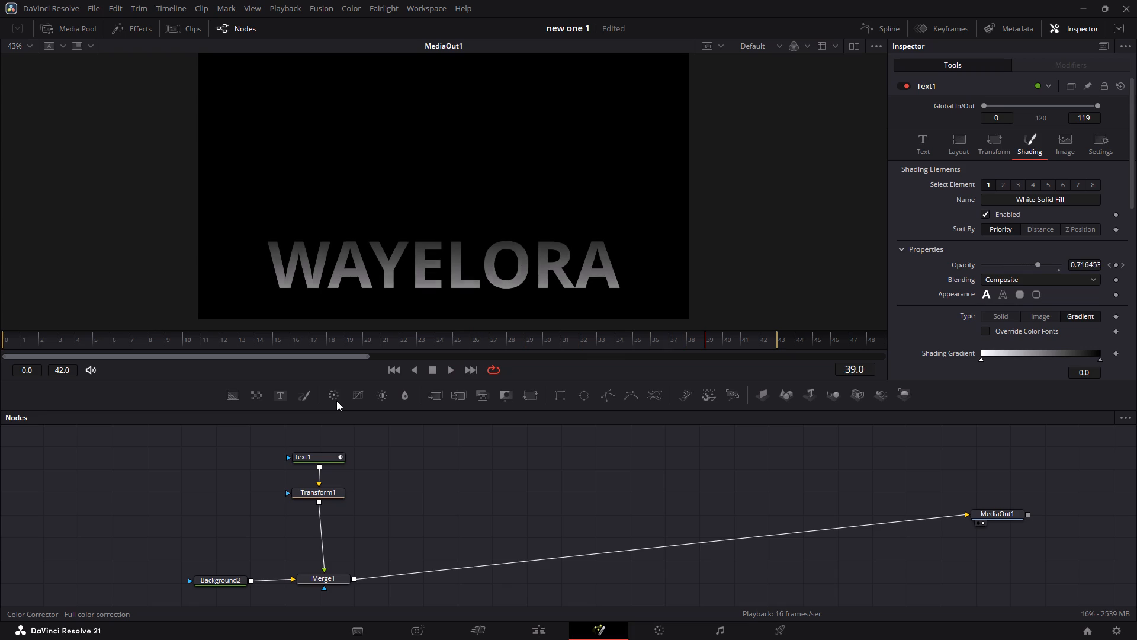
key("Right")
key("Right")
key("Right")
key("Right")
key("Right")
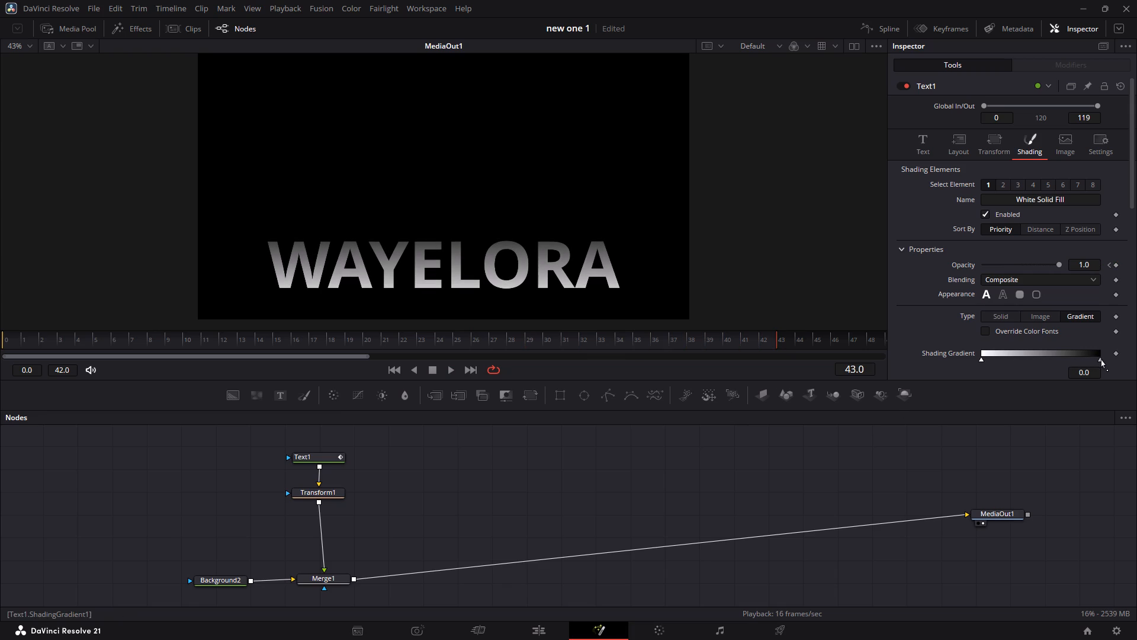
Move the shading gradient's black stop to about 0.18, keyframe the gradient at frame 0, and go to frame 41.
left_click_drag(1101, 360, 1081, 360)
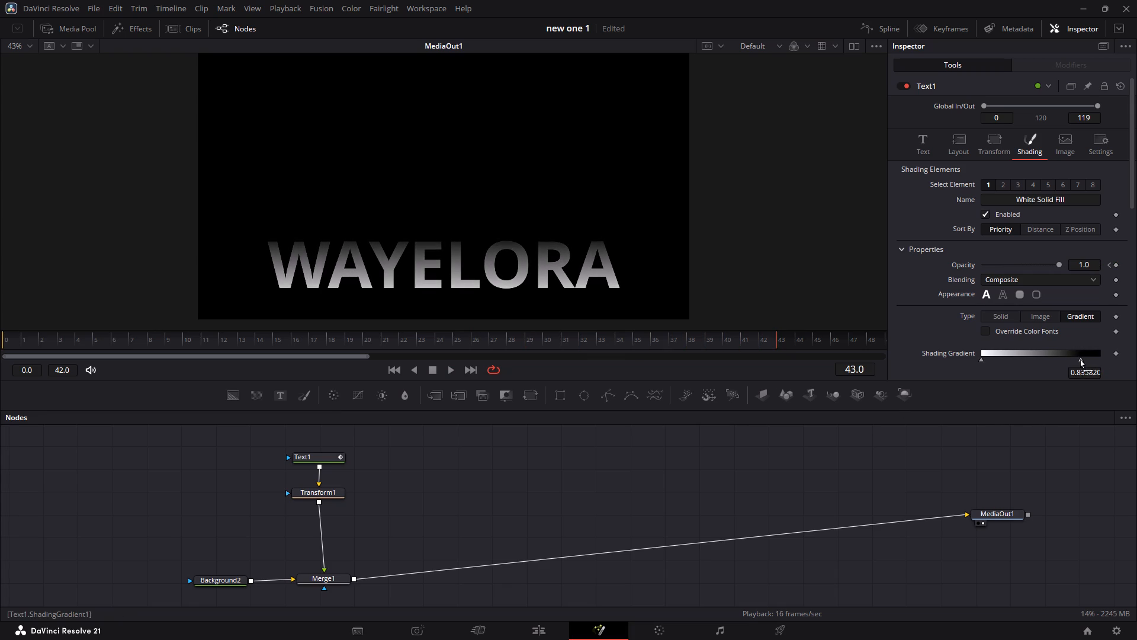
left_click_drag(1081, 360, 1039, 367)
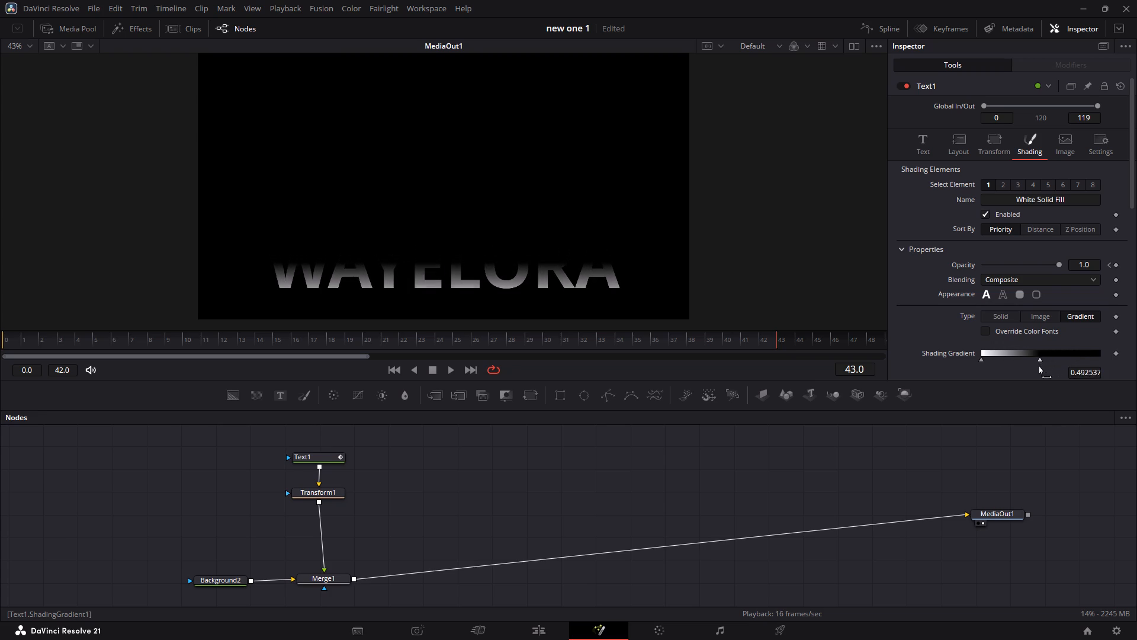
left_click_drag(1039, 367, 1004, 365)
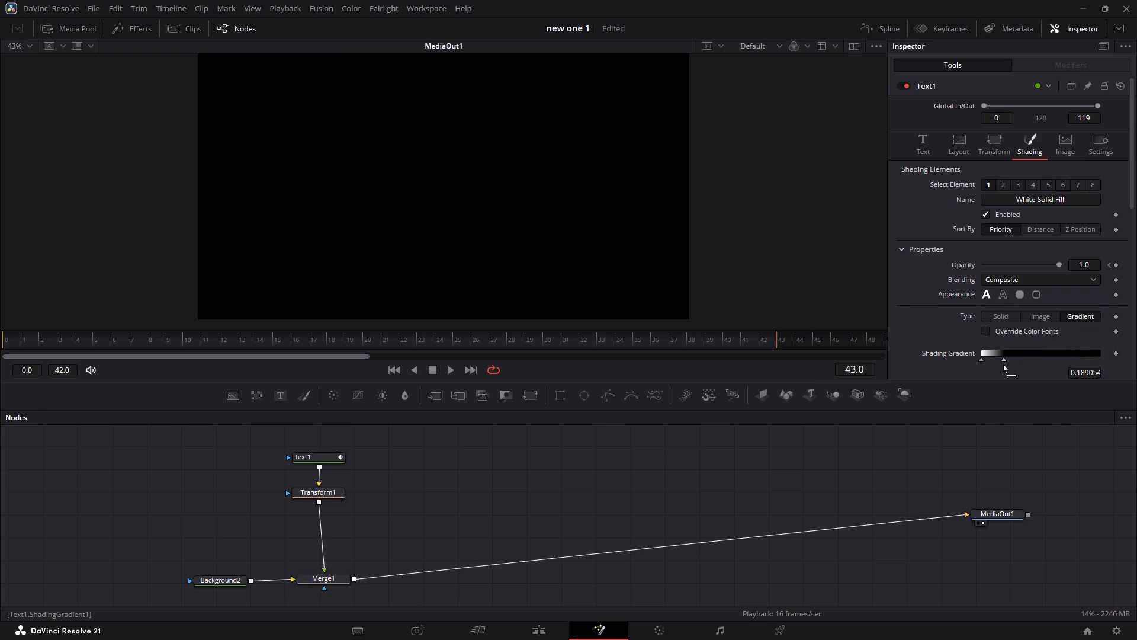
left_click_drag(1004, 365, 1136, 362)
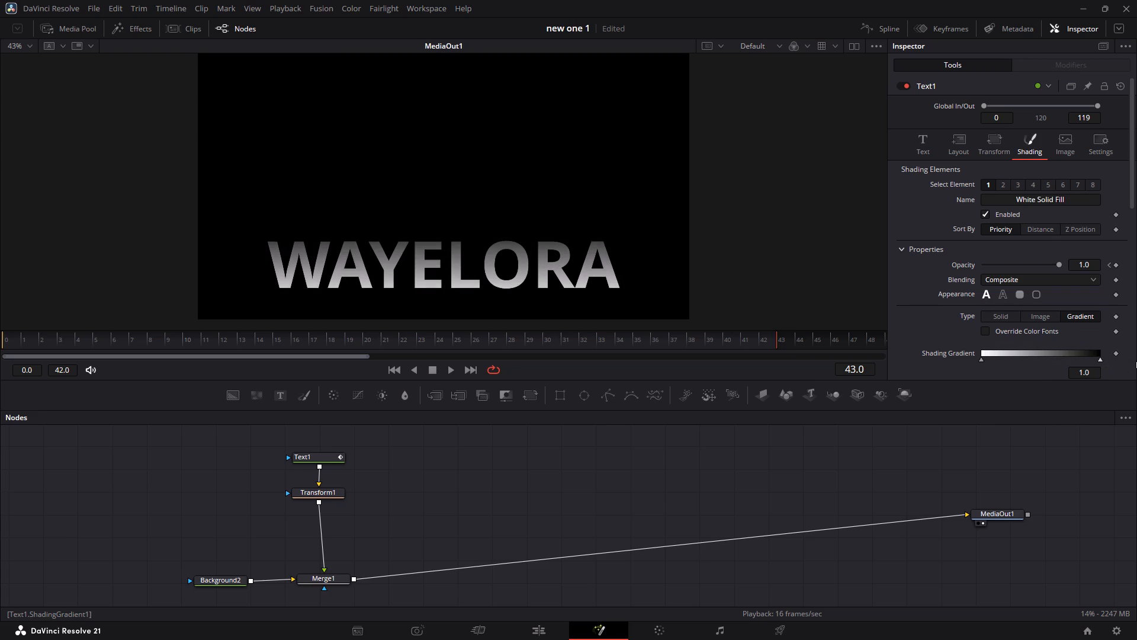
left_click_drag(1136, 362, 1004, 369)
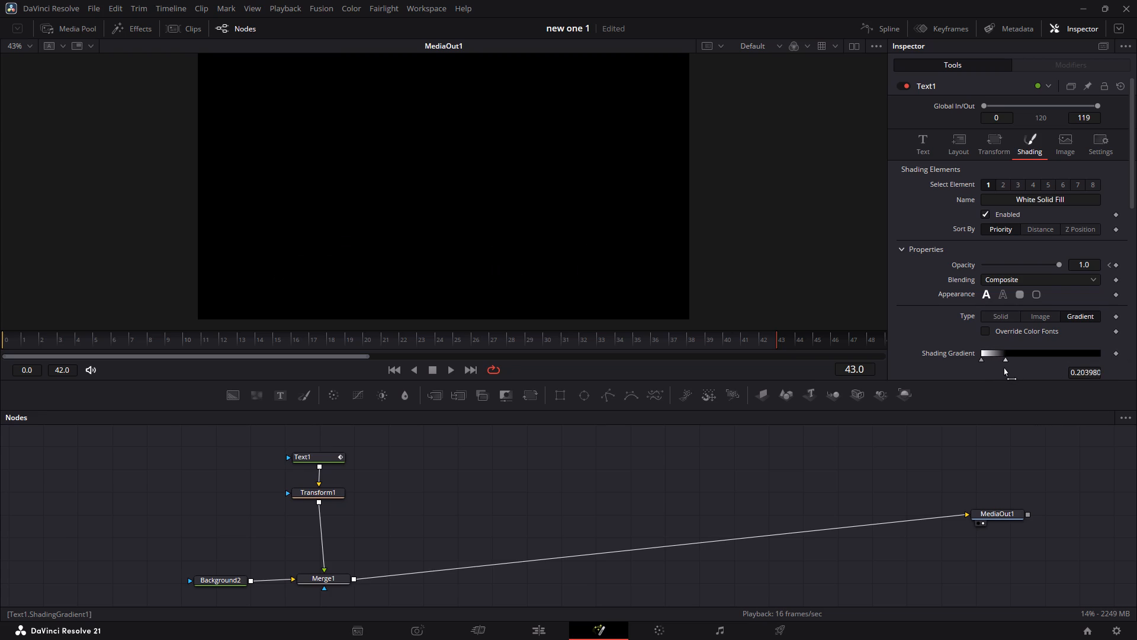
left_click_drag(1004, 369, 1003, 371)
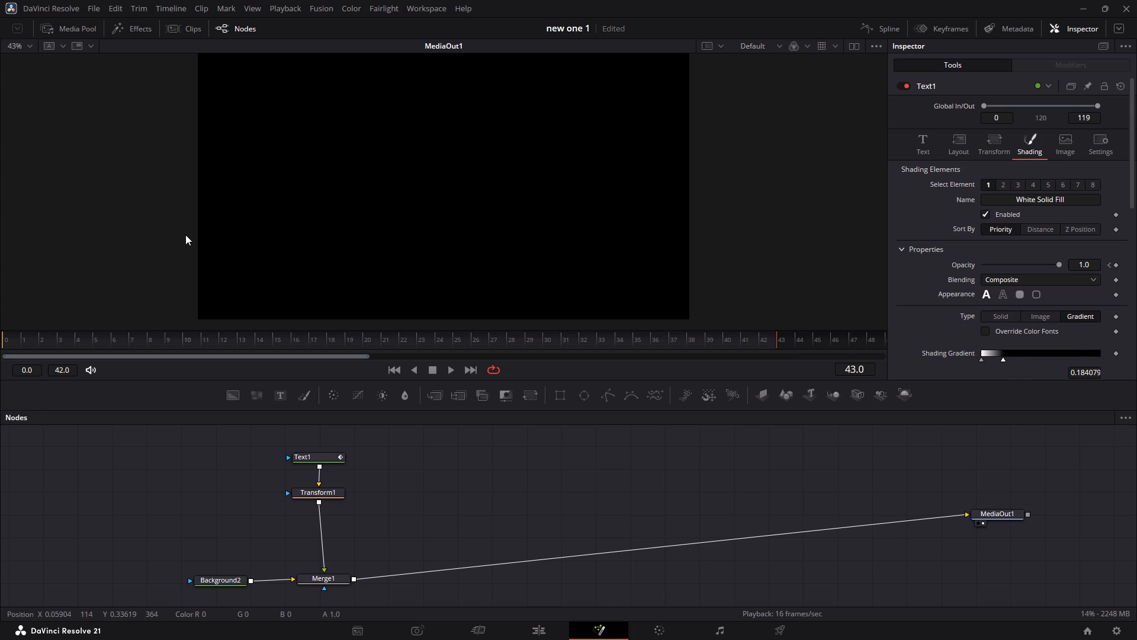
left_click(9, 337)
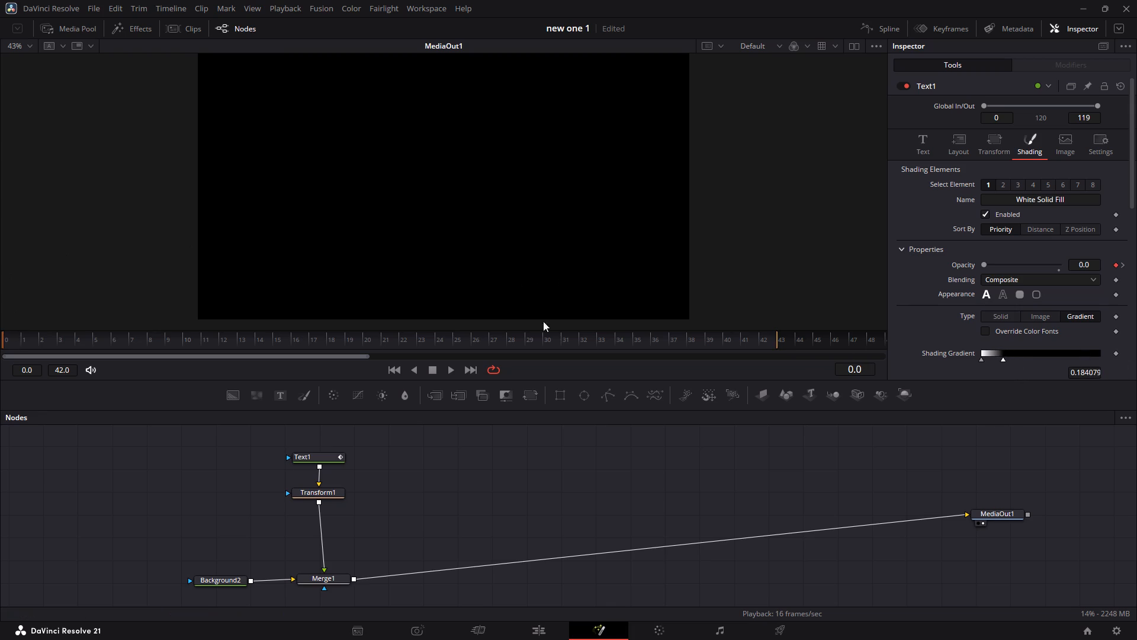
left_click(1116, 355)
left_click(746, 340)
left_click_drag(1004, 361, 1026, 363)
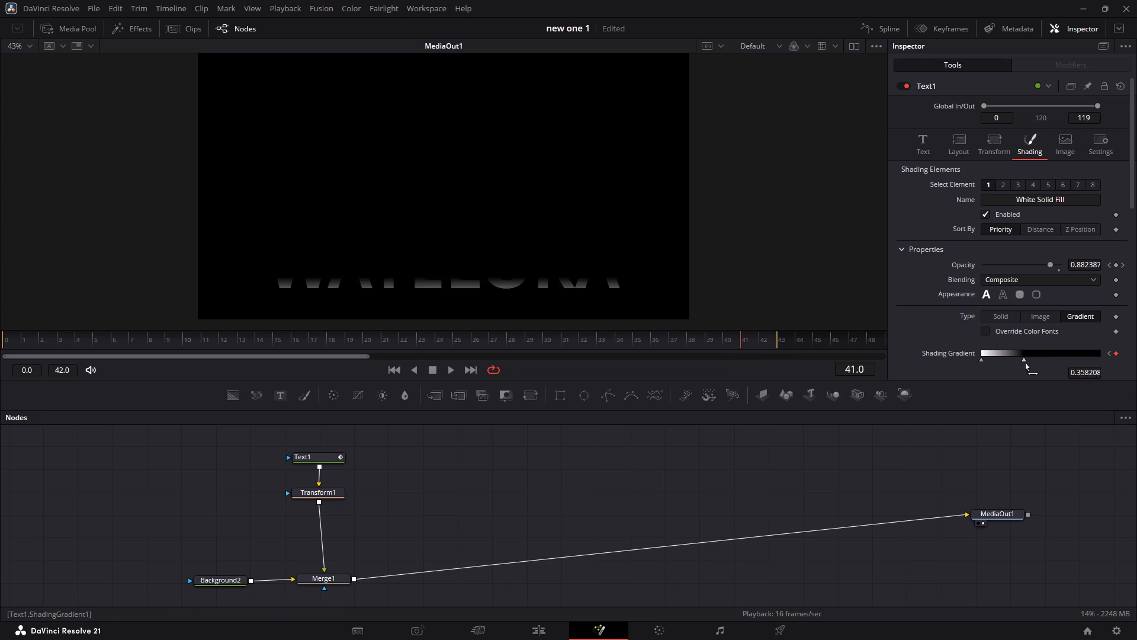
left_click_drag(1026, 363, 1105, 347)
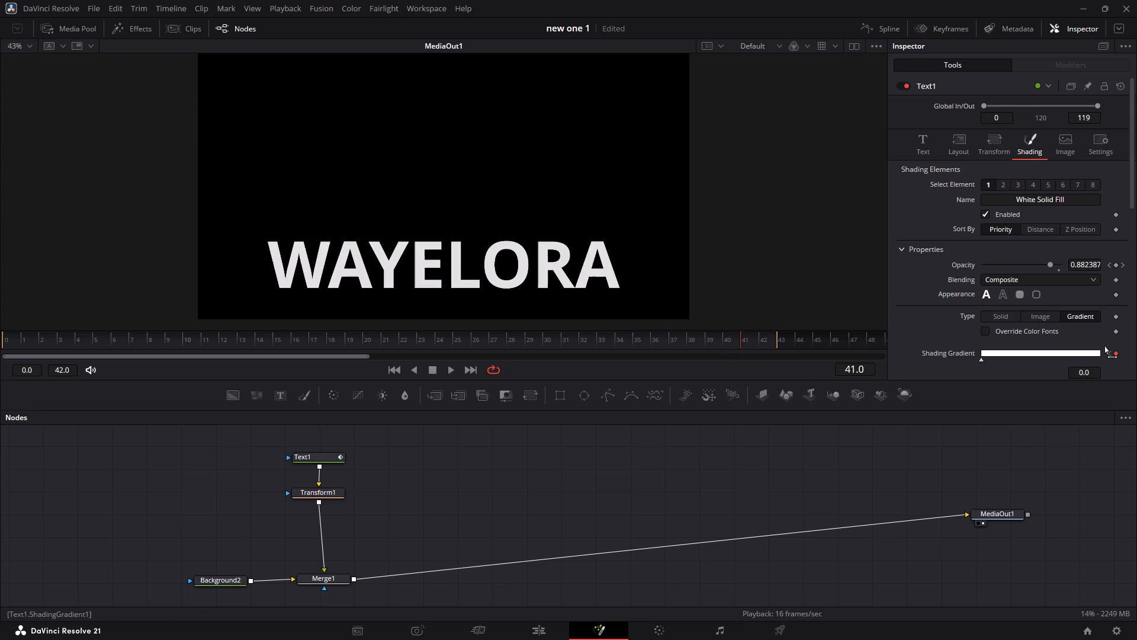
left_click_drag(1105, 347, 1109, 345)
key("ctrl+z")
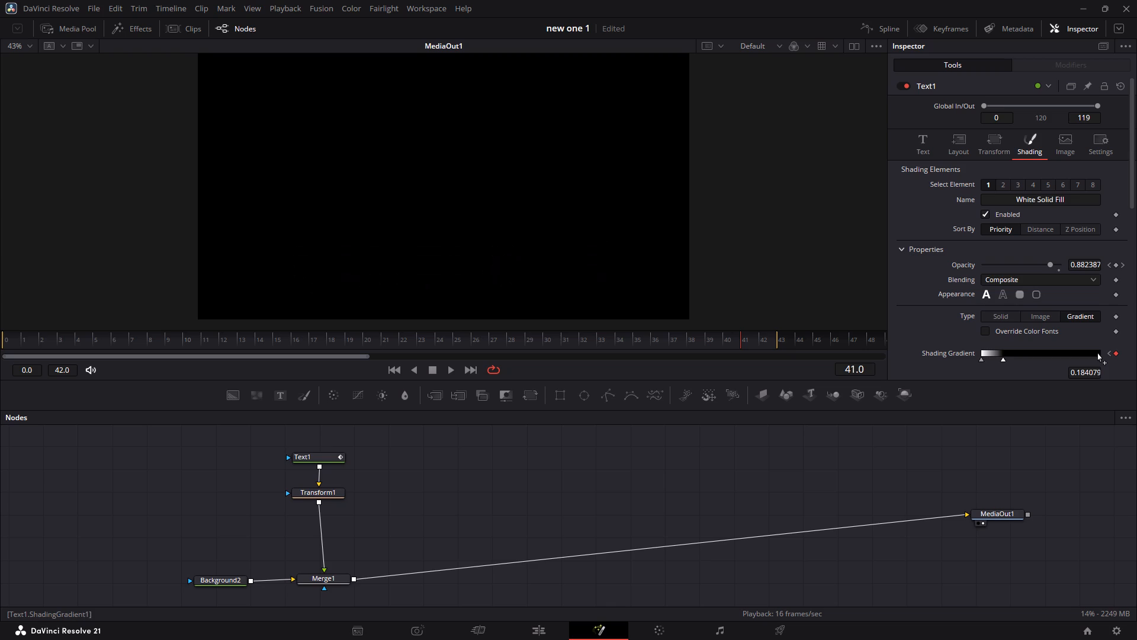
Move the shading gradient's black stop to about 0.98 at frame 41, and preview the gradient reveal.
left_click_drag(1003, 361, 1090, 358)
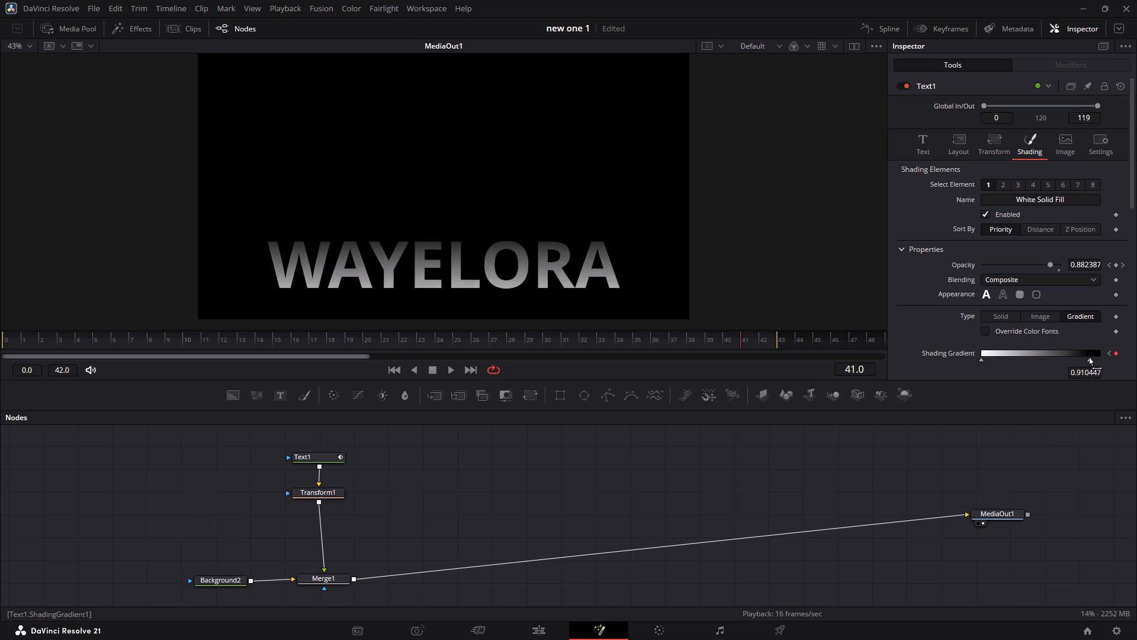
left_click_drag(1090, 358, 1101, 357)
left_click_drag(1101, 357, 1099, 362)
left_click_drag(1099, 362, 1097, 362)
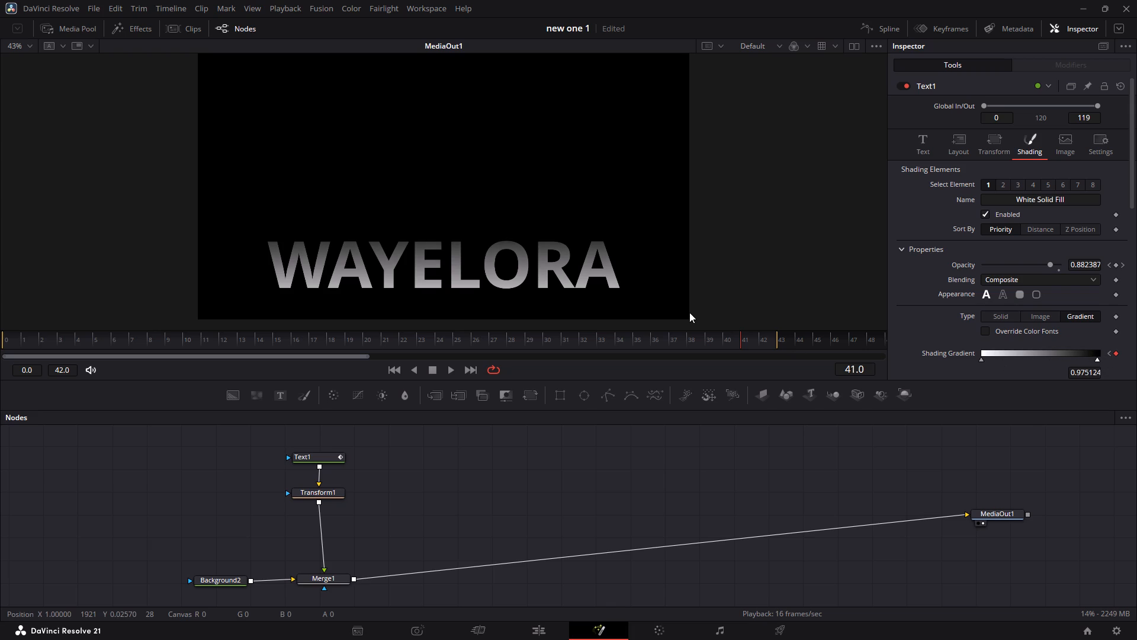
key("space")
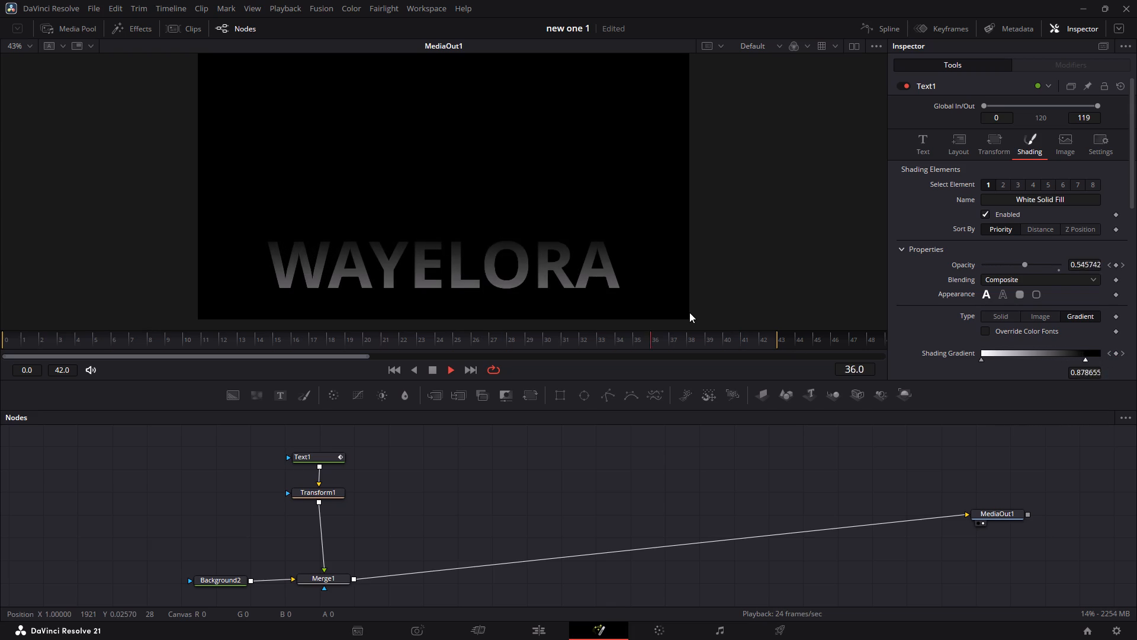
key("space")
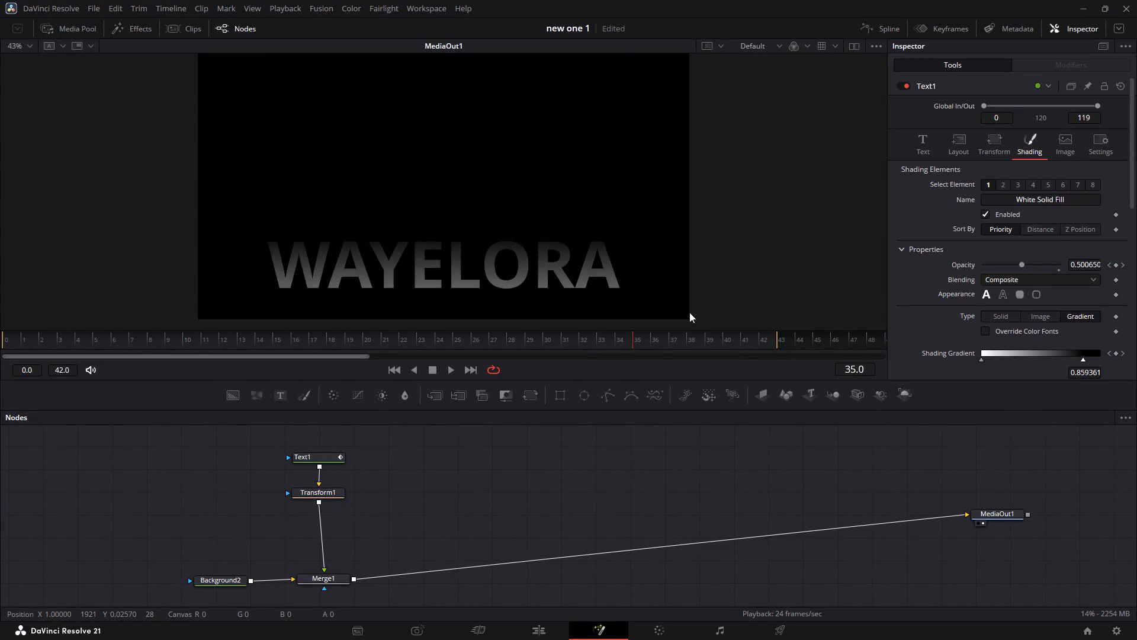
key("space")
key("space")
key("space")
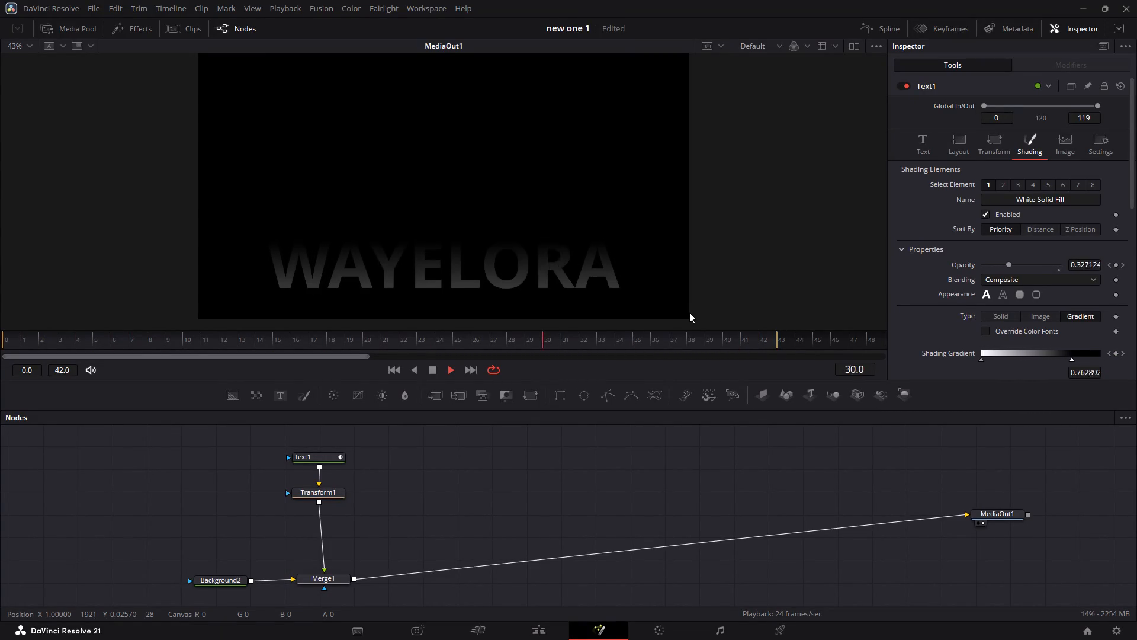
key("space")
Show only the Shading Gradient 1 curve in the Spline editor, smooth both its keyframes, and preview the animation.
left_click(875, 25)
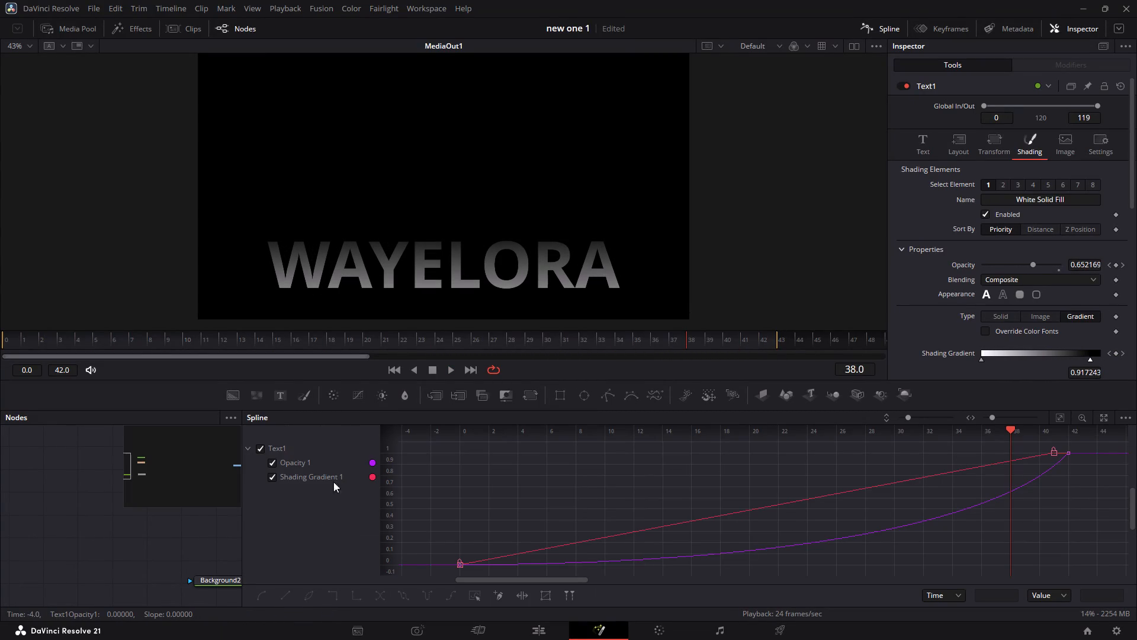
double_click(275, 461)
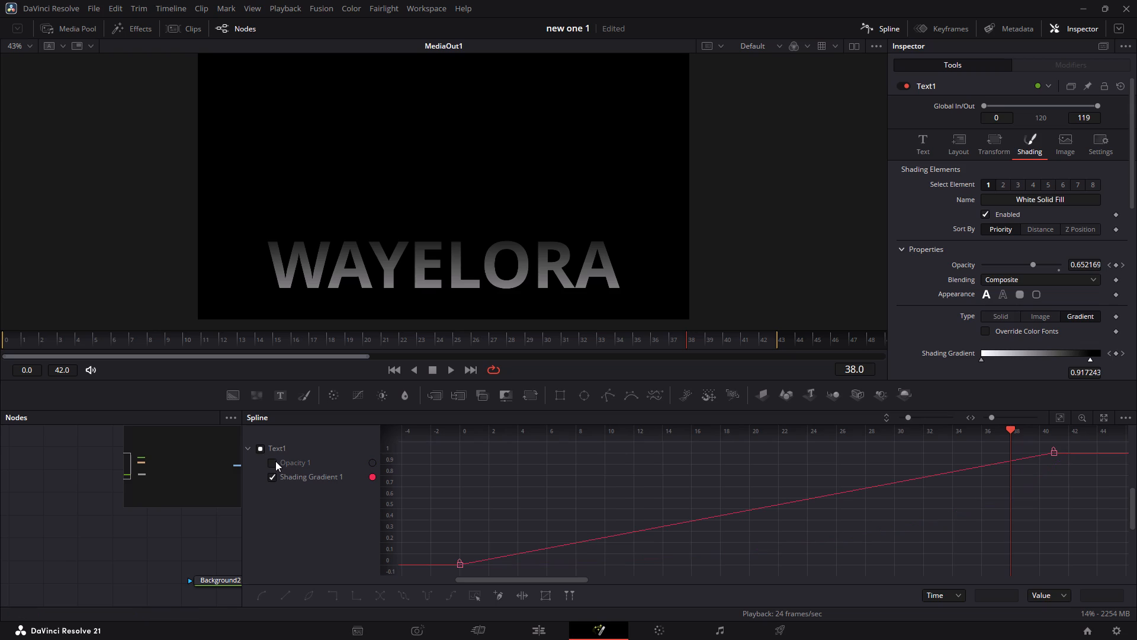
left_click(1057, 418)
left_click_drag(1077, 444, 934, 468)
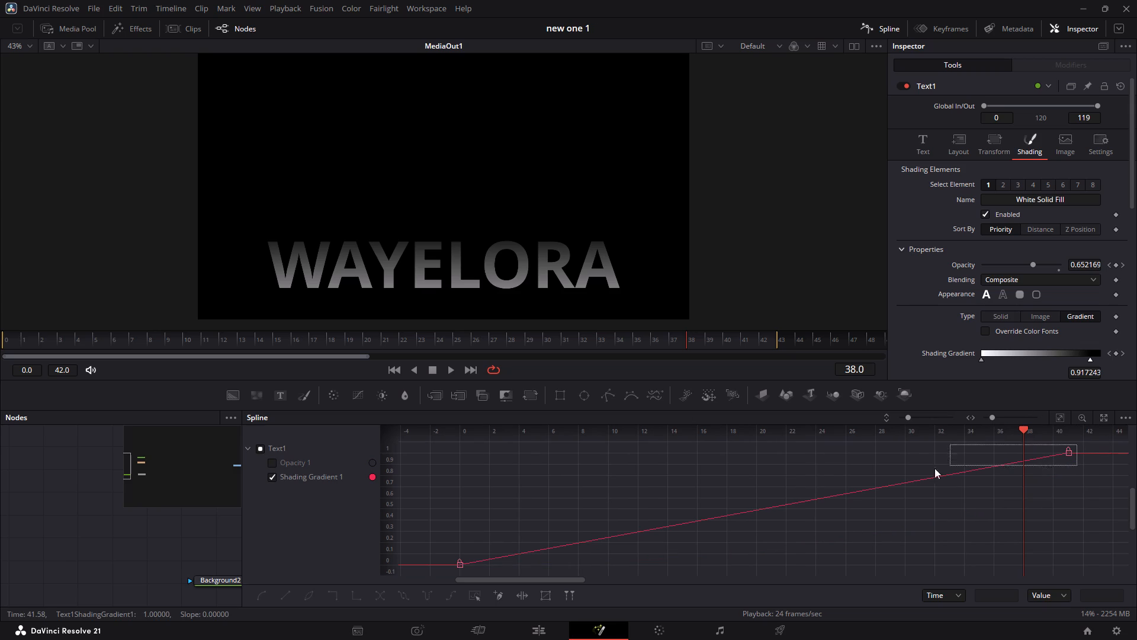
left_click_drag(934, 468, 521, 534)
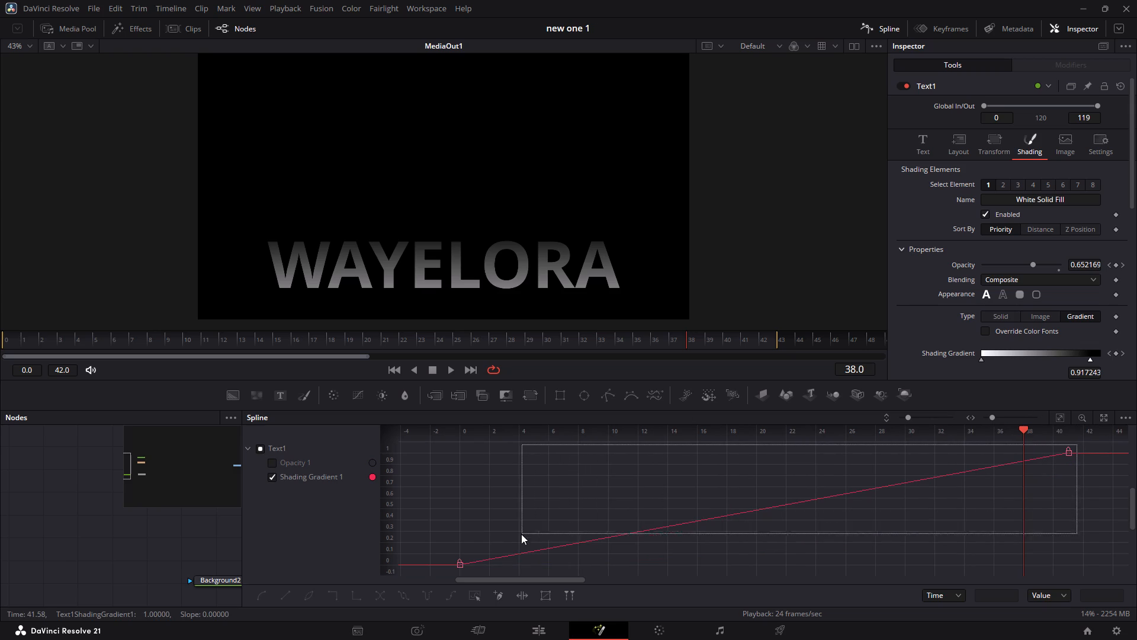
left_click_drag(521, 534, 451, 570)
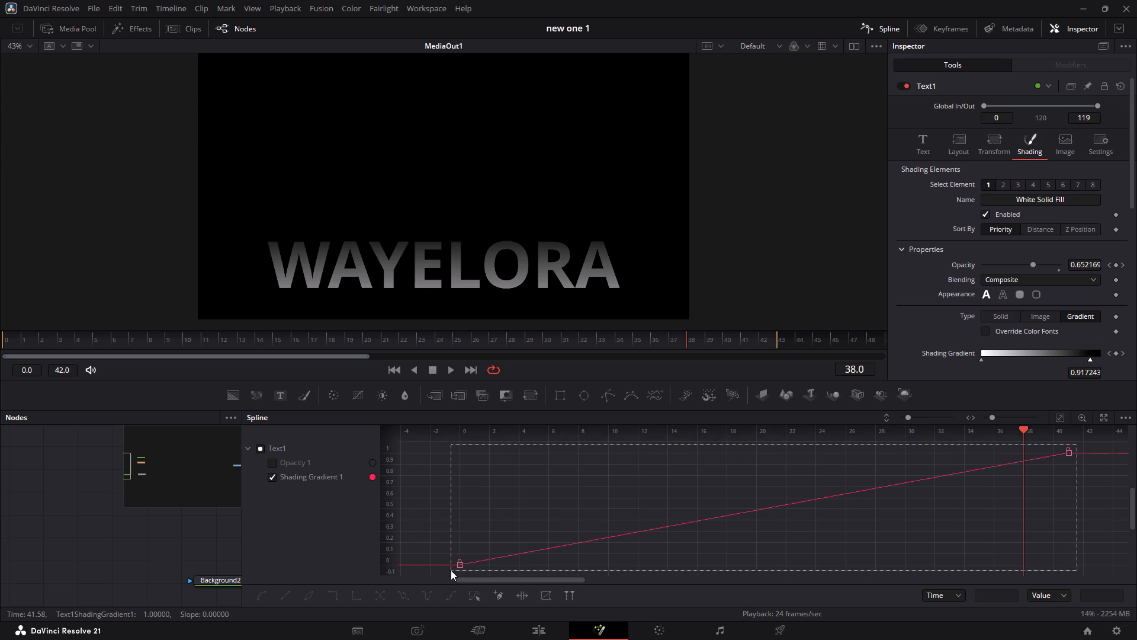
left_click_drag(451, 570, 452, 570)
key("s")
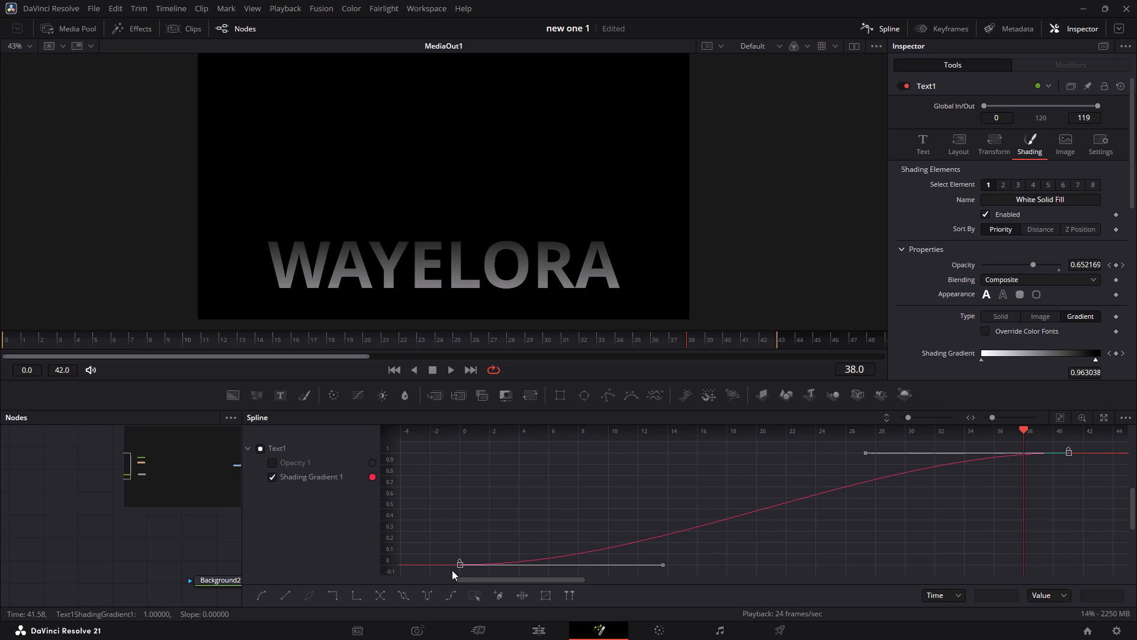
key("space")
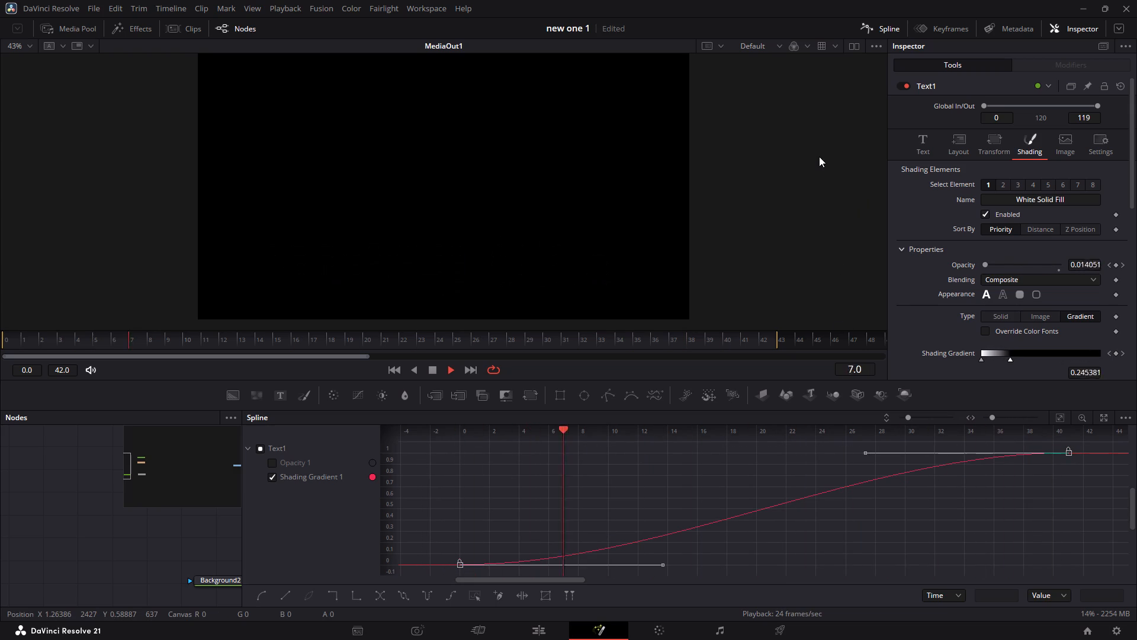
key("space")
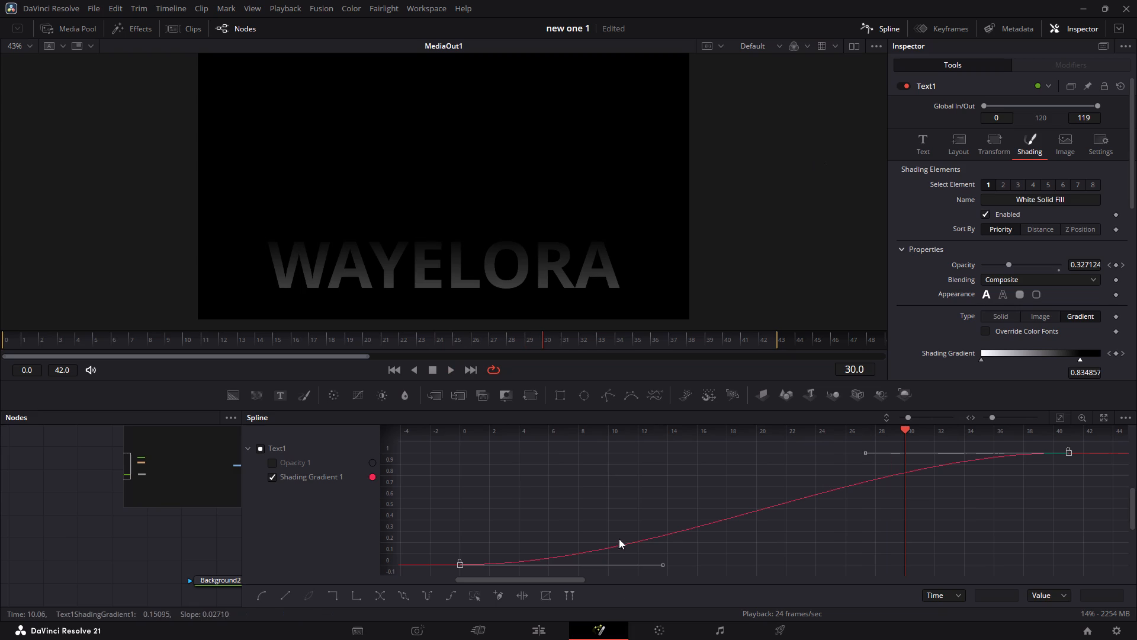
Pull the gradient curve's end handle to about frame 18 near value 1 and its start handle to about frame 11 at value 0.9, and preview.
left_click(661, 564)
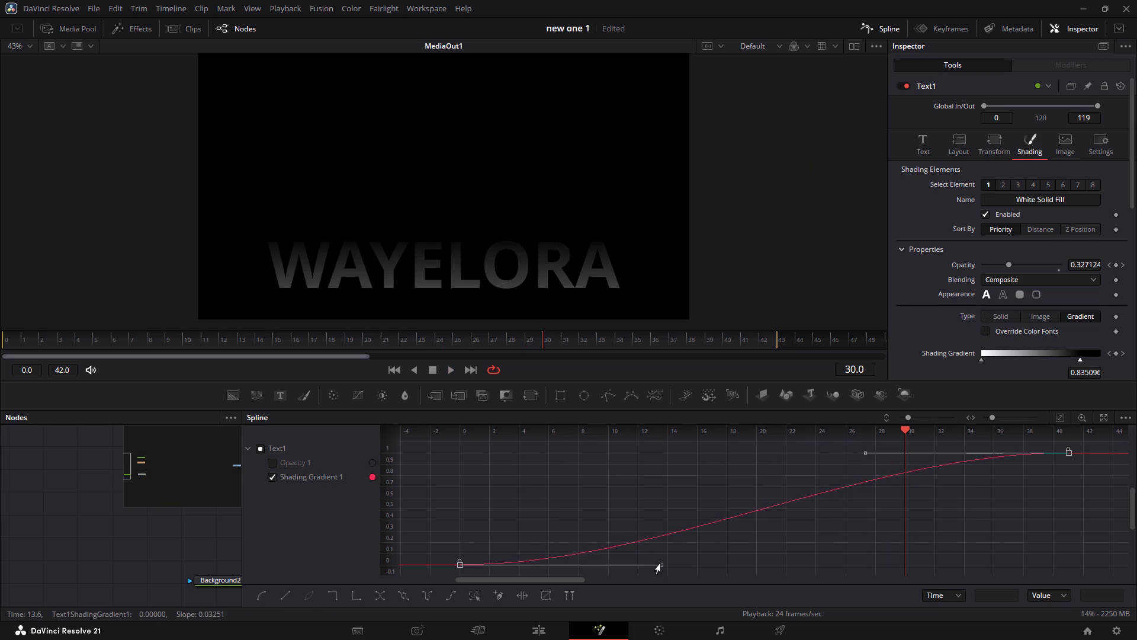
left_click_drag(866, 453, 882, 490)
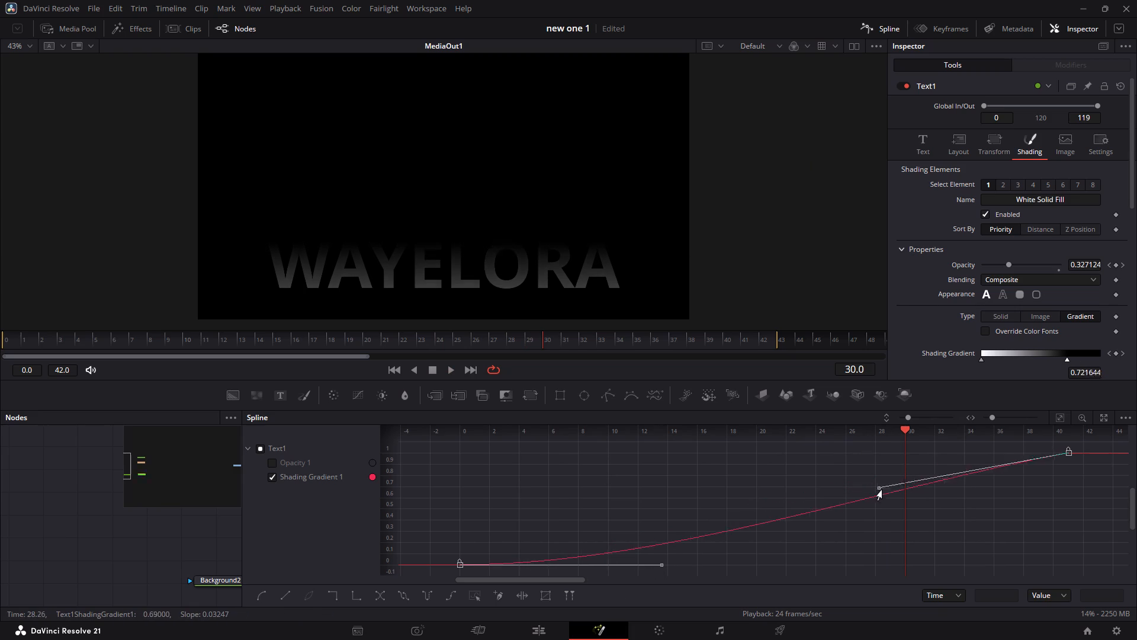
left_click_drag(882, 490, 731, 455)
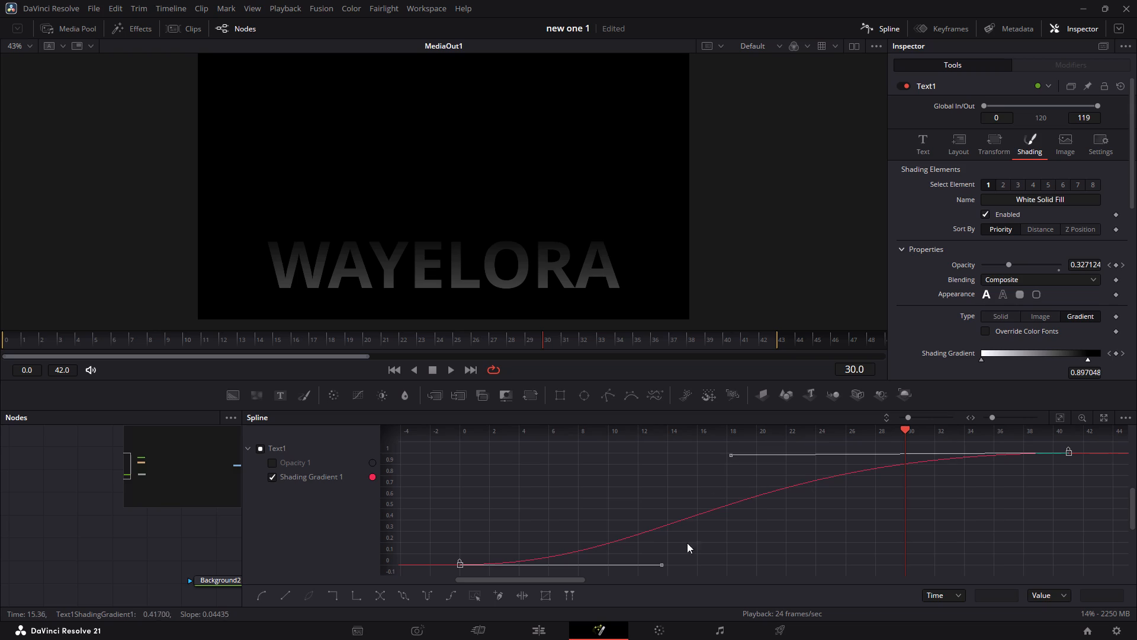
left_click_drag(661, 565, 628, 465)
key("space")
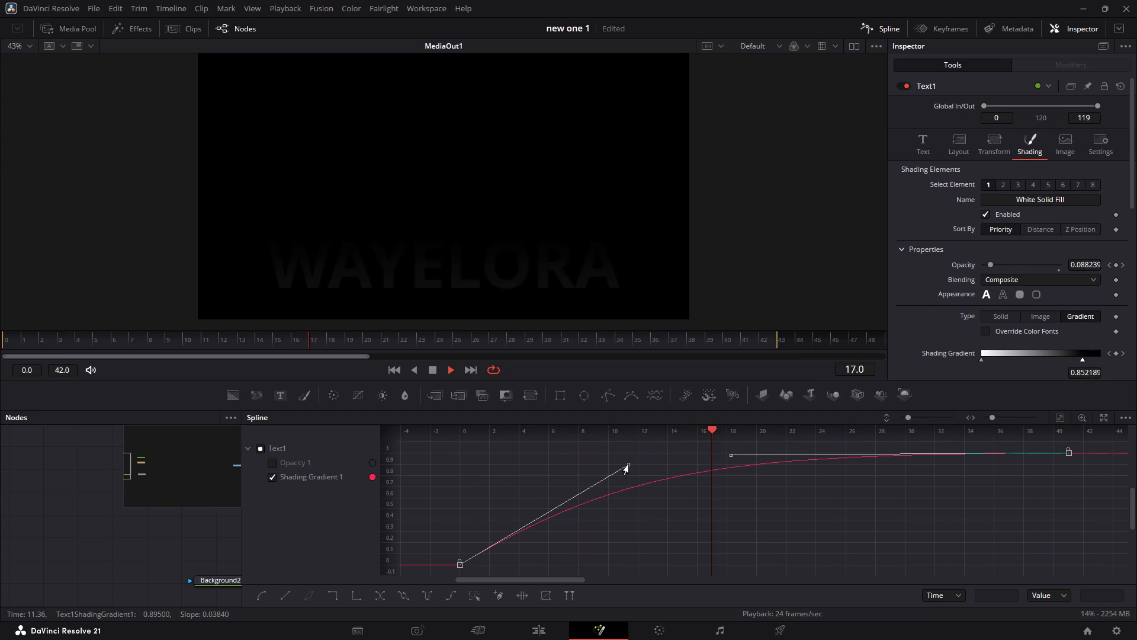
key("space")
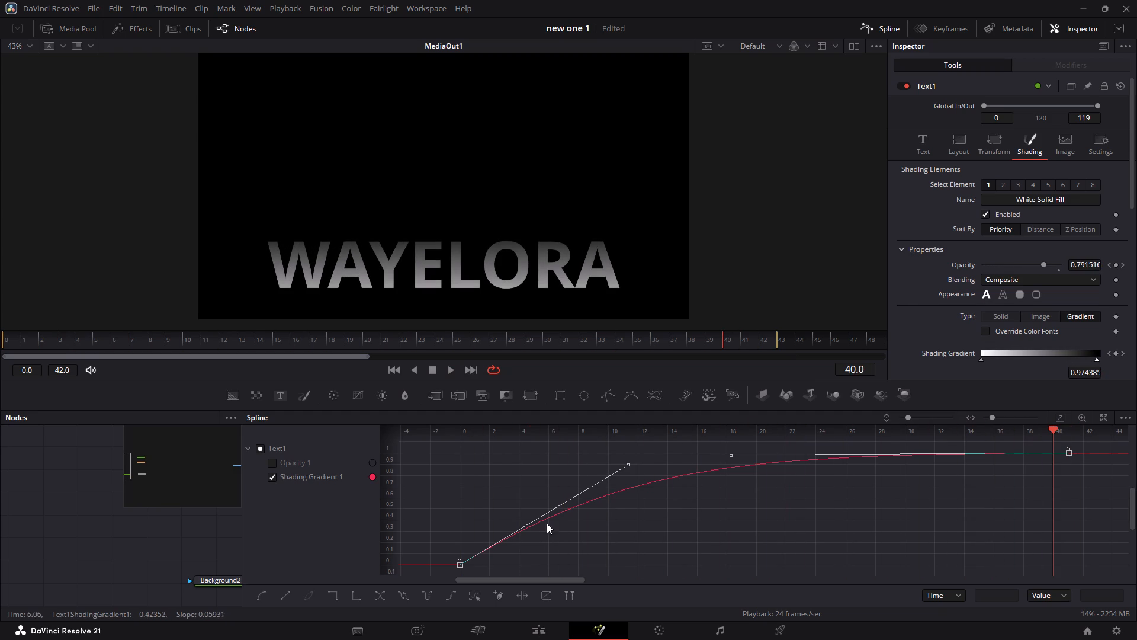
Pull the gradient curve's start handle to about frame 10 at value 0.74 and its end handle to about frame 23 at 0.99.
left_click_drag(629, 465, 609, 483)
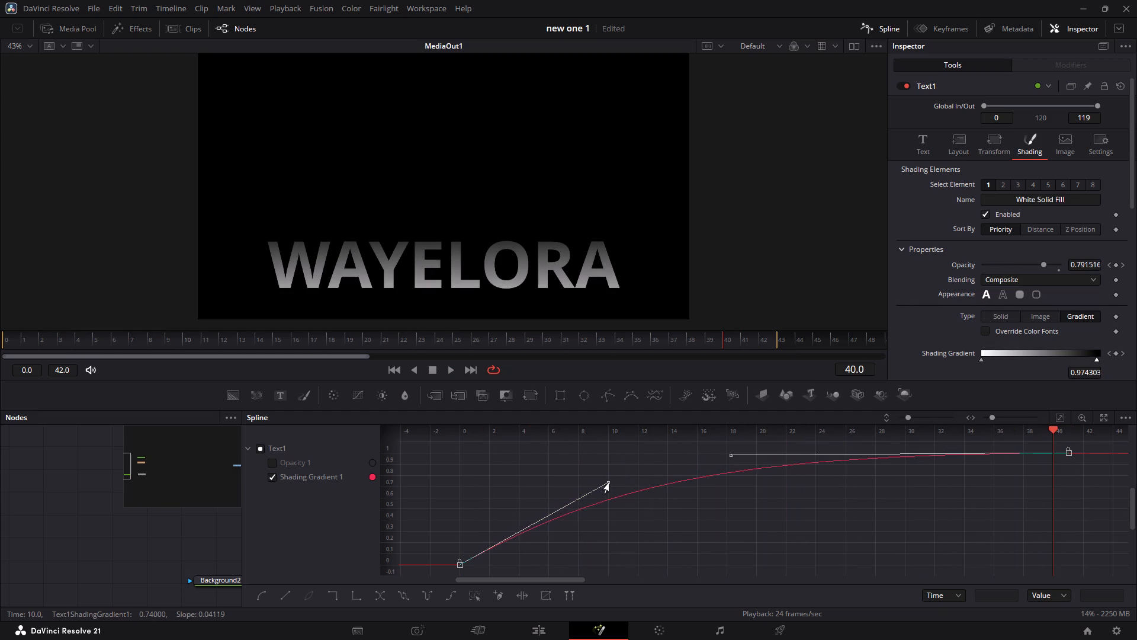
left_click_drag(609, 483, 609, 484)
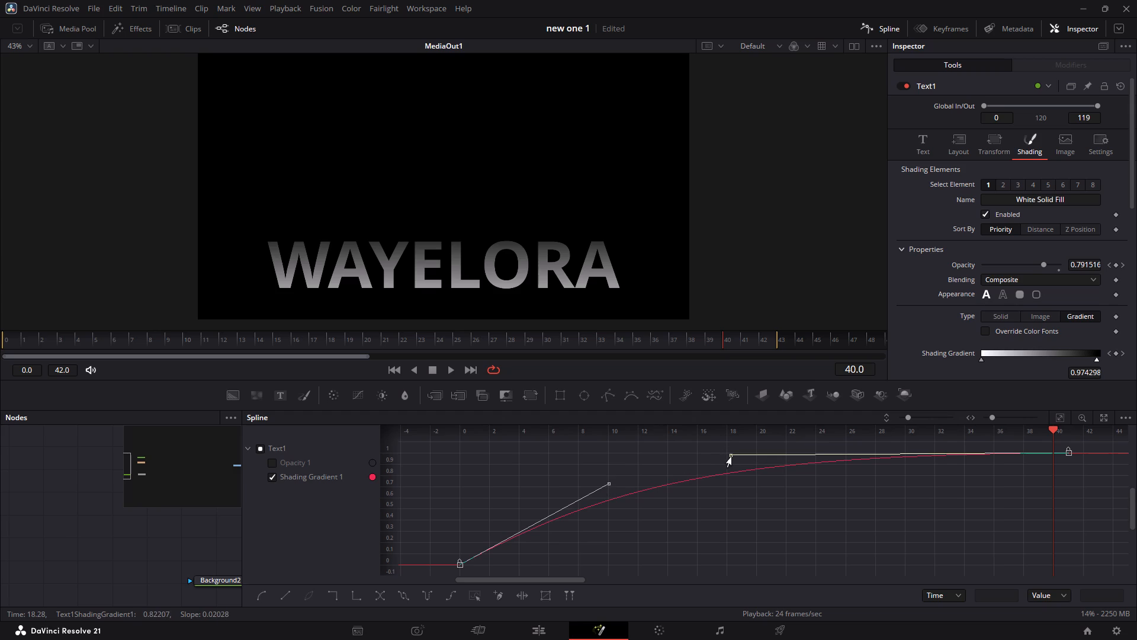
left_click_drag(733, 457, 796, 457)
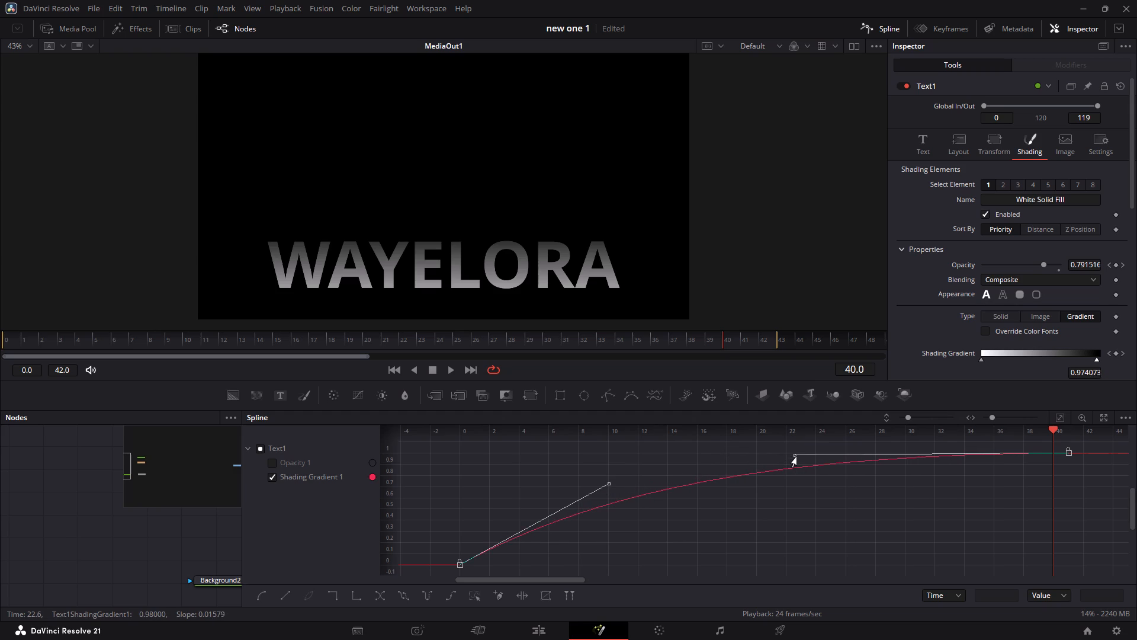
left_click_drag(796, 457, 804, 455)
Play the title animation repeatedly, starting and stopping it, to examine the timing of the gradient reveal and fade-in.
key("space")
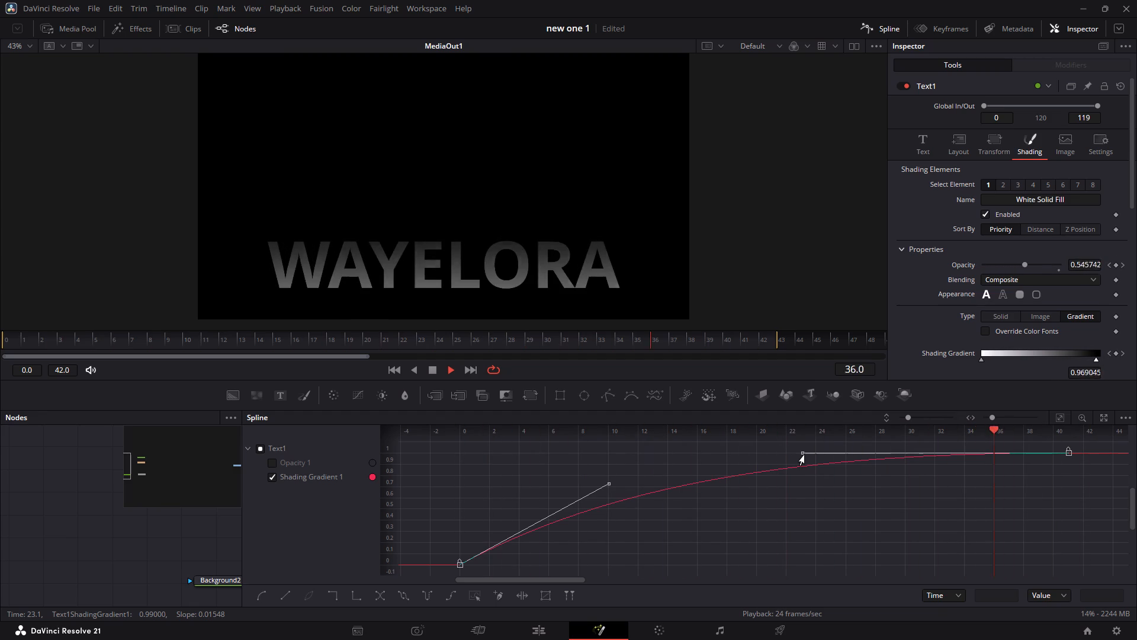
key("space")
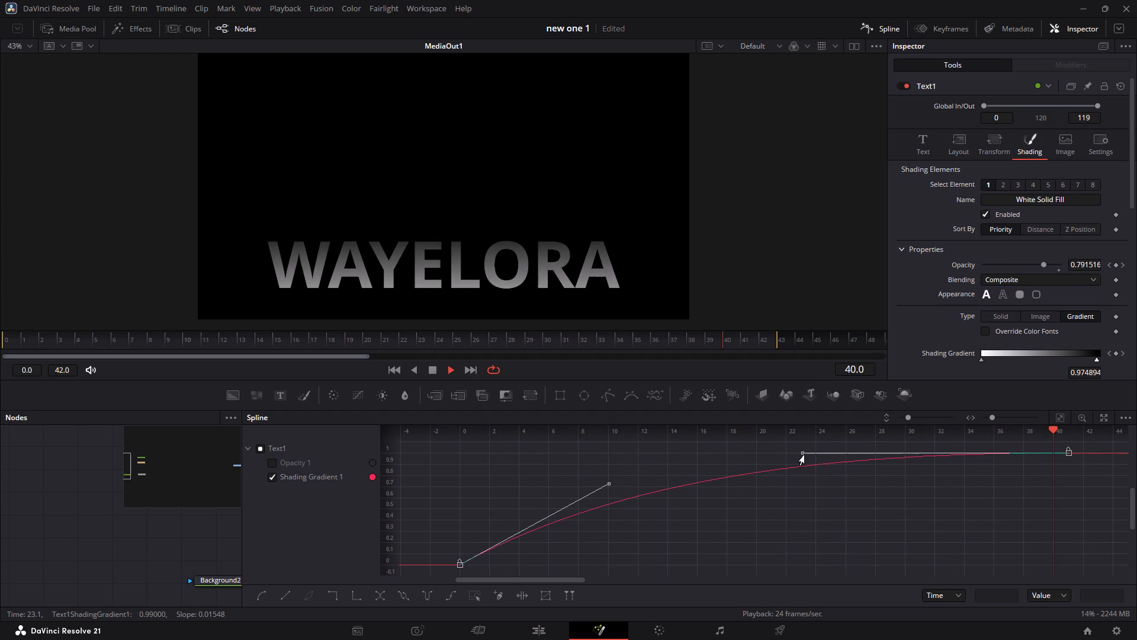
key("space")
key("space")
key("space")
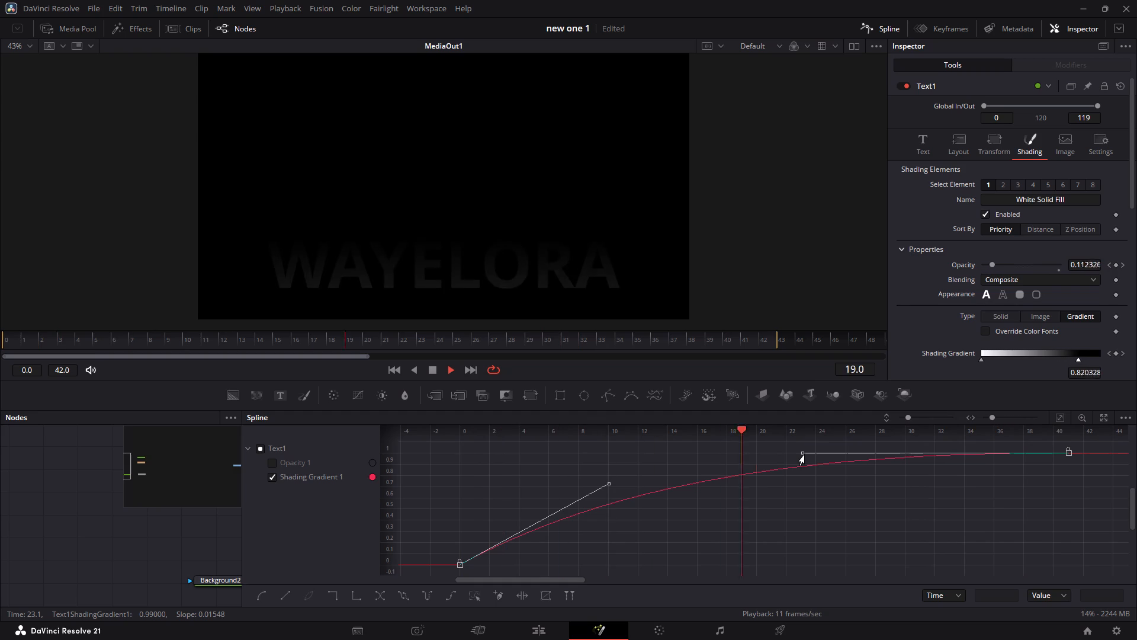
key("space")
key("space")
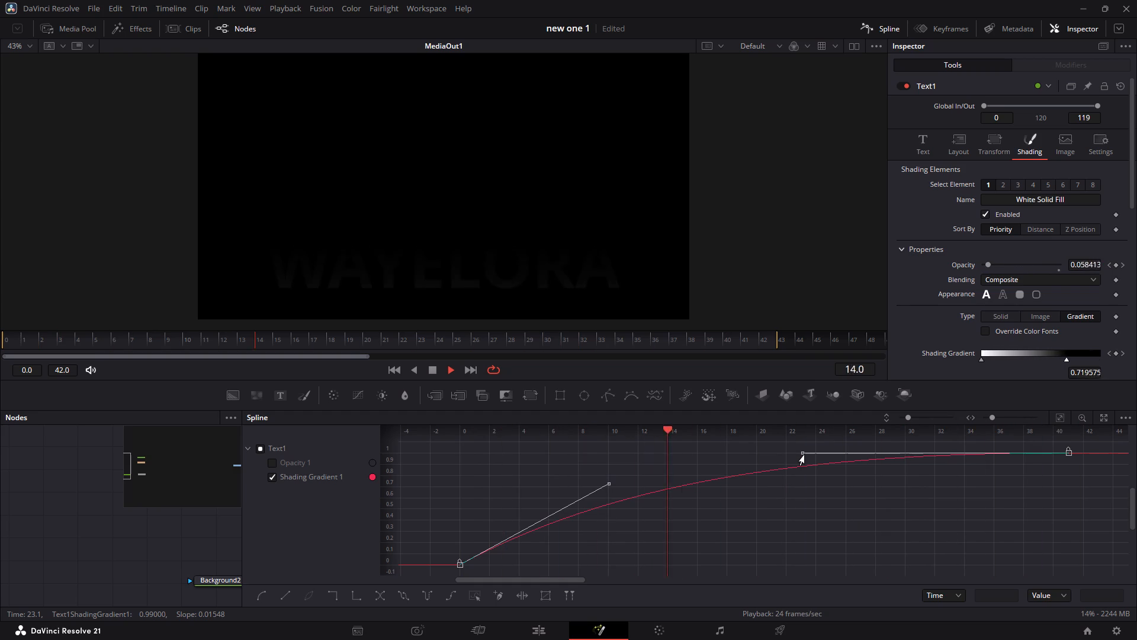
key("space")
key("space")
key("space")
key("space")
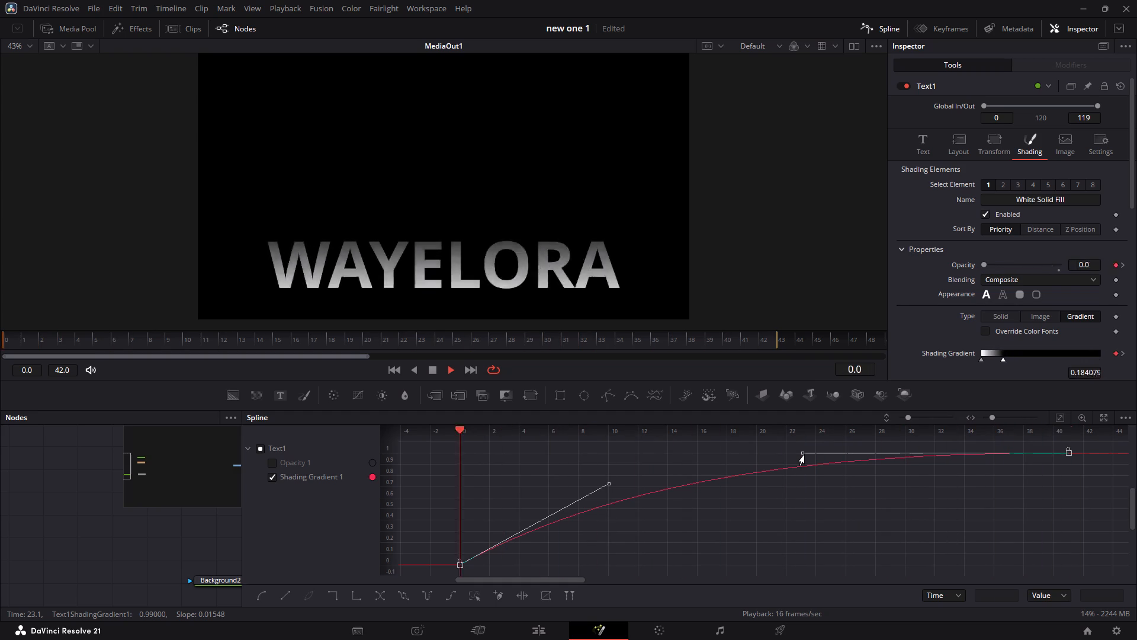
key("space")
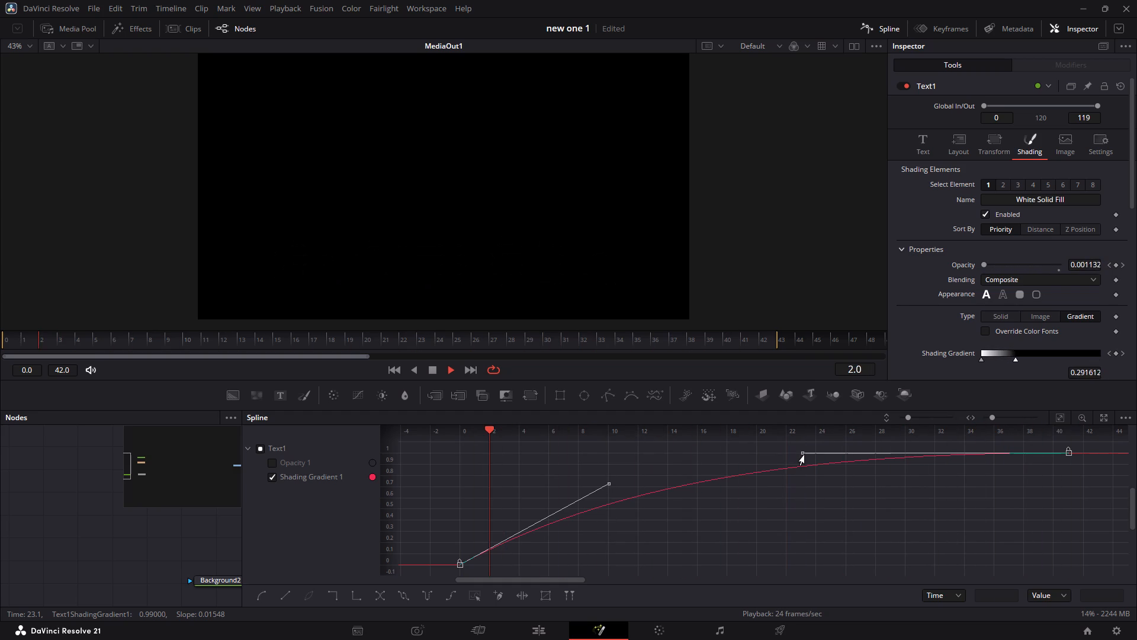
key("space")
key("space")
key("space")
key("space")
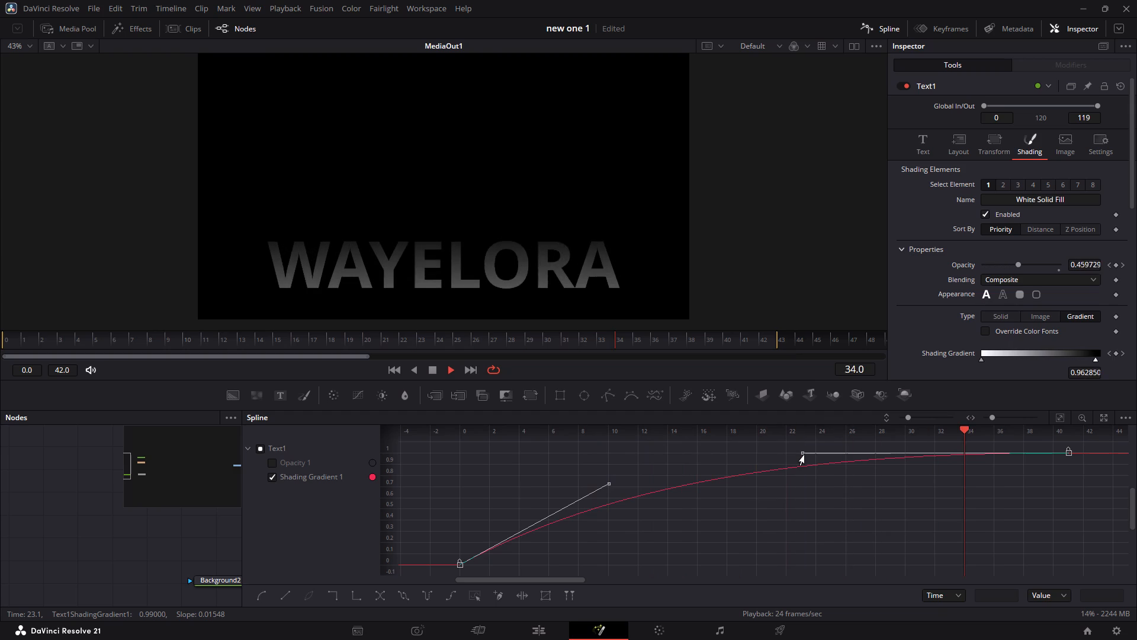
key("space")
key("space")
key("space")
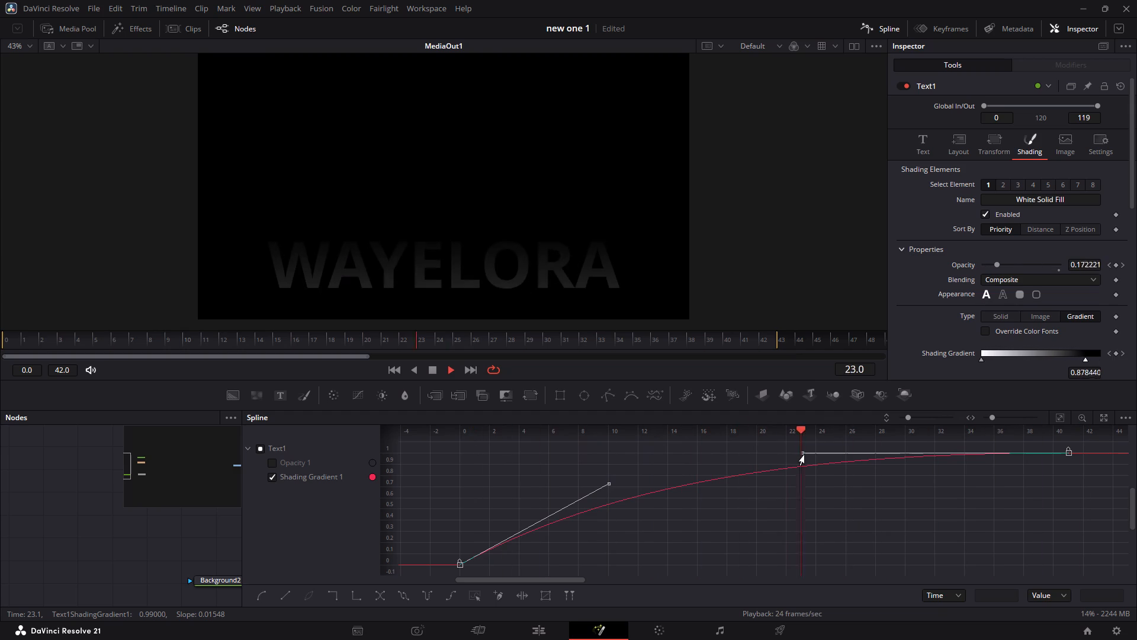
key("space")
key("space")
key("space")
key("space")
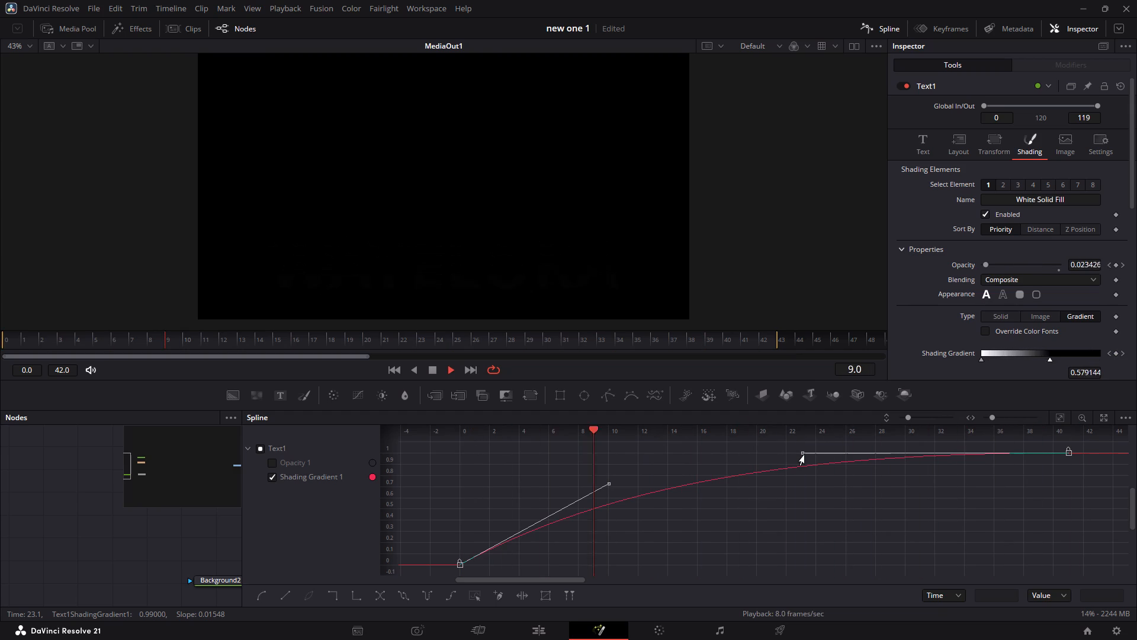
key("space")
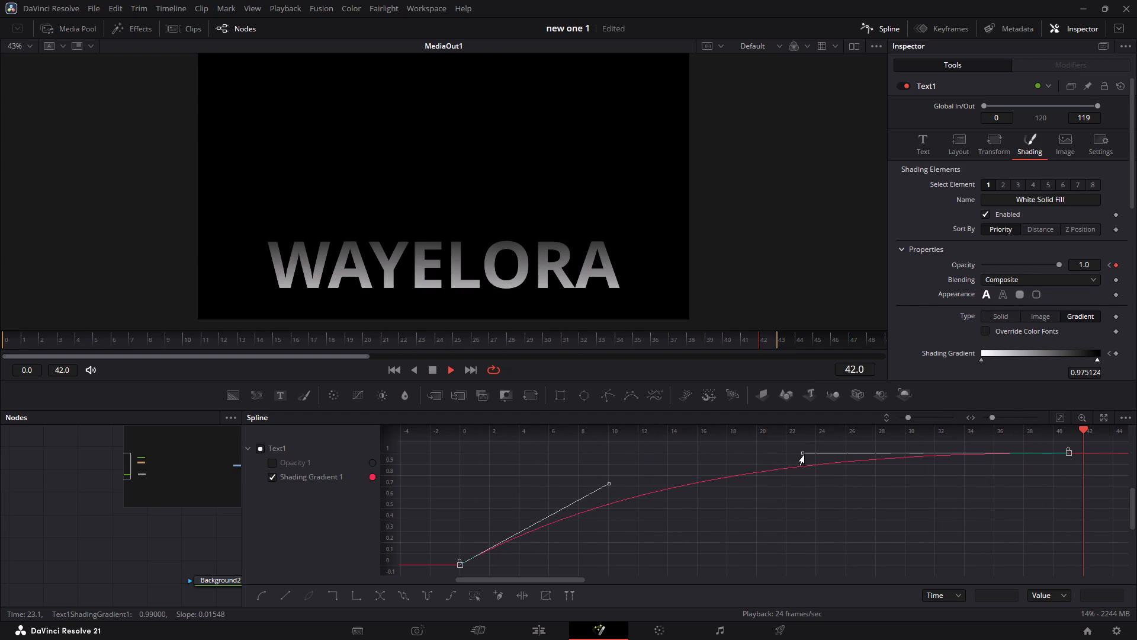
Close the Spline editor and line up the MediaOut1 and Background2 nodes horizontally with Merge1.
left_click(891, 32)
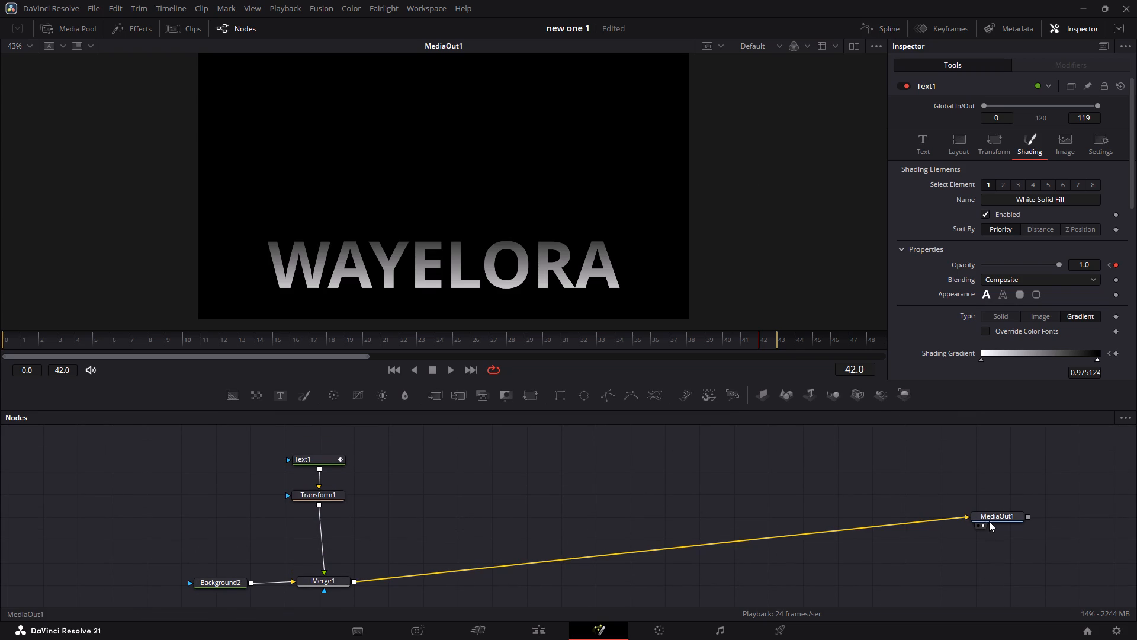
left_click(1005, 519)
left_click_drag(1005, 519, 1008, 593)
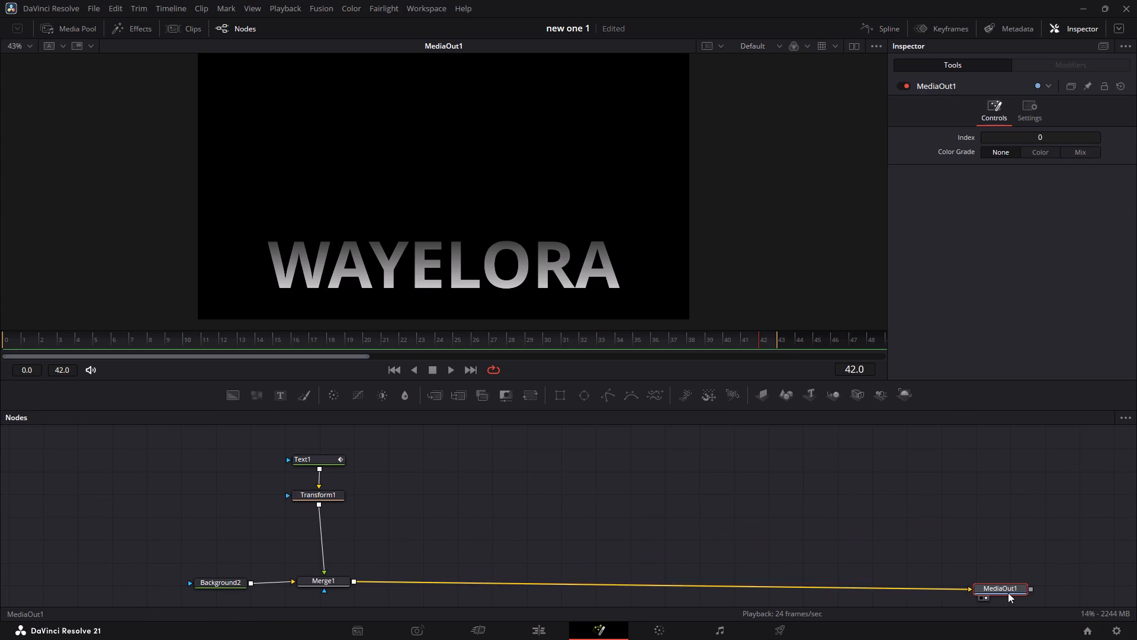
left_click_drag(1008, 593, 1020, 587)
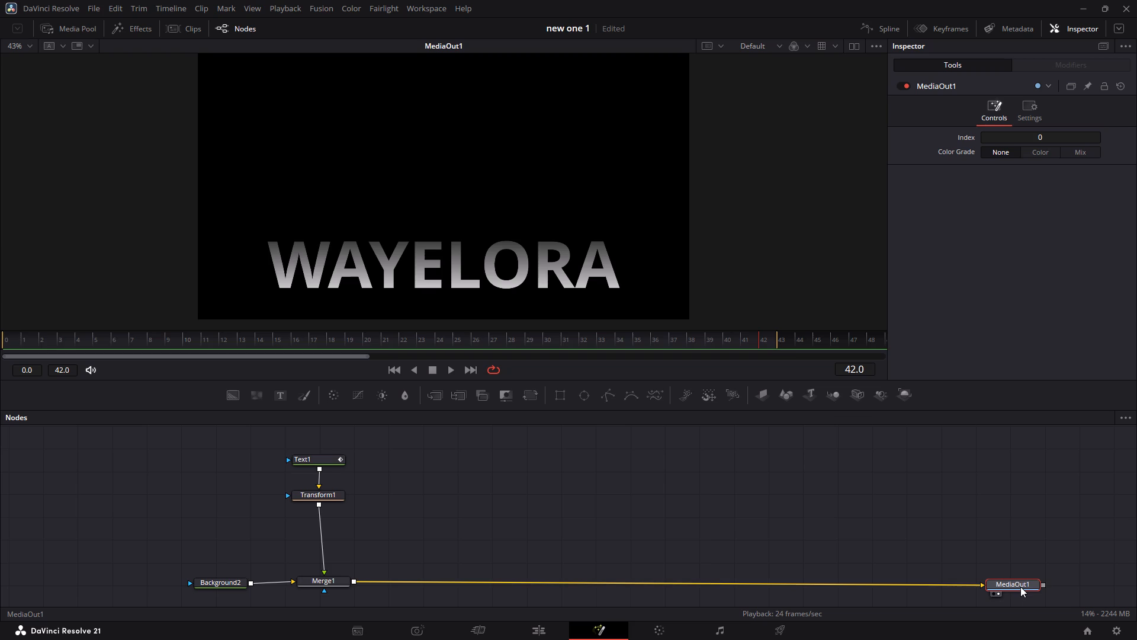
left_click_drag(1020, 587, 1016, 584)
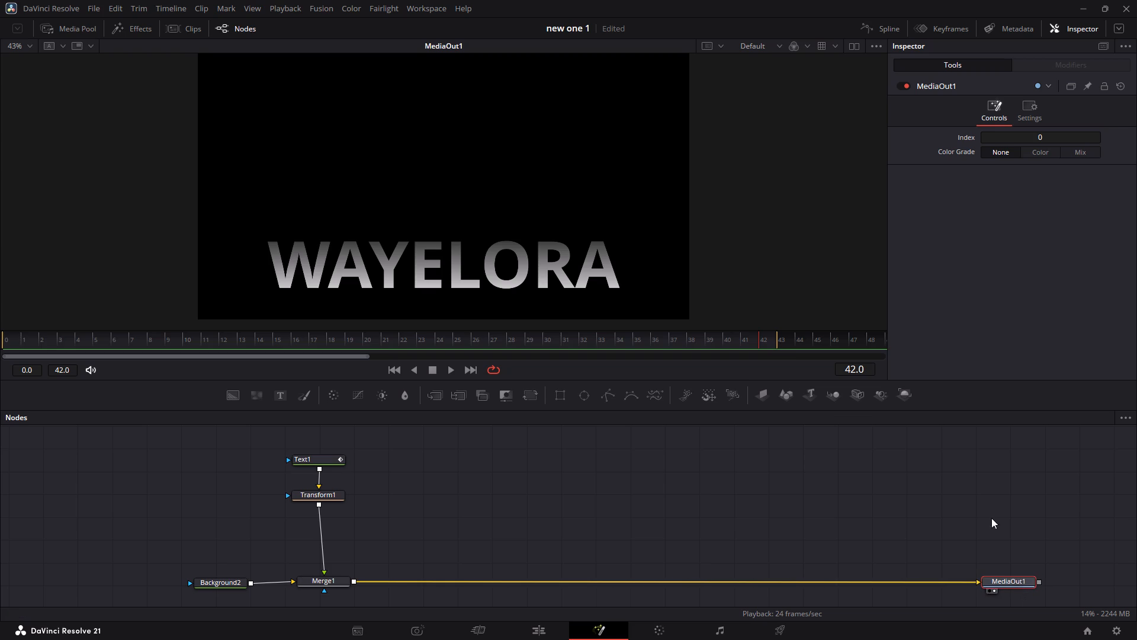
left_click(970, 494)
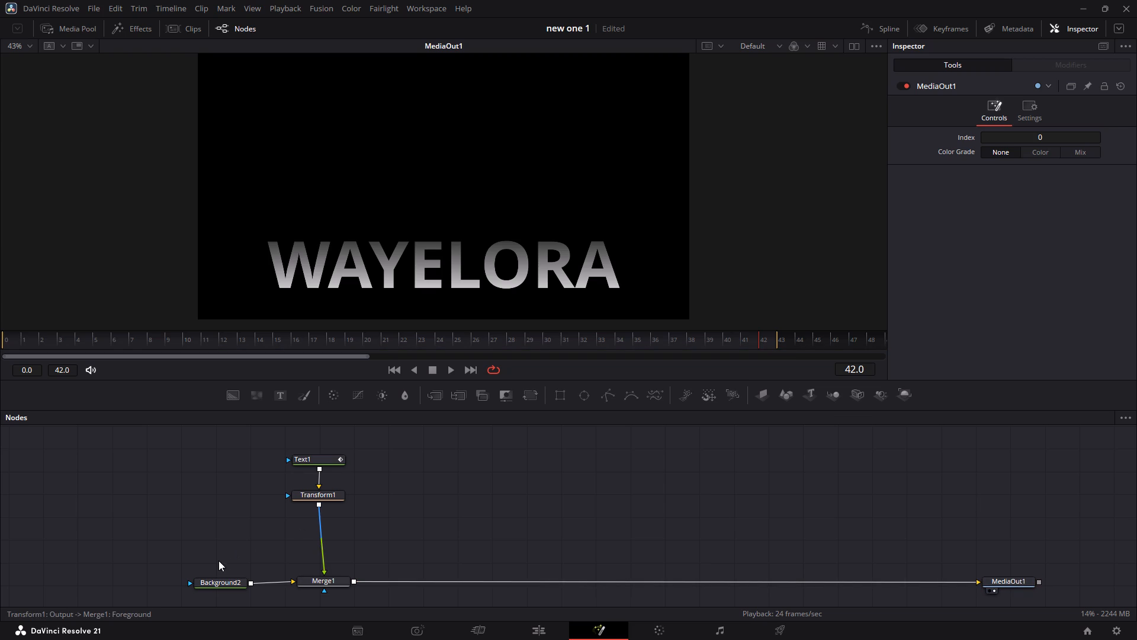
left_click_drag(224, 583, 216, 580)
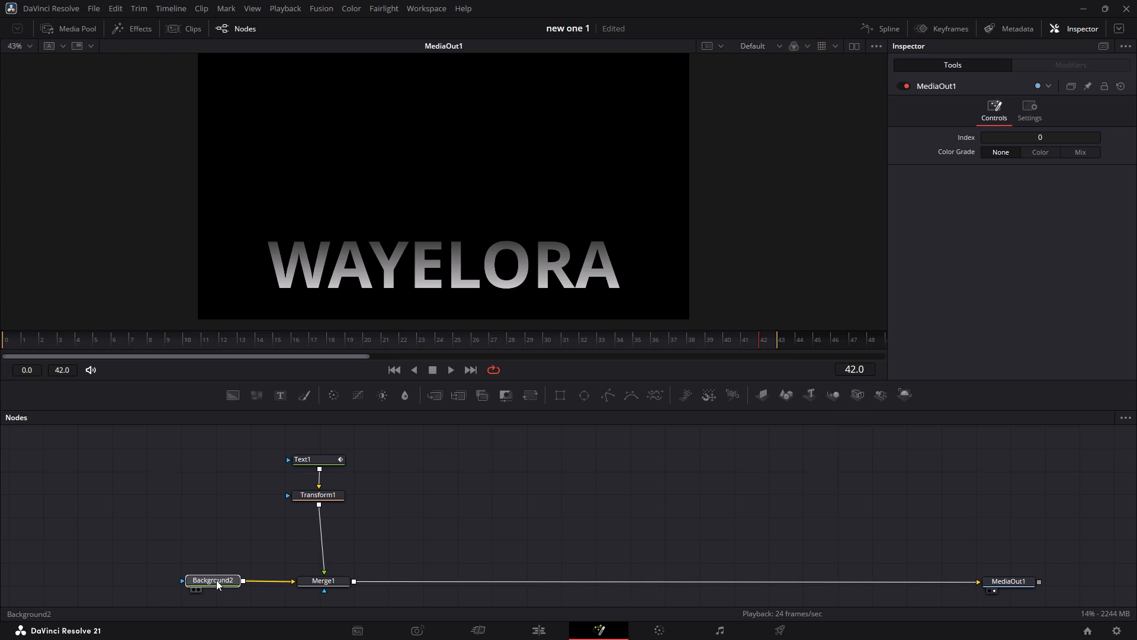
left_click_drag(216, 580, 216, 581)
Add a Brightness/Contrast node and insert it between Transform1 and Merge1, aligned beneath Transform1.
left_click(246, 534)
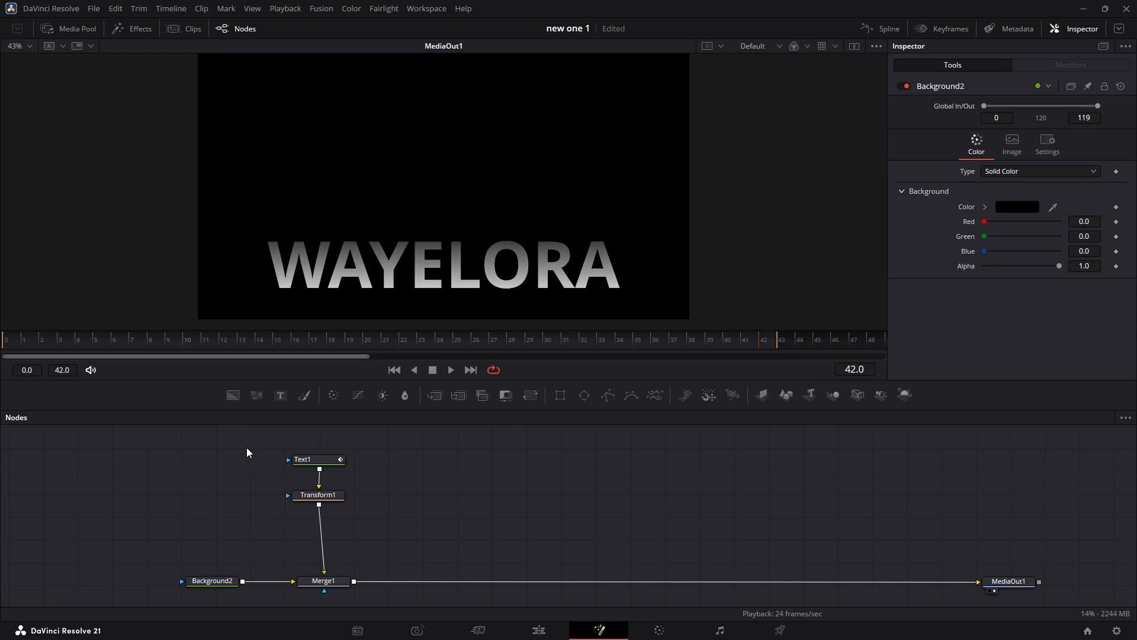
left_click(386, 398)
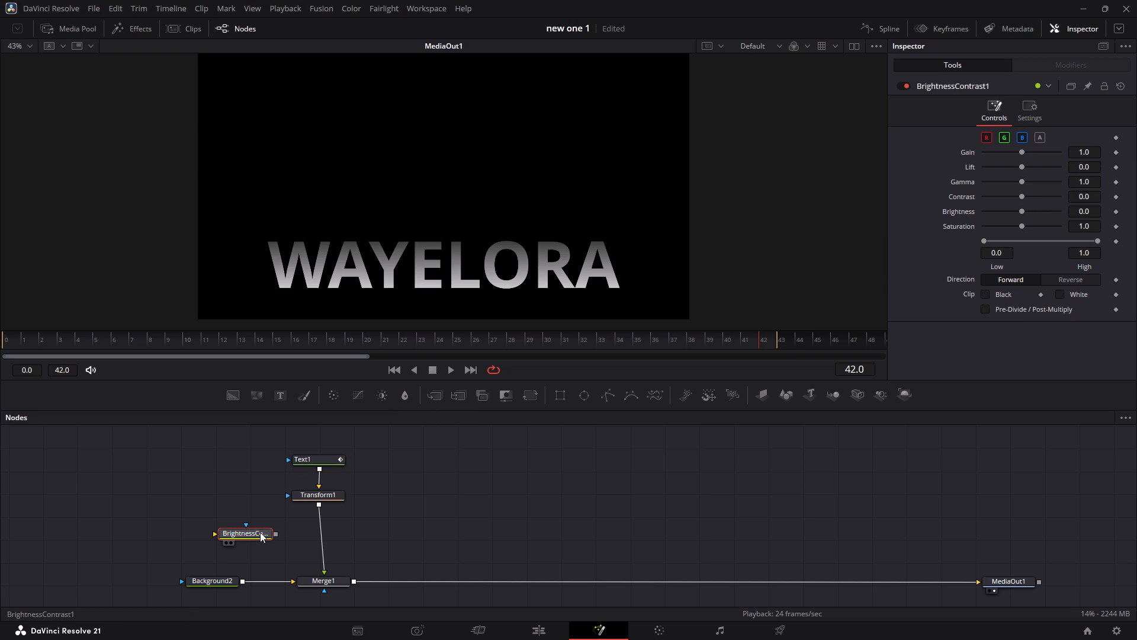
left_click_drag(253, 530, 274, 537)
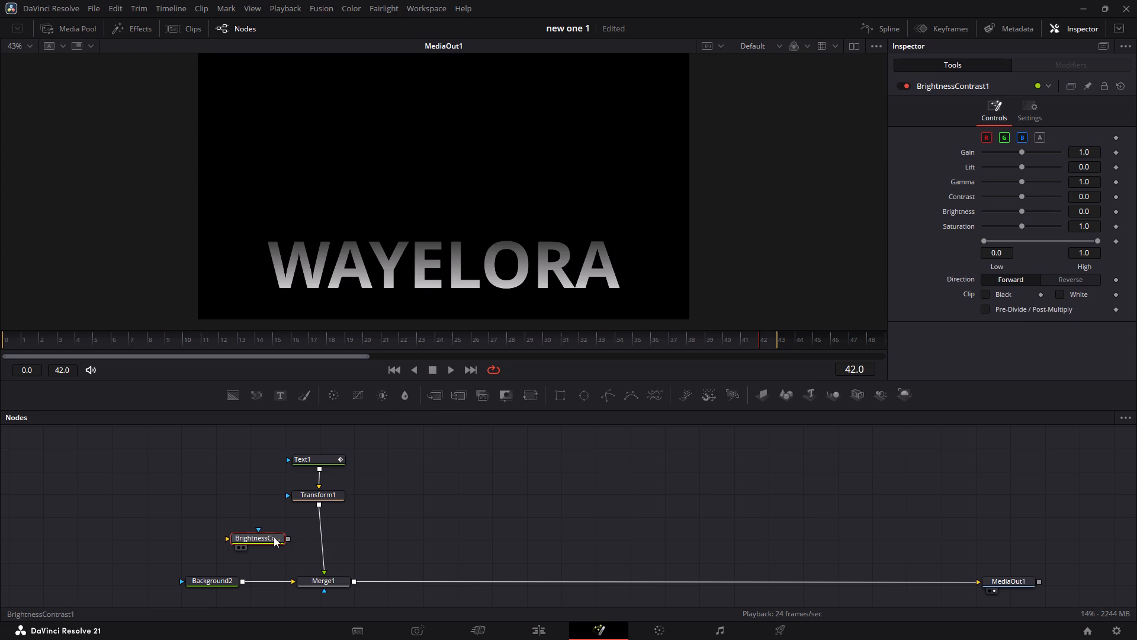
left_click_drag(274, 537, 321, 536)
left_click(321, 536)
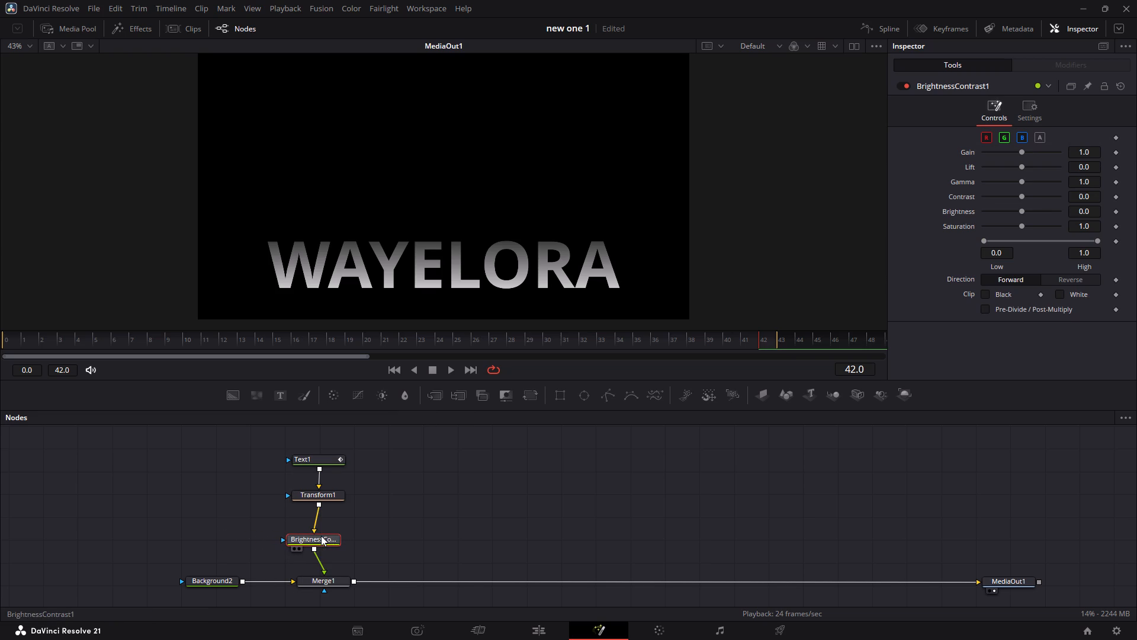
left_click(326, 536)
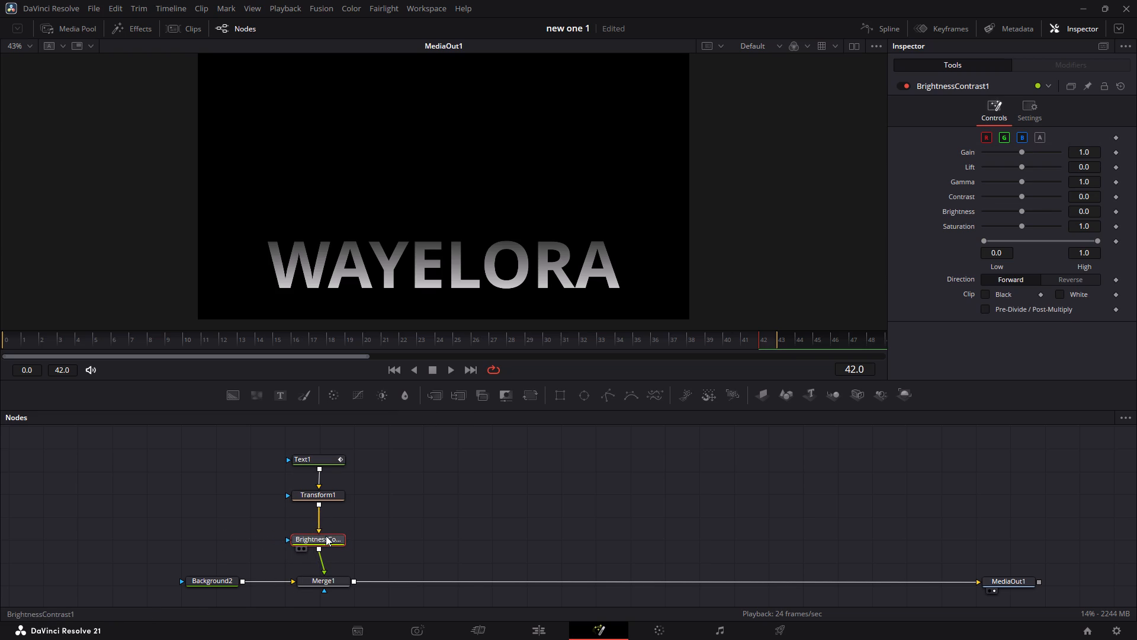
Set the Brightness/Contrast node's gain to 0.92, lift to -0.05 and gamma to 1.63.
left_click(1022, 153)
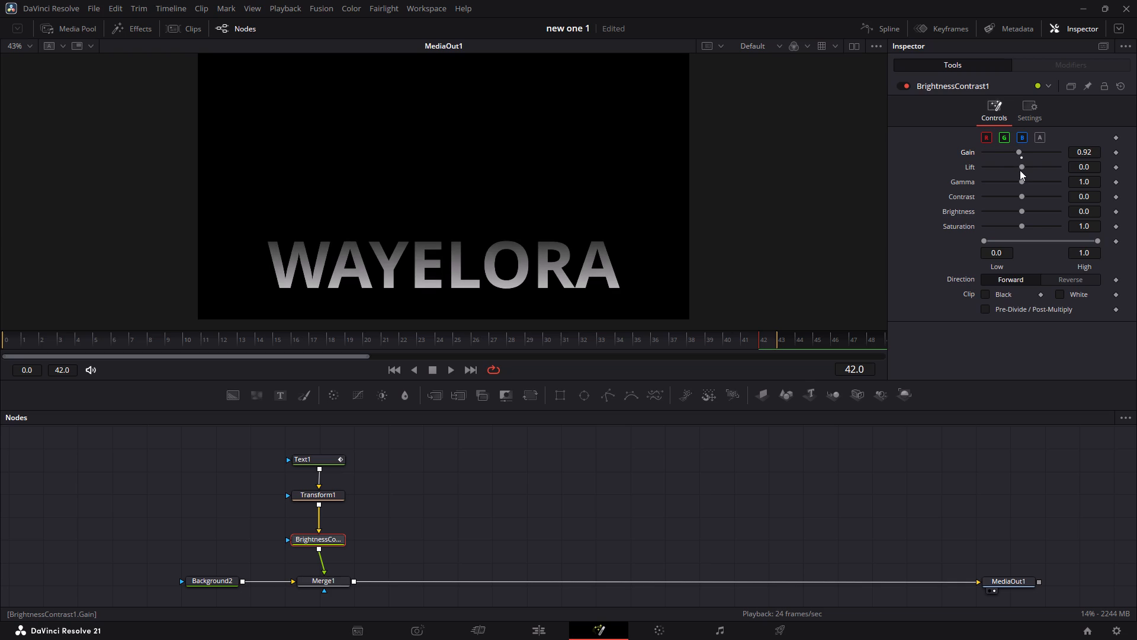
left_click_drag(1022, 165, 1026, 166)
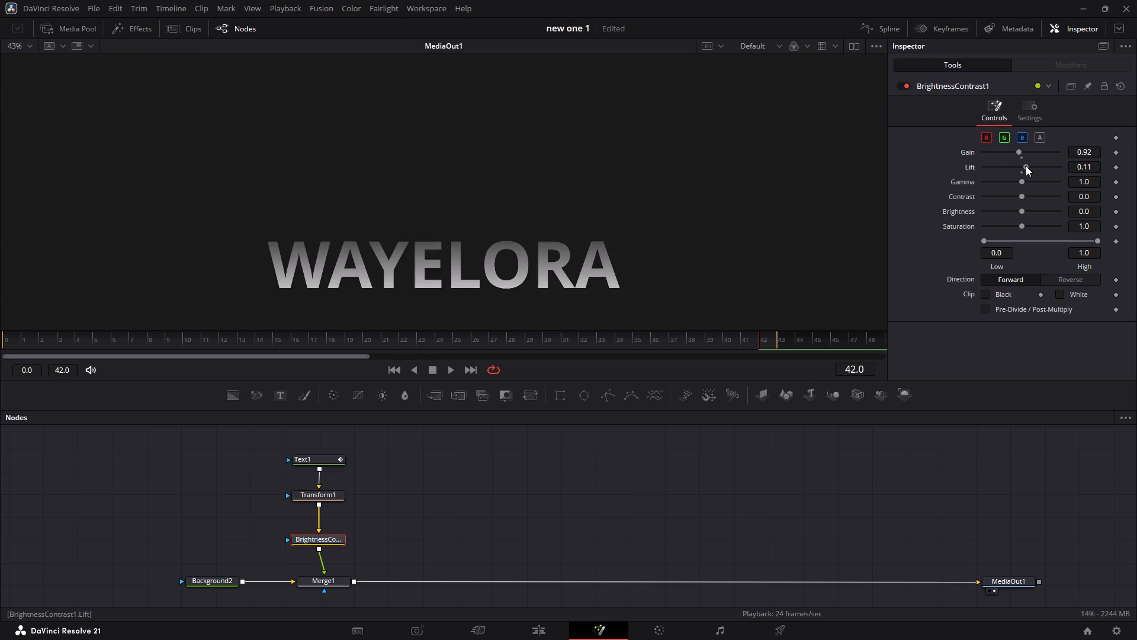
left_click_drag(1026, 166, 1013, 168)
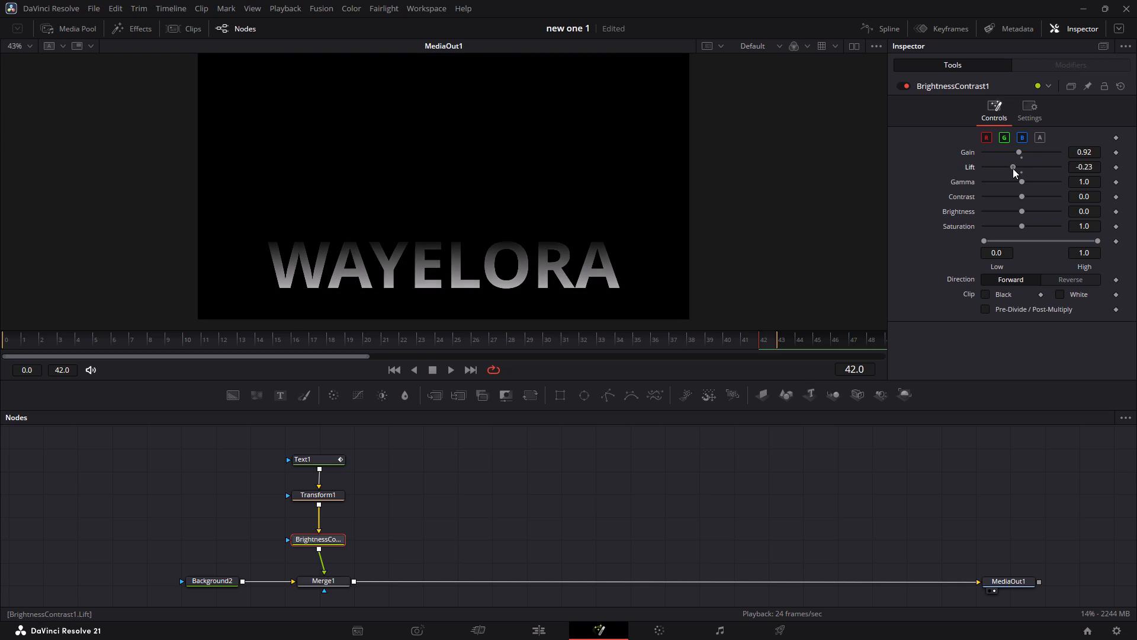
left_click_drag(1013, 168, 977, 172)
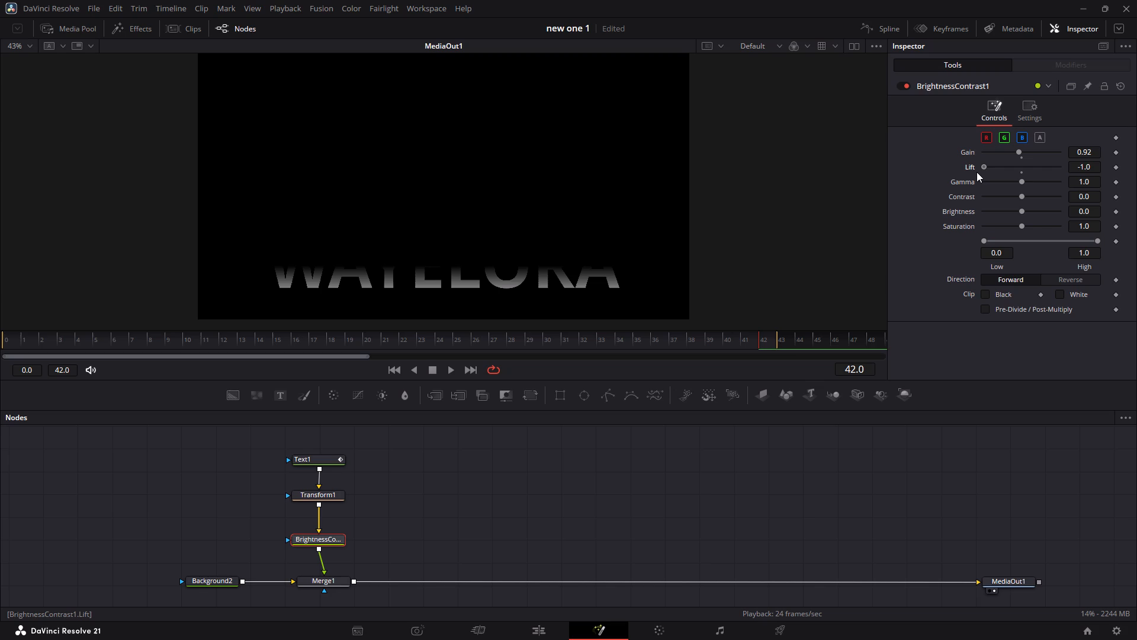
left_click_drag(977, 172, 1020, 171)
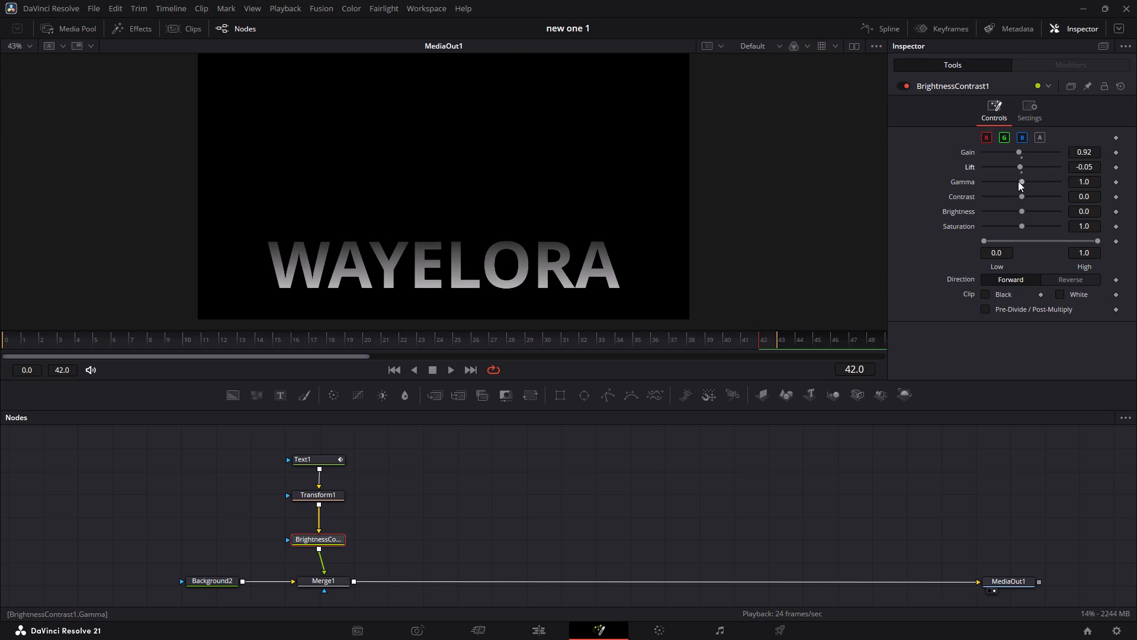
left_click_drag(1022, 183, 1031, 183)
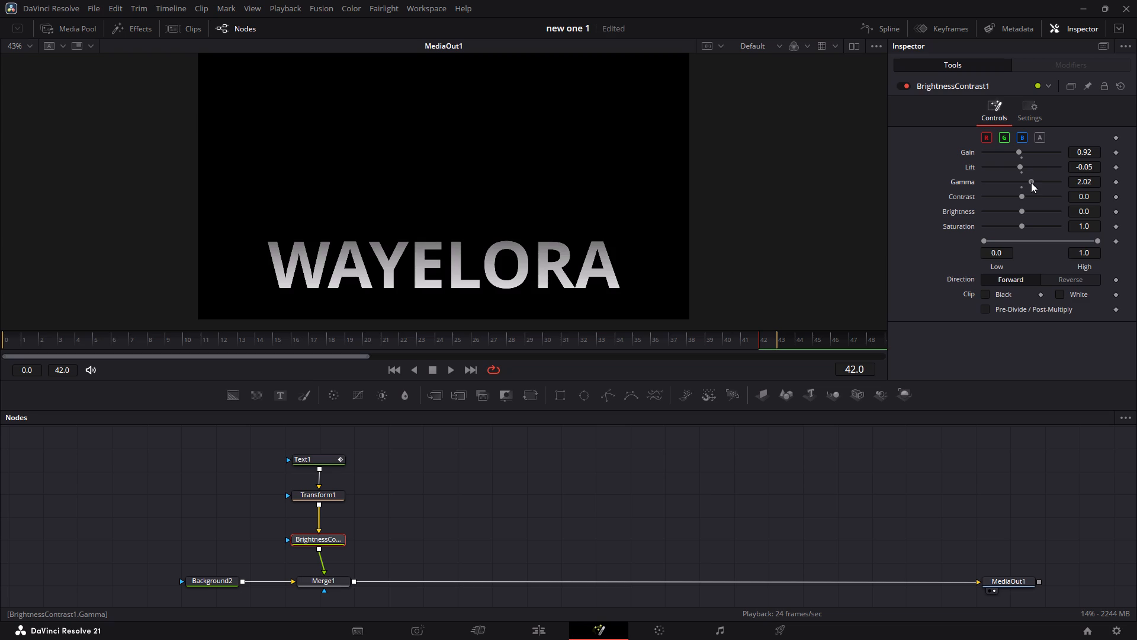
left_click_drag(1031, 183, 1027, 183)
Set the Brightness/Contrast node's contrast to 0.14 after trying values across the range up to 1.0.
left_click_drag(1020, 194, 1017, 197)
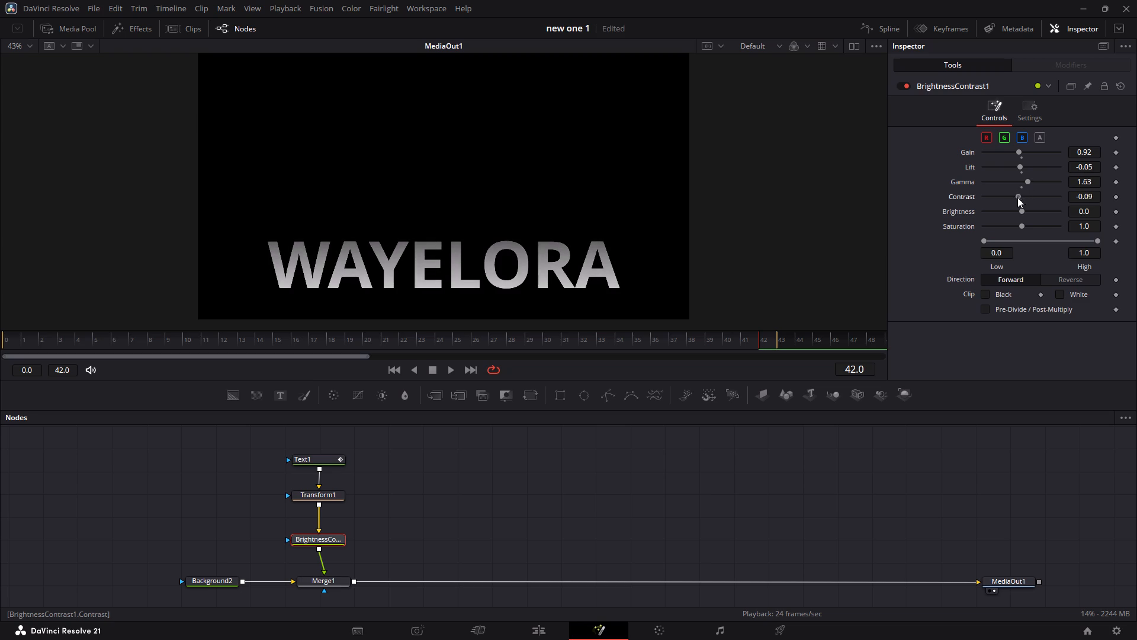
left_click_drag(1017, 197, 1059, 201)
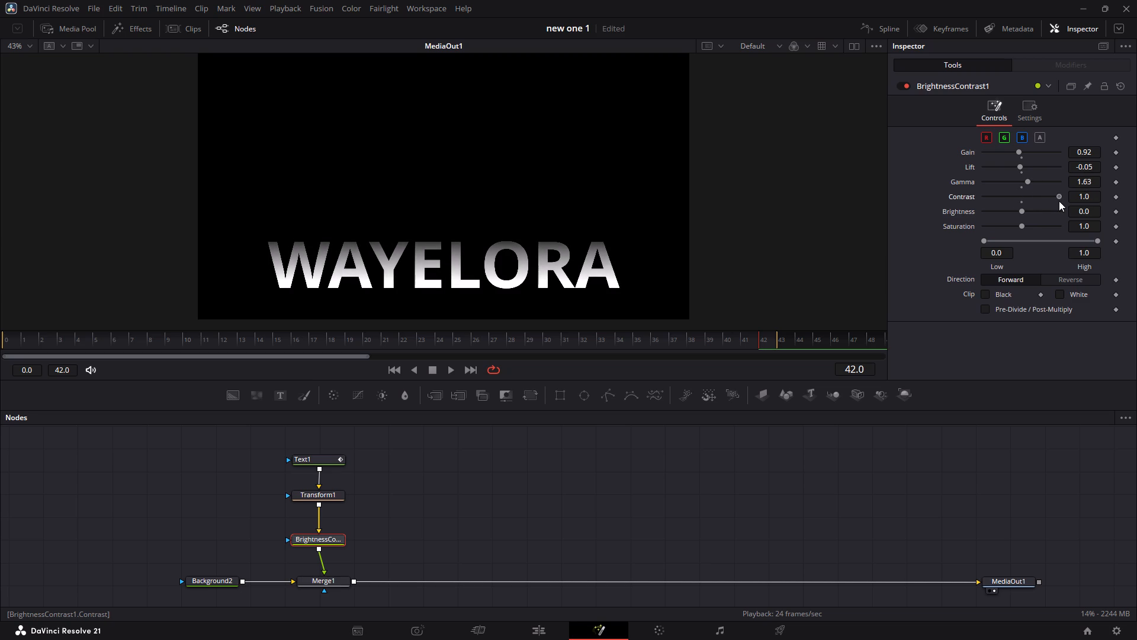
left_click_drag(1059, 201, 1000, 206)
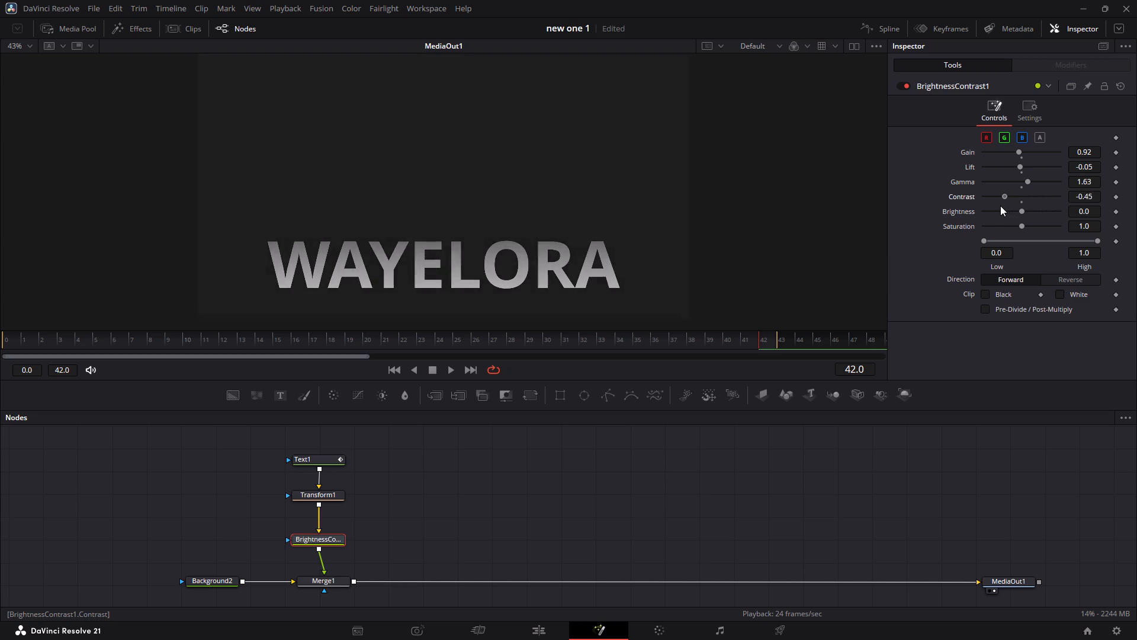
left_click_drag(1000, 206, 1008, 207)
left_click_drag(1008, 207, 1013, 207)
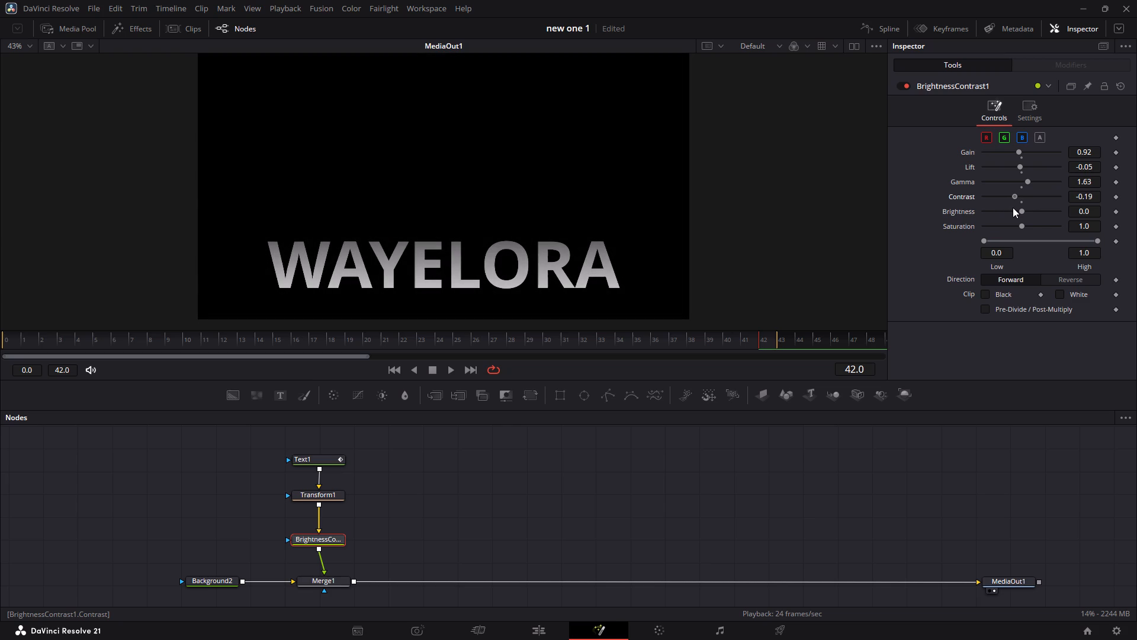
left_click_drag(1013, 207, 1022, 210)
left_click_drag(1022, 210, 1084, 209)
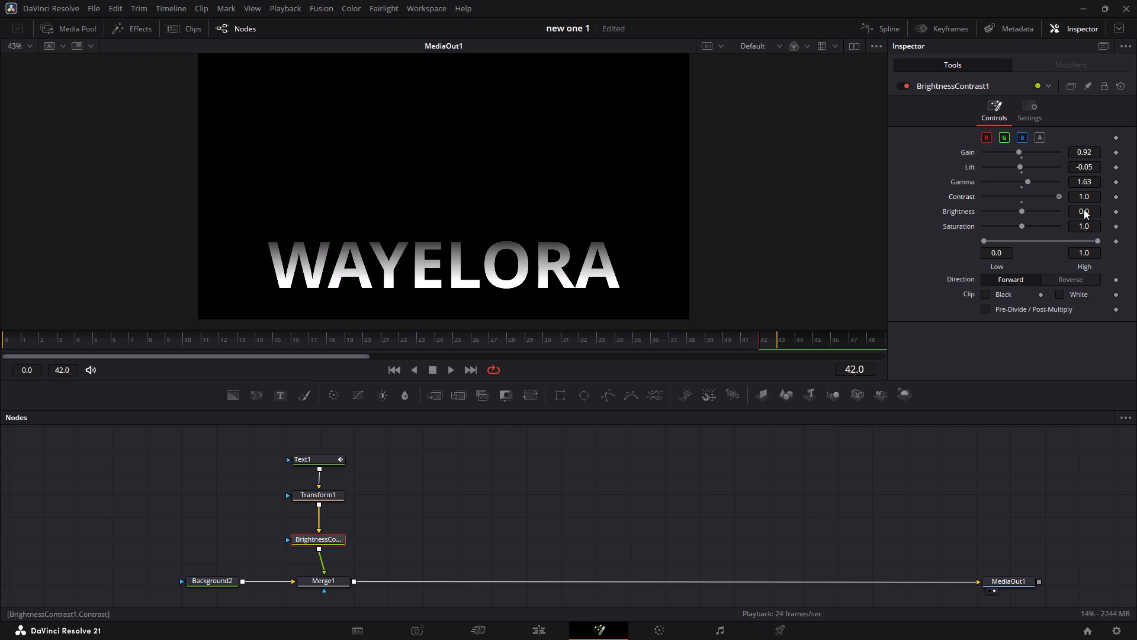
left_click_drag(1084, 209, 1115, 201)
left_click_drag(1115, 201, 1038, 195)
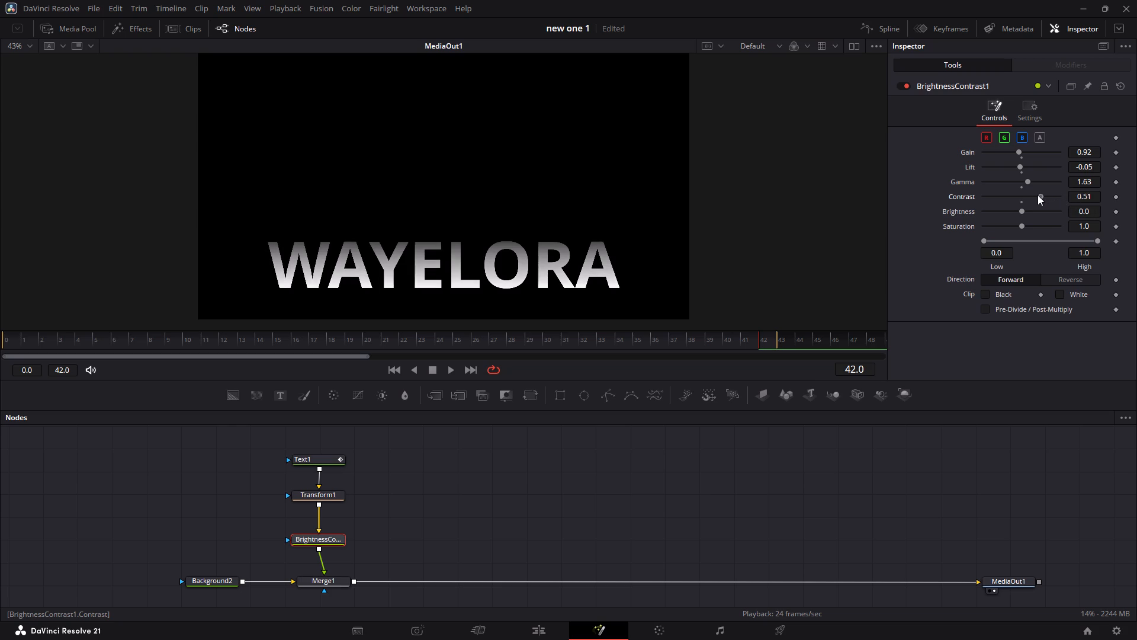
left_click_drag(1038, 195, 1025, 195)
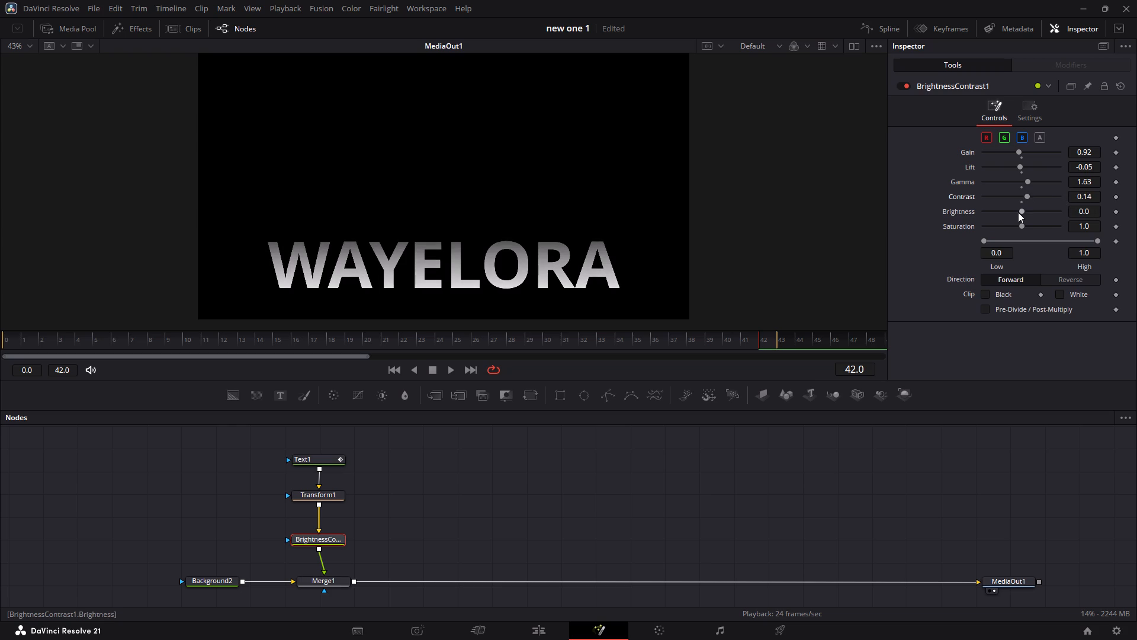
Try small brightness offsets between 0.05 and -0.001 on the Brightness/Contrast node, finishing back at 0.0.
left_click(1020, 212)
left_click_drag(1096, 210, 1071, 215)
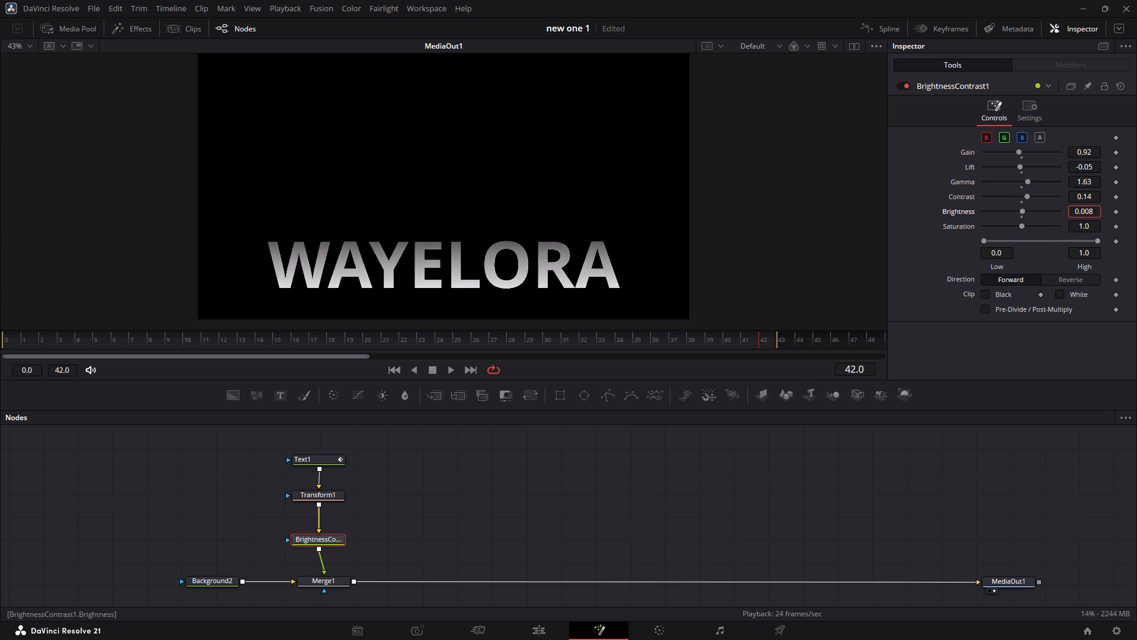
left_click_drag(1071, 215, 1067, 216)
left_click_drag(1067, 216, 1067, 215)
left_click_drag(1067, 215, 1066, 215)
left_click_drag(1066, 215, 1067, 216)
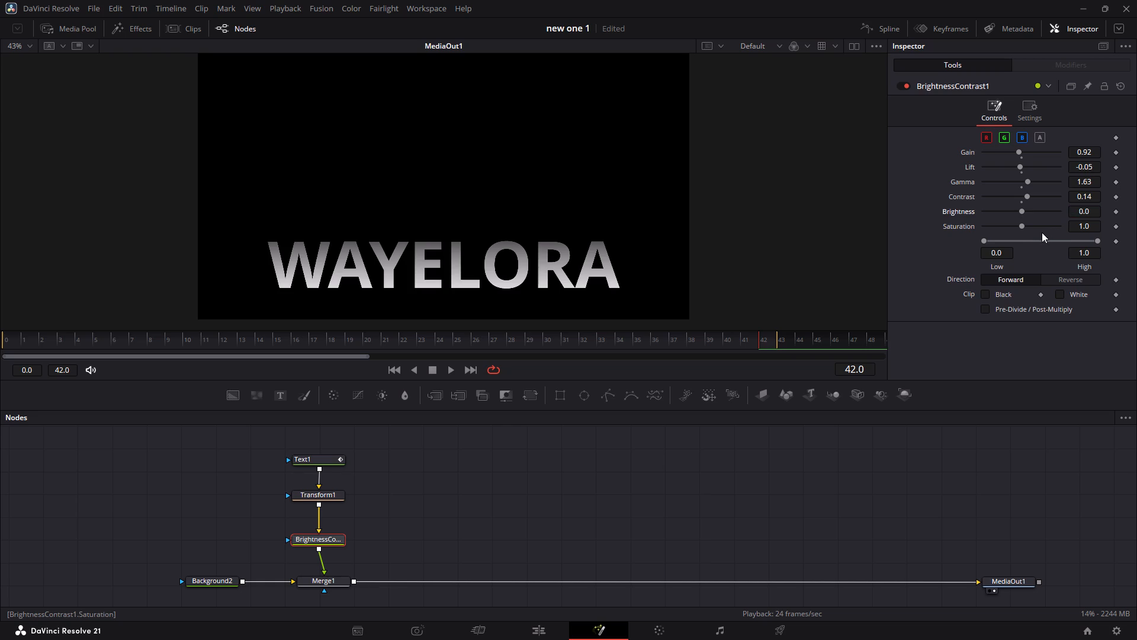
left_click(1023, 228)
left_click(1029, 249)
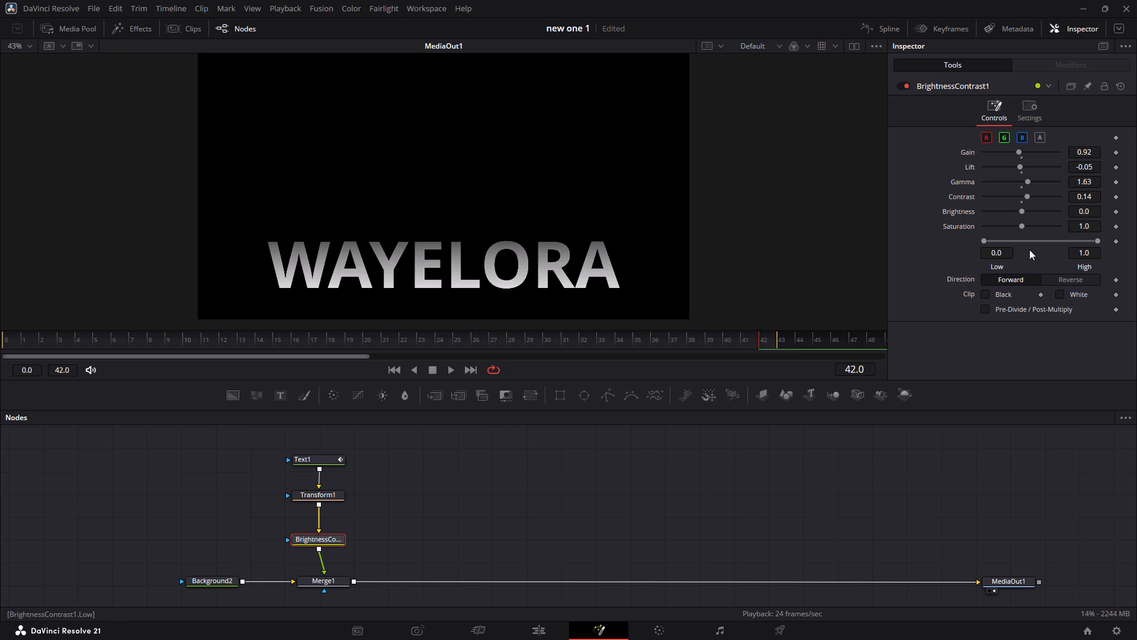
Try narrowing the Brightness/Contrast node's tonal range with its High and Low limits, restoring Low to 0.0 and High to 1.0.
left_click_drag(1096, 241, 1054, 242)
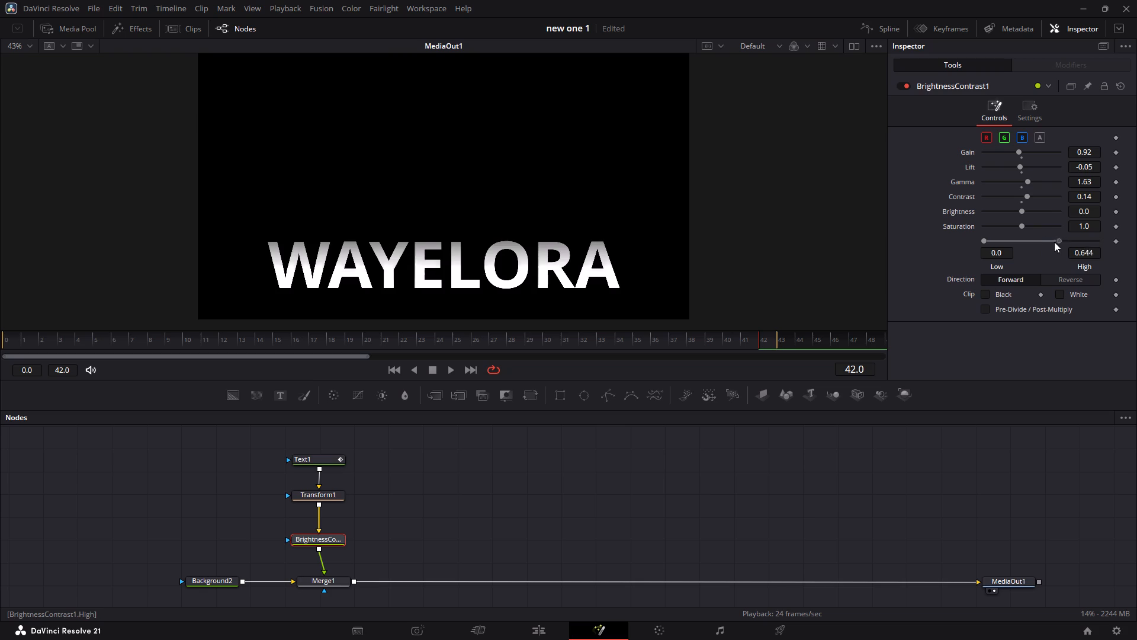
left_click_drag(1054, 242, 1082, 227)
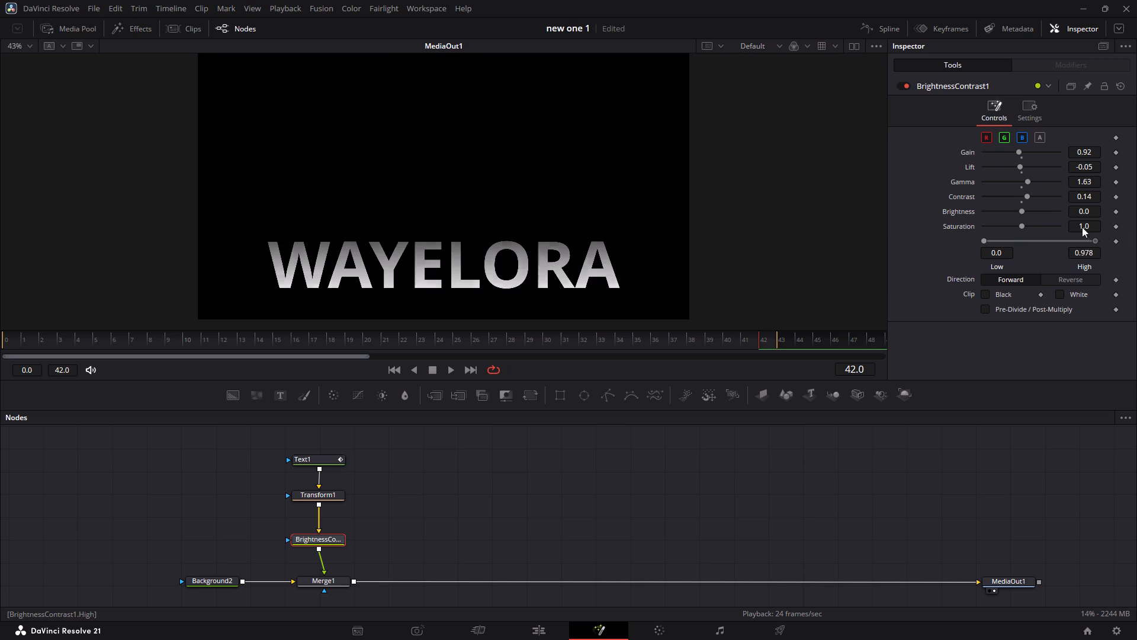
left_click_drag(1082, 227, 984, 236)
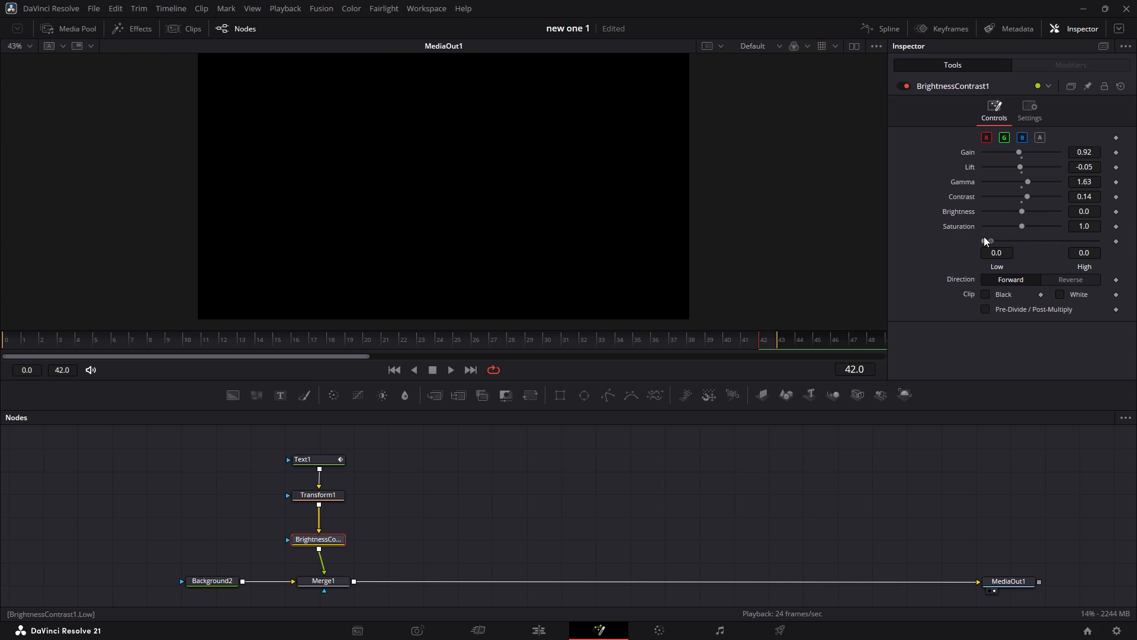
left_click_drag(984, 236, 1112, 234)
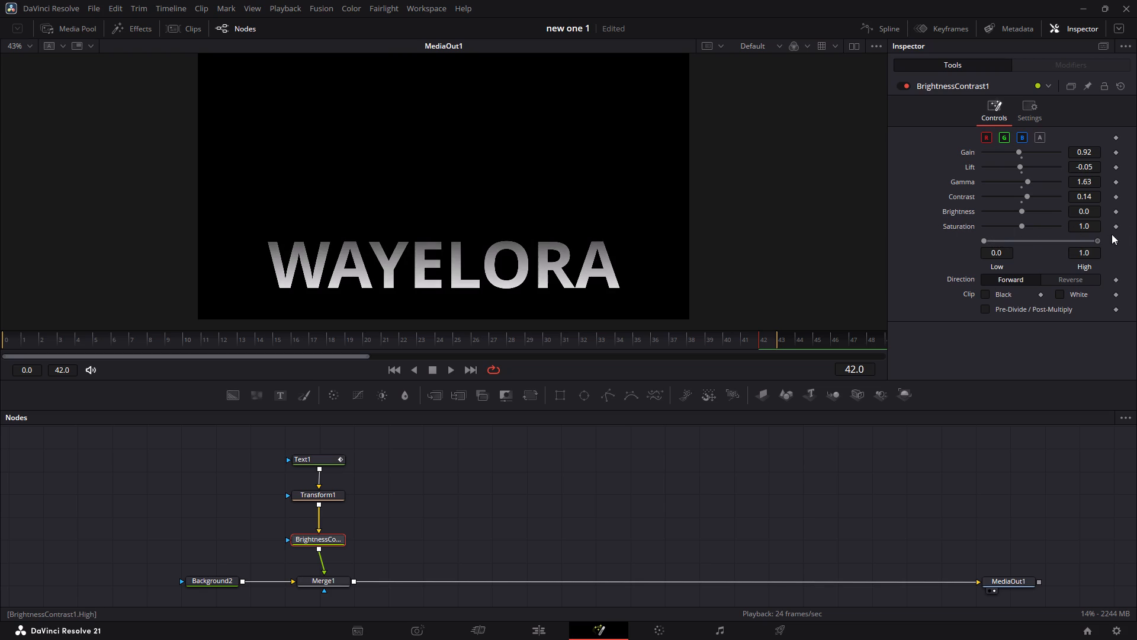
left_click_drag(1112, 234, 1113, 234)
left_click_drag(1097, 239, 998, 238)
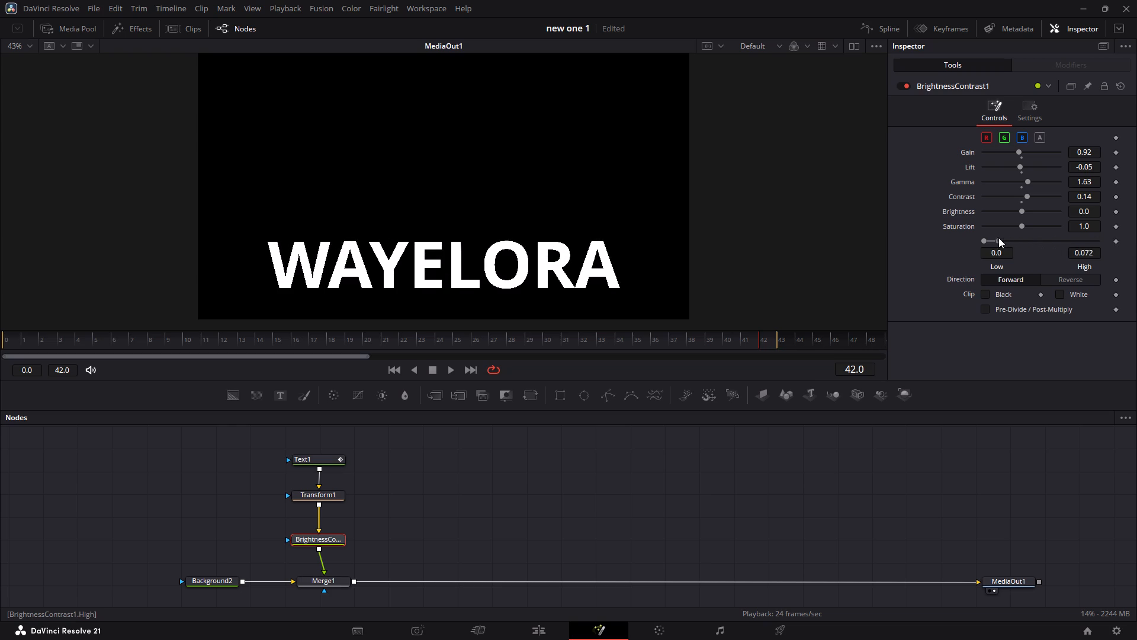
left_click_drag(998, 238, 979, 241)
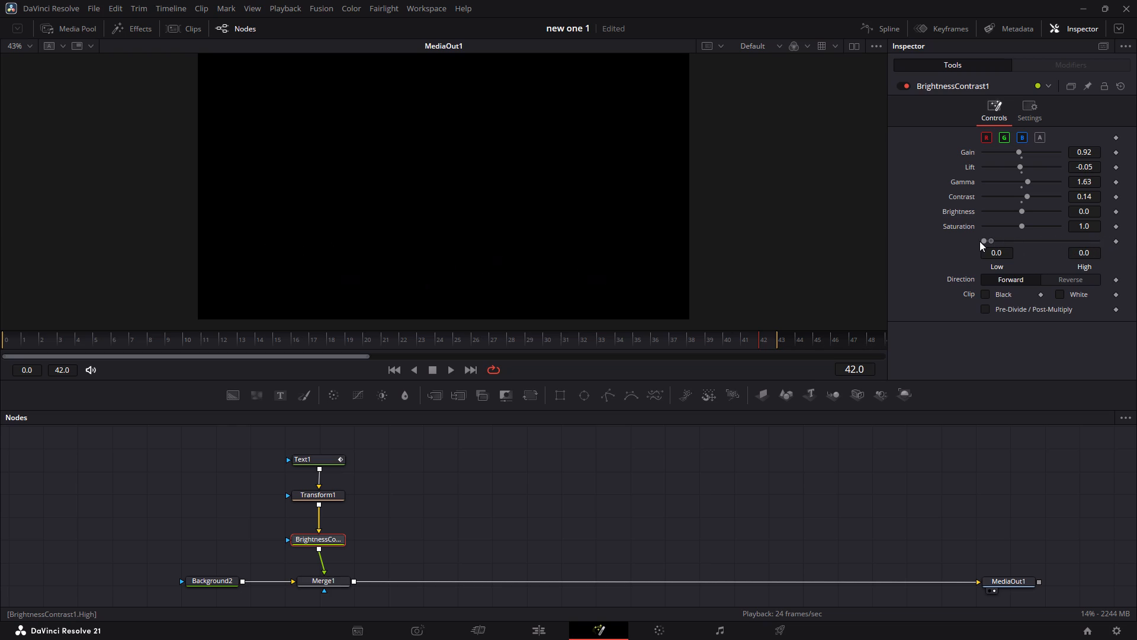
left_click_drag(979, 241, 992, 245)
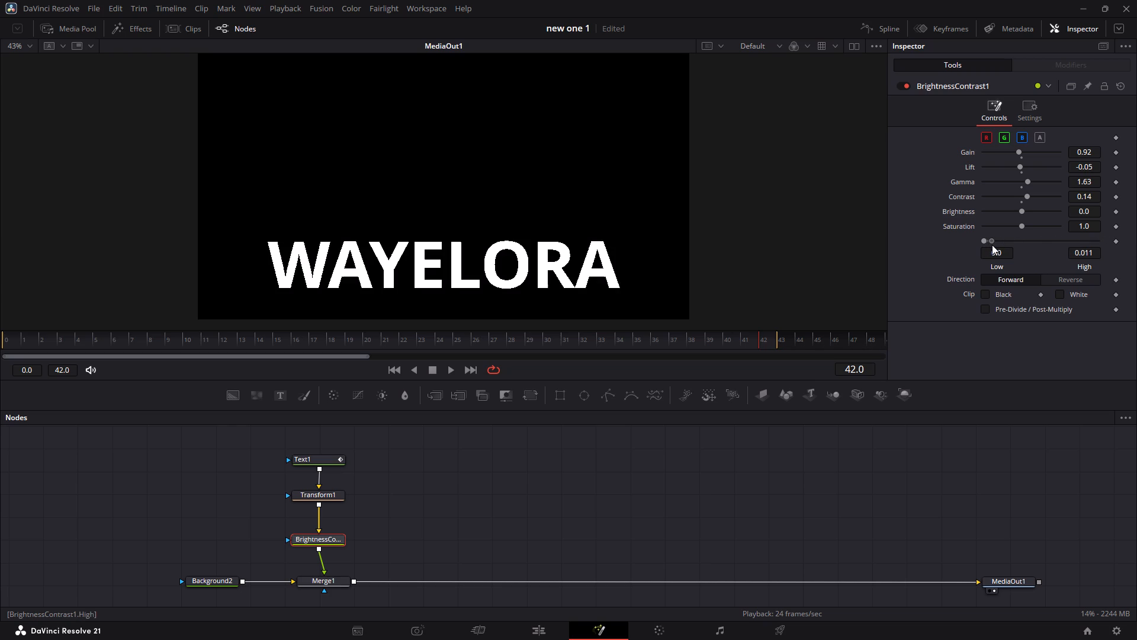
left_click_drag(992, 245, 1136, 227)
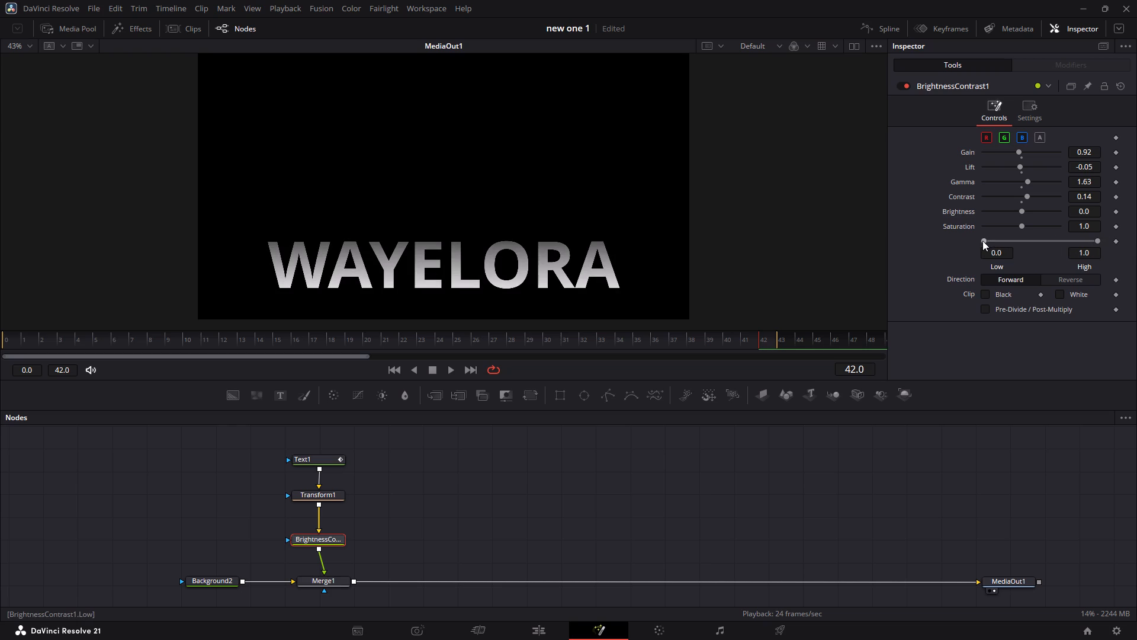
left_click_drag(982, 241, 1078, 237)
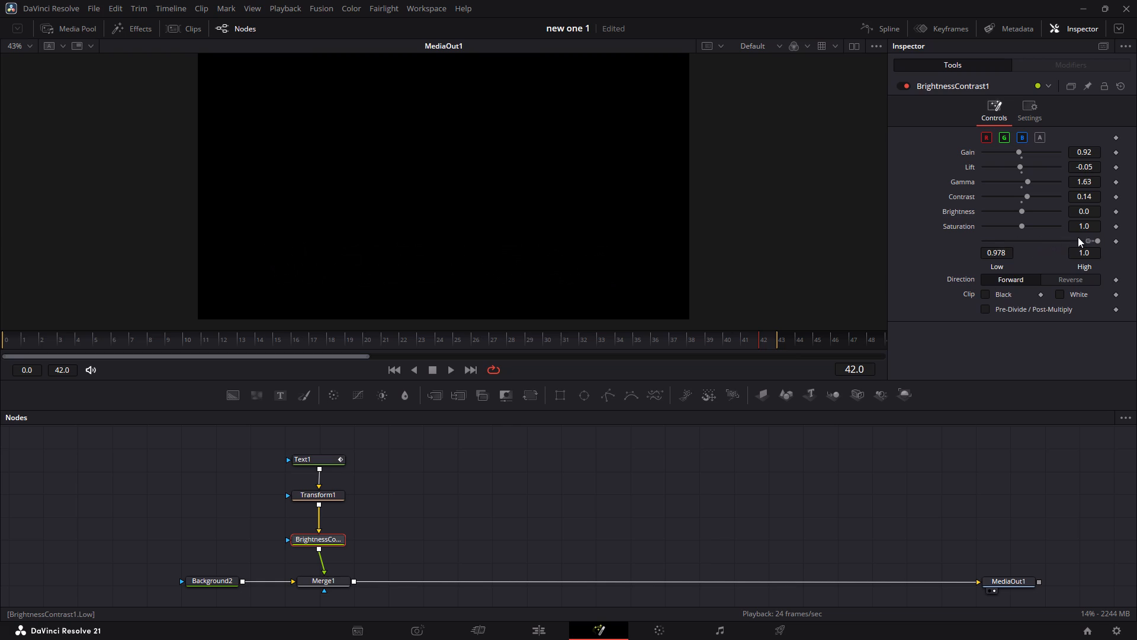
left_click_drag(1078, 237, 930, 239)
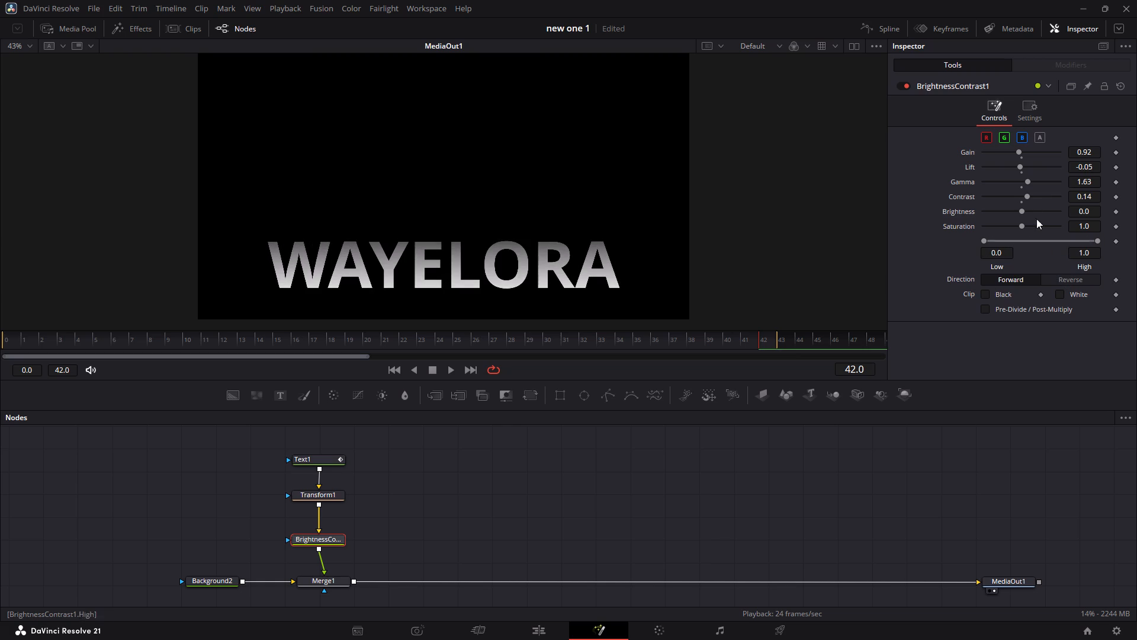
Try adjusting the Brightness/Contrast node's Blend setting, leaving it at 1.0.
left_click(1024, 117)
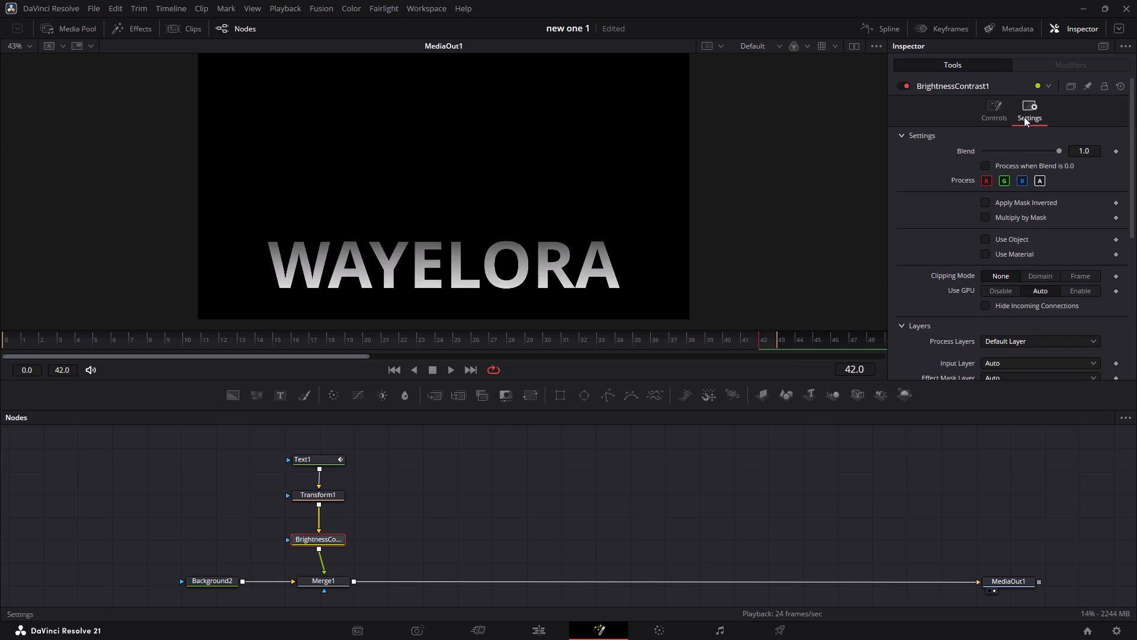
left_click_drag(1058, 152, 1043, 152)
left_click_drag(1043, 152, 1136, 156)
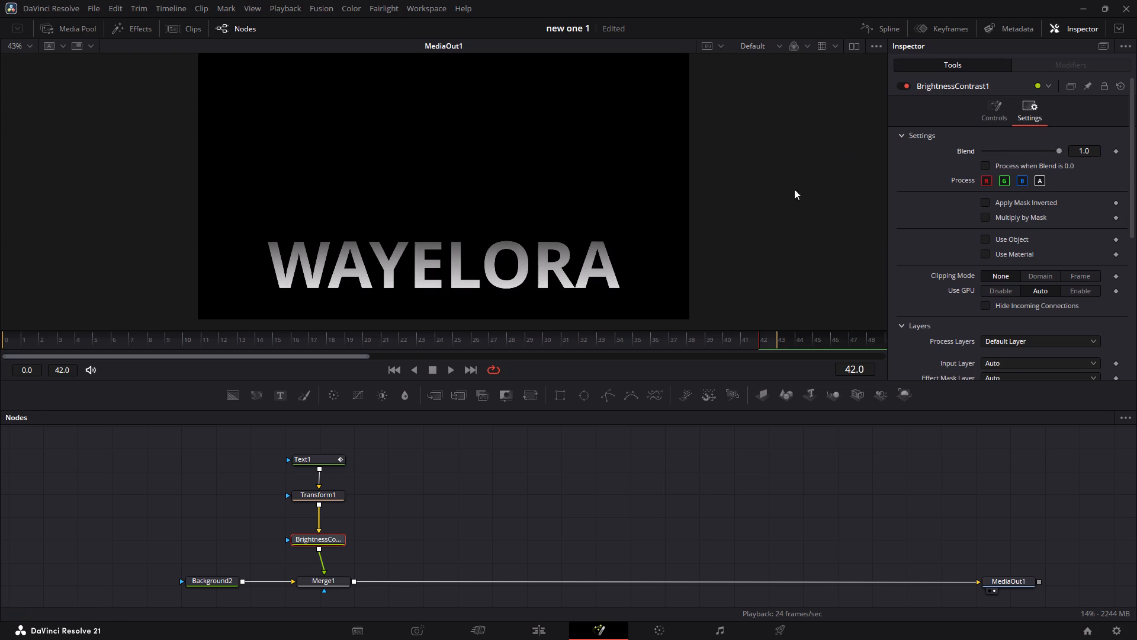
Select the Text1, Transform1 and BrightnessContrast1 nodes and move them up together, away from Merge1.
left_click(464, 480)
left_click_drag(265, 462, 264, 446)
left_click_drag(264, 446, 371, 540)
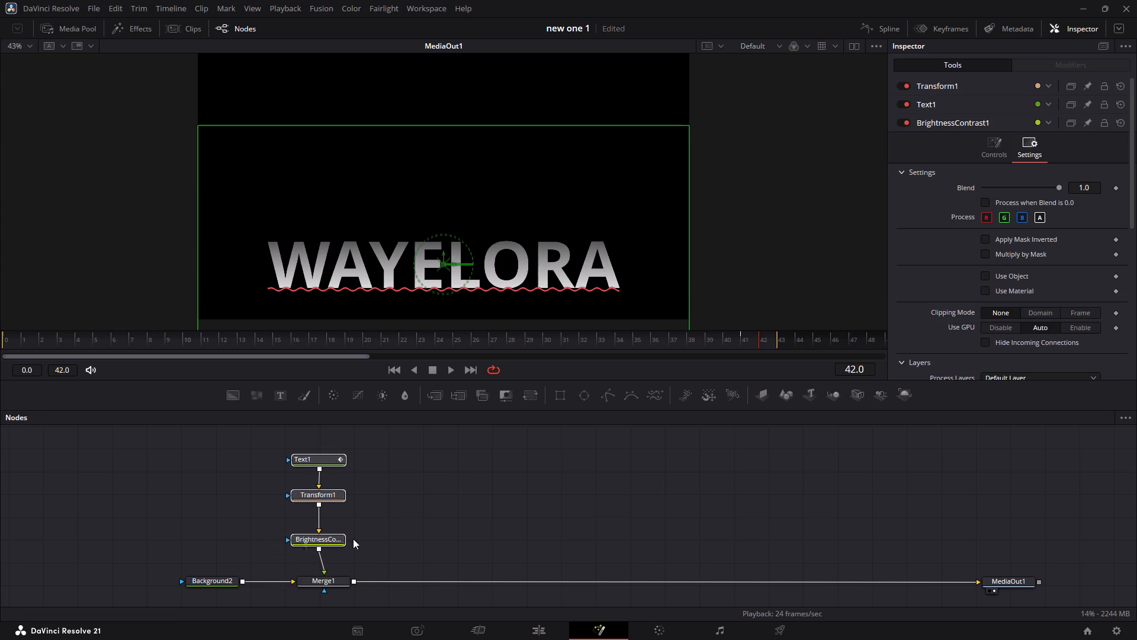
left_click_drag(333, 491, 334, 466)
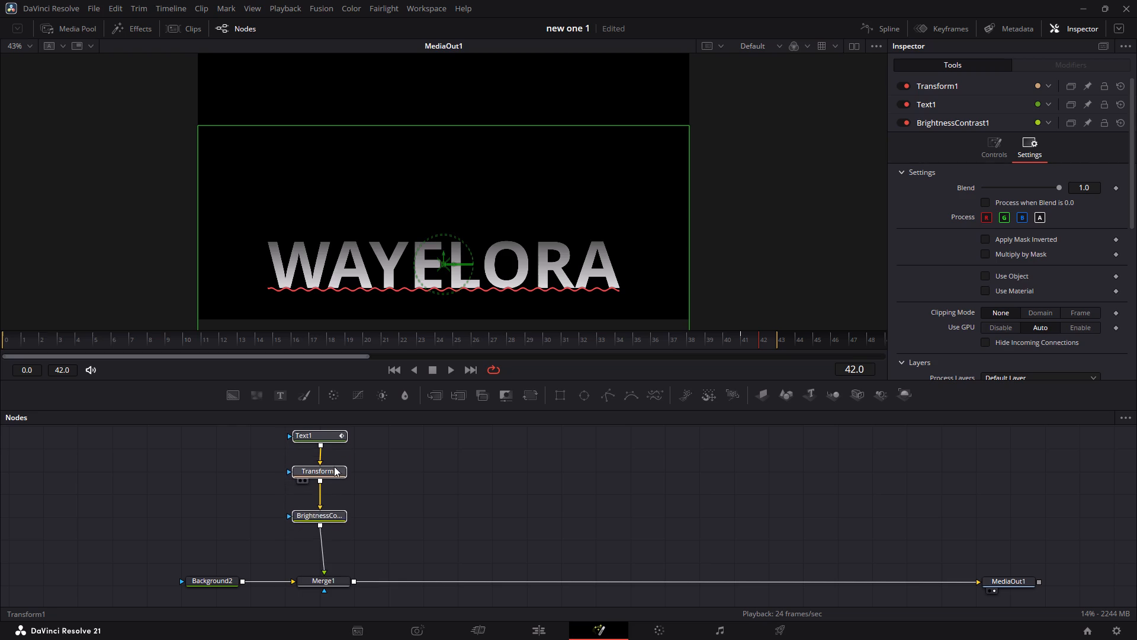
left_click_drag(334, 466, 334, 466)
left_click_drag(333, 470, 339, 477)
Rearrange the node graph with Transform1 beside Text1 and BrightnessContrast1 moved up beneath Text1, keeping the connections, and deselect the nodes.
left_click(419, 484)
left_click_drag(419, 484, 328, 478)
left_click(328, 478)
left_click_drag(328, 478, 407, 484)
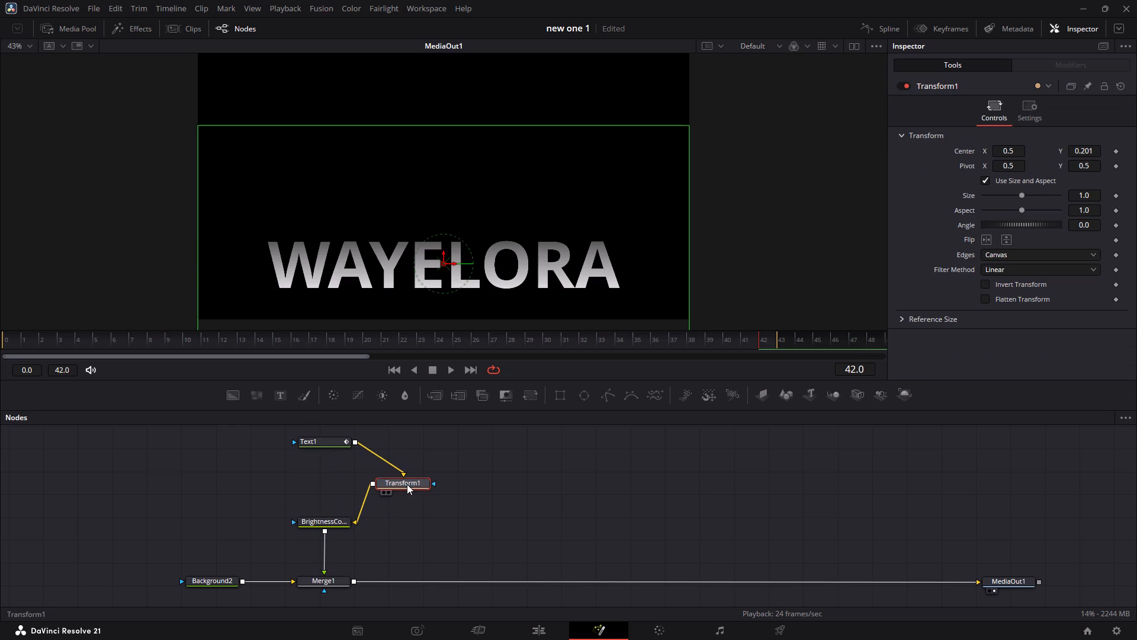
left_click_drag(333, 521, 327, 478)
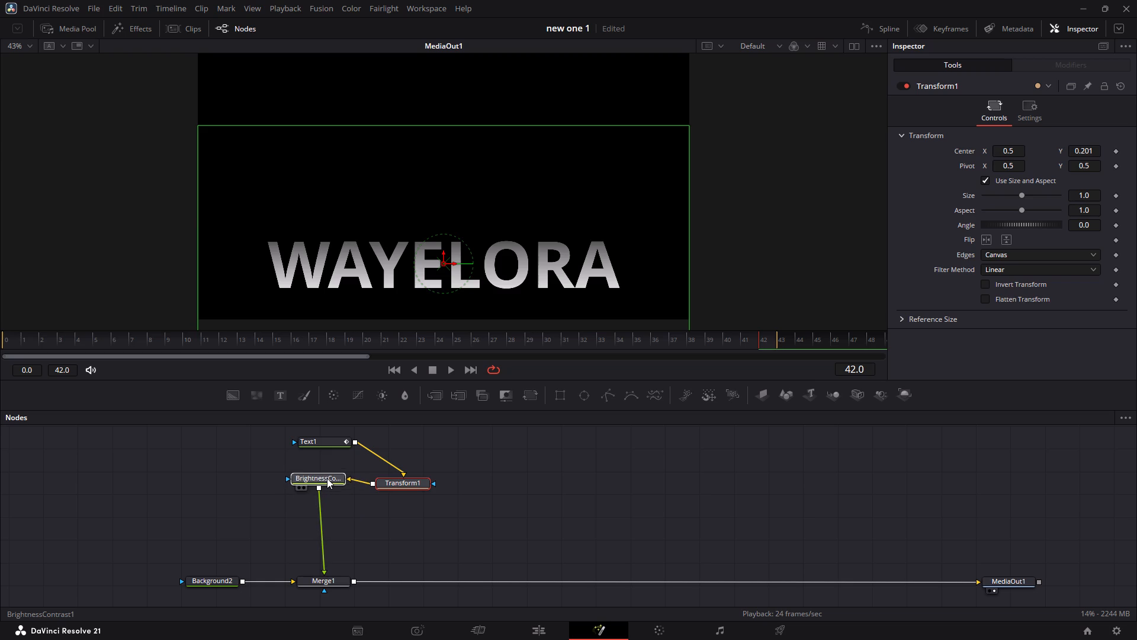
left_click_drag(327, 478, 326, 486)
left_click_drag(406, 479, 404, 463)
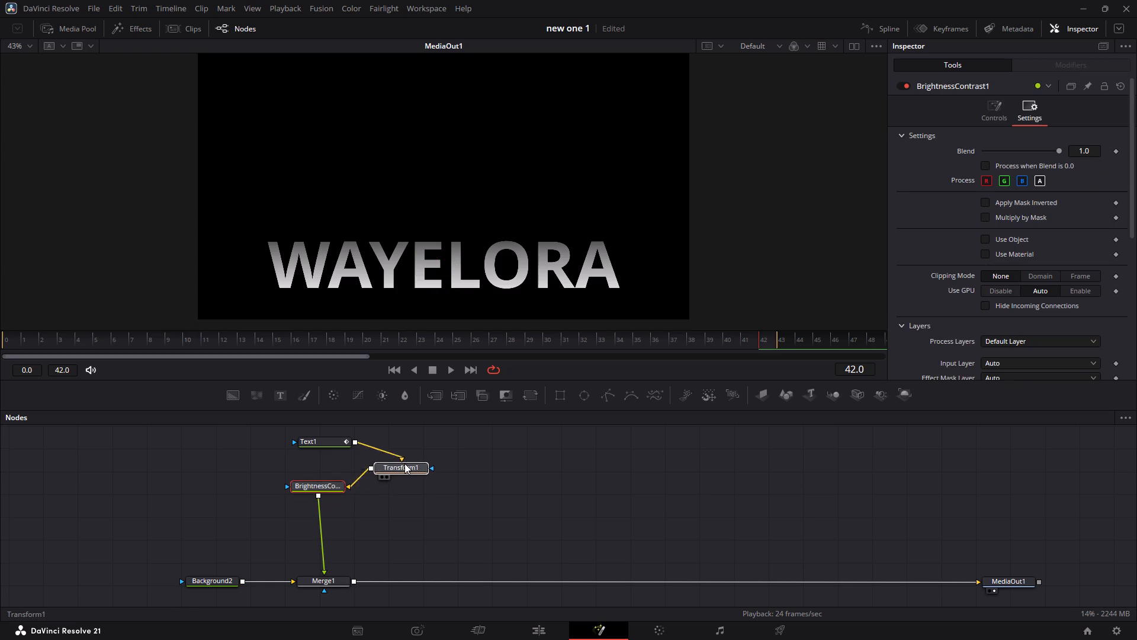
left_click_drag(404, 463, 412, 456)
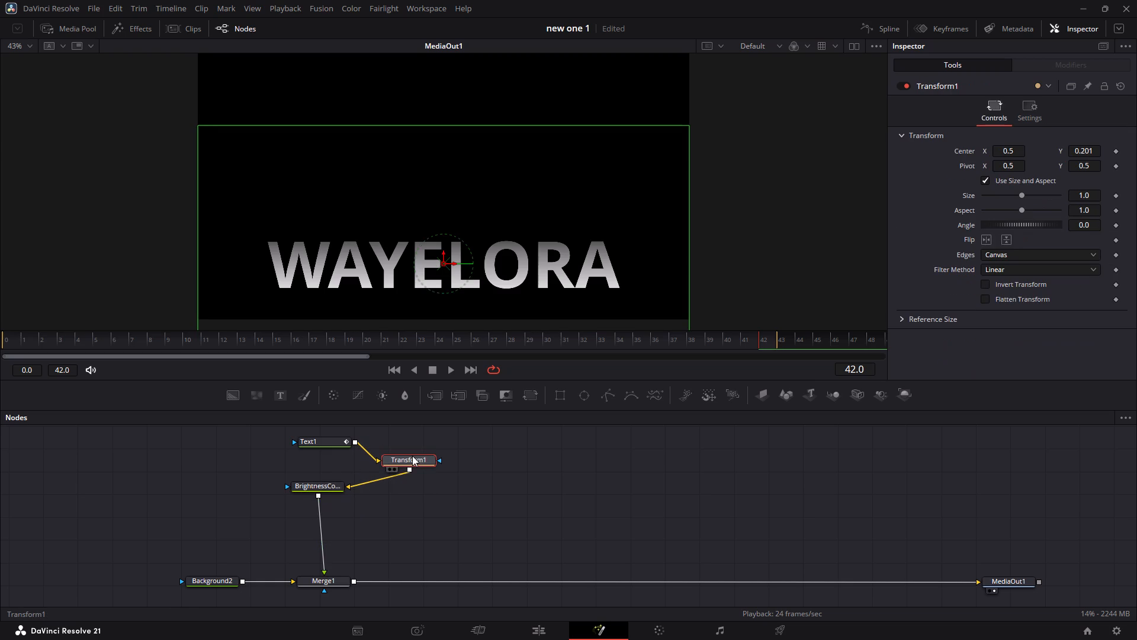
left_click(352, 513)
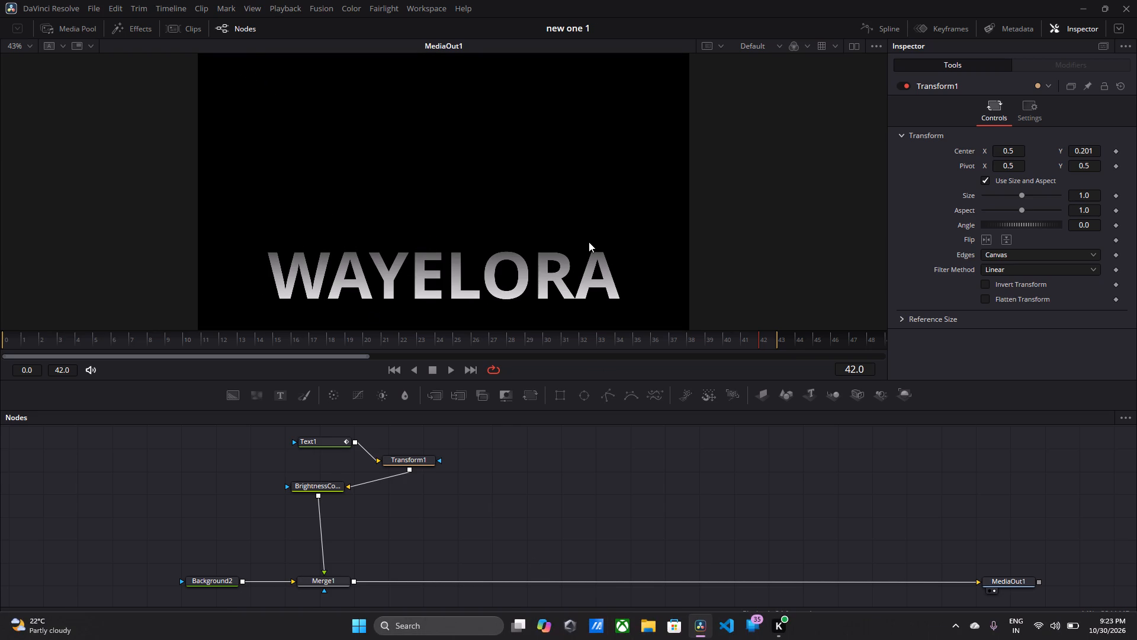
left_click(243, 440)
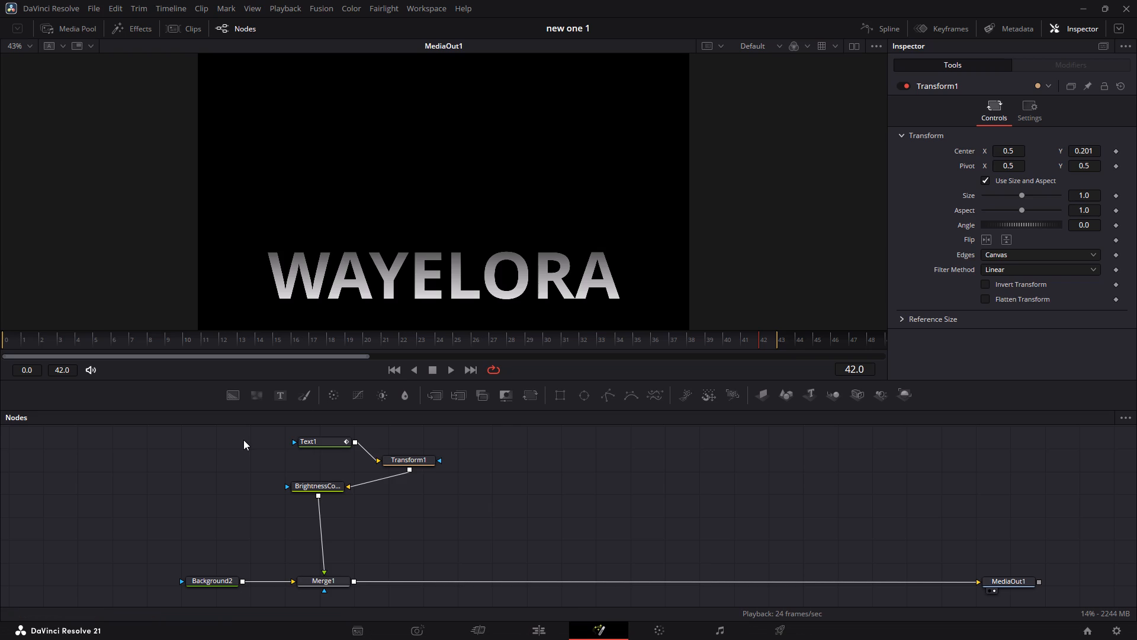
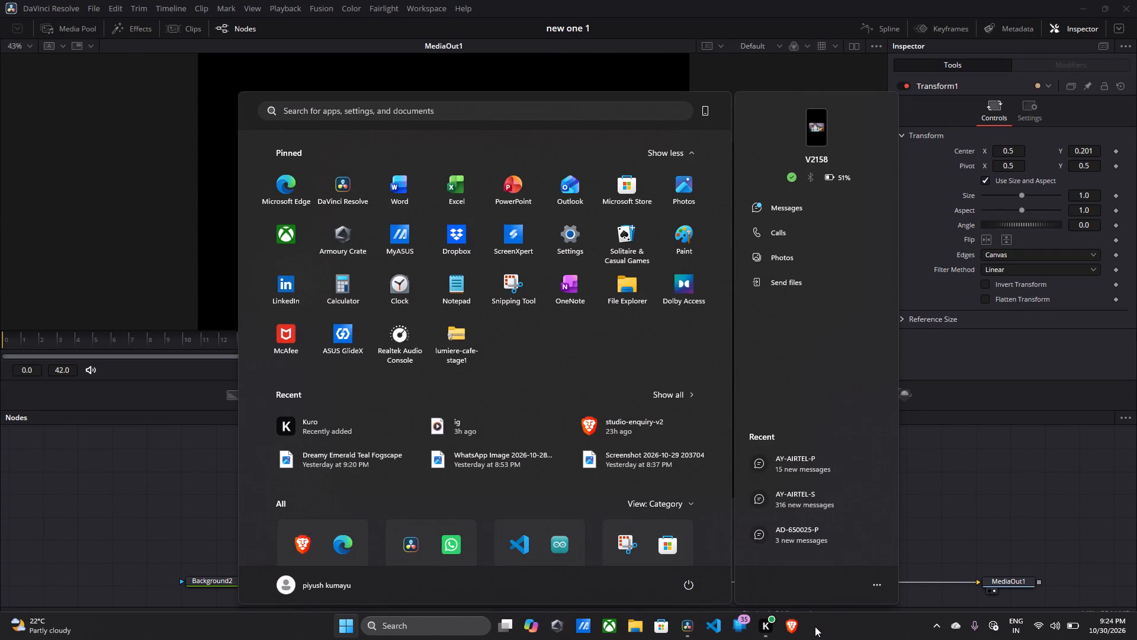
Switch to the Brave browser and search for "ball png", showing the full set of image results.
left_click(783, 625)
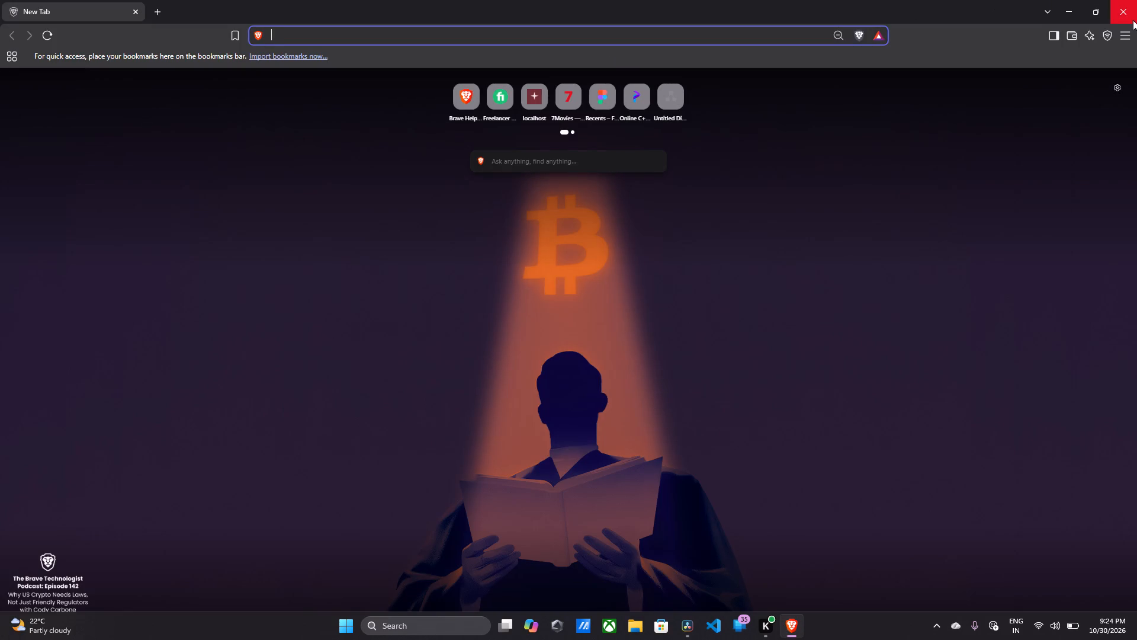
left_click(630, 160)
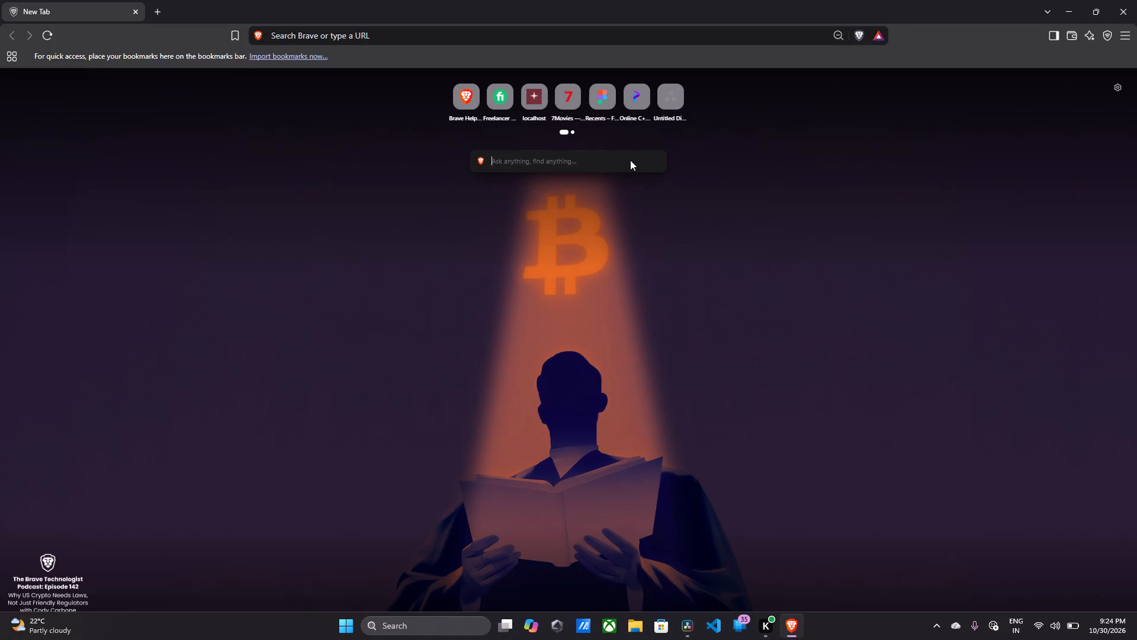
type("ball png")
key("Return")
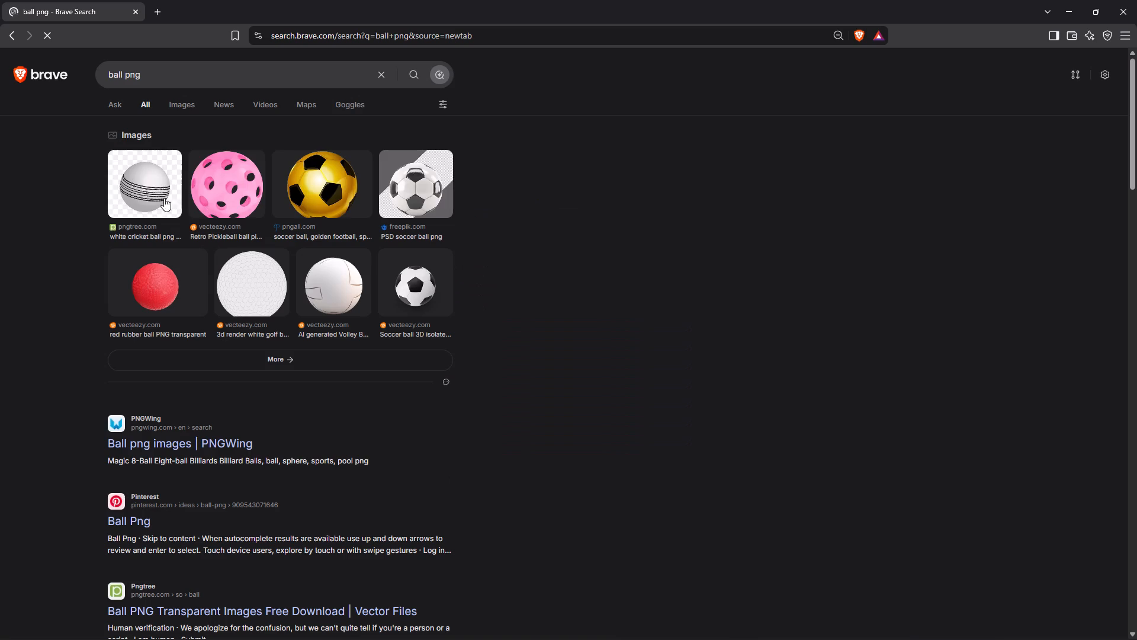
left_click(283, 357)
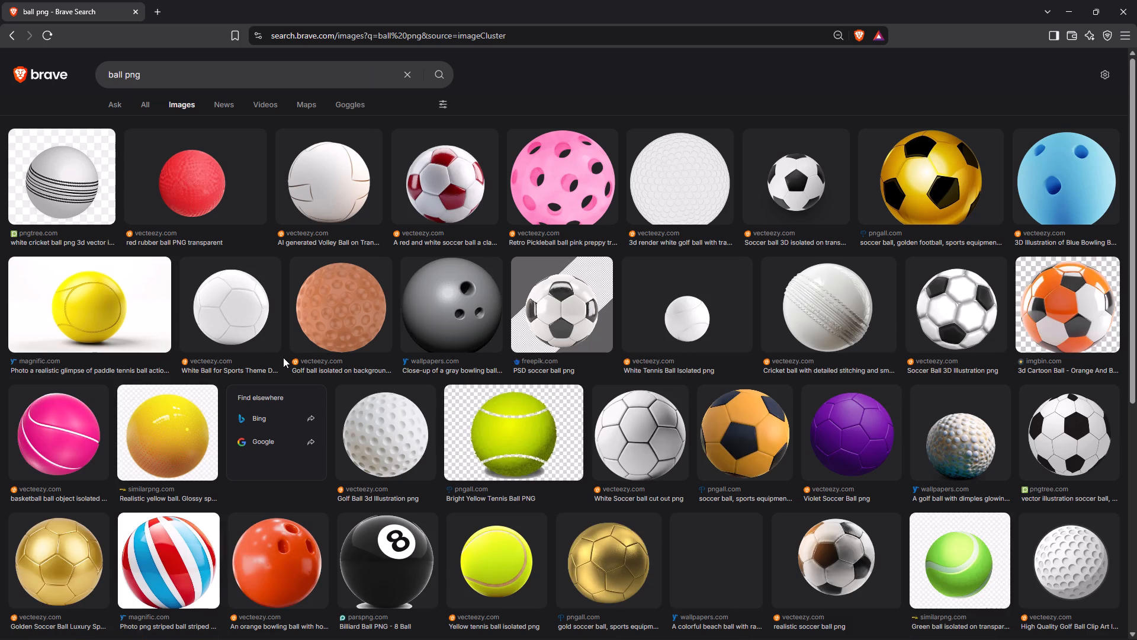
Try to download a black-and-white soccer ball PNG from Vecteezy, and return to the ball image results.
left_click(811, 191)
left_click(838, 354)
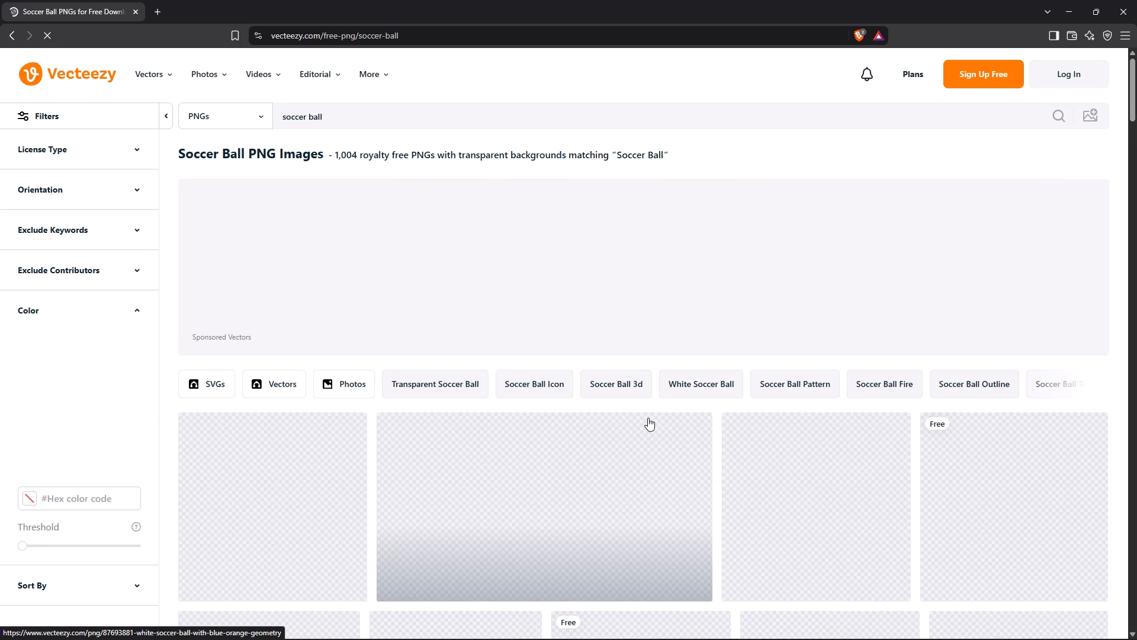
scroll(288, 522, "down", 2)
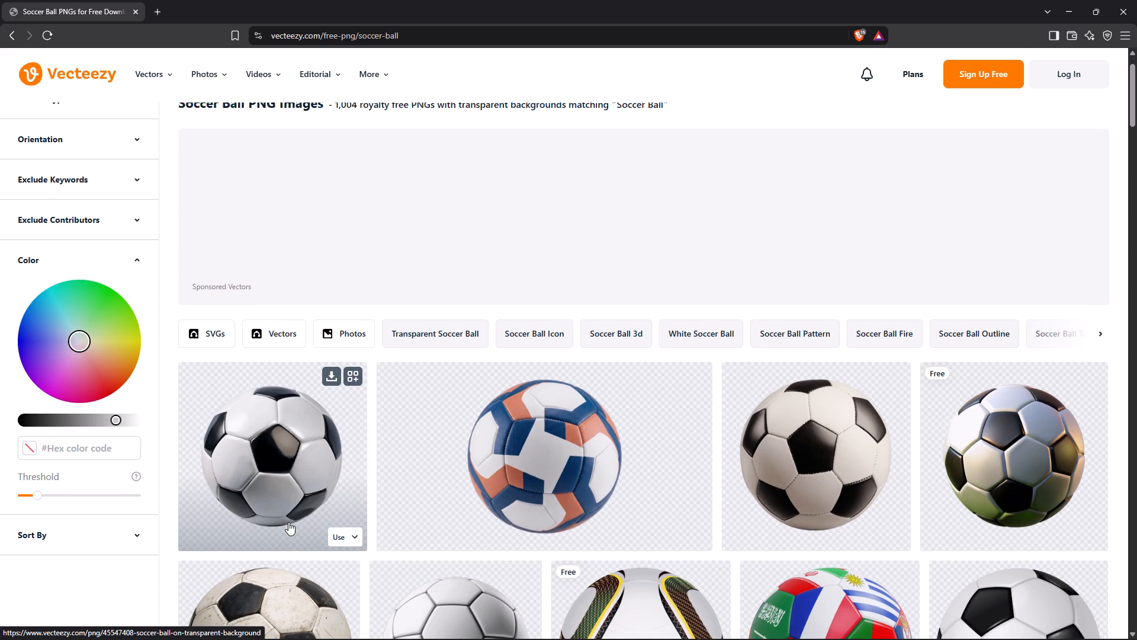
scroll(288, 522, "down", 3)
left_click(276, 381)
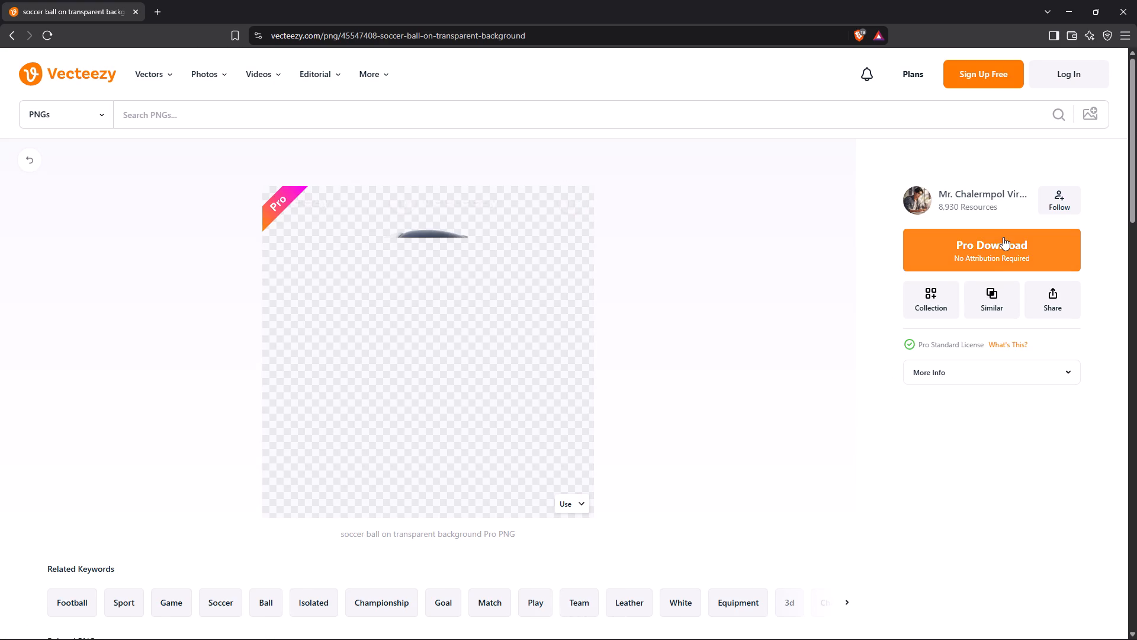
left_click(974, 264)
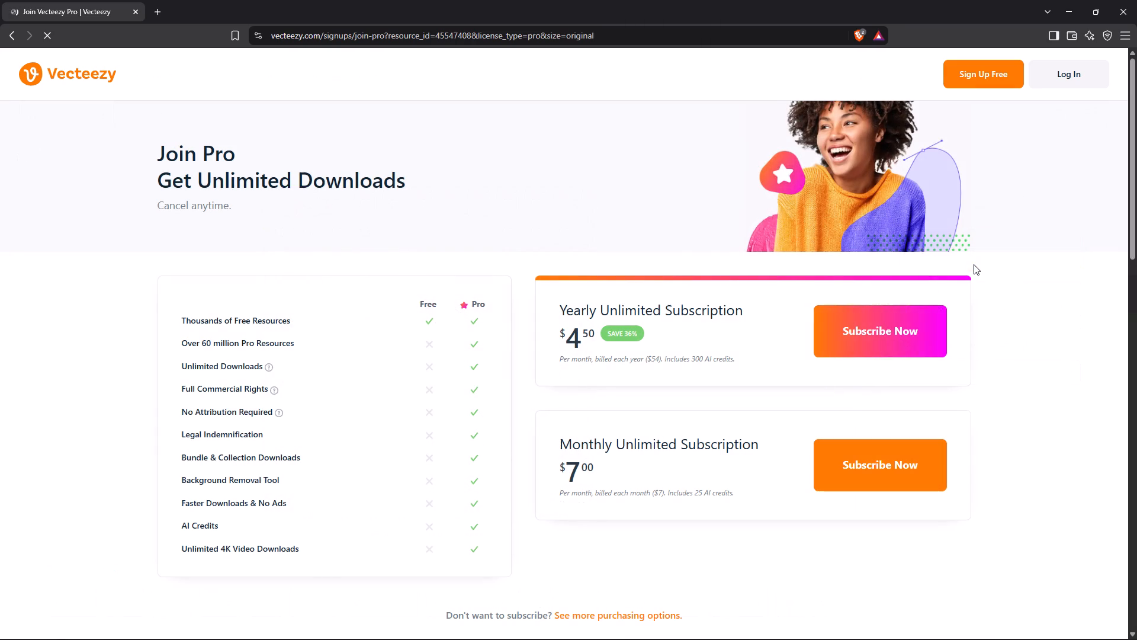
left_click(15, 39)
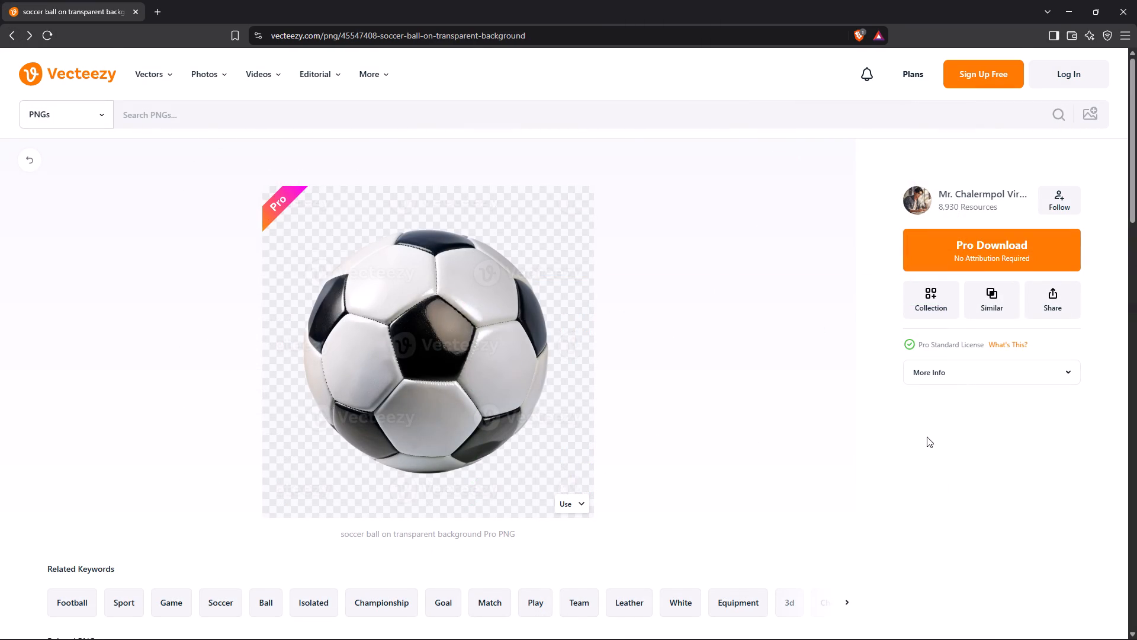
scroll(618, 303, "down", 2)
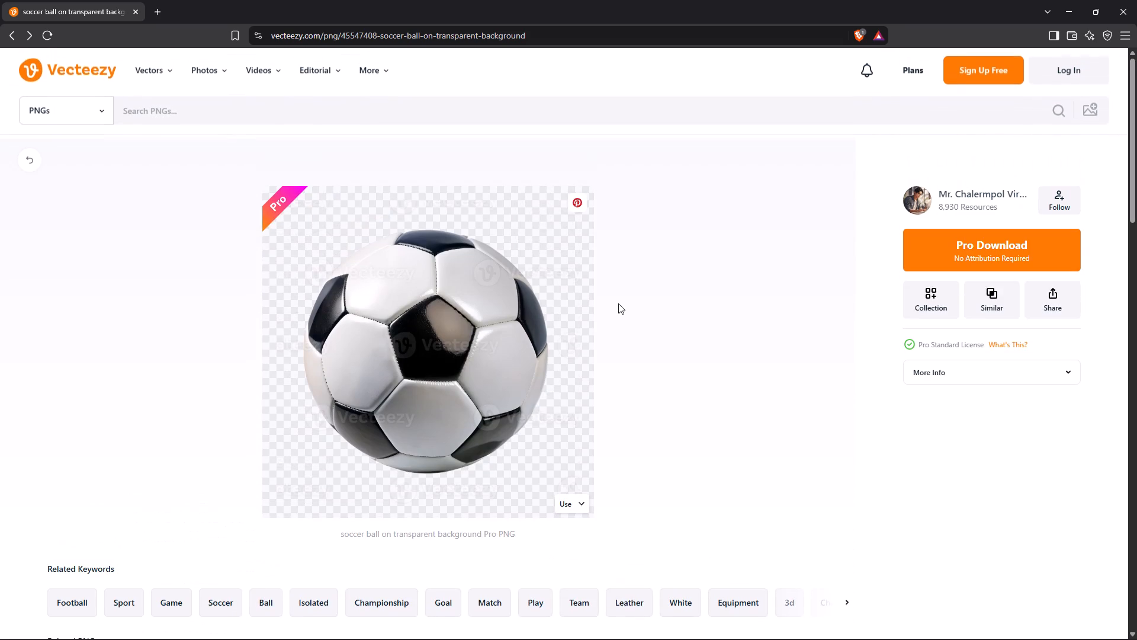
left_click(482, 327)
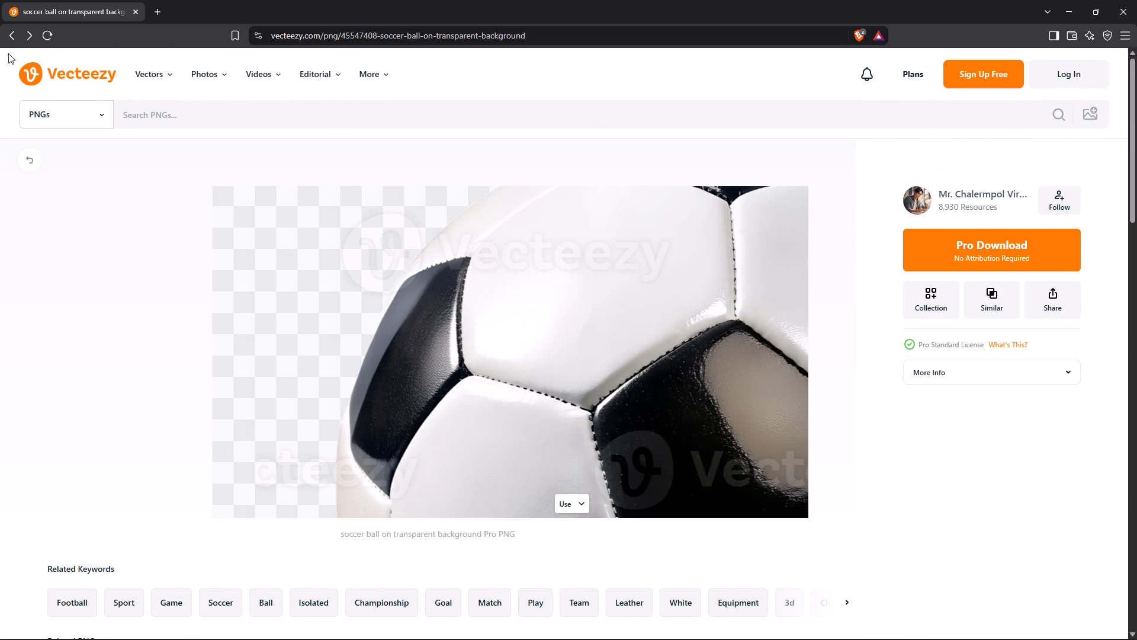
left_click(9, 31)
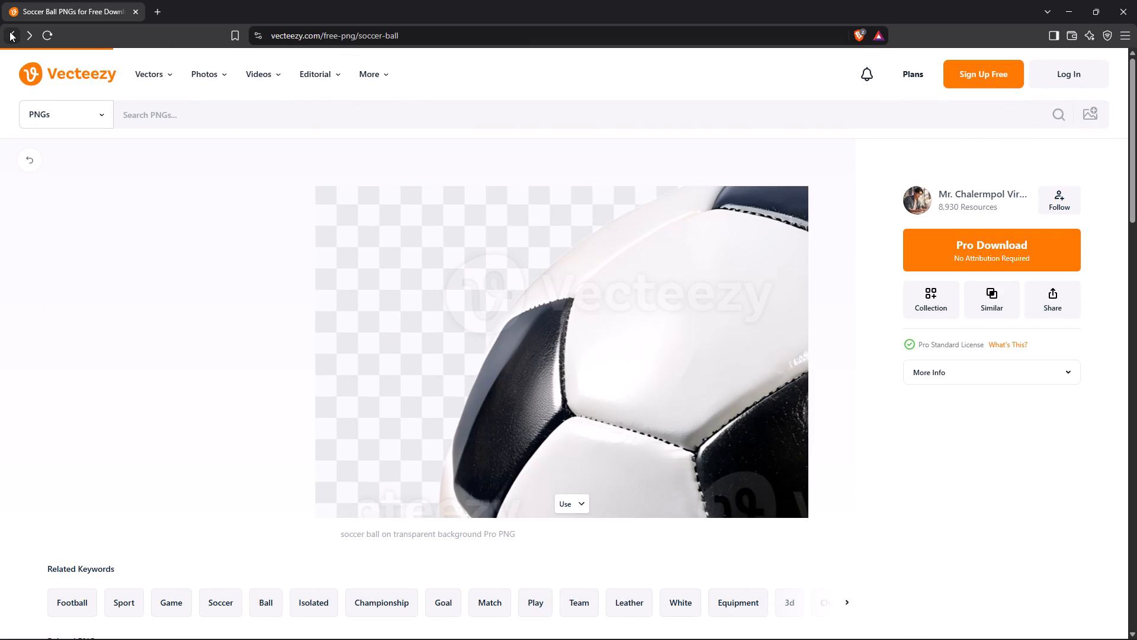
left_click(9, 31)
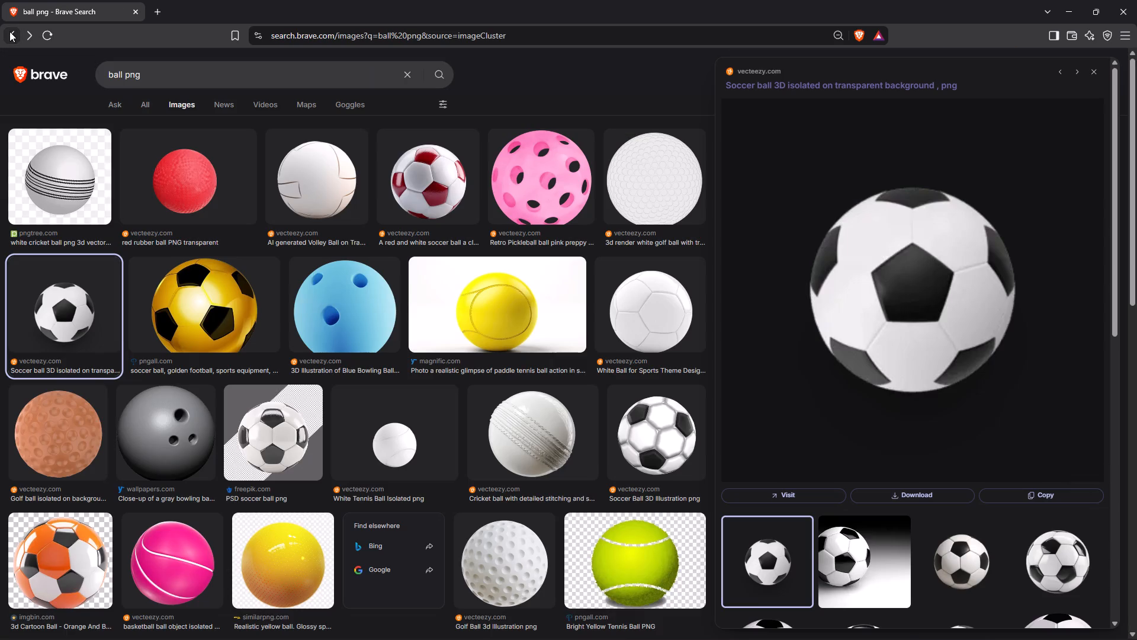
Look through the ball image results, including the golden football preview, for a suitable transparent ball picture.
left_click(204, 380)
left_click(251, 374)
scroll(251, 374, "down", 2)
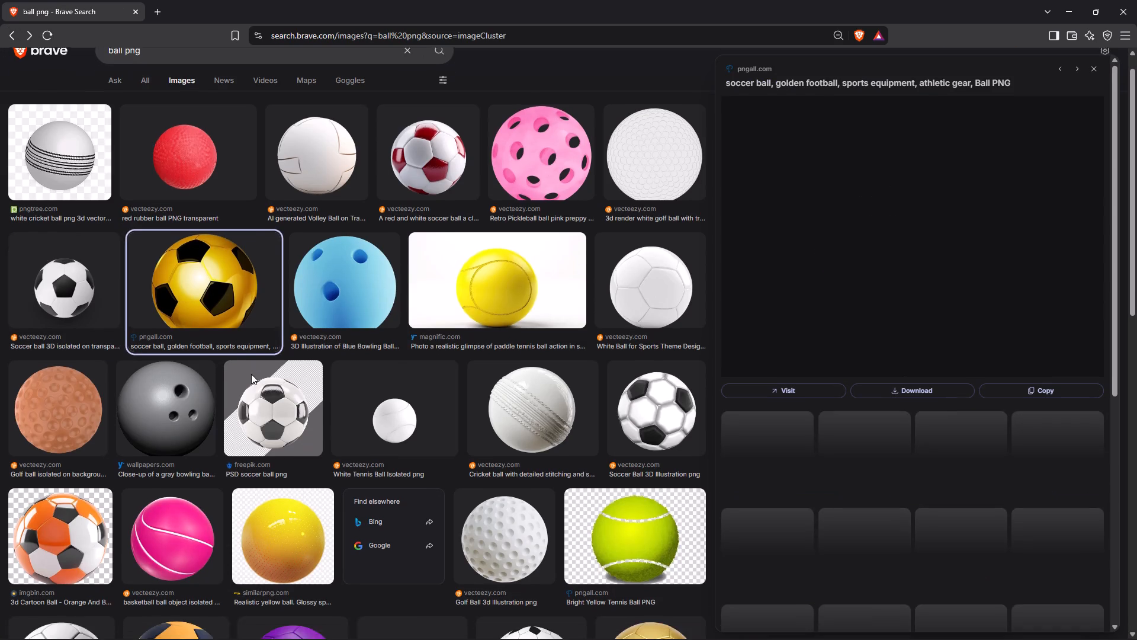
scroll(251, 374, "down", 3)
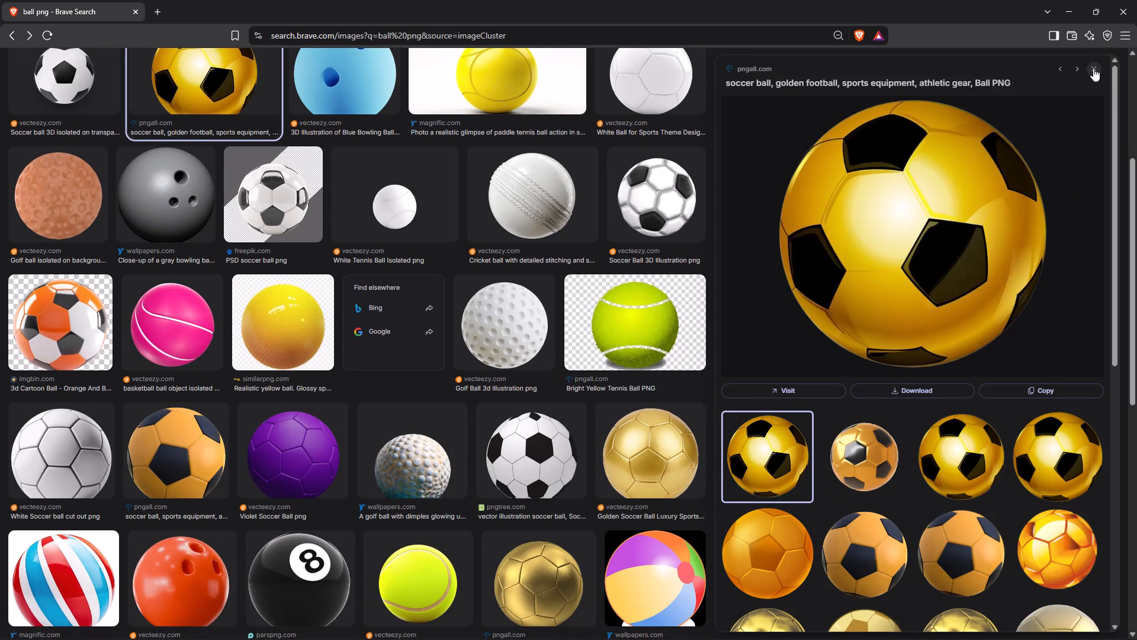
left_click(1093, 68)
scroll(560, 408, "down", 2)
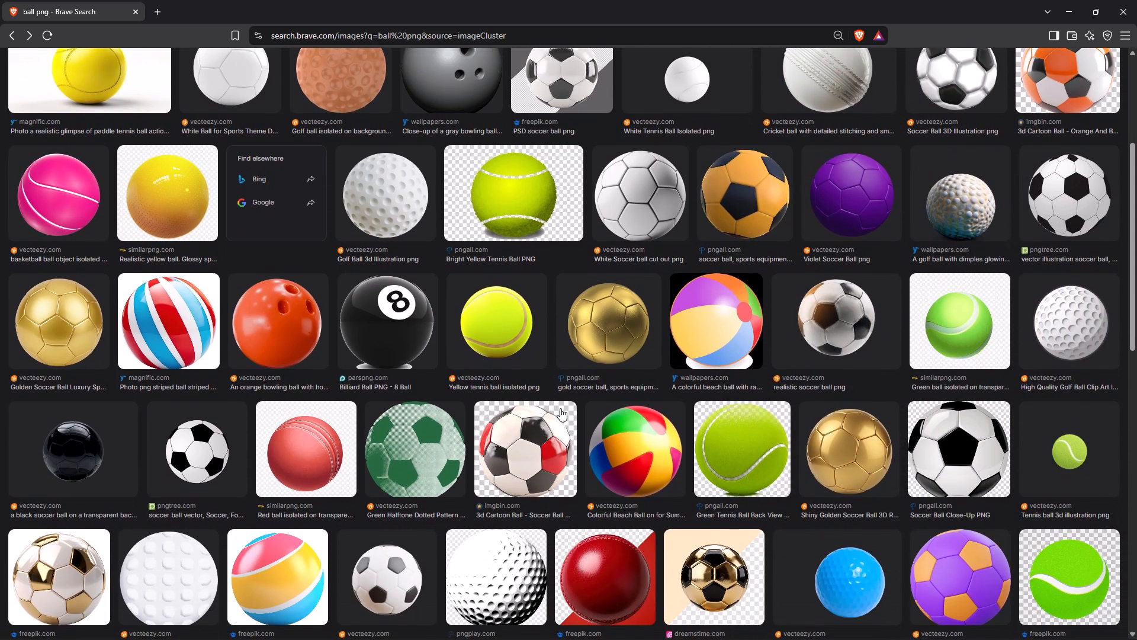
scroll(560, 408, "down", 5)
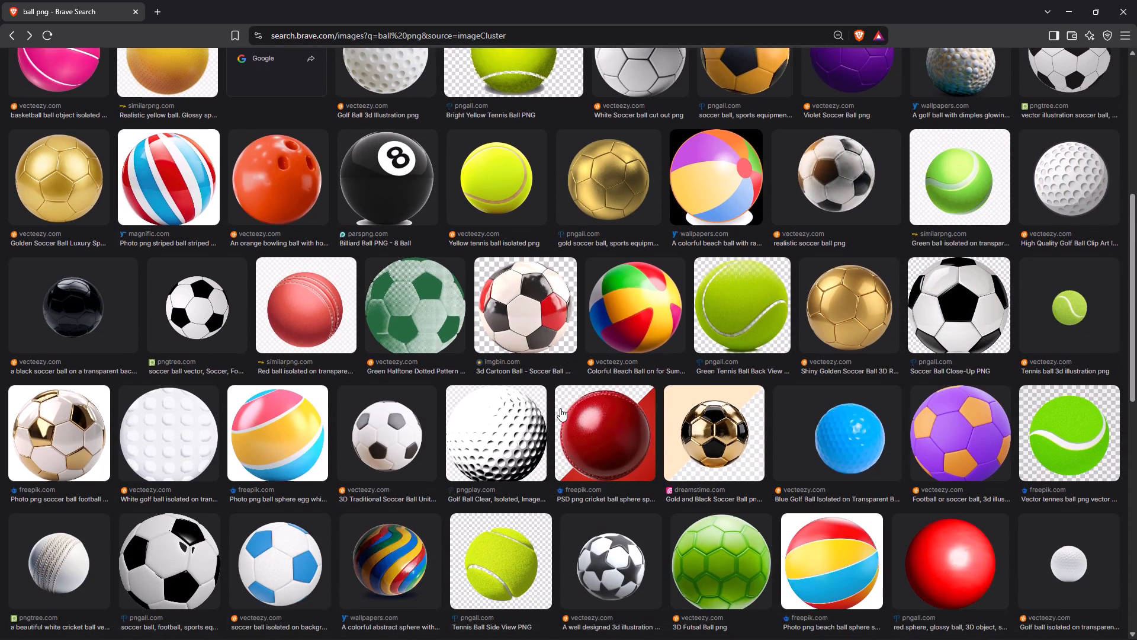
scroll(560, 408, "down", 6)
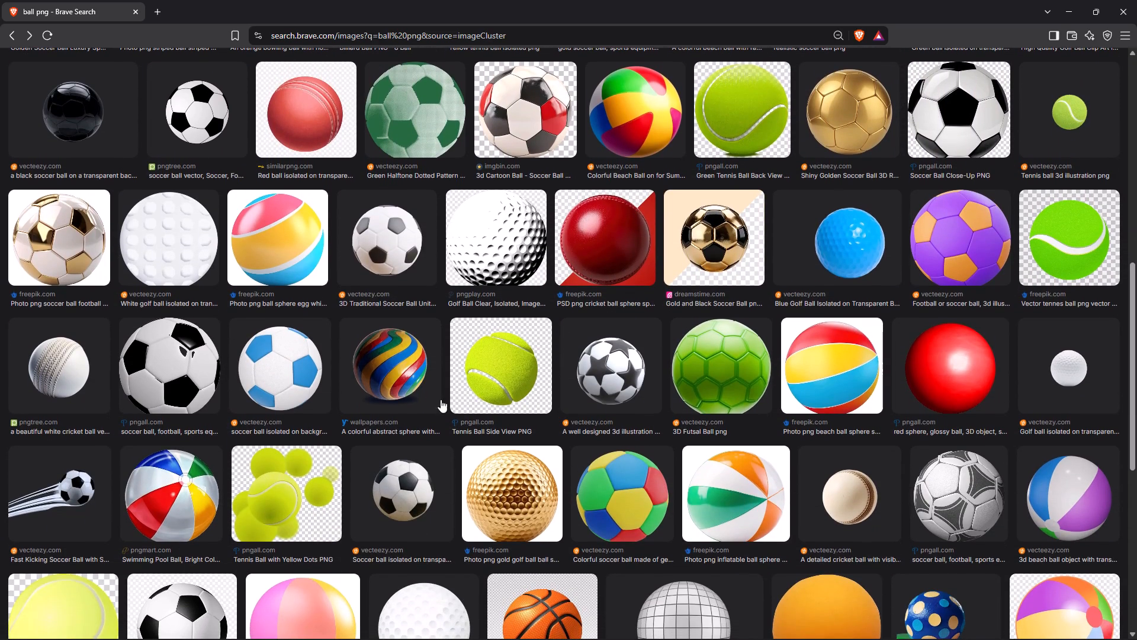
Open the pngall.com source page of the black-and-white soccer ball image titled "soccer ball, football, sports equipment, outdoor game, Ball PNG".
left_click(165, 354)
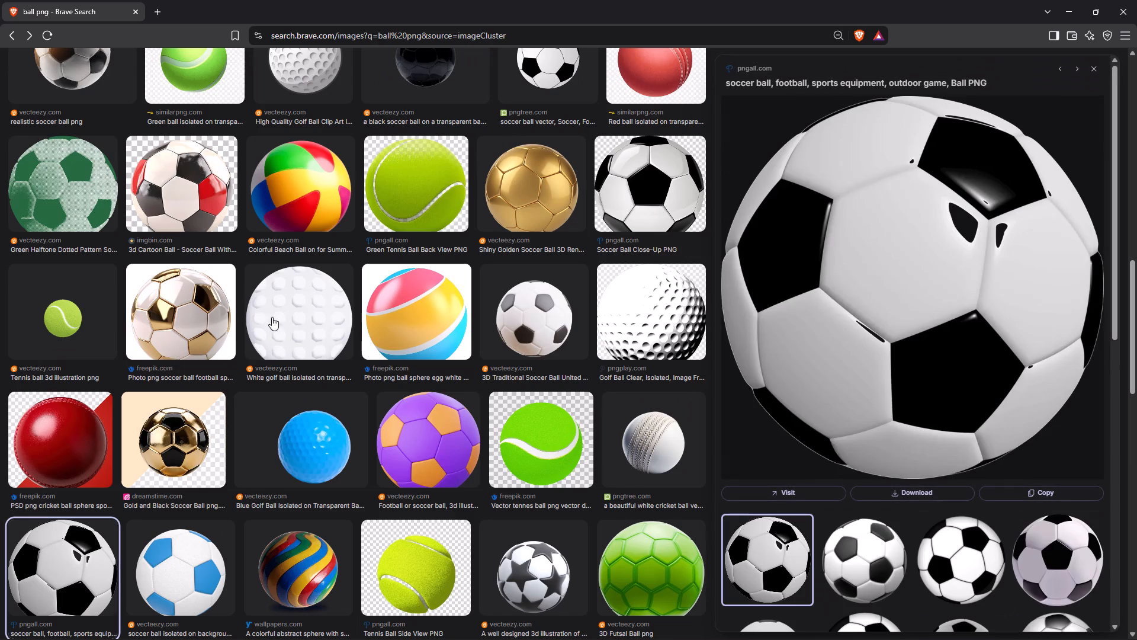
left_click(939, 435)
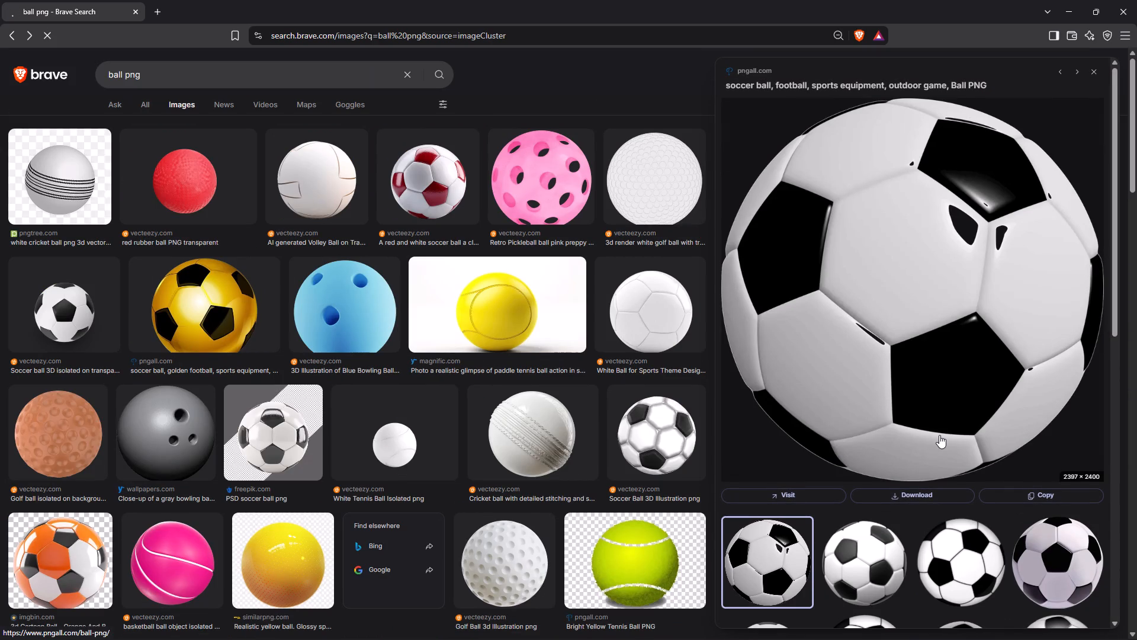
left_click(862, 299)
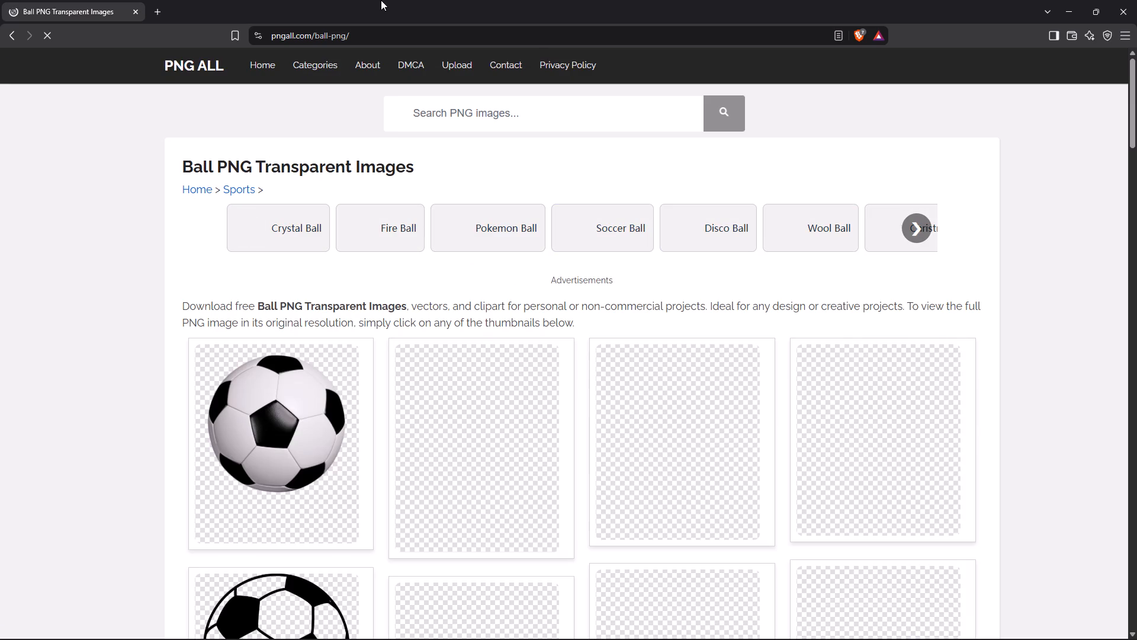
Download the free "Soccer Ball and Football Sports Equipment for Athletes Clipart PNG" to Downloads as Sports-Ball-Transparent.
scroll(296, 446, "down", 8)
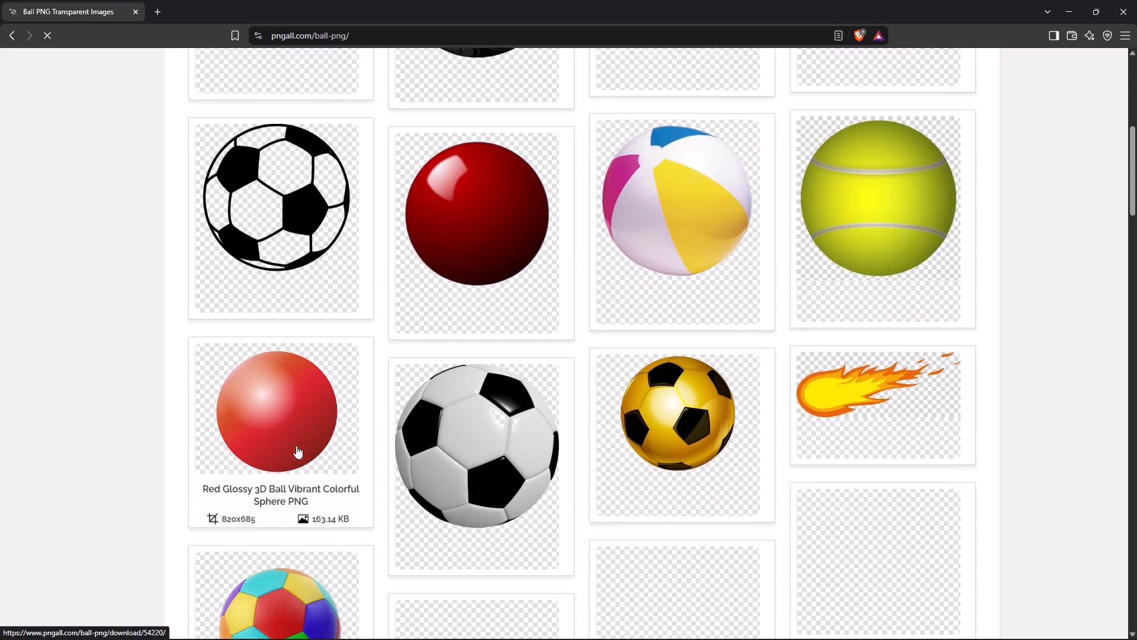
scroll(296, 446, "down", 1)
left_click(268, 426)
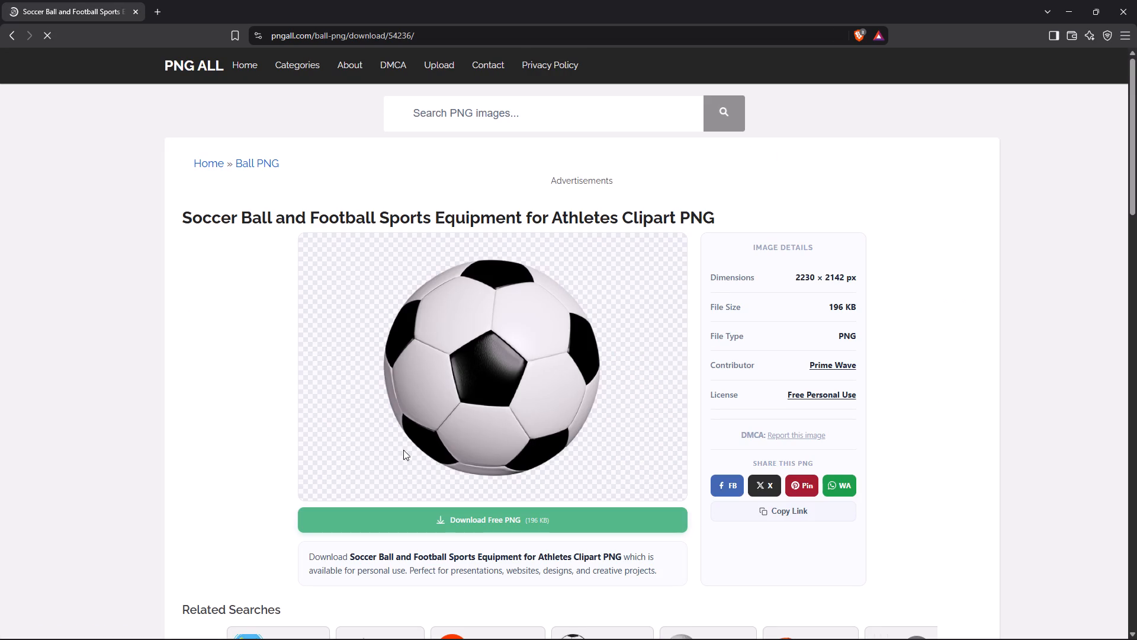
left_click(455, 519)
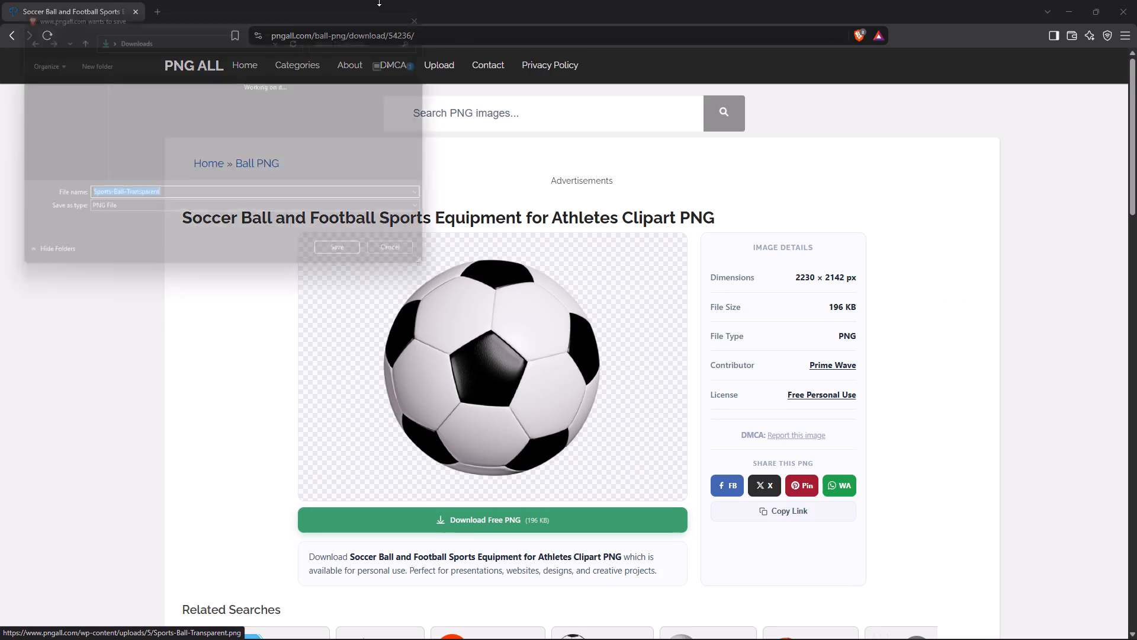
left_click(349, 258)
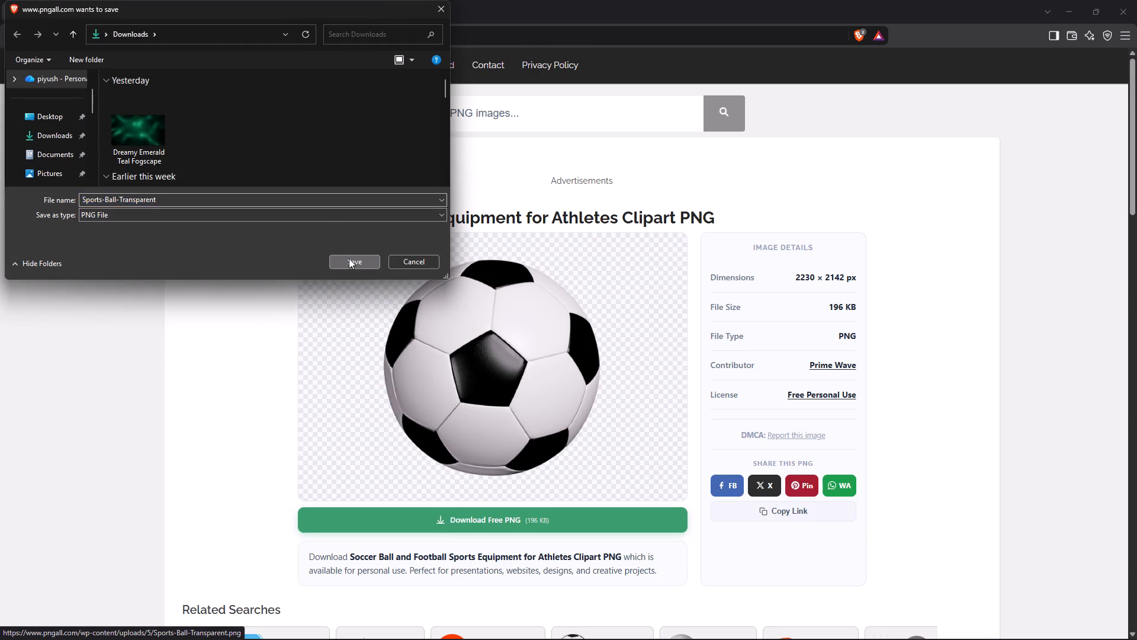
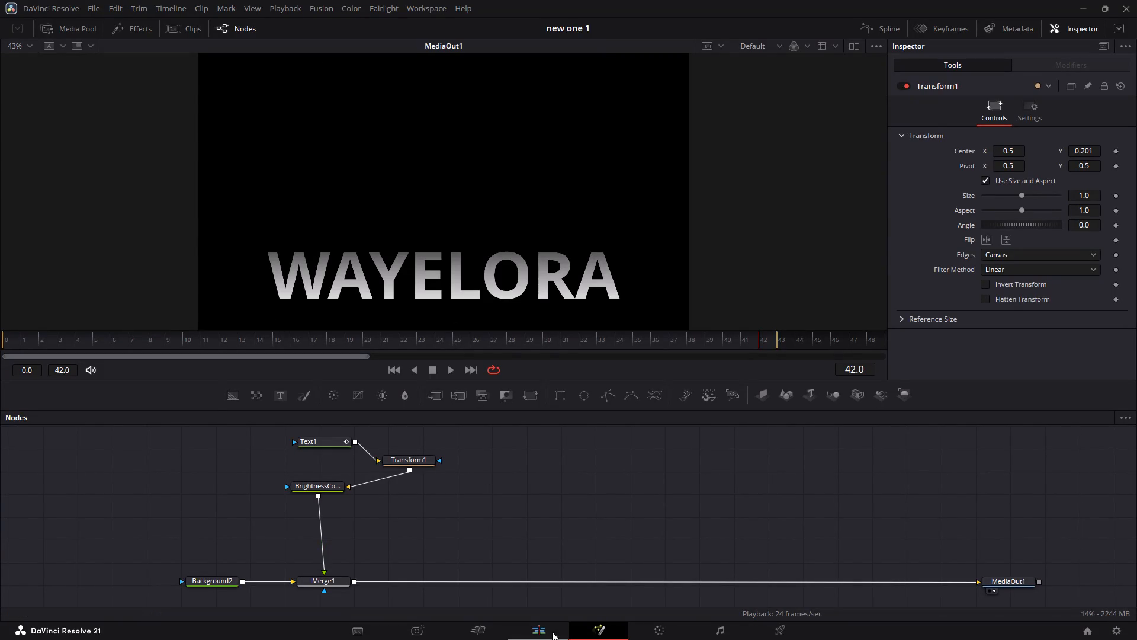
Bring the Sports-Ball-Transparent image from File Explorer into the Fusion node graph and place its node beside Transform1.
left_click(631, 630)
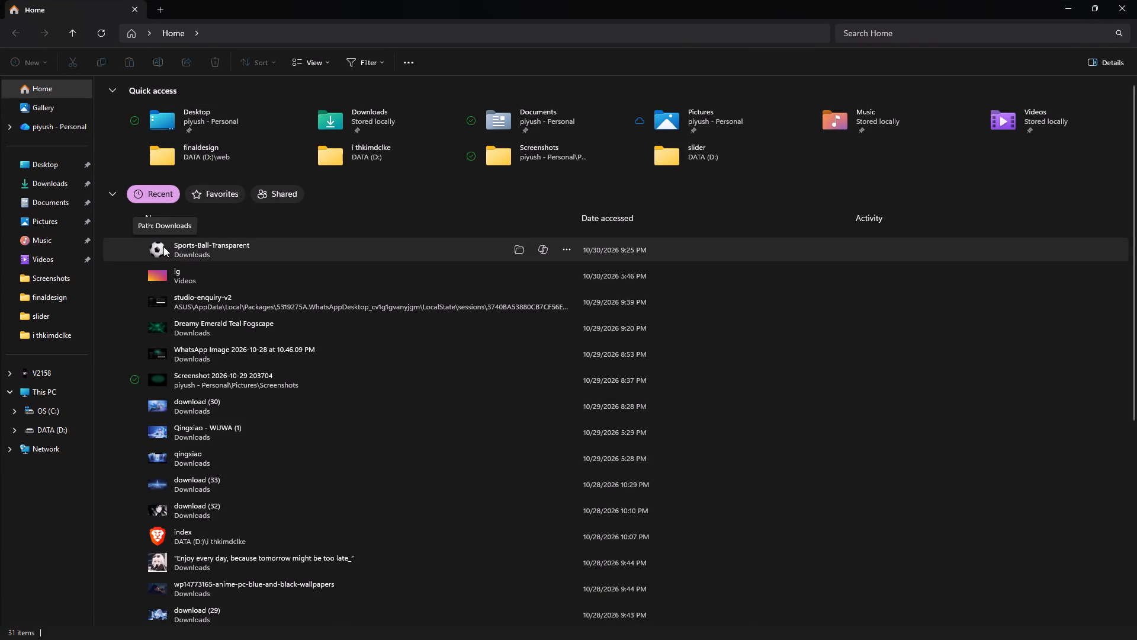
left_click_drag(163, 247, 558, 623)
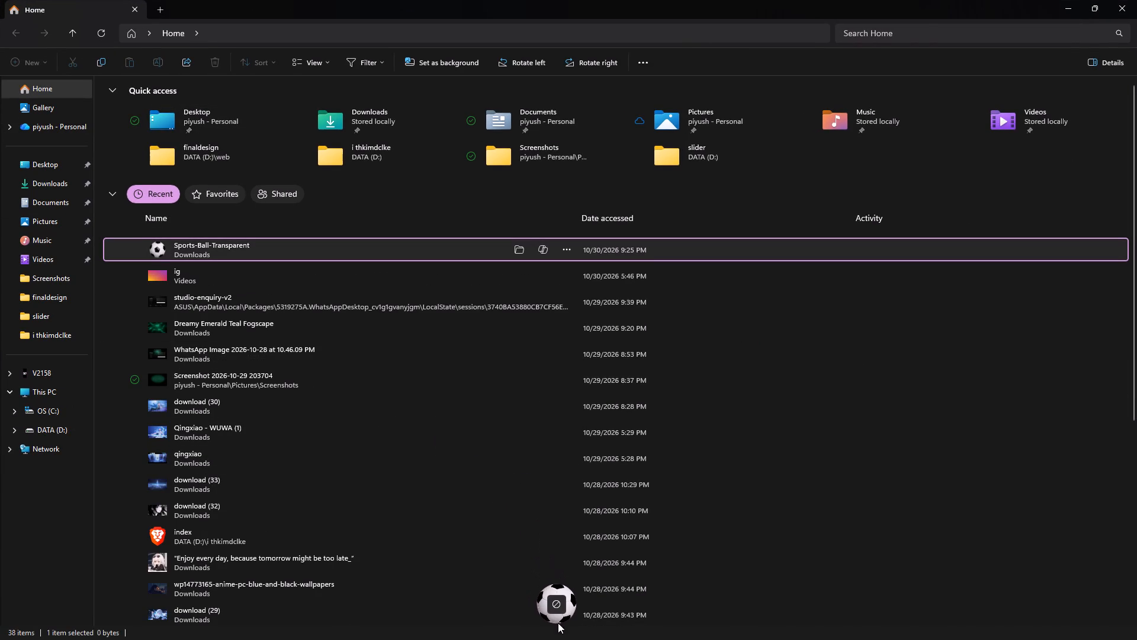
left_click_drag(558, 623, 619, 573)
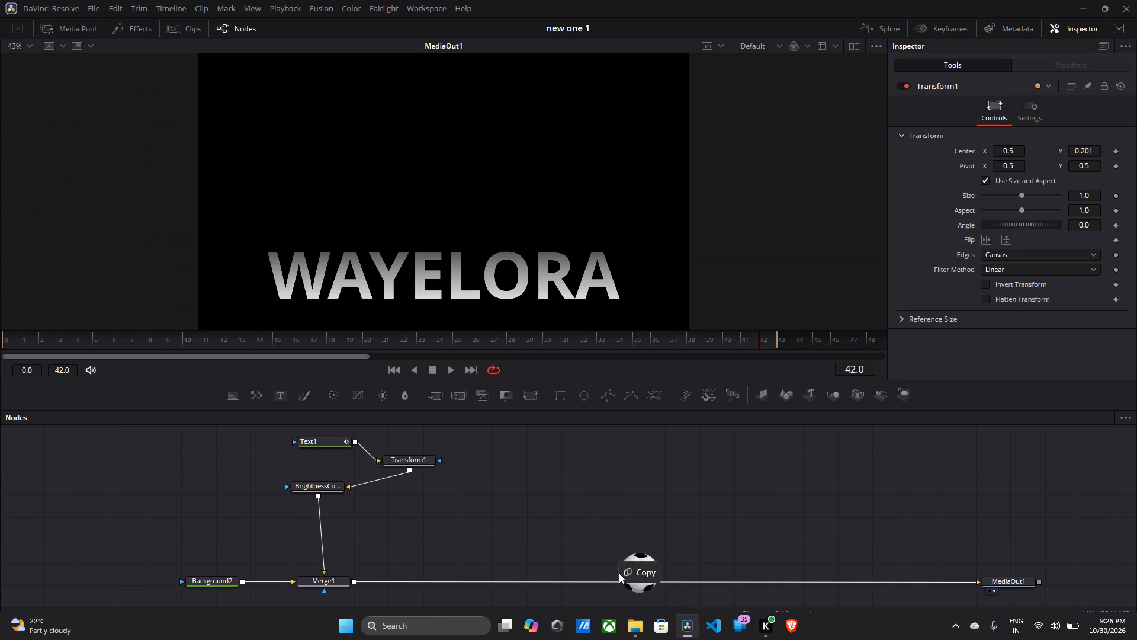
left_click_drag(619, 573, 205, 489)
left_click_drag(213, 489, 519, 467)
Merge the soccer ball image over Merge1's output using a new Merge node ahead of MediaOut1.
left_click(544, 467)
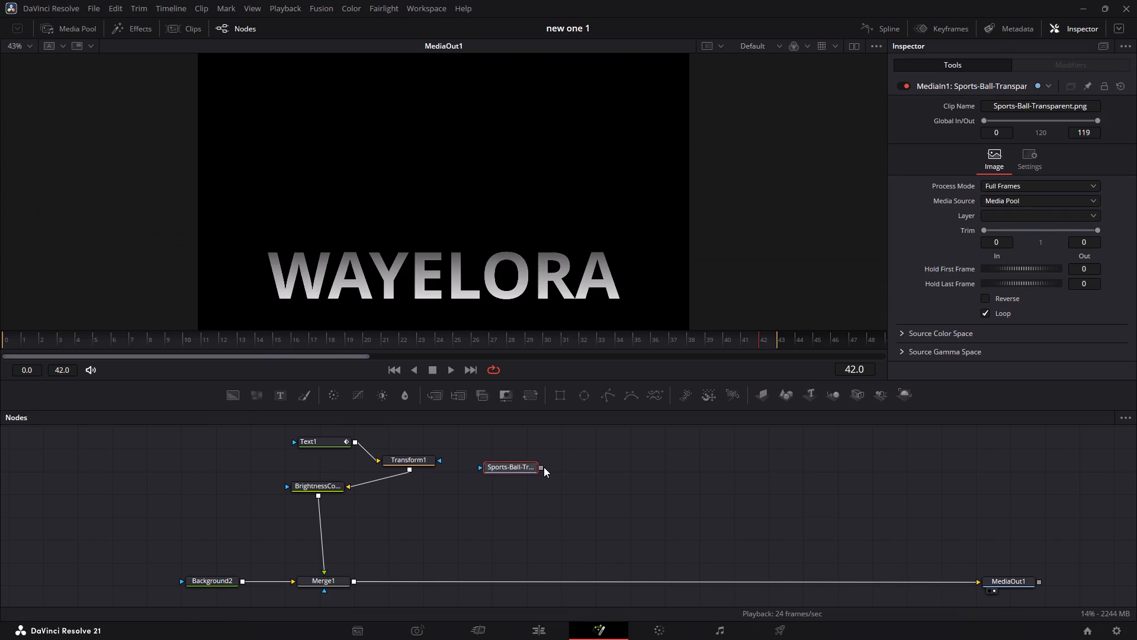
left_click_drag(541, 467, 327, 578)
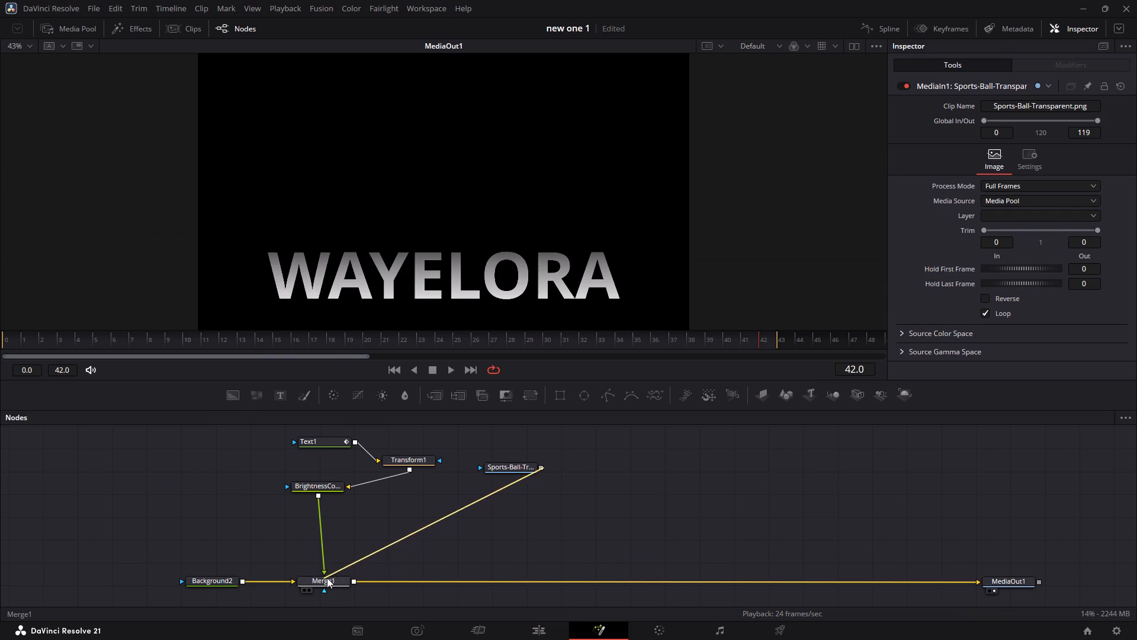
left_click_drag(327, 578, 354, 581)
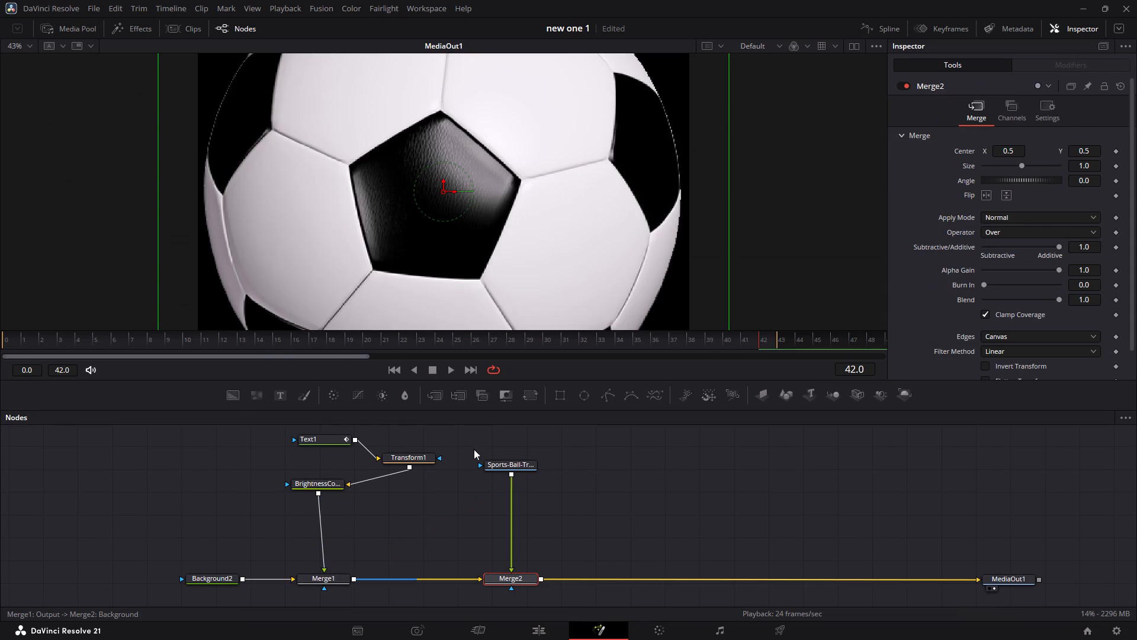
Add a Transform node directly after the soccer ball image and set its Size to 0.05.
left_click(524, 396)
key("ctrl+z")
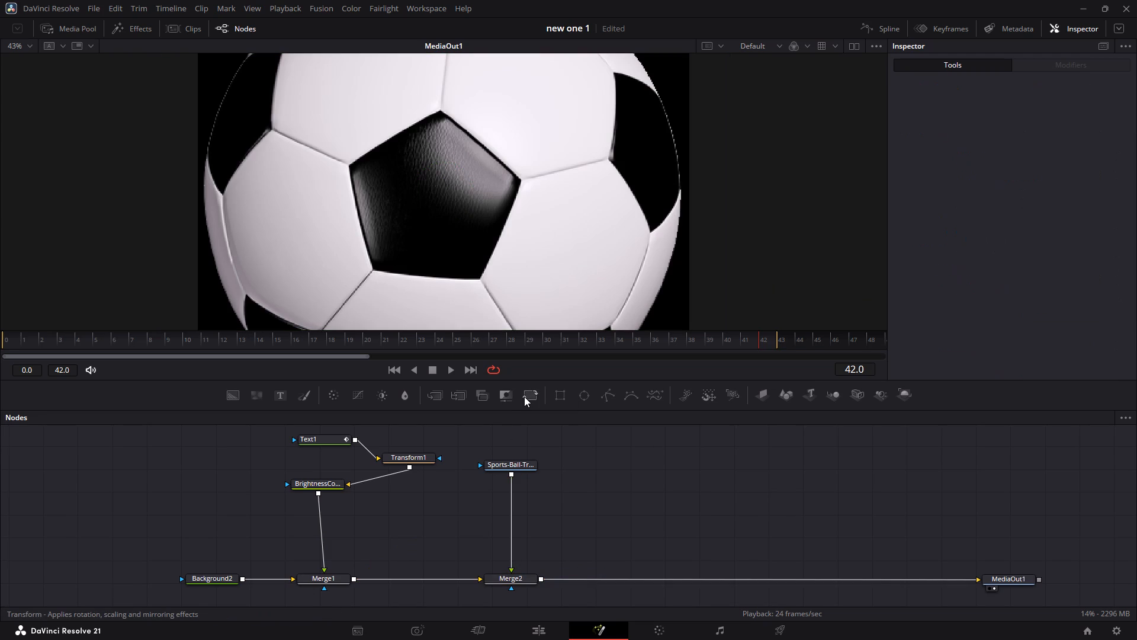
left_click(502, 461)
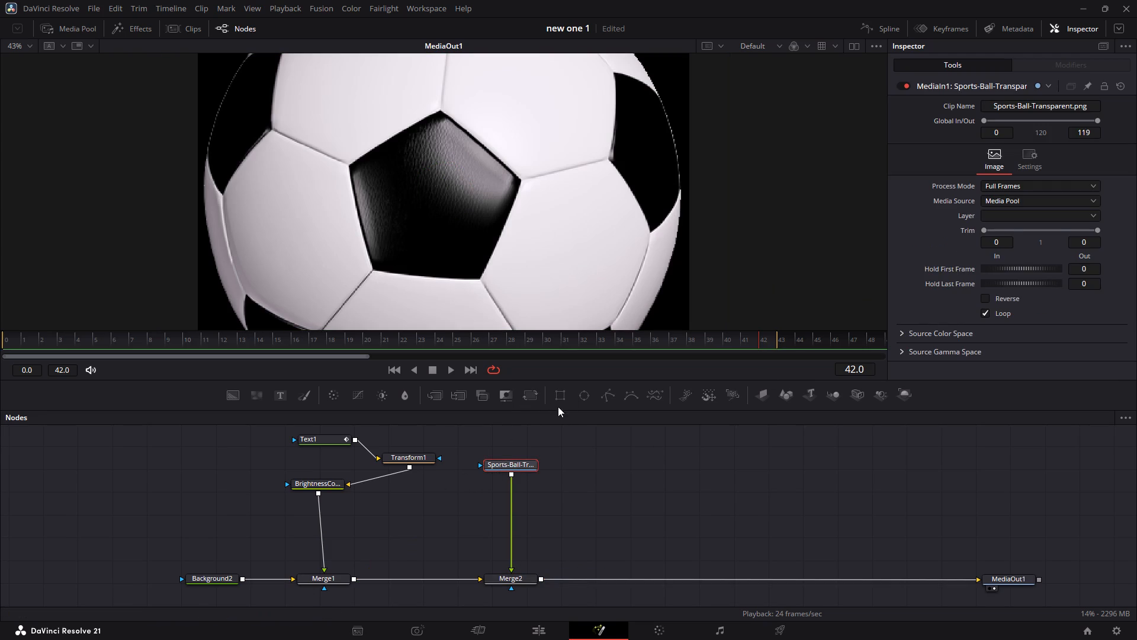
left_click(537, 398)
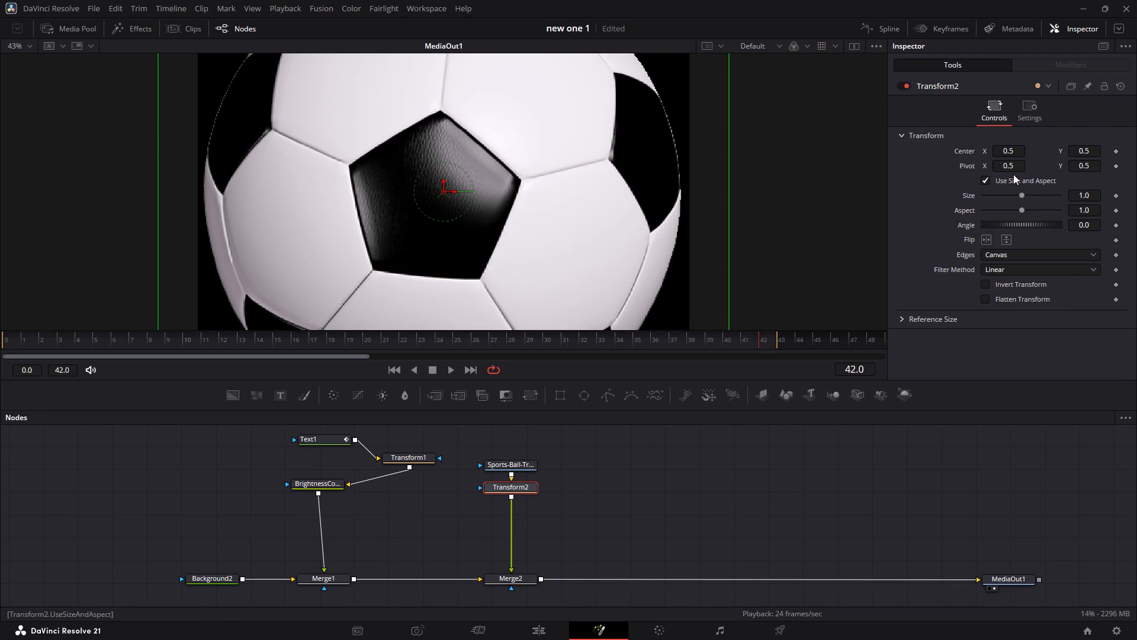
left_click_drag(1019, 197, 989, 195)
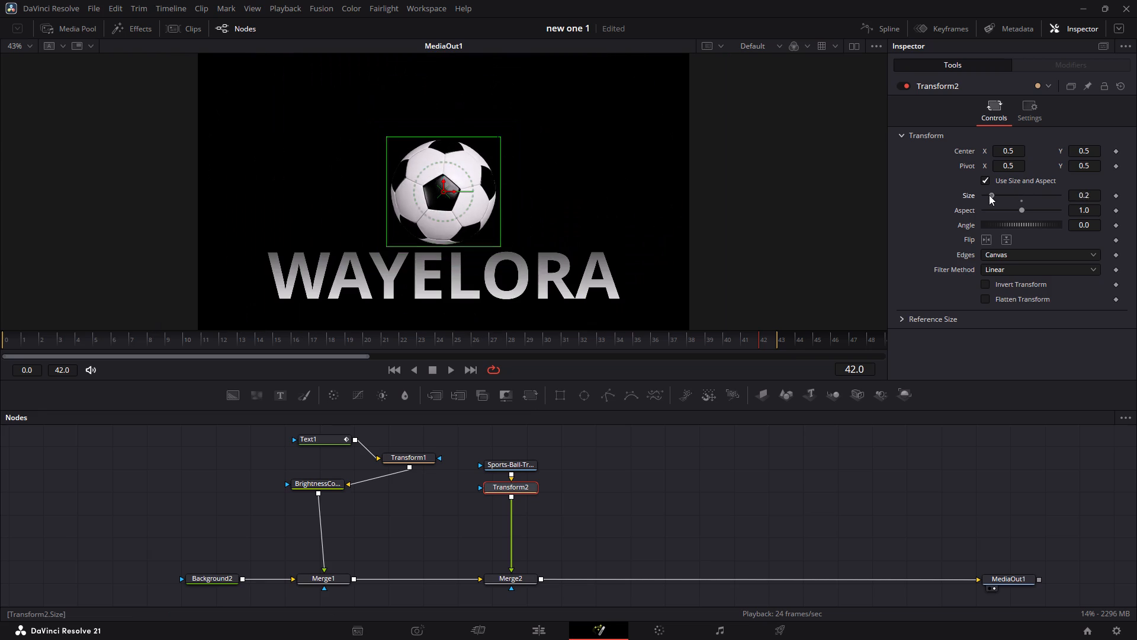
left_click_drag(989, 195, 984, 198)
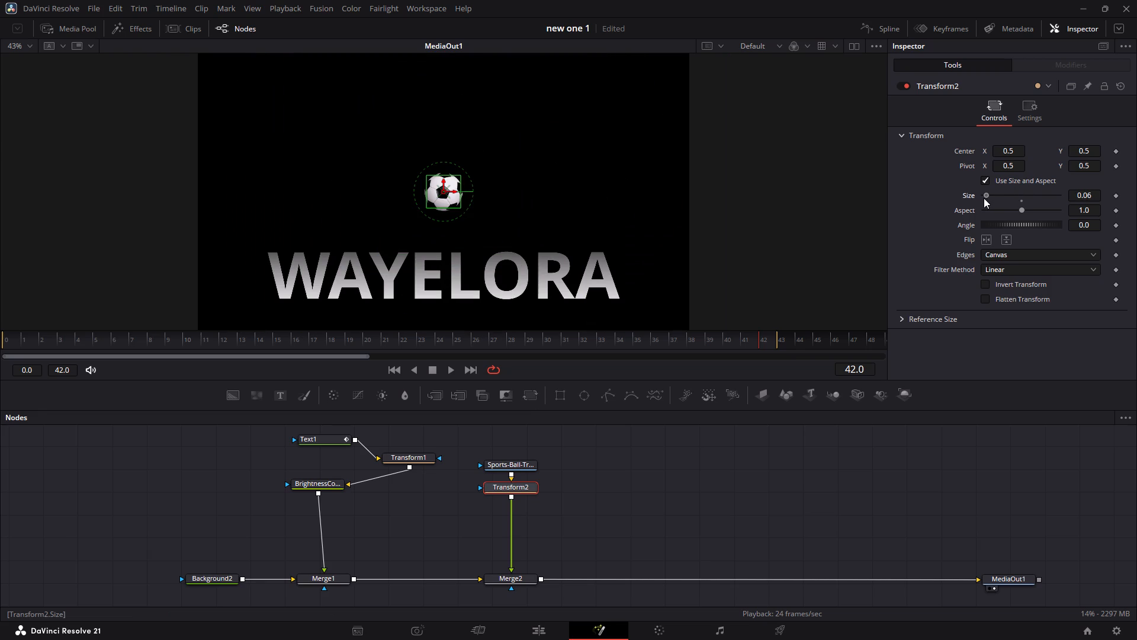
left_click_drag(984, 198, 983, 198)
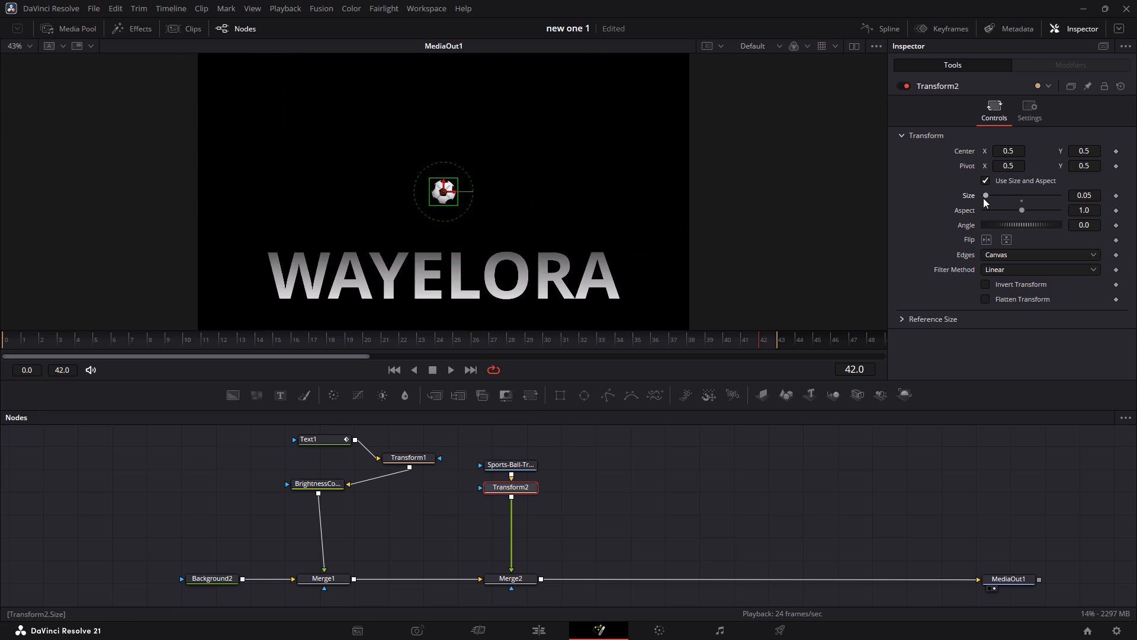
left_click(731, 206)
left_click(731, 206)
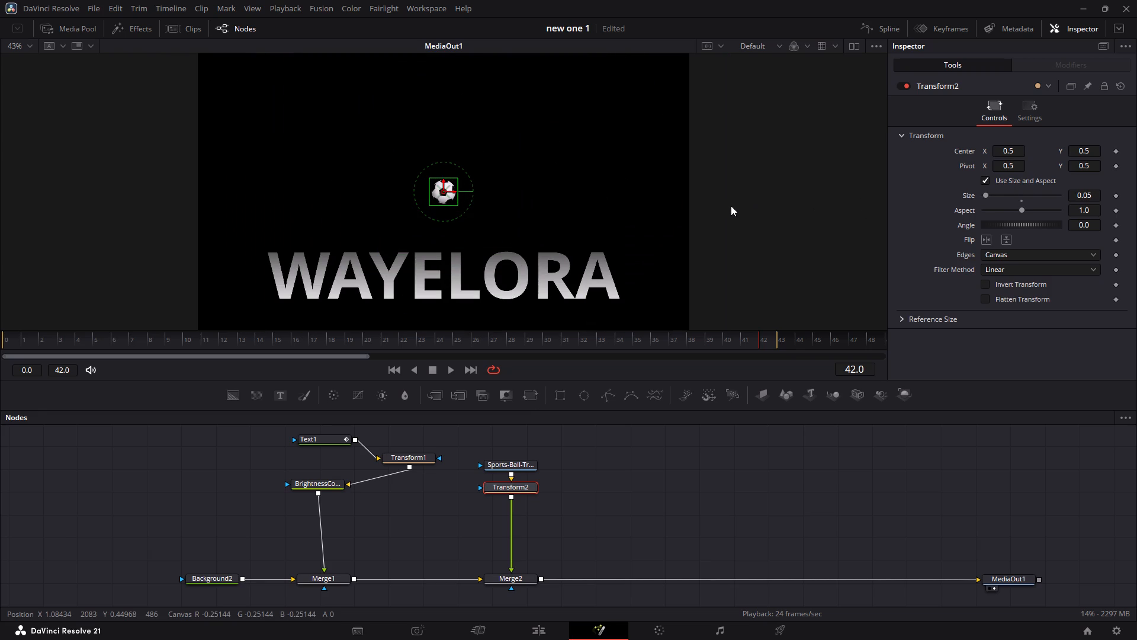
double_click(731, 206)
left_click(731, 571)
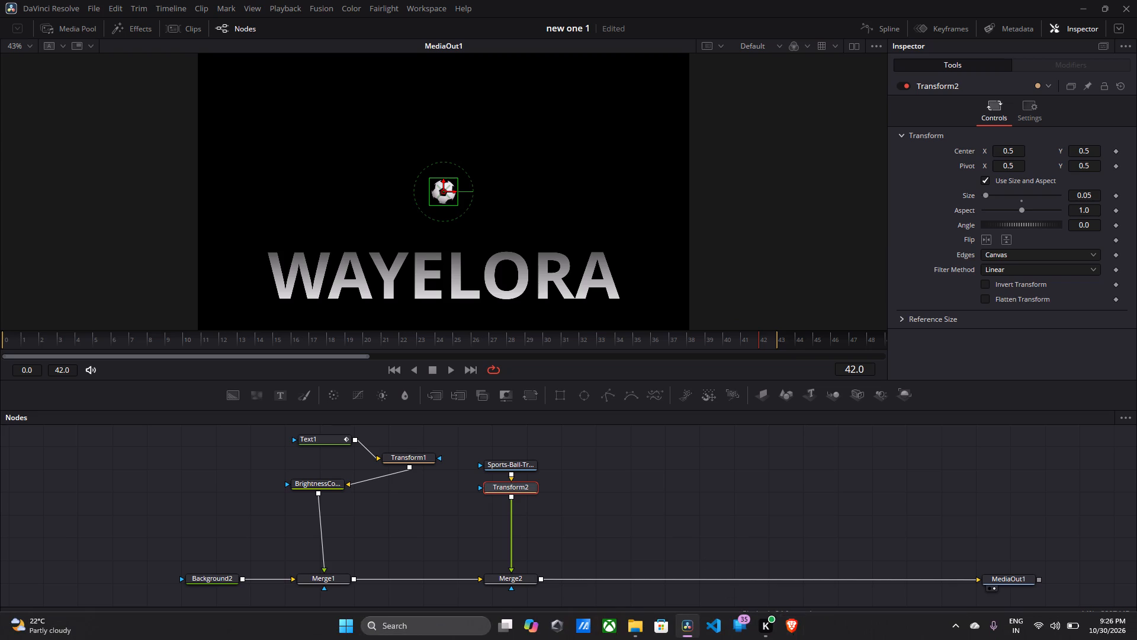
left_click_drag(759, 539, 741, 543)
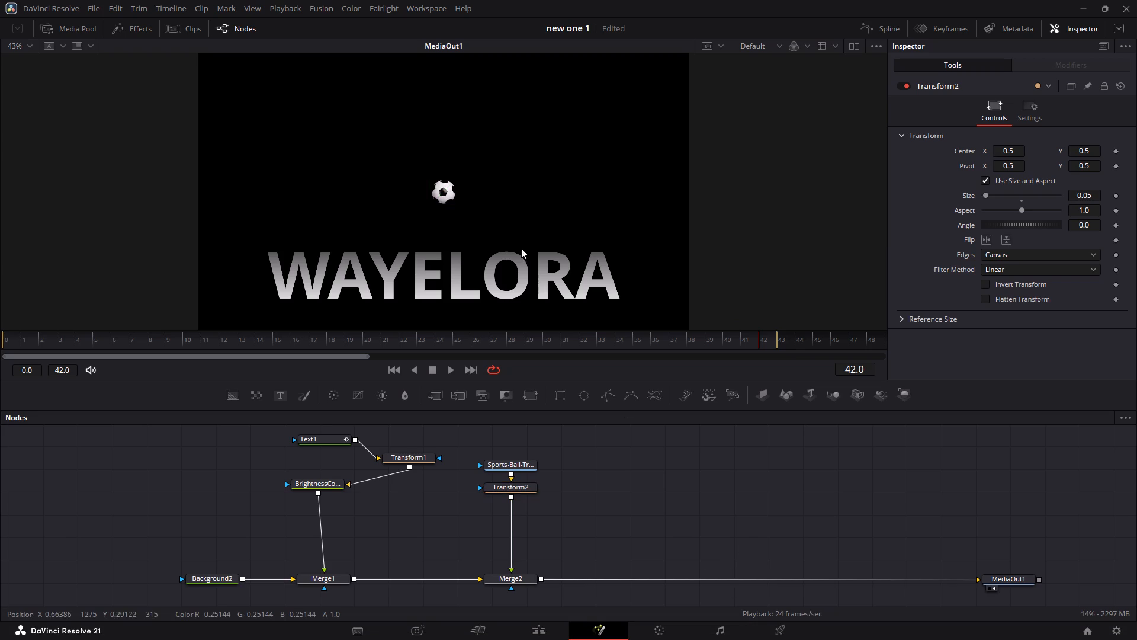
Move the soccer ball with Transform2 to the frame's top edge above the title's start, centered at about X 0.232, Y 0.765.
left_click(440, 196)
left_click(523, 466)
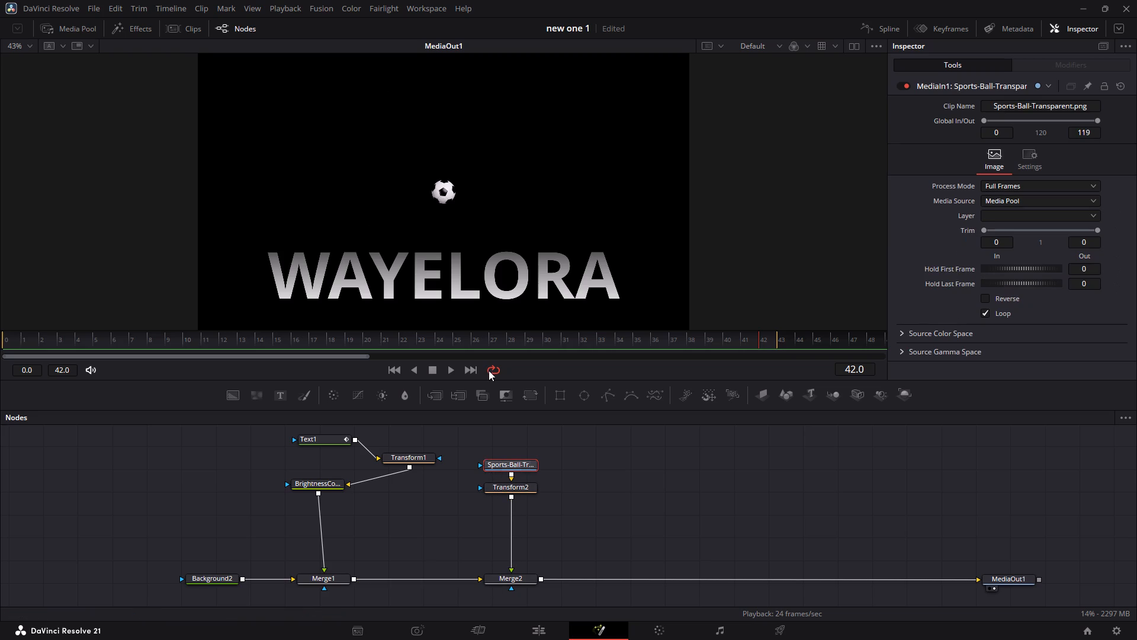
left_click_drag(440, 190, 446, 207)
double_click(445, 195)
left_click(525, 488)
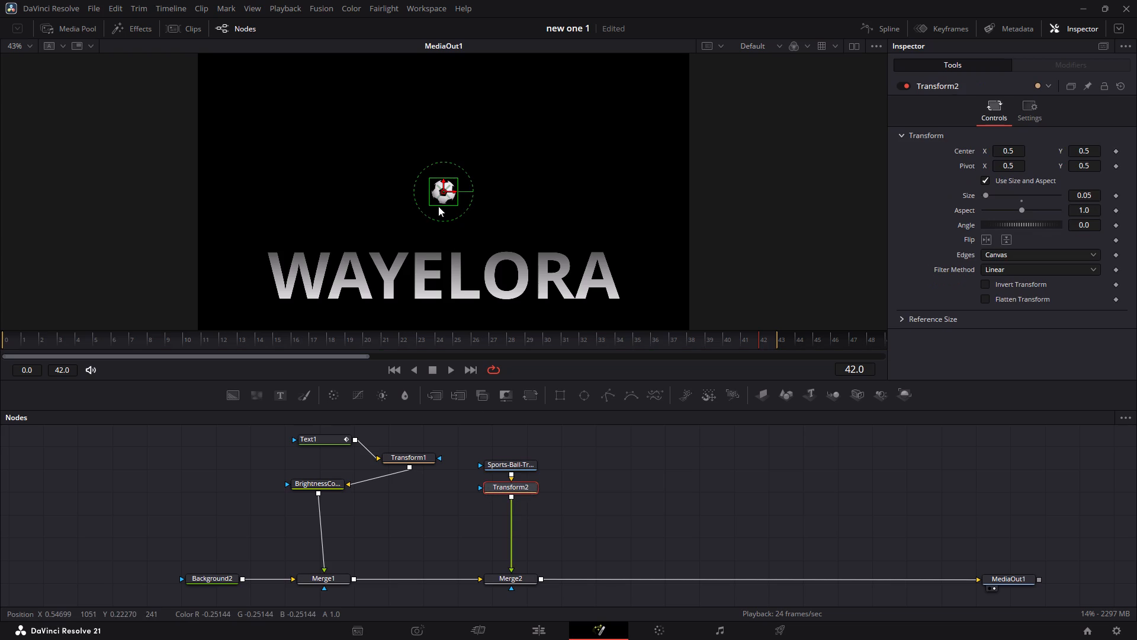
left_click(442, 190)
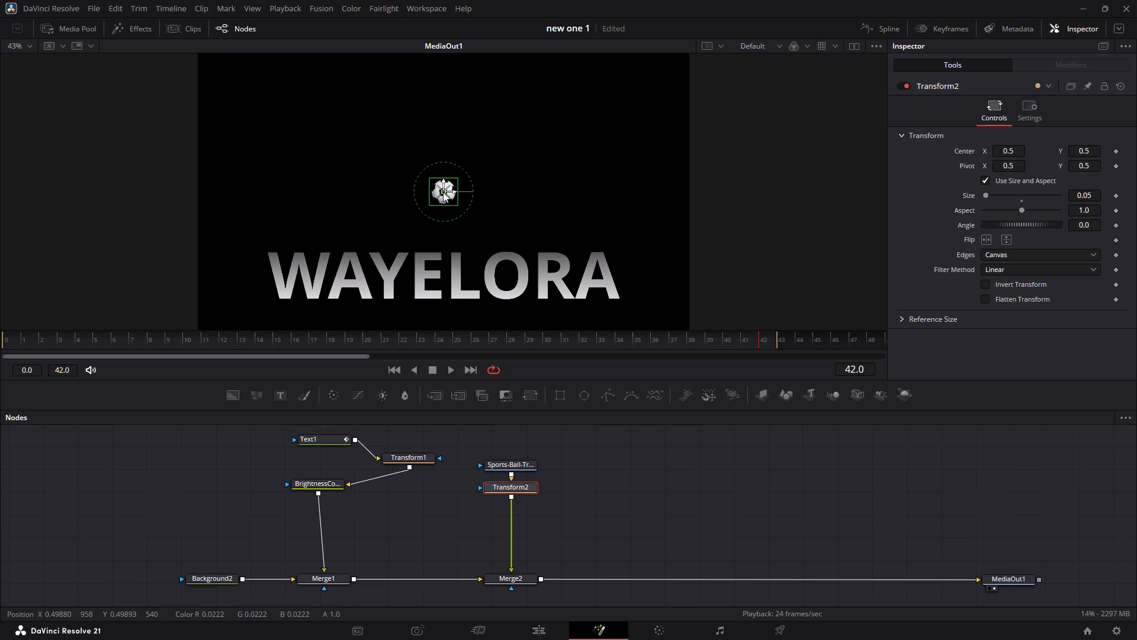
left_click_drag(443, 192, 215, 109)
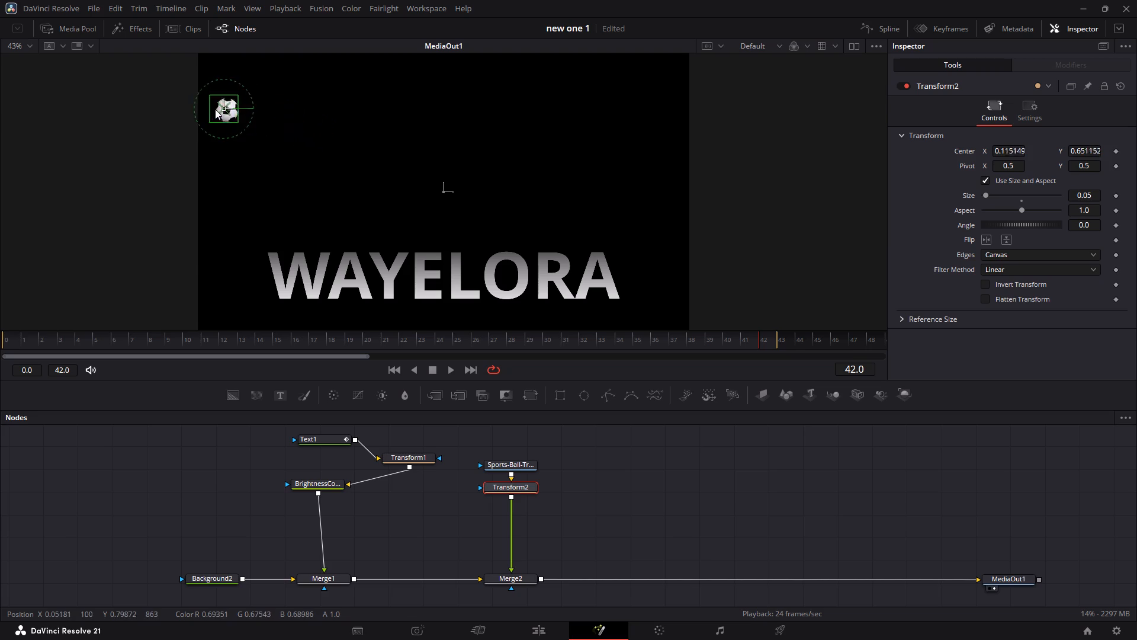
left_click_drag(215, 109, 195, 104)
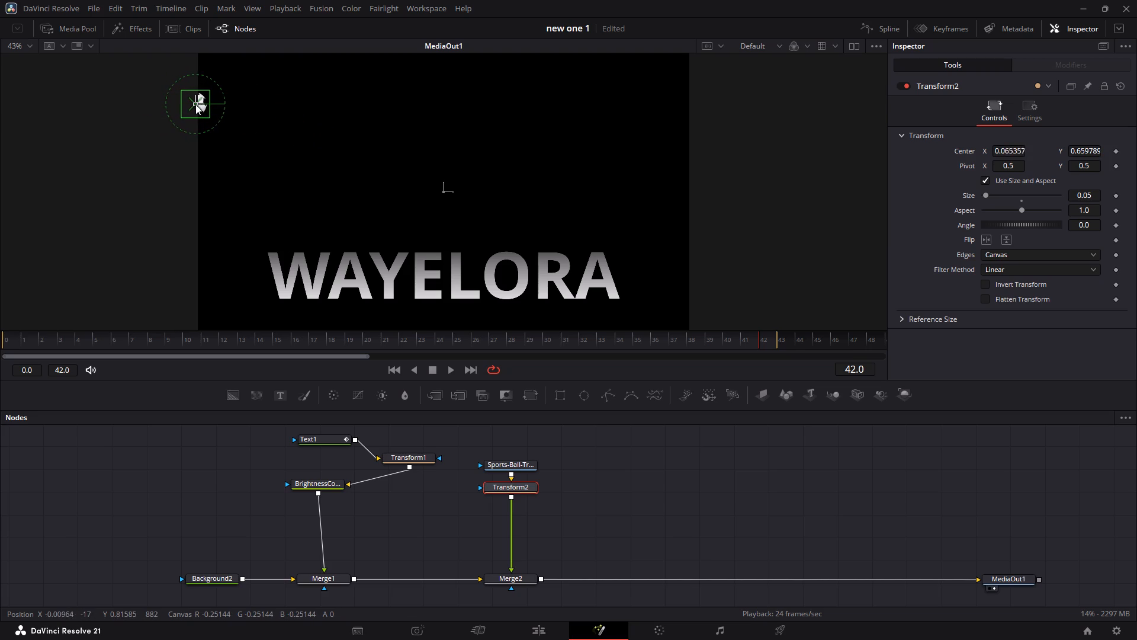
left_click_drag(195, 104, 210, 98)
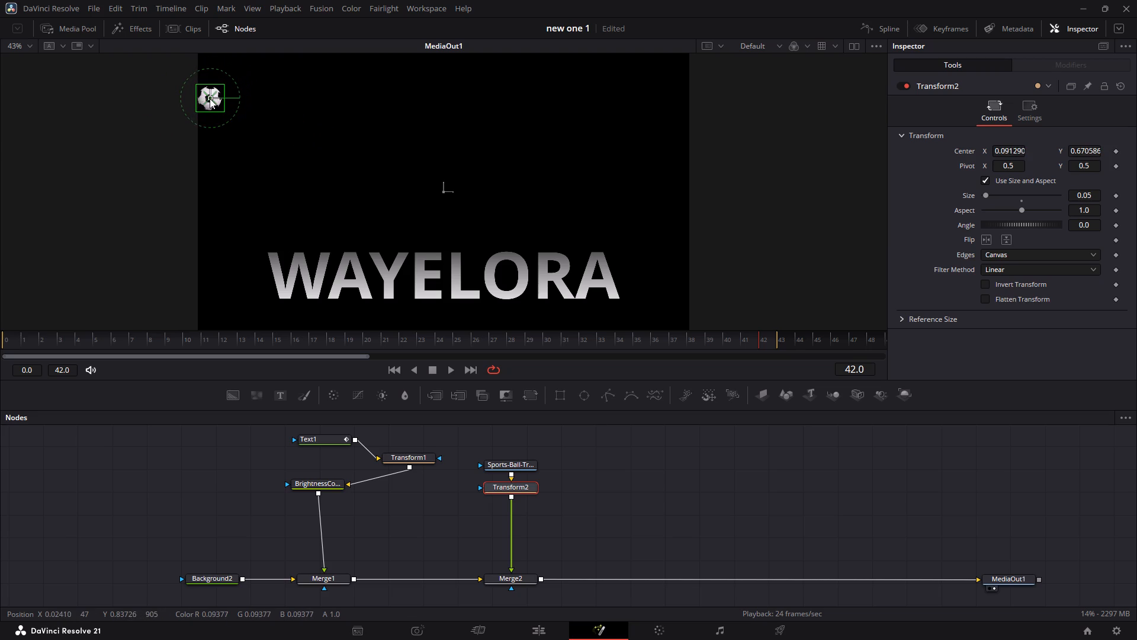
left_click_drag(210, 98, 188, 108)
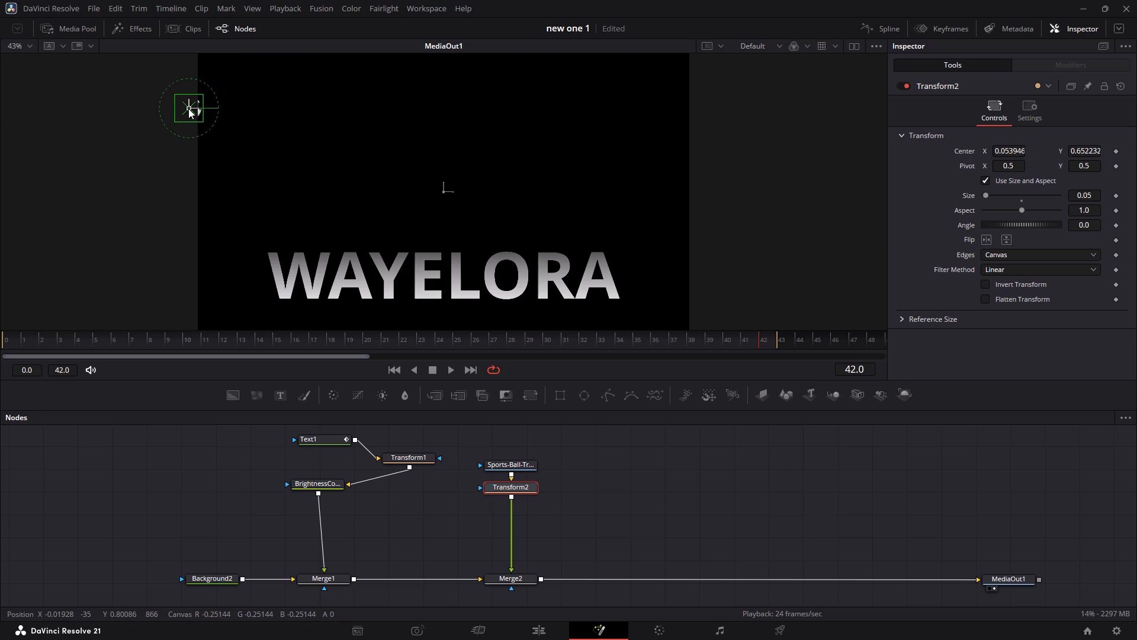
left_click_drag(188, 108, 276, 48)
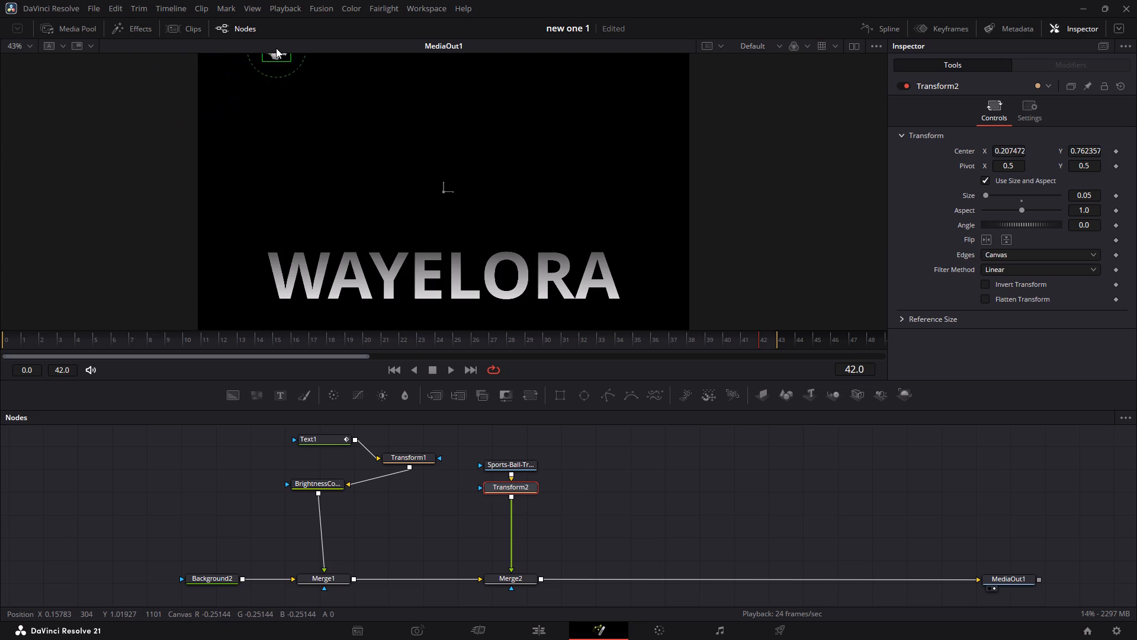
left_click_drag(276, 48, 290, 47)
Extend the end of the render range to frame 119 so it spans the whole composition.
scroll(318, 150, "right", 1)
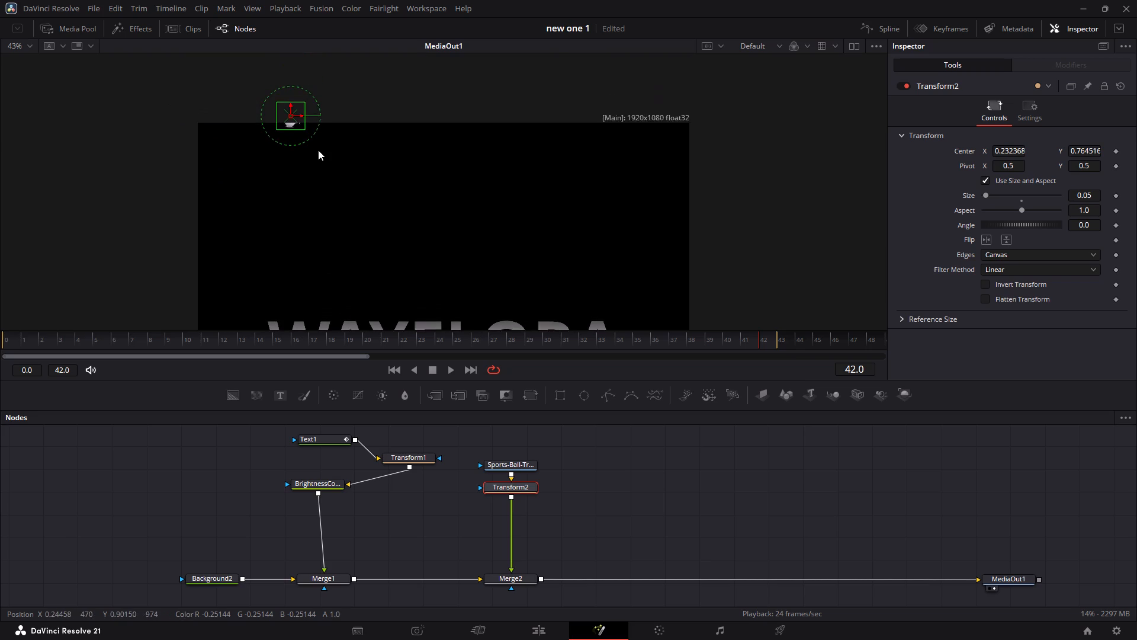
scroll(318, 150, "right", 1)
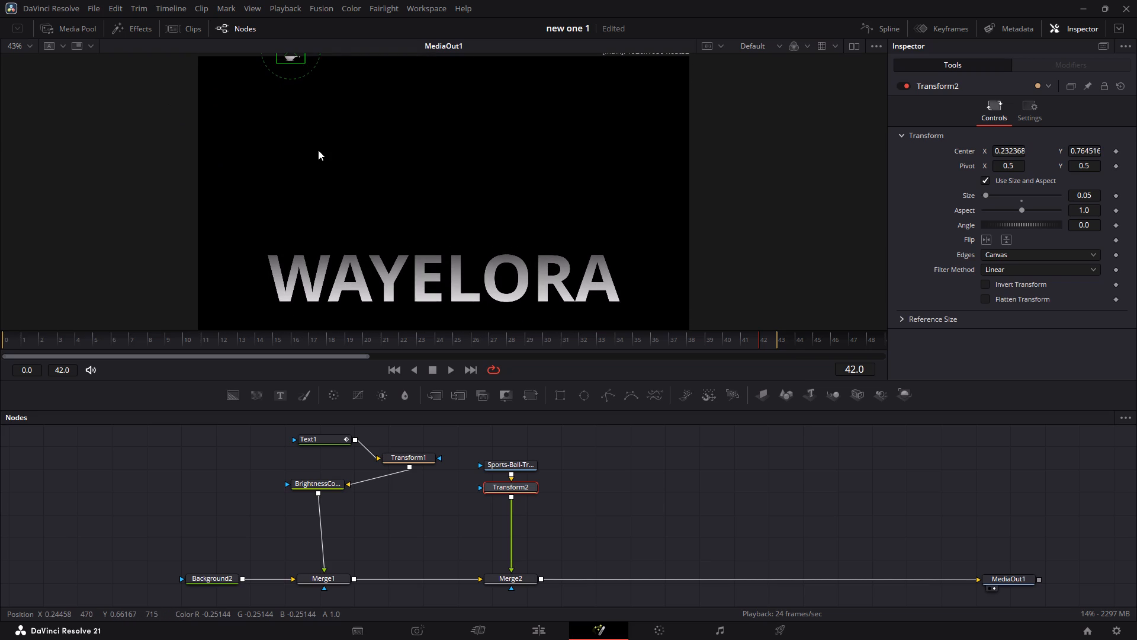
left_click_drag(368, 357, 399, 361)
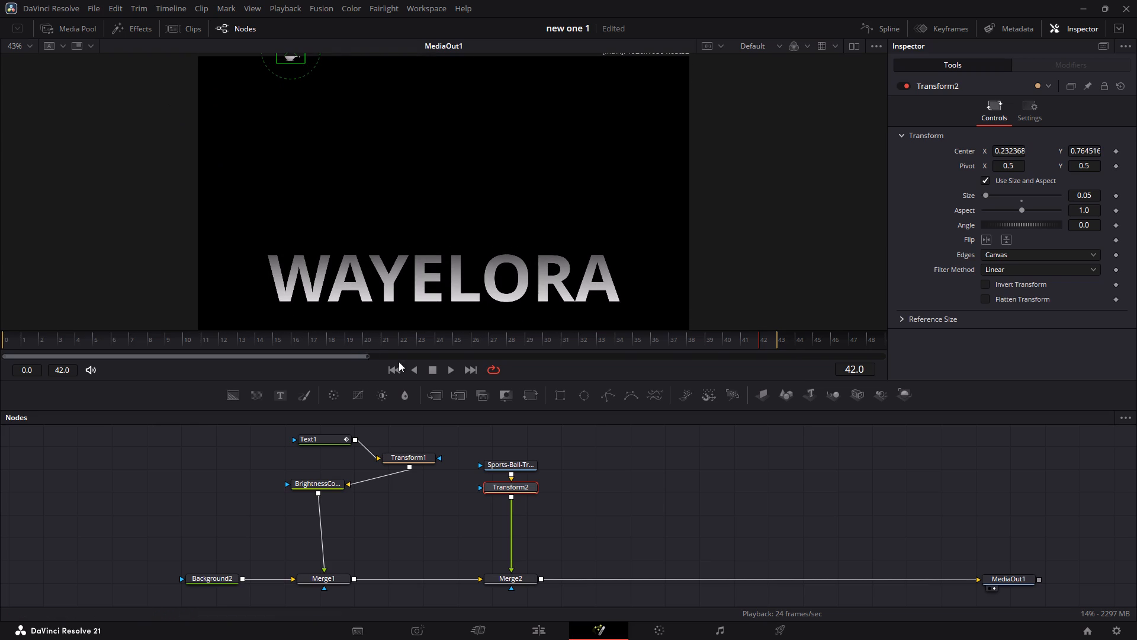
left_click_drag(399, 361, 1037, 362)
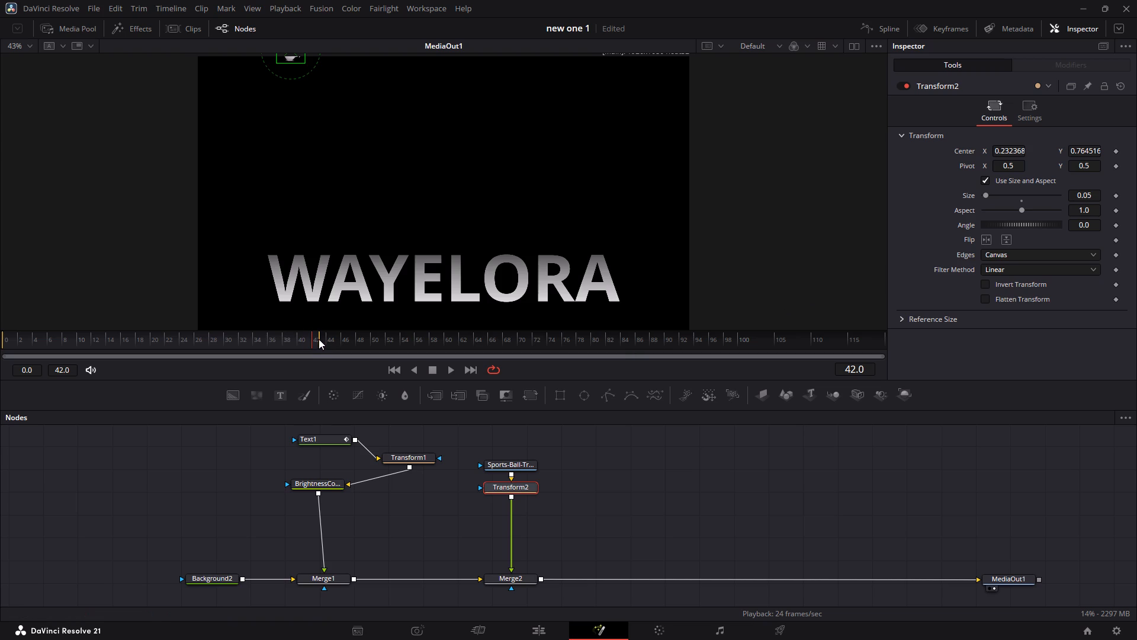
left_click_drag(317, 338, 307, 337)
left_click_drag(318, 340, 796, 356)
left_click_drag(796, 356, 917, 334)
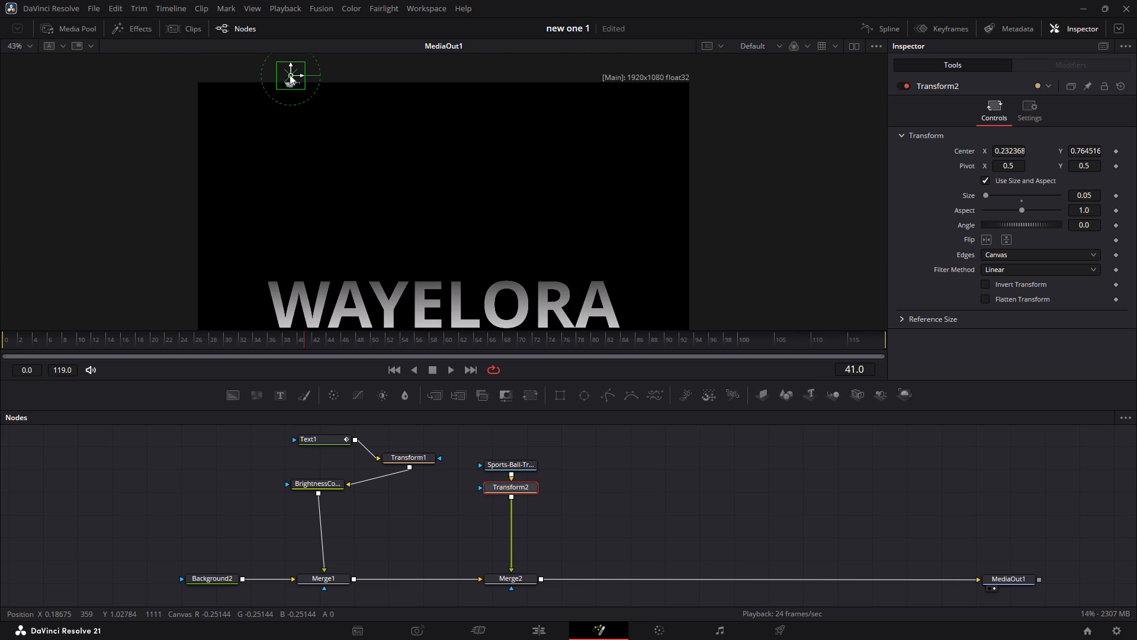
Move the soccer ball fully above the frame's top edge, centered at about X 0.226, Y 0.779.
left_click_drag(290, 74, 286, 68)
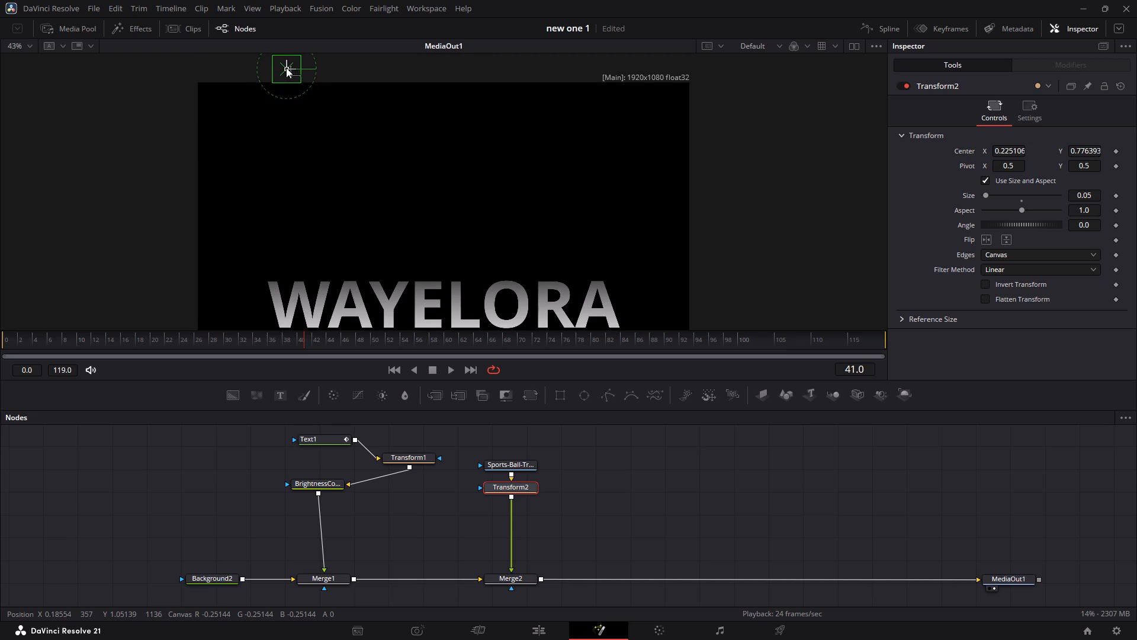
left_click_drag(286, 68, 284, 66)
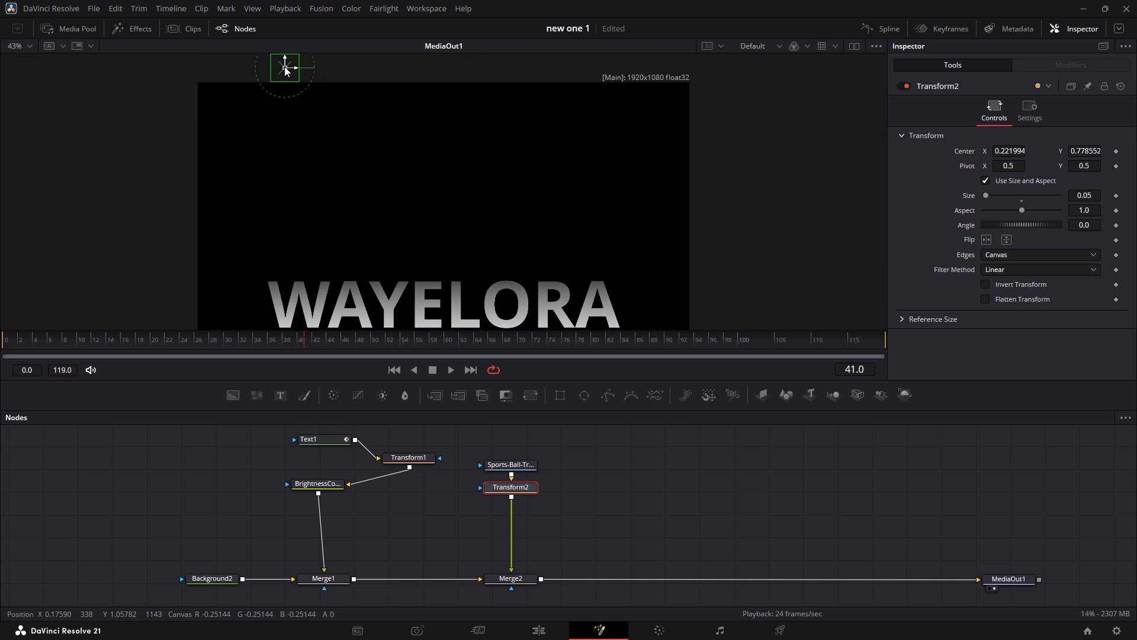
left_click_drag(284, 66, 287, 66)
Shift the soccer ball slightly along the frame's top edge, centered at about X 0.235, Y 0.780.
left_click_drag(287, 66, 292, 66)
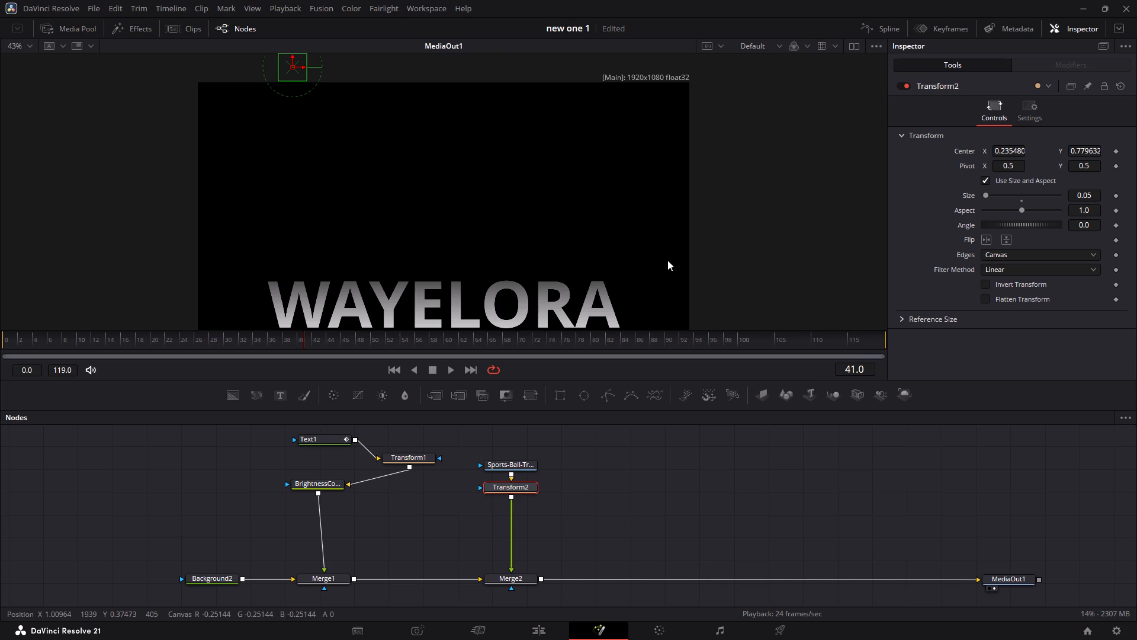
Play back the composition from near its start to examine when the WAYELORA title finishes appearing.
left_click_drag(304, 338, 267, 327)
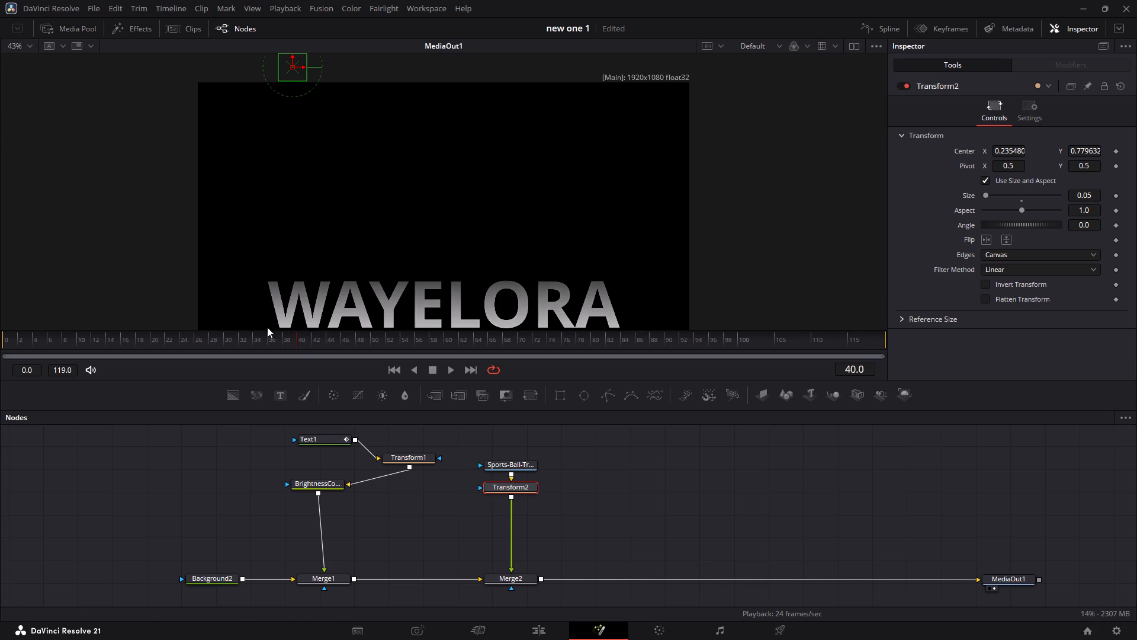
left_click_drag(267, 327, 33, 338)
key("space")
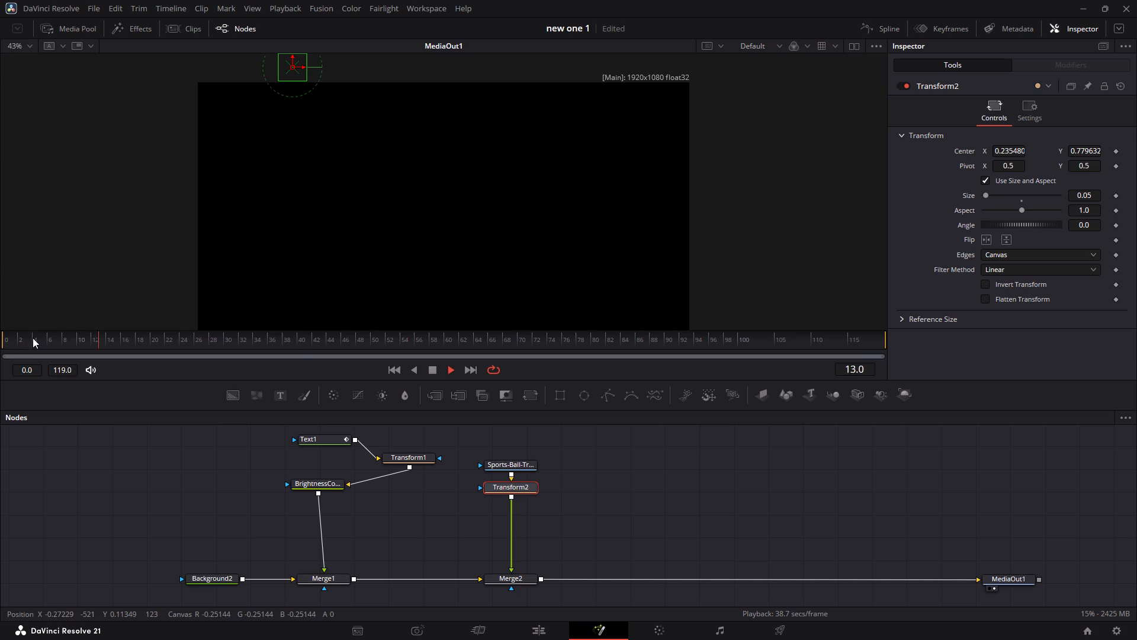
key("space")
key("space")
key("space")
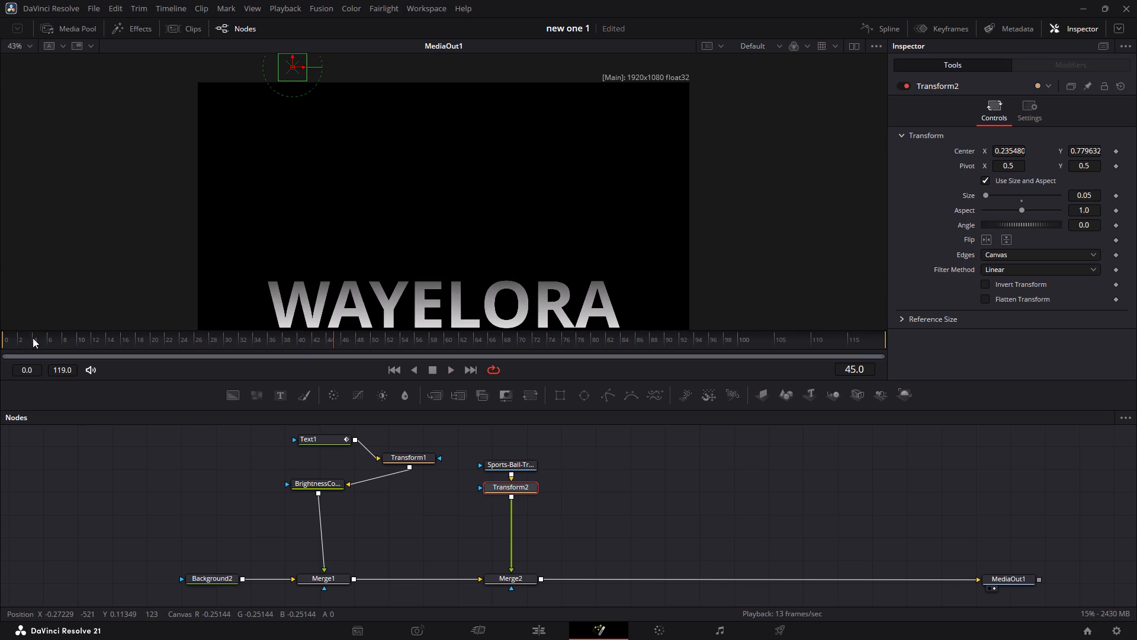
key("Left")
key("Left")
key("Left")
key("Left")
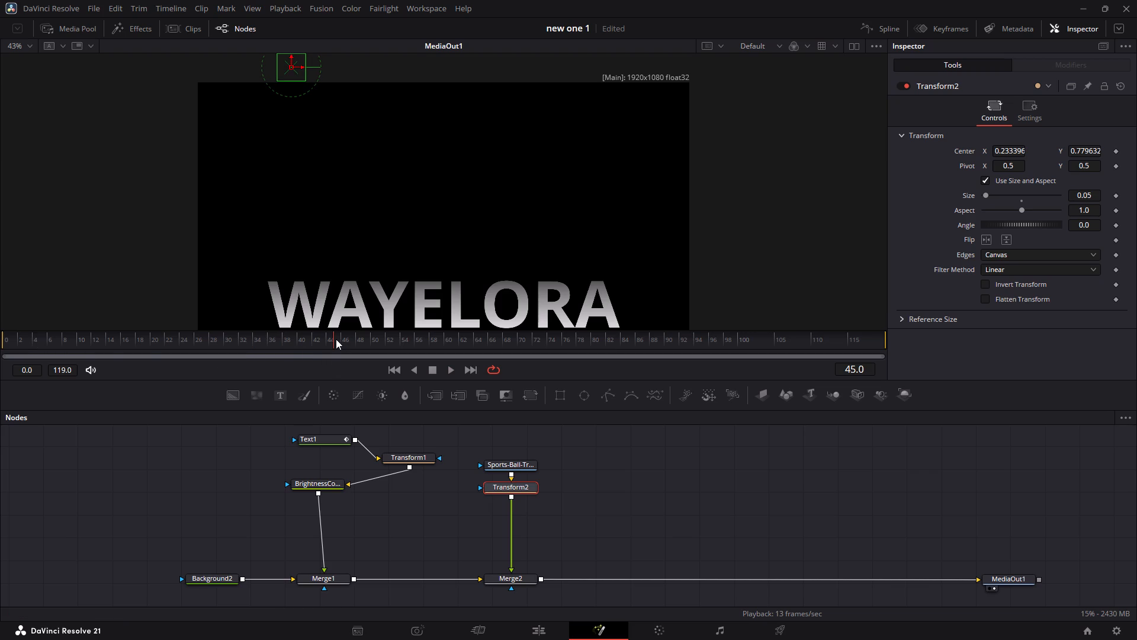
Move the playhead to frame 42 and set the start of the render range to frame 42.
left_click_drag(336, 339, 318, 339)
left_click_drag(3, 339, 304, 345)
left_click_drag(304, 345, 307, 345)
left_click_drag(304, 342, 311, 343)
left_click_drag(311, 343, 310, 343)
left_click(149, 210)
Play back the shortened range from frame 42 to 119 and check frames near its start for the ball's starting point.
key("space")
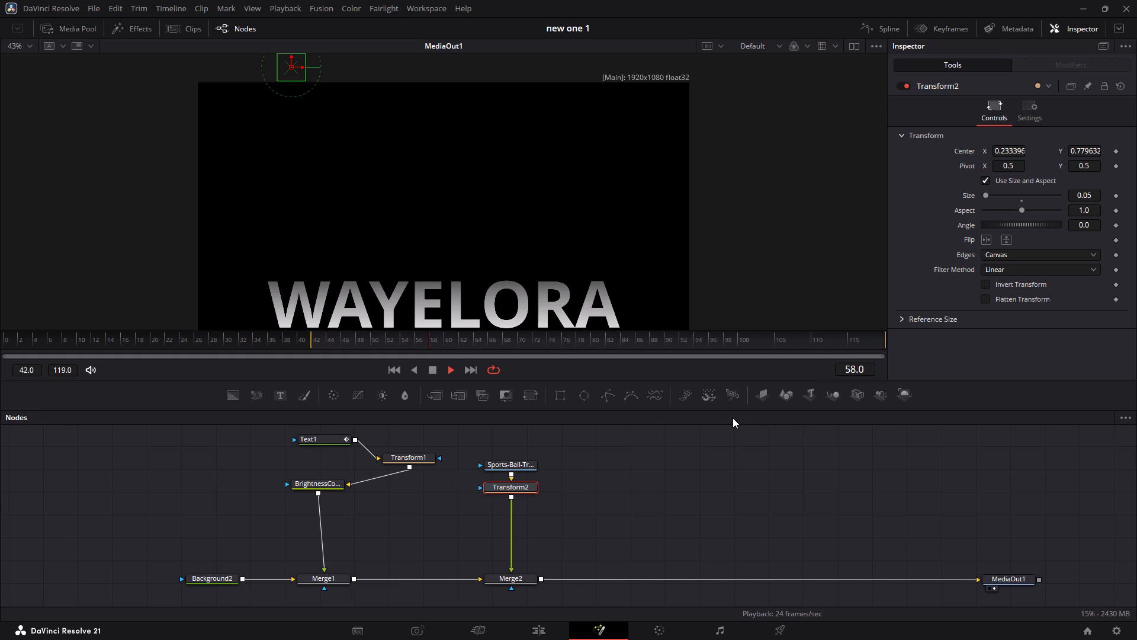
key("space")
key("space")
key("space")
key("space")
key("space")
key("Left")
key("Left")
key("Left")
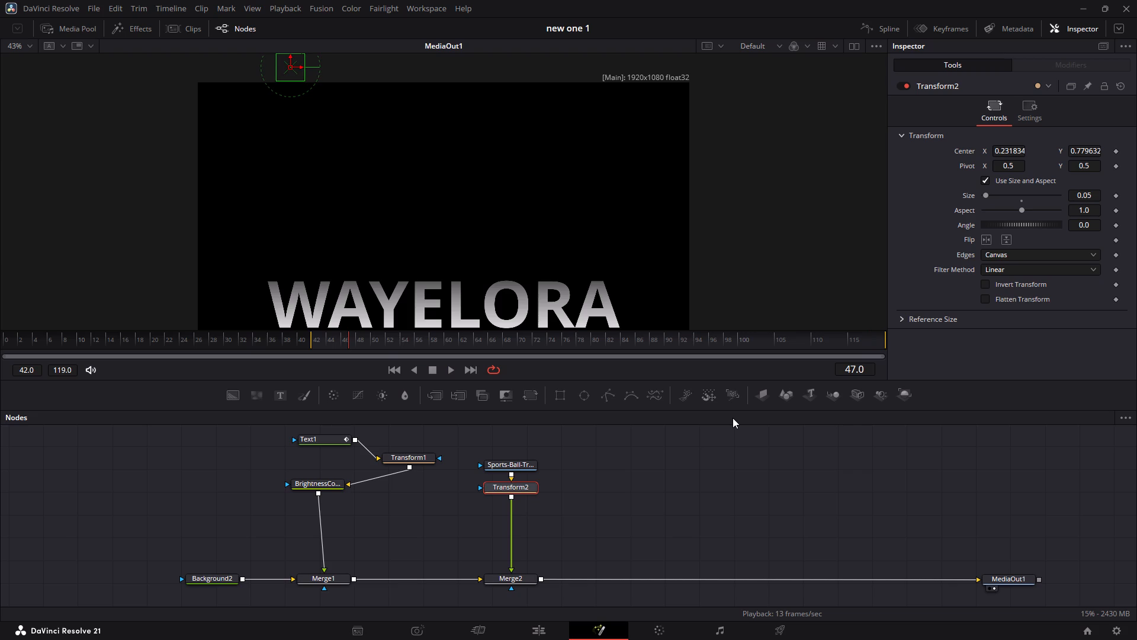
left_click(394, 335)
key("Left")
key("Left")
key("Left")
key("Left")
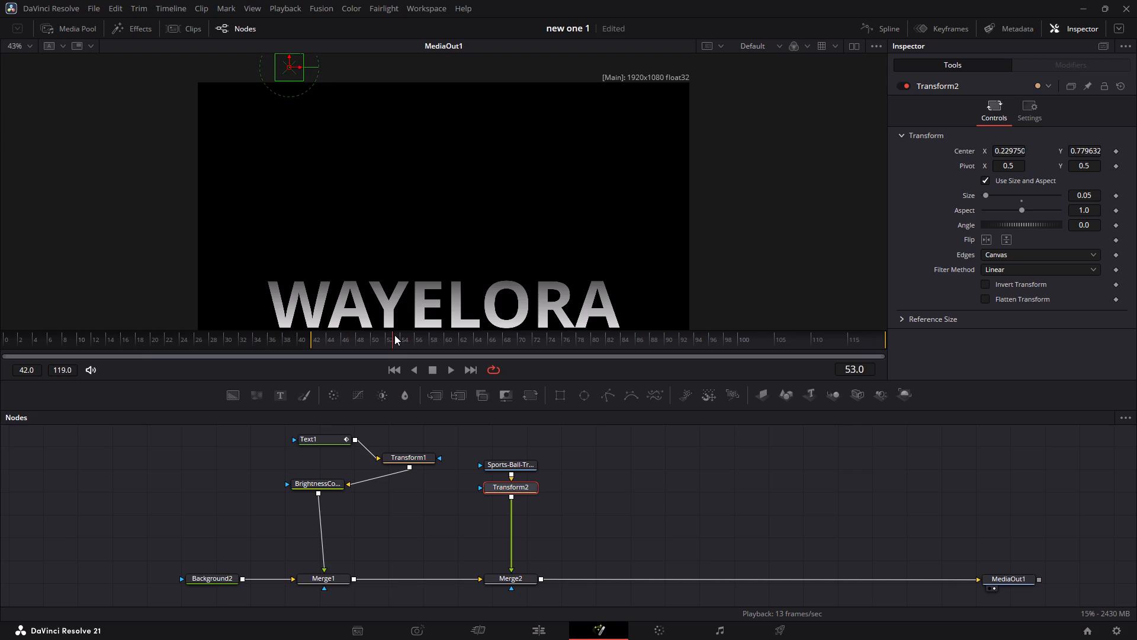
key("Down")
key("Up")
Add a keyframe to the Center of Transform2 at frame 42.
left_click_drag(394, 335, 326, 337)
left_click_drag(326, 337, 317, 338)
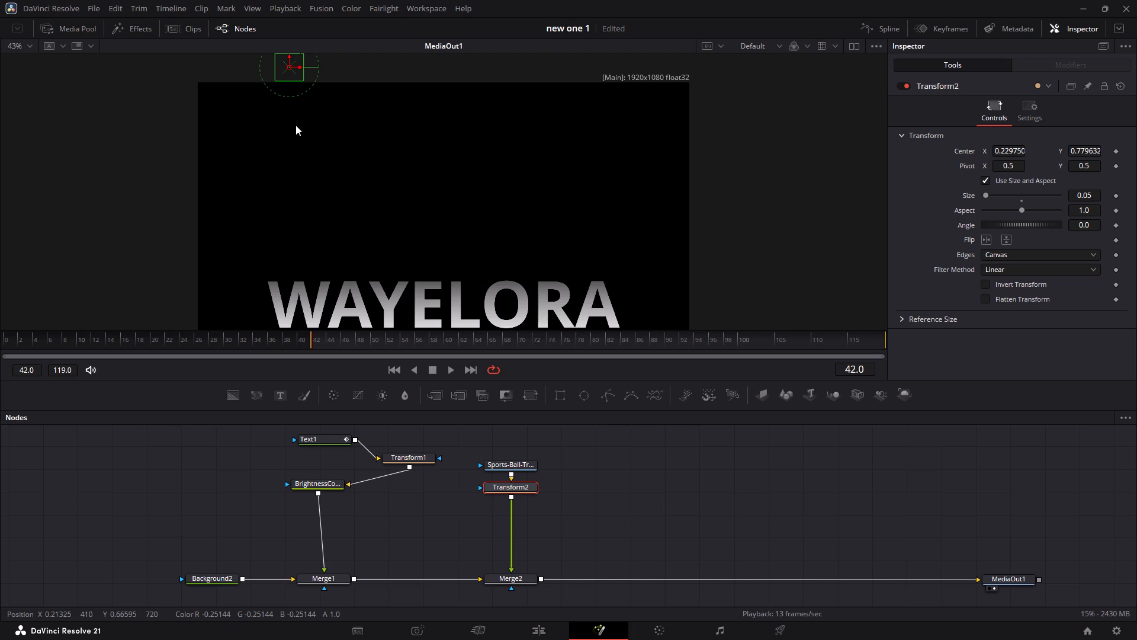
left_click(1115, 151)
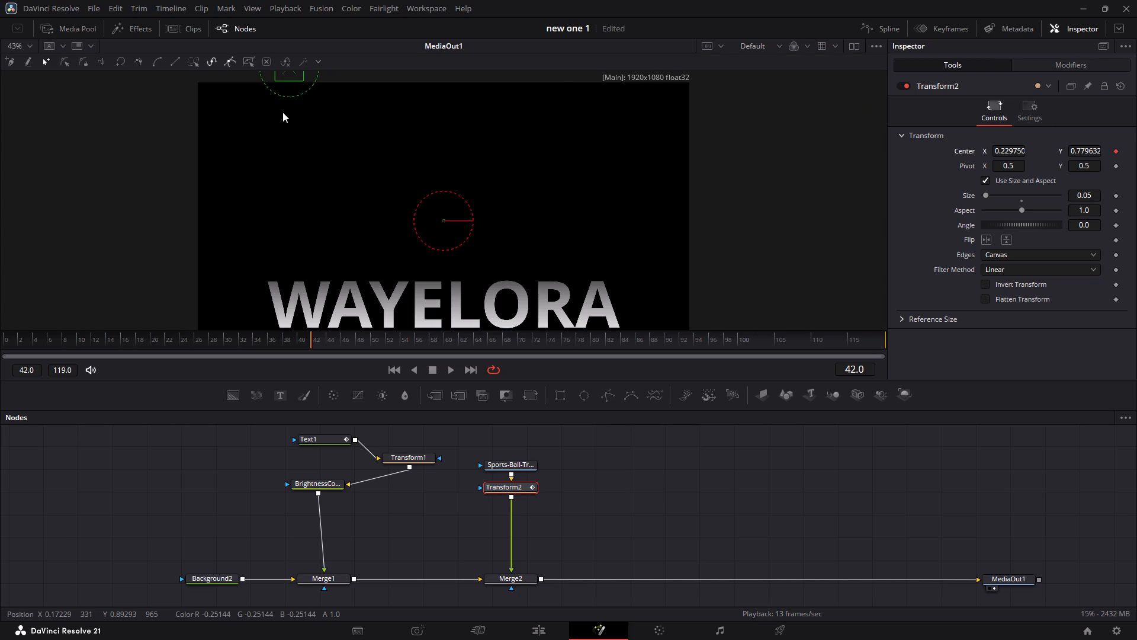
At frame 42, lower the soccer ball straight down onto the top of the letter W, to about Y 0.415.
scroll(282, 112, "up", 3)
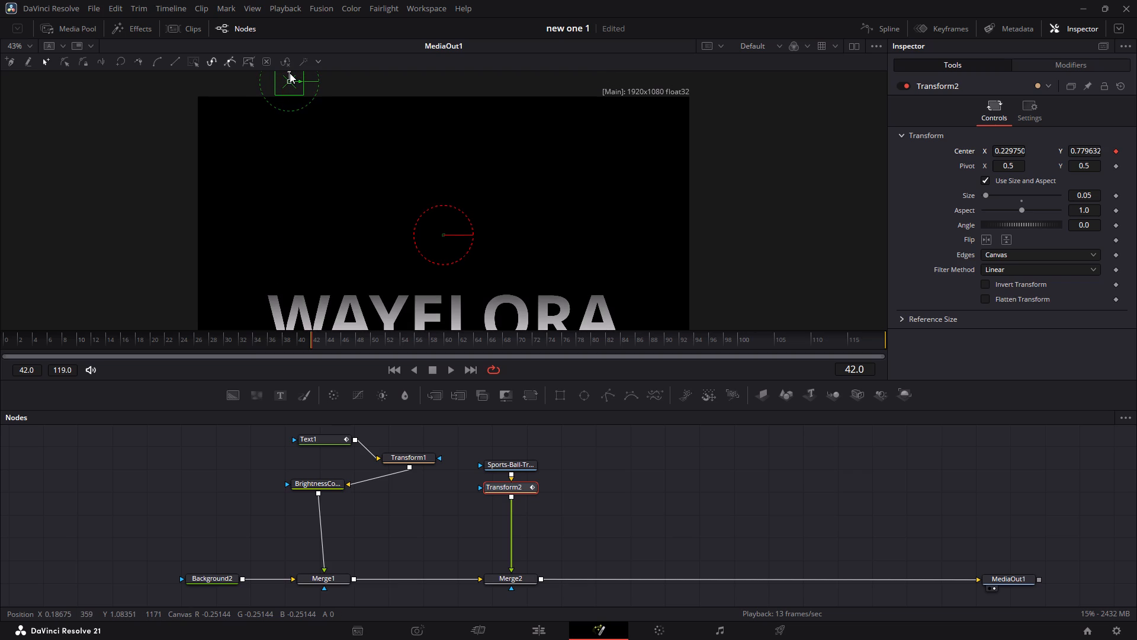
left_click(288, 70)
left_click_drag(288, 74, 289, 85)
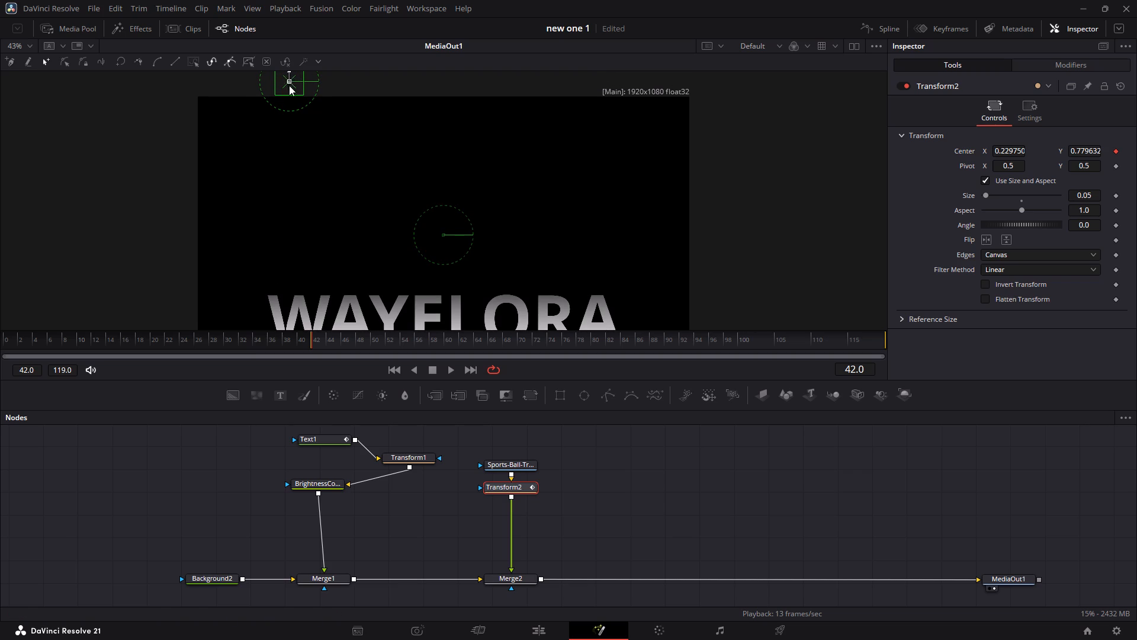
left_click_drag(289, 85, 294, 248)
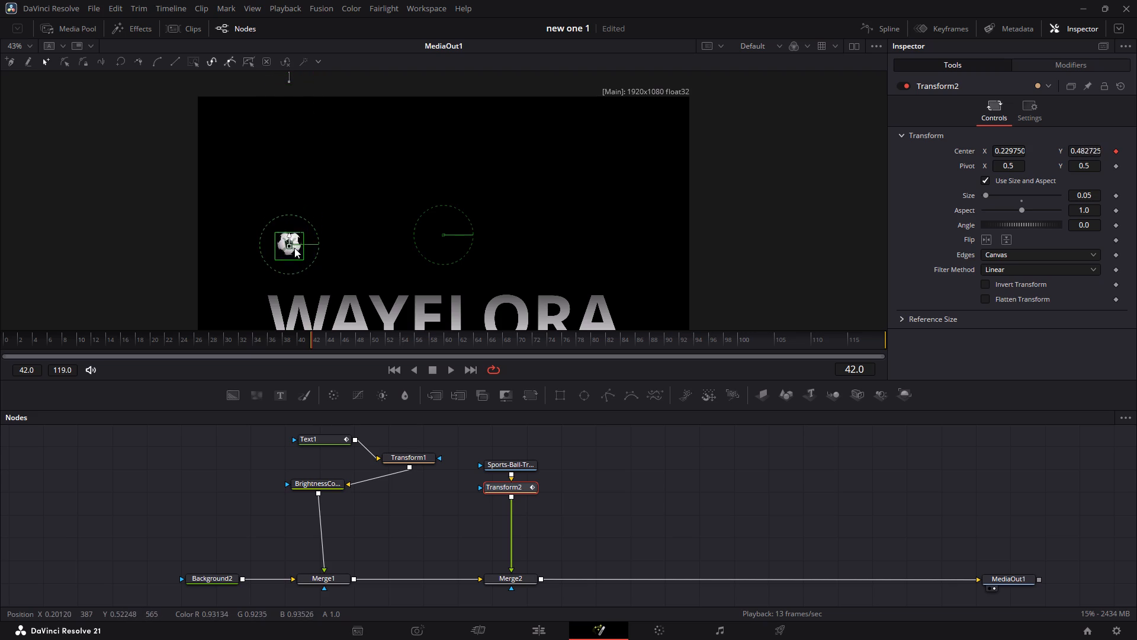
left_click_drag(294, 248, 309, 276)
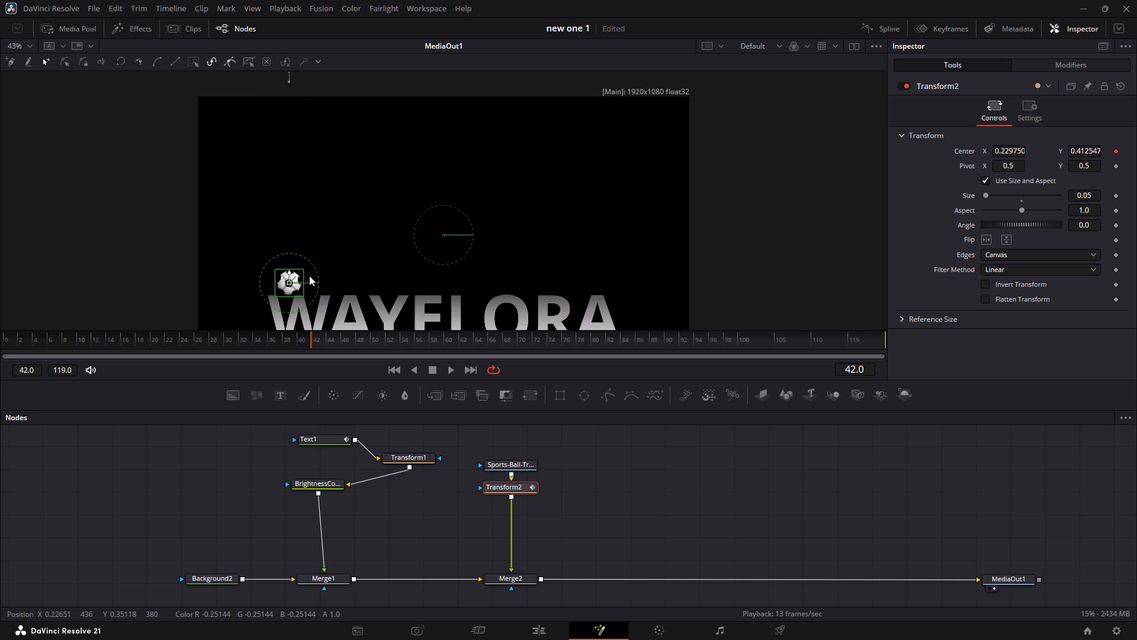
left_click_drag(309, 276, 309, 274)
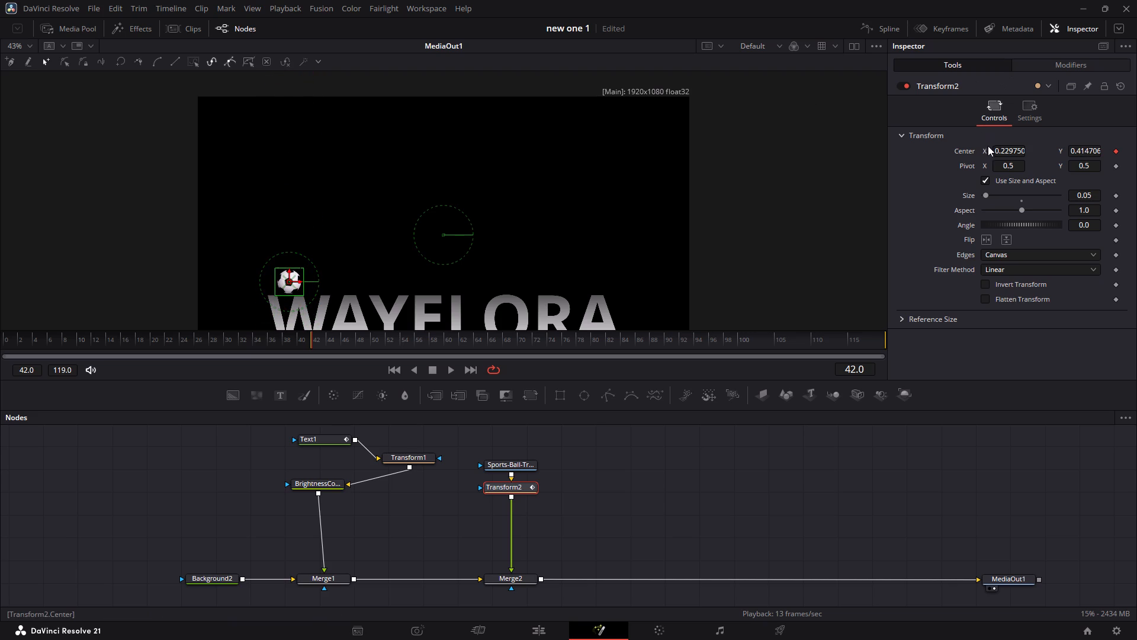
Shift the soccer ball sideways over the W at frame 42, setting its Center X to about 0.247.
left_click_drag(997, 149, 997, 149)
left_click_drag(997, 149, 1005, 152)
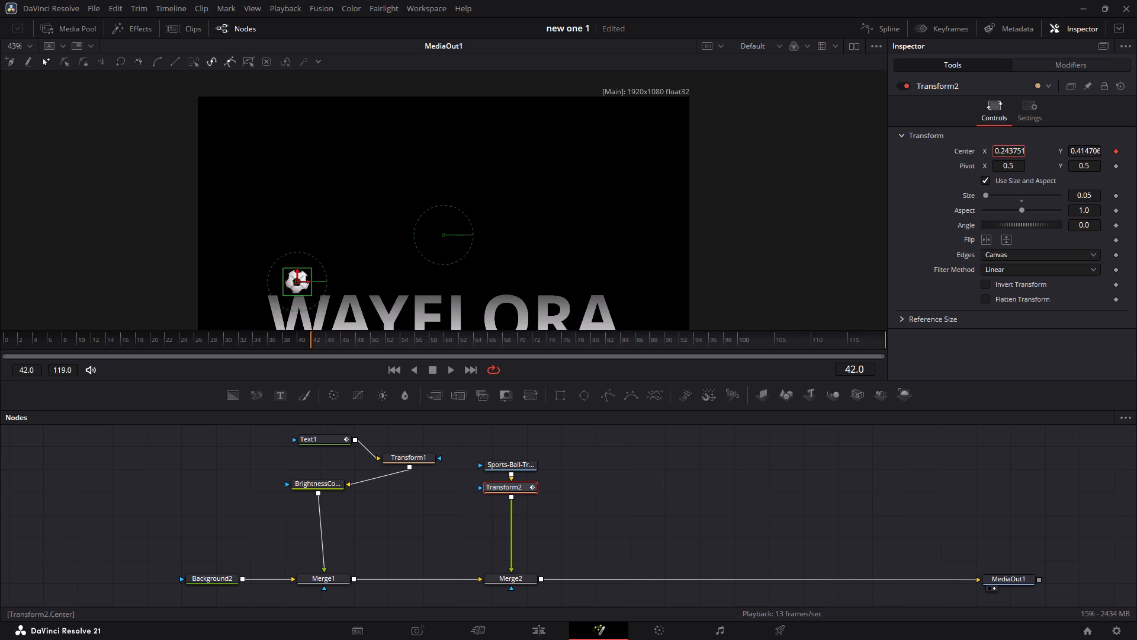
left_click_drag(1005, 152, 1007, 151)
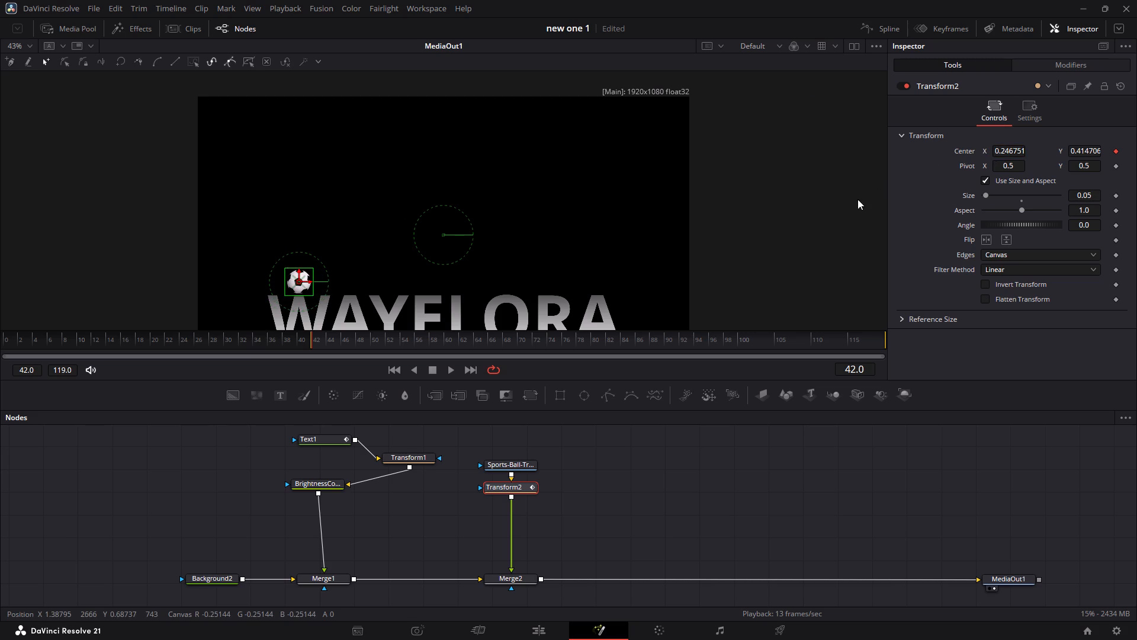
left_click(791, 208)
left_click(680, 422)
left_click(680, 422)
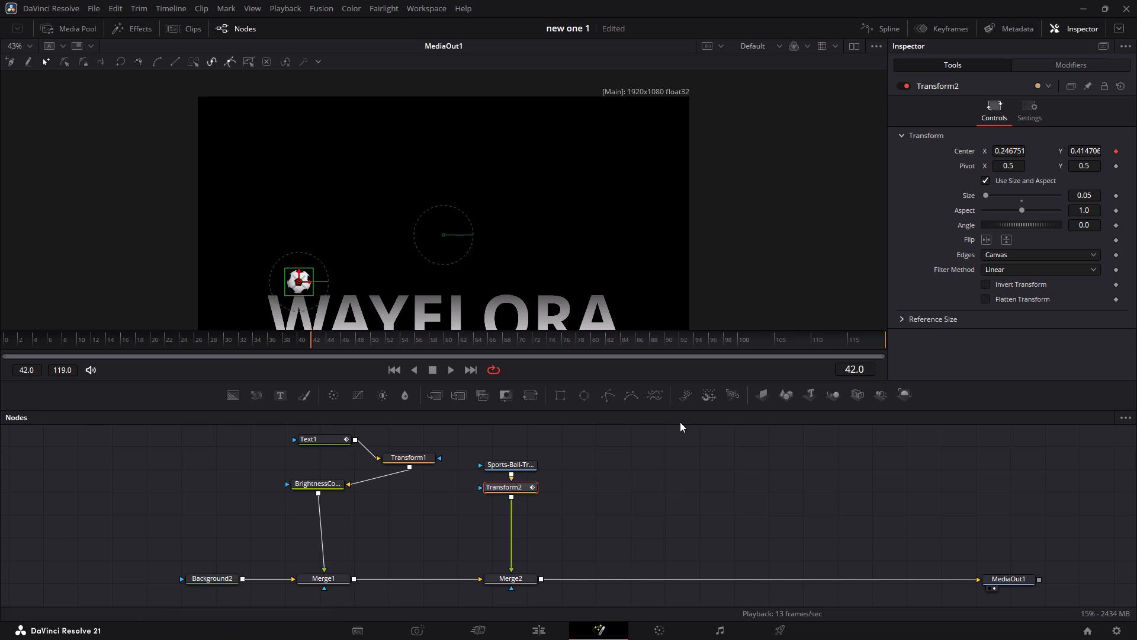
double_click(661, 495)
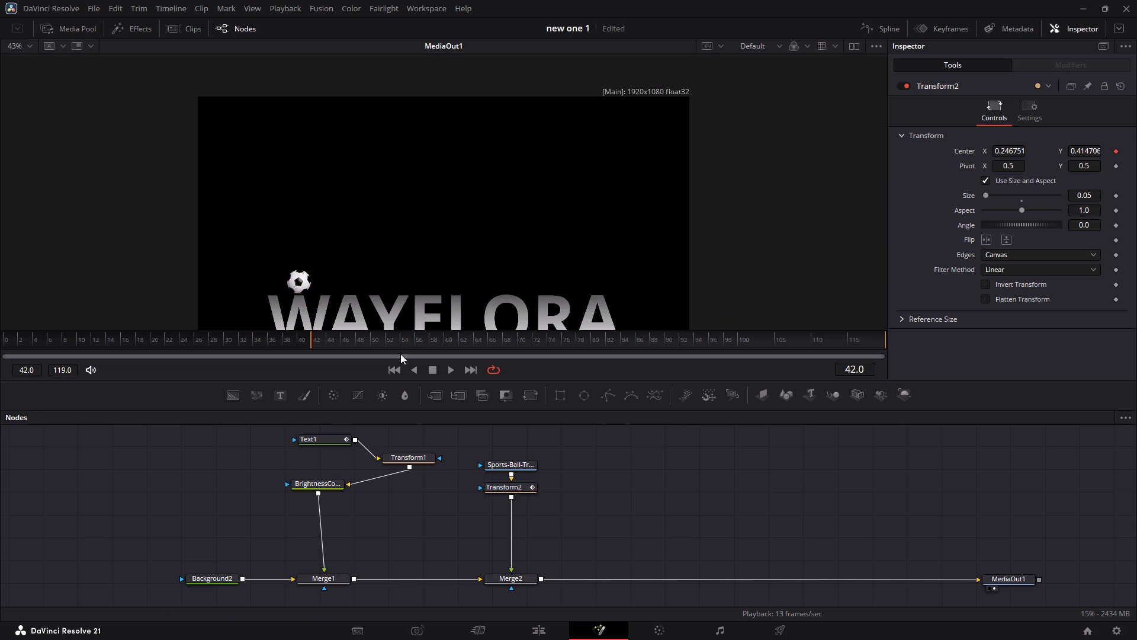
Reselect the Transform2 node and enlarge the viewer area so the full WAYELORA title fits below the ball.
left_click(291, 289)
left_click(514, 488)
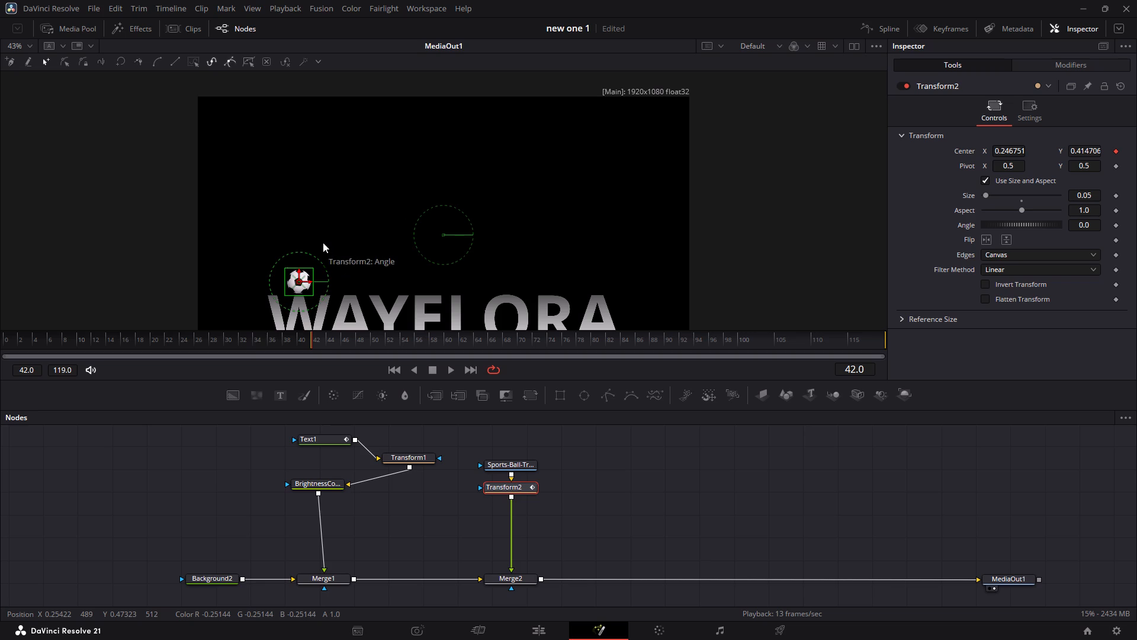
left_click_drag(416, 331, 415, 376)
scroll(342, 210, "down", 1)
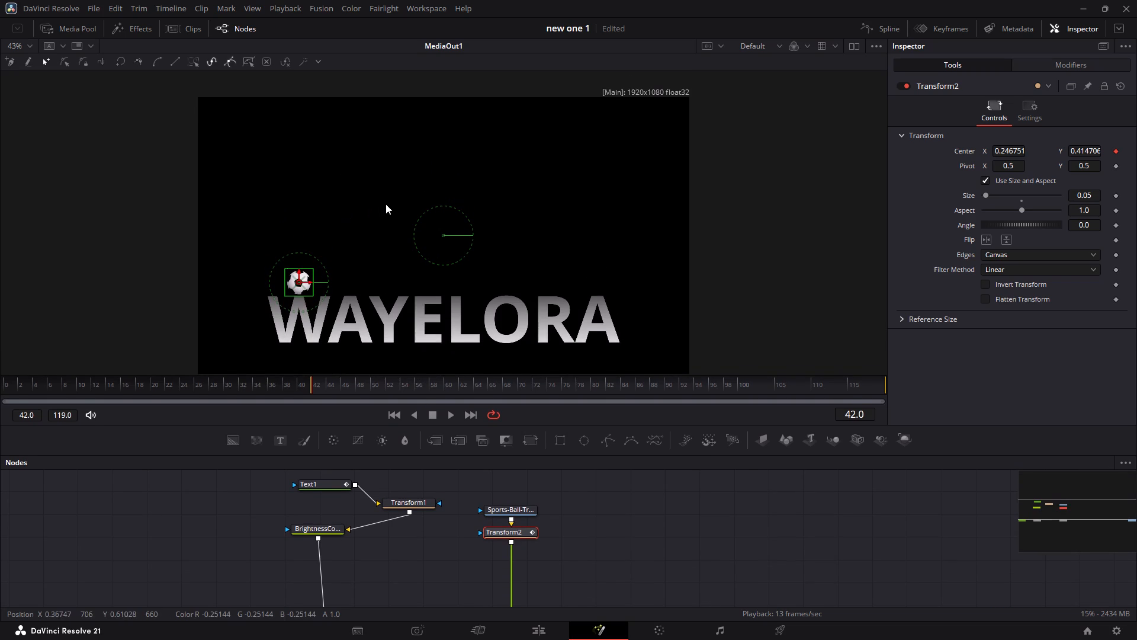
Nudge the soccer ball down at frame 42 to touch the top of the W, with Center Y at about 0.412.
scroll(395, 204, "up", 1, "ctrl")
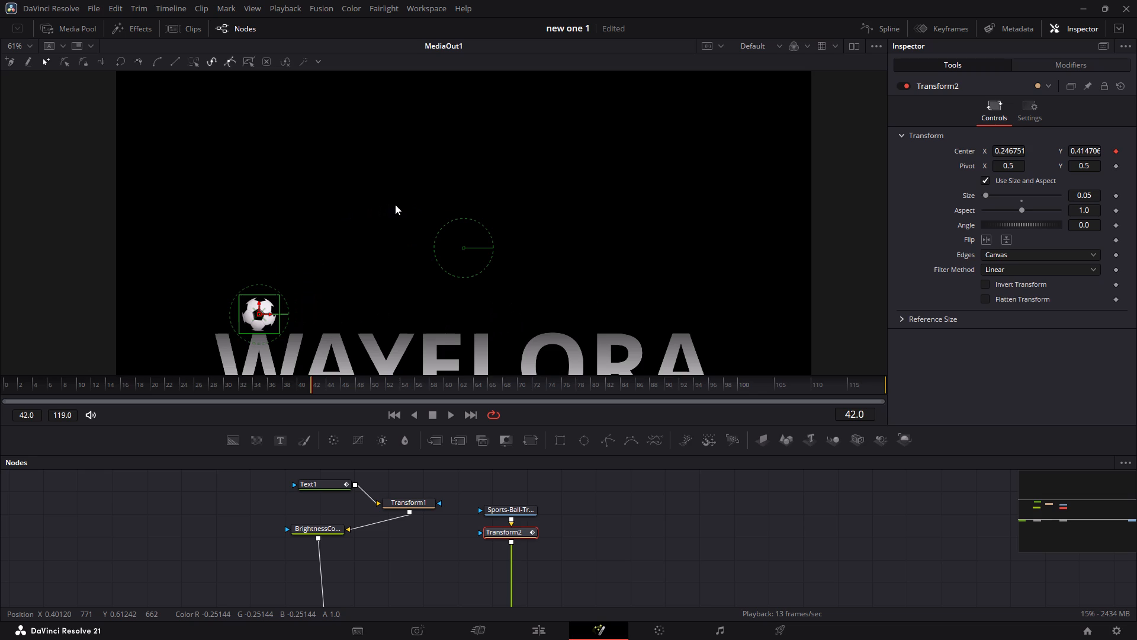
scroll(395, 204, "right", 1)
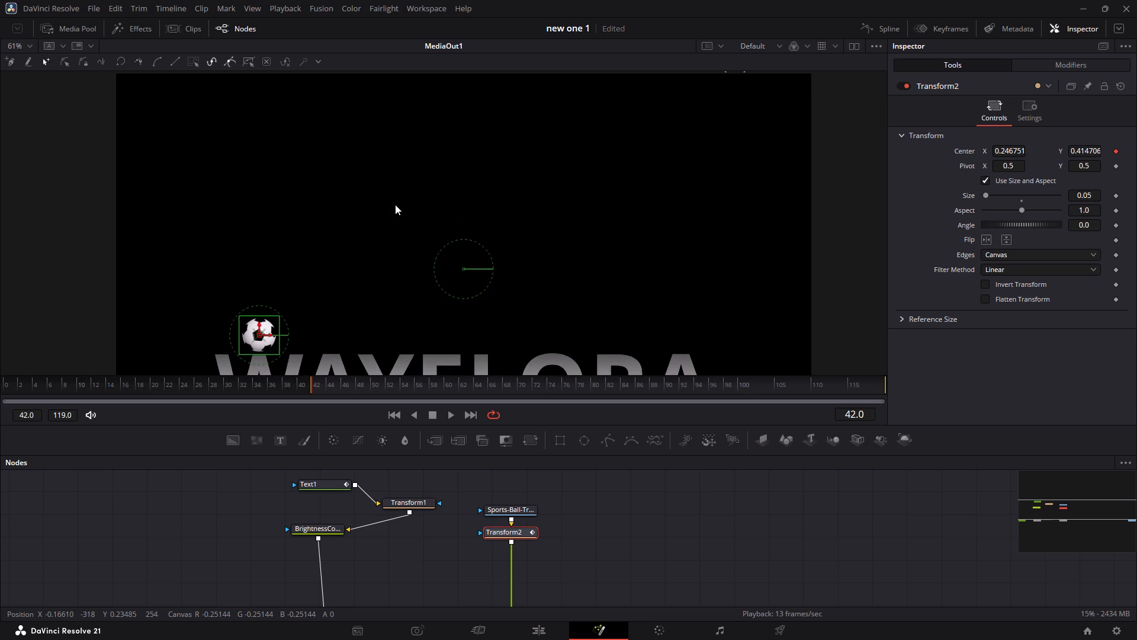
scroll(395, 204, "right", 1)
left_click(258, 322)
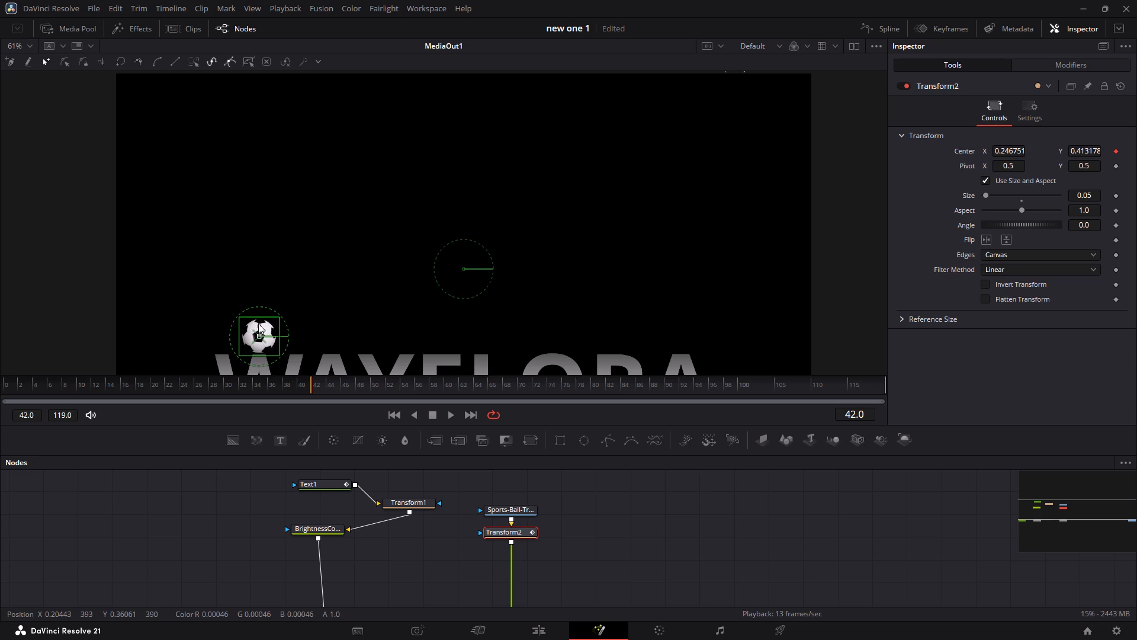
scroll(215, 350, "up", 2, "ctrl")
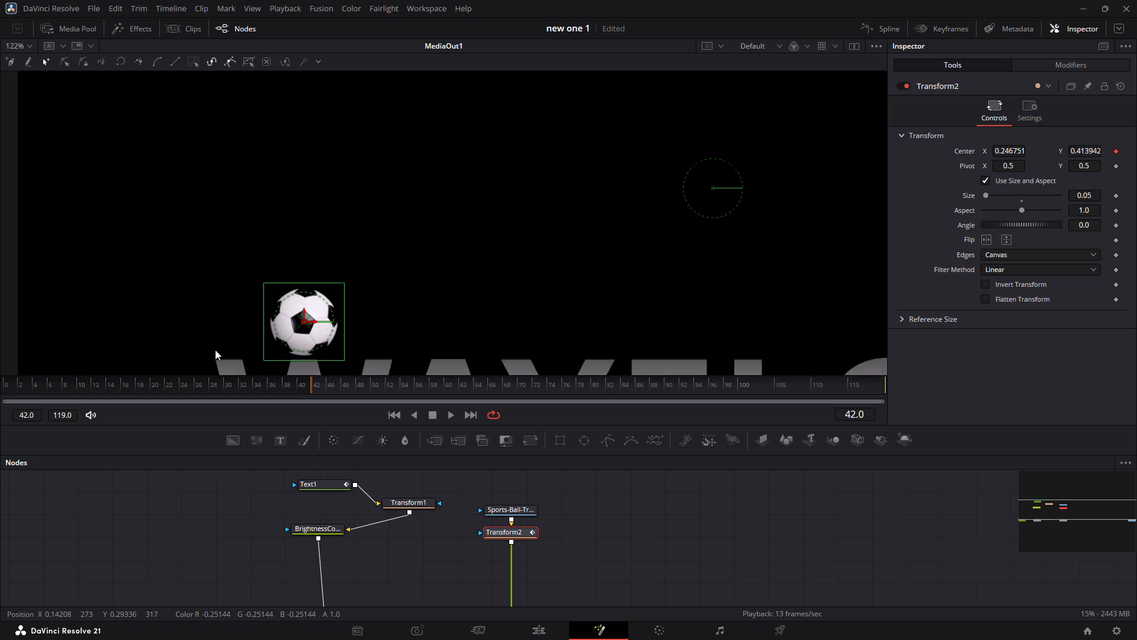
scroll(215, 350, "up", 1, "ctrl")
scroll(215, 350, "down", 1)
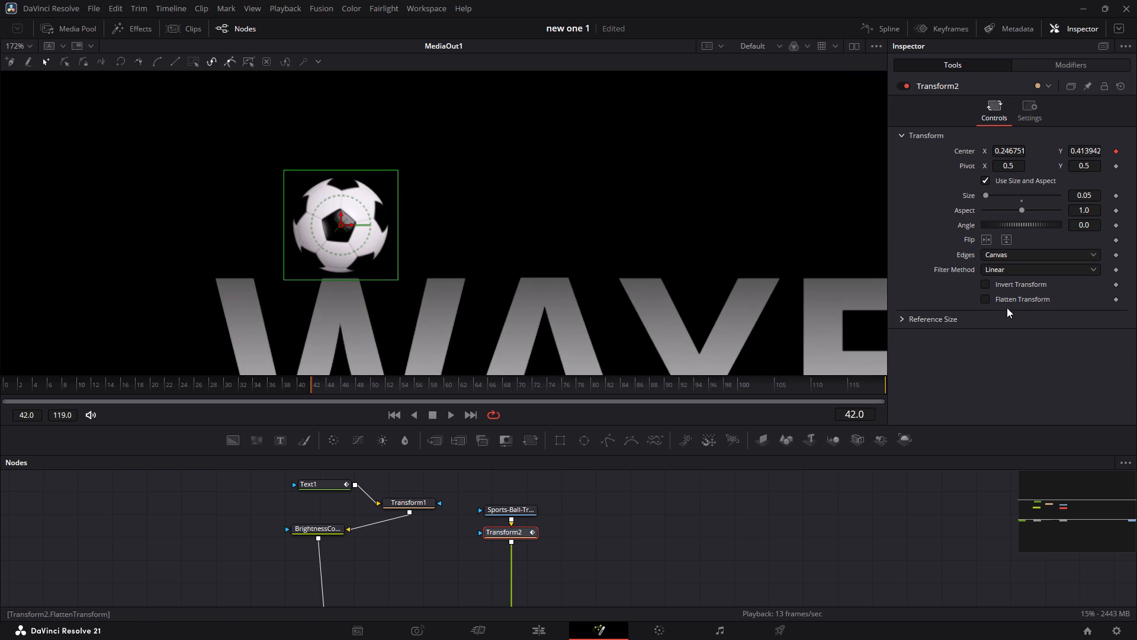
left_click_drag(1070, 148, 1069, 154)
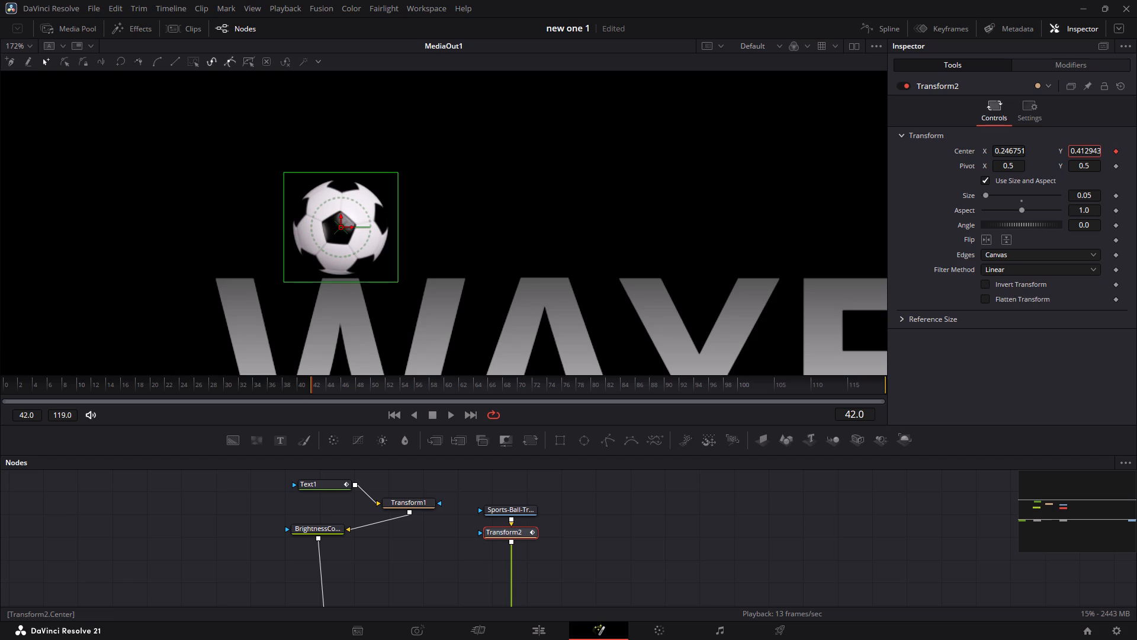
left_click_drag(1069, 154, 1069, 155)
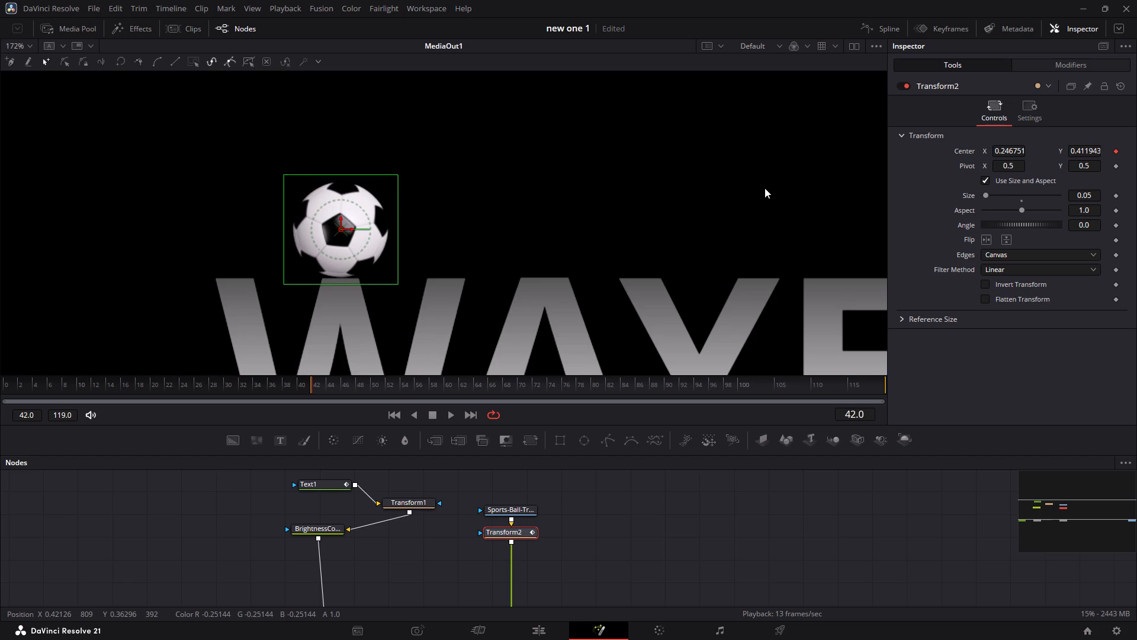
Copy the Center Y value of Transform2 for reuse on another keyframe.
scroll(765, 188, "down", 4, "ctrl")
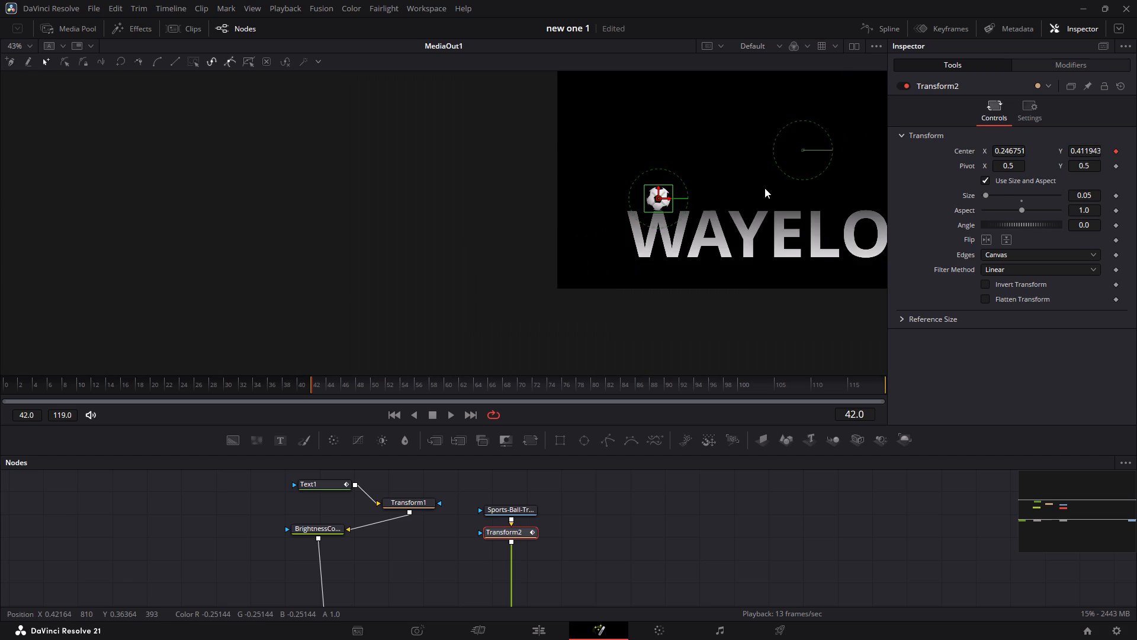
scroll(765, 188, "up", 1)
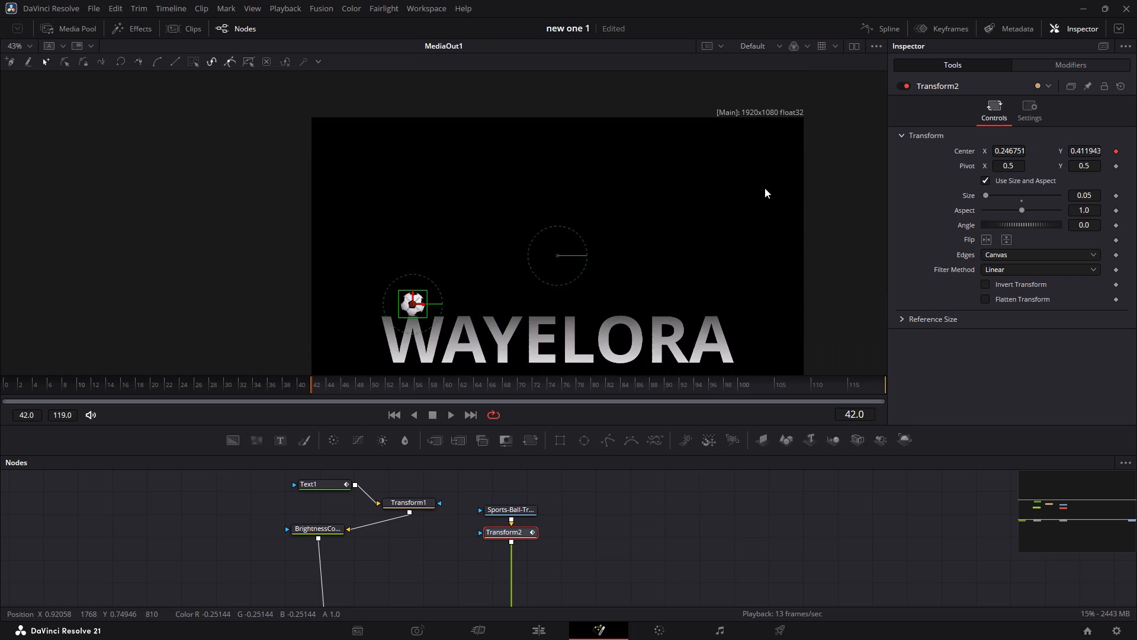
scroll(765, 188, "up", 1)
scroll(765, 188, "left", 1)
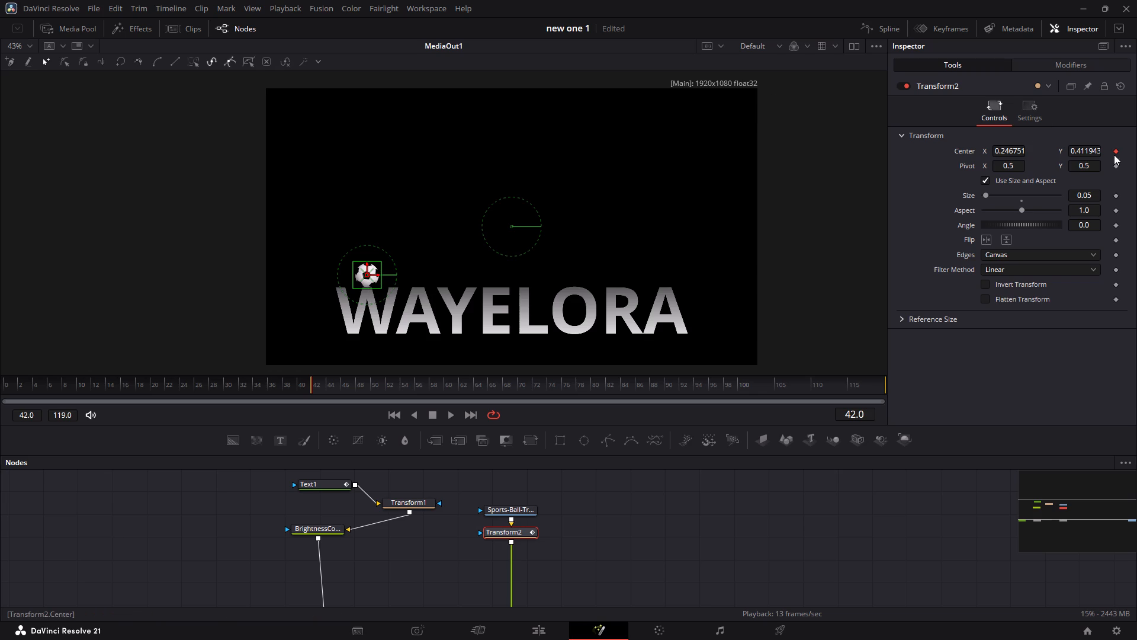
triple_click(1077, 150)
key("ctrl+c")
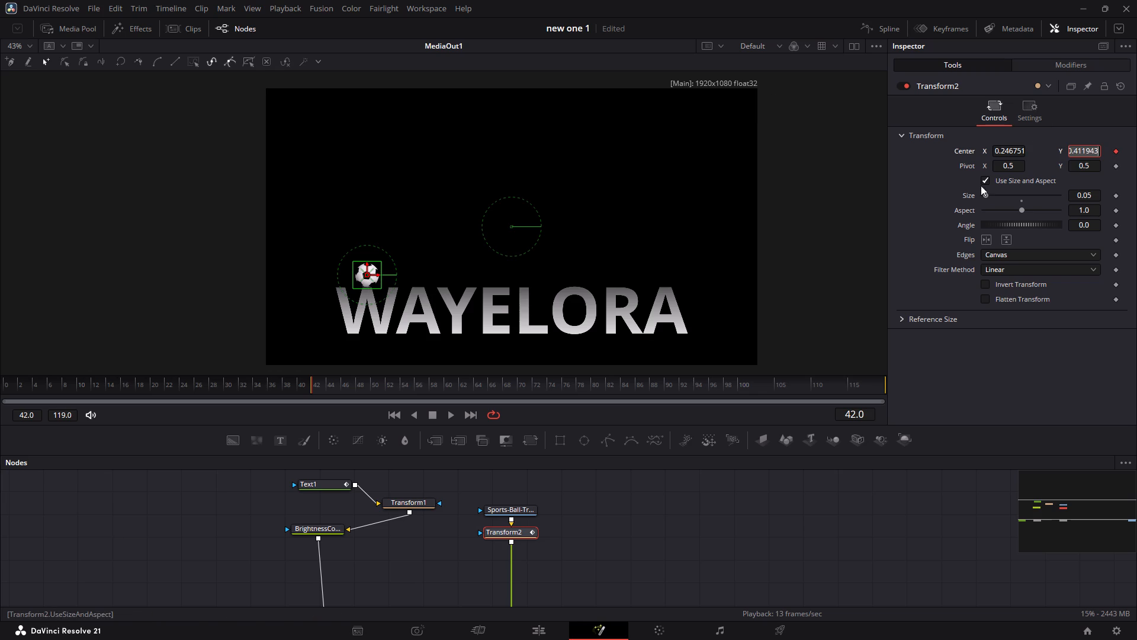
left_click(871, 216)
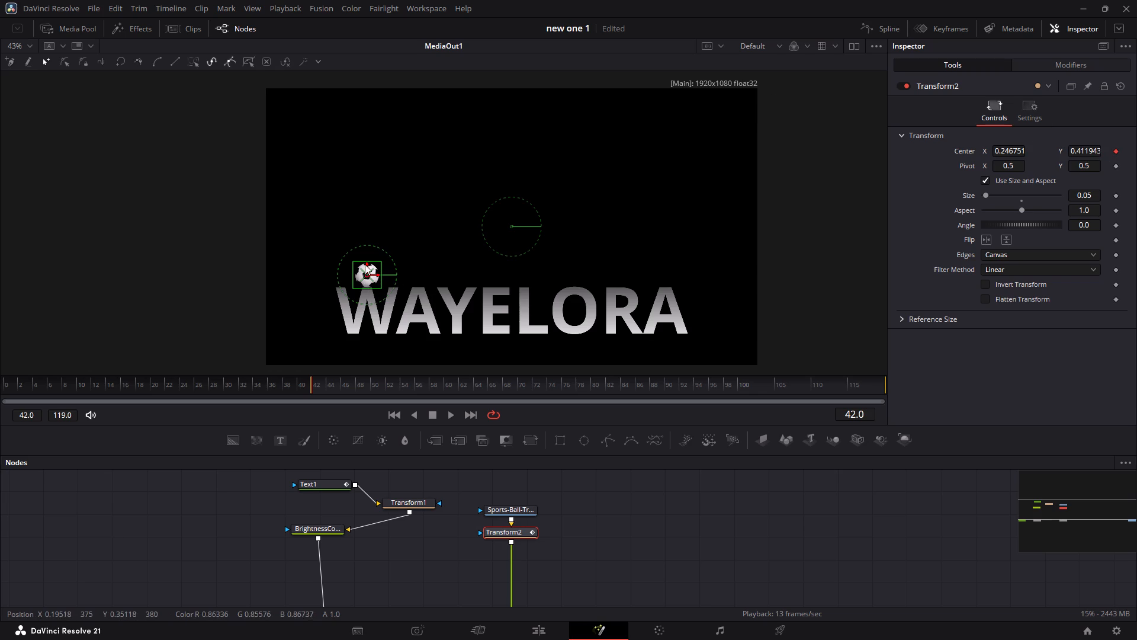
At frame 42, raise the soccer ball straight up out of the picture above the W, to about Y 0.780.
left_click_drag(366, 267, 368, 76)
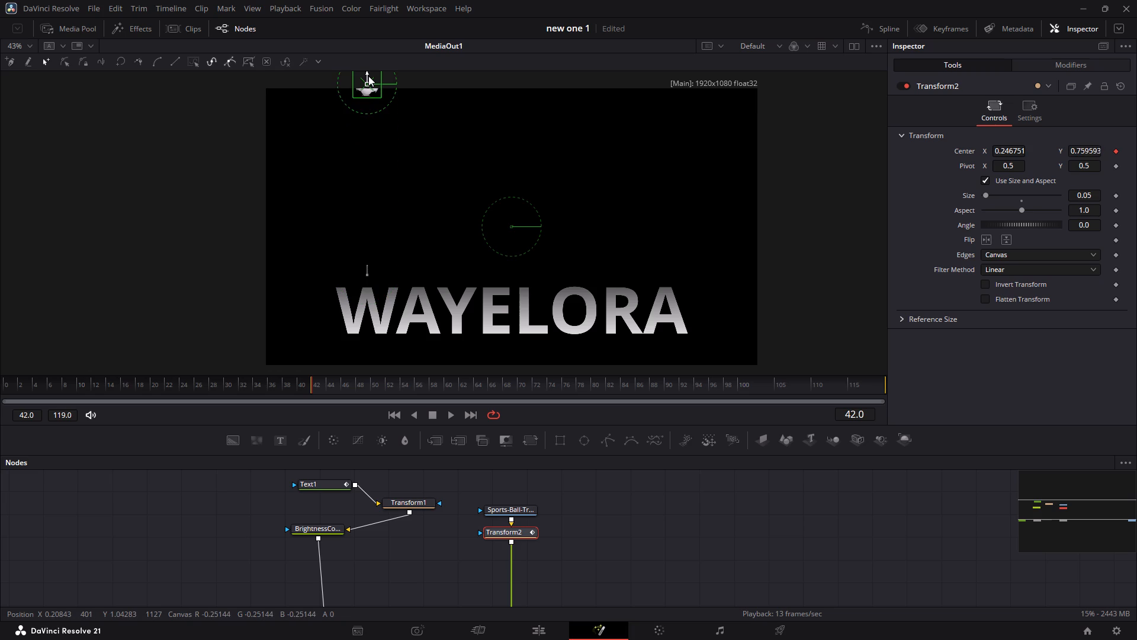
left_click_drag(368, 76, 364, 73)
scroll(367, 86, "up", 1)
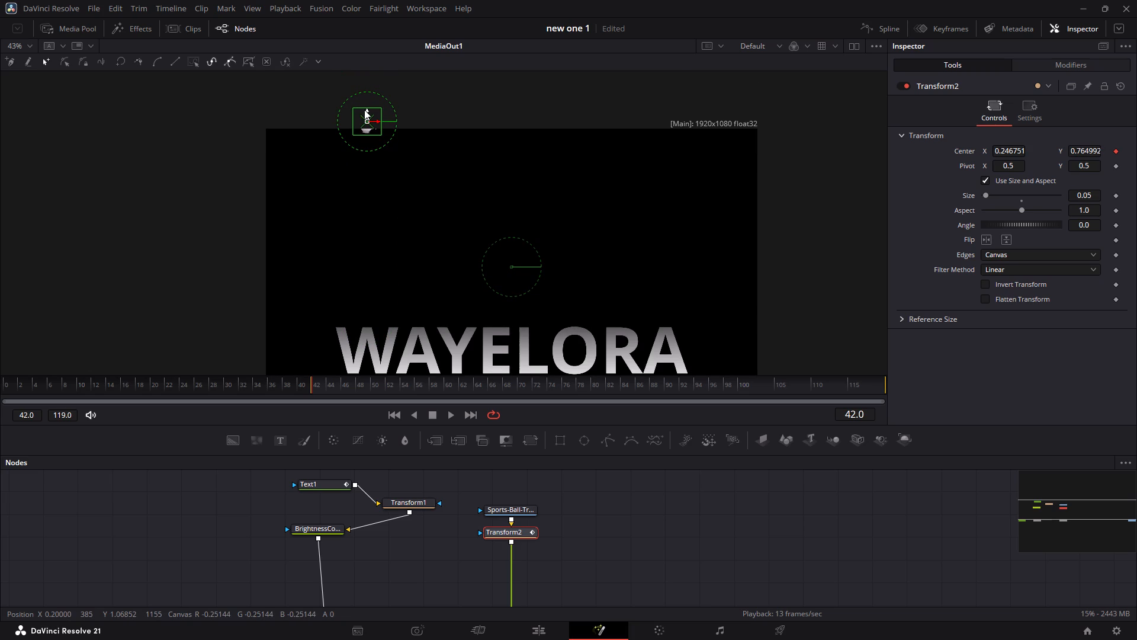
left_click_drag(364, 110, 366, 101)
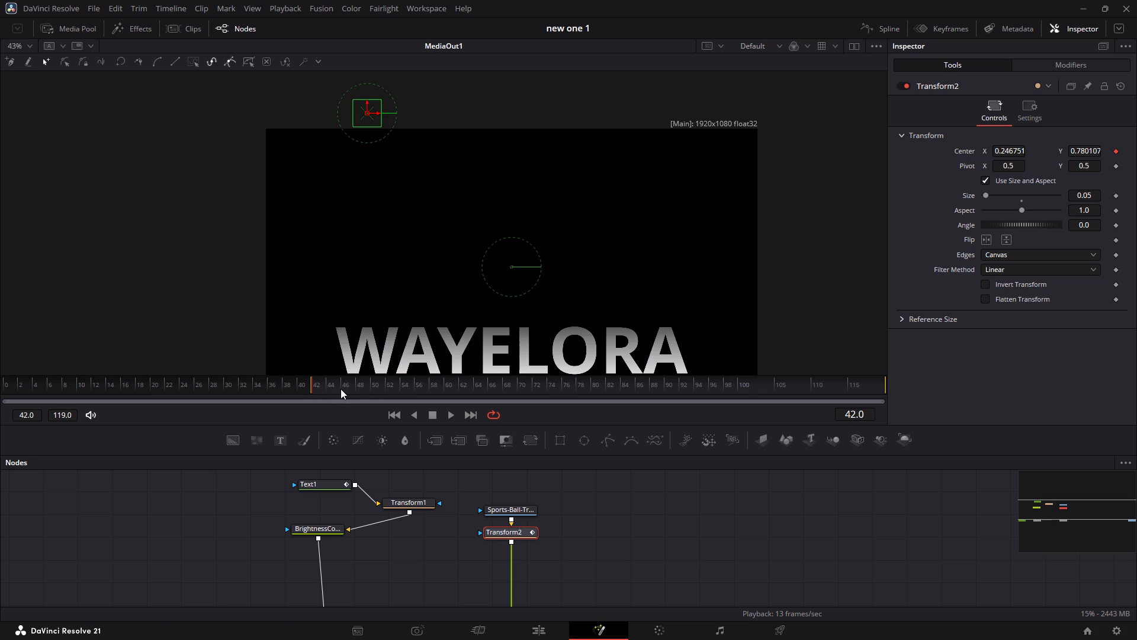
At frame 52, bring the soccer ball straight down onto the W and set its Center Y to the copied 0.411943.
left_click(386, 383)
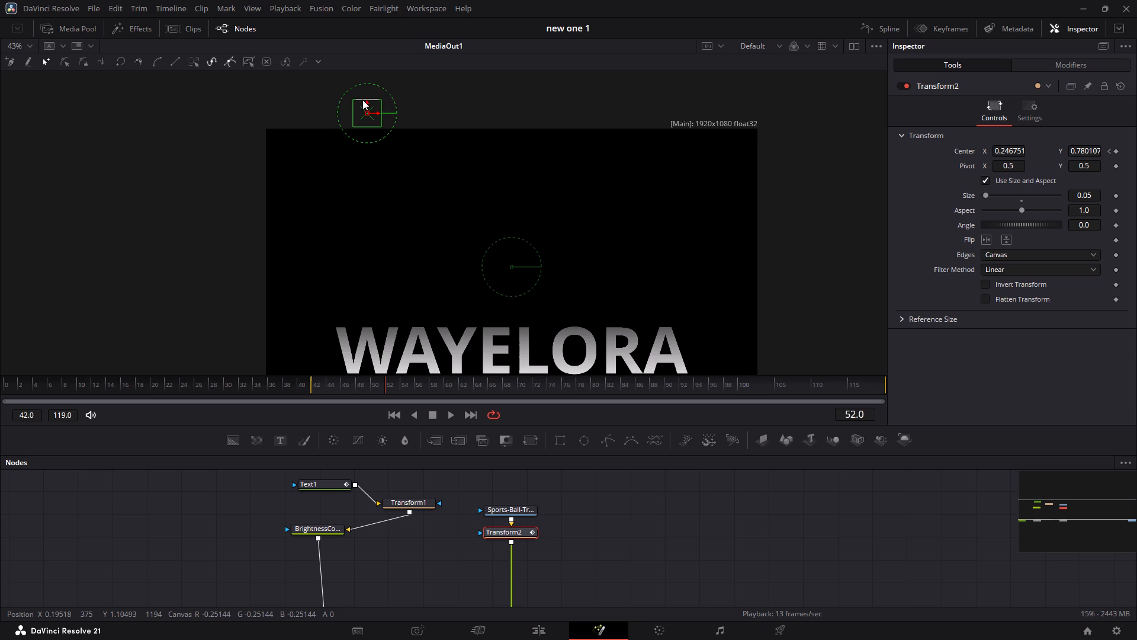
left_click_drag(367, 103, 363, 193)
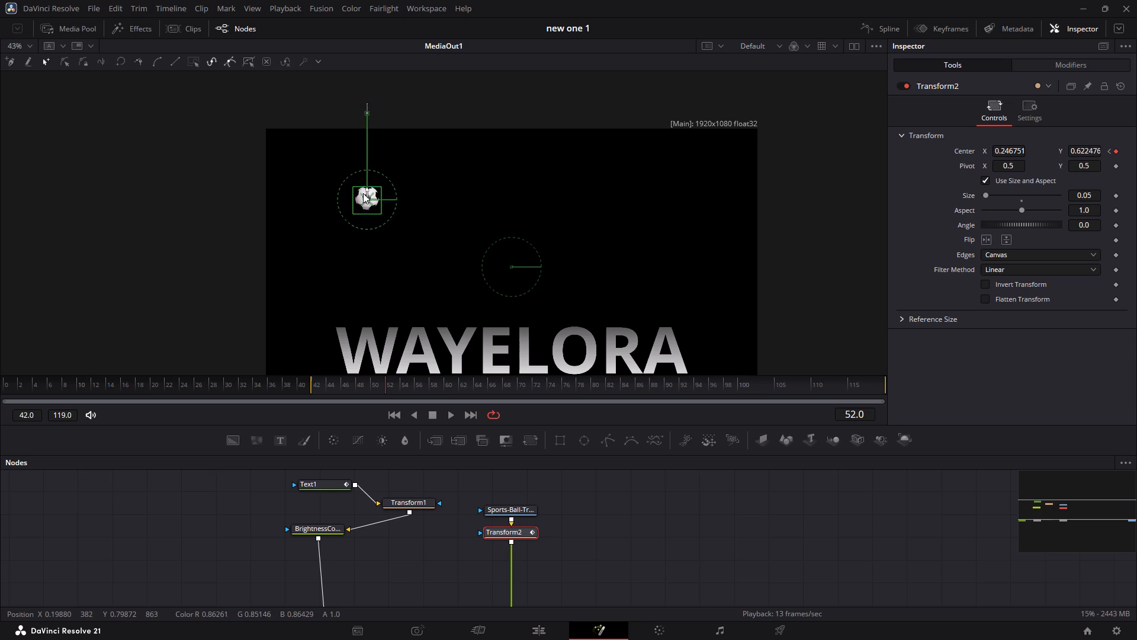
left_click_drag(363, 193, 365, 301)
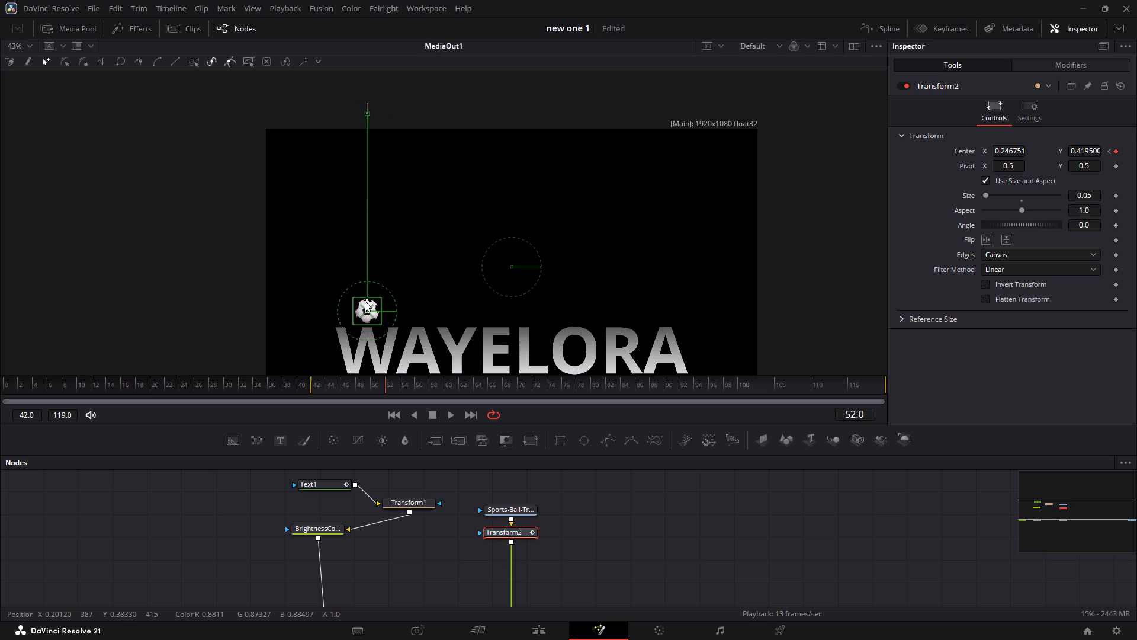
left_click_drag(365, 301, 374, 313)
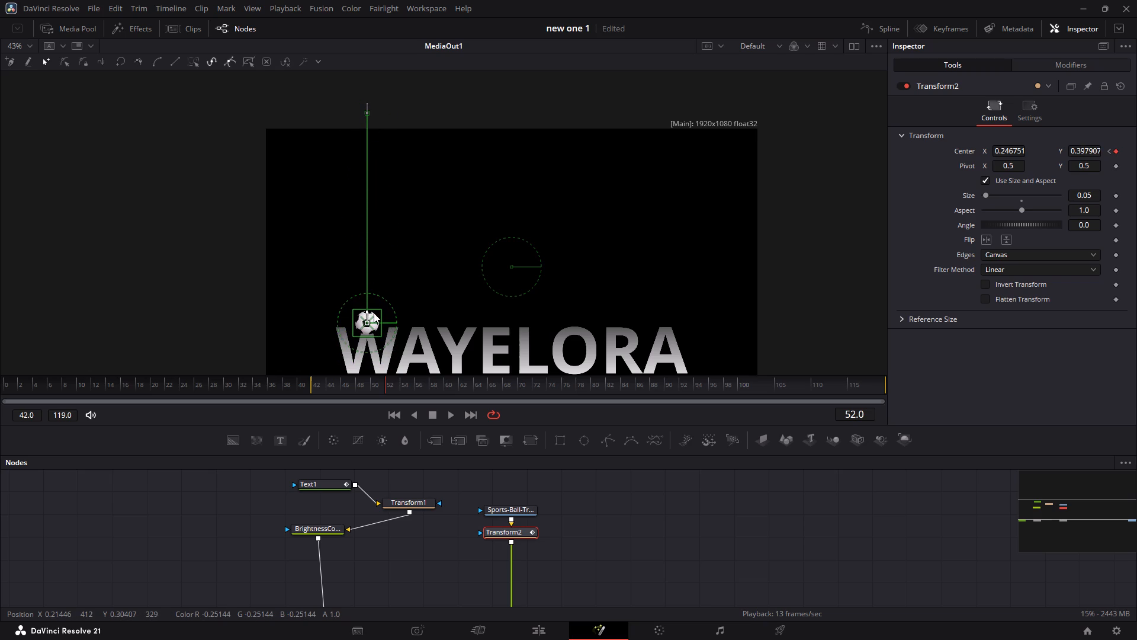
left_click_drag(374, 313, 373, 304)
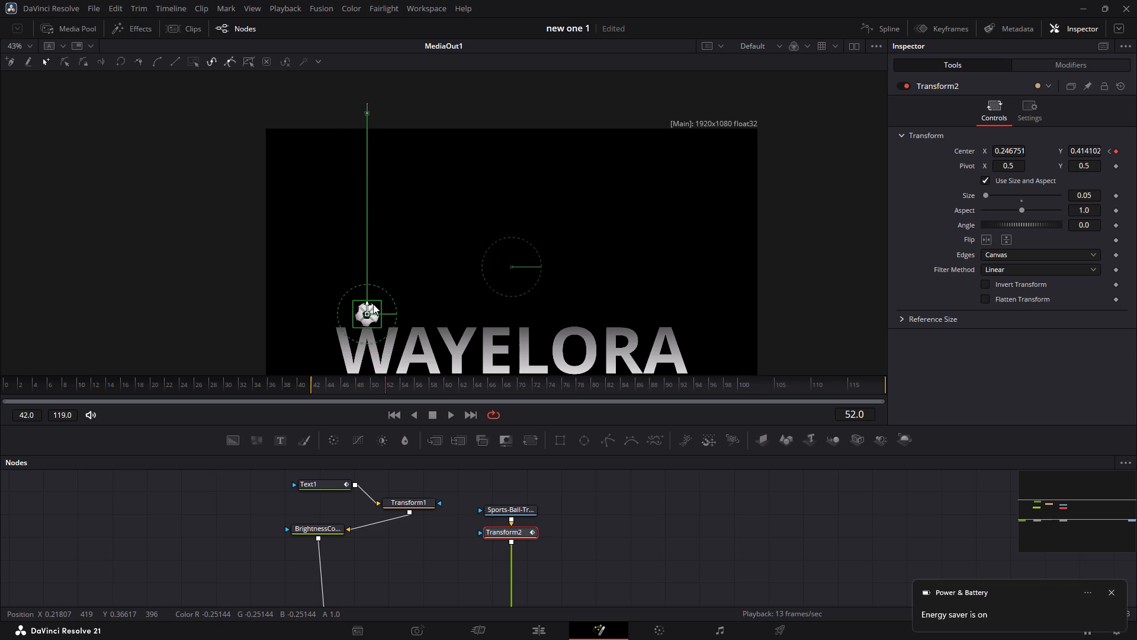
left_click_drag(373, 304, 373, 305)
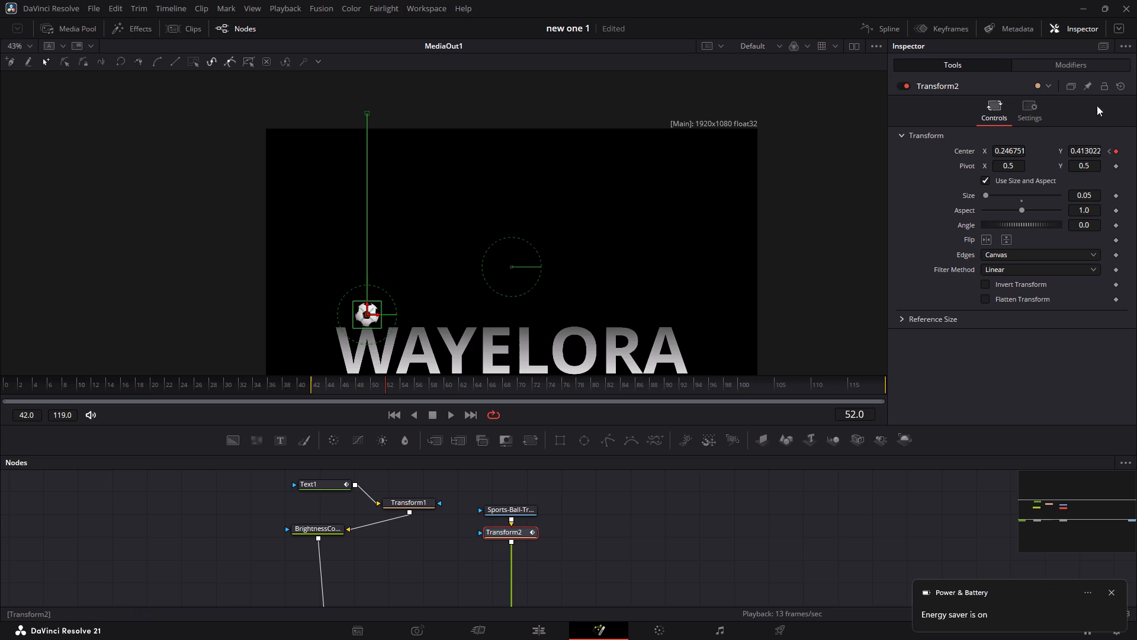
double_click(1088, 154)
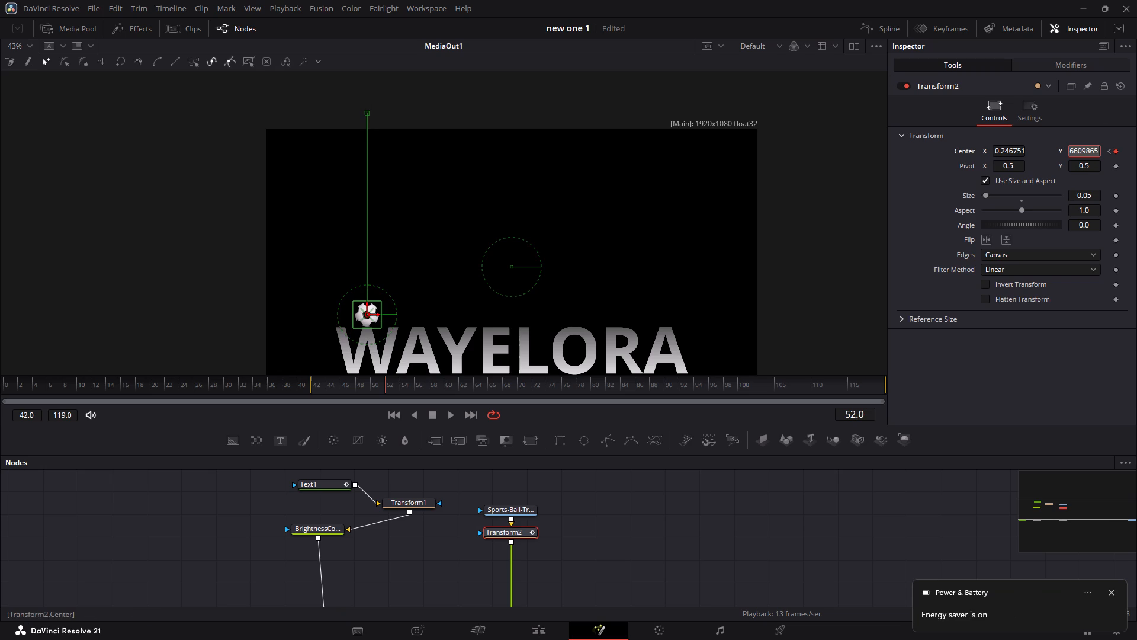
key("BackSpace")
key("ctrl+v")
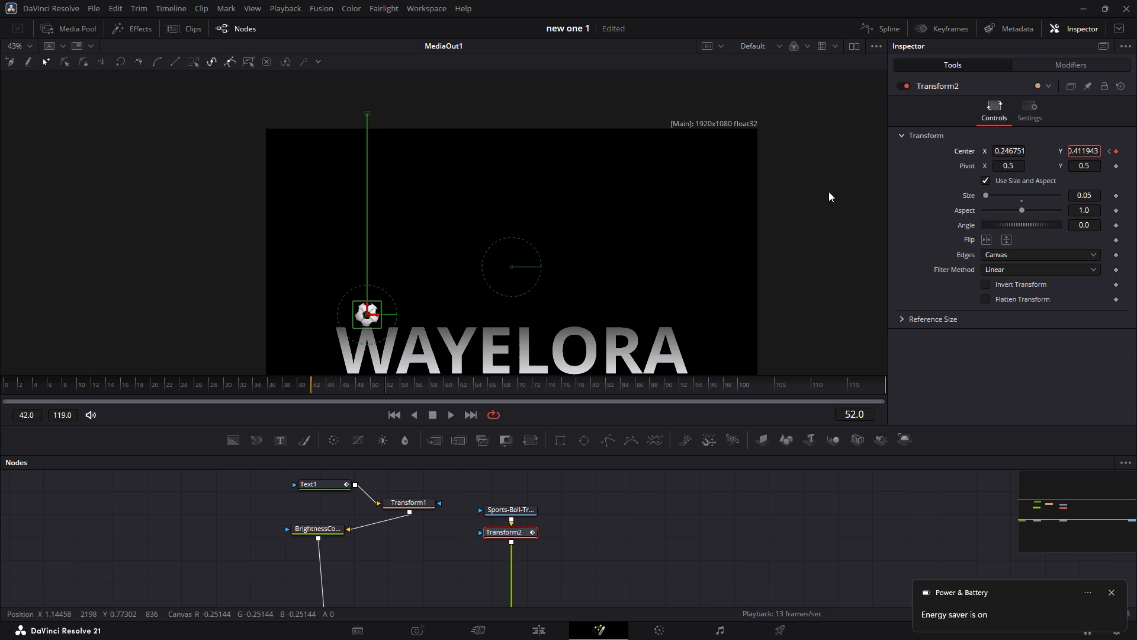
left_click(828, 191)
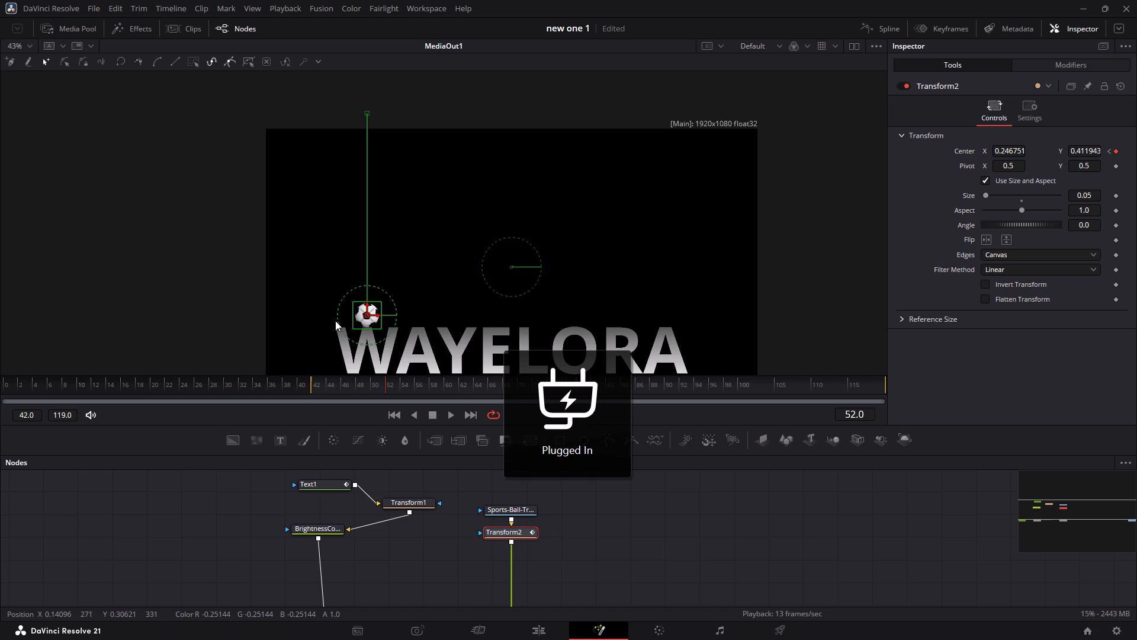
Examine the ball's contact with the W up close with the on-screen controls hidden, and reselect the Transform2 node.
scroll(336, 318, "up", 5, "ctrl")
scroll(336, 318, "down", 4, "ctrl")
left_click(176, 264)
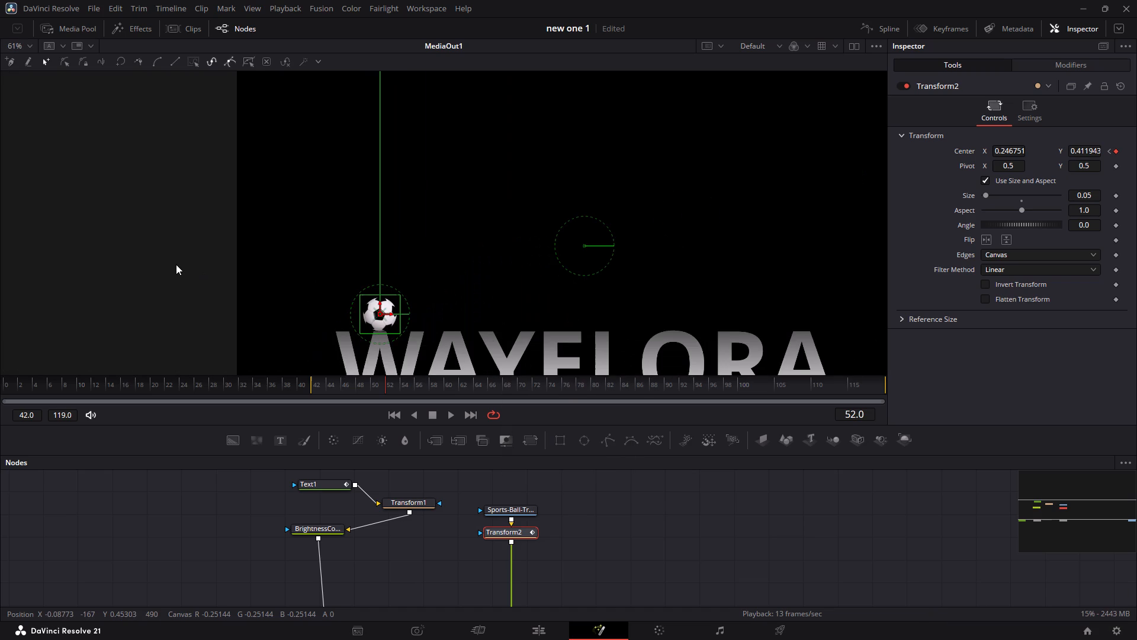
left_click(176, 264)
double_click(163, 517)
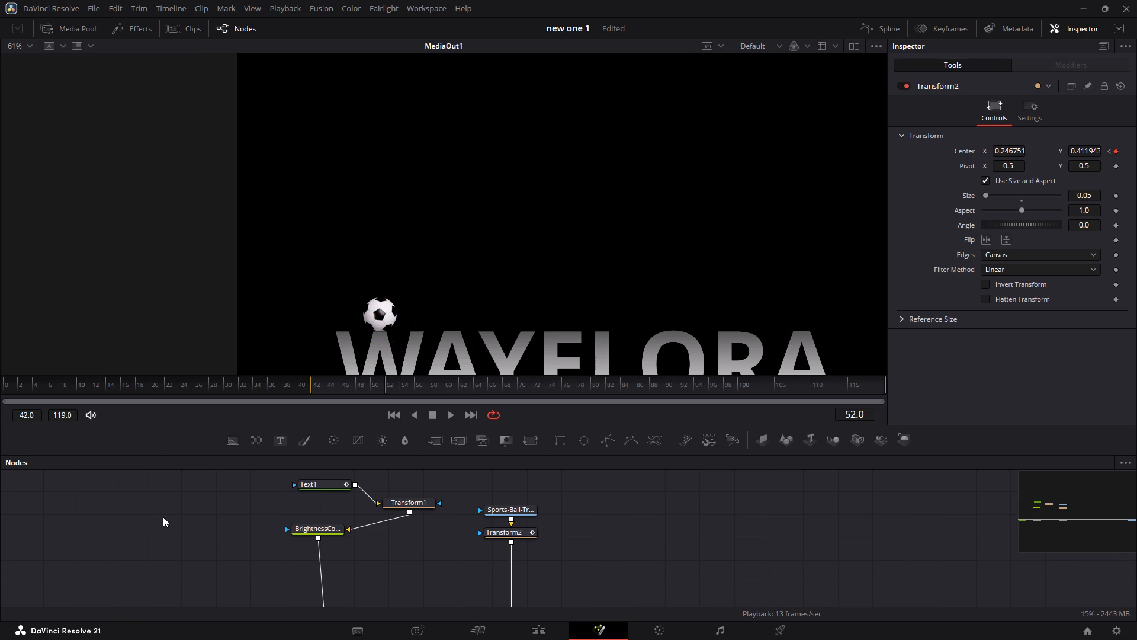
left_click(380, 312)
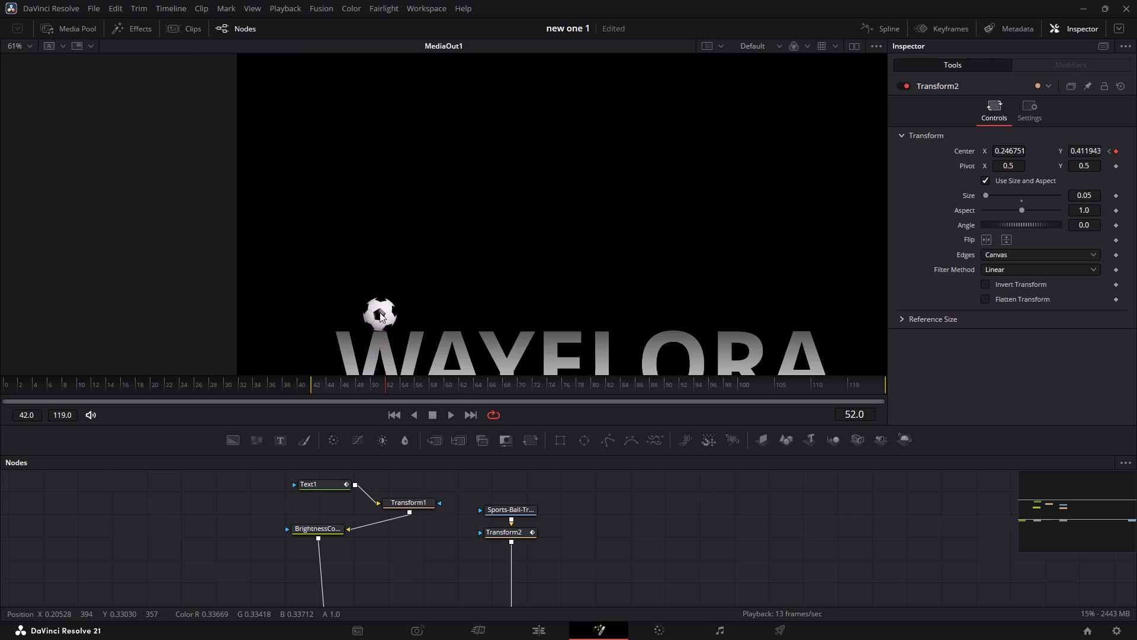
left_click(508, 532)
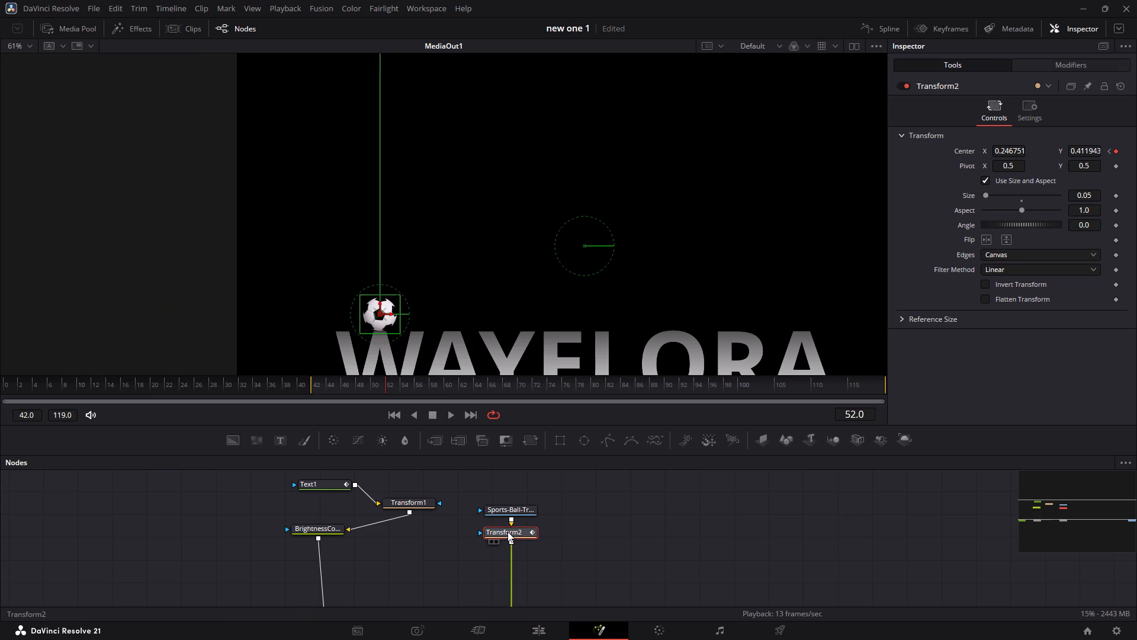
Move the playhead to frame 62 for the ball's next position.
left_click(414, 383)
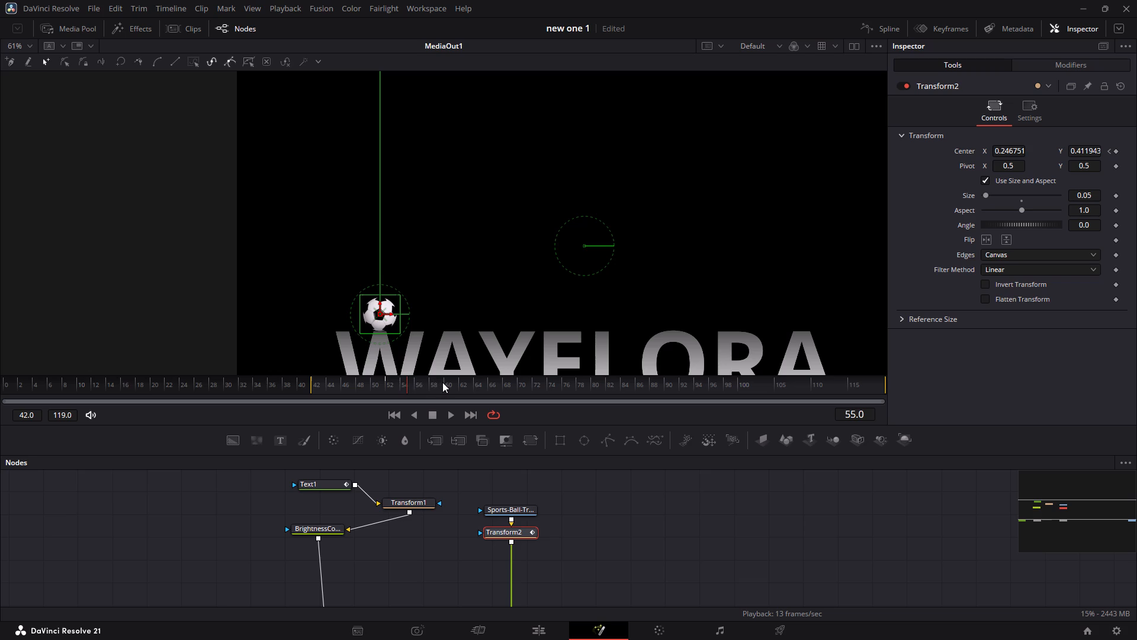
left_click(443, 382)
left_click(461, 381)
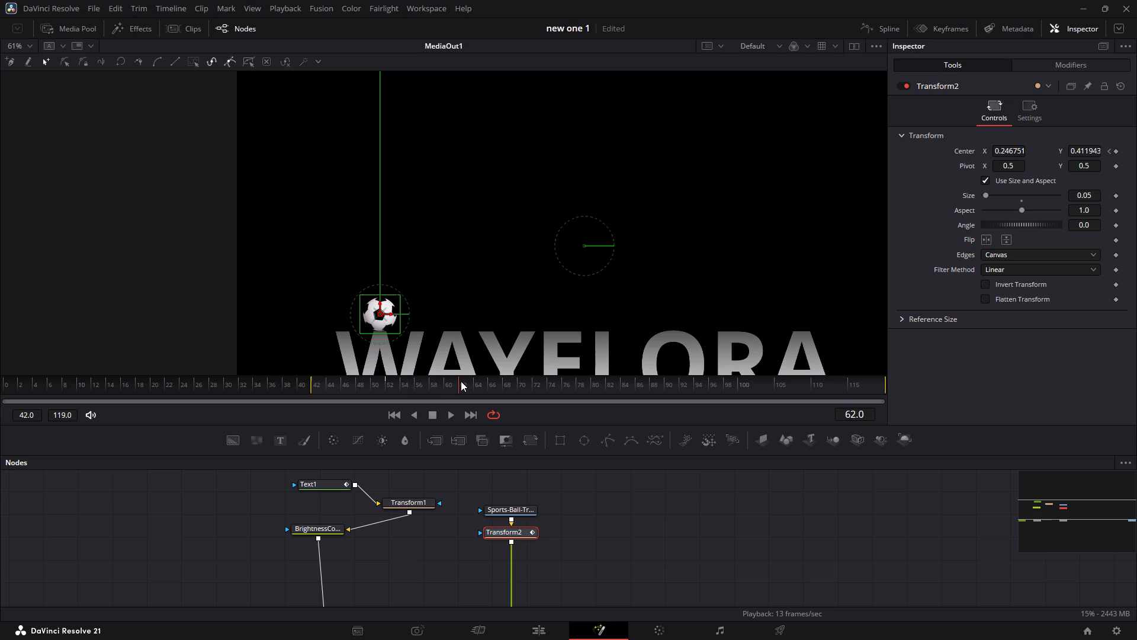
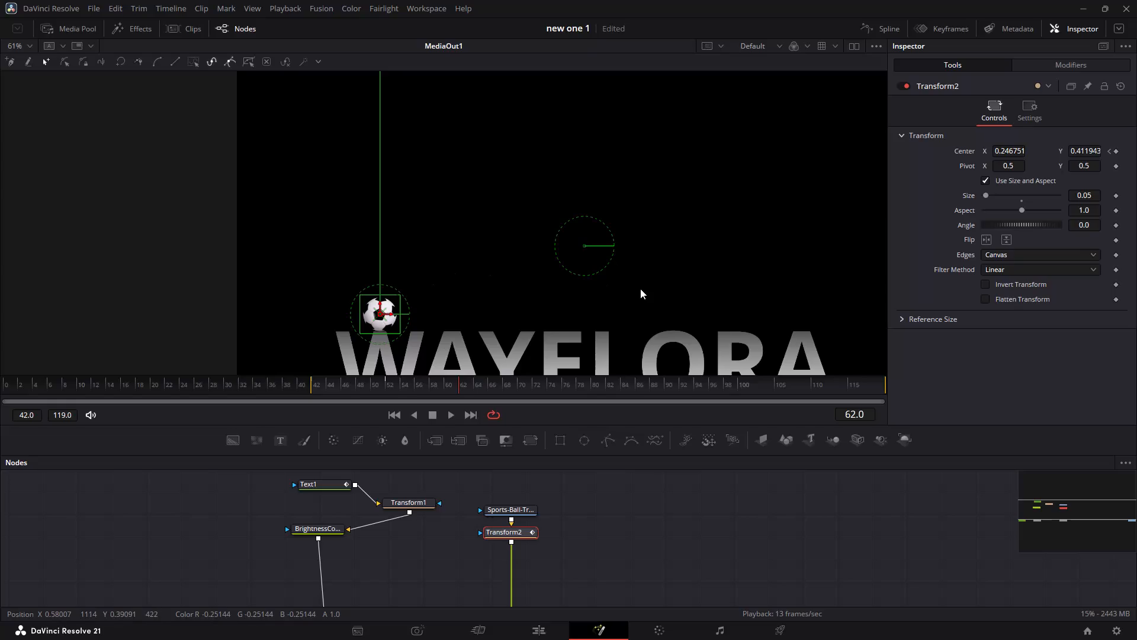
At frame 62, move the soccer ball from the W over onto the top of the A, to about X 0.336, Y 0.413.
left_click(380, 311)
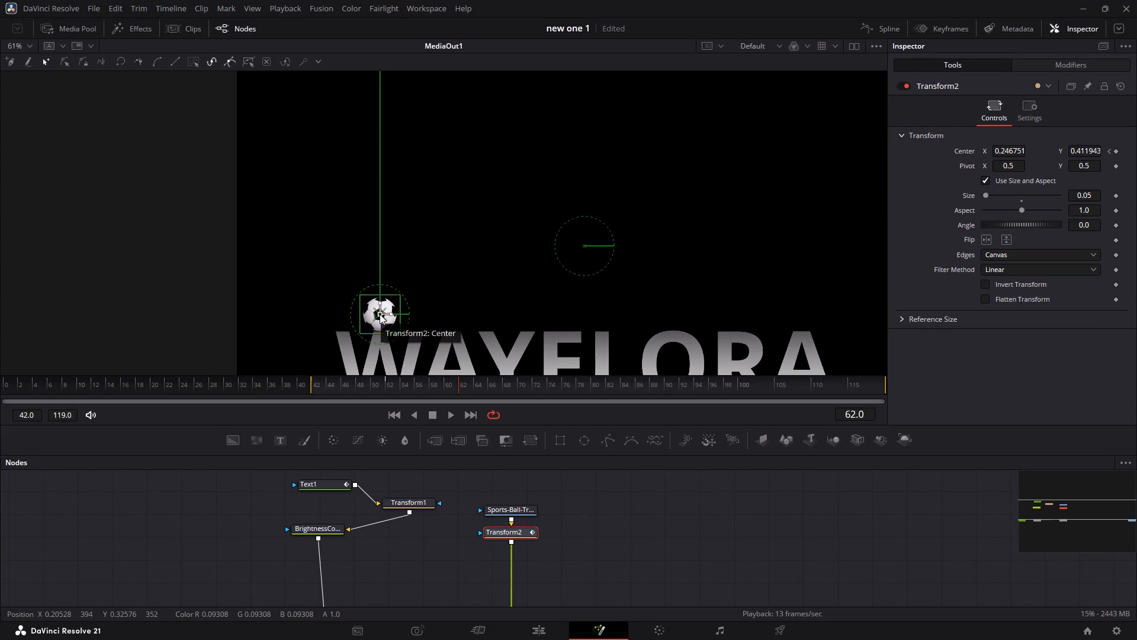
left_click_drag(380, 314, 383, 306)
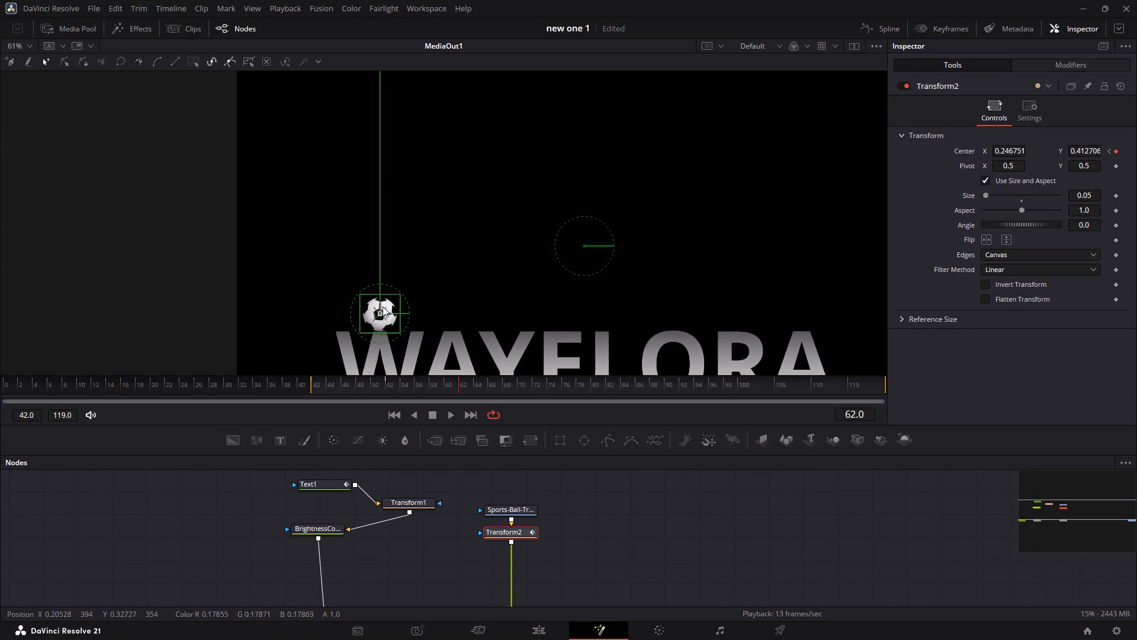
left_click_drag(383, 306, 410, 280)
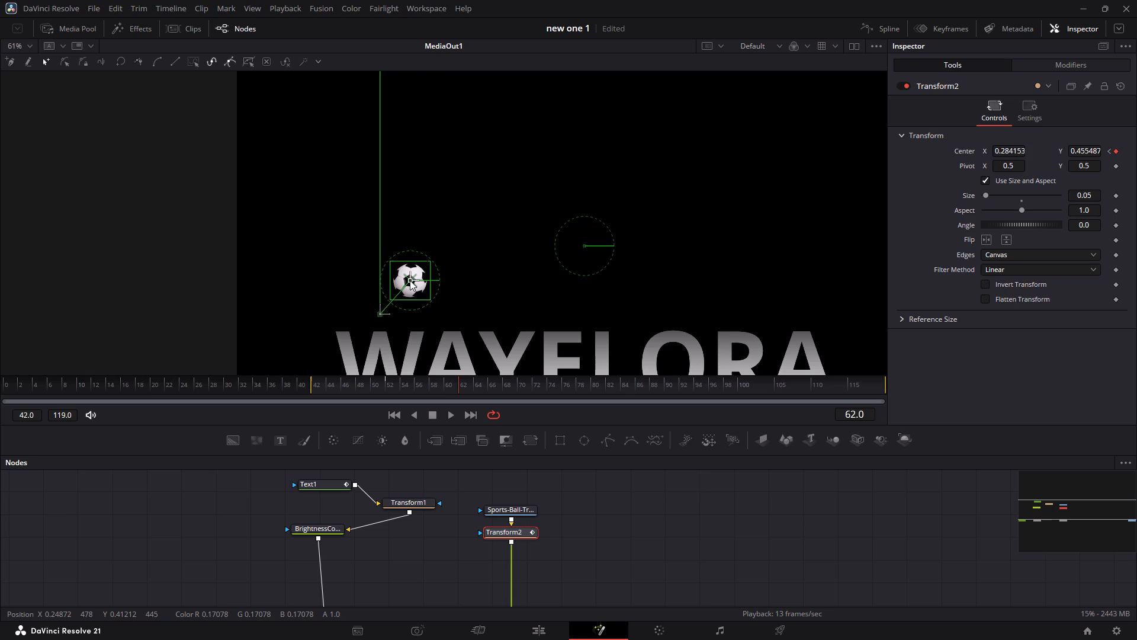
left_click_drag(410, 280, 417, 277)
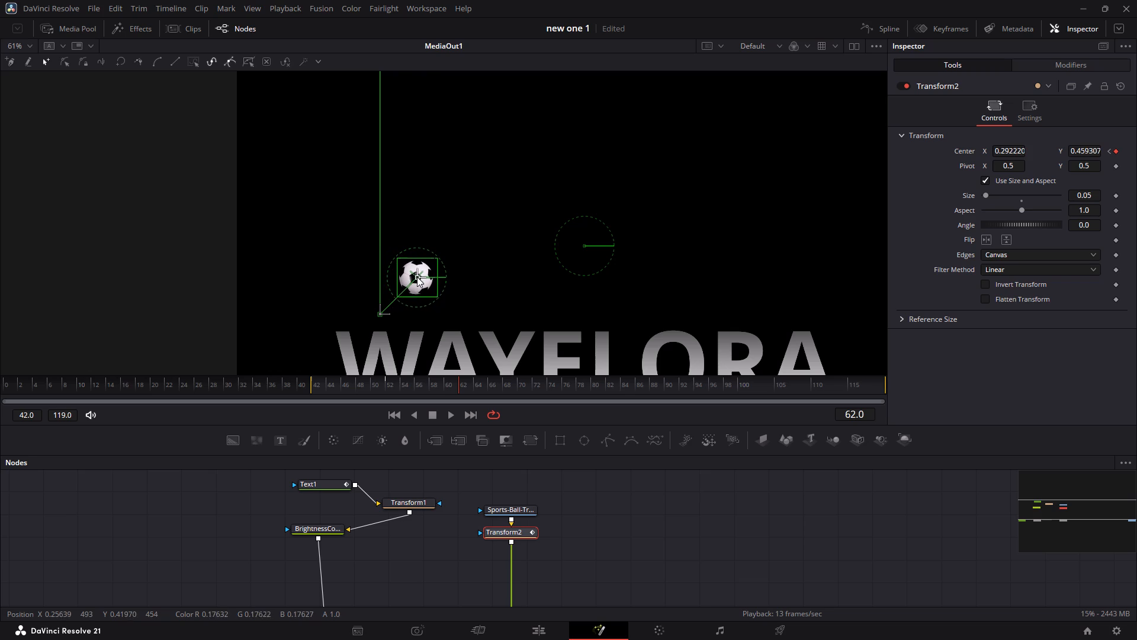
left_click_drag(417, 277, 425, 276)
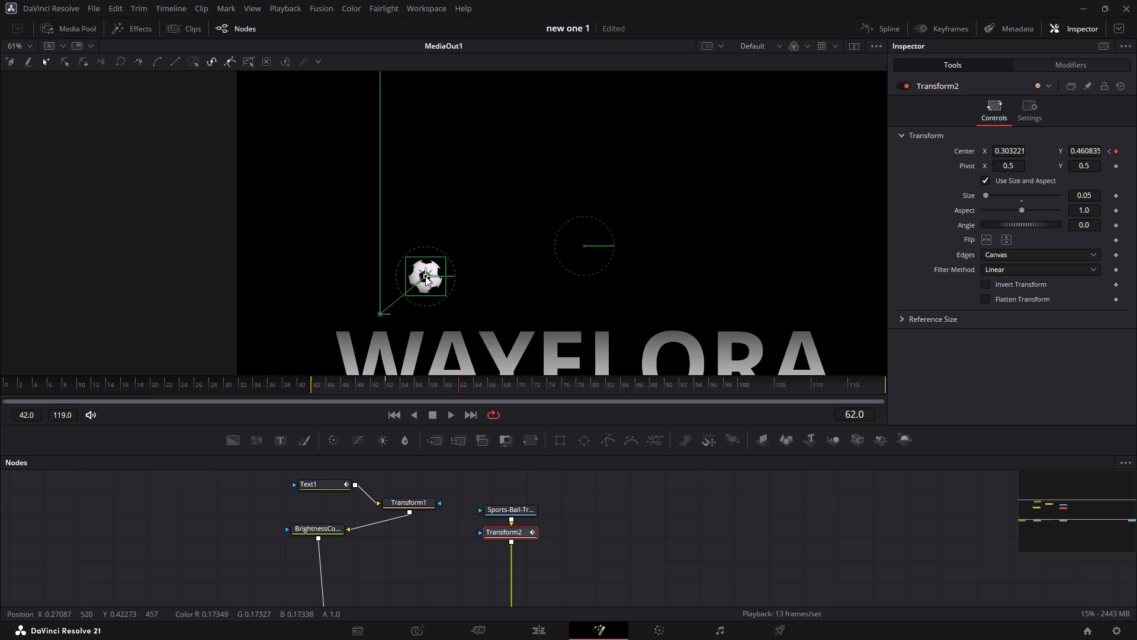
left_click_drag(425, 276, 445, 302)
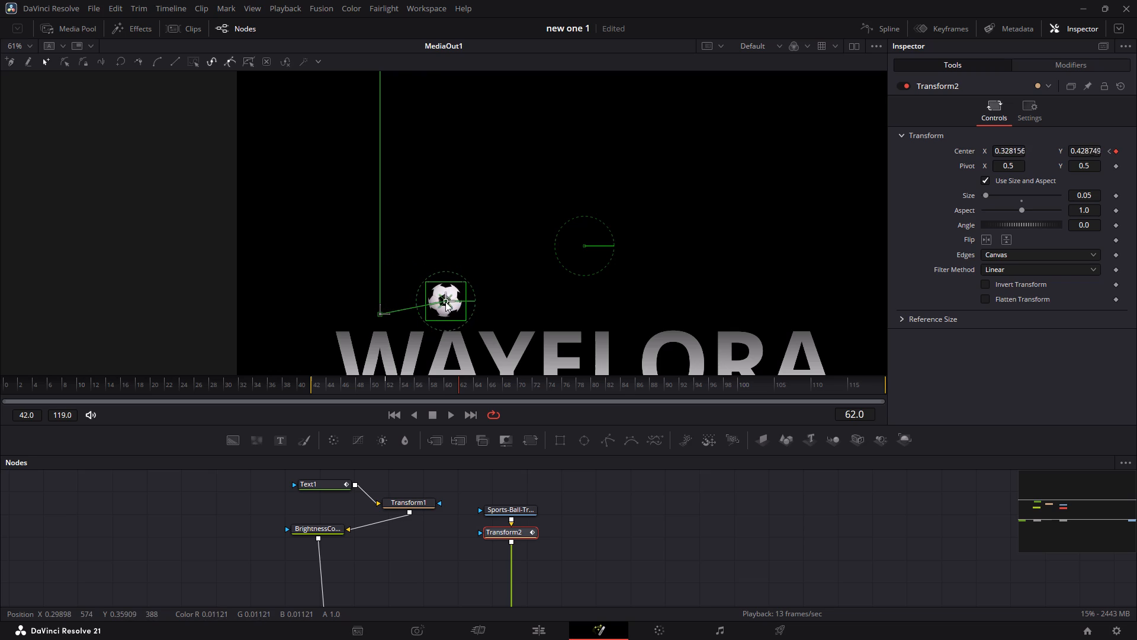
left_click_drag(445, 302, 452, 313)
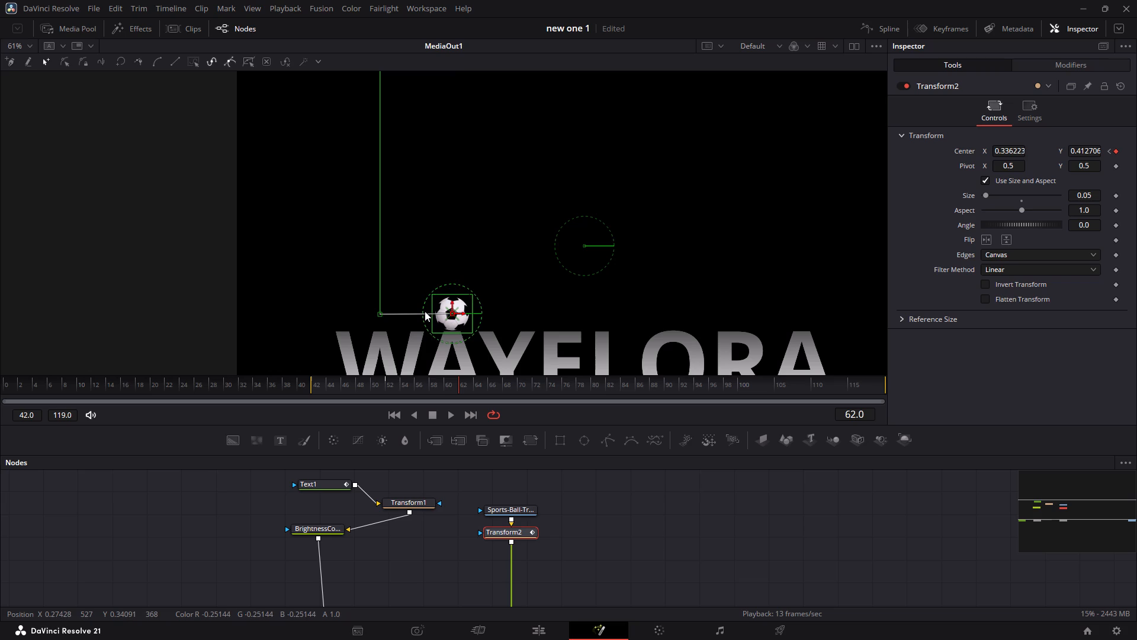
Add a point midway on the motion path between the W and A, raise it, and shape its handles into a rounded bounce arc.
left_click(425, 311)
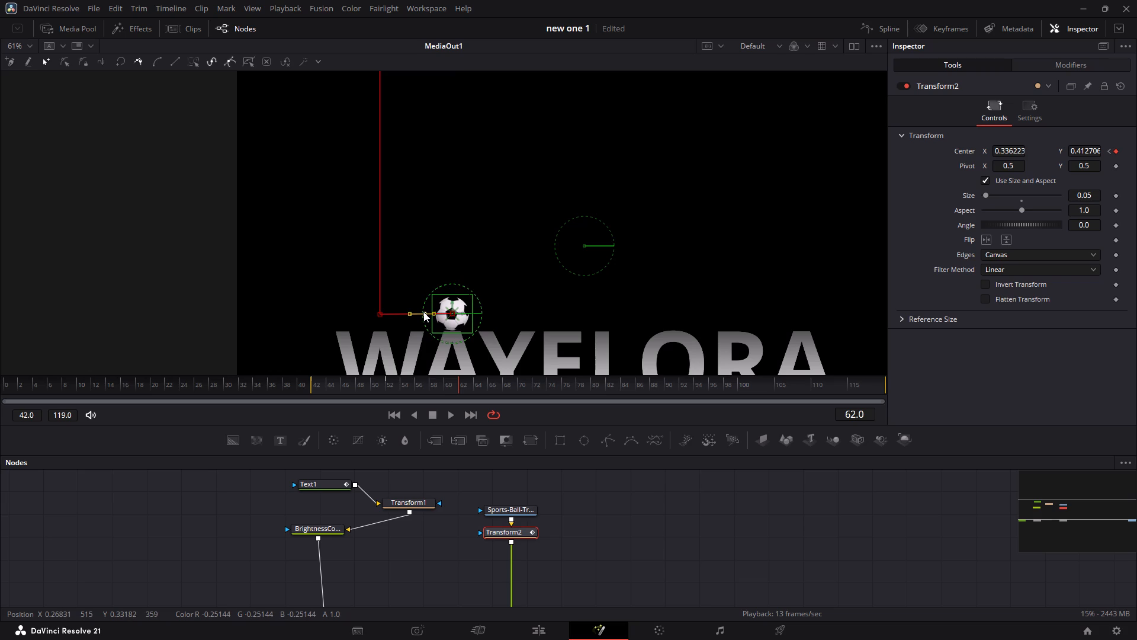
left_click_drag(423, 312, 420, 285)
left_click_drag(420, 285, 425, 275)
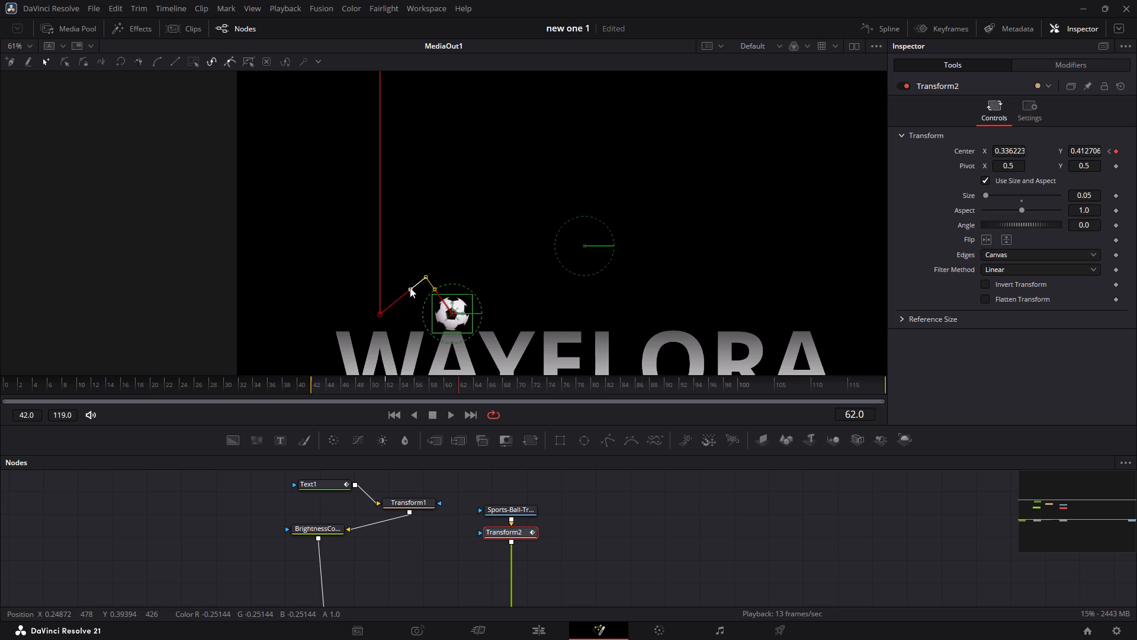
left_click_drag(410, 287, 402, 278)
left_click_drag(402, 278, 400, 273)
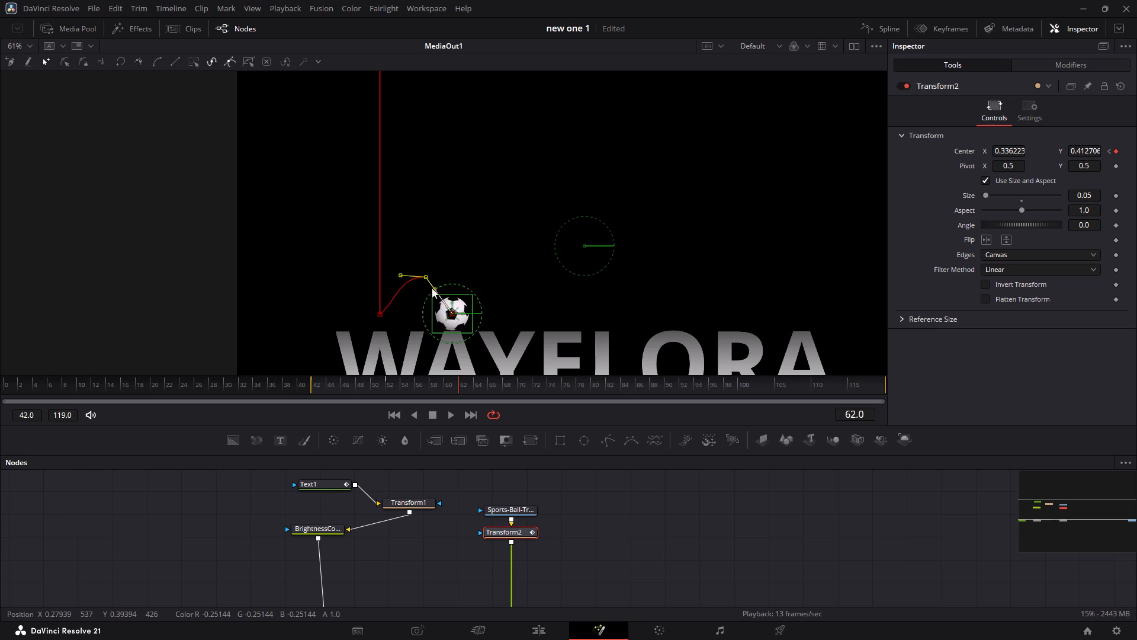
left_click_drag(433, 289, 444, 284)
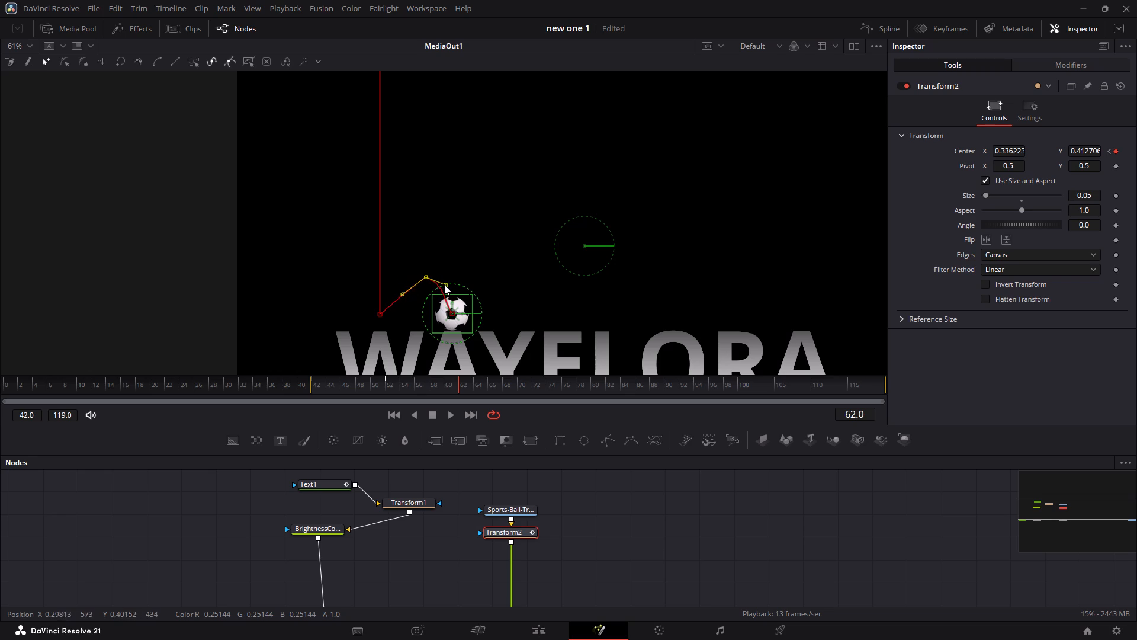
left_click_drag(444, 284, 451, 309)
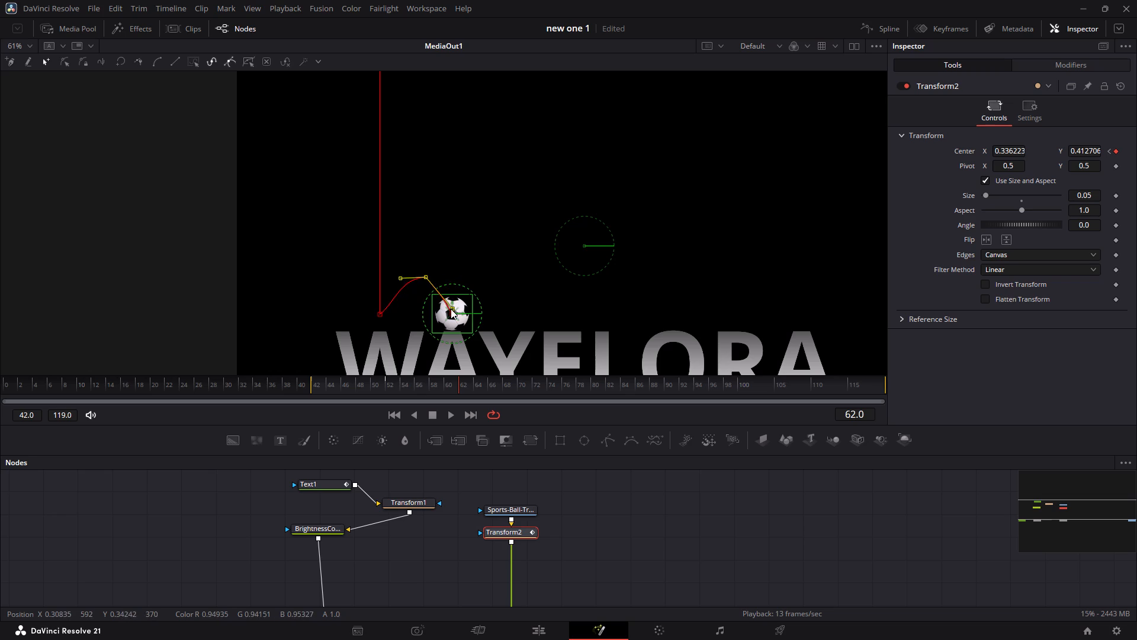
left_click_drag(451, 309, 439, 296)
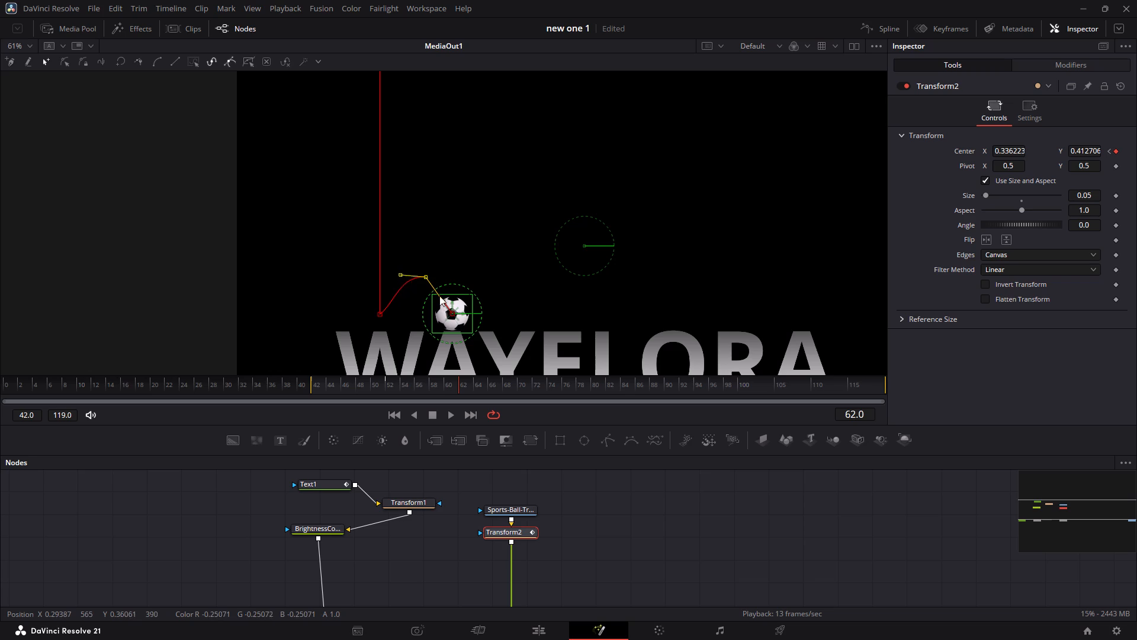
left_click_drag(439, 296, 439, 292)
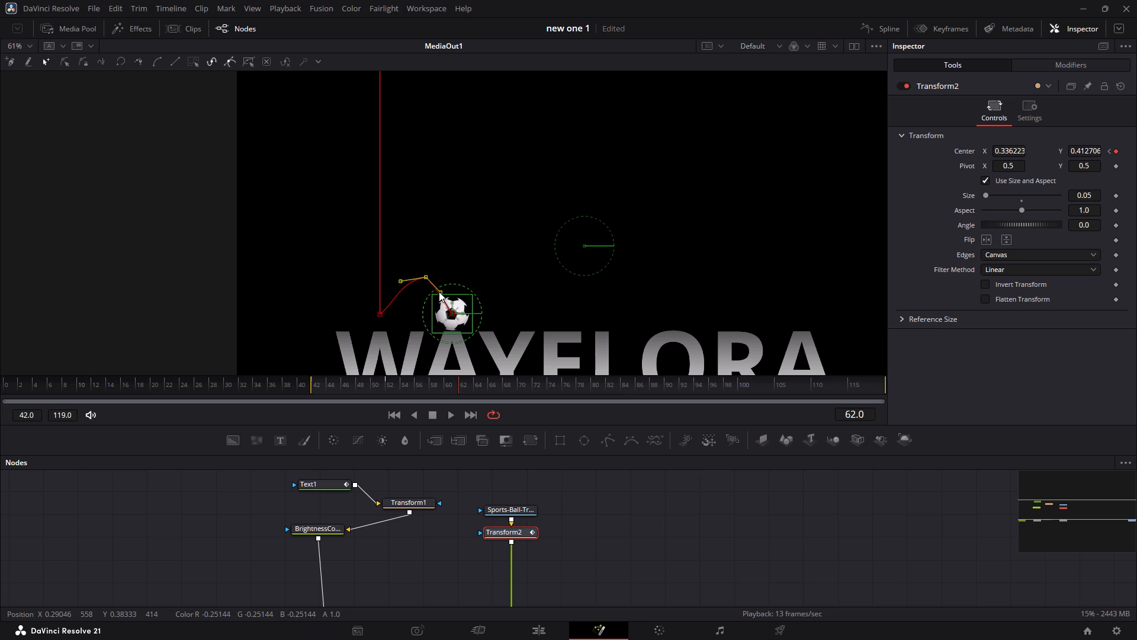
left_click_drag(439, 292, 444, 292)
left_click(444, 290)
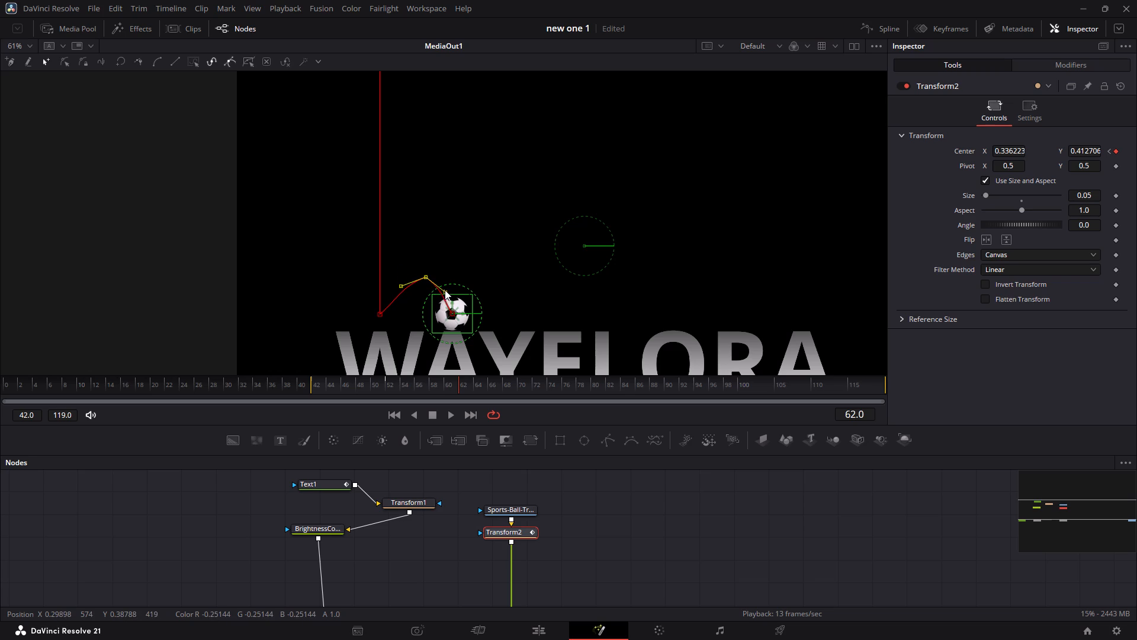
double_click(447, 292)
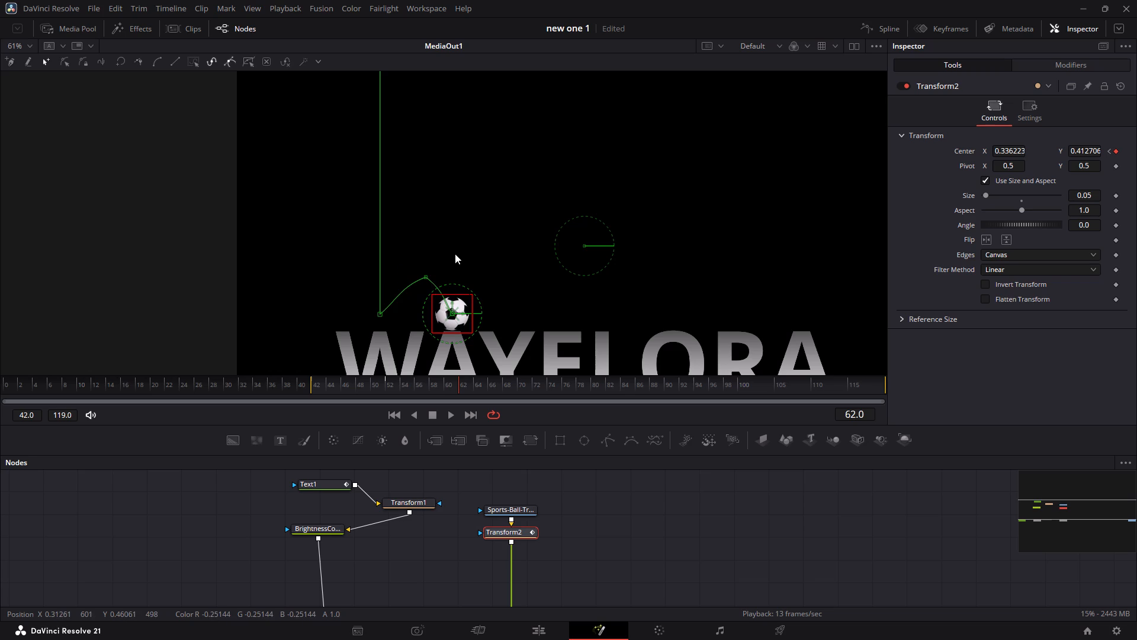
Play back the bounce and refine the arc by shifting its peak slightly toward the W and adjusting the handle on the A side.
key("space")
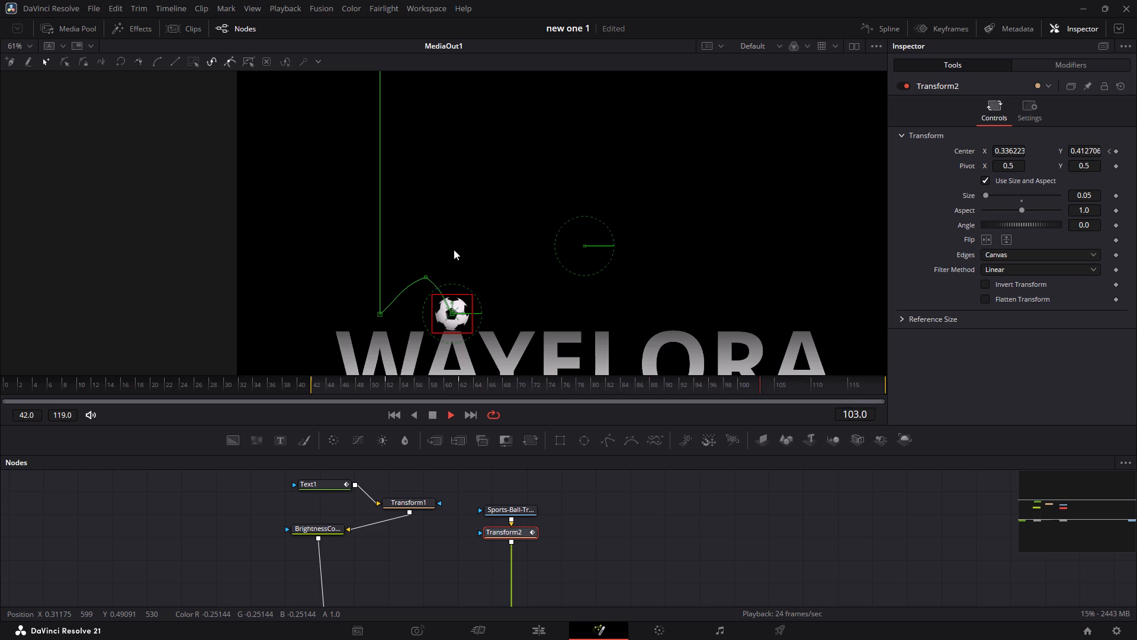
key("space")
left_click(426, 276)
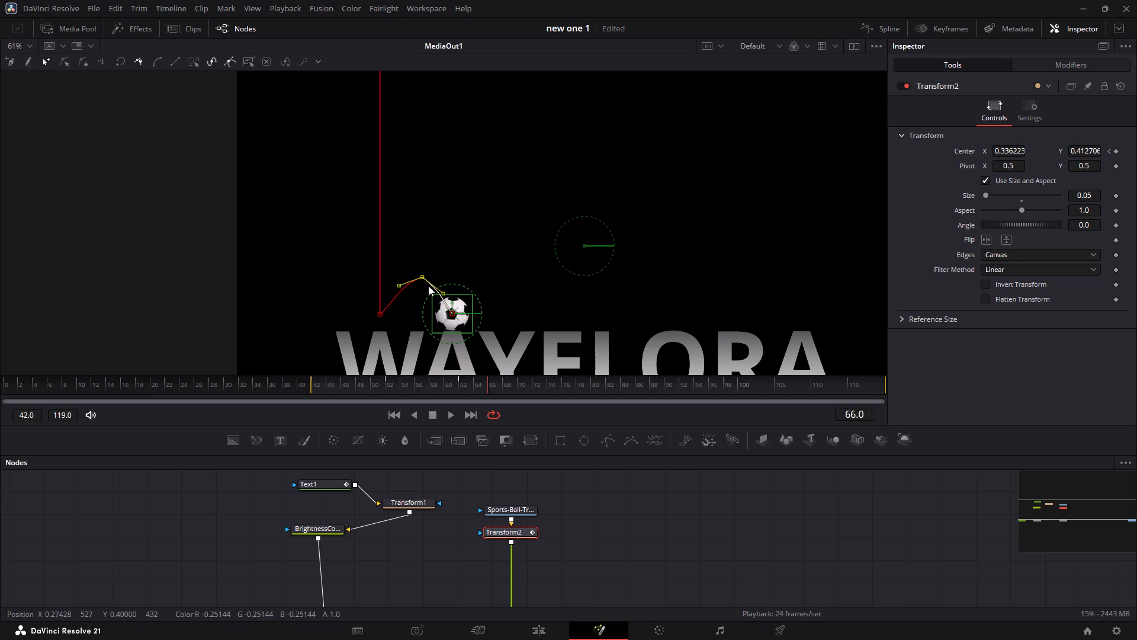
left_click(444, 295)
left_click(425, 238)
Play the animation repeatedly to examine the ball's drop and its bounce from the W to the A.
key("space")
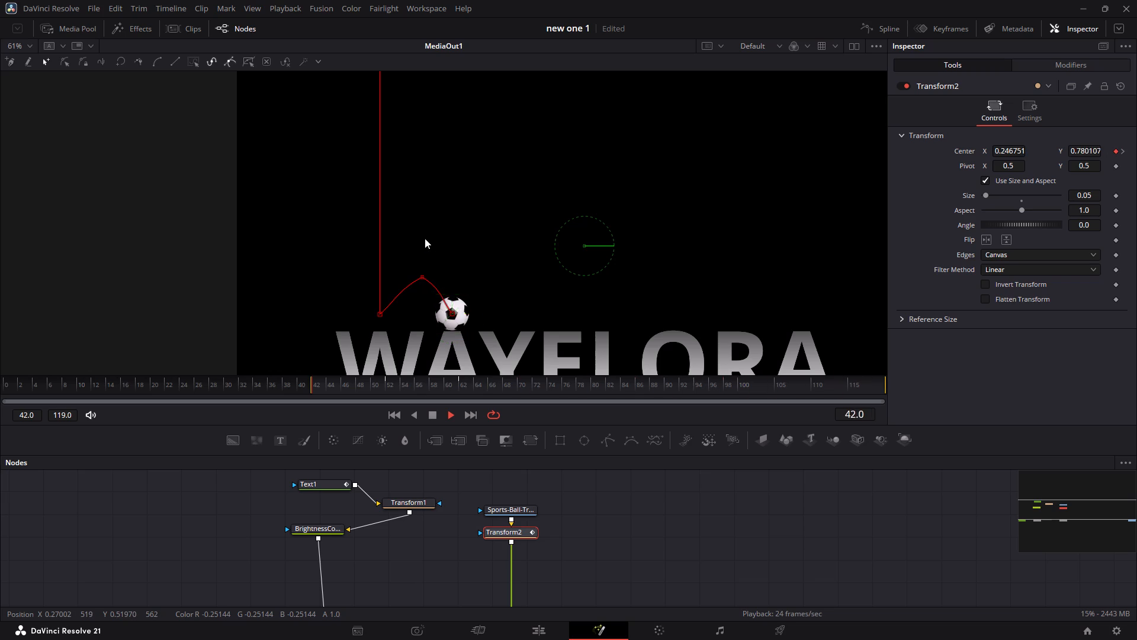
key("space")
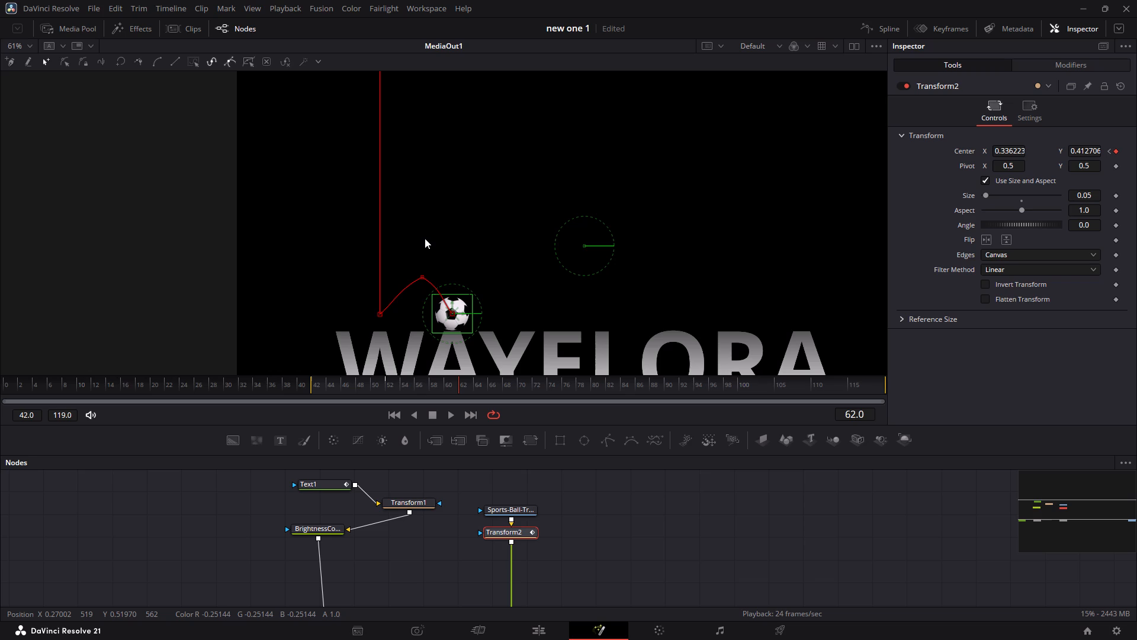
key("space")
key("space")
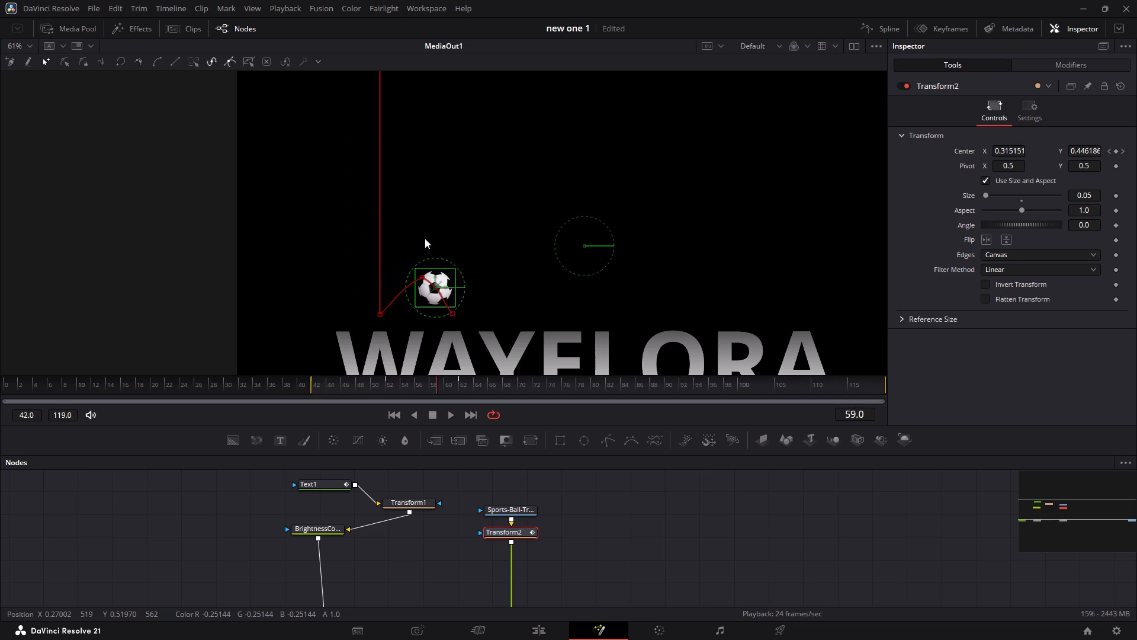
key("space")
key("space")
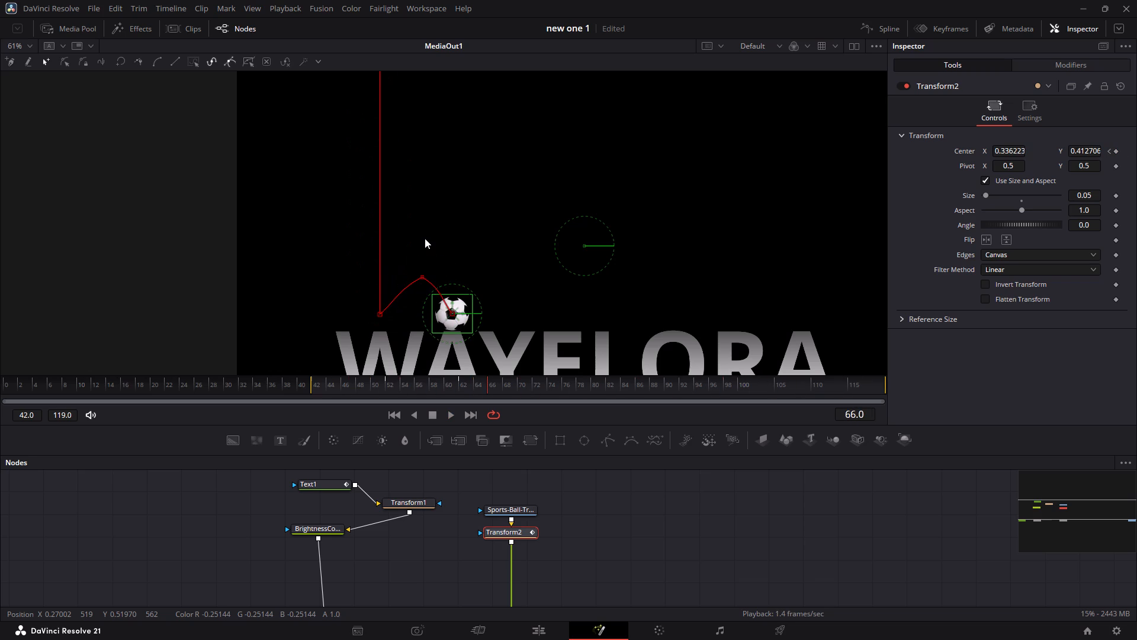
At frame 72, move the soccer ball from the A over onto the top of the Y, to about X 0.429, Y 0.412.
key("Left")
key("Left")
left_click(460, 380)
left_click(474, 383)
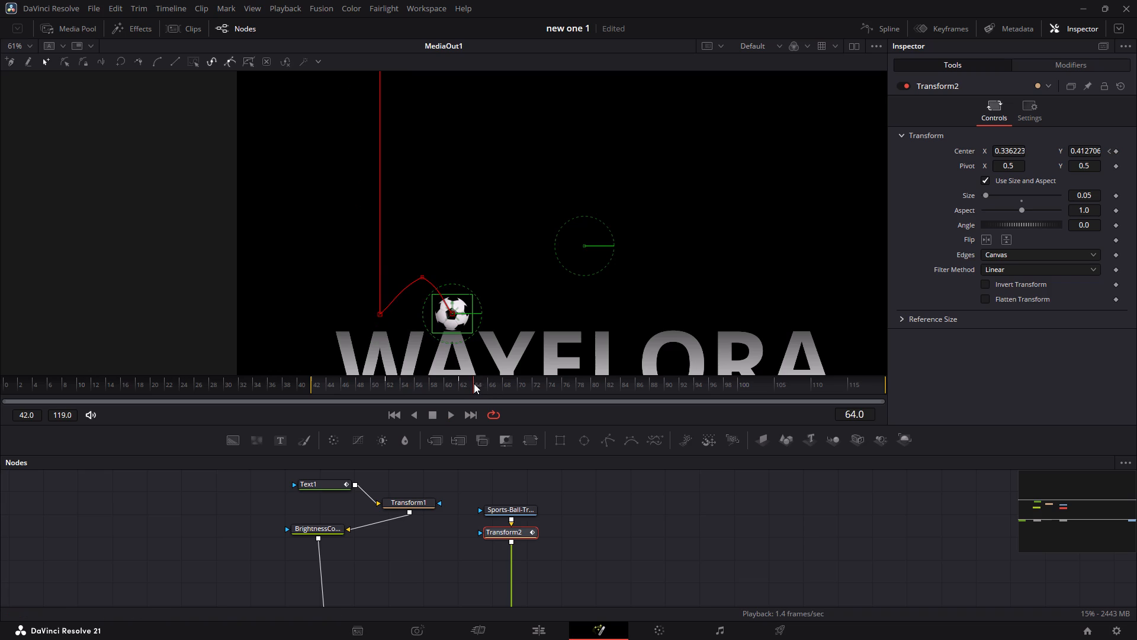
left_click(490, 386)
left_click(502, 385)
left_click(517, 383)
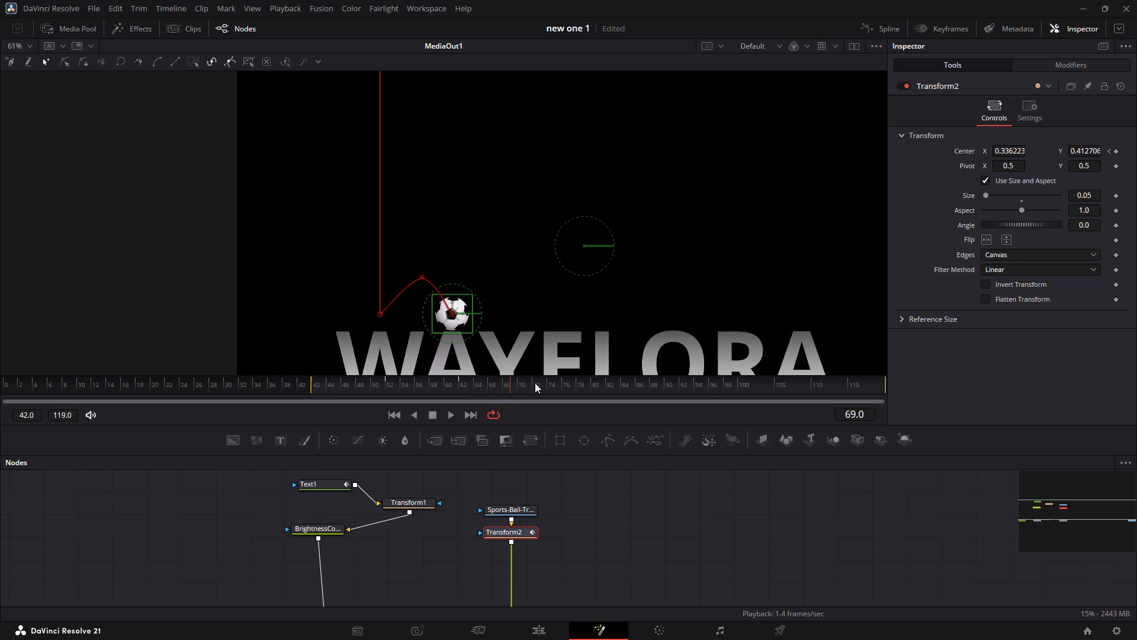
left_click(536, 383)
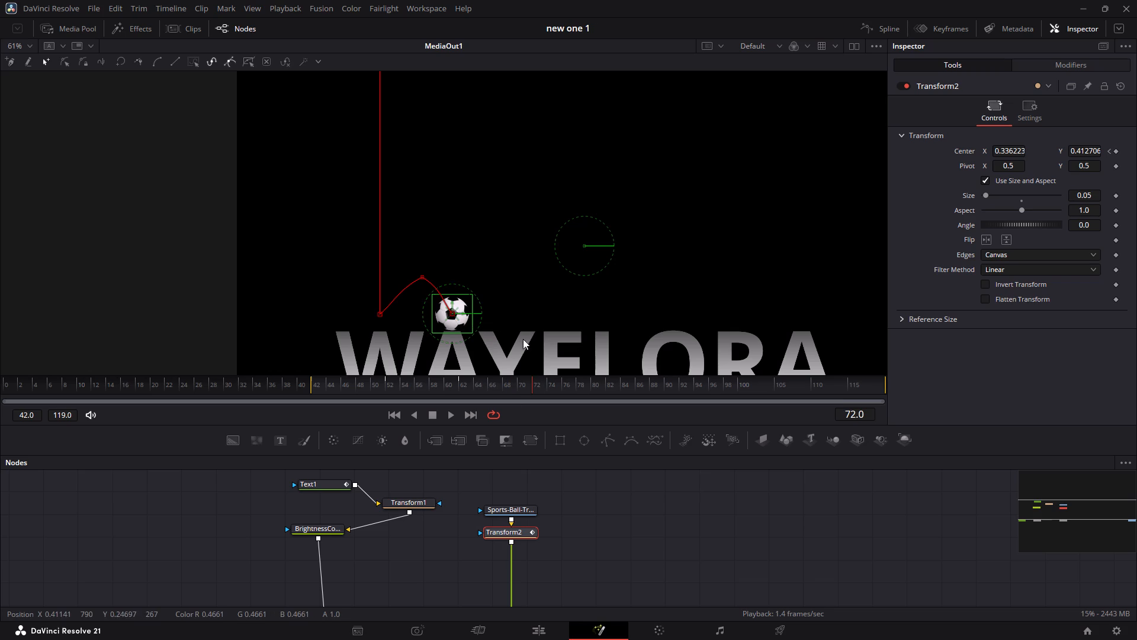
left_click_drag(451, 313, 473, 282)
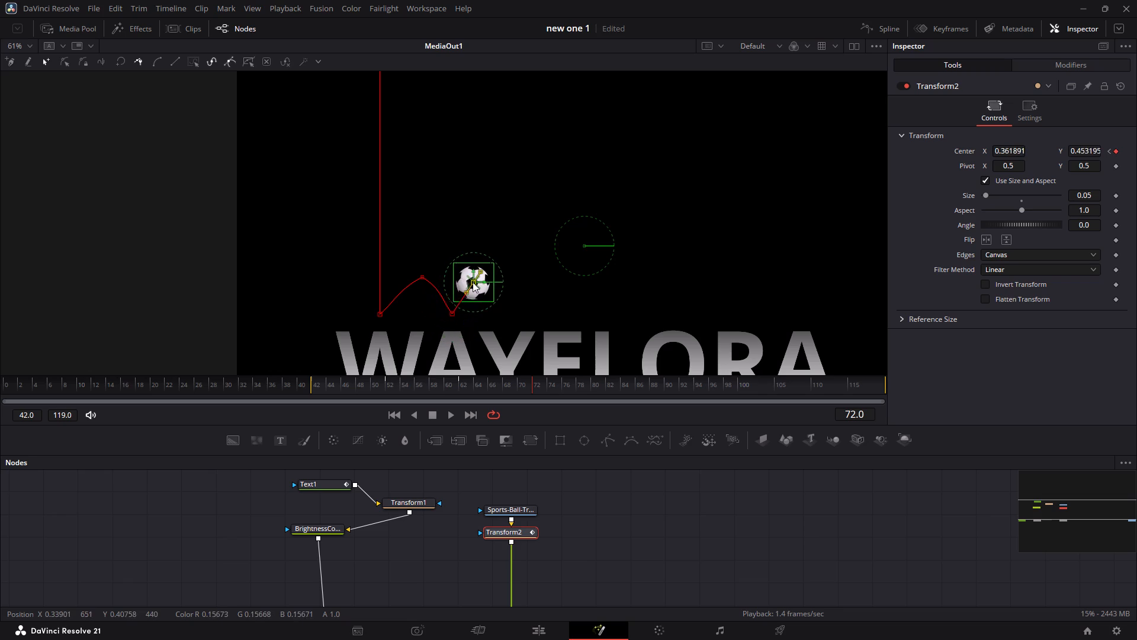
left_click_drag(473, 282, 518, 274)
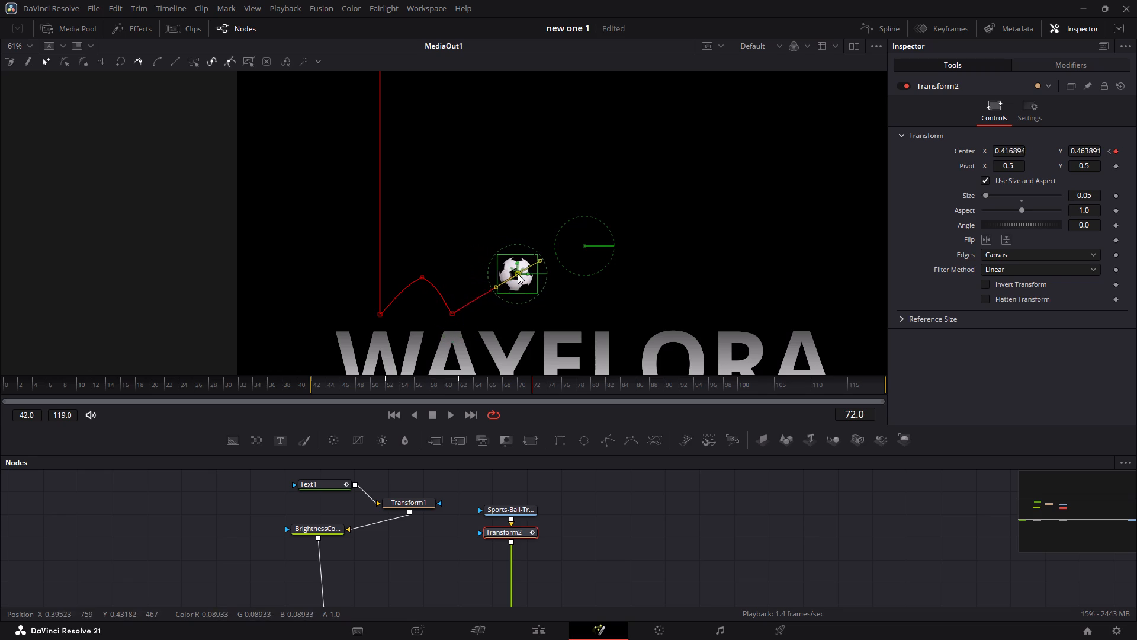
left_click_drag(518, 274, 526, 311)
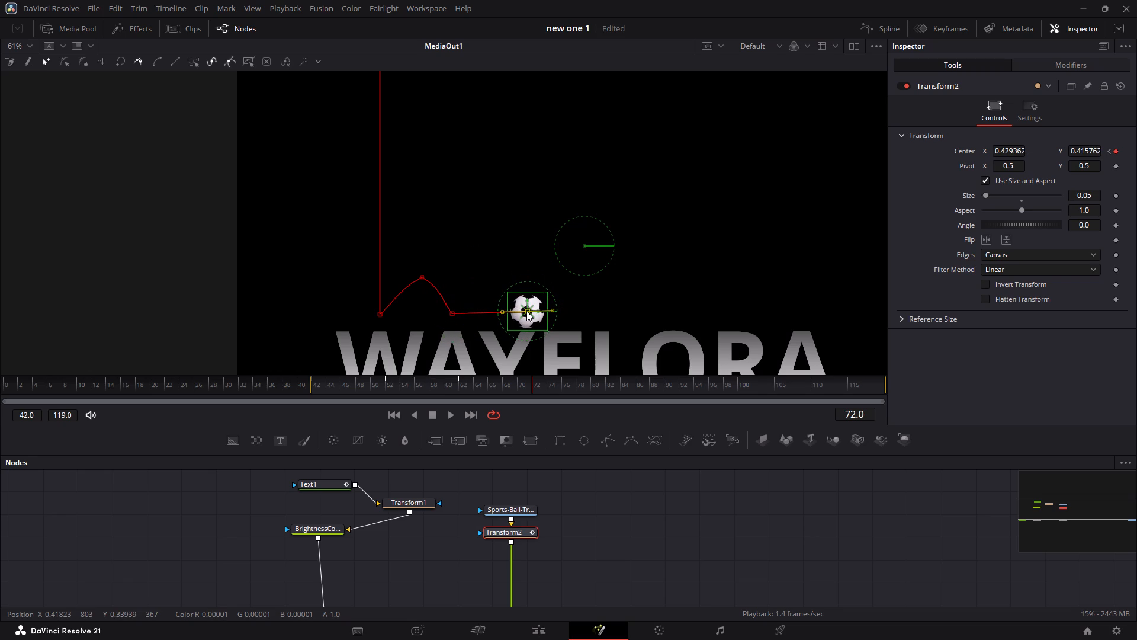
left_click_drag(526, 311, 526, 314)
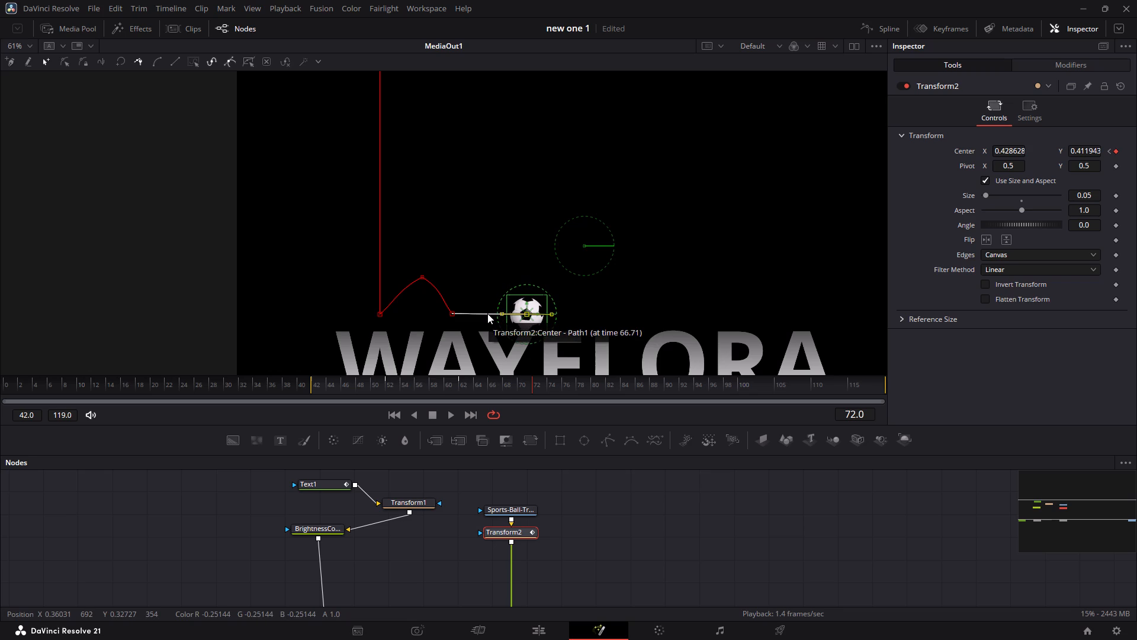
Add a raised point midway on the motion path between the A and Y, shape its handles into a bounce arc, and play it back.
left_click(490, 313)
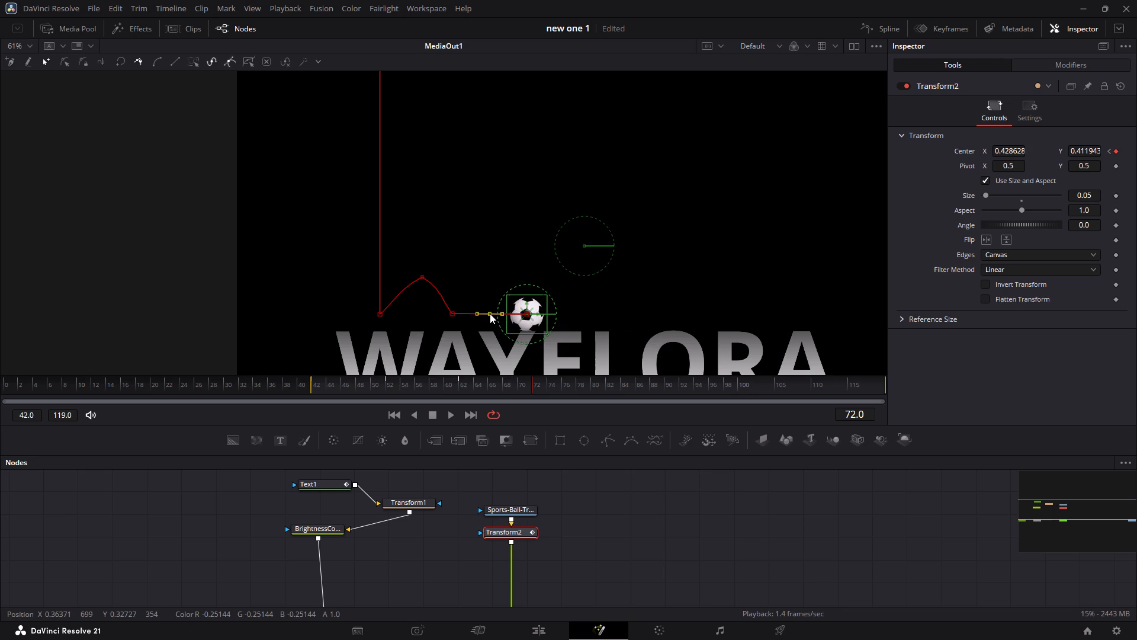
left_click_drag(490, 313, 493, 278)
left_click_drag(479, 290, 471, 283)
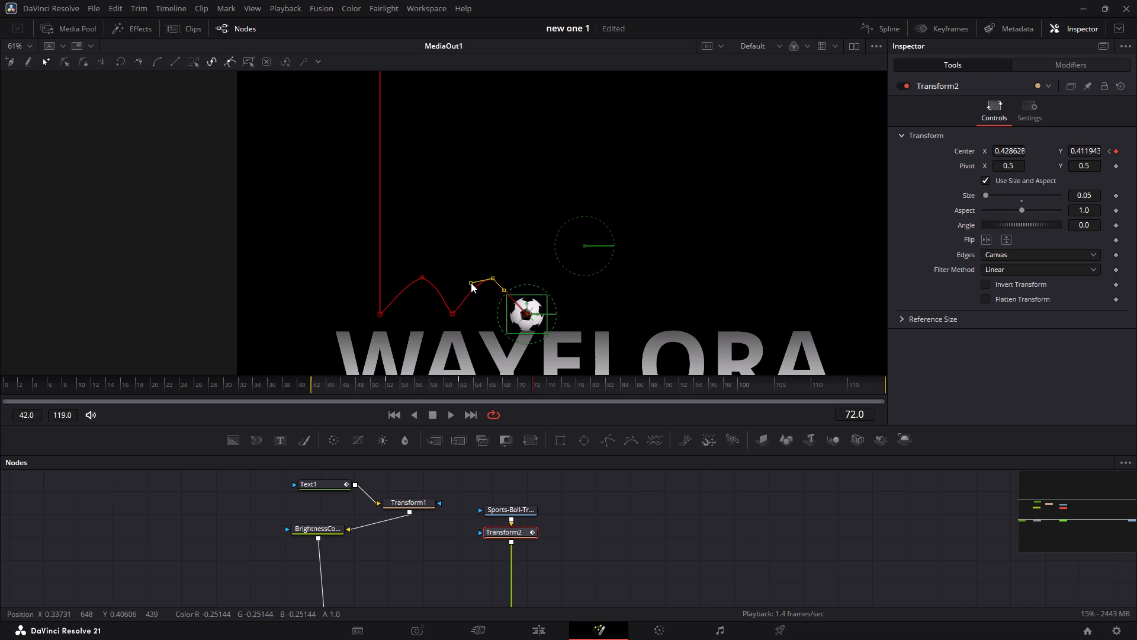
left_click_drag(471, 283, 470, 281)
left_click(506, 290)
left_click_drag(502, 290, 503, 289)
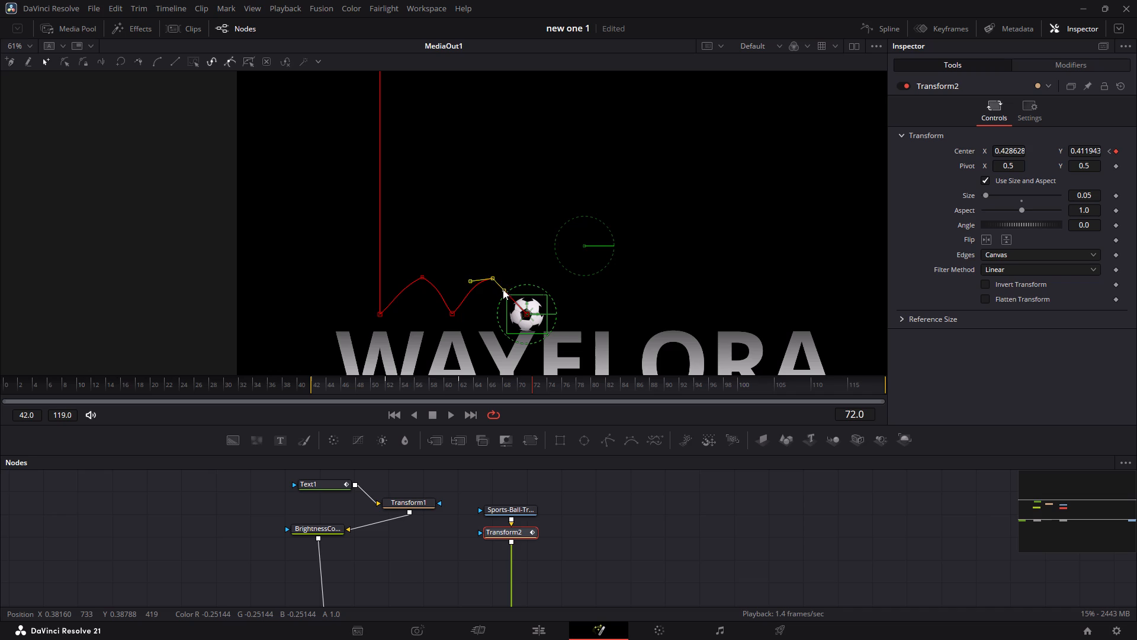
left_click_drag(503, 289, 506, 287)
left_click_drag(506, 287, 509, 289)
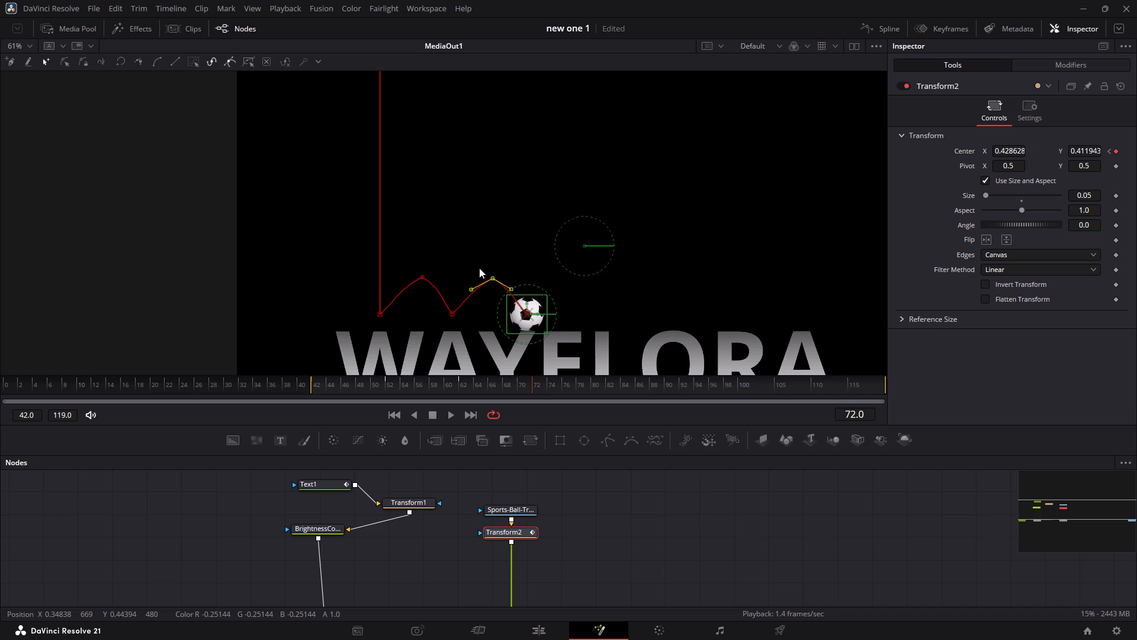
left_click(479, 265)
key("space")
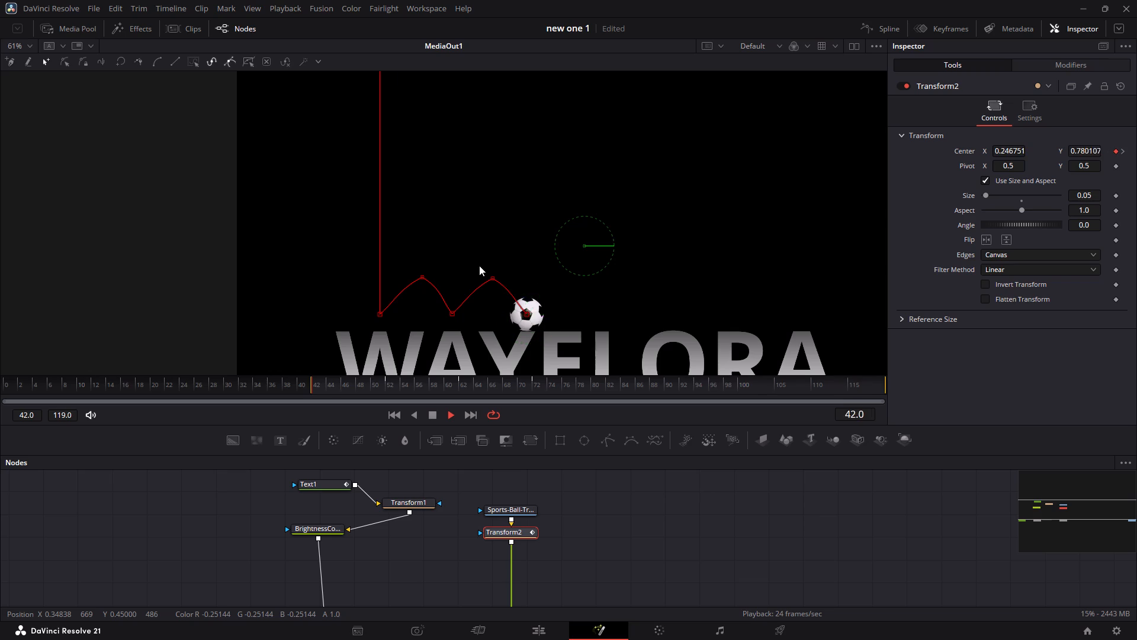
key("space")
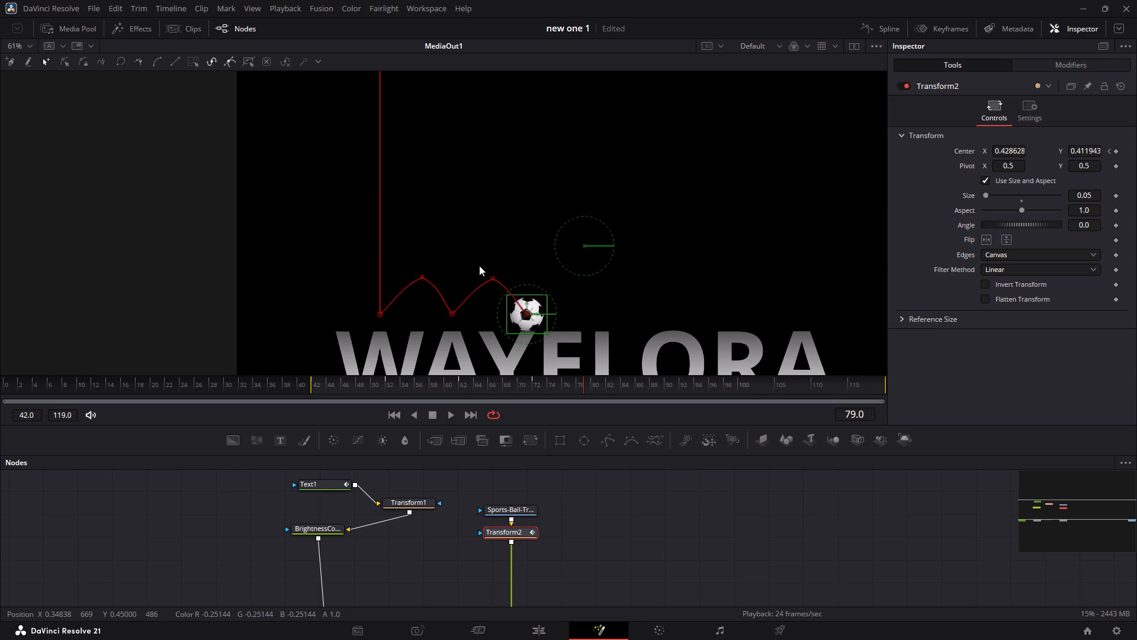
At frame 79, nudge the soccer ball's resting position on the Y to about X 0.429, Y 0.413.
left_click(528, 313)
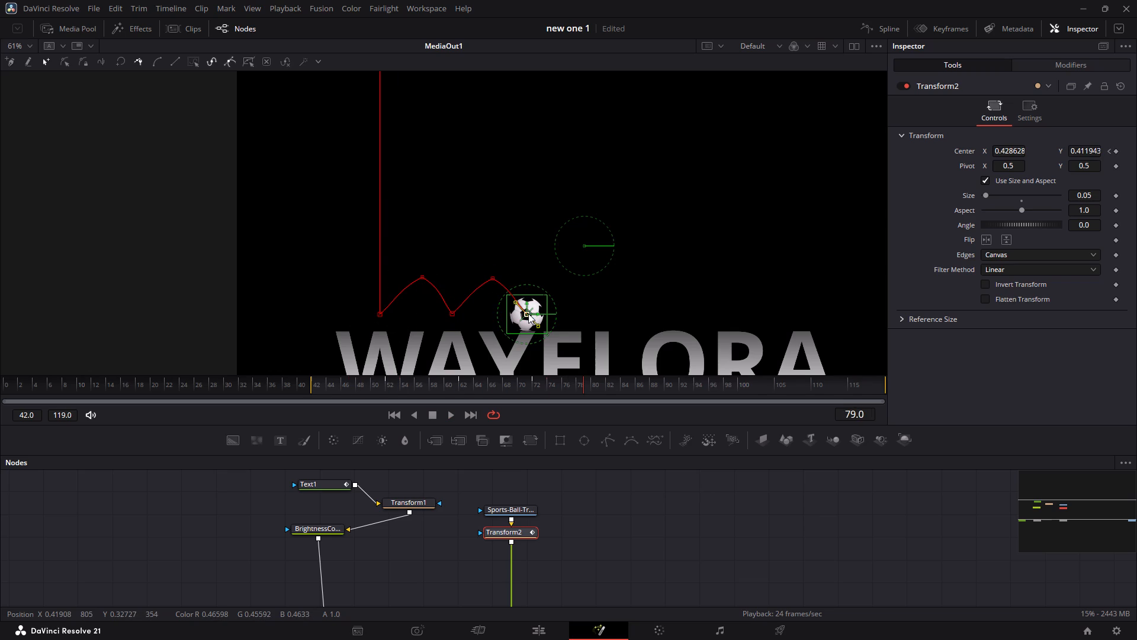
left_click(528, 313)
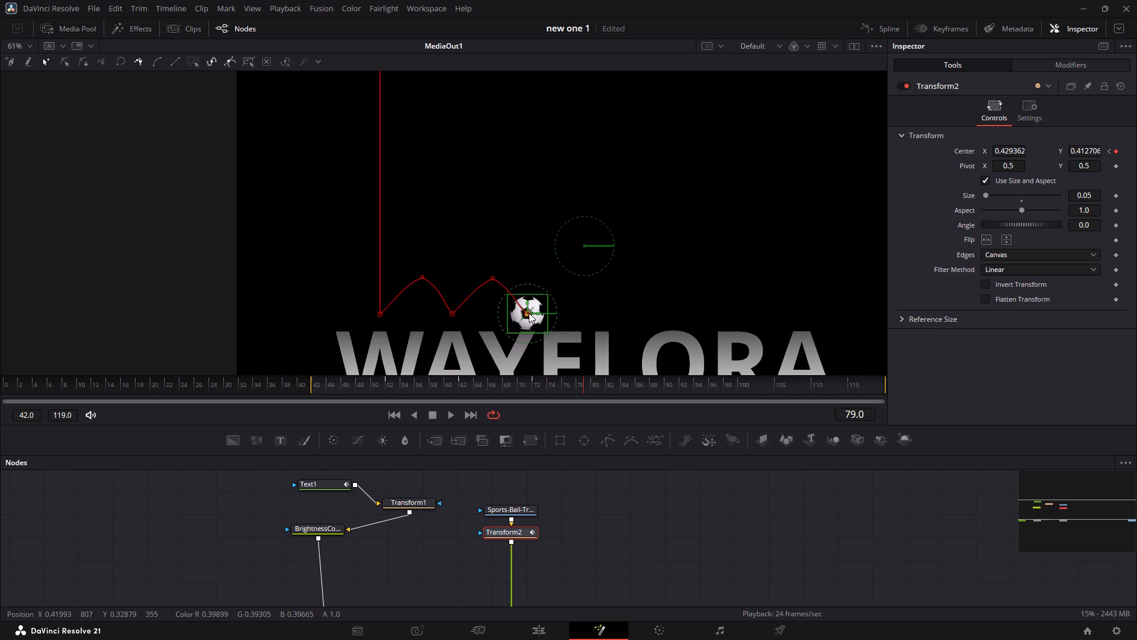
left_click(529, 313)
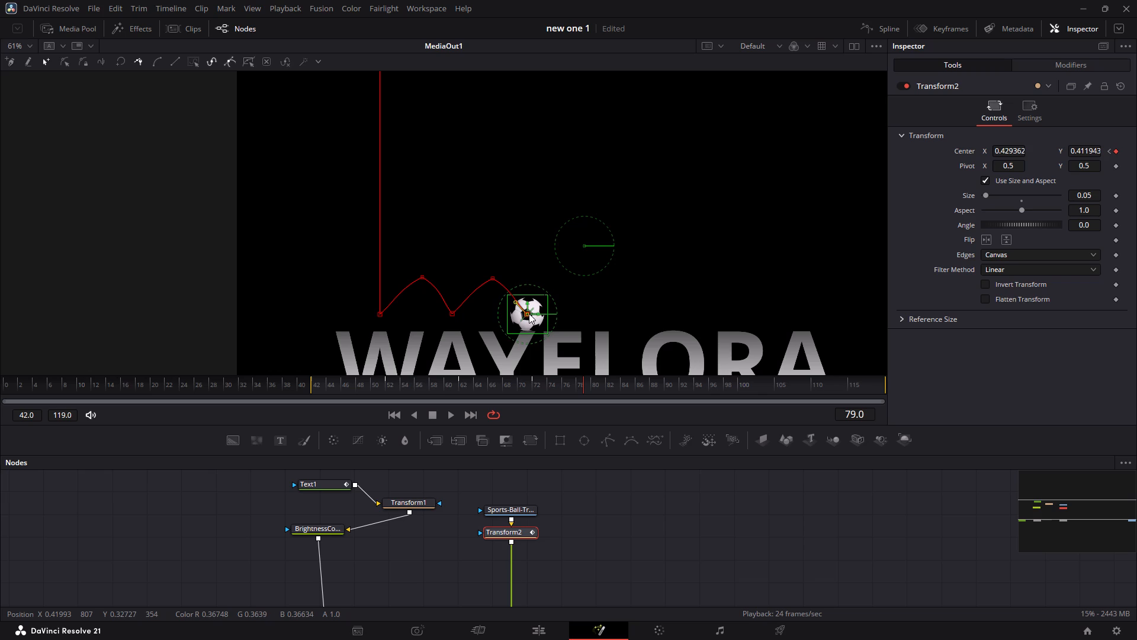
scroll(529, 313, "up", 4, "ctrl")
scroll(529, 313, "down", 1)
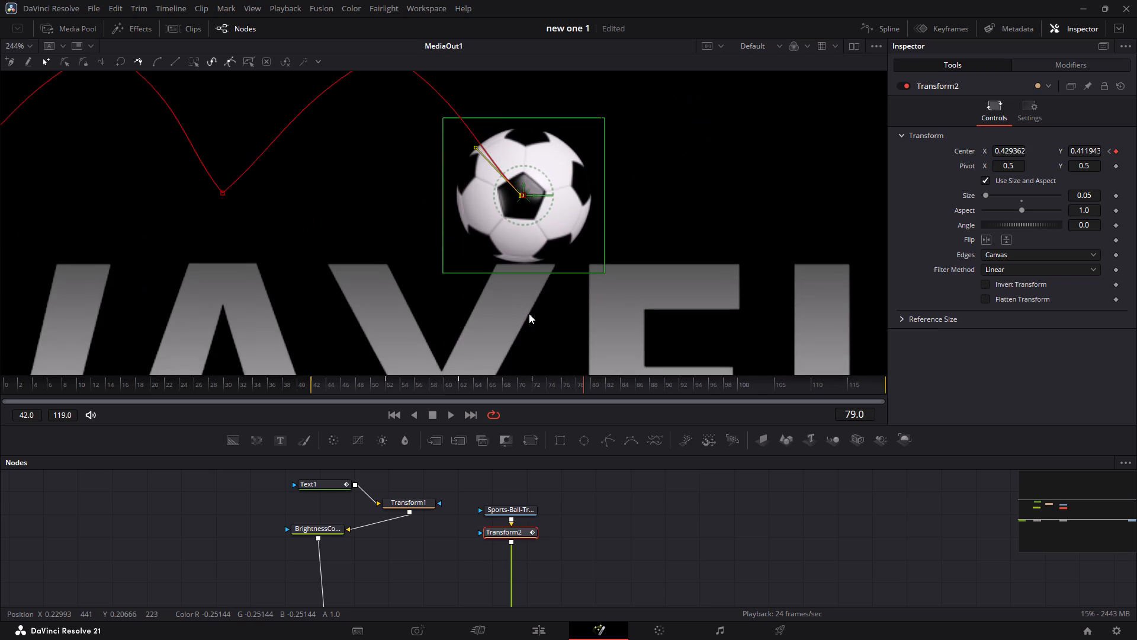
scroll(529, 313, "down", 2)
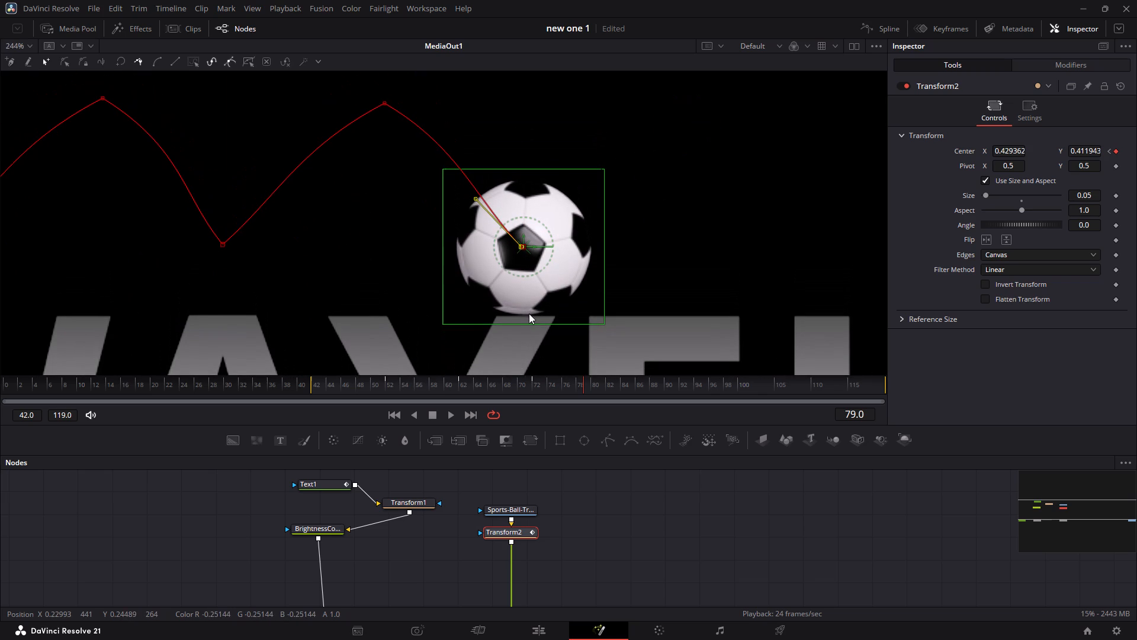
left_click(523, 239)
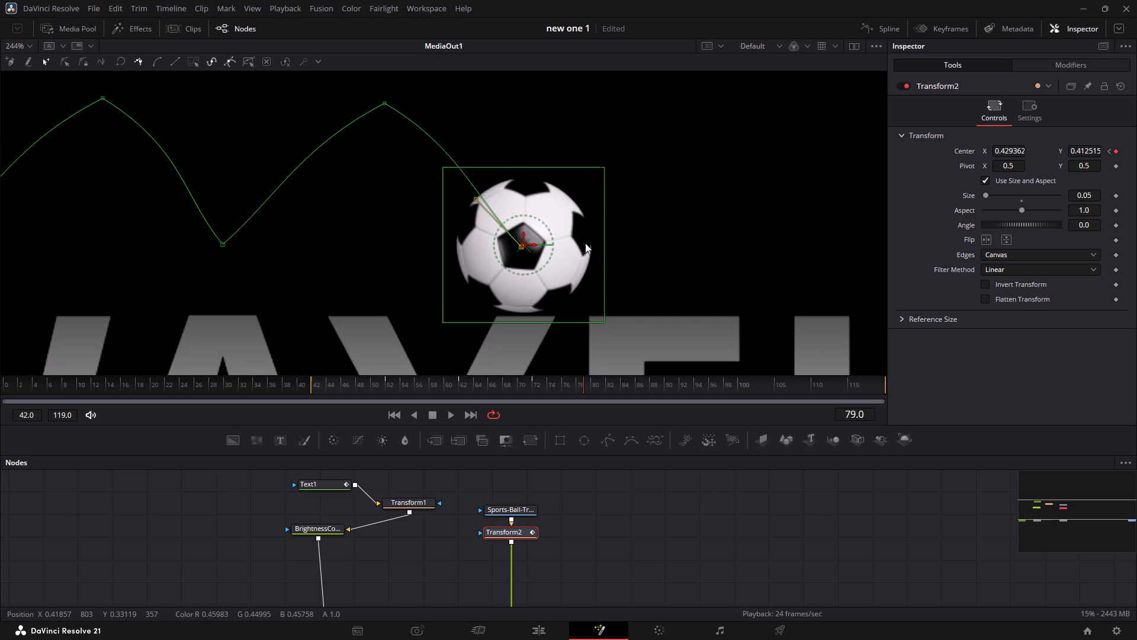
Smooth the motion path points at the peaks of the A-to-Y and W-to-A bounces.
left_click(385, 103)
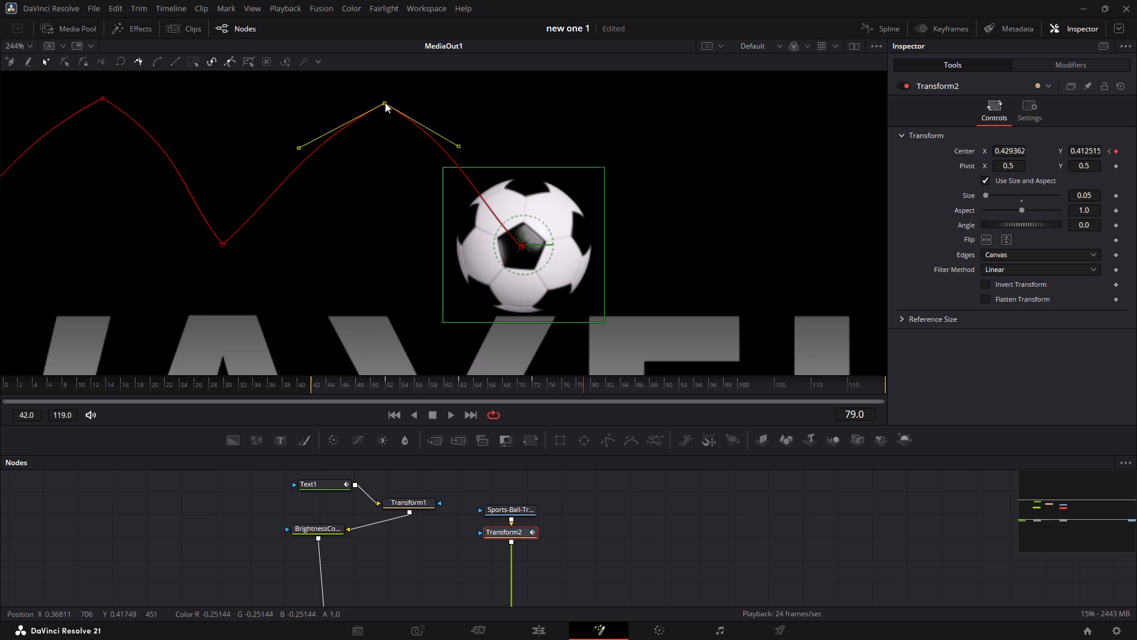
left_click(156, 59)
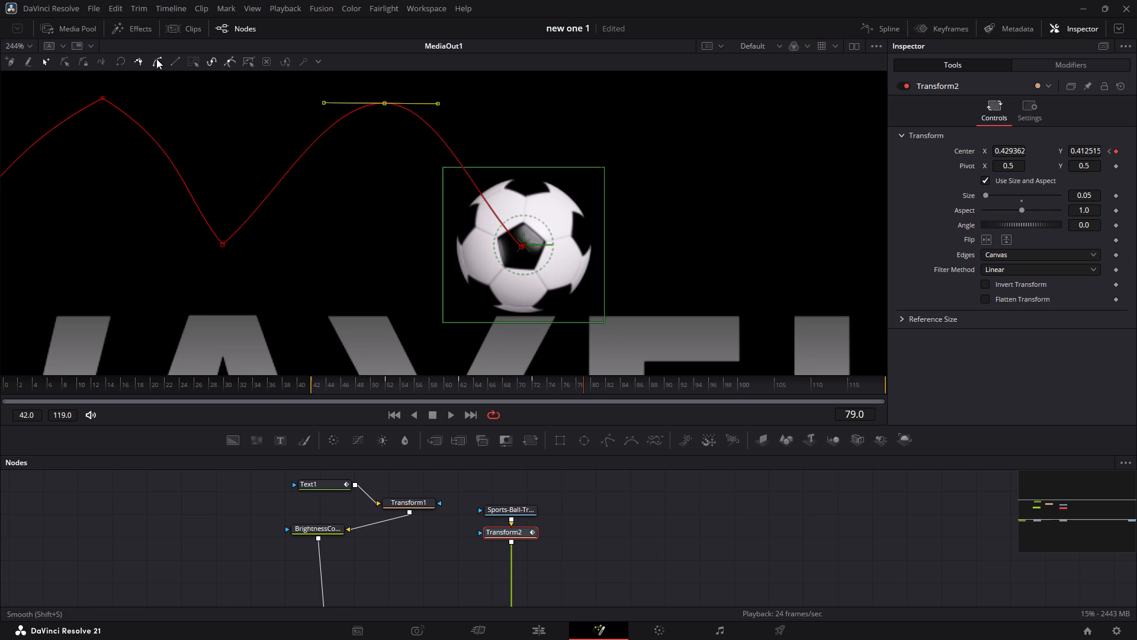
left_click(100, 98)
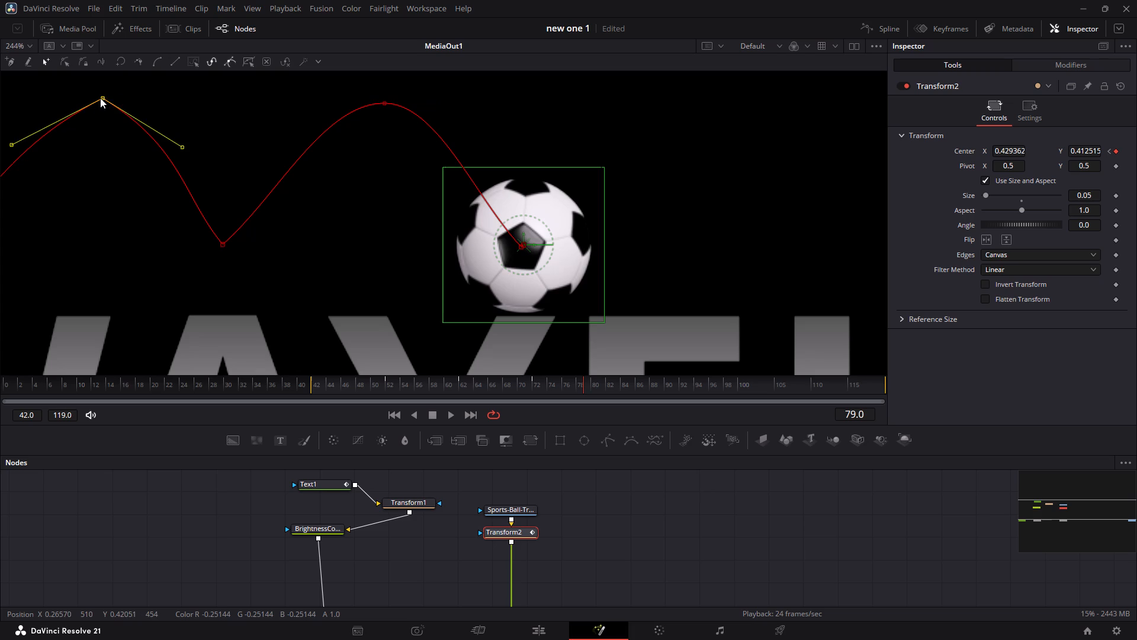
left_click(152, 63)
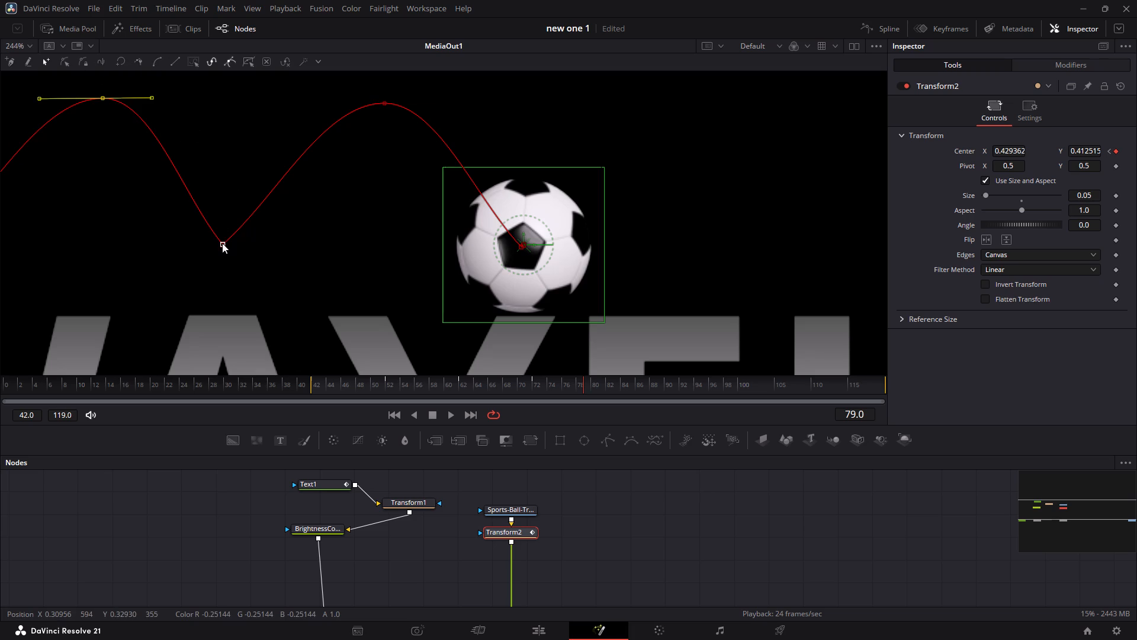
Smooth the motion path points where the ball lands on the A and on the W, and play back the result.
left_click(222, 243)
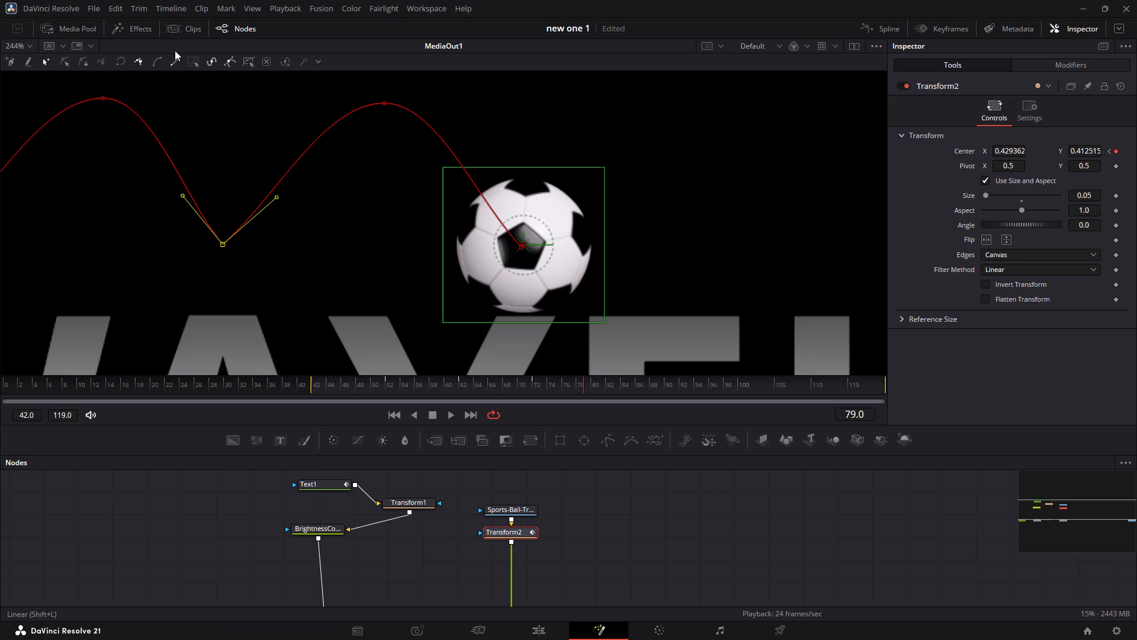
left_click(154, 58)
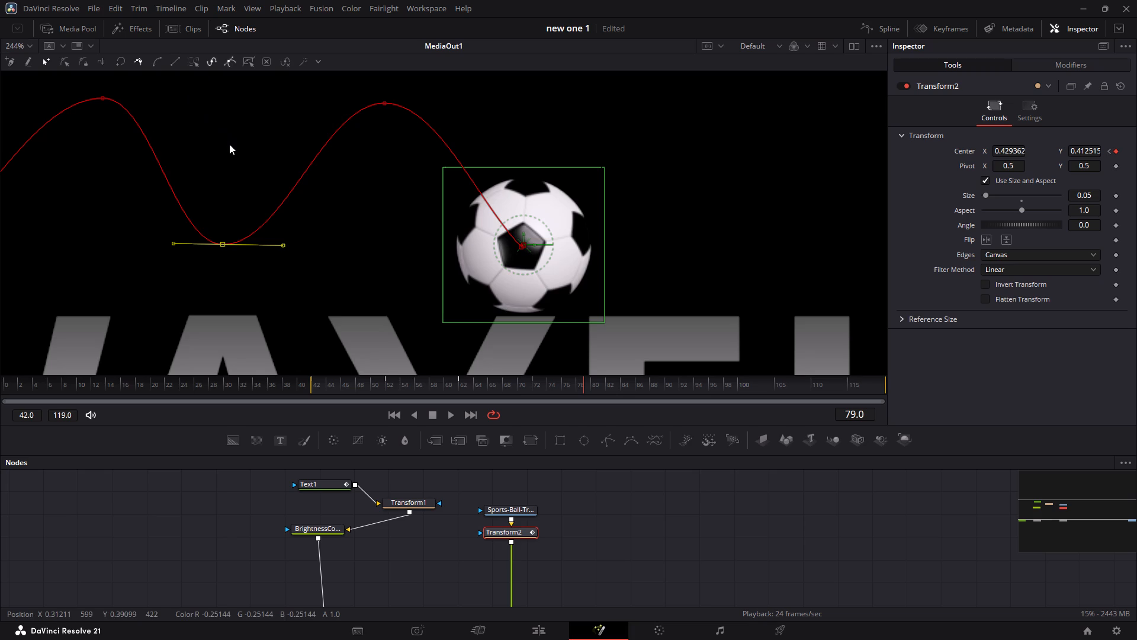
scroll(229, 144, "down", 2, "ctrl")
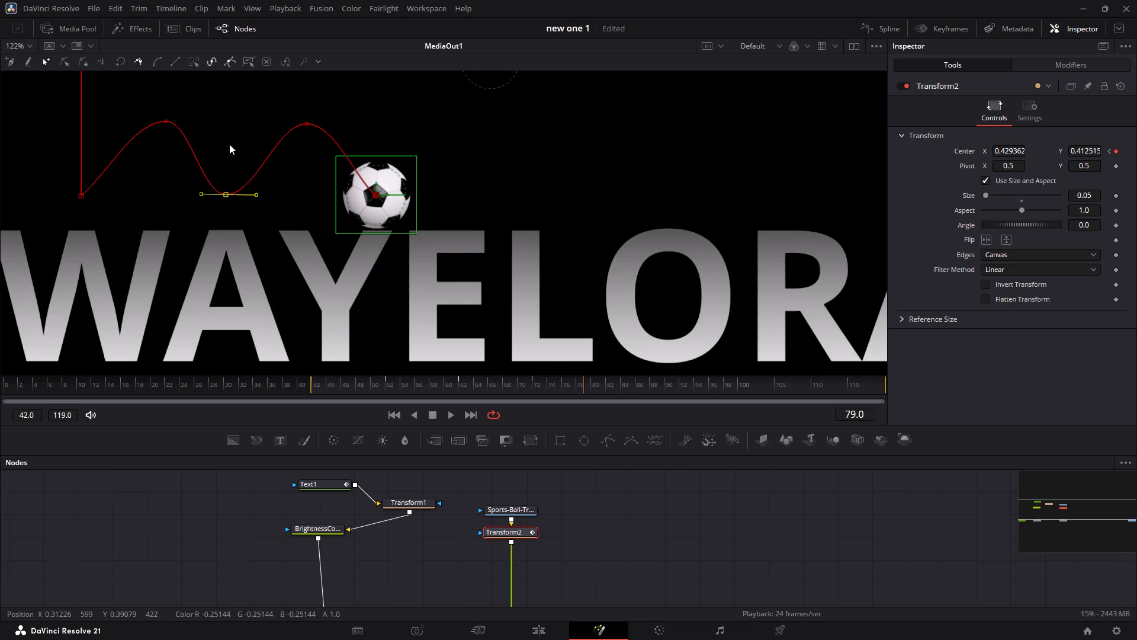
scroll(229, 144, "right", 1)
scroll(229, 144, "up", 1)
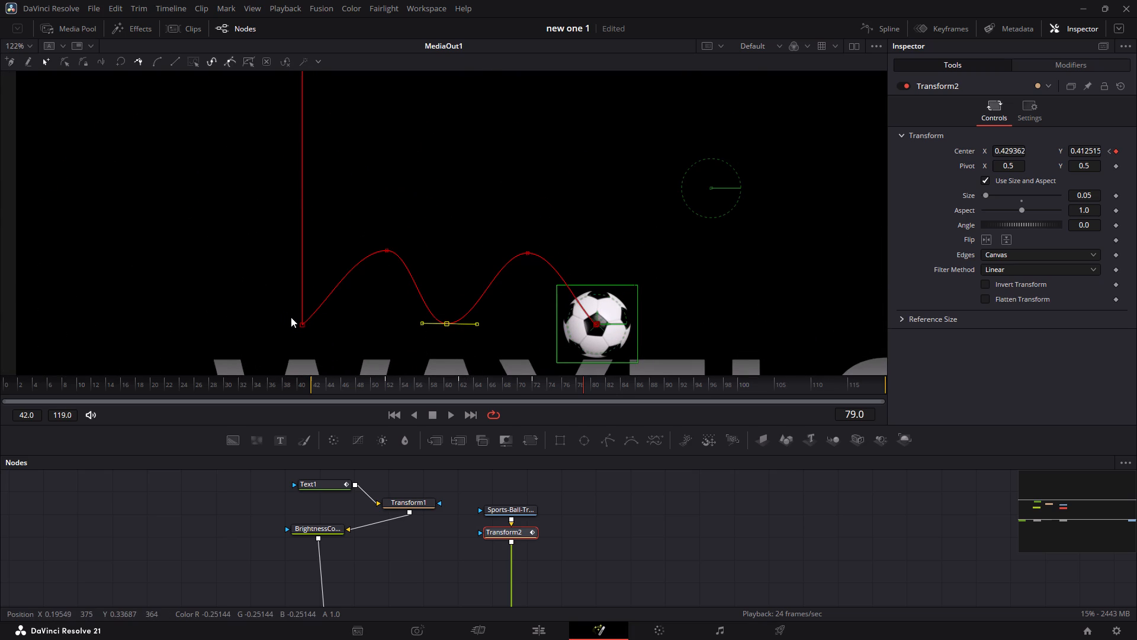
left_click(300, 325)
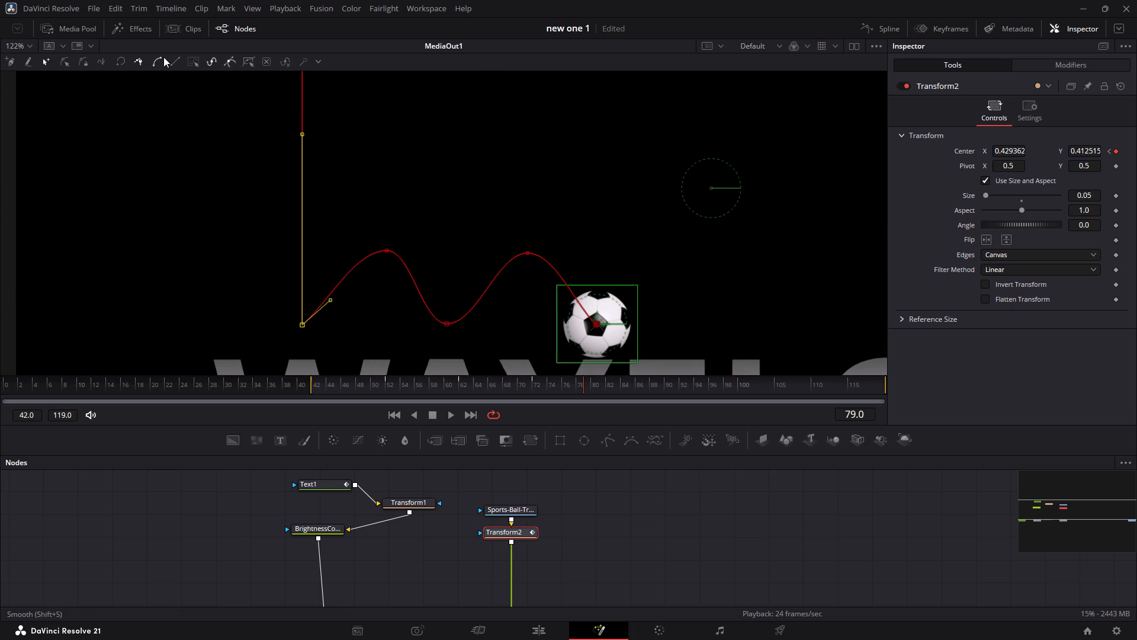
left_click(154, 58)
left_click(330, 194)
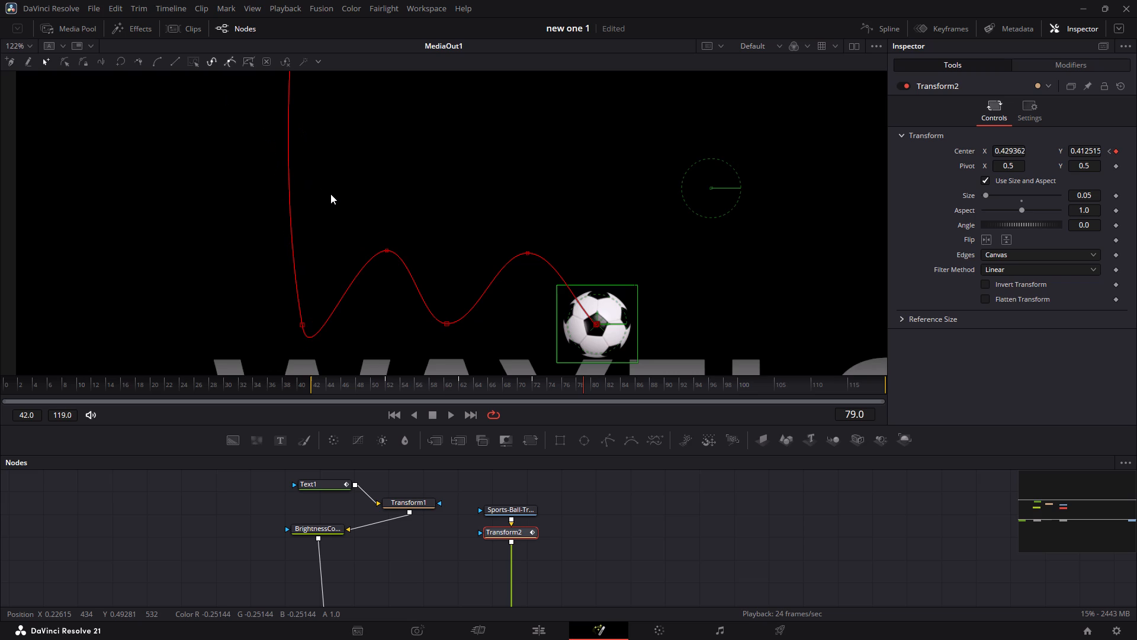
key("space")
Play back the soccer ball's bounces from about frame 42 and scrub past its landing on the Y to check the timing.
scroll(330, 212, "down", 3, "ctrl")
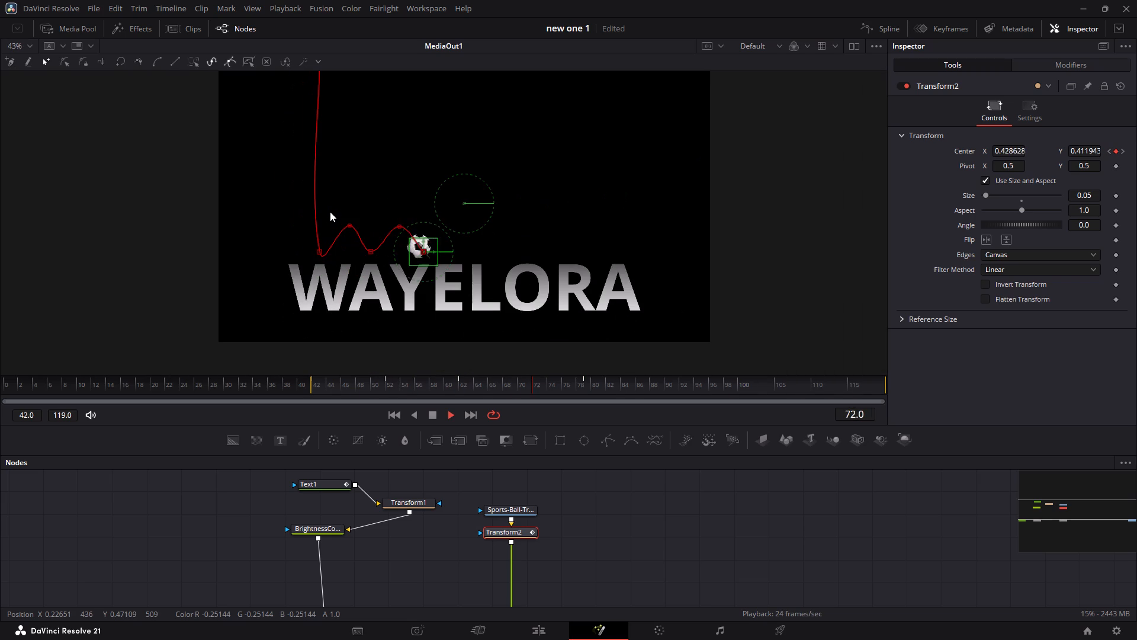
key("space")
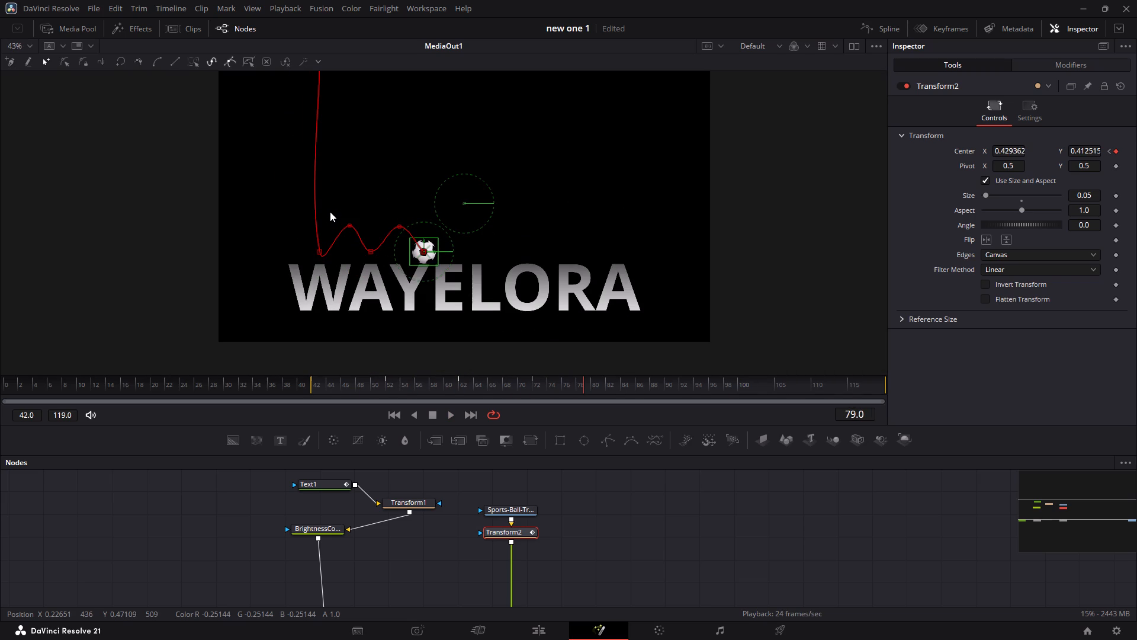
left_click(317, 384)
key("space")
key("space")
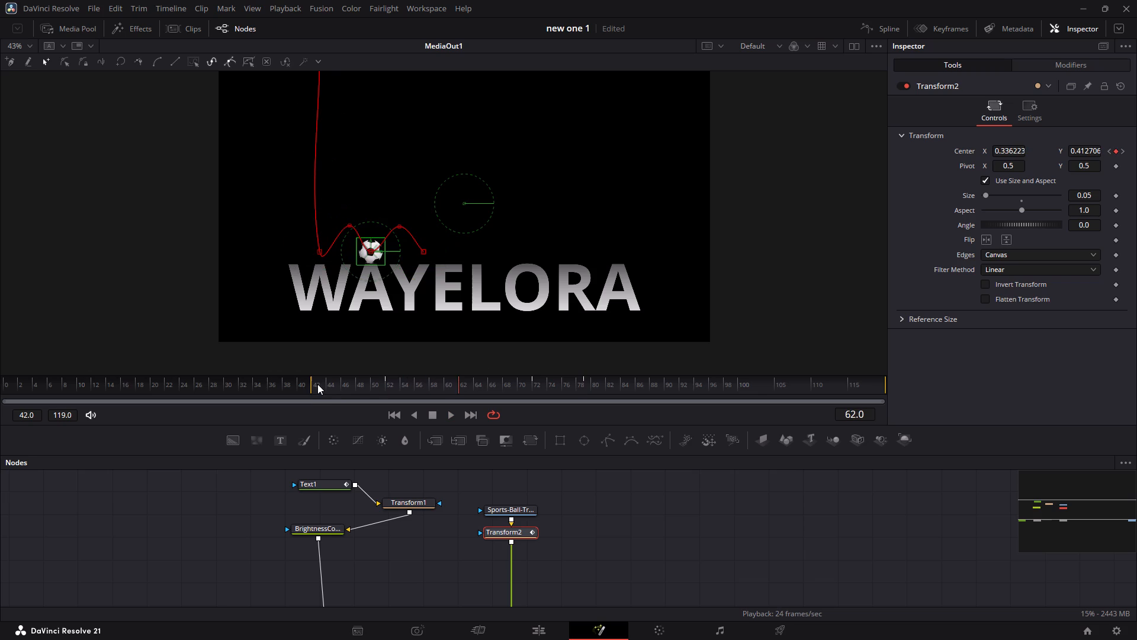
key("space")
key("space")
key("space")
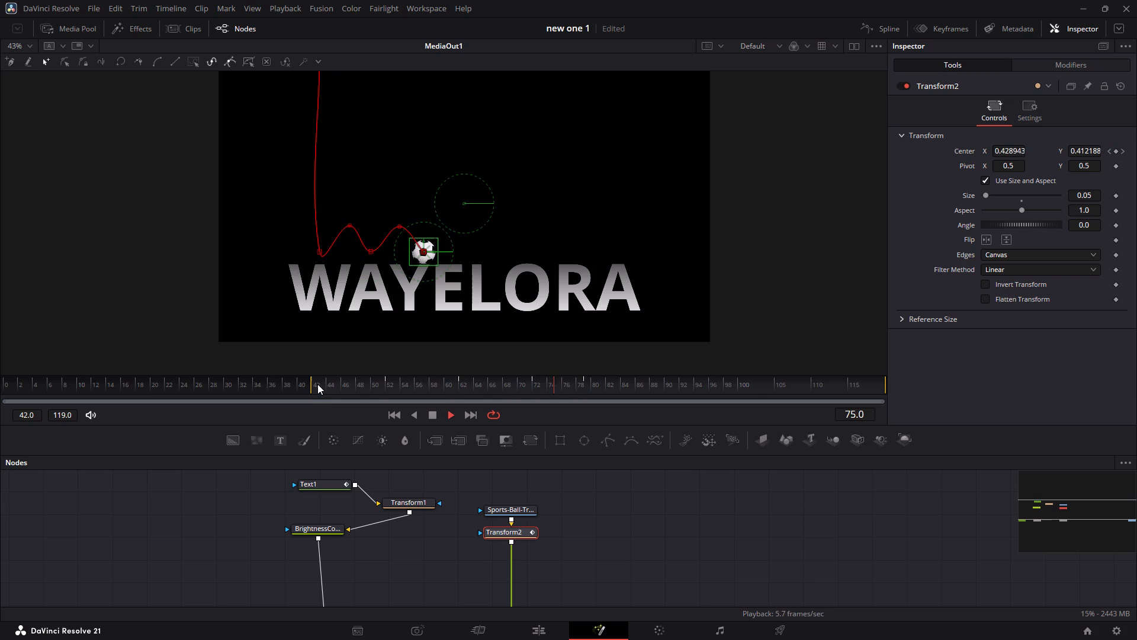
key("space")
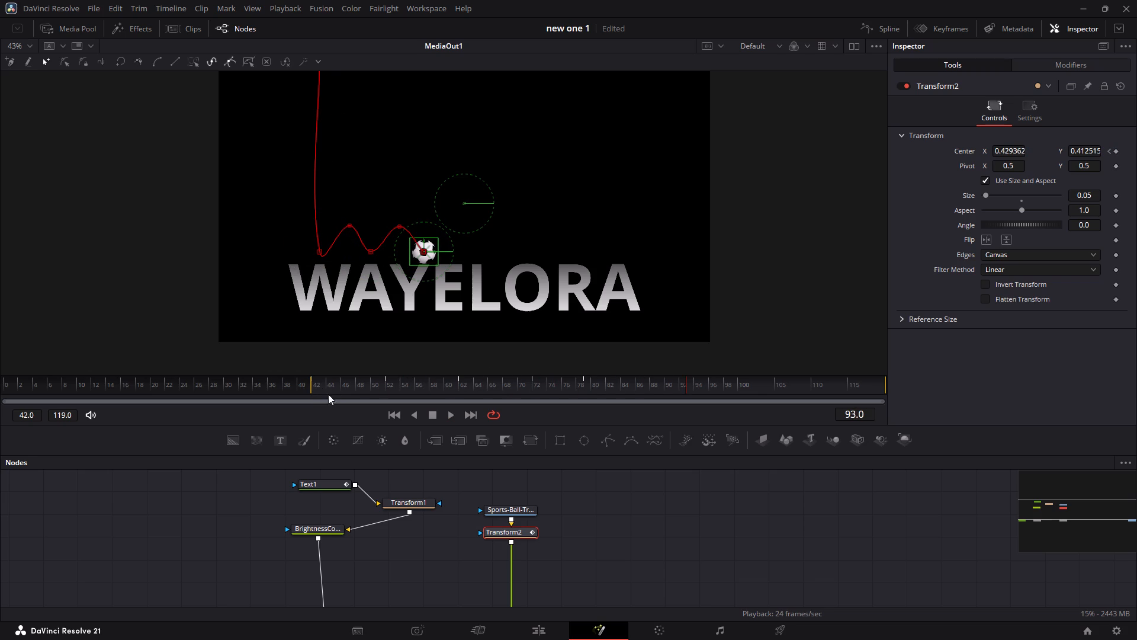
left_click(583, 380)
key("Right")
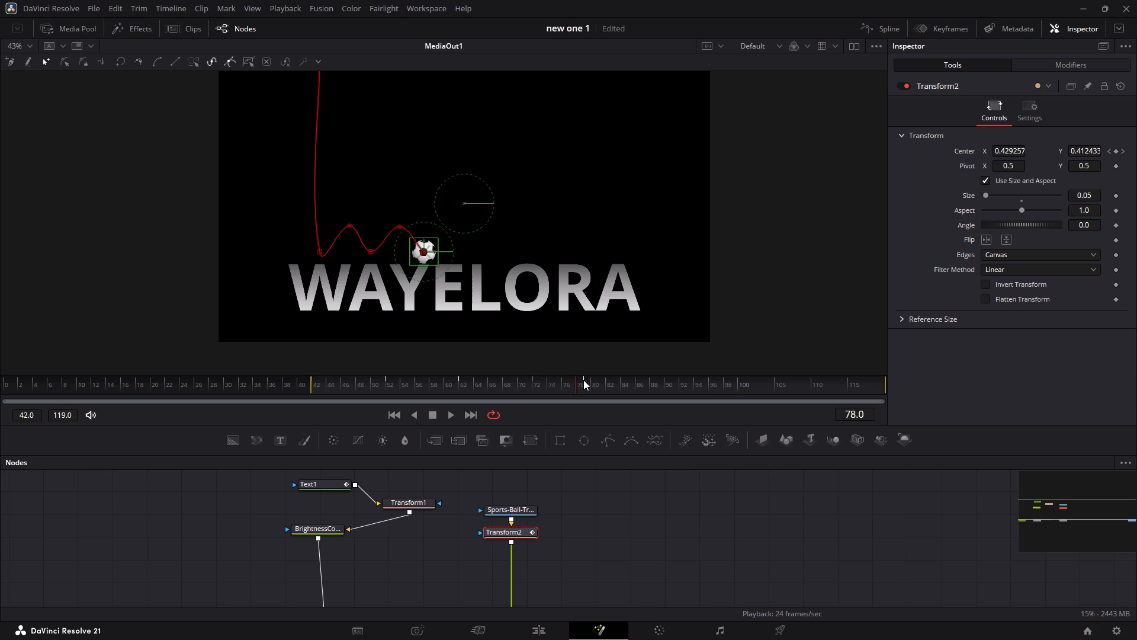
left_click(583, 380)
left_click_drag(583, 380, 604, 389)
left_click_drag(604, 389, 608, 383)
left_click_drag(608, 383, 617, 383)
left_click_drag(617, 383, 652, 382)
left_click_drag(652, 382, 667, 382)
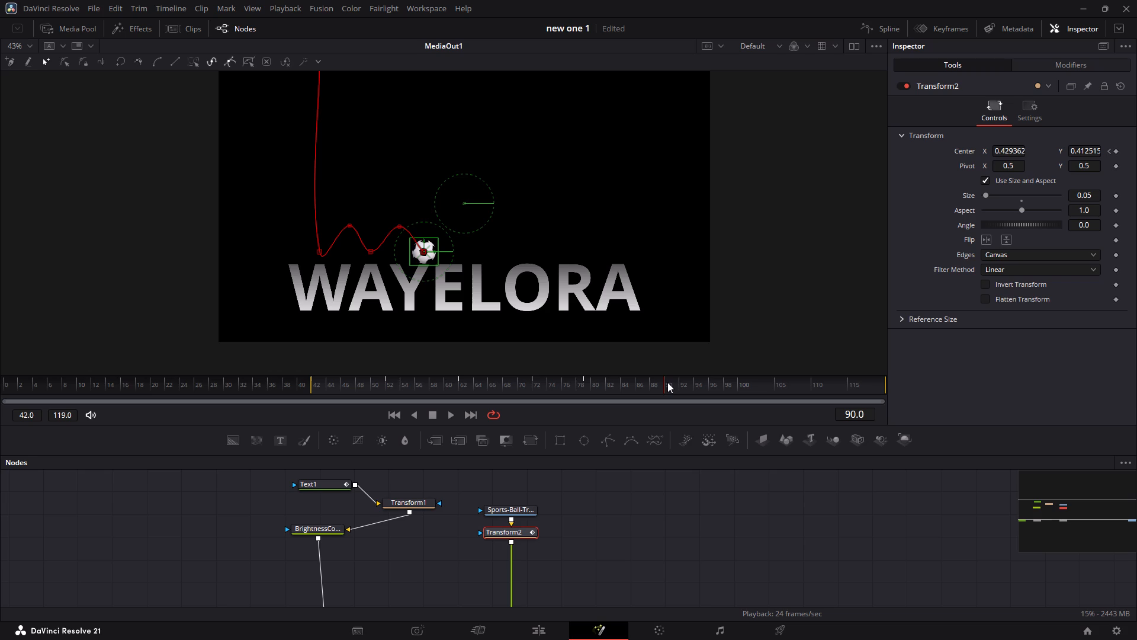
Check the ball's keyframe spacing along the timeline and remove its Center keyframe at frame 79.
left_click(382, 379)
left_click(456, 383)
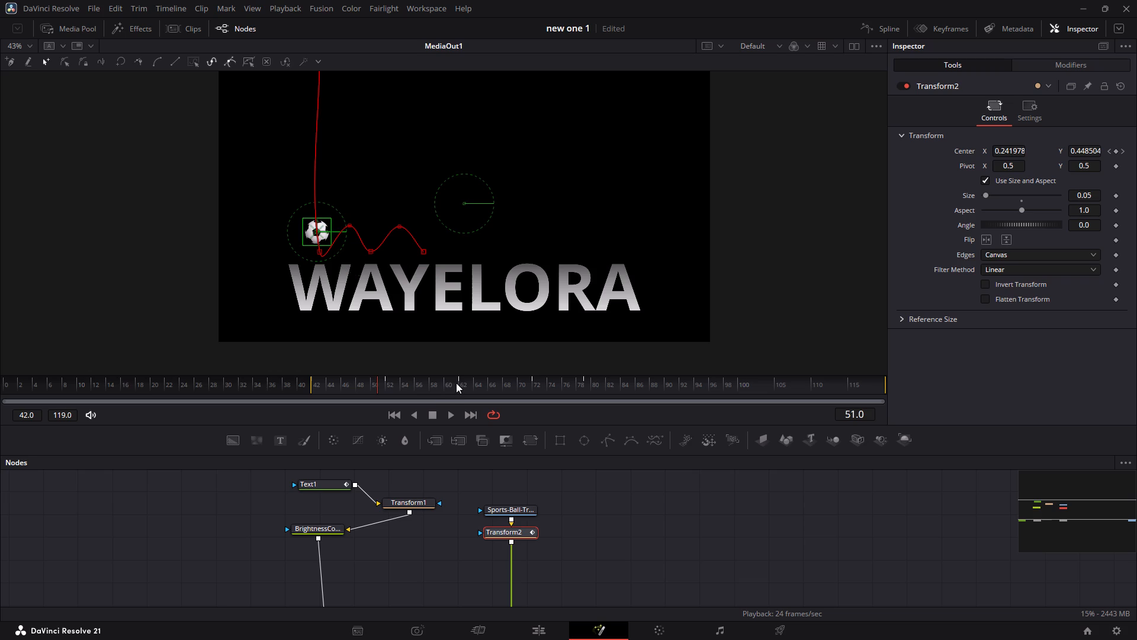
left_click(531, 379)
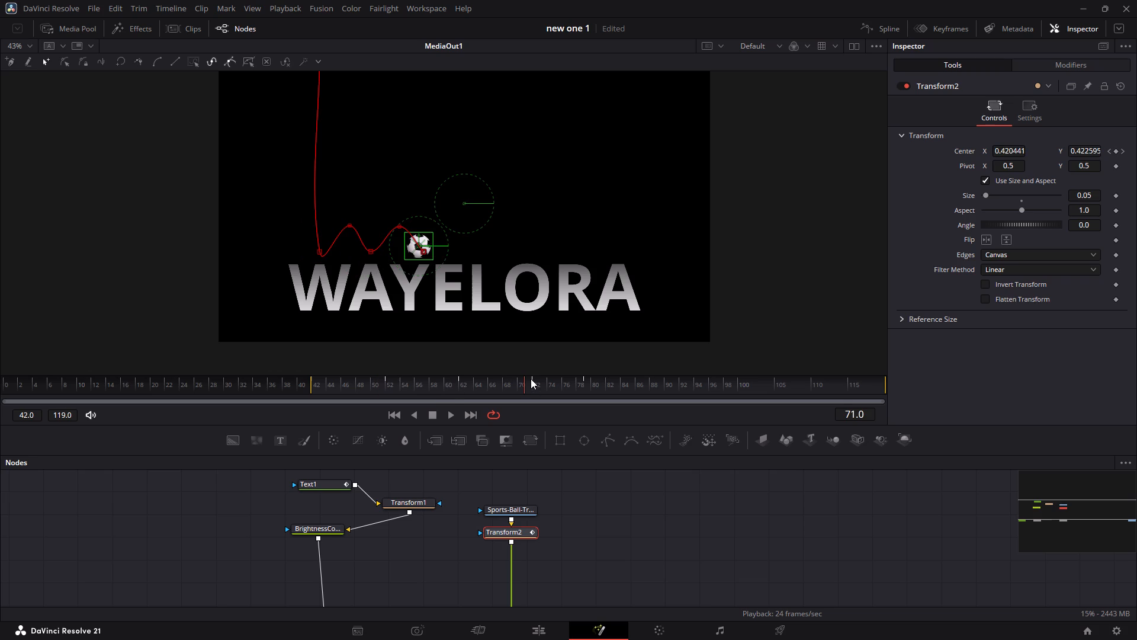
left_click(531, 379)
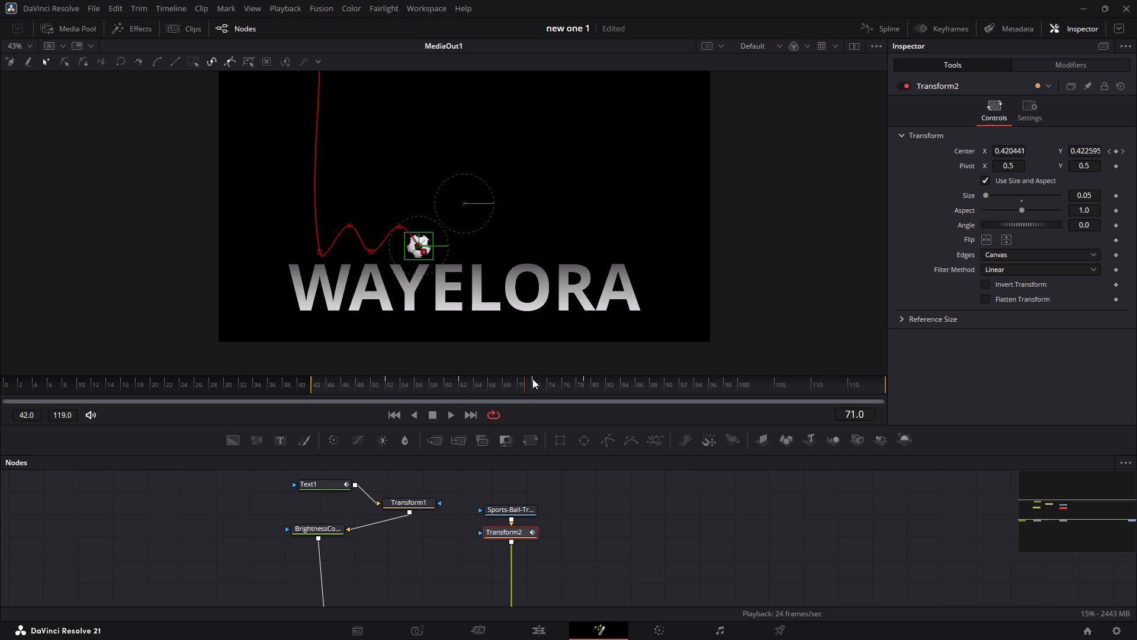
left_click(532, 379)
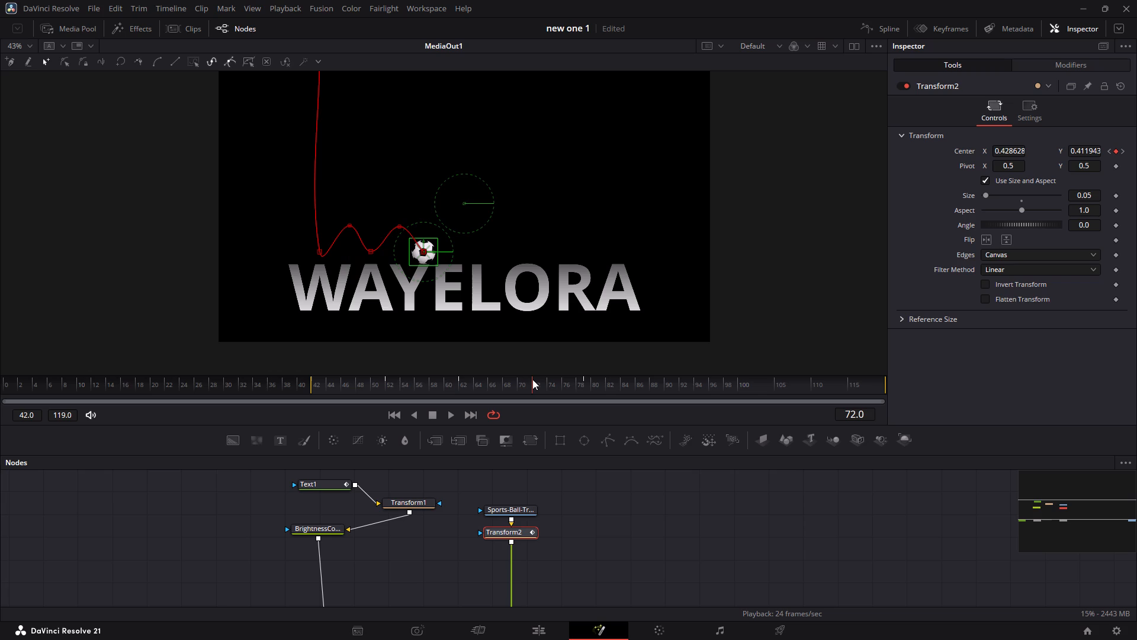
left_click(583, 377)
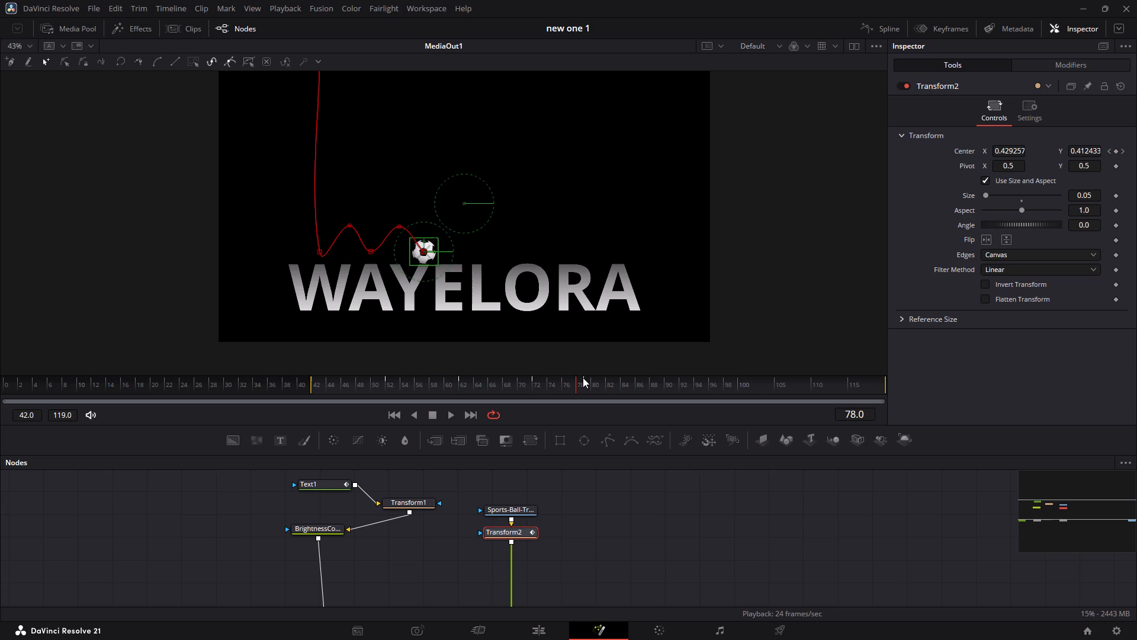
left_click(588, 380)
left_click(1114, 151)
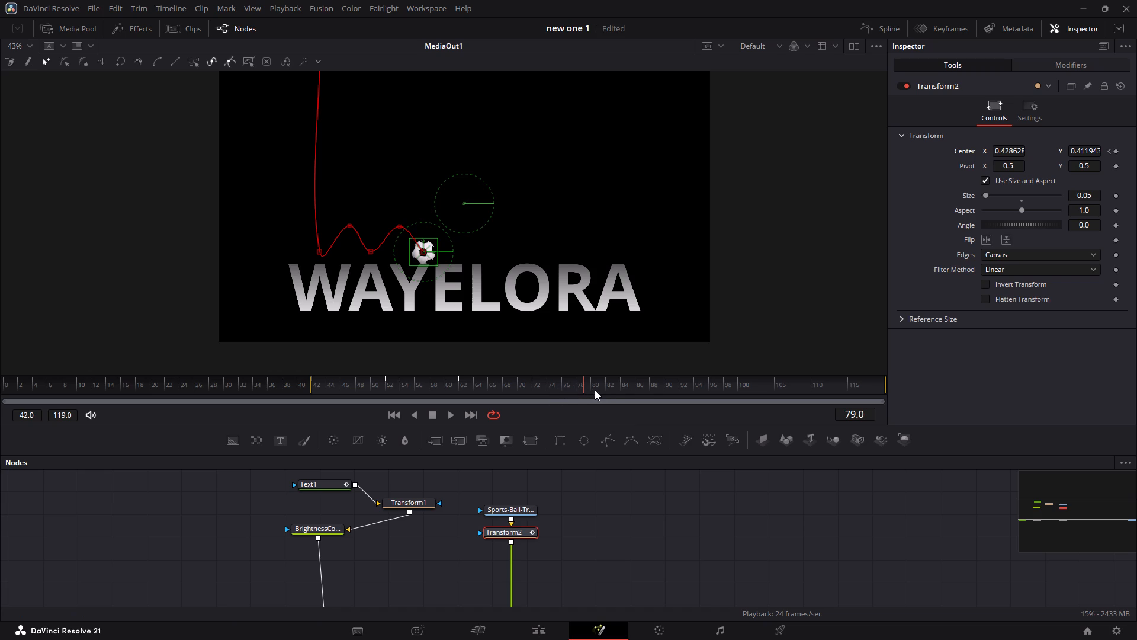
At frame 82, keyframe the soccer ball resting on top of the L at about X 0.522, Y 0.412.
left_click(606, 383)
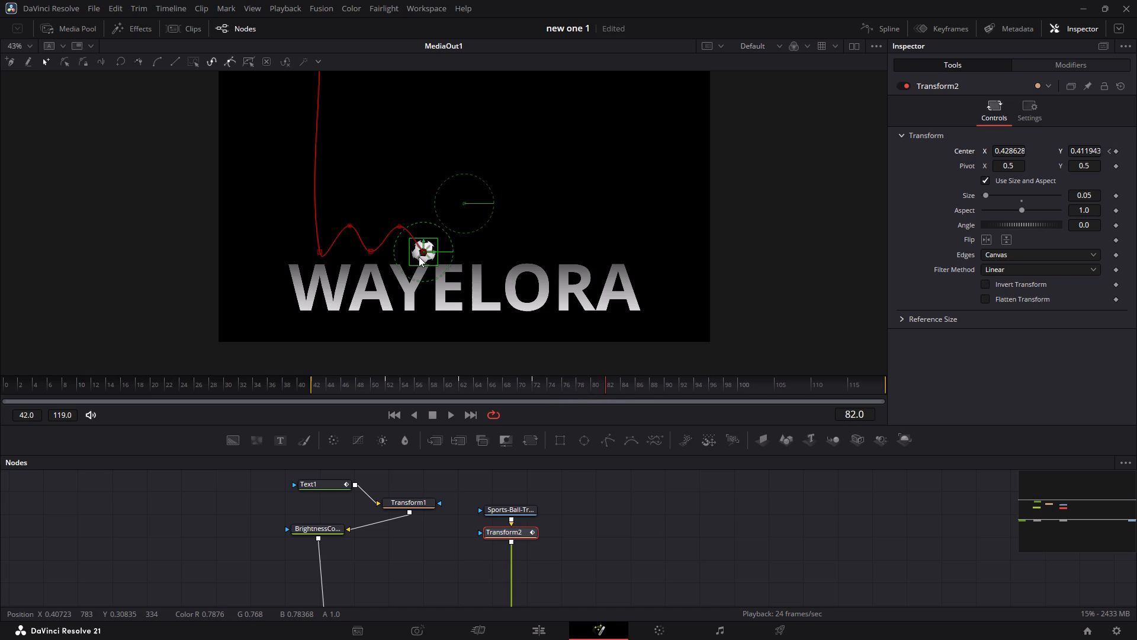
scroll(419, 249, "up", 1, "ctrl")
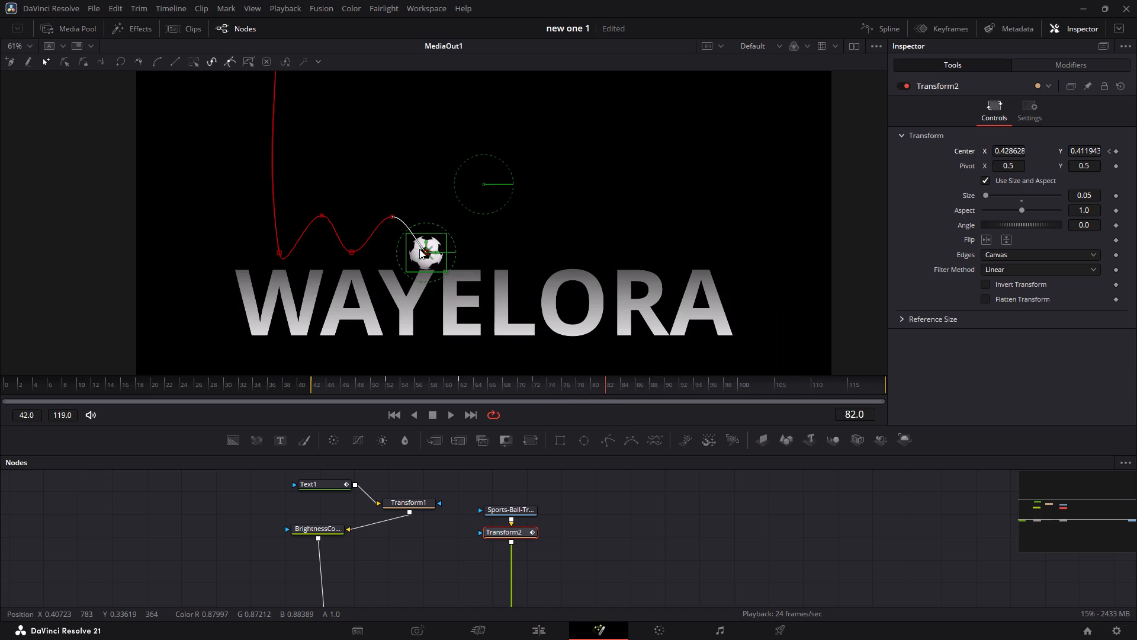
left_click_drag(425, 252, 454, 216)
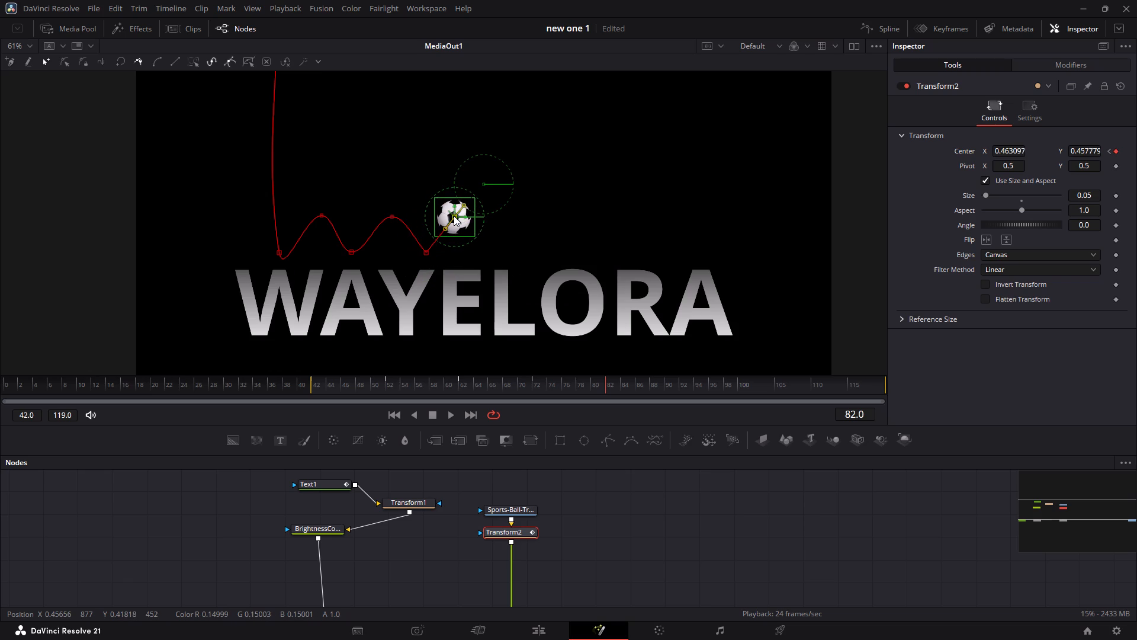
left_click_drag(454, 216, 464, 233)
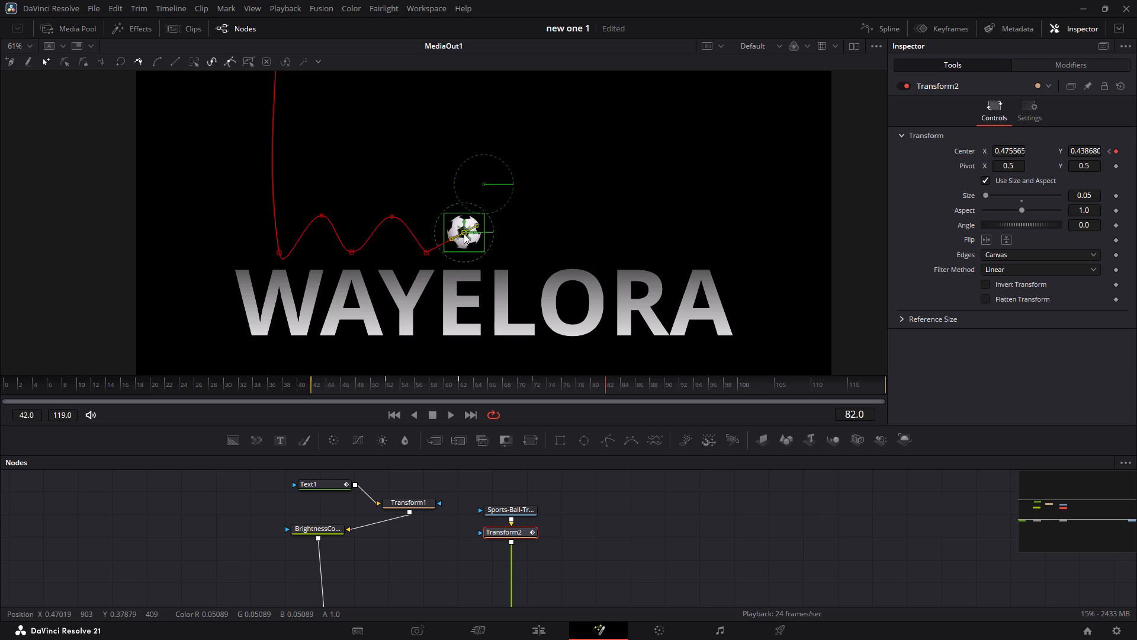
left_click_drag(464, 233, 488, 251)
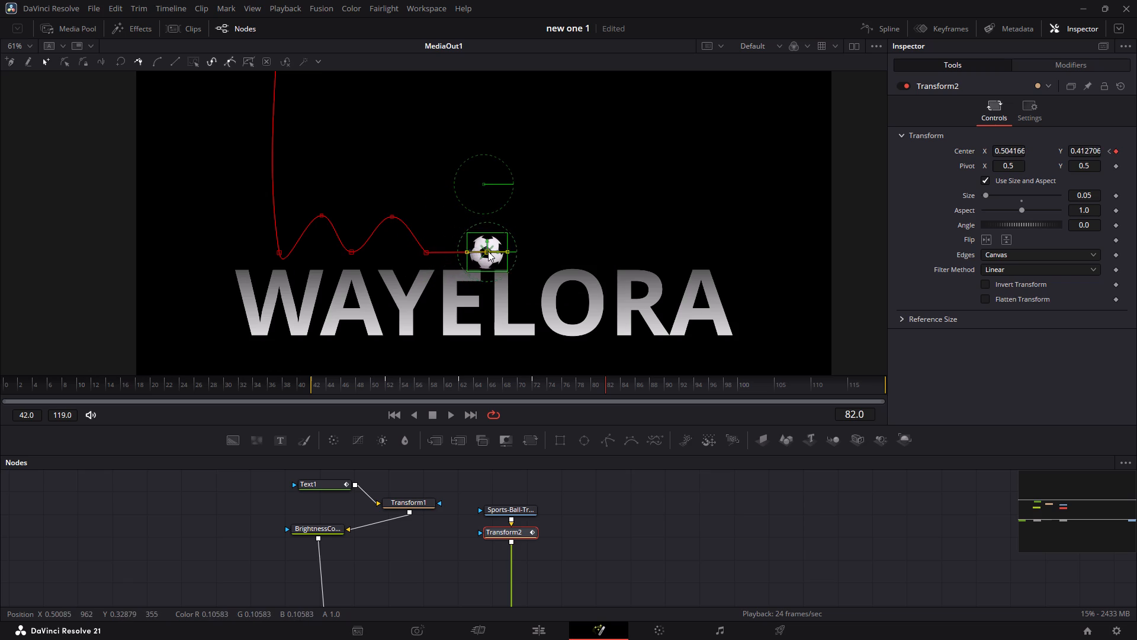
left_click_drag(488, 251, 500, 252)
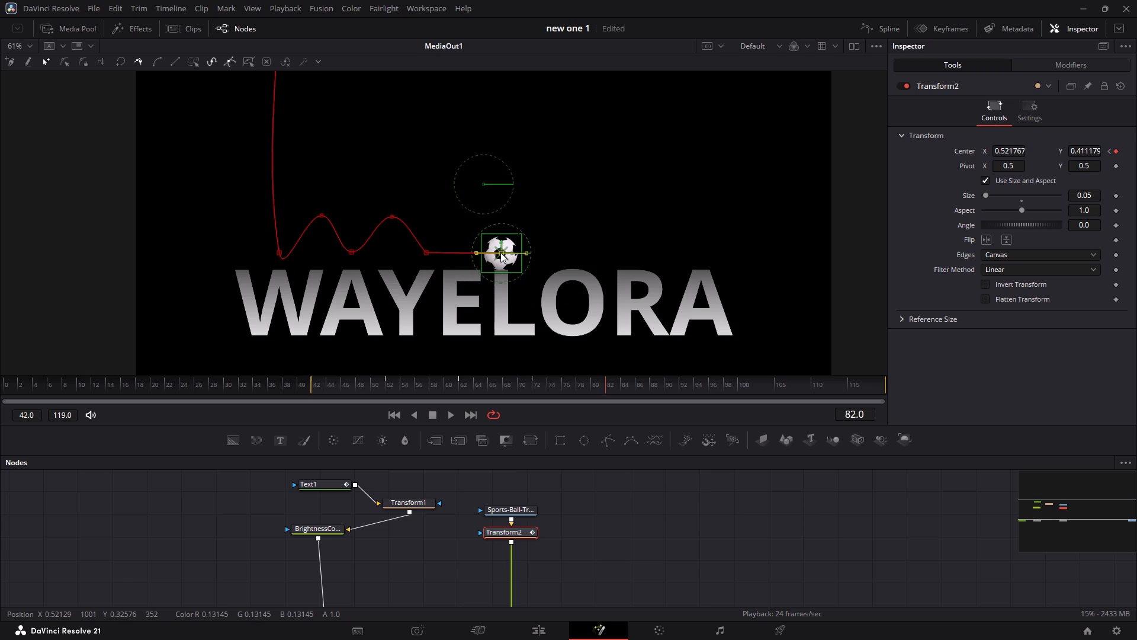
left_click_drag(500, 252, 500, 252)
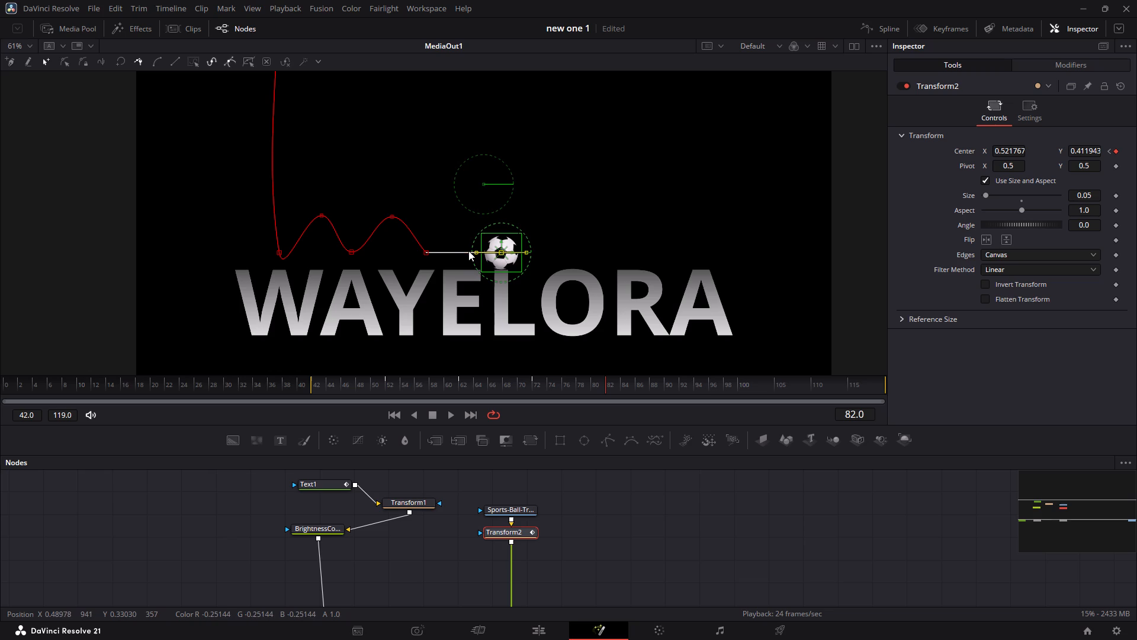
Add a motion path point midway between the Y and L, raise it above the E, and smooth it into a bounce arc.
left_click(465, 249)
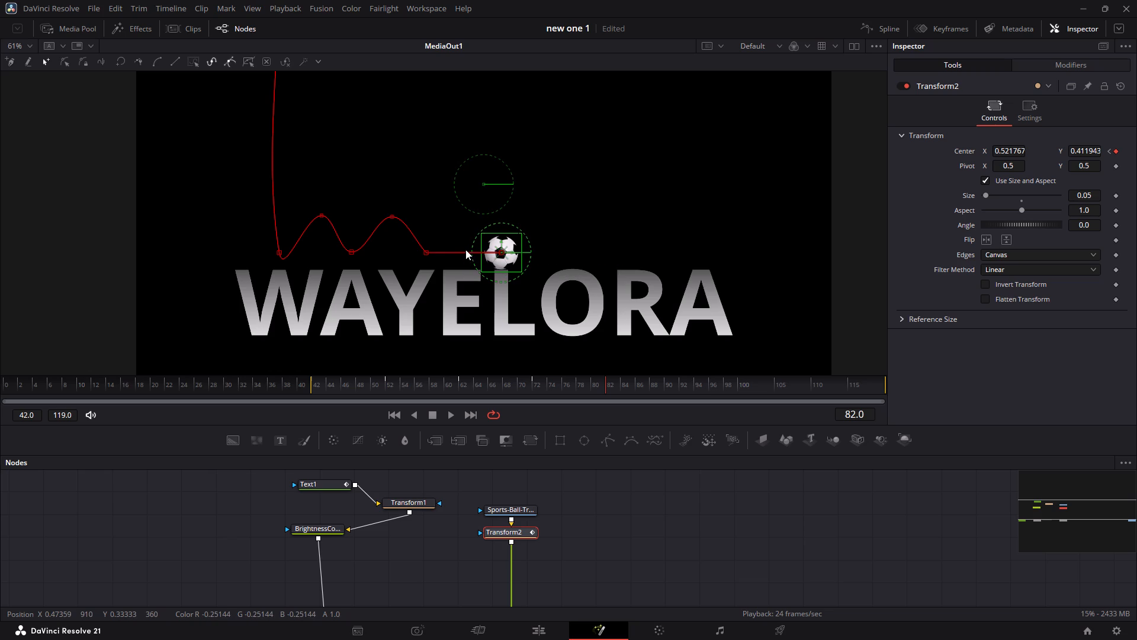
left_click(465, 251)
left_click_drag(465, 251, 468, 212)
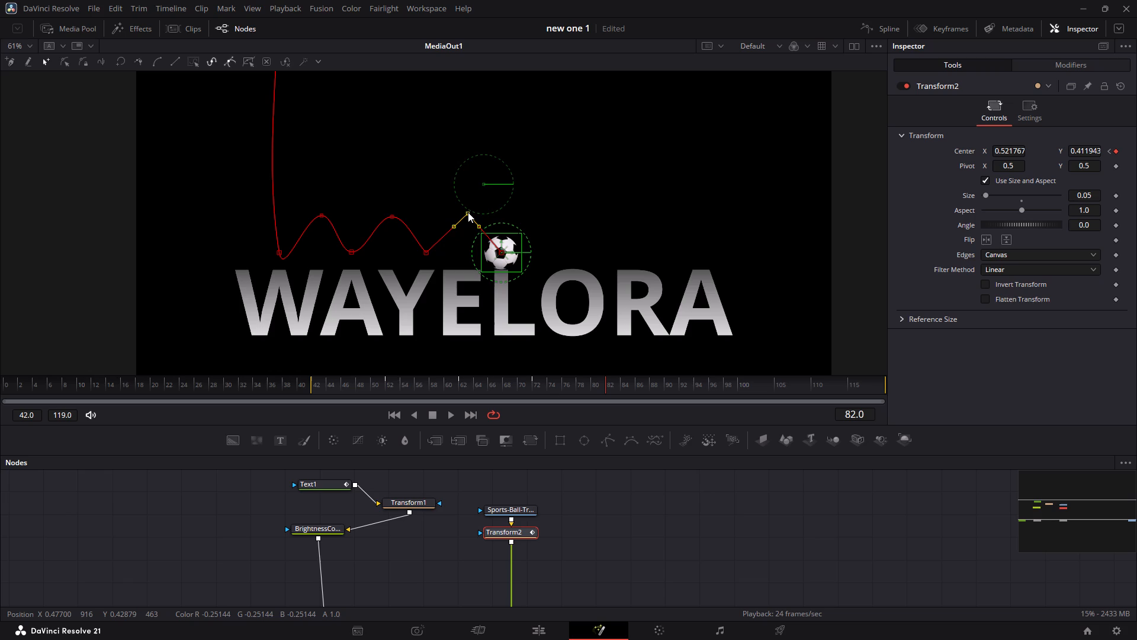
left_click(163, 59)
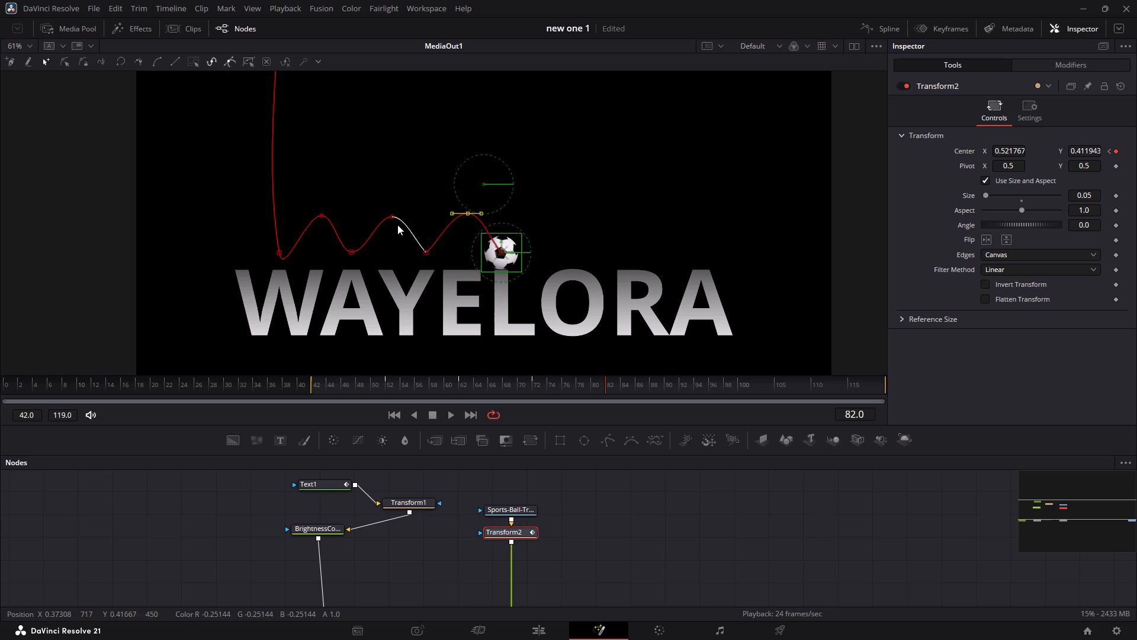
Smooth the motion path point where the ball lands on the Y.
left_click(426, 253)
left_click(154, 65)
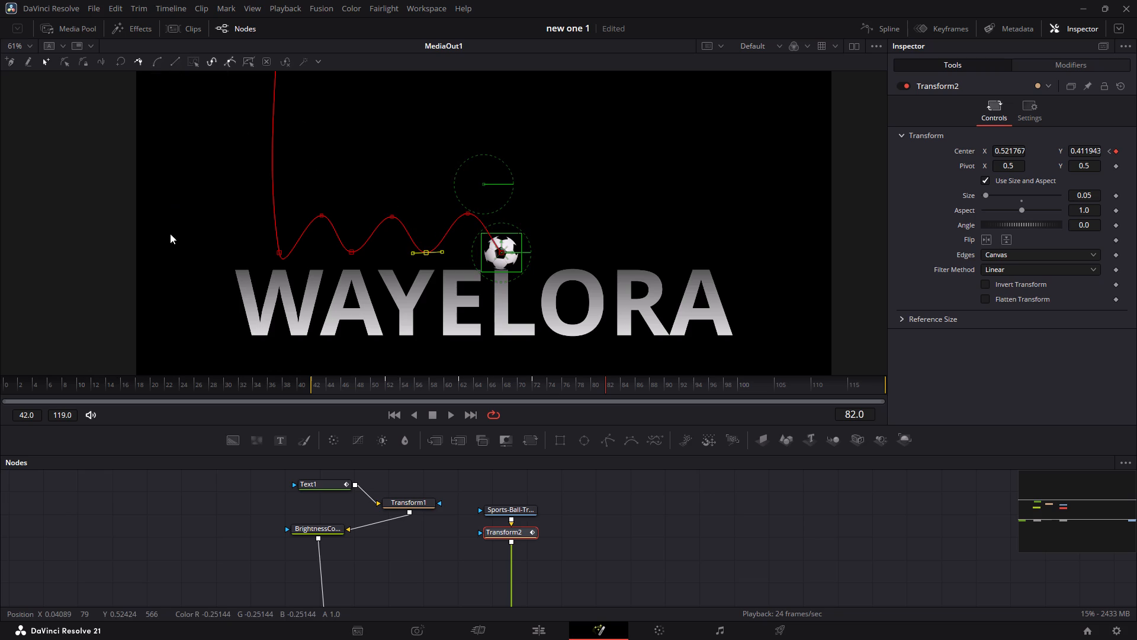
left_click(47, 225)
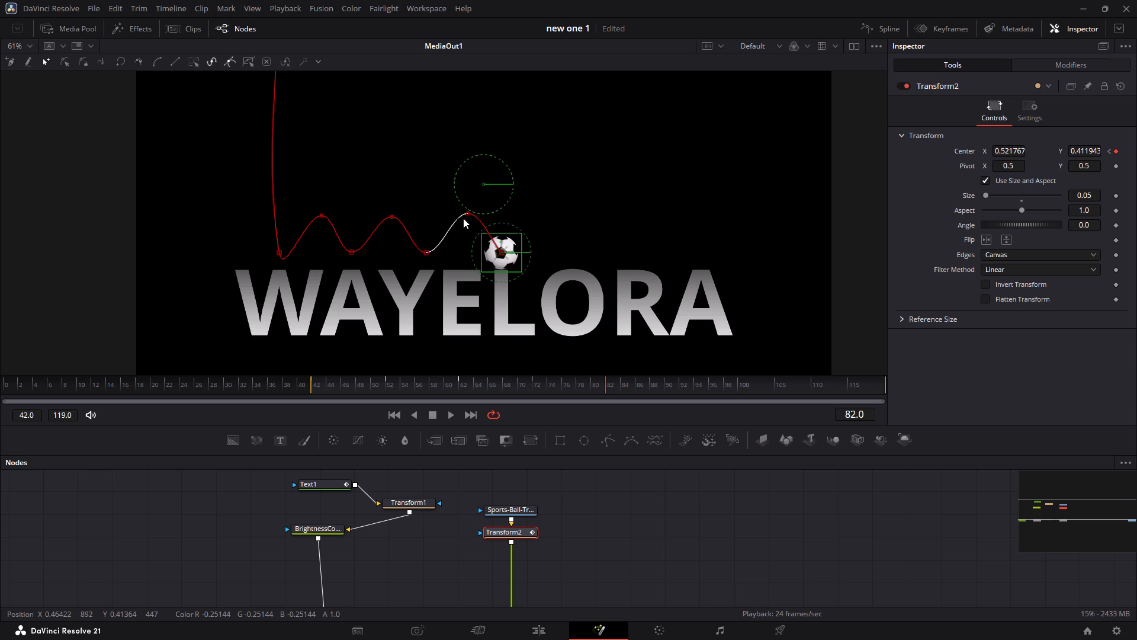
Lower the peak of the Y-to-L bounce slightly so it roughly matches the height of the earlier bounces.
left_click_drag(466, 214, 468, 219)
left_click_drag(468, 219, 467, 221)
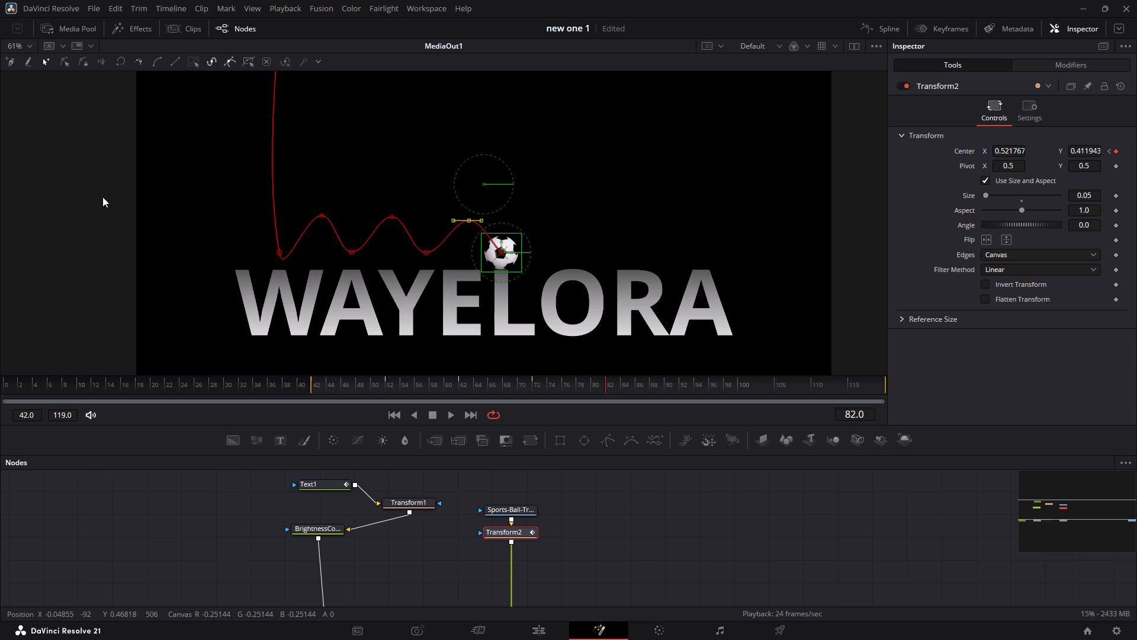
Play back the animation to review the ball's bounces across the title.
left_click(56, 215)
key("space")
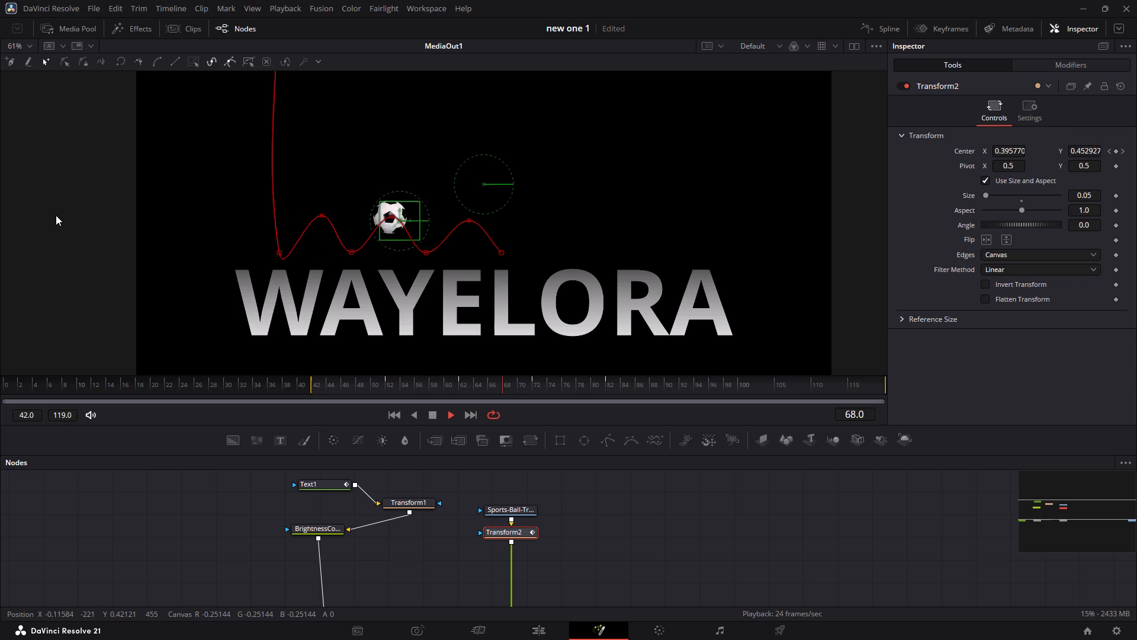
key("space")
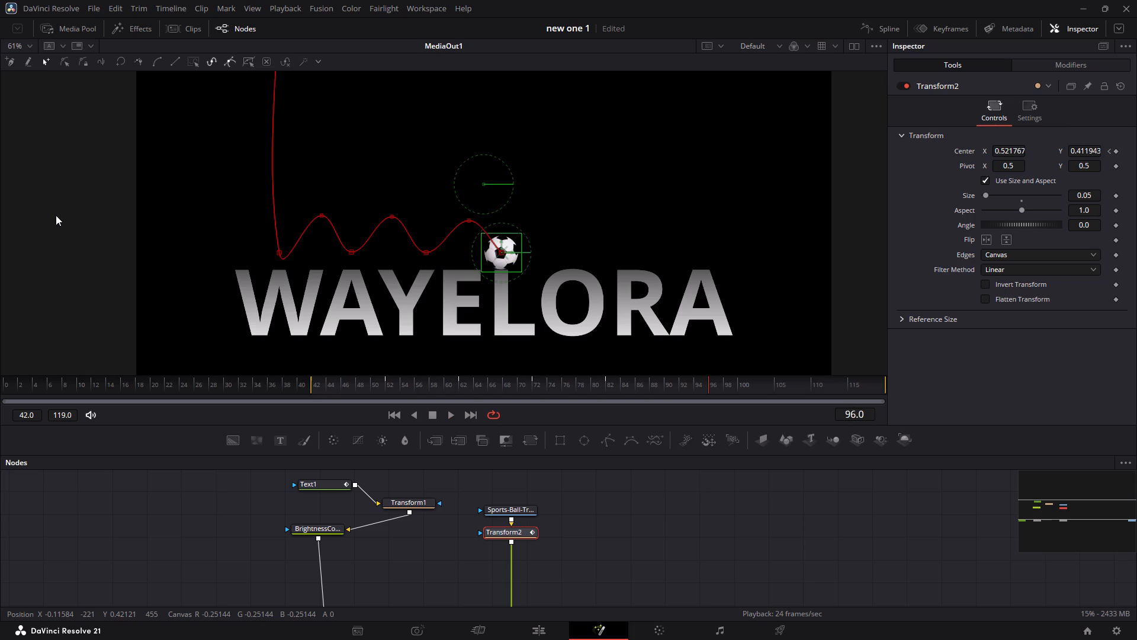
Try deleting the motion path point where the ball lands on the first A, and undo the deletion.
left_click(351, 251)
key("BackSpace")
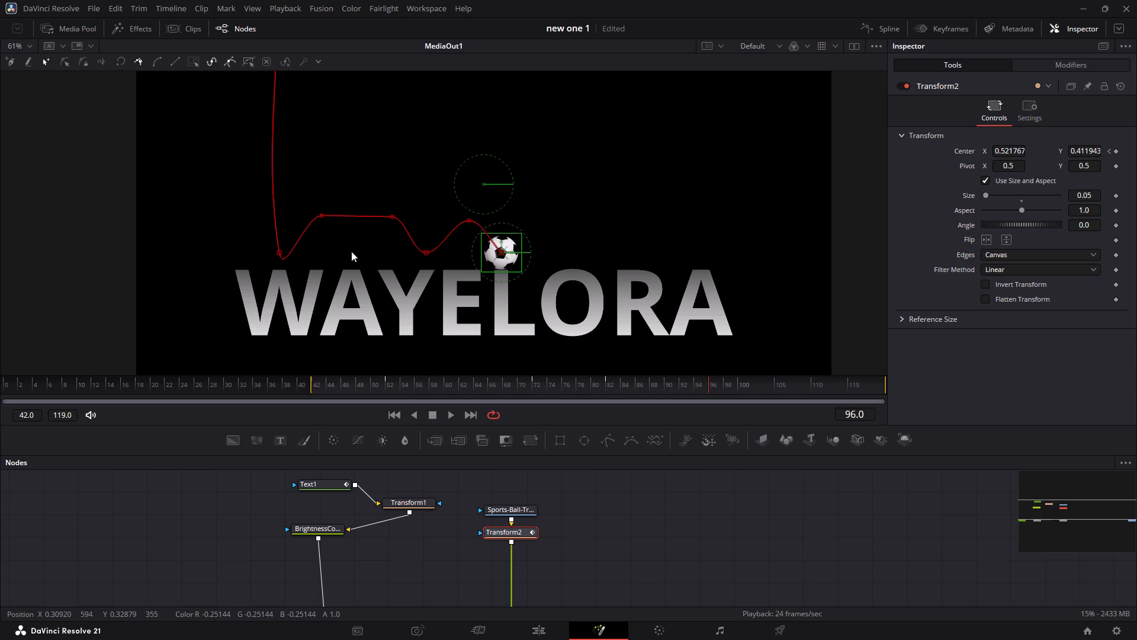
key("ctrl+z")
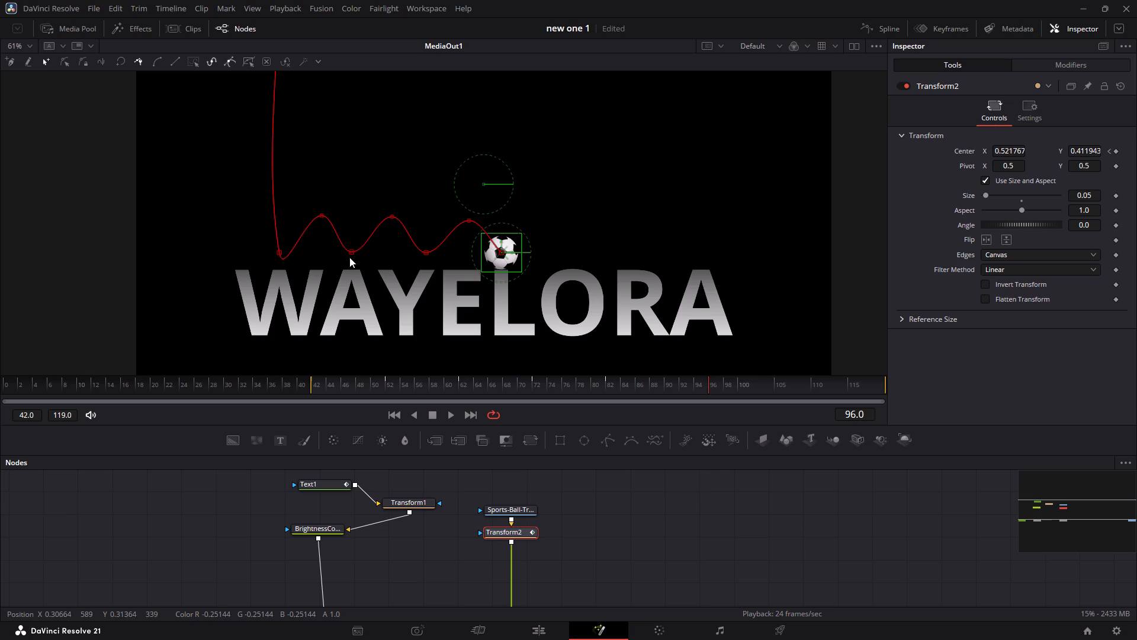
Make the motion path points where the ball lands on the first A and the Y linear, and play back the bounces.
left_click(352, 252)
left_click(176, 62)
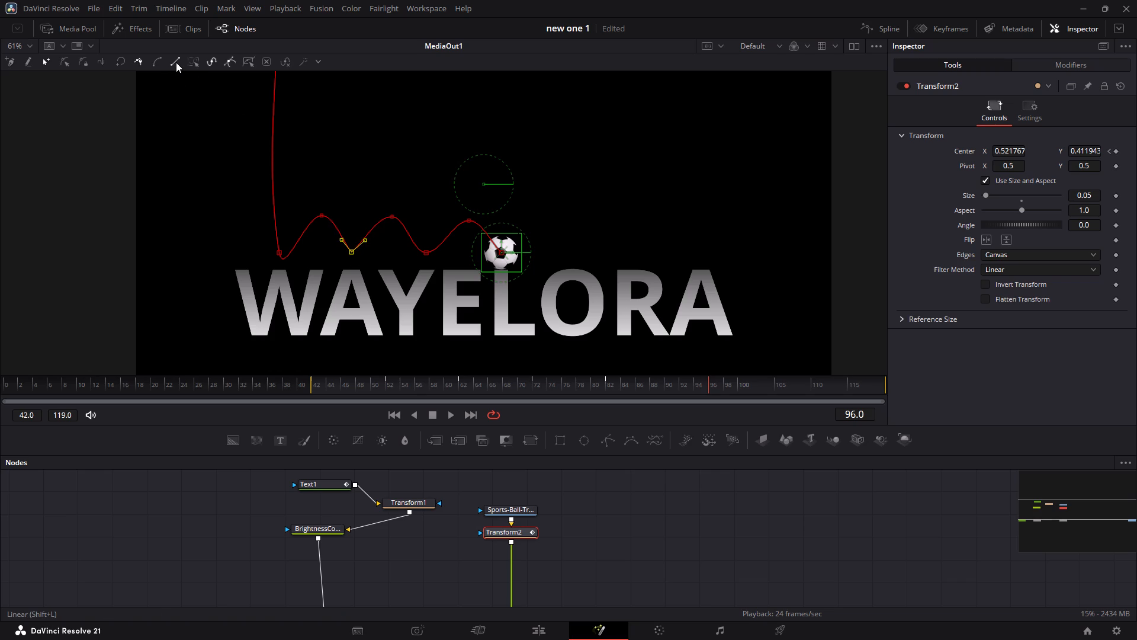
left_click(424, 254)
left_click(174, 66)
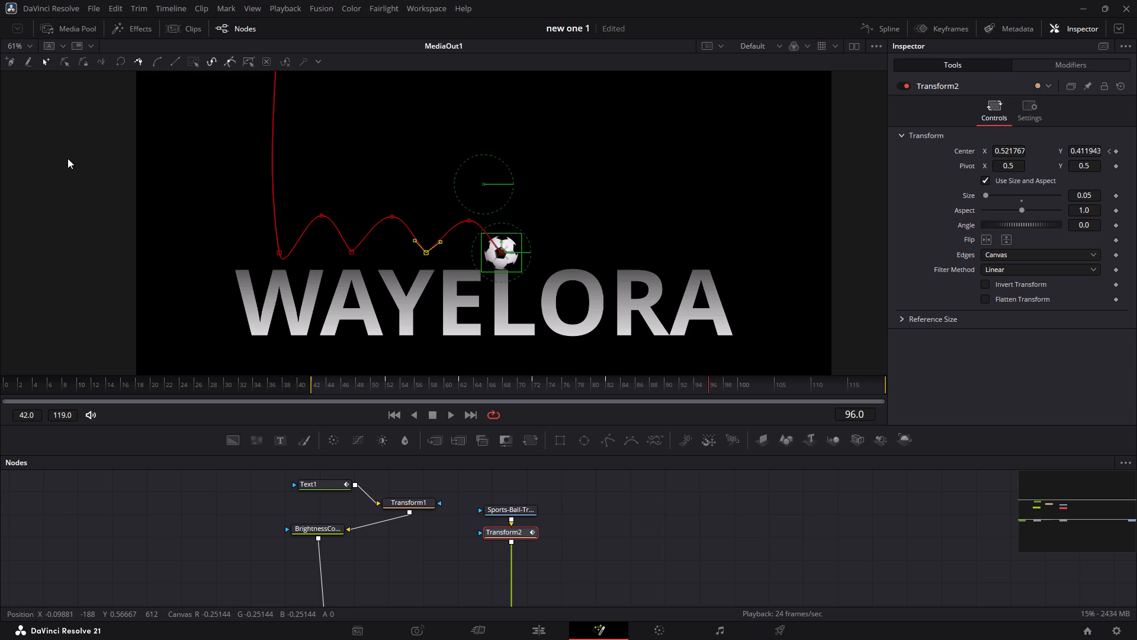
left_click(68, 158)
key("space")
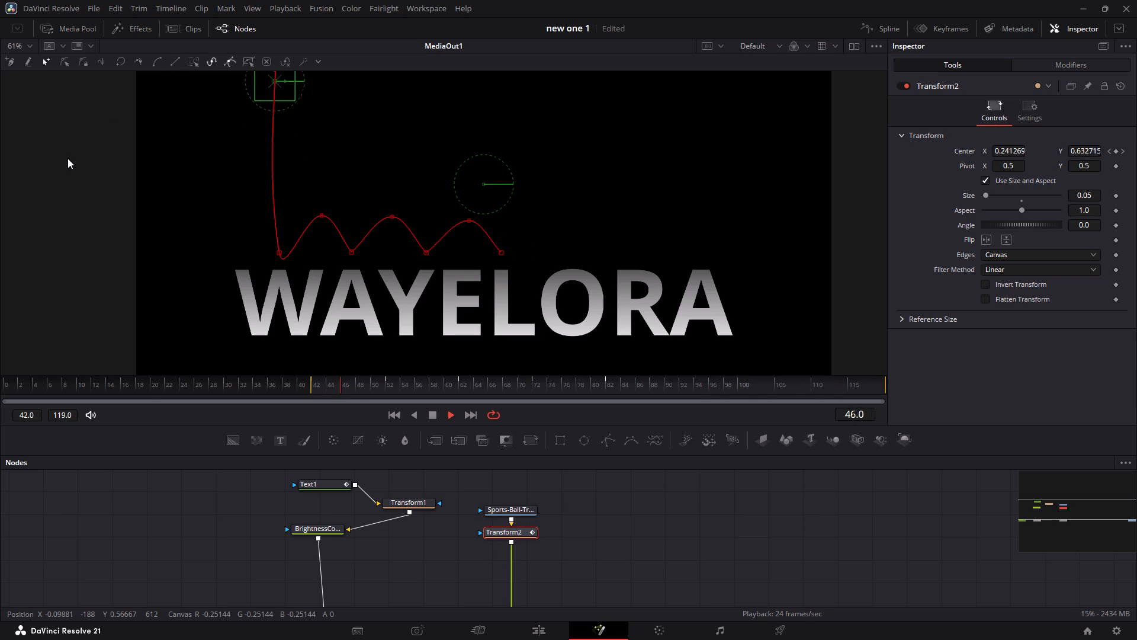
key("space")
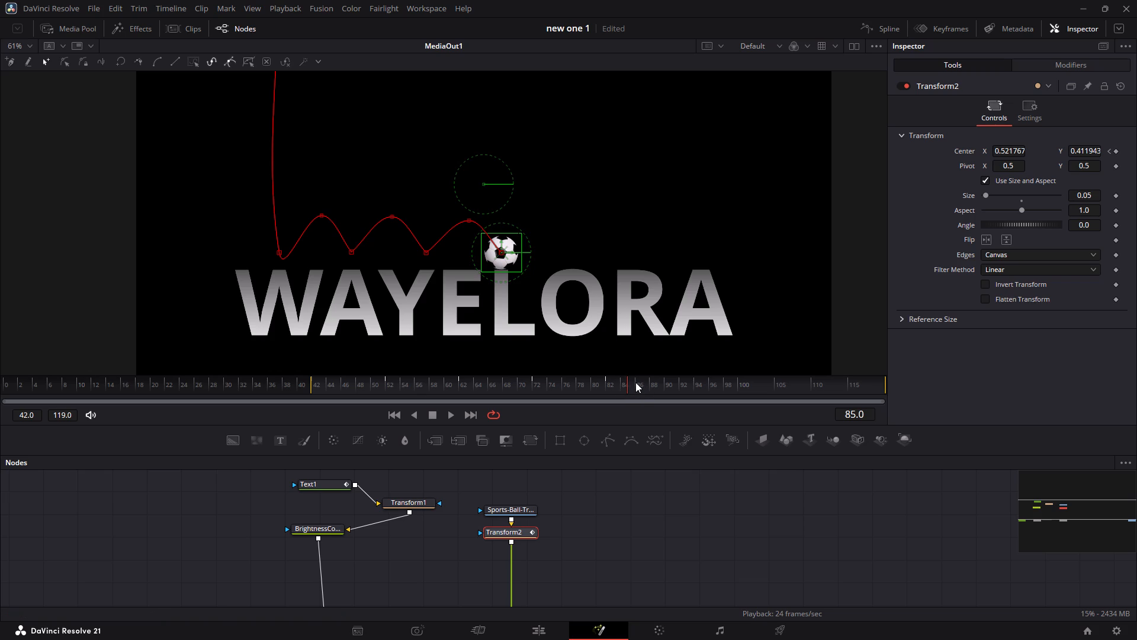
At frame 92, keyframe the soccer ball resting on top of the O at about X 0.612, Y 0.413.
left_click(682, 382)
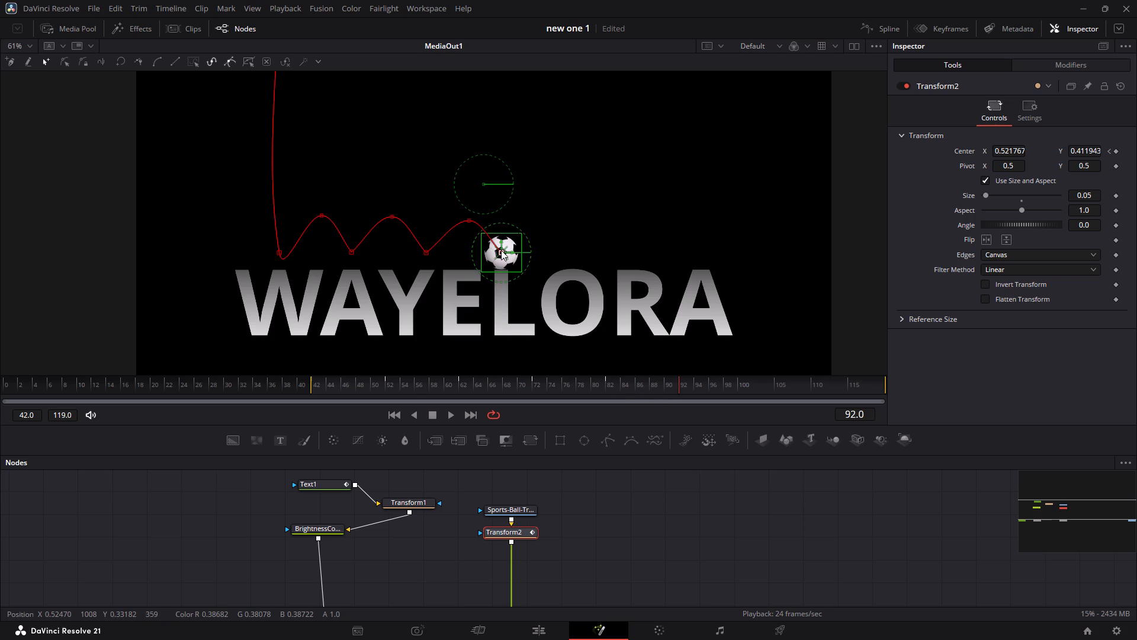
left_click_drag(501, 252, 506, 245)
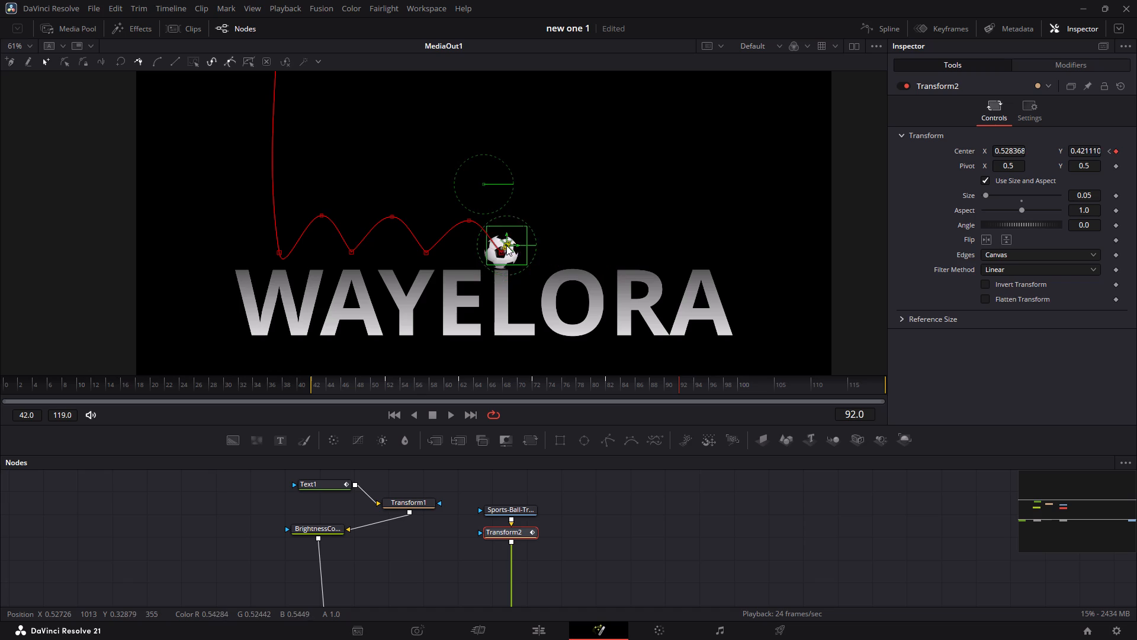
left_click_drag(506, 245, 560, 233)
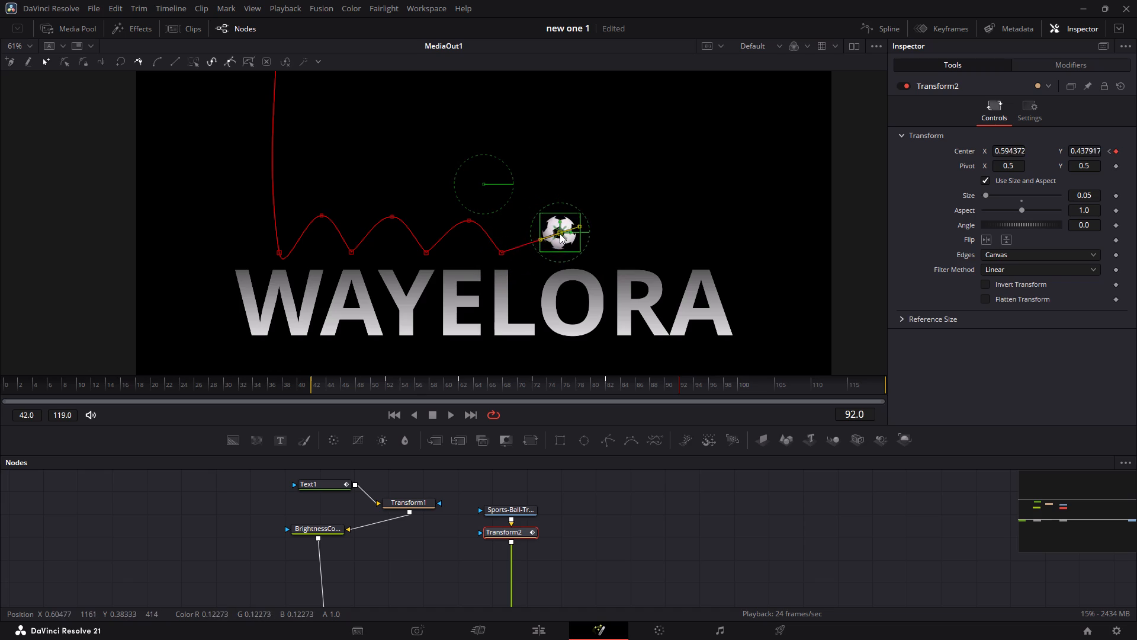
left_click_drag(560, 233, 574, 251)
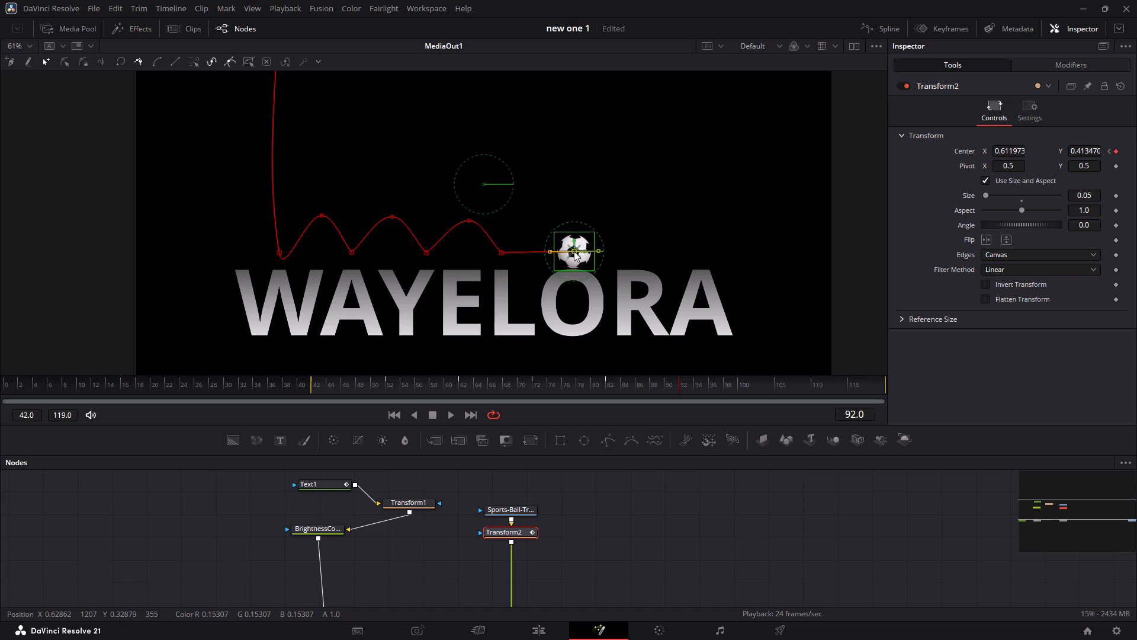
Add a motion path point midway between the L and O, raise it into a smooth bounce arc, and play back the animation.
left_click(538, 252)
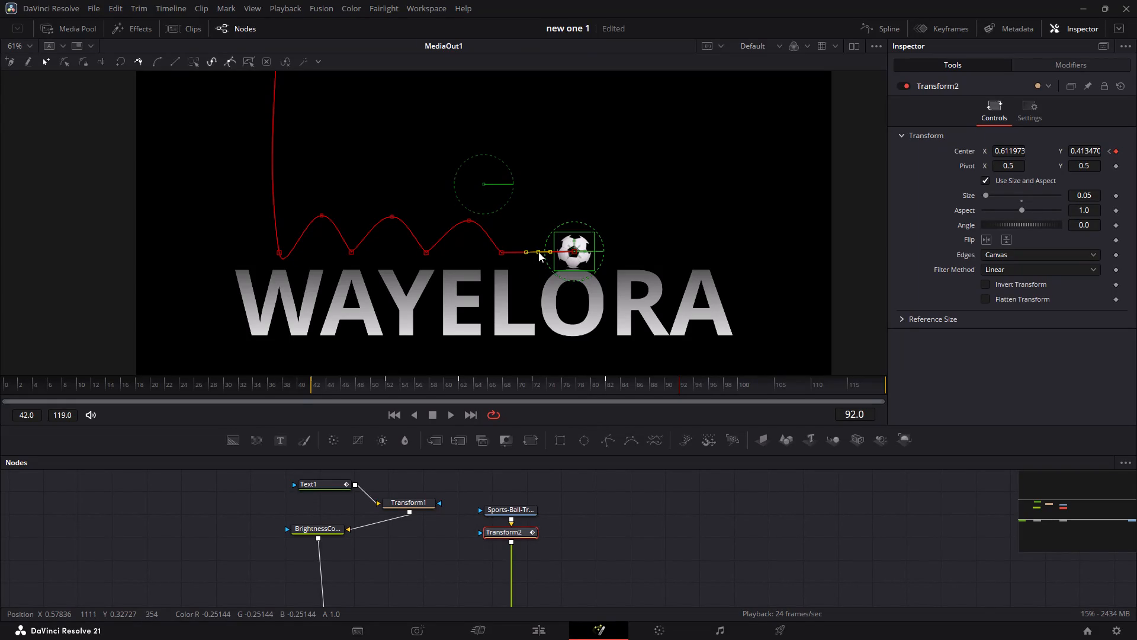
left_click_drag(538, 252, 537, 222)
left_click_drag(537, 222, 537, 222)
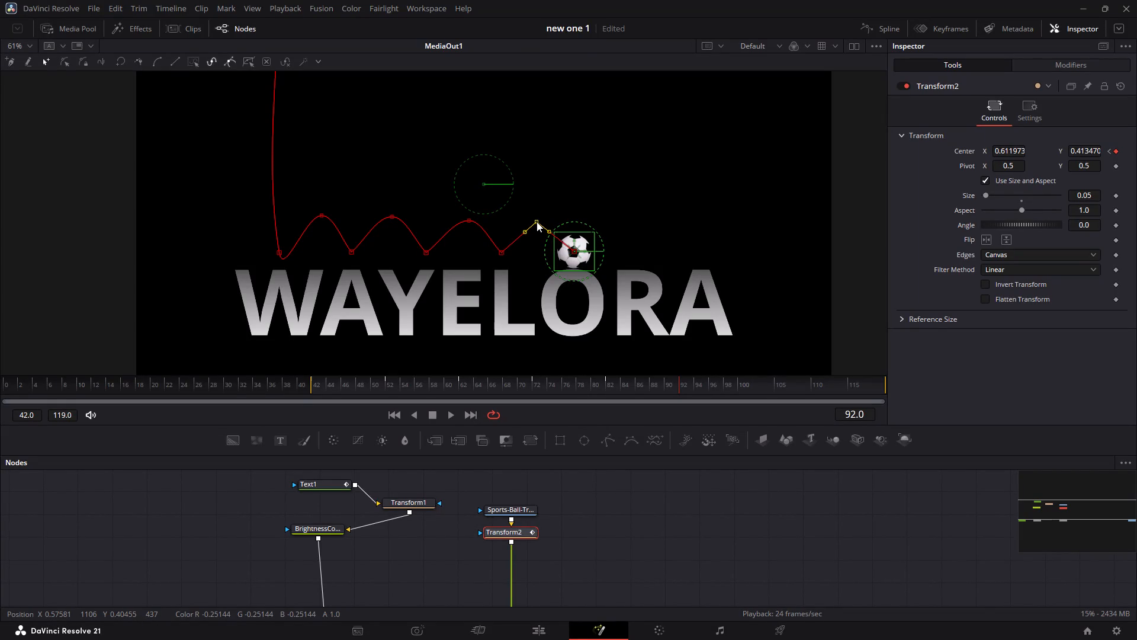
left_click_drag(537, 222, 538, 223)
left_click(155, 61)
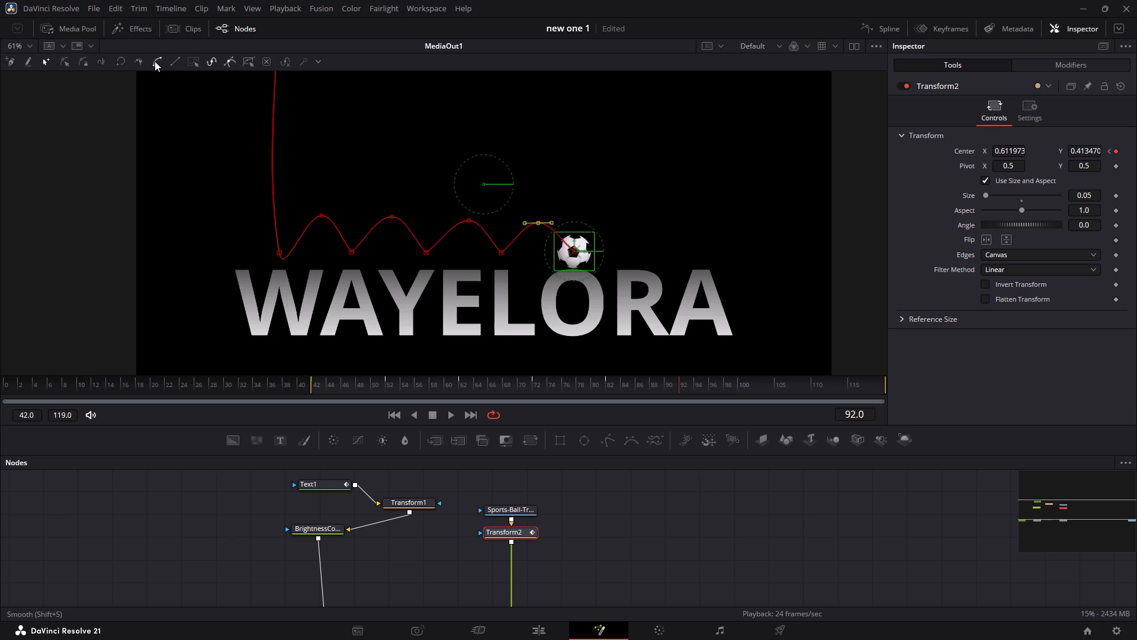
left_click(95, 191)
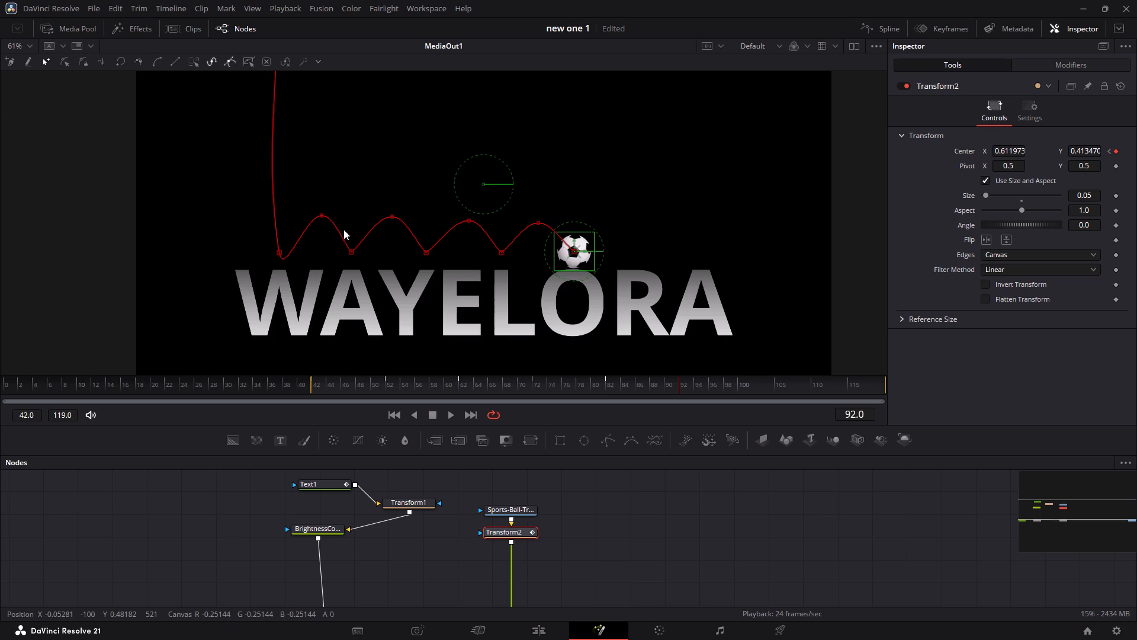
key("space")
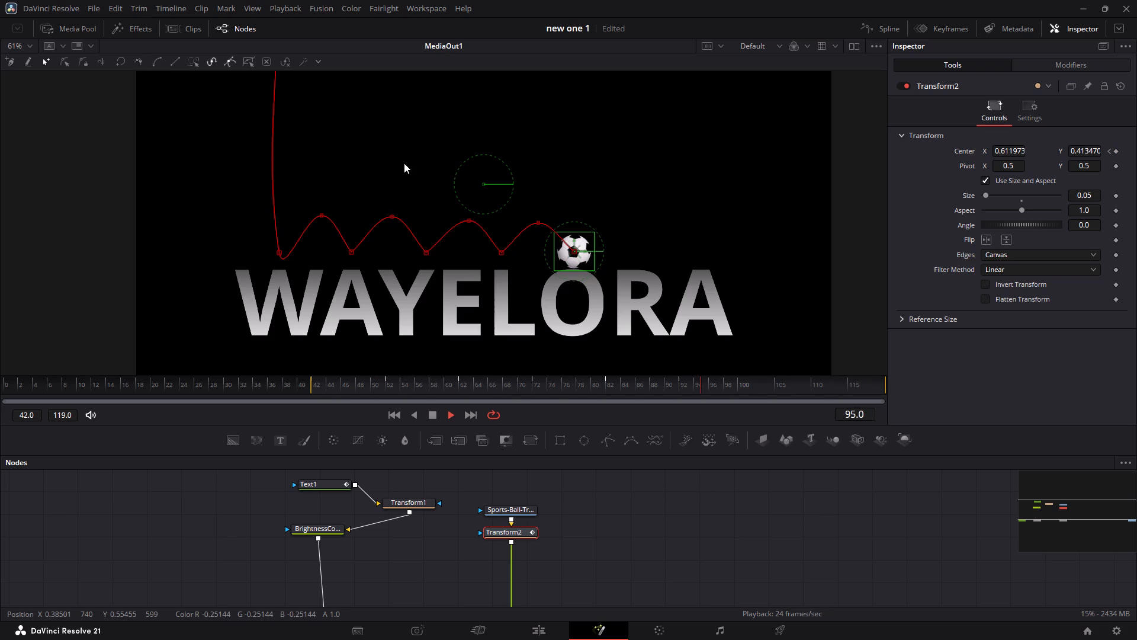
key("space")
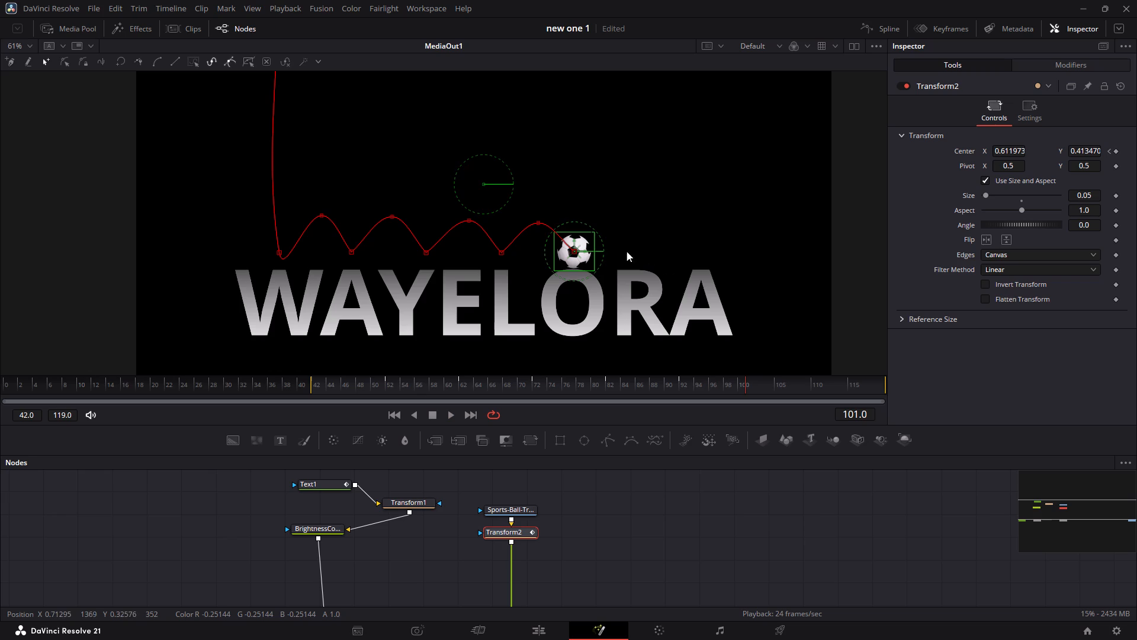
At frame 102, keyframe the soccer ball resting on top of the R at about X 0.682, Y 0.413.
left_click(677, 382)
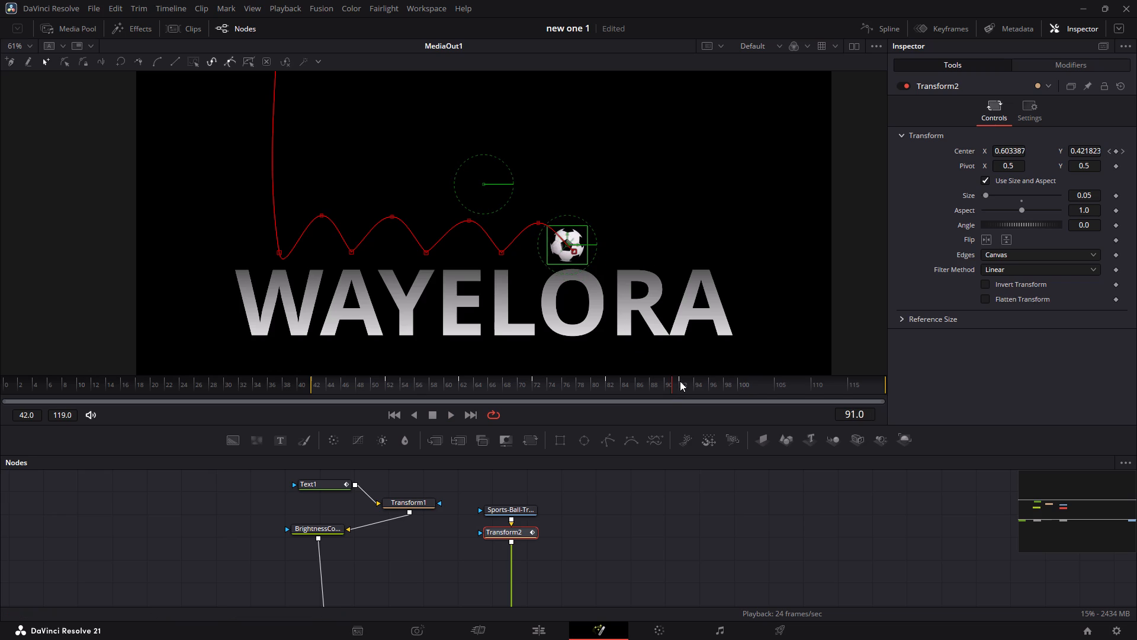
left_click(680, 381)
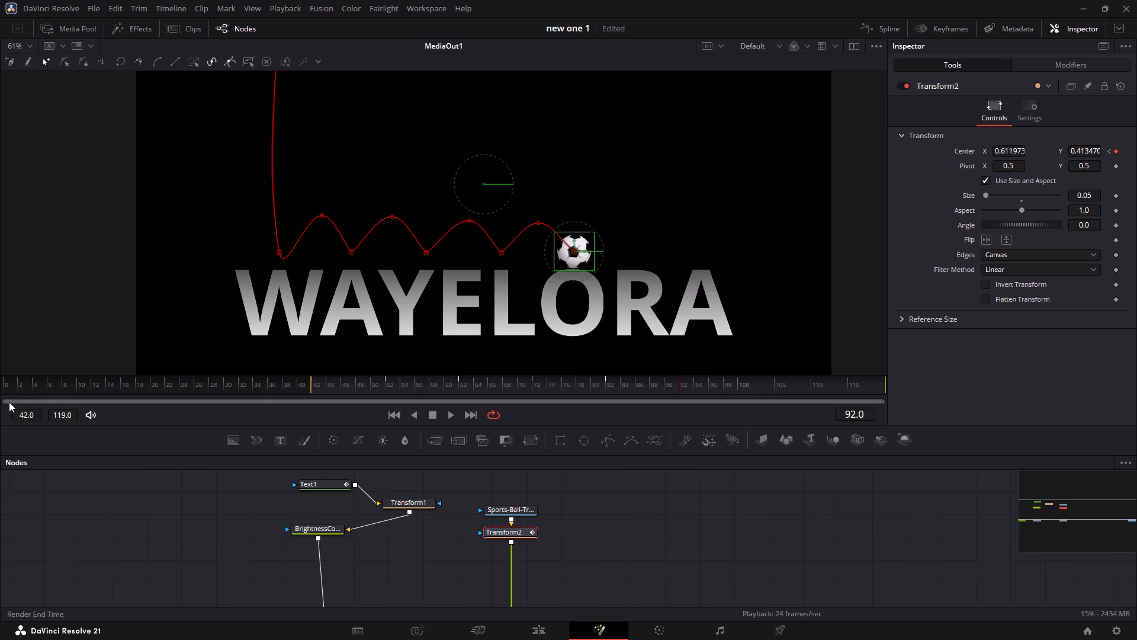
left_click_drag(5, 402, 262, 406)
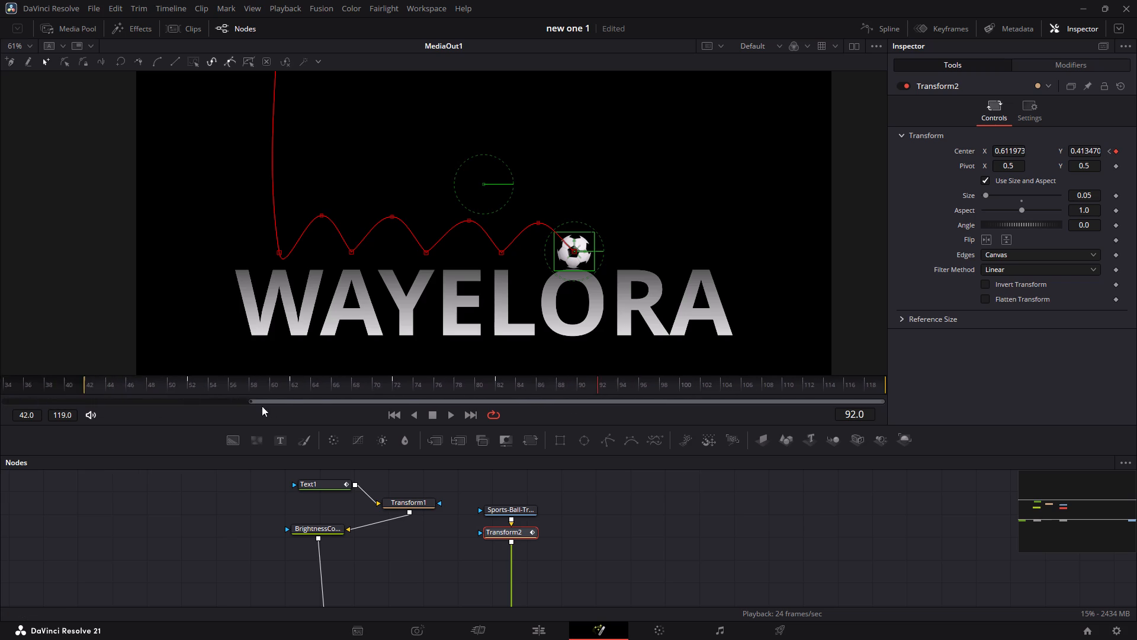
left_click_drag(262, 406, 351, 405)
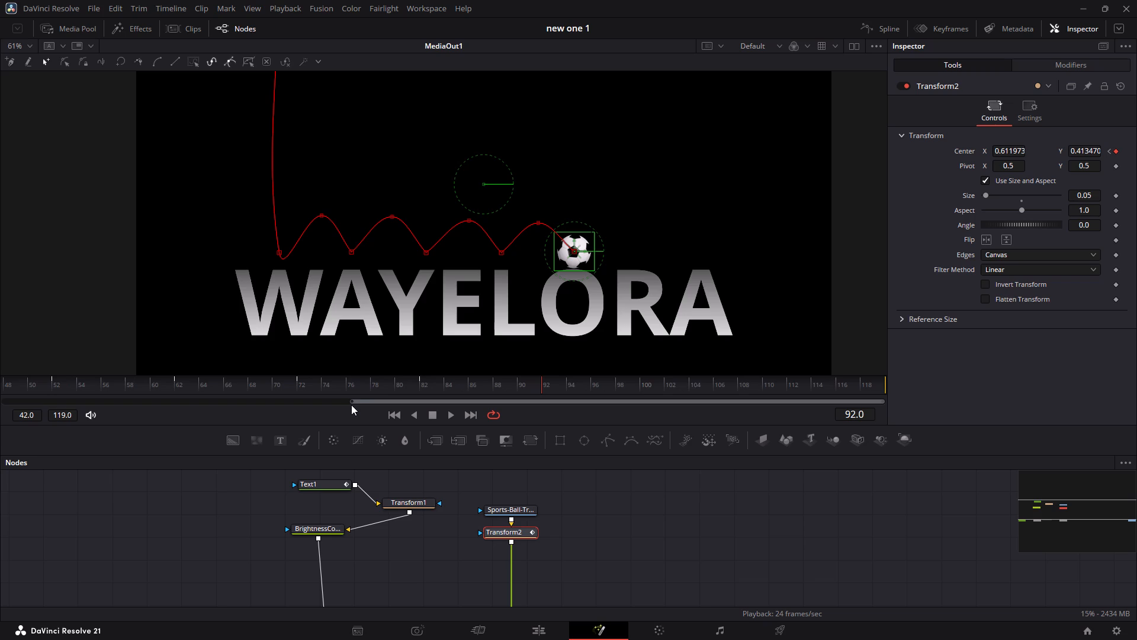
left_click_drag(351, 405, 432, 396)
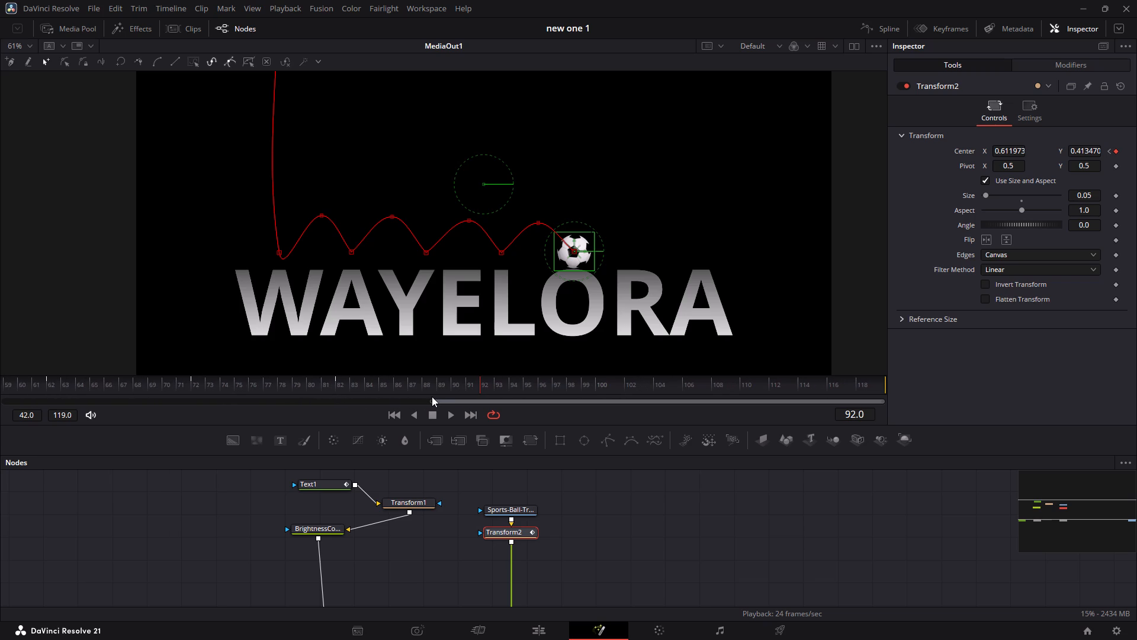
left_click_drag(432, 396, 399, 395)
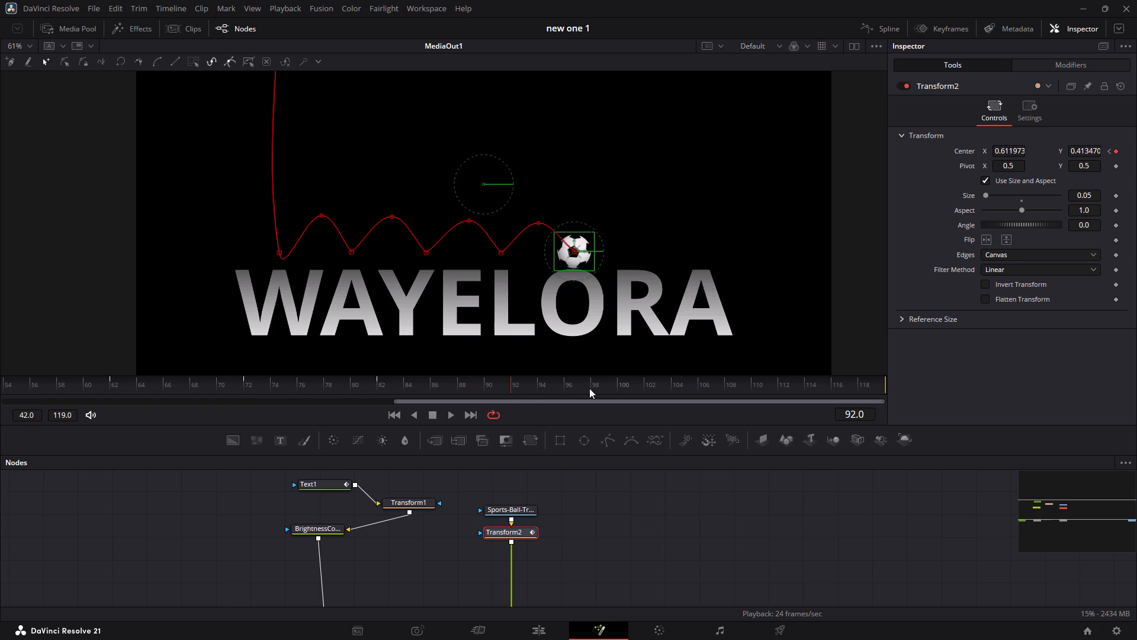
left_click(647, 383)
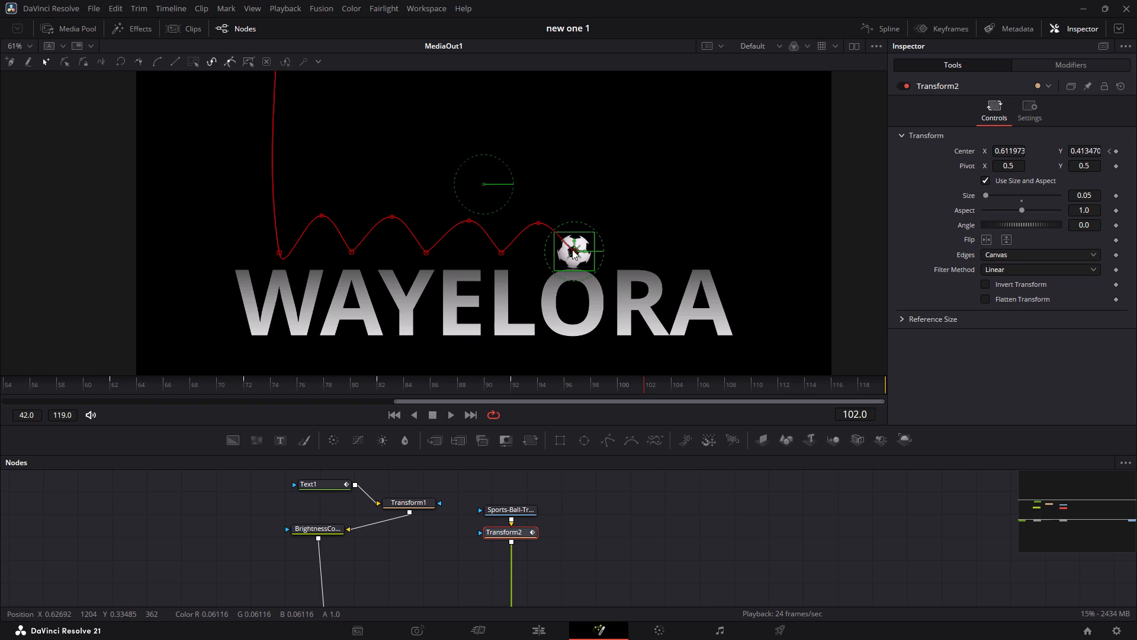
left_click_drag(572, 249, 619, 250)
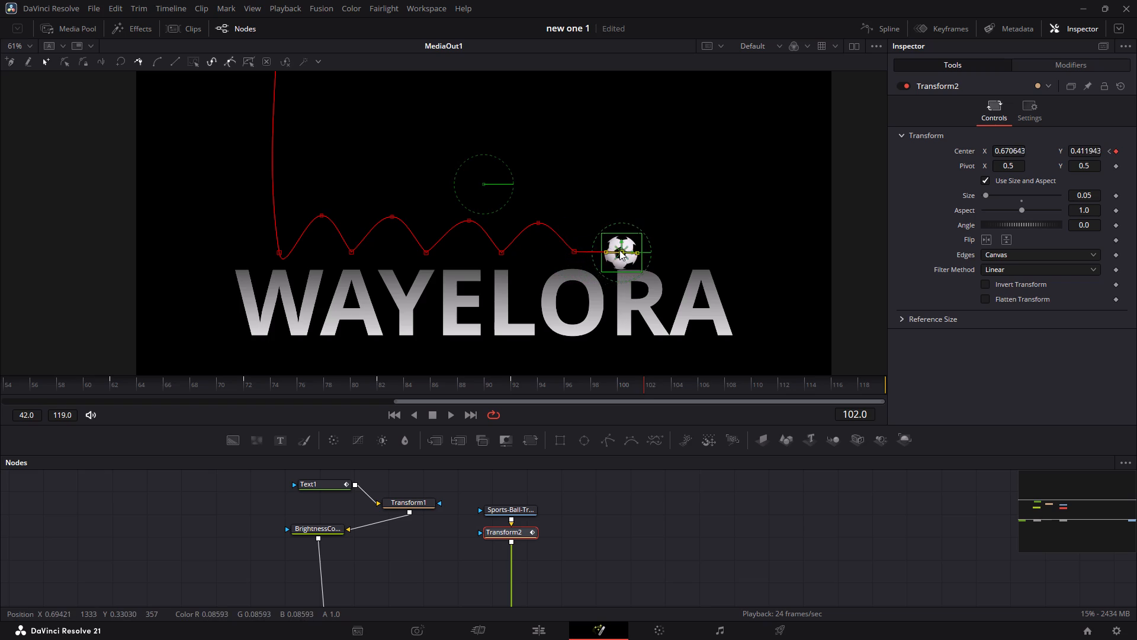
left_click_drag(619, 250, 629, 250)
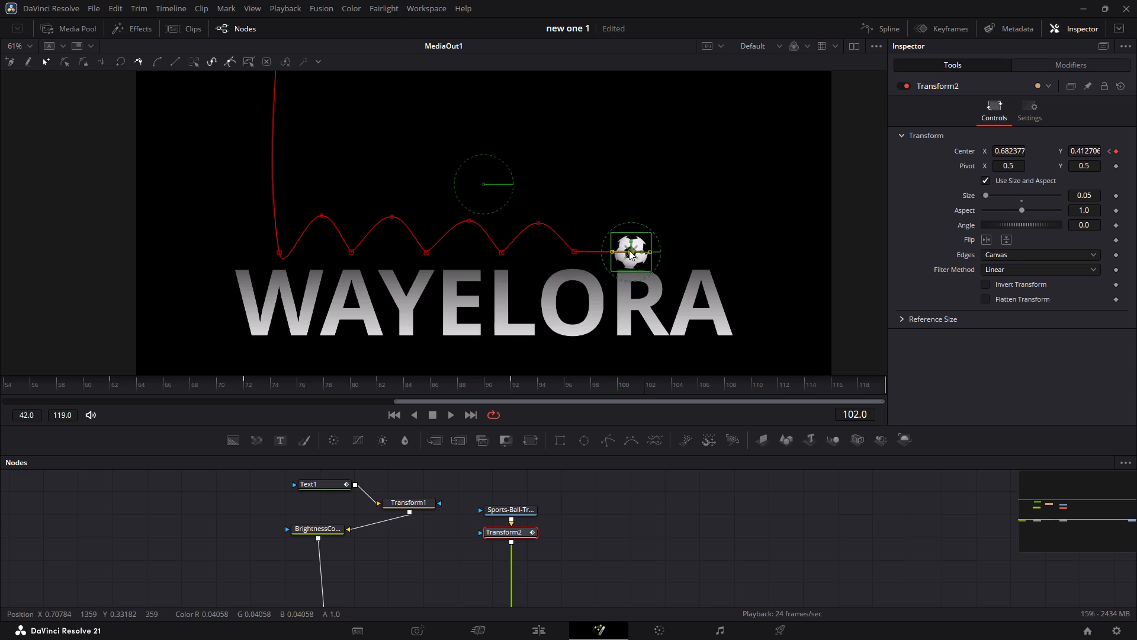
Add a motion path point midway between the O and R, raise it slightly, and smooth it into a low bounce arc.
left_click(605, 250)
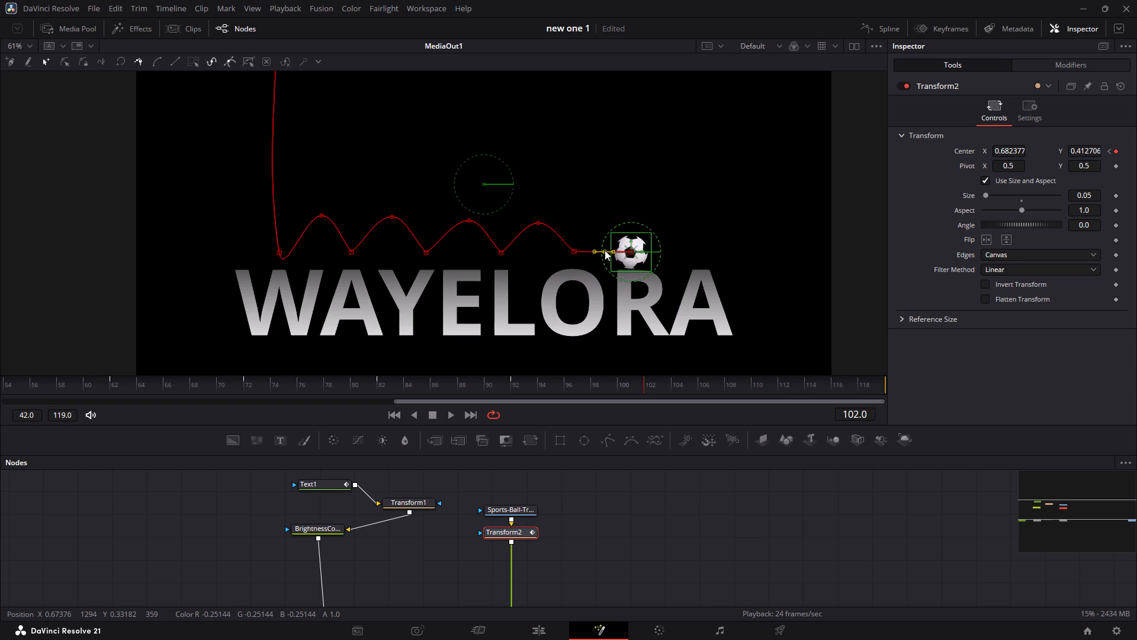
left_click_drag(605, 250, 604, 231)
left_click(153, 60)
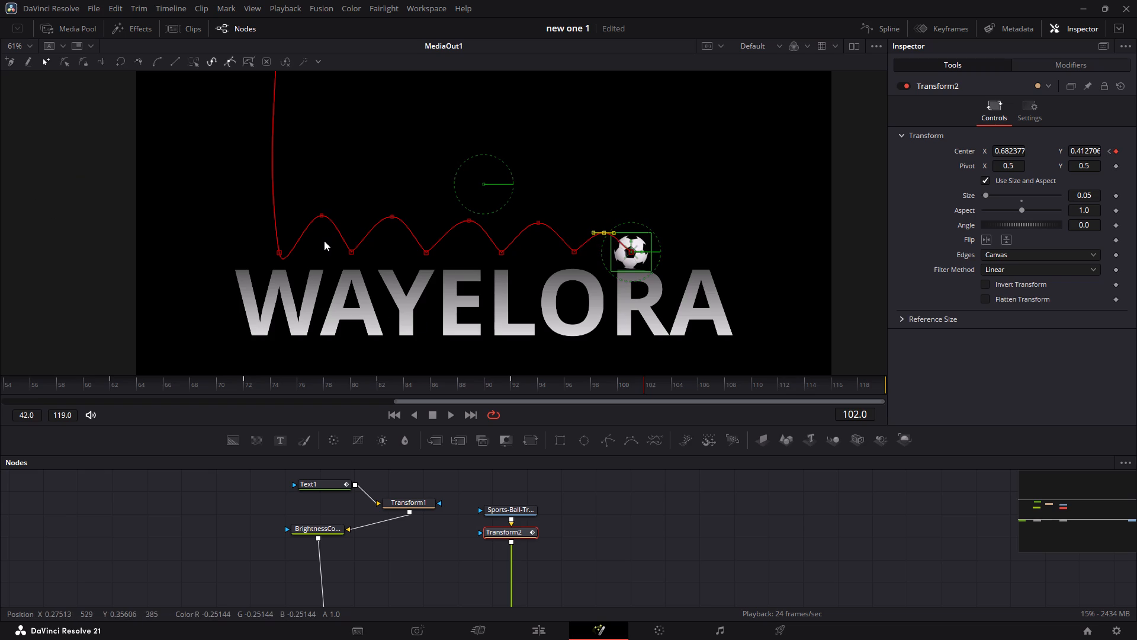
Raise the peak of the first bounce, between the W and the first A, above the other bounce peaks.
left_click_drag(322, 217, 322, 200)
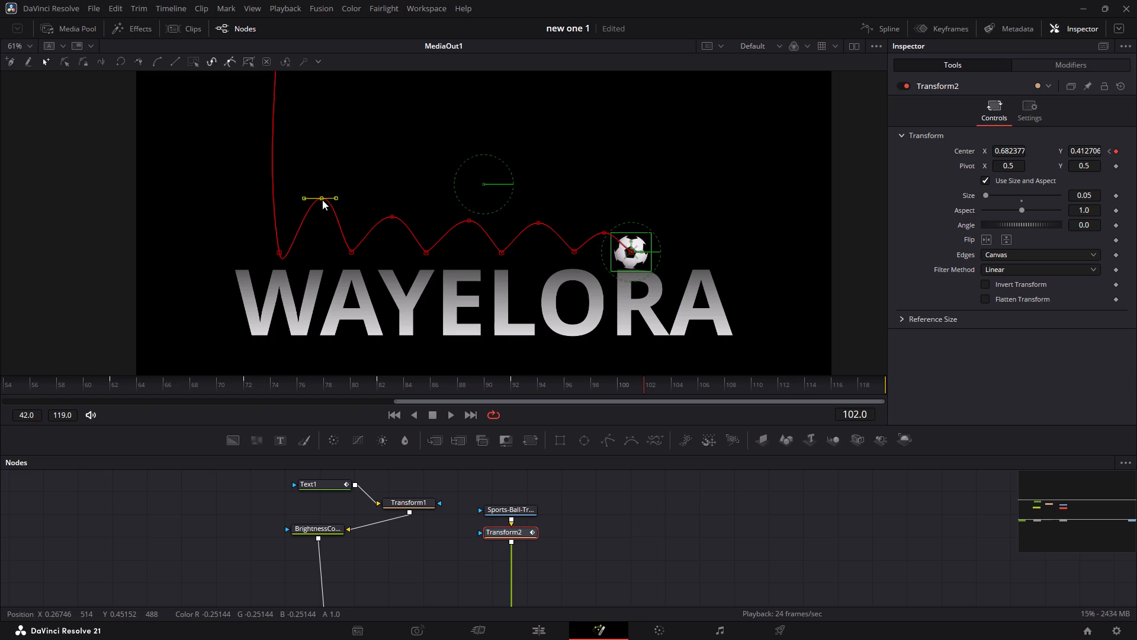
Raise the peaks of the first four bounces so their heights step down progressively from the W to the O.
left_click_drag(322, 200, 321, 193)
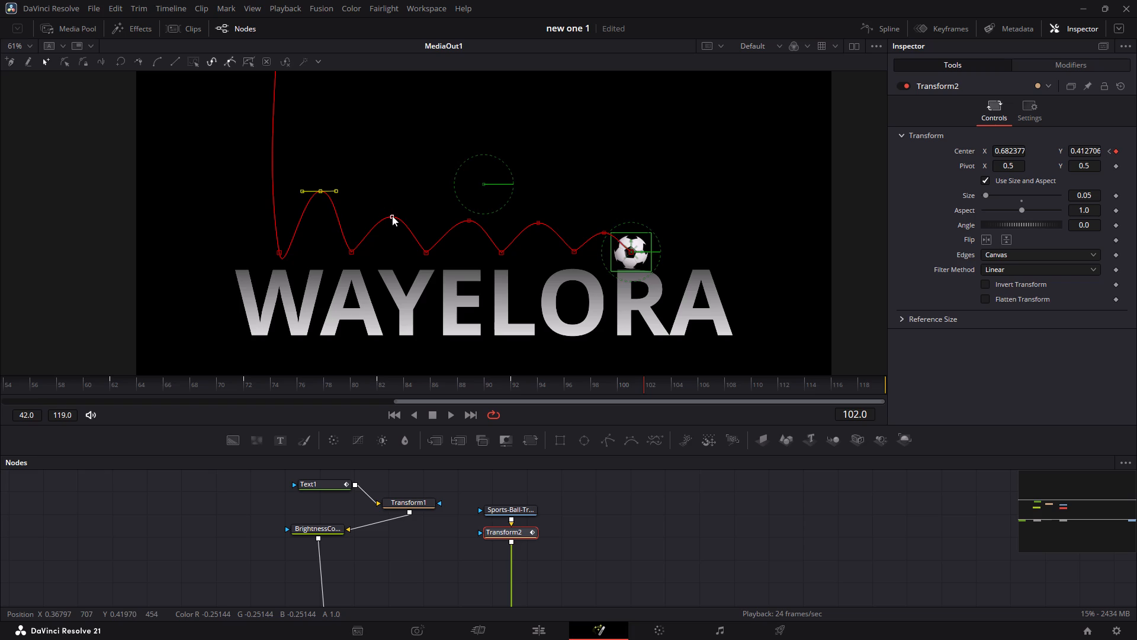
left_click_drag(392, 216, 390, 201)
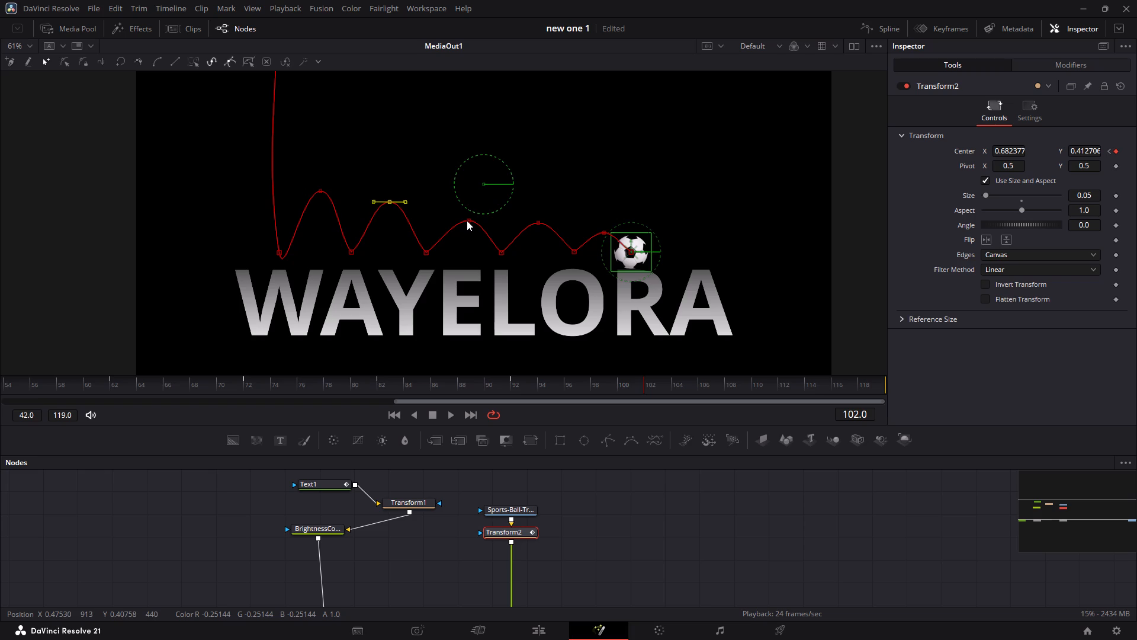
left_click_drag(469, 220, 469, 219)
left_click_drag(469, 219, 468, 213)
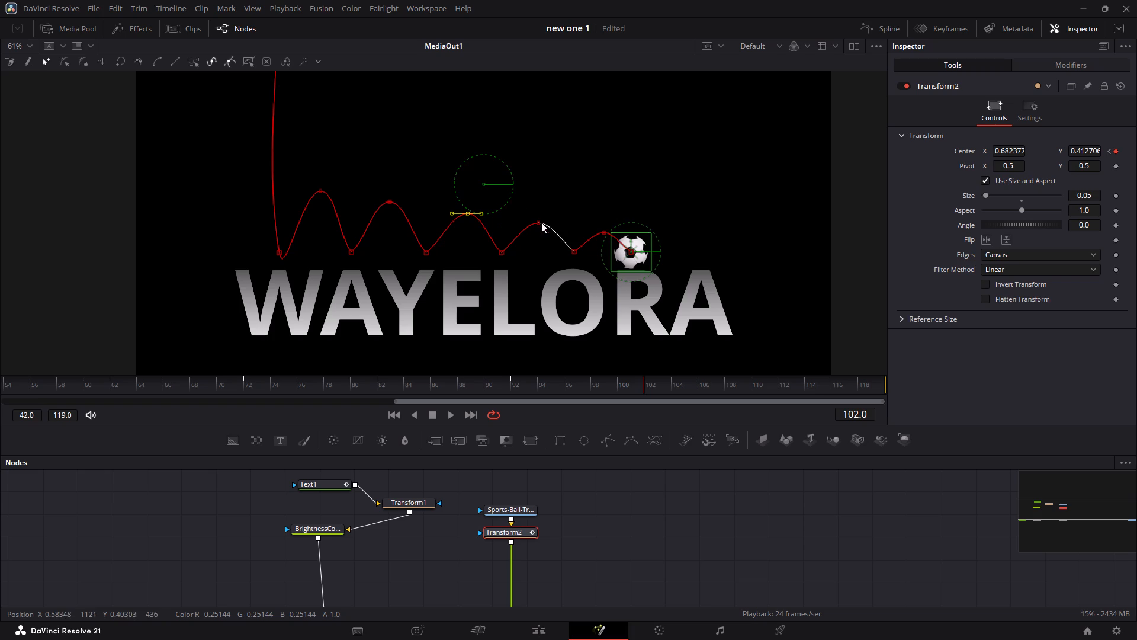
left_click(537, 222)
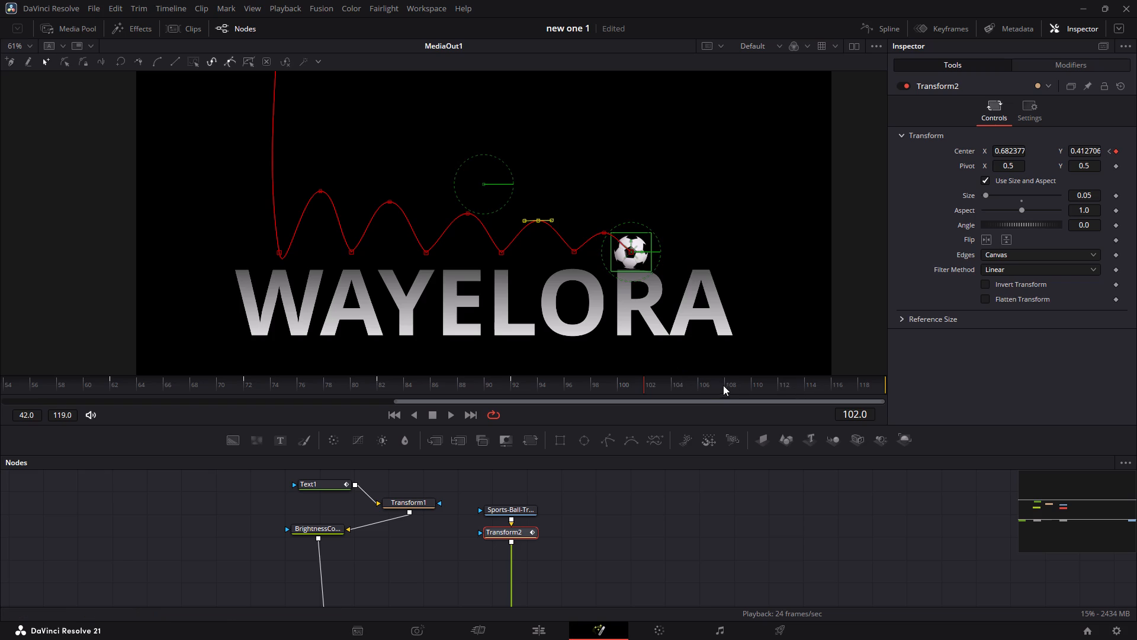
At frame 112, keyframe the soccer ball resting on top of the final A at about X 0.766, Y 0.413.
left_click(777, 385)
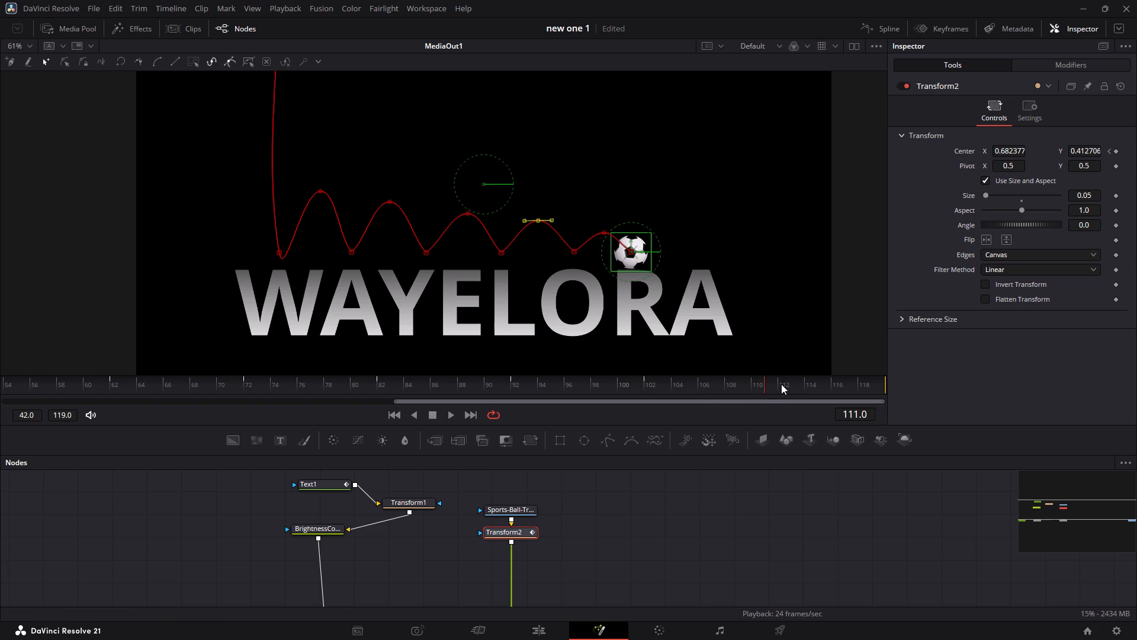
left_click(781, 384)
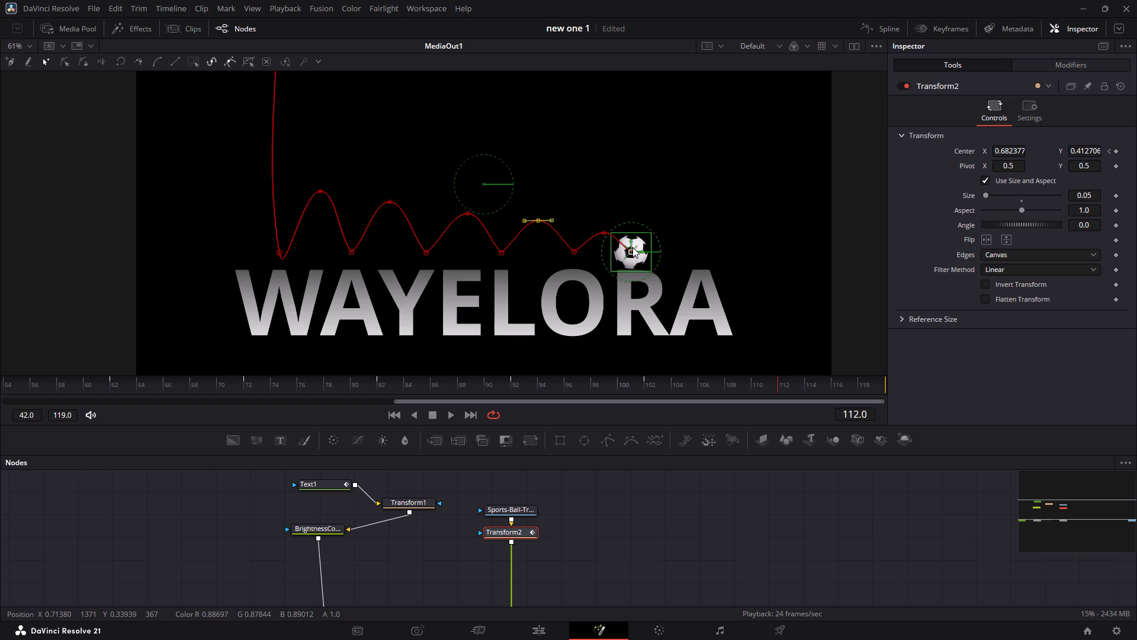
left_click_drag(632, 251, 675, 251)
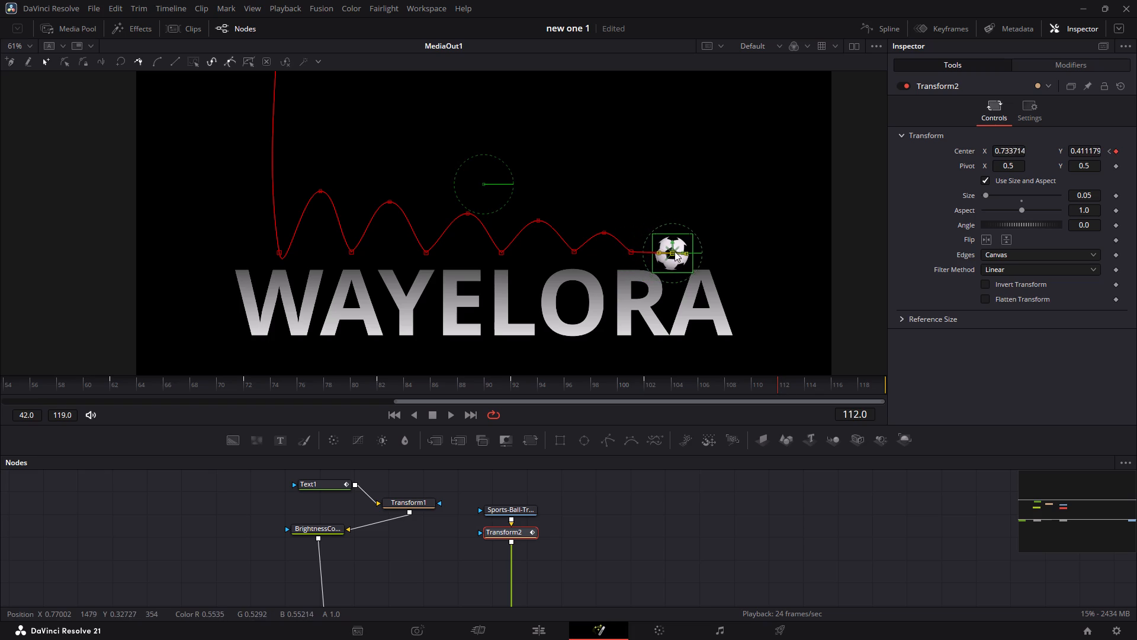
left_click_drag(675, 251, 698, 251)
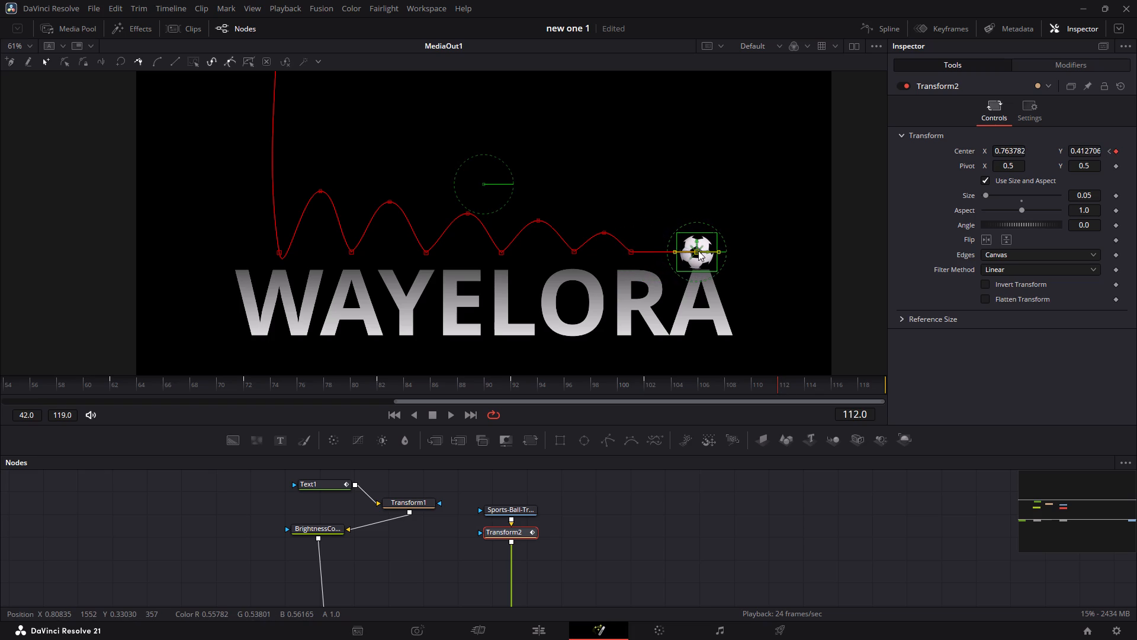
left_click_drag(698, 251, 700, 251)
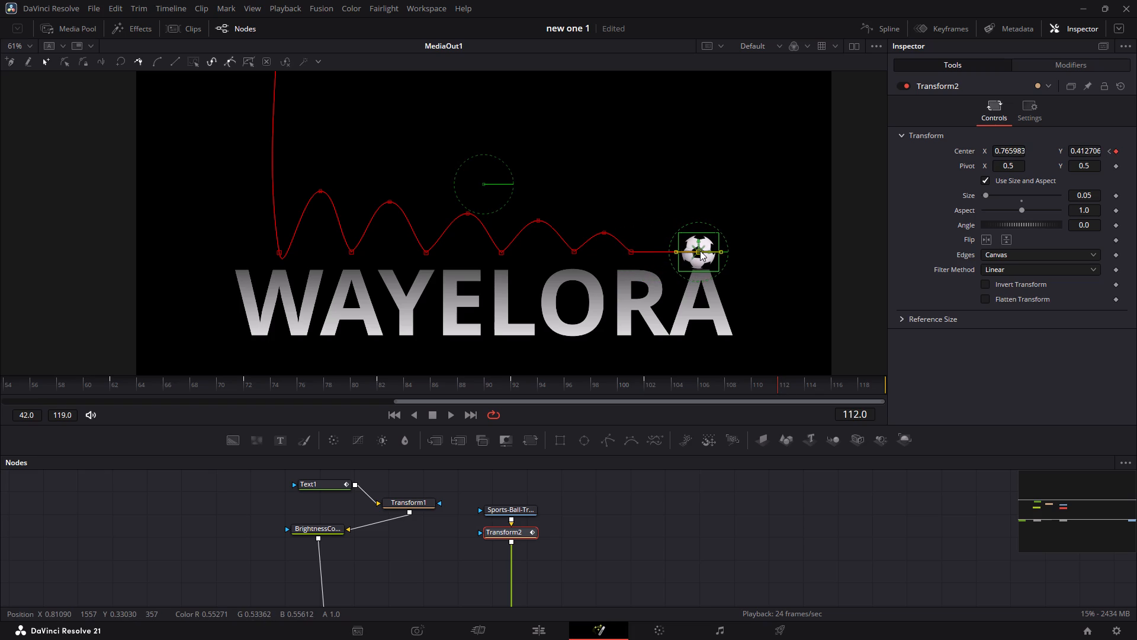
Add a motion path point midway between the R and final A, raise it slightly into a smooth low arc, and play back the animation.
left_click(666, 252)
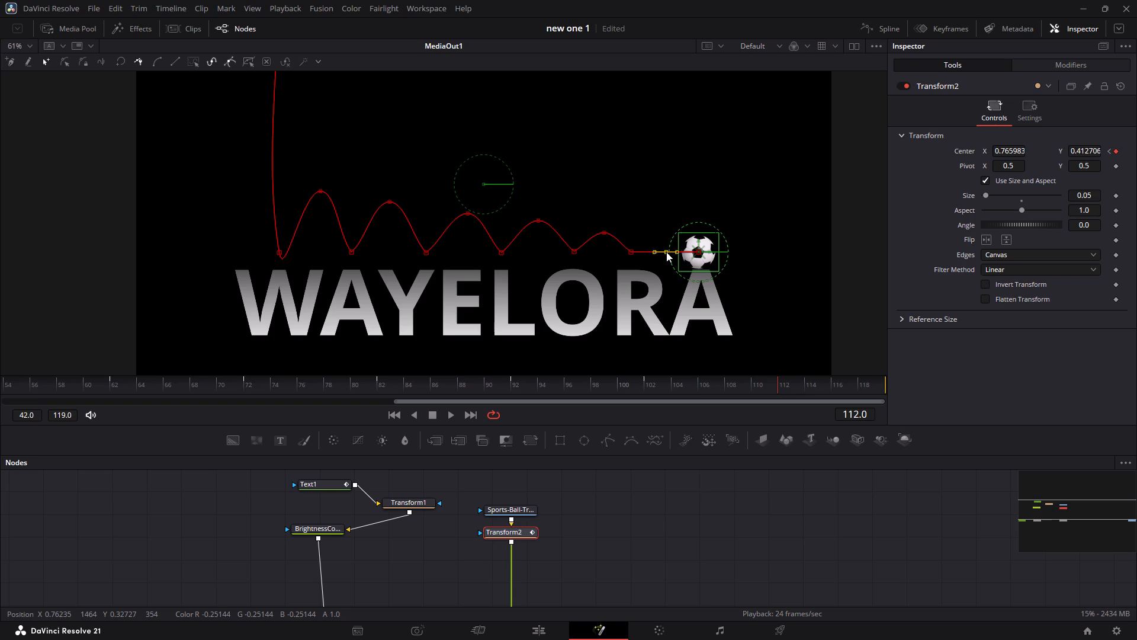
left_click_drag(666, 252, 666, 241)
left_click_drag(666, 241, 666, 239)
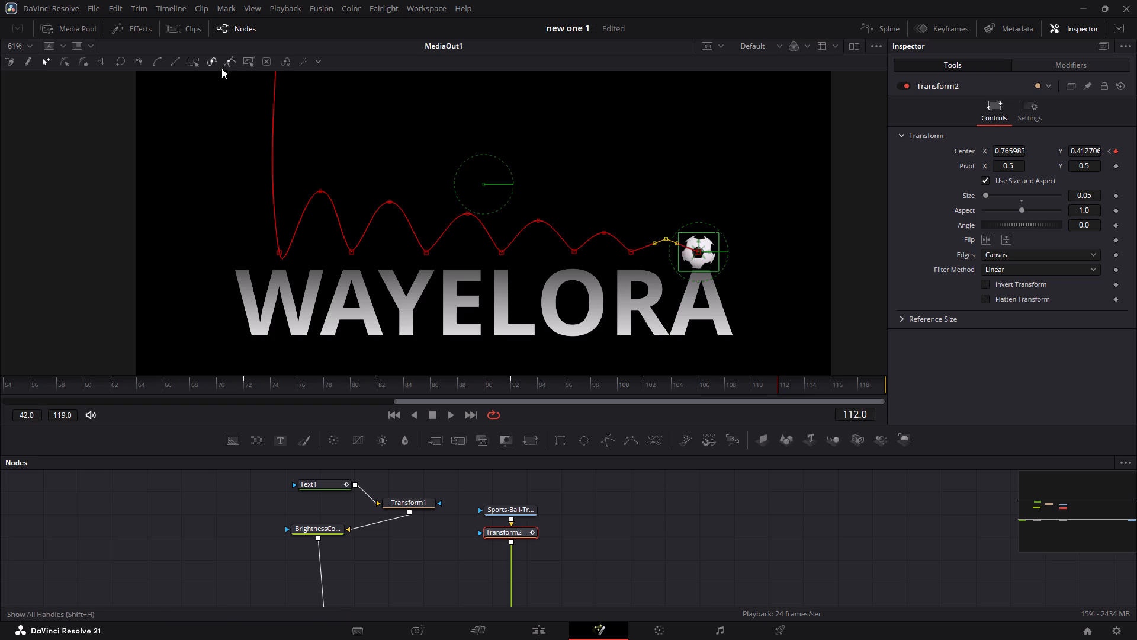
left_click(159, 65)
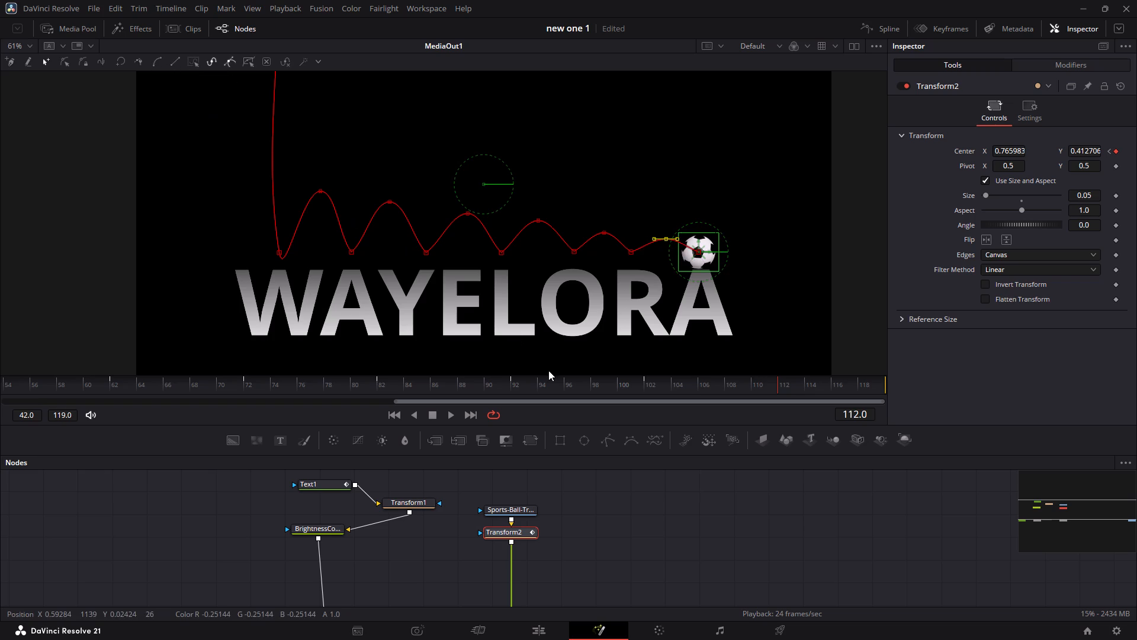
left_click(691, 501)
double_click(691, 501)
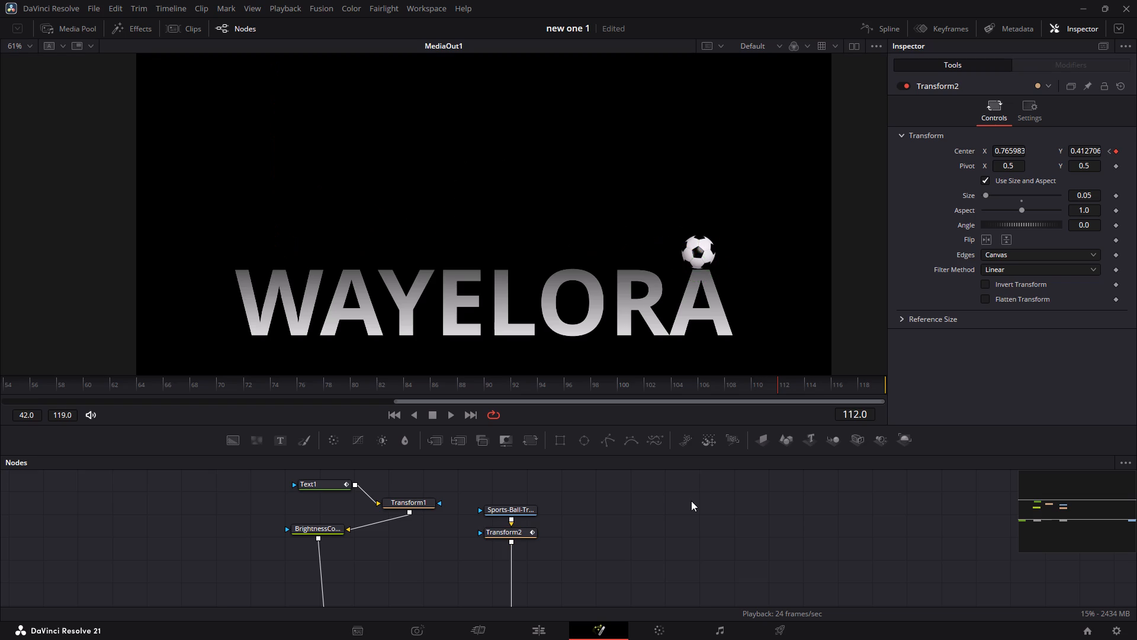
key("space")
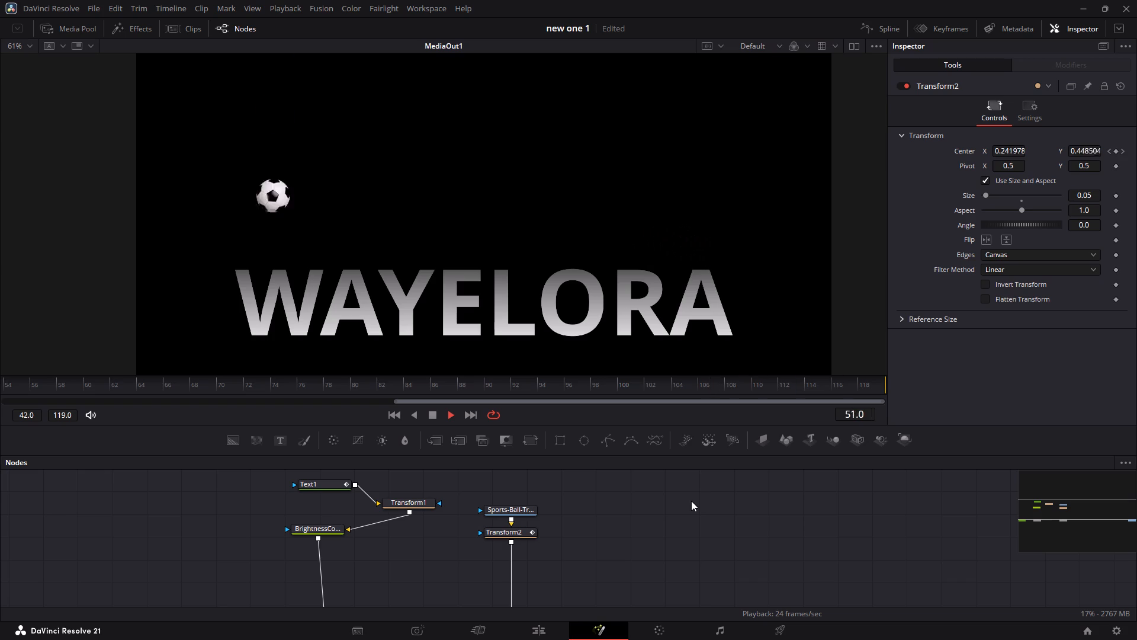
key("space")
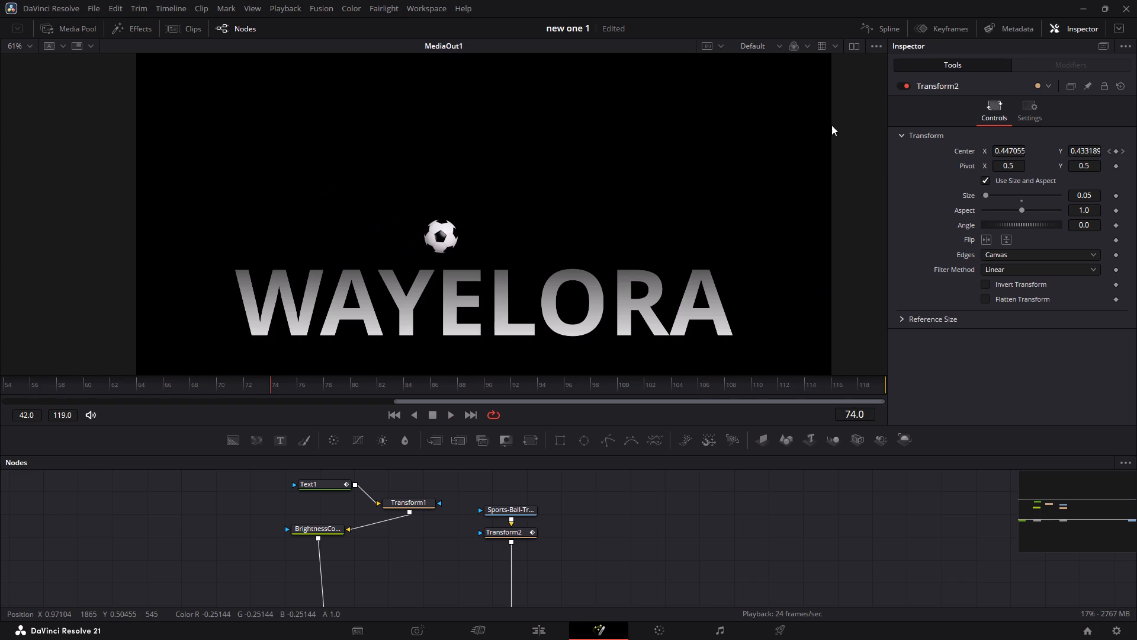
key("space")
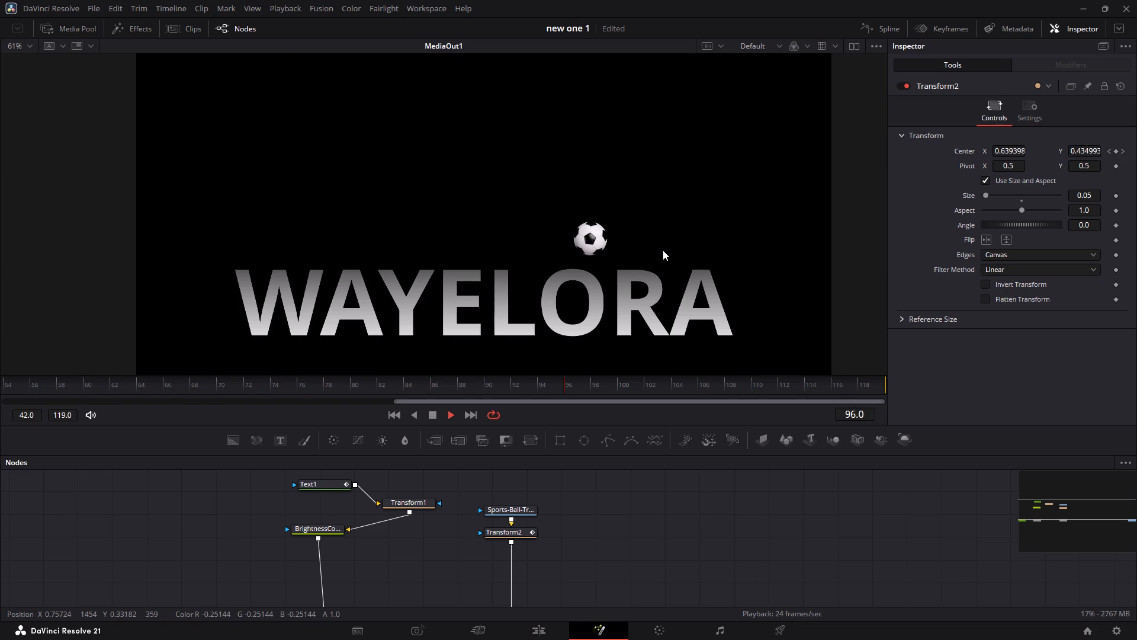
key("space")
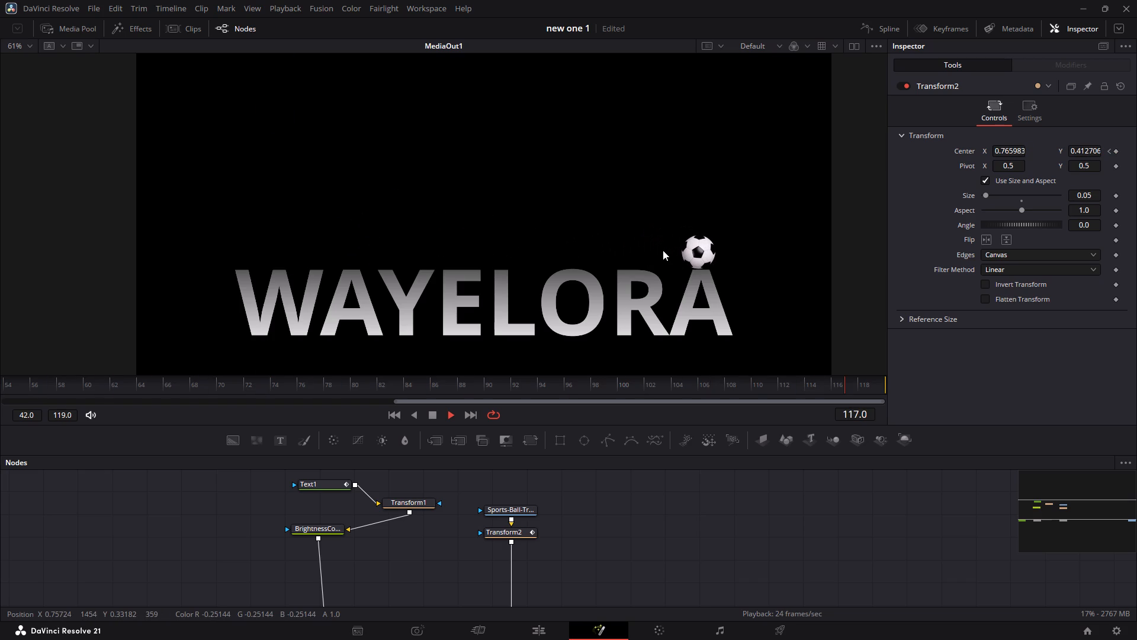
At frame 119, keyframe the soccer ball below the frame's bottom edge, beyond the final A, at about X 0.865, Y 0.225.
left_click(521, 533)
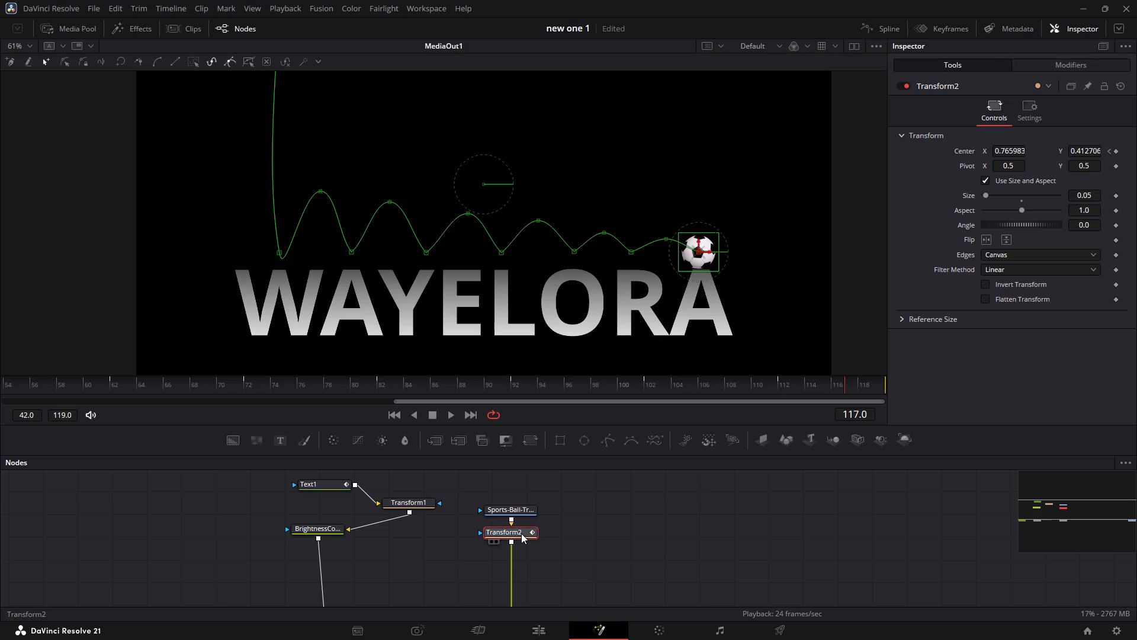
left_click(778, 382)
left_click(883, 383)
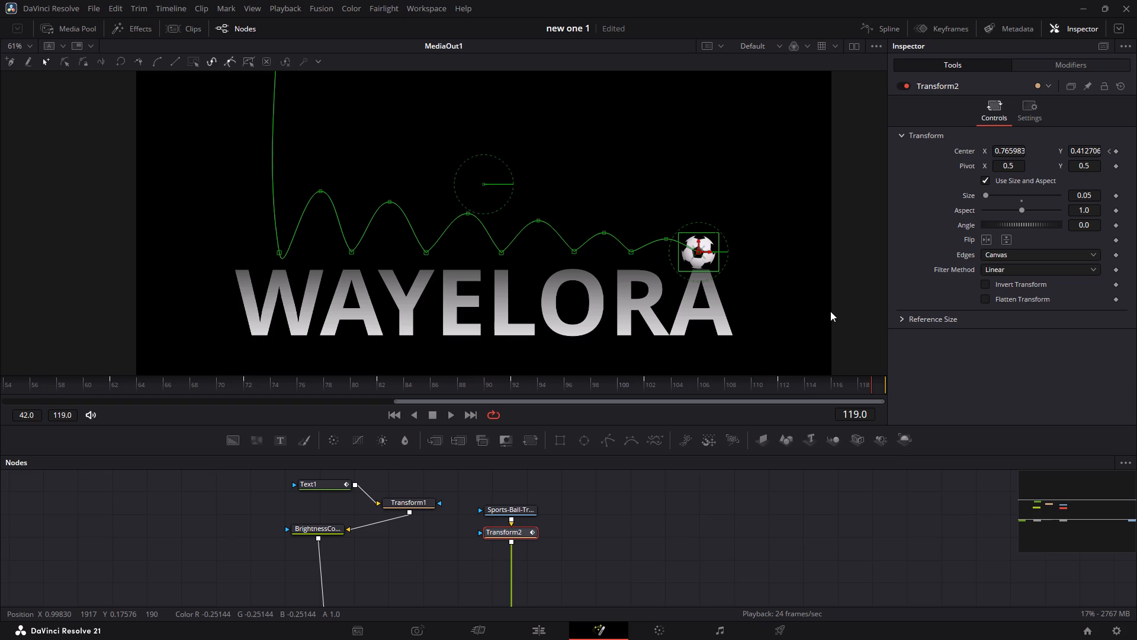
left_click_drag(696, 250, 710, 254)
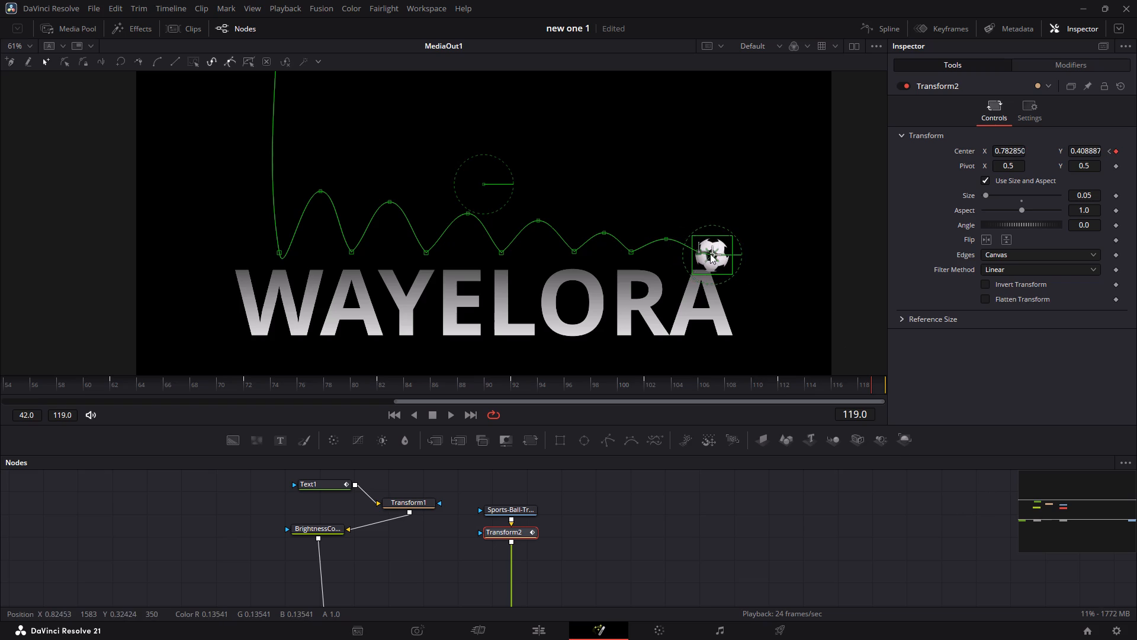
left_click_drag(710, 254, 726, 257)
left_click_drag(726, 257, 748, 320)
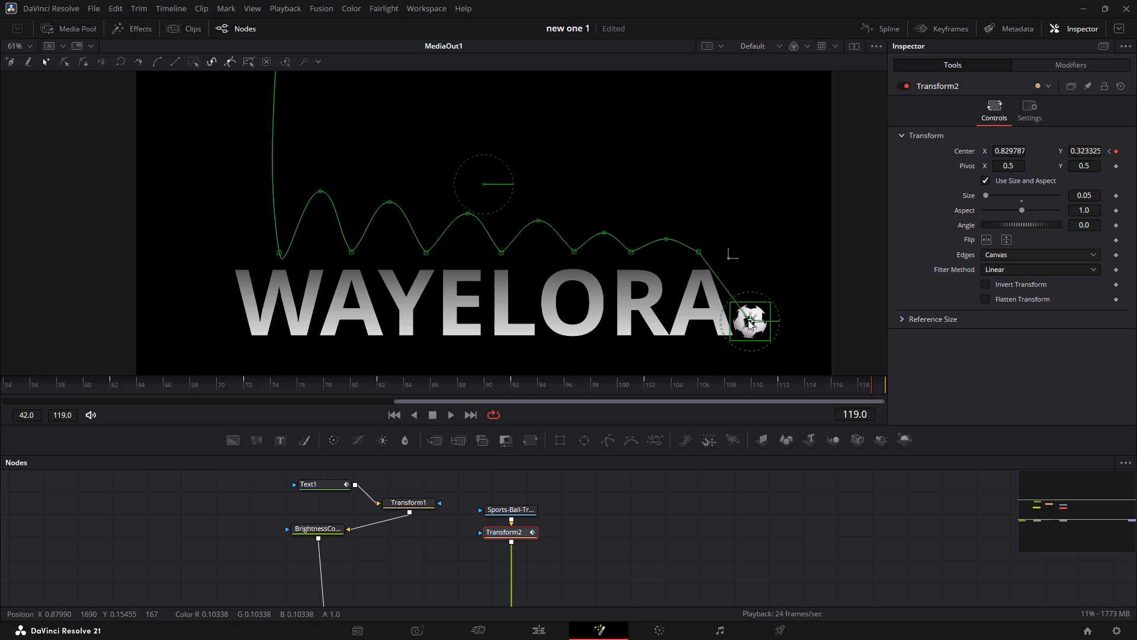
left_click_drag(748, 320, 752, 331)
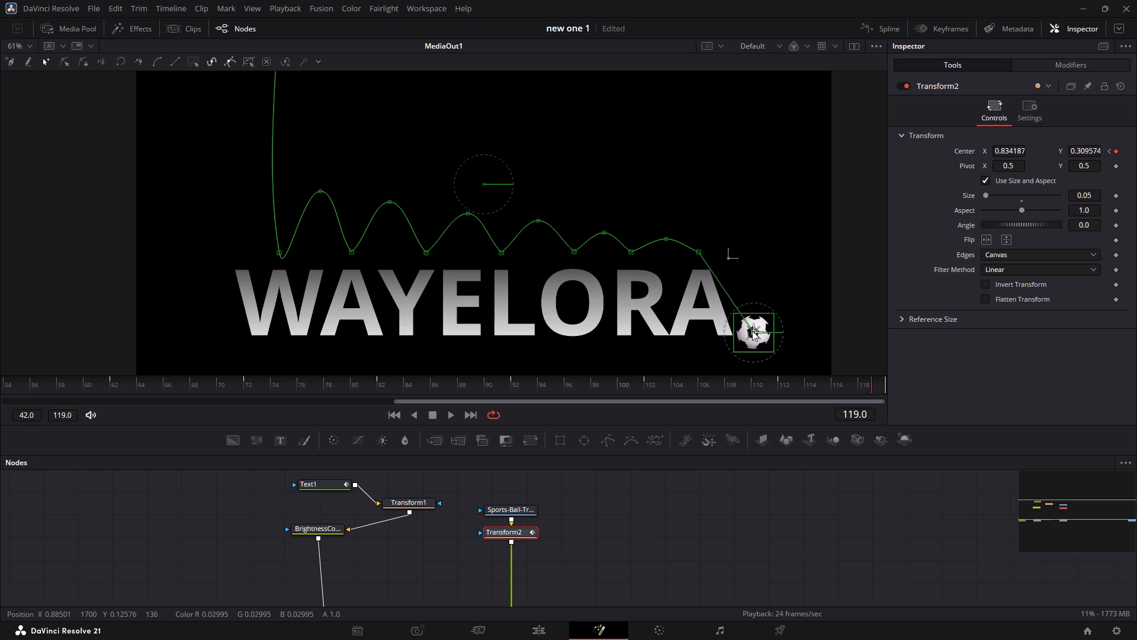
left_click_drag(752, 331, 760, 350)
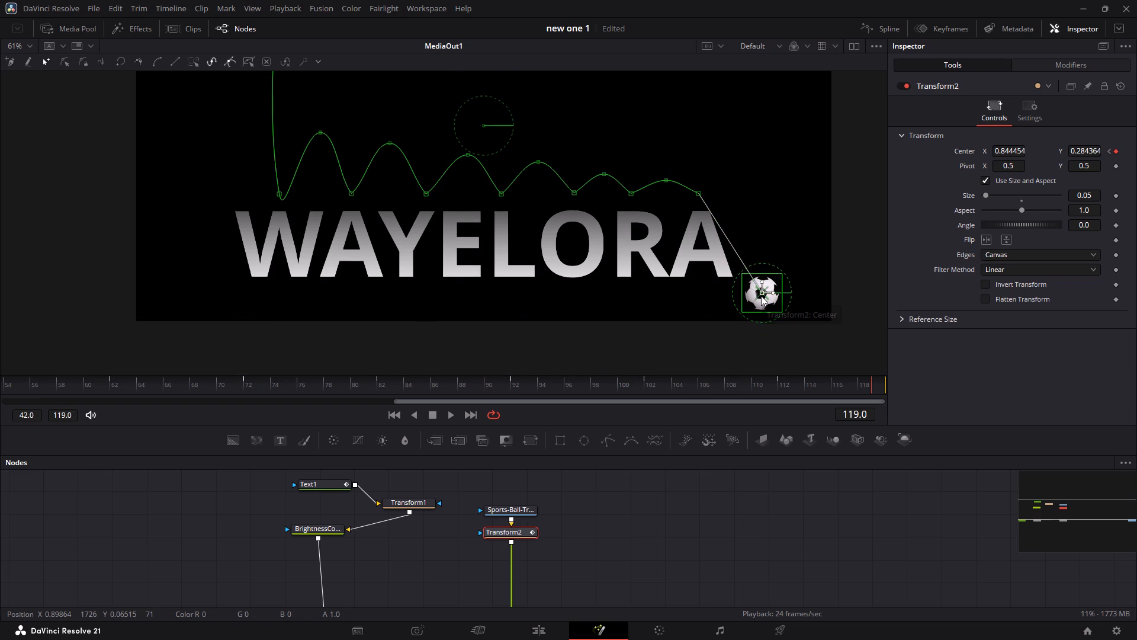
left_click_drag(761, 296, 778, 342)
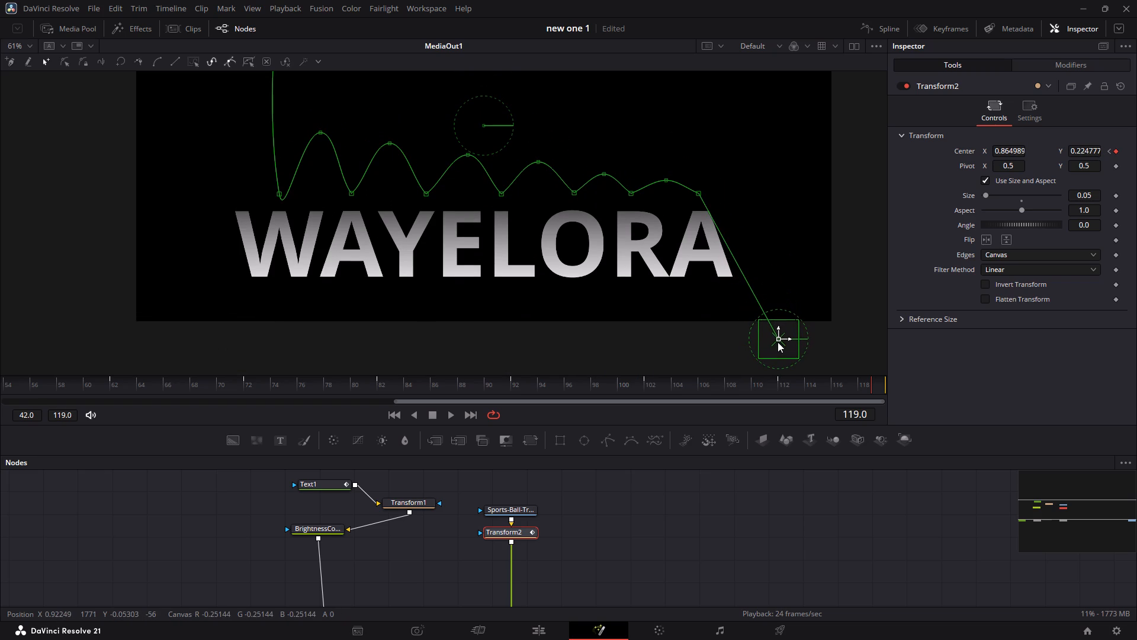
Add two motion path points on the final drop, pull the first outward past the final A's top, and play back the animation.
left_click(715, 223)
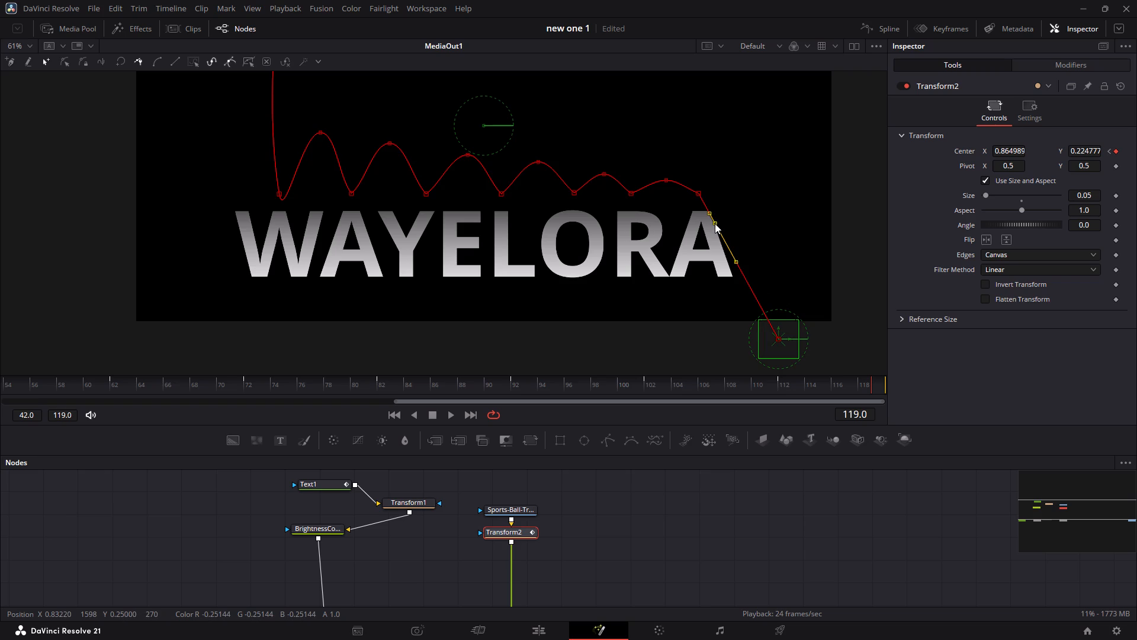
left_click_drag(715, 223, 731, 205)
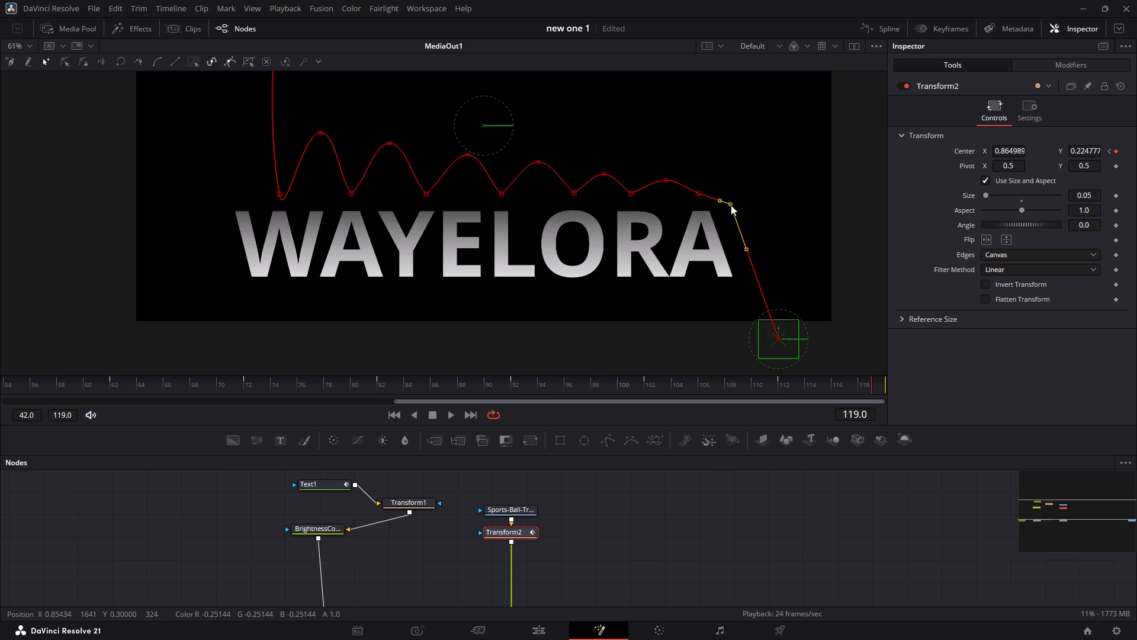
left_click_drag(731, 205, 731, 206)
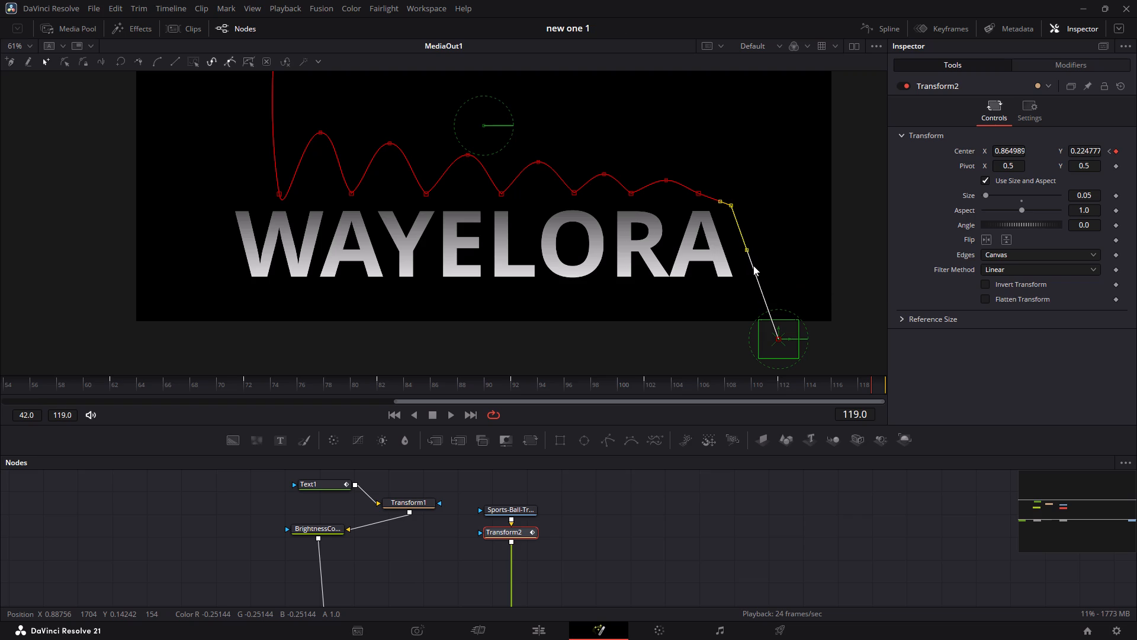
left_click(753, 265)
left_click(753, 265)
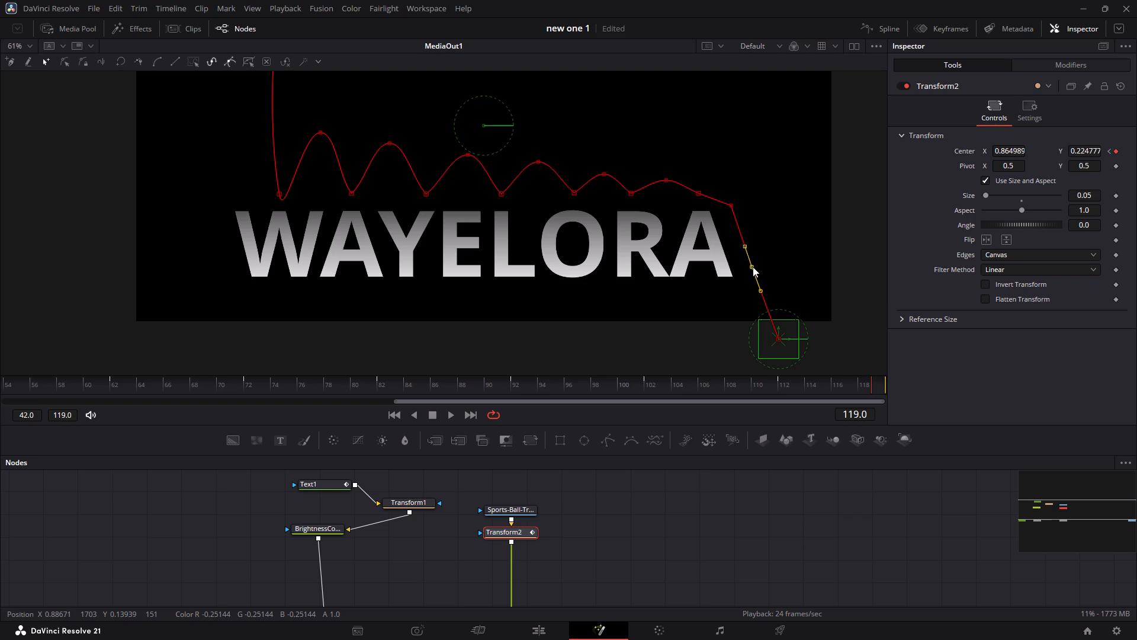
key("space")
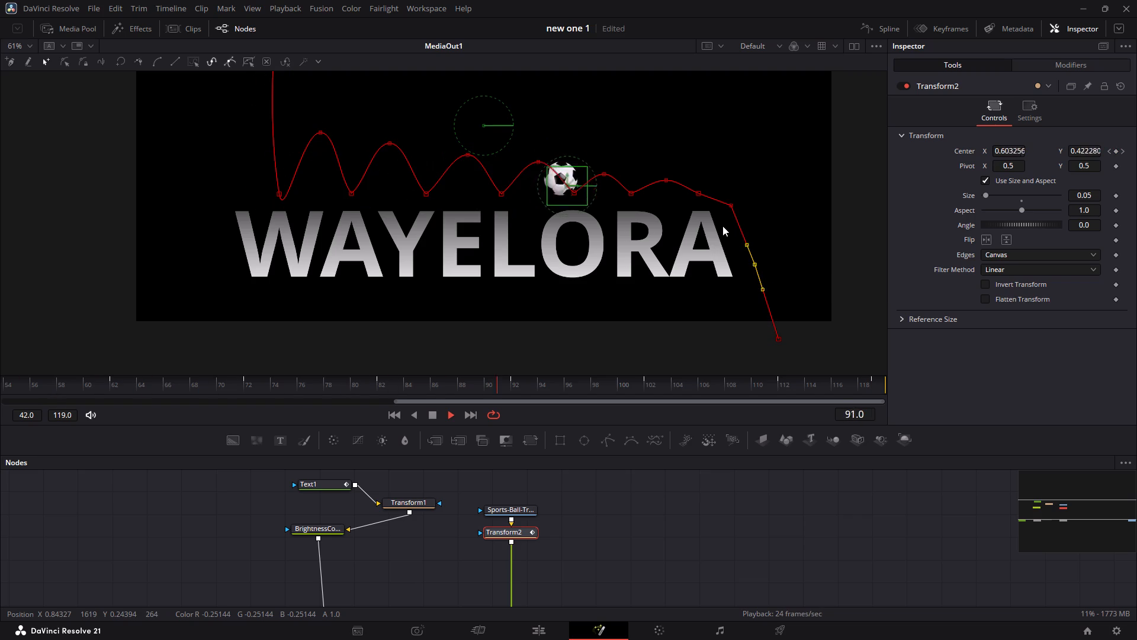
key("space")
key("space")
key("space")
key("space")
key("space")
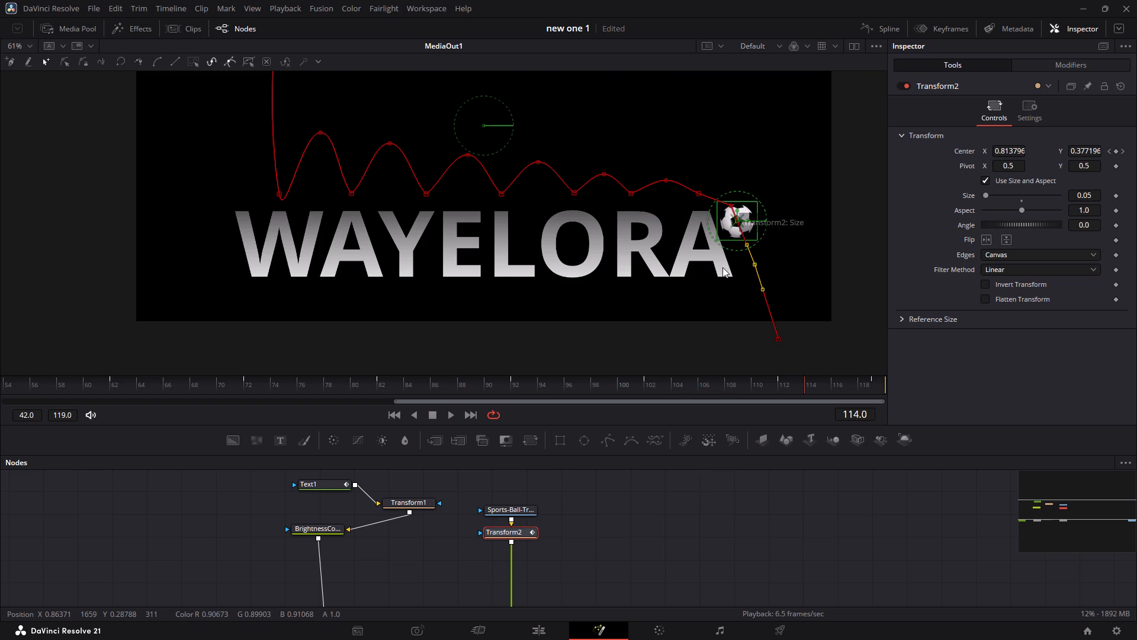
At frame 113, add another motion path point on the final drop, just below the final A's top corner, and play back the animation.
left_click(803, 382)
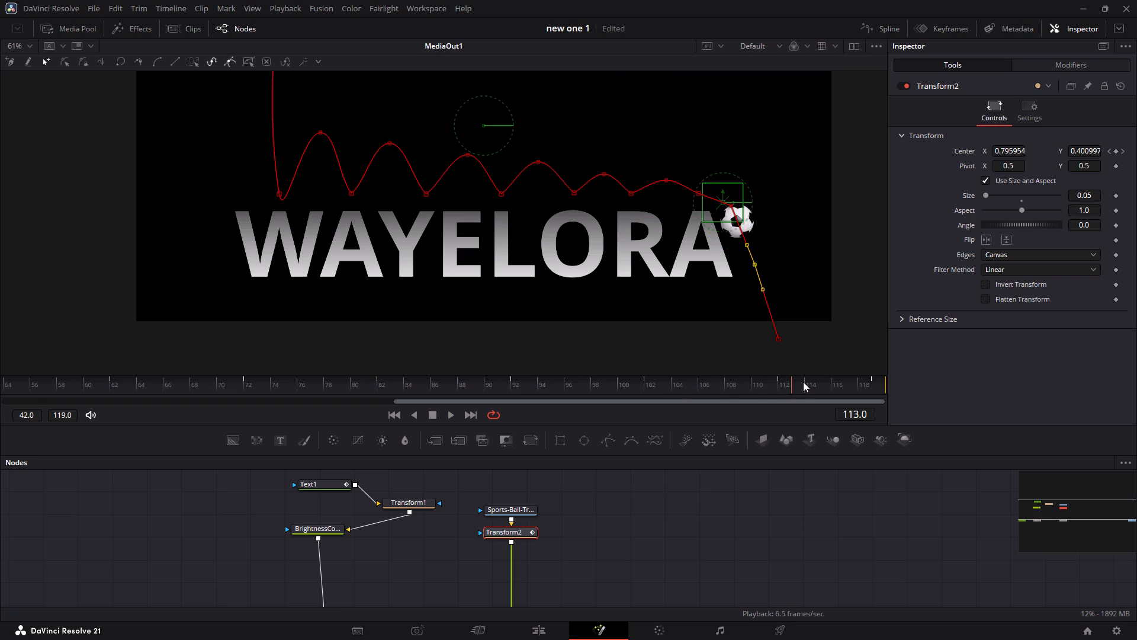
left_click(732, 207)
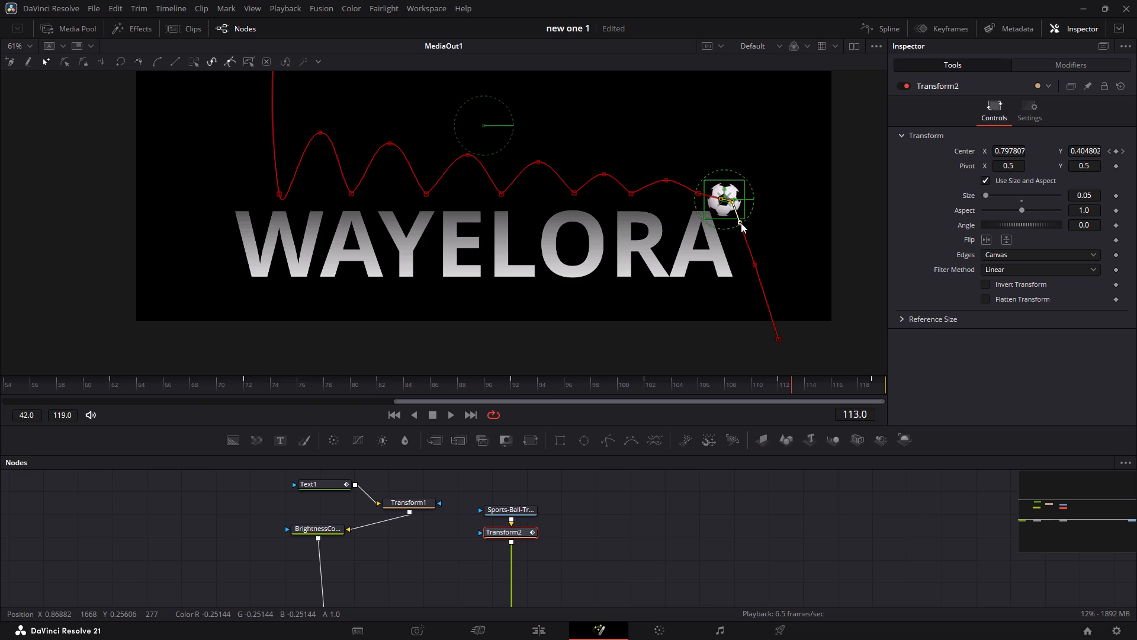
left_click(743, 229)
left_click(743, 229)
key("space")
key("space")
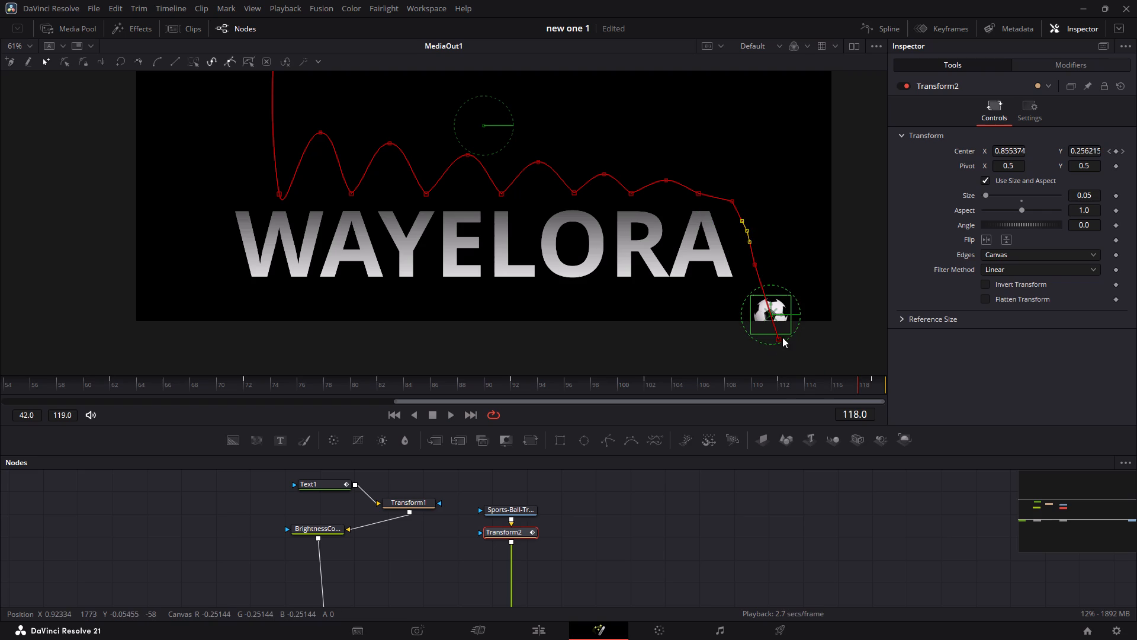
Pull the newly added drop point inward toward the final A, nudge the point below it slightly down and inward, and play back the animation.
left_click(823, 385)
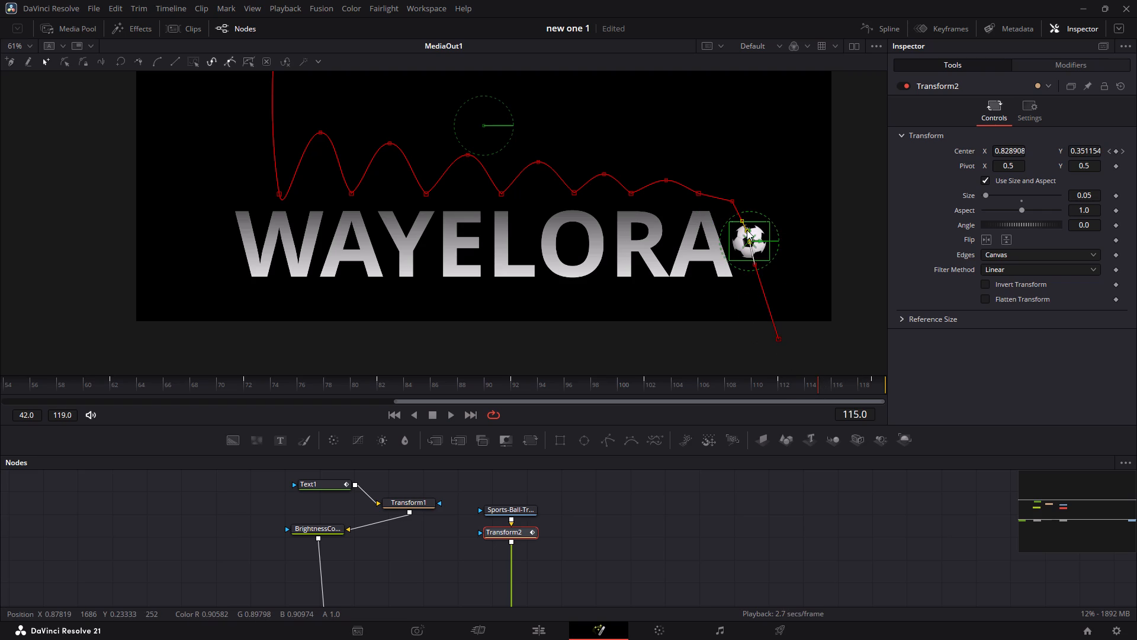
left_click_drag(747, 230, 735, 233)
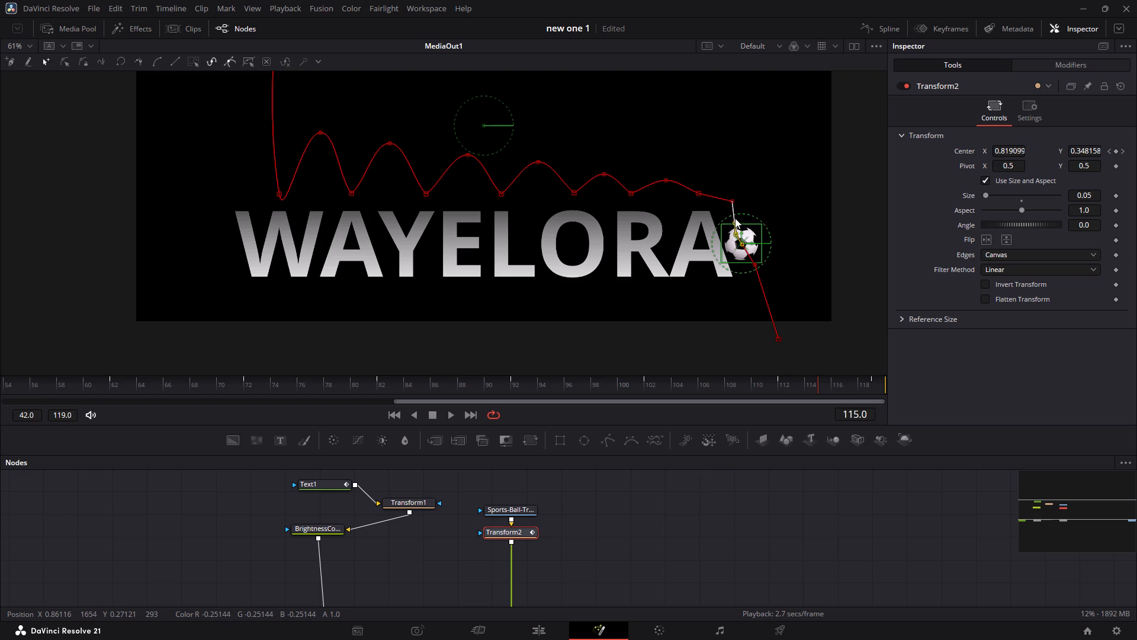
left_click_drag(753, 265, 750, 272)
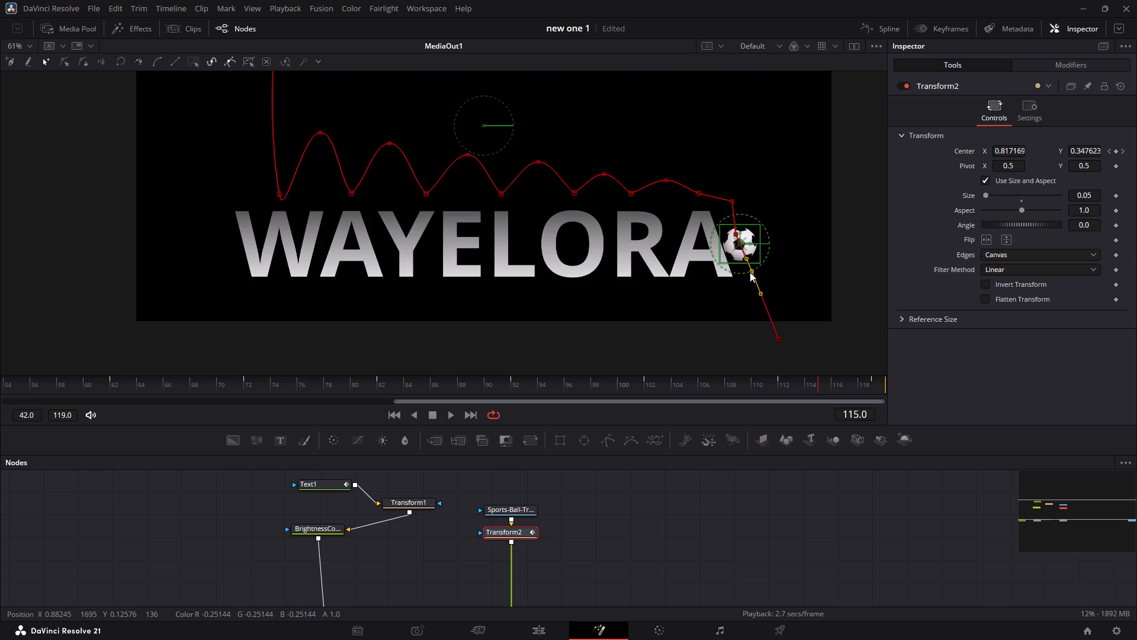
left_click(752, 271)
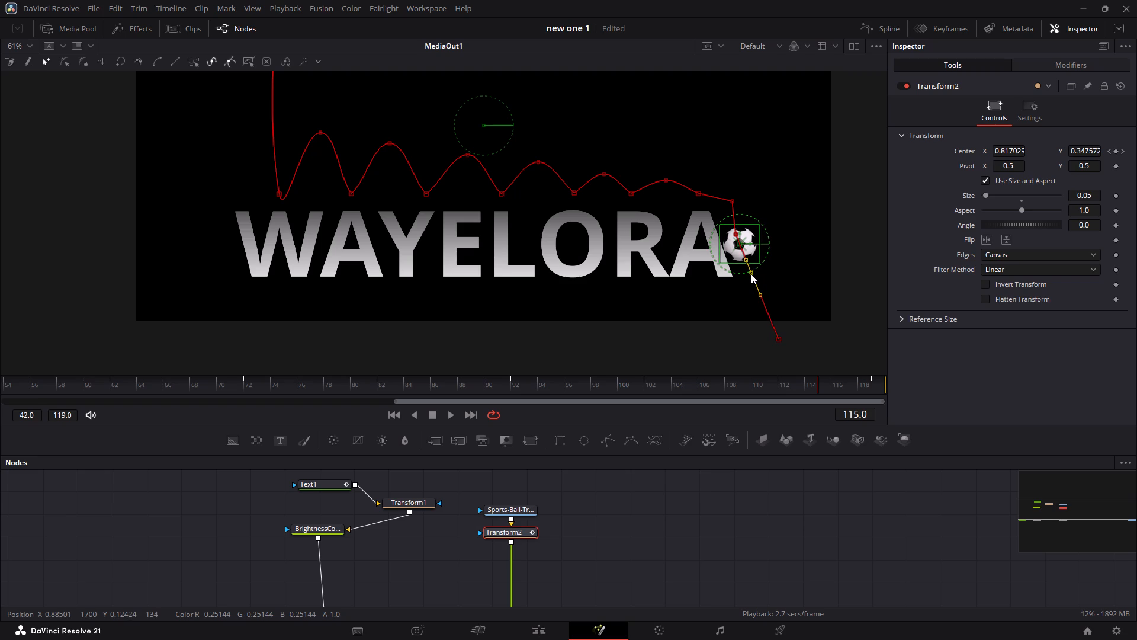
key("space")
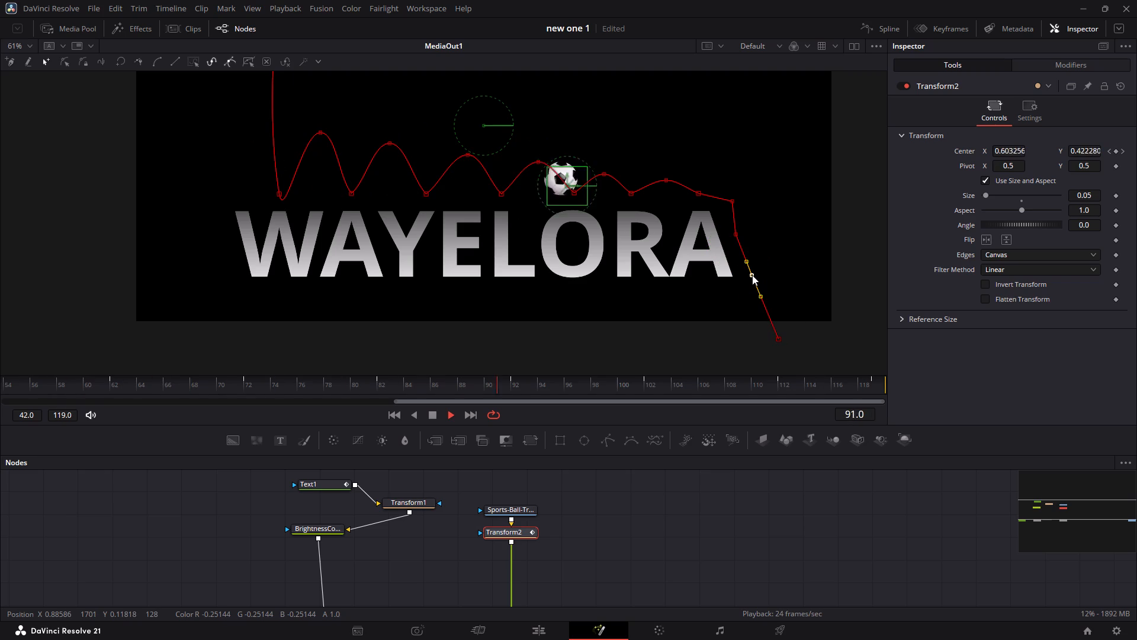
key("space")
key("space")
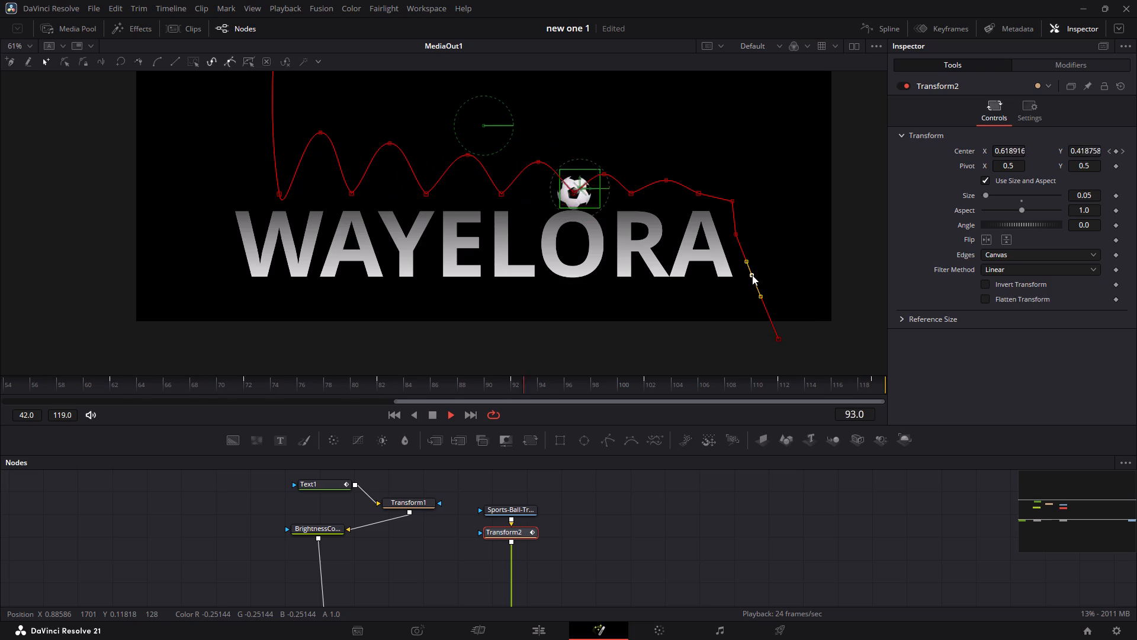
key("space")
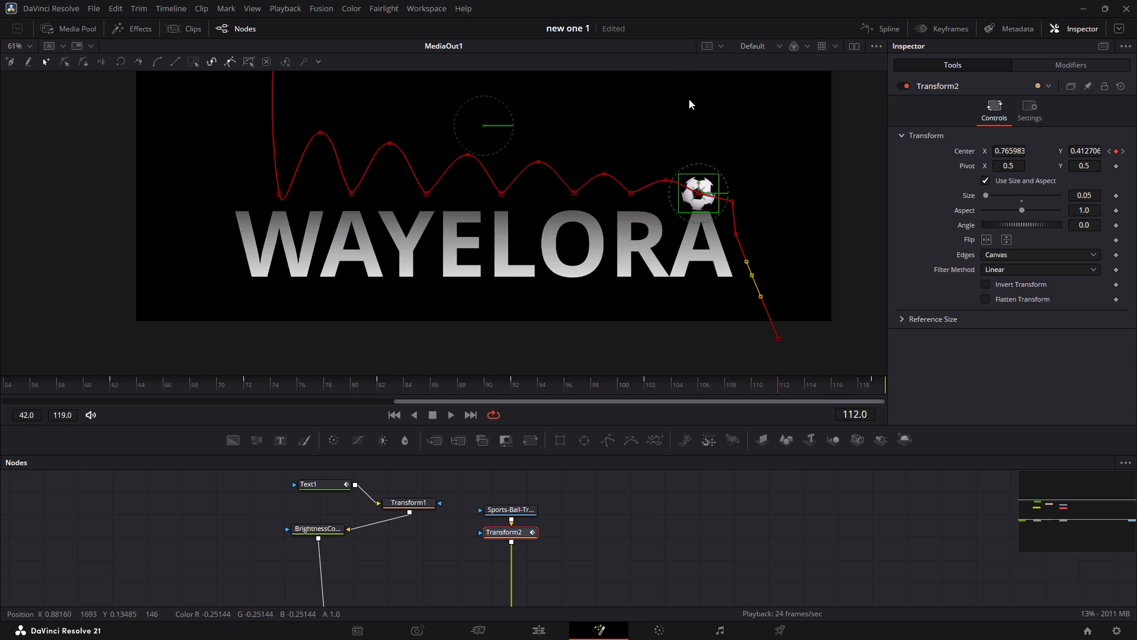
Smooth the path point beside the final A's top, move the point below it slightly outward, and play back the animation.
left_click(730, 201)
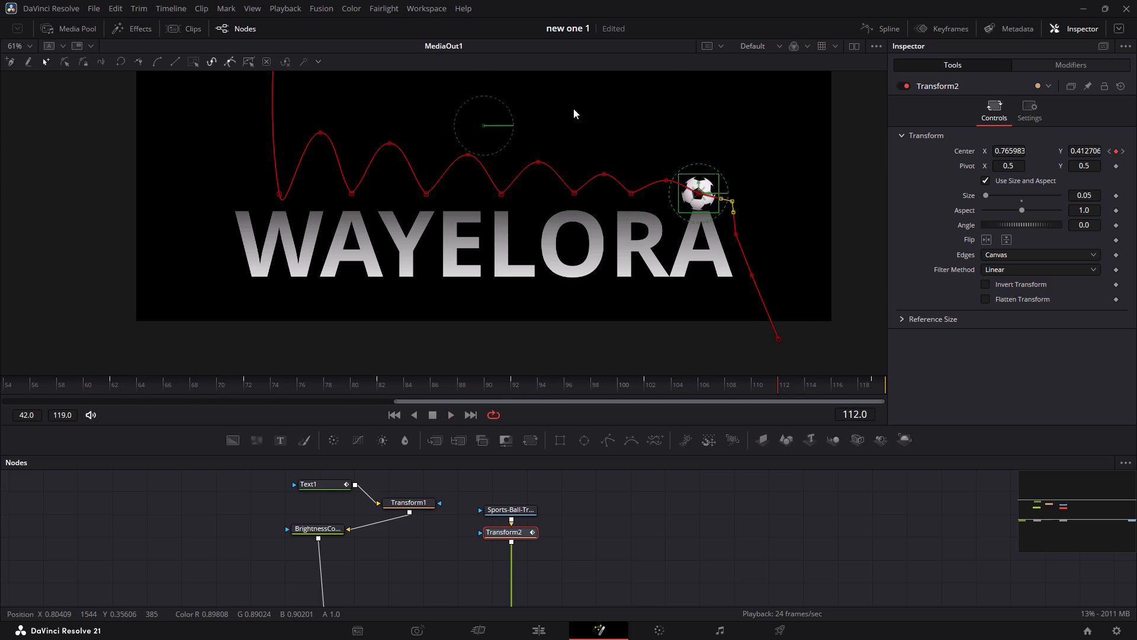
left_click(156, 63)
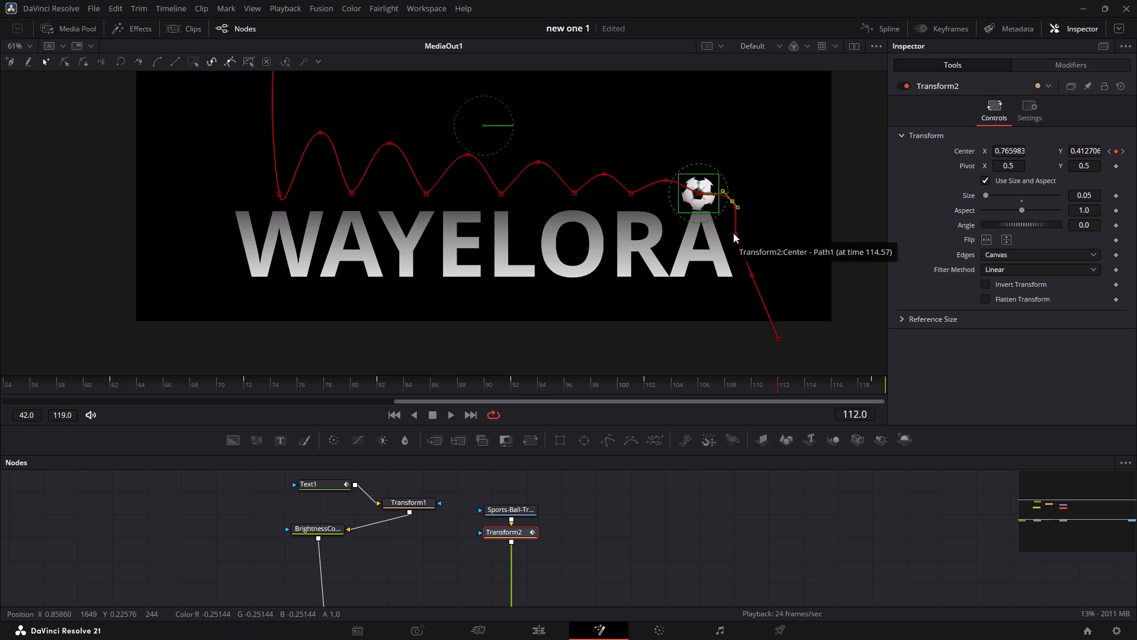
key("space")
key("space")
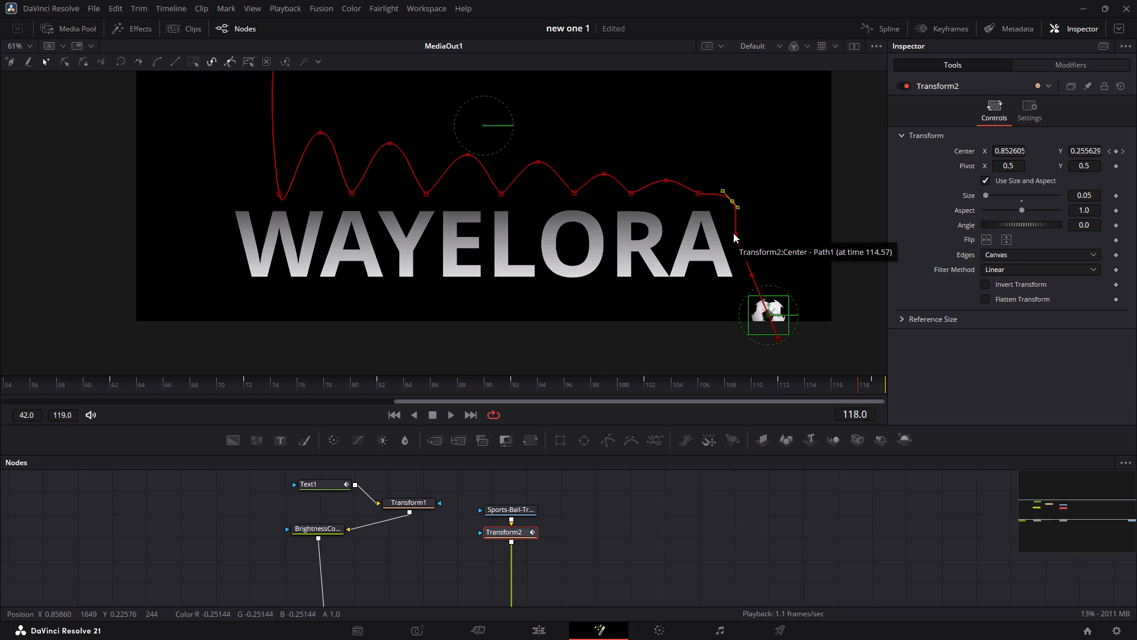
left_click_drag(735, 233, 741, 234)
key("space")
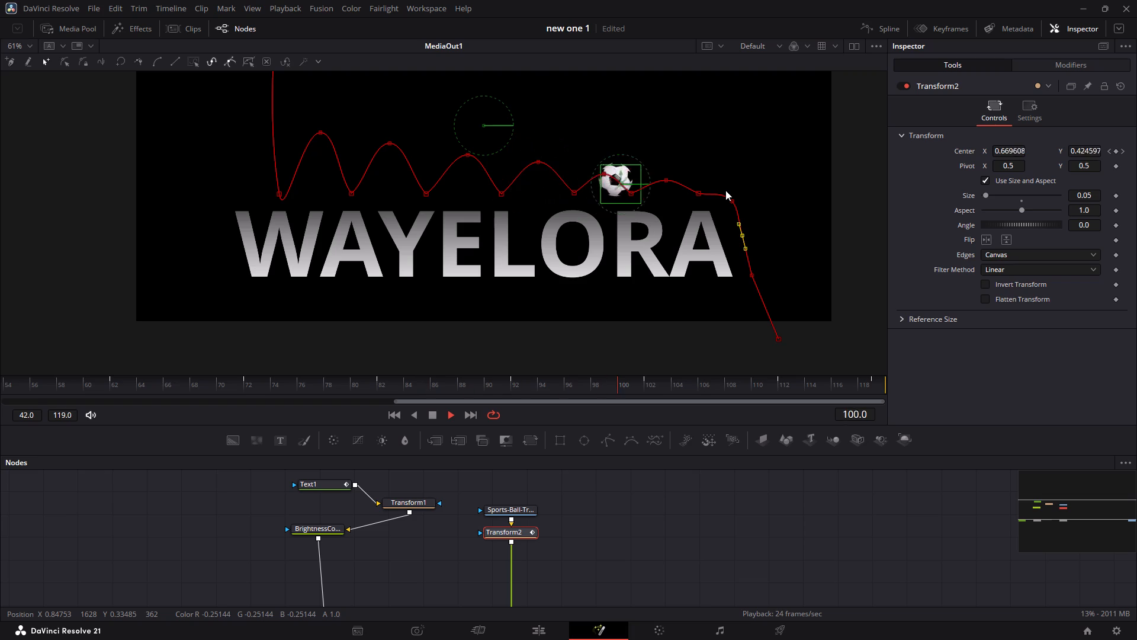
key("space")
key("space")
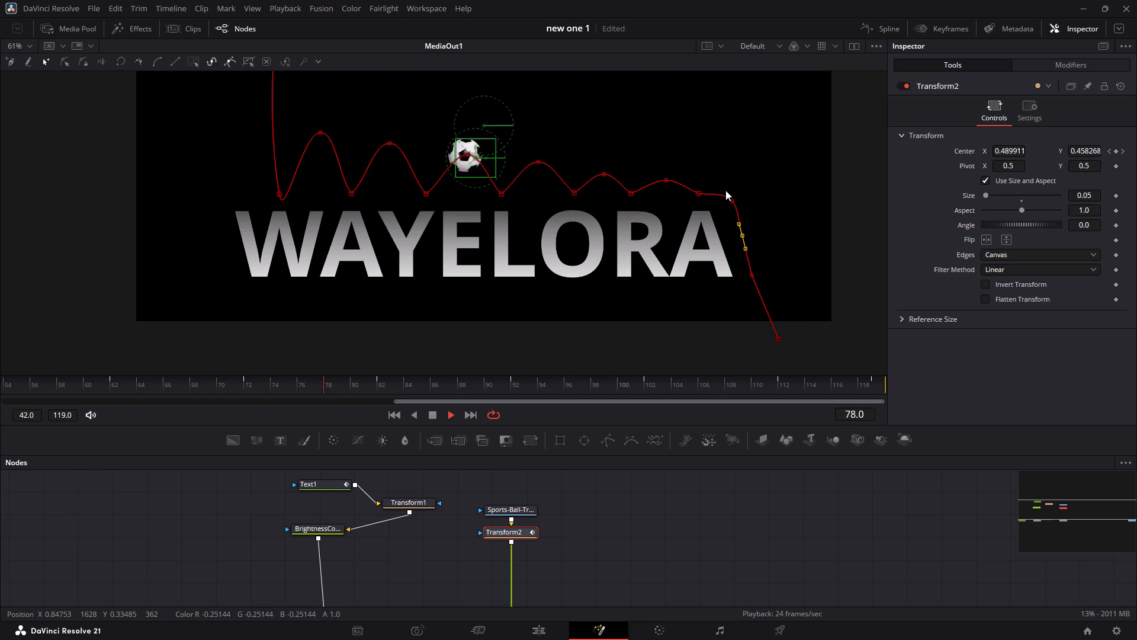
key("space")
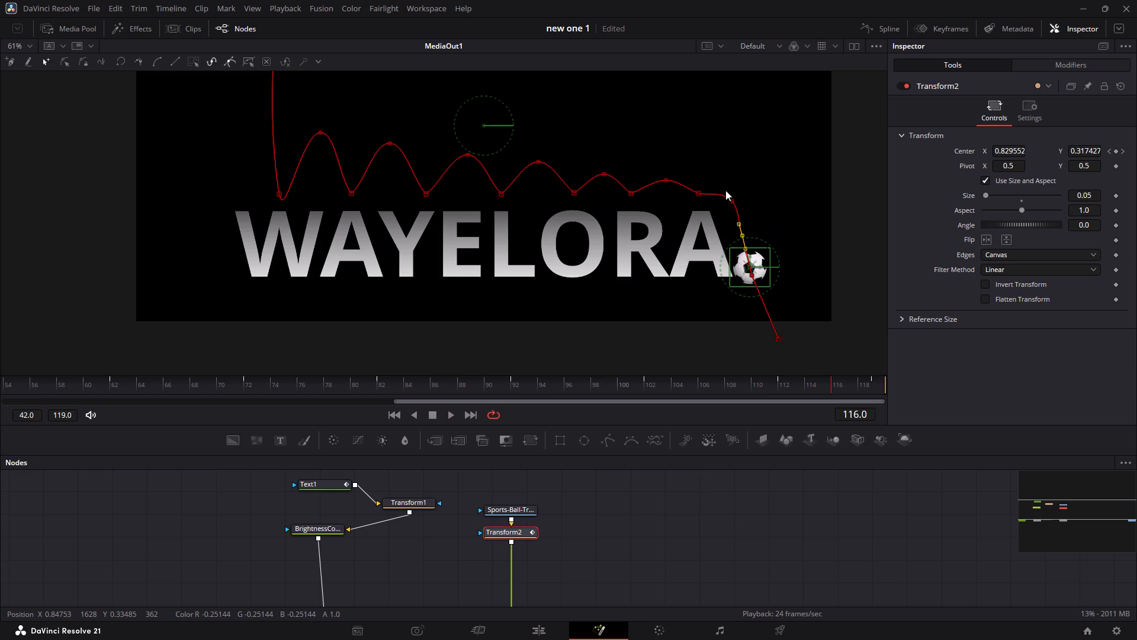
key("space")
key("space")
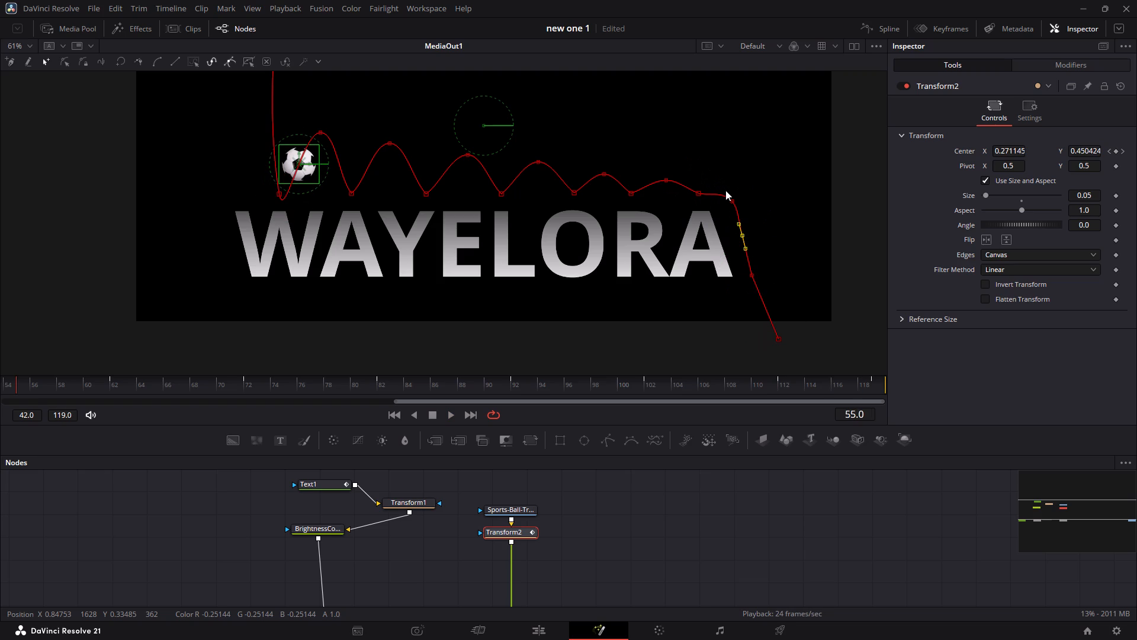
Delete all motion path points beyond the final A, including the final drop's end keyframe, so the path ends on top of the letter.
left_click_drag(731, 180, 752, 264)
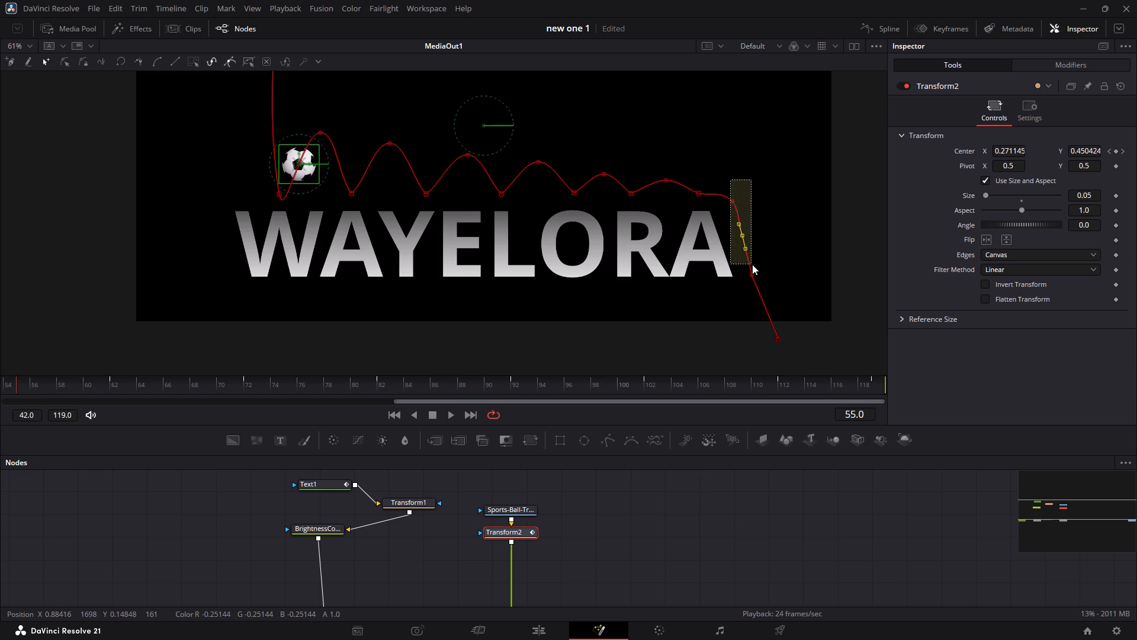
left_click_drag(752, 264, 753, 265)
key("BackSpace")
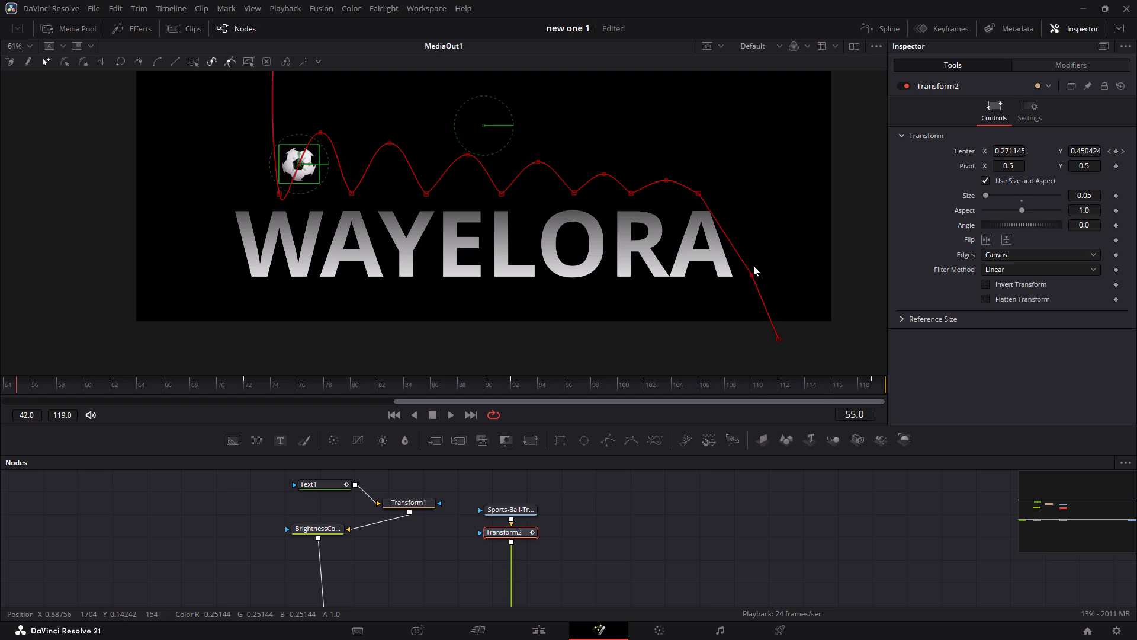
left_click_drag(779, 339, 750, 271)
left_click_drag(788, 244, 738, 305)
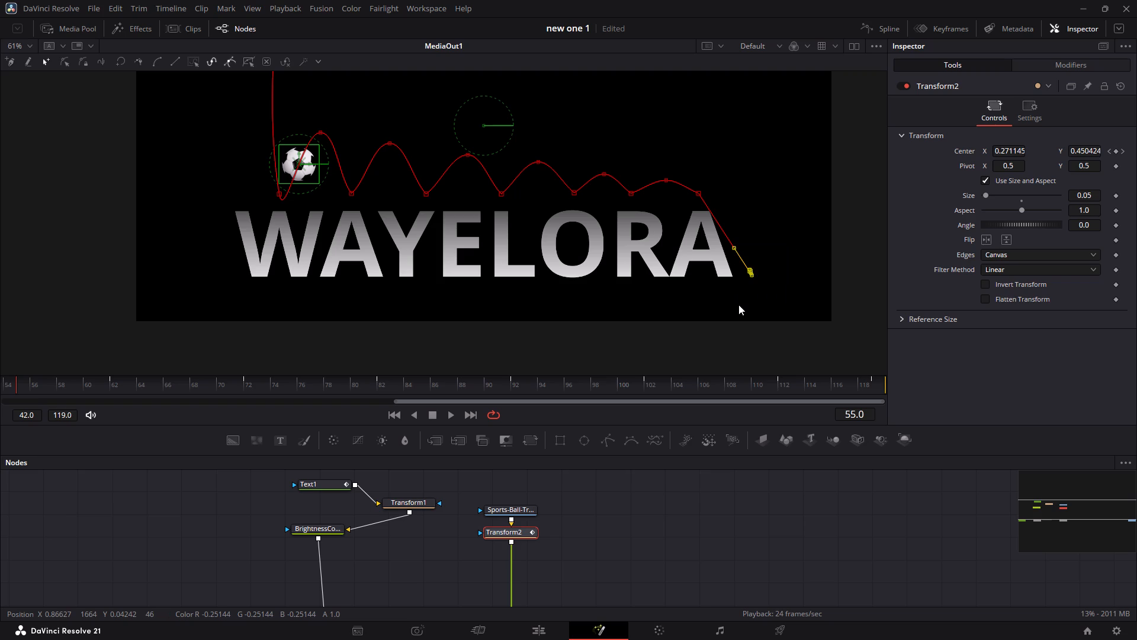
key("BackSpace")
Play back the animation to review the ball's bounces across the letters up to its stop on the final A.
key("space")
key("space")
key("space")
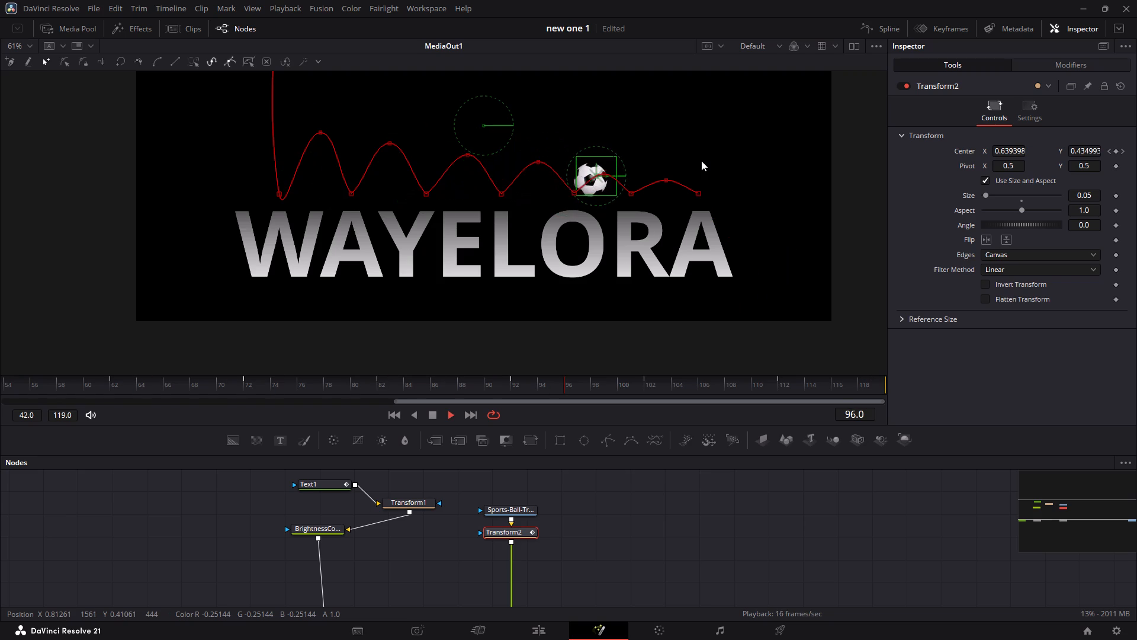
key("space")
key("space")
key("space")
key("space")
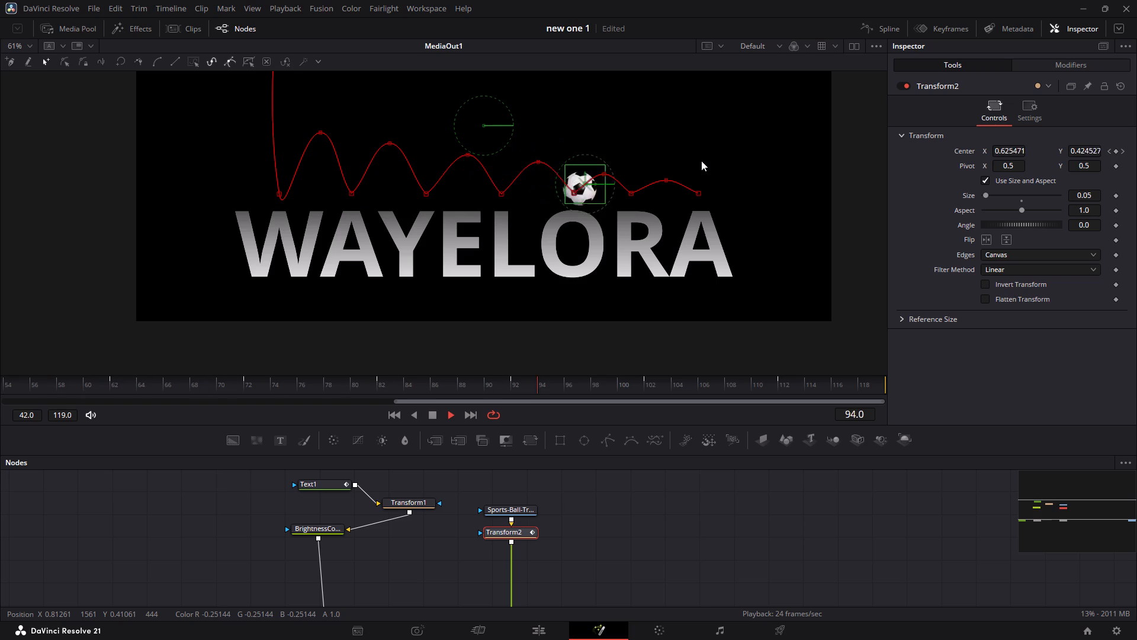
key("space")
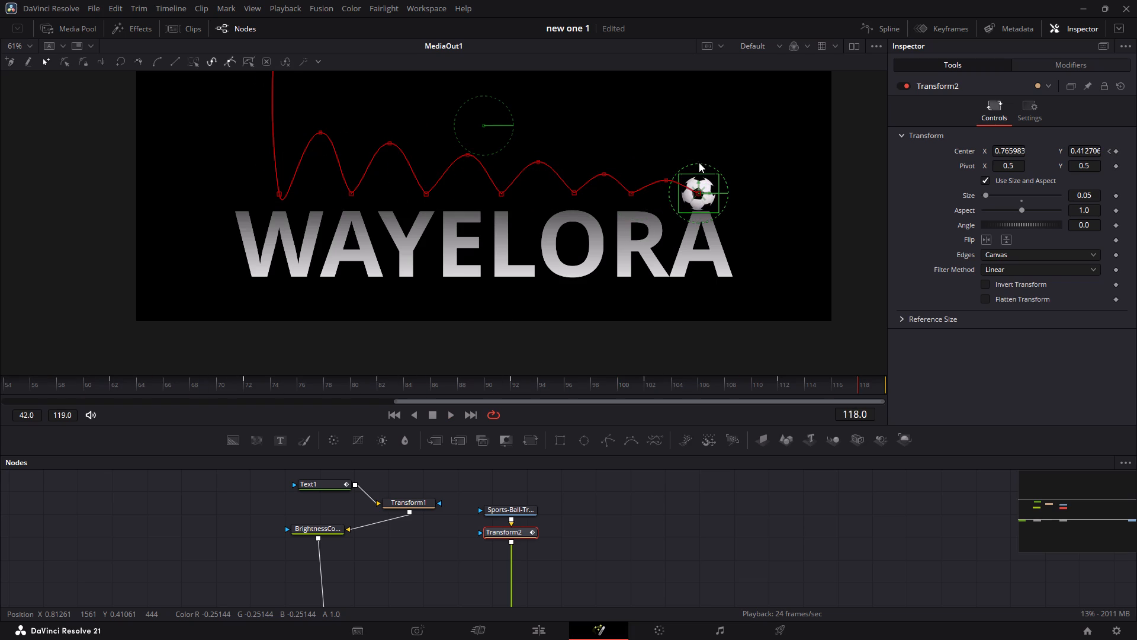
Add a Drop Shadow after the soccer ball's Transform2 node and select the new node.
scroll(423, 476, "right", 2)
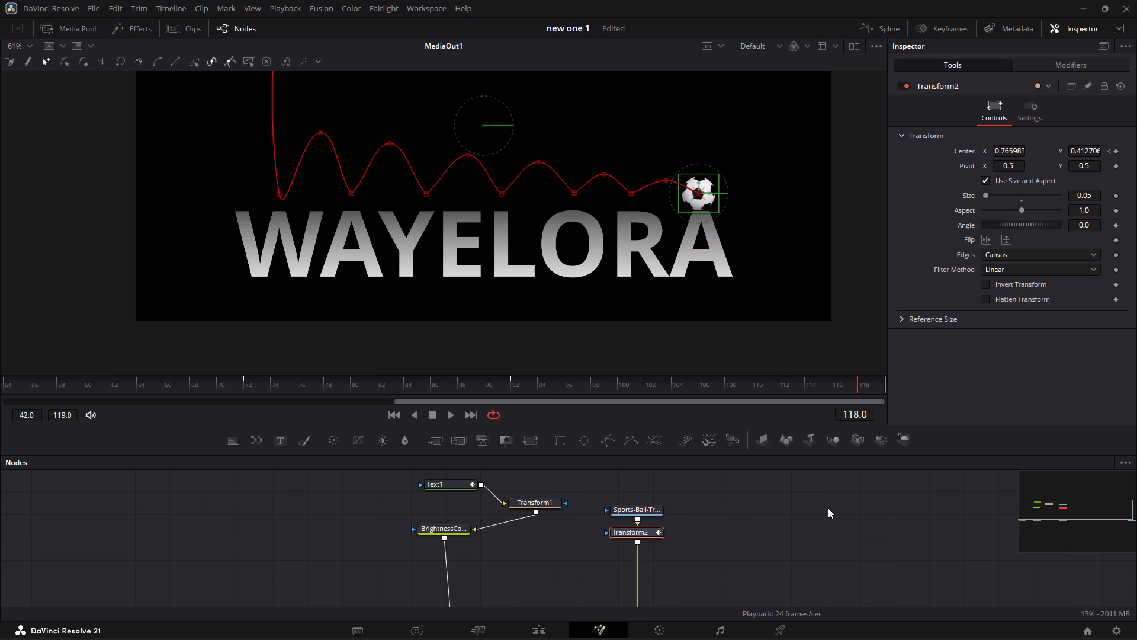
scroll(510, 541, "right", 1)
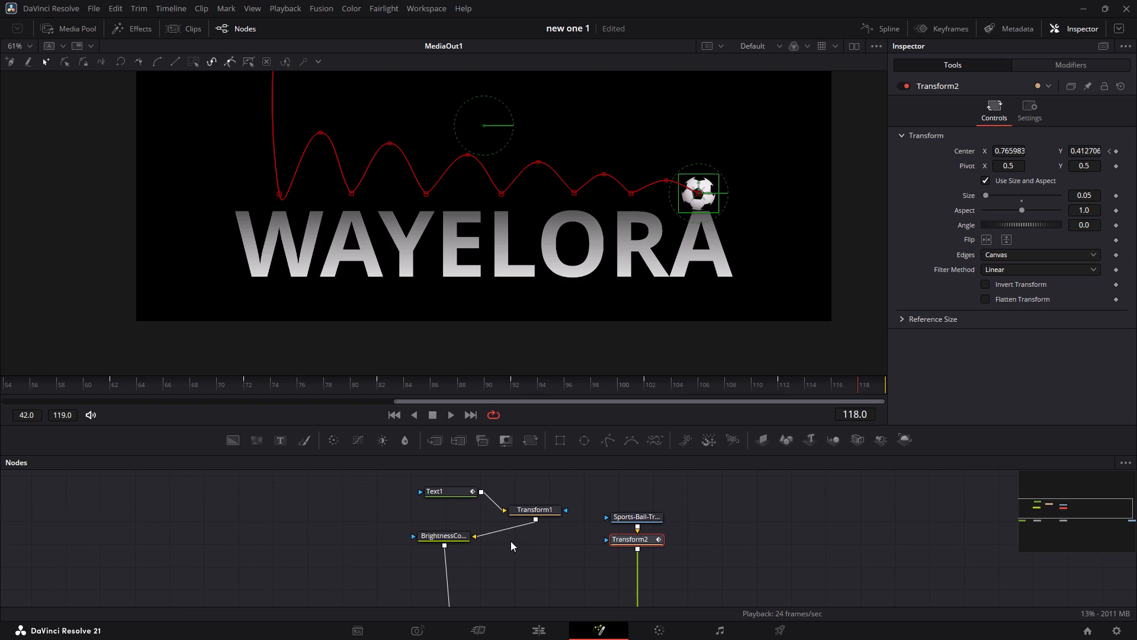
scroll(510, 541, "right", 1)
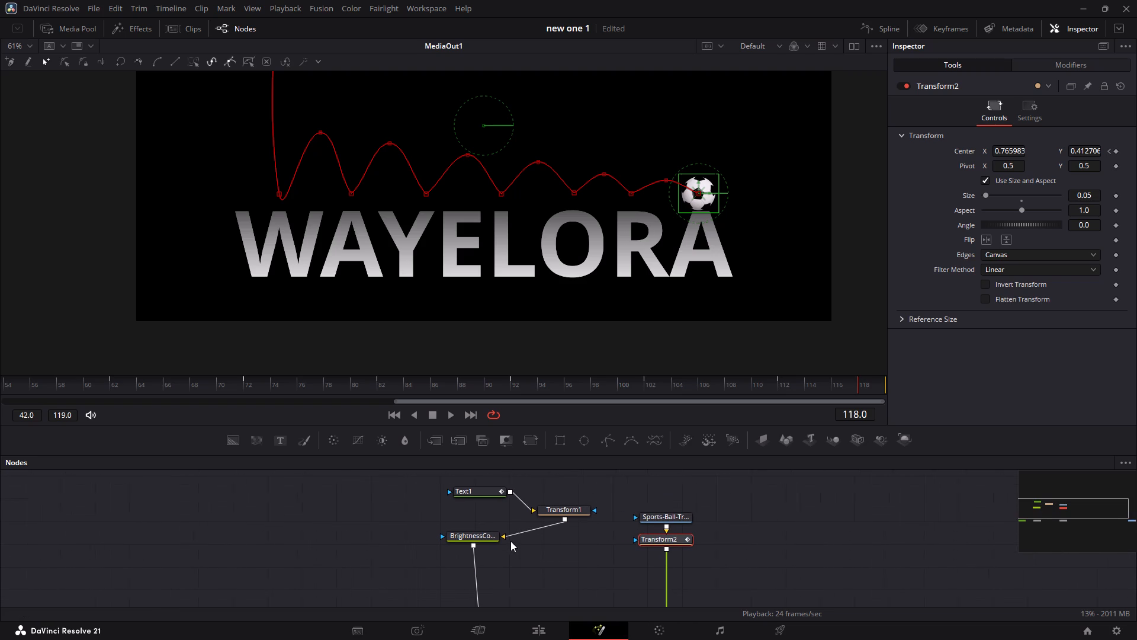
left_click(472, 489)
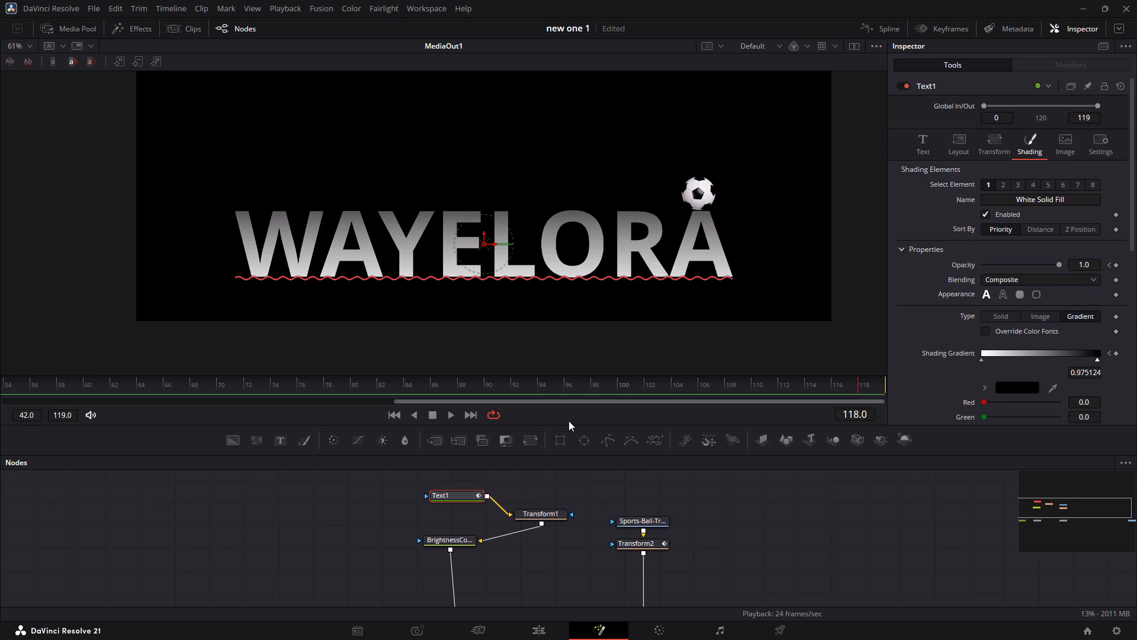
scroll(628, 524, "down", 1)
scroll(660, 498, "up", 1)
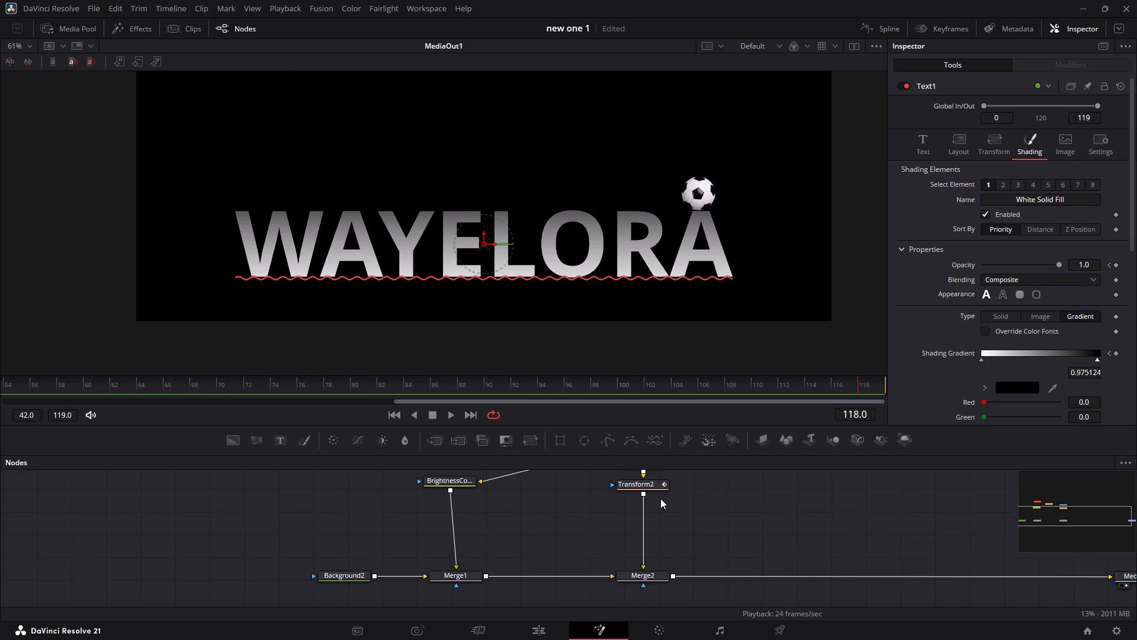
scroll(660, 498, "up", 1)
left_click(660, 515)
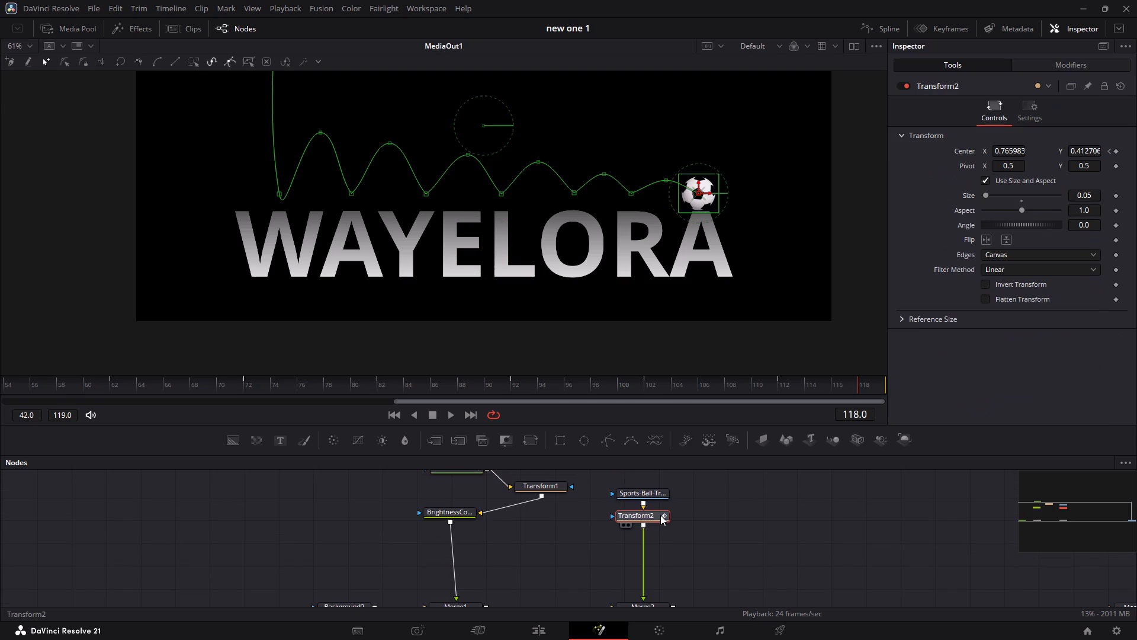
key("space")
type("shadow")
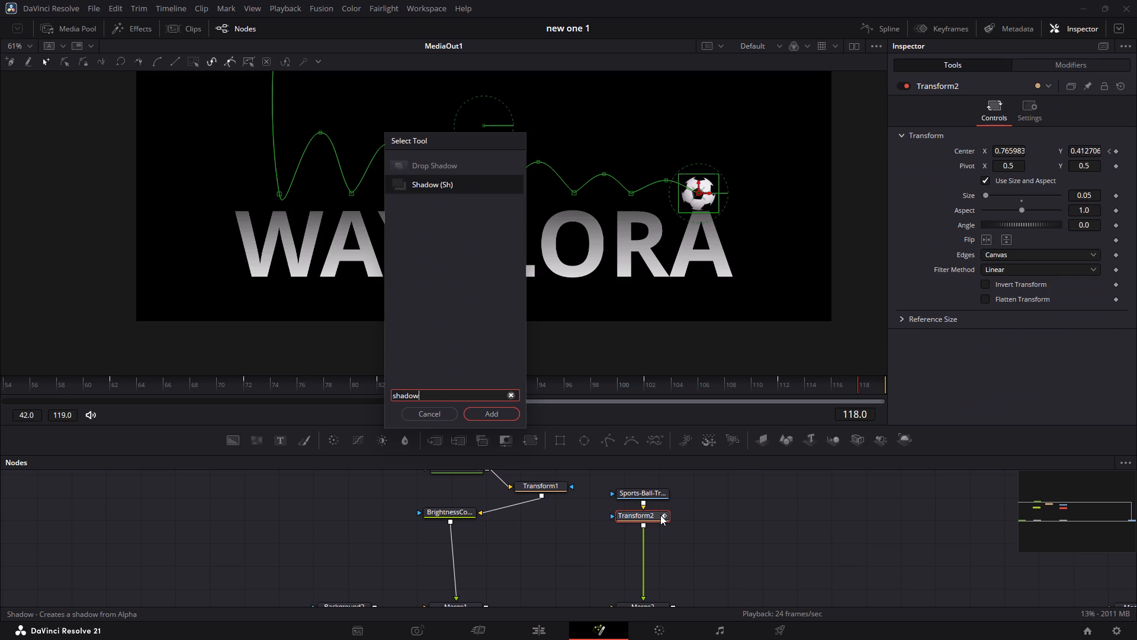
key("Up")
key("Return")
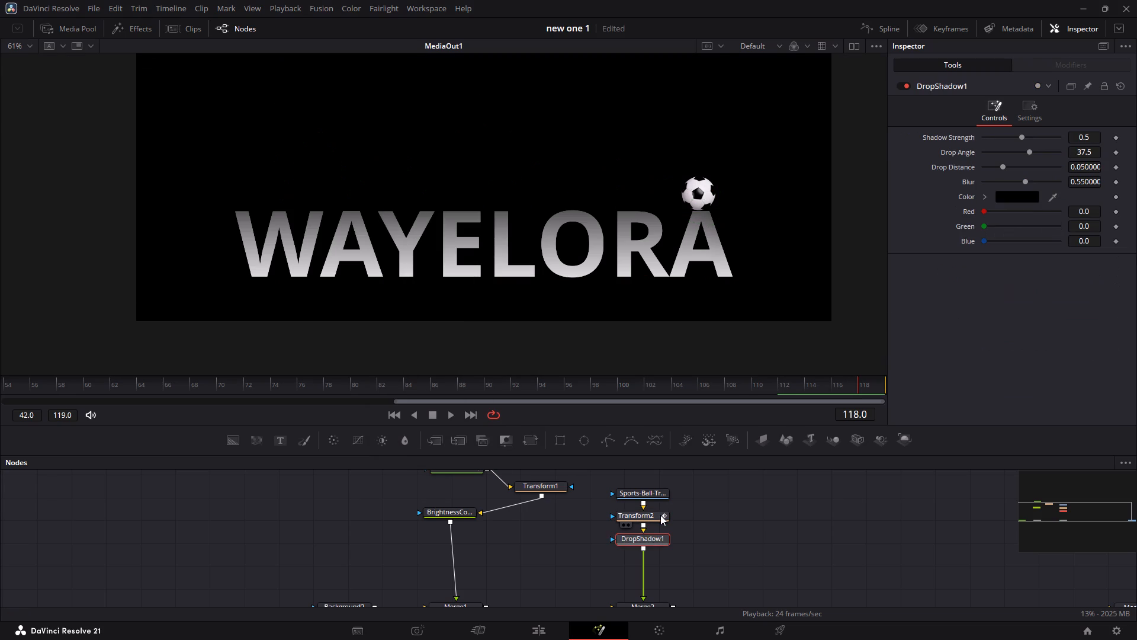
left_click(656, 542)
Set the ball's drop shadow to strength about 0.606, angle 83, distance about 0.019 and blur about 0.488.
left_click_drag(1020, 137, 1042, 136)
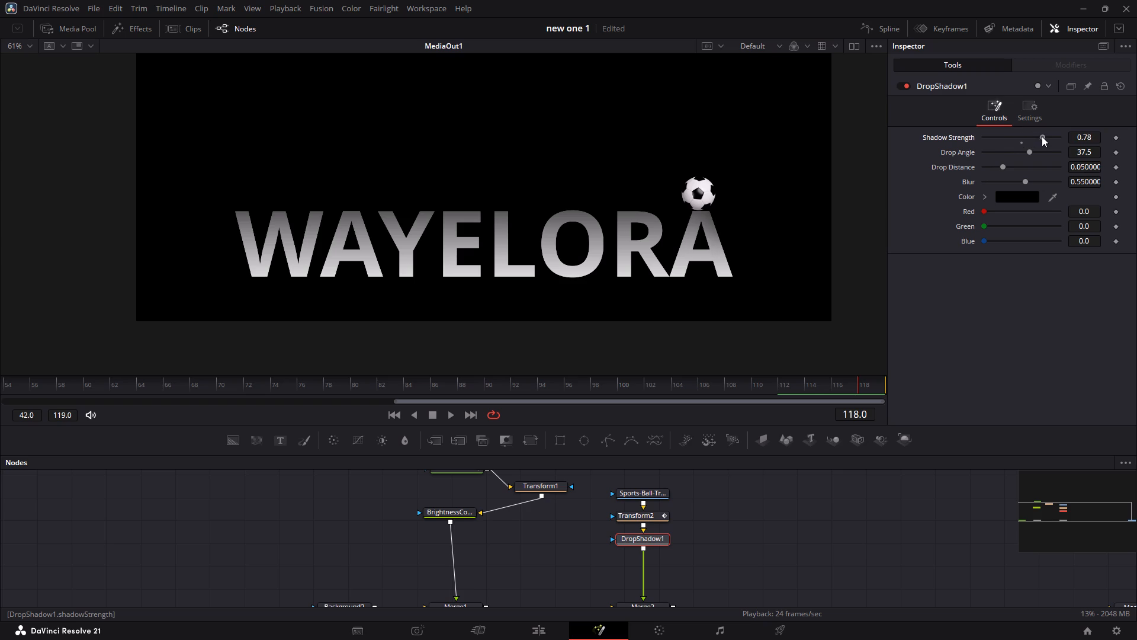
left_click_drag(1042, 136, 1047, 130)
left_click_drag(1047, 130, 1027, 135)
left_click_drag(1028, 153, 1038, 153)
left_click_drag(1004, 165, 1010, 165)
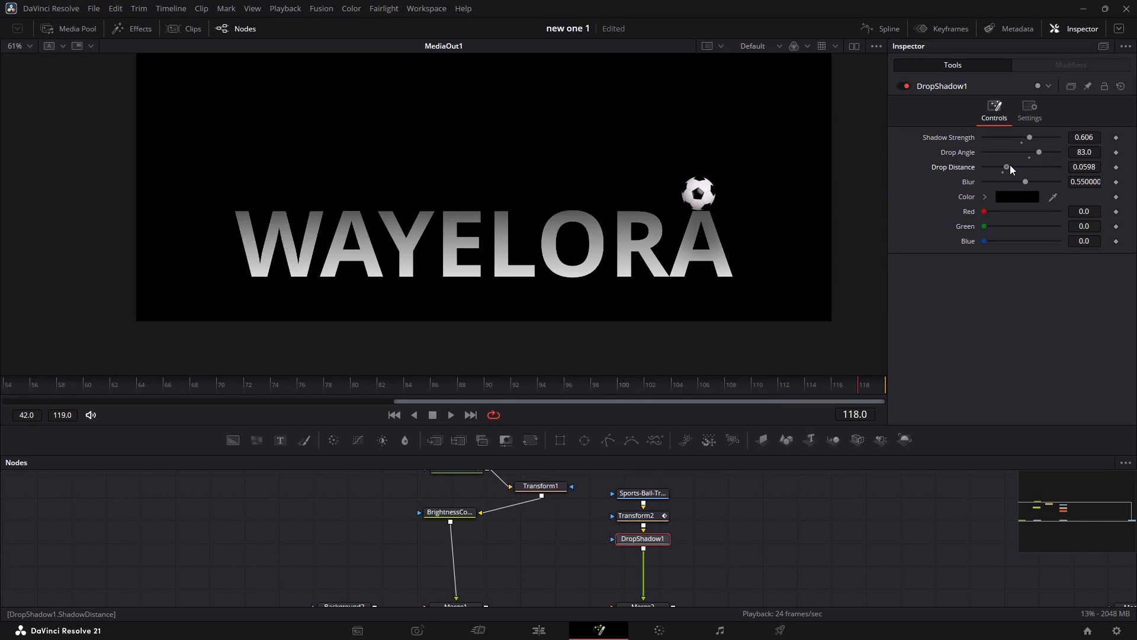
left_click_drag(1010, 165, 993, 161)
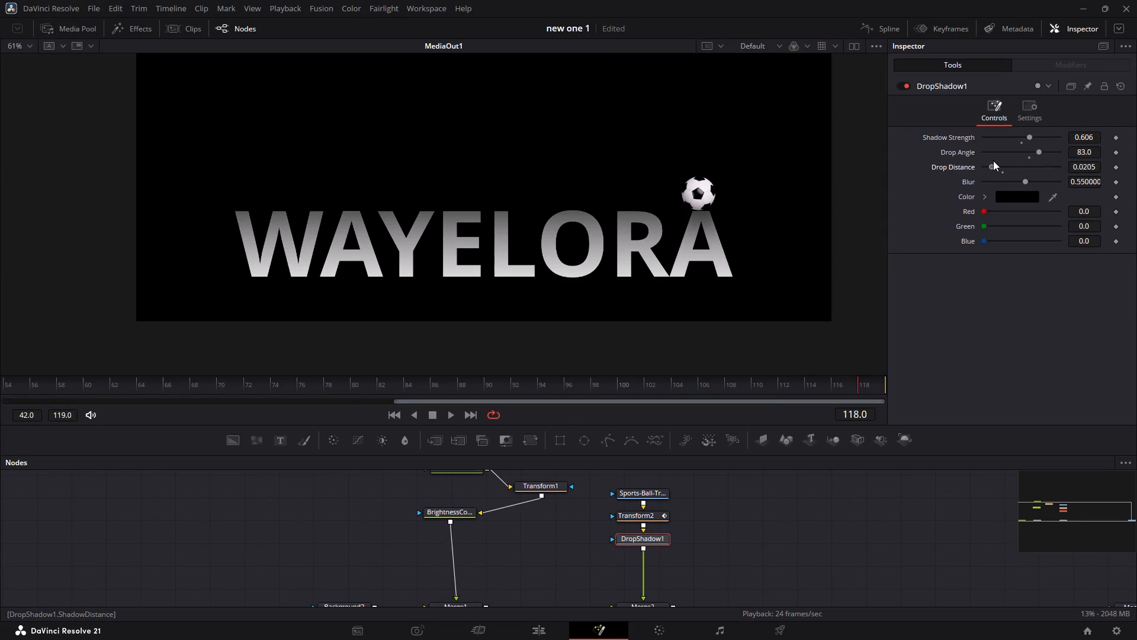
left_click_drag(993, 161, 993, 160)
left_click_drag(1025, 181, 1029, 186)
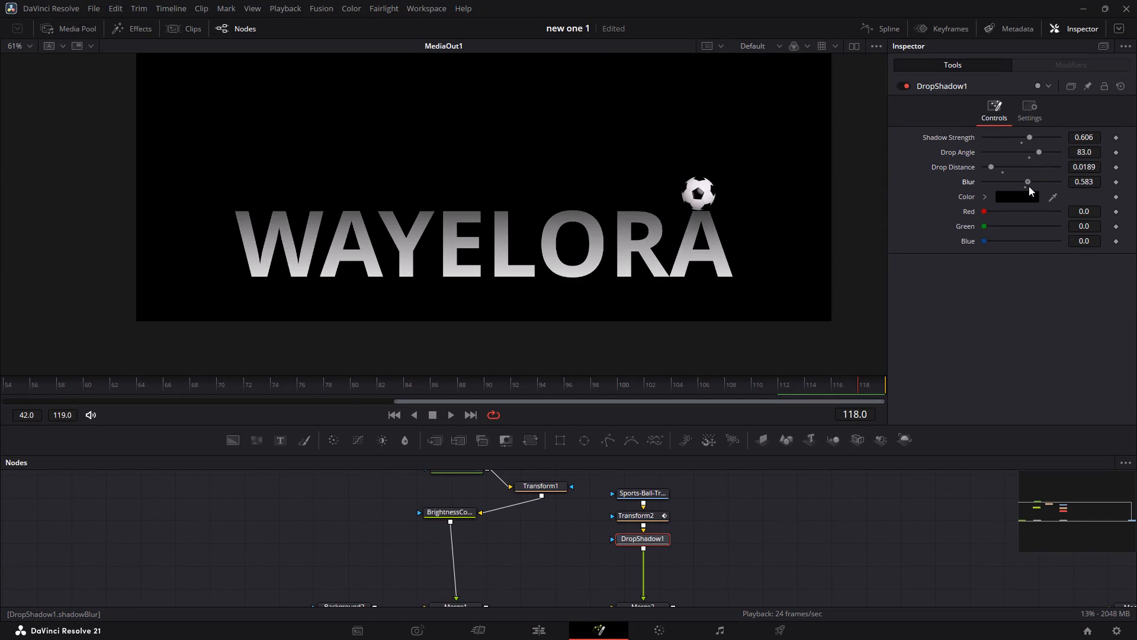
left_click_drag(1029, 186, 1020, 187)
Play back the animation several times to review the ball's drop shadow as it bounces across the letters.
key("space")
key("space")
key("space")
key("space")
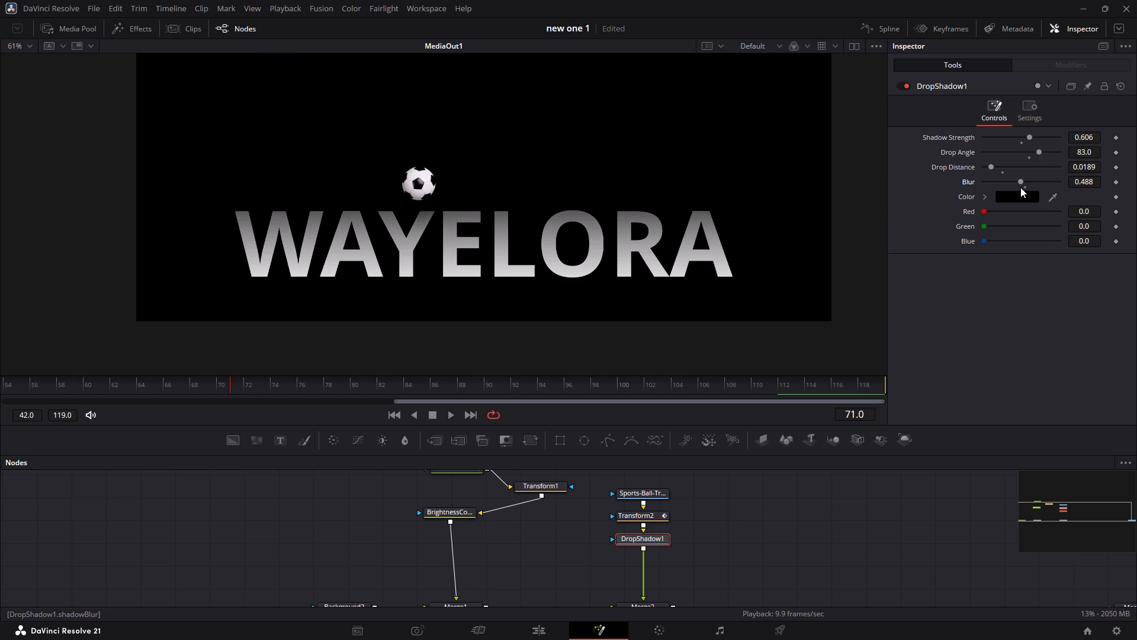
key("space")
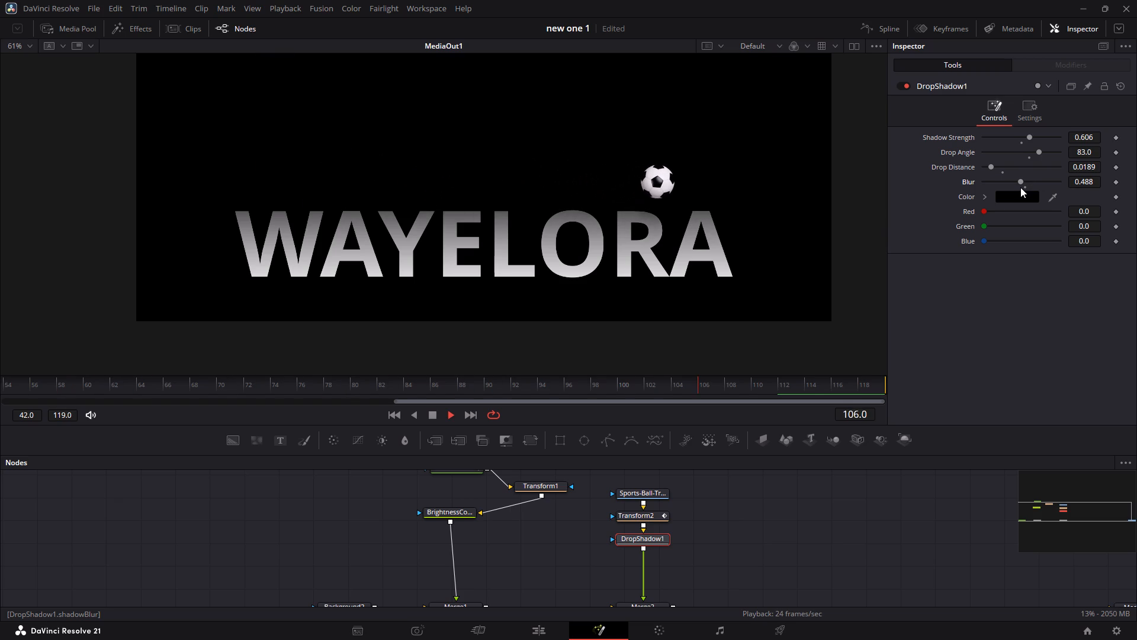
key("space")
key("space")
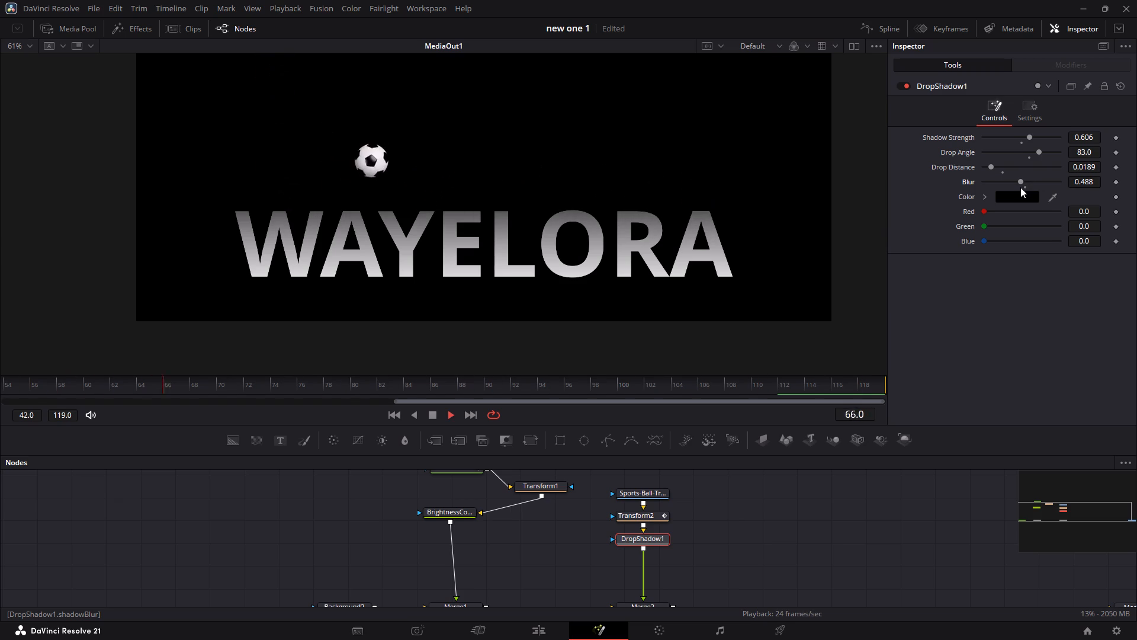
key("space")
key("space")
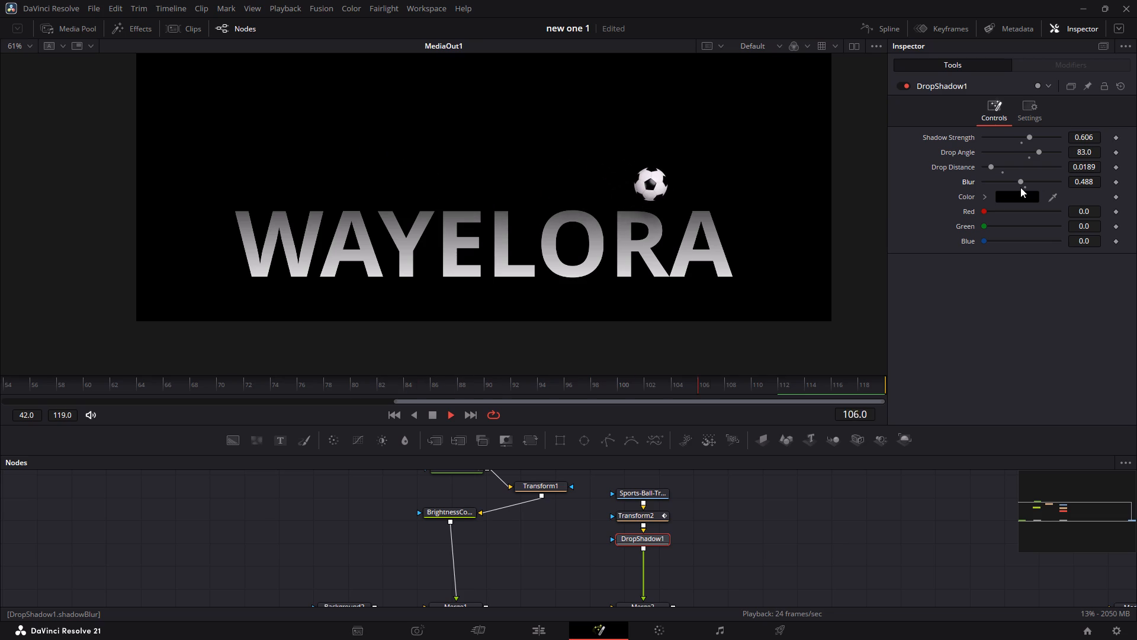
key("space")
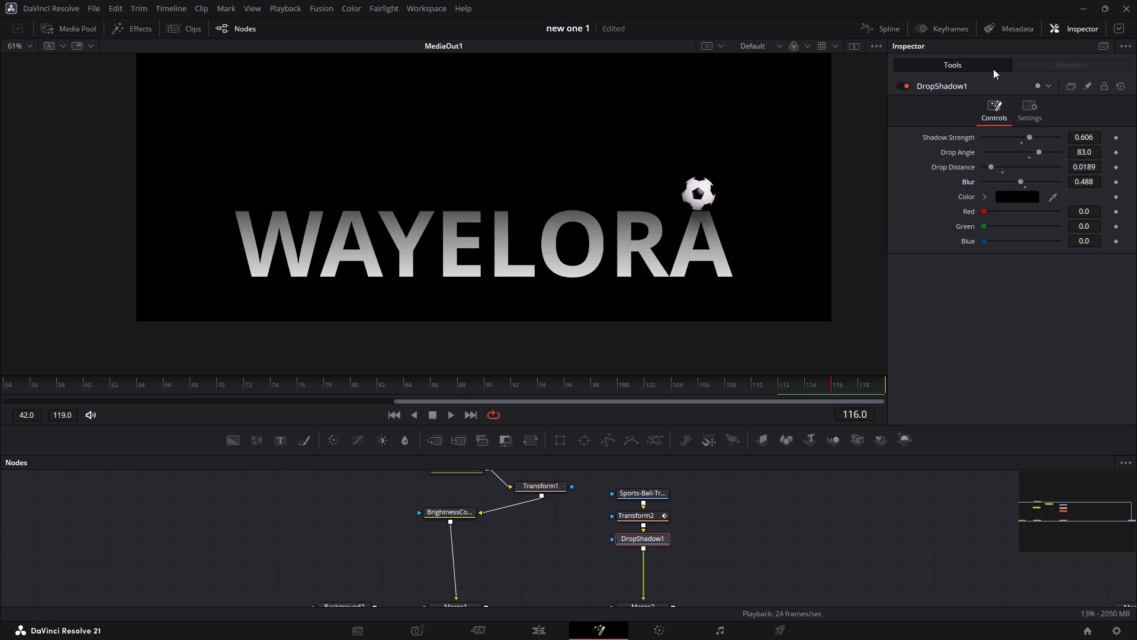
In the Spline editor, show only Transform2's path Displacement curve, fit it to view, and smooth all its keyframes.
left_click(872, 28)
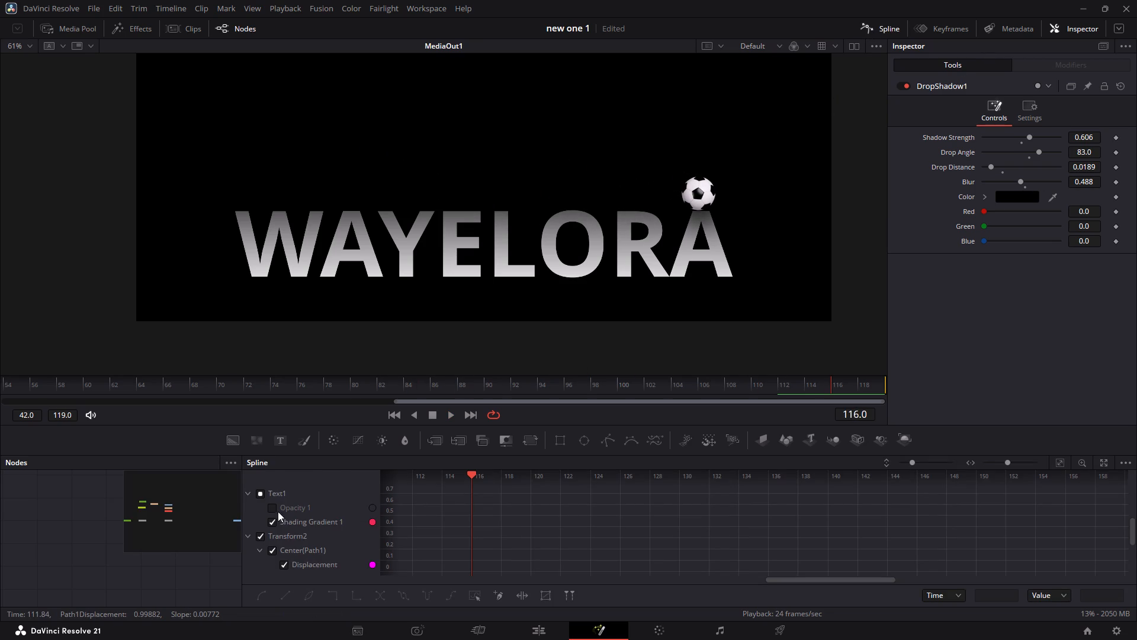
double_click(260, 495)
left_click(260, 495)
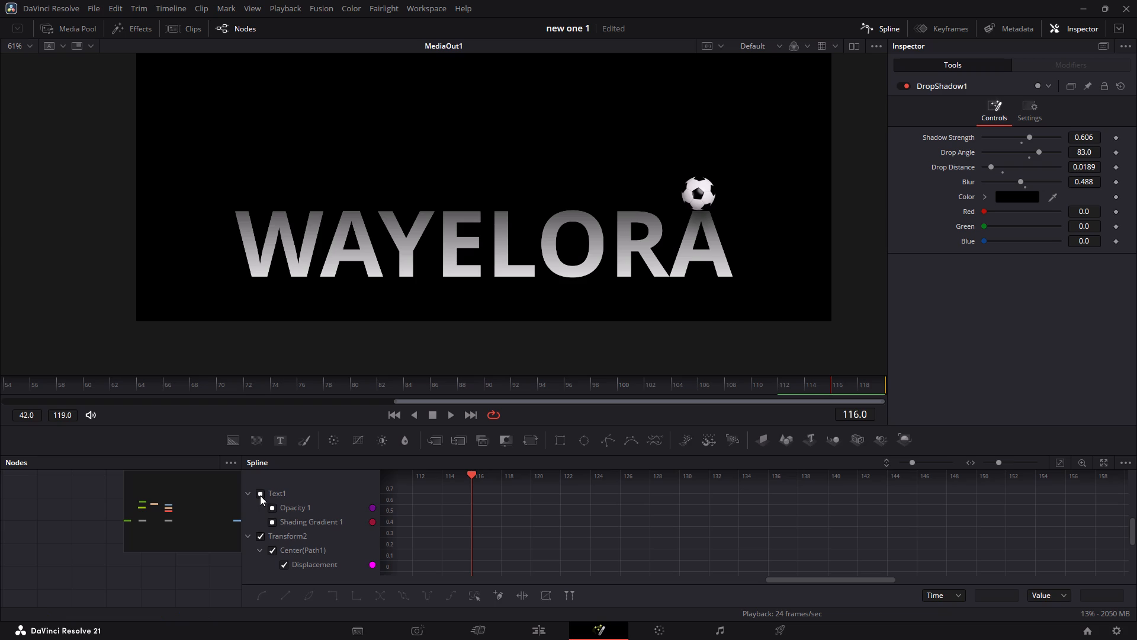
left_click(260, 495)
left_click_drag(536, 454, 564, 383)
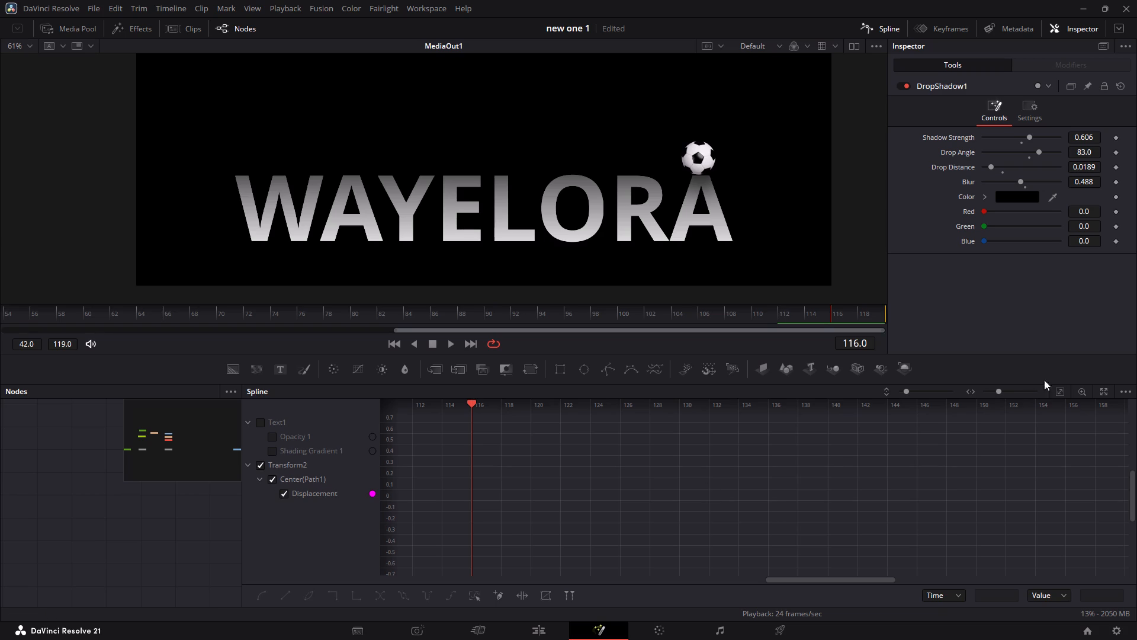
left_click(1059, 392)
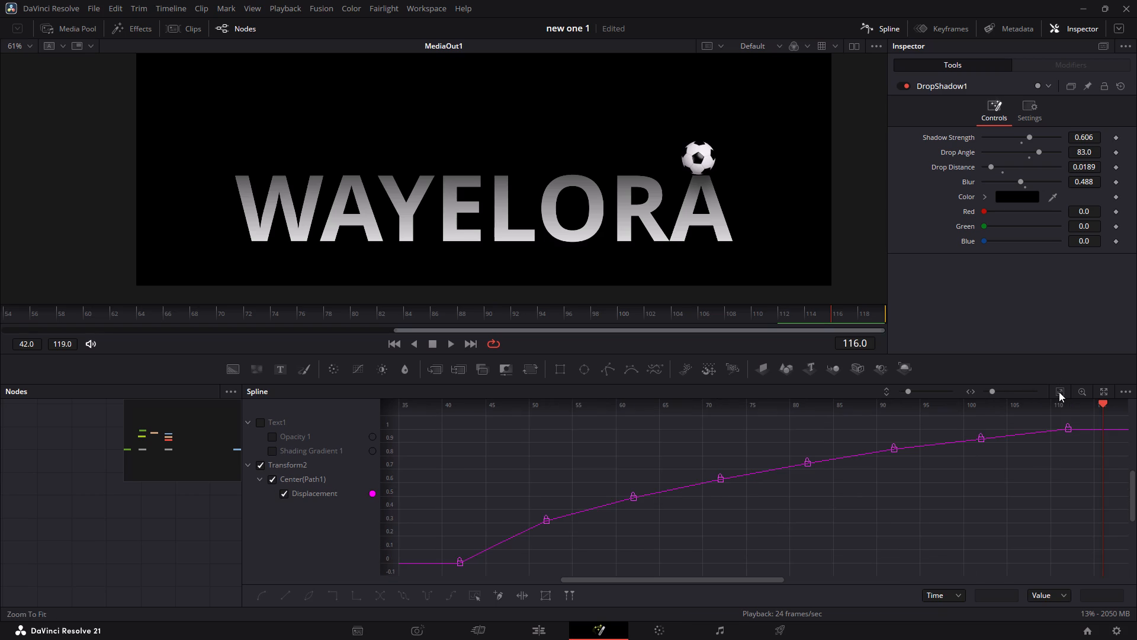
left_click_drag(1085, 422, 1075, 427)
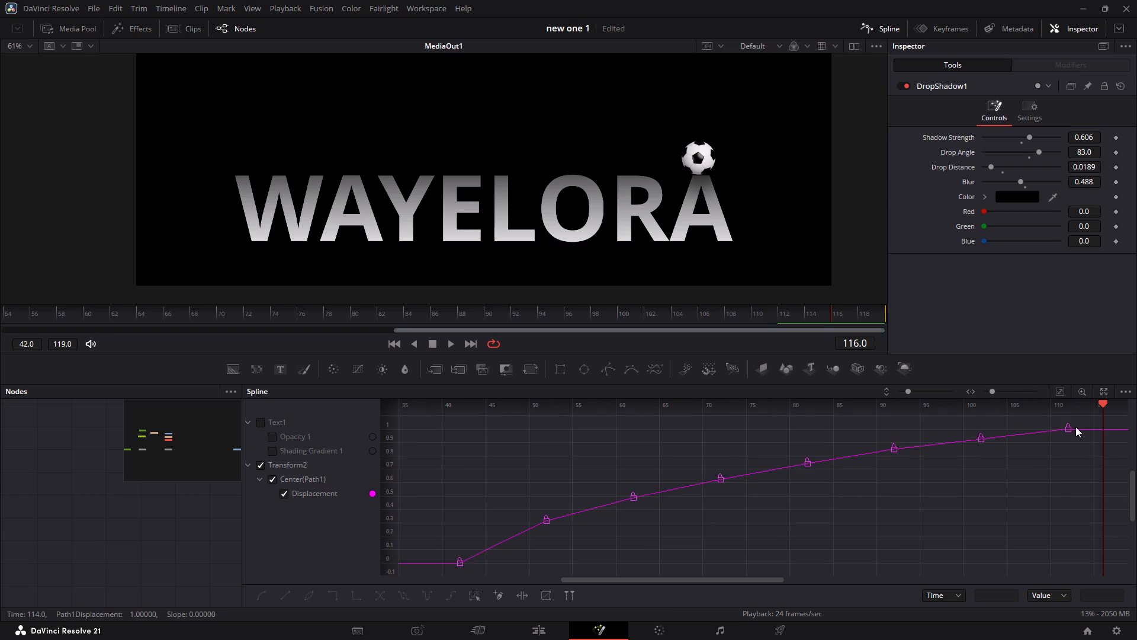
left_click_drag(1075, 427, 481, 565)
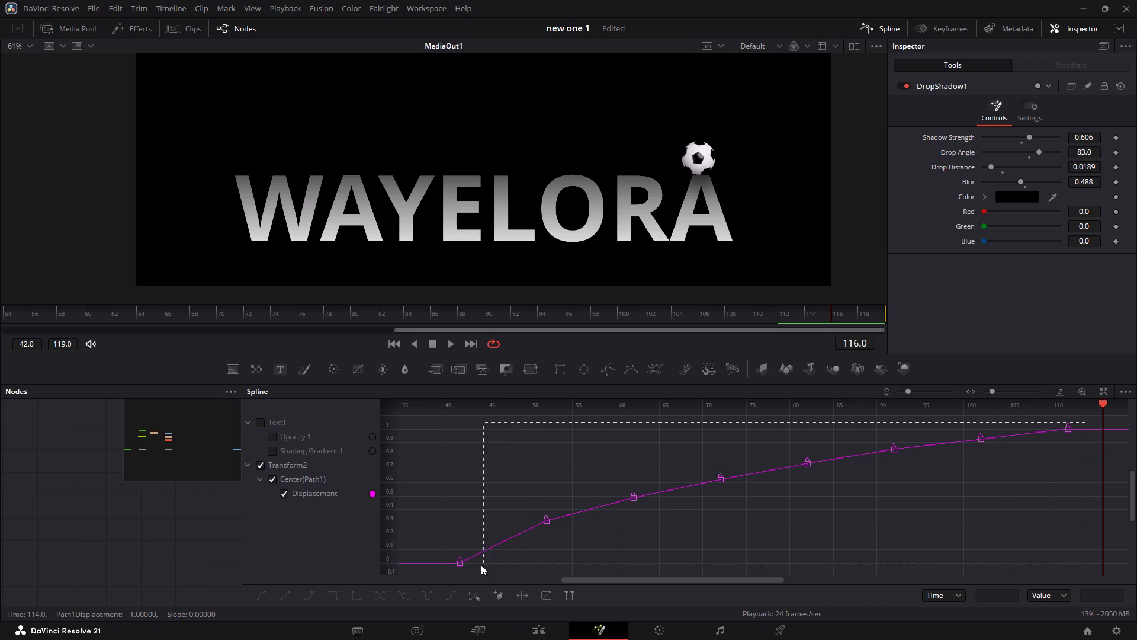
left_click_drag(481, 565, 439, 569)
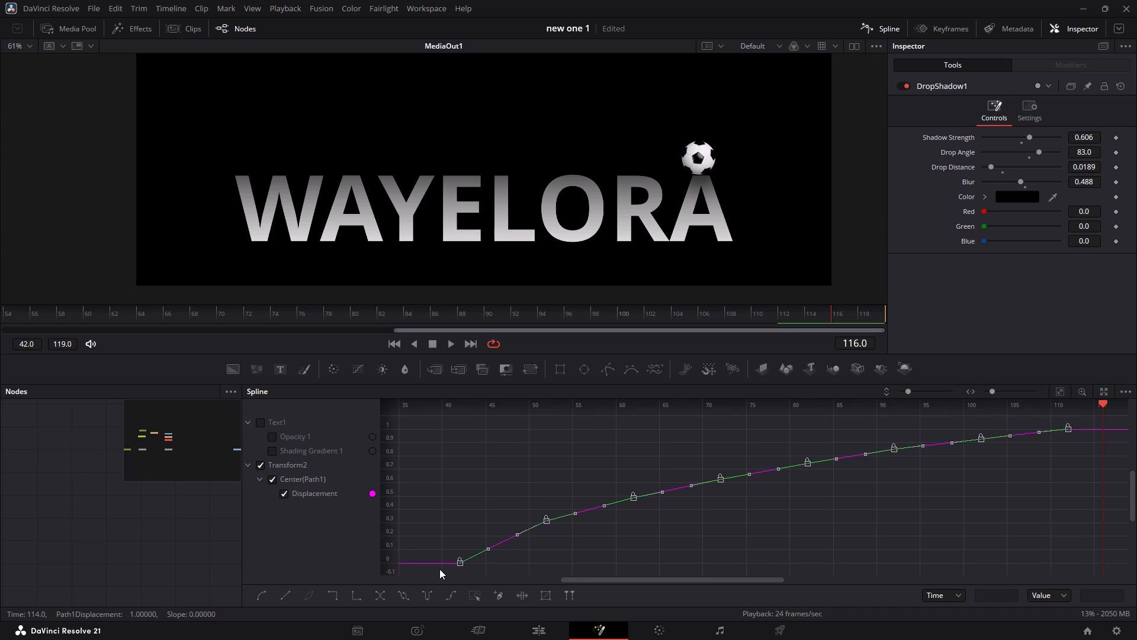
key("s")
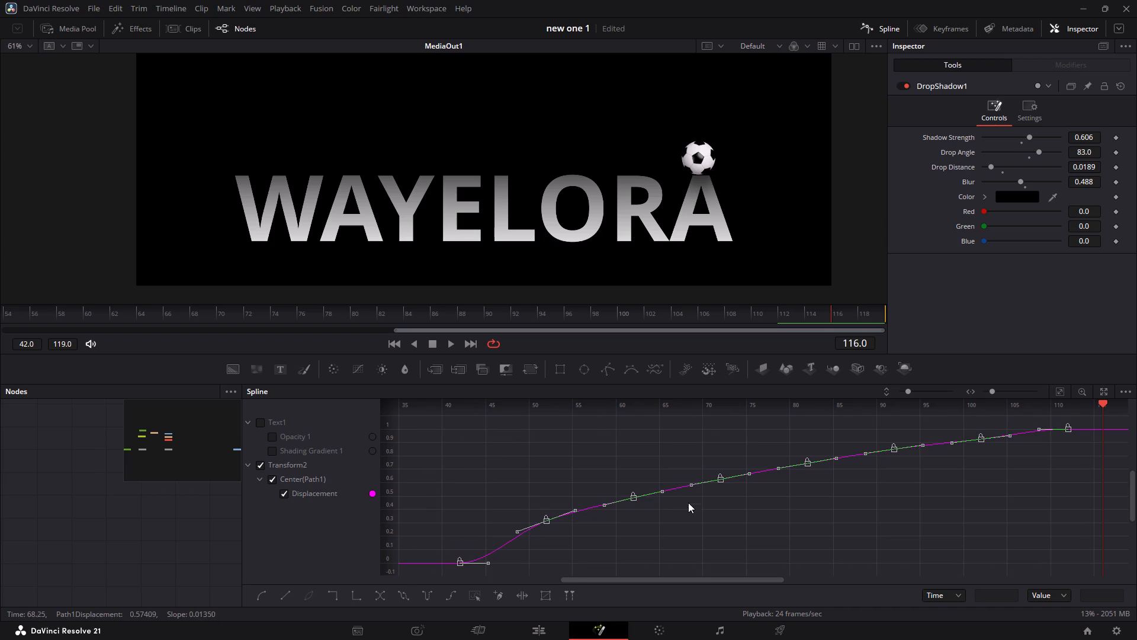
left_click(689, 508)
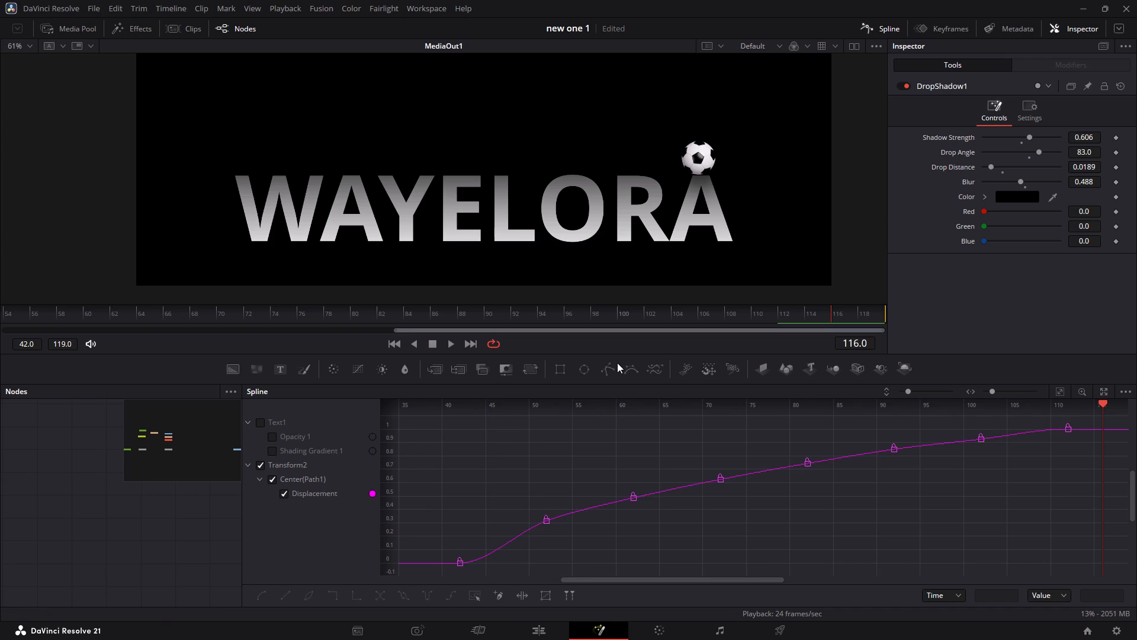
Play back the animation to review the ball's motion with the smoothed curve, and close the Spline editor.
key("space")
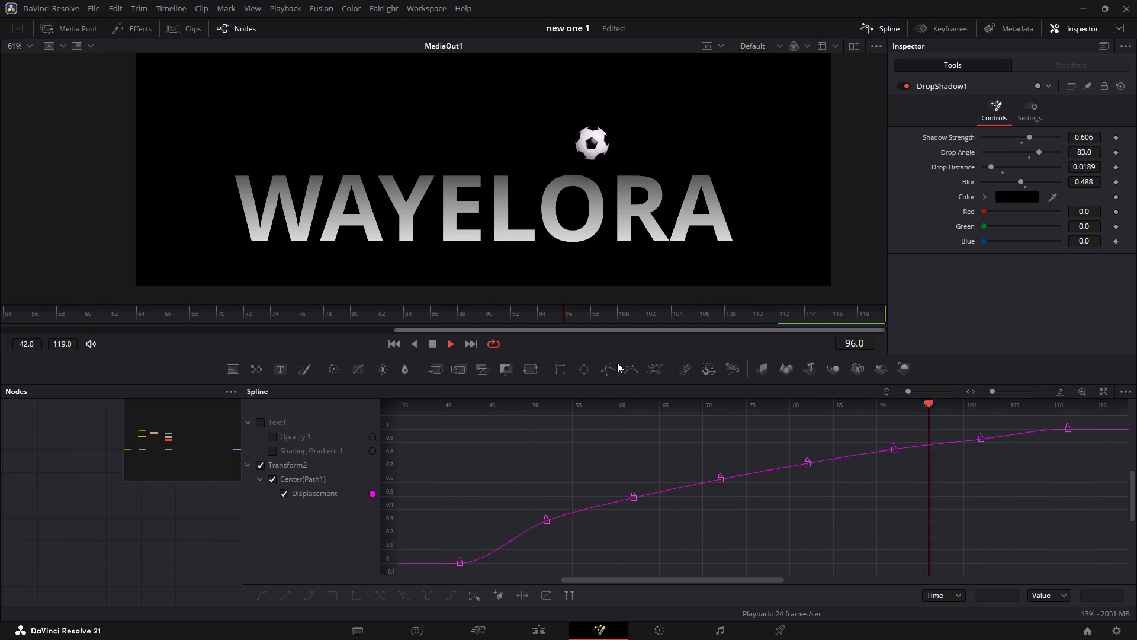
key("space")
key("space")
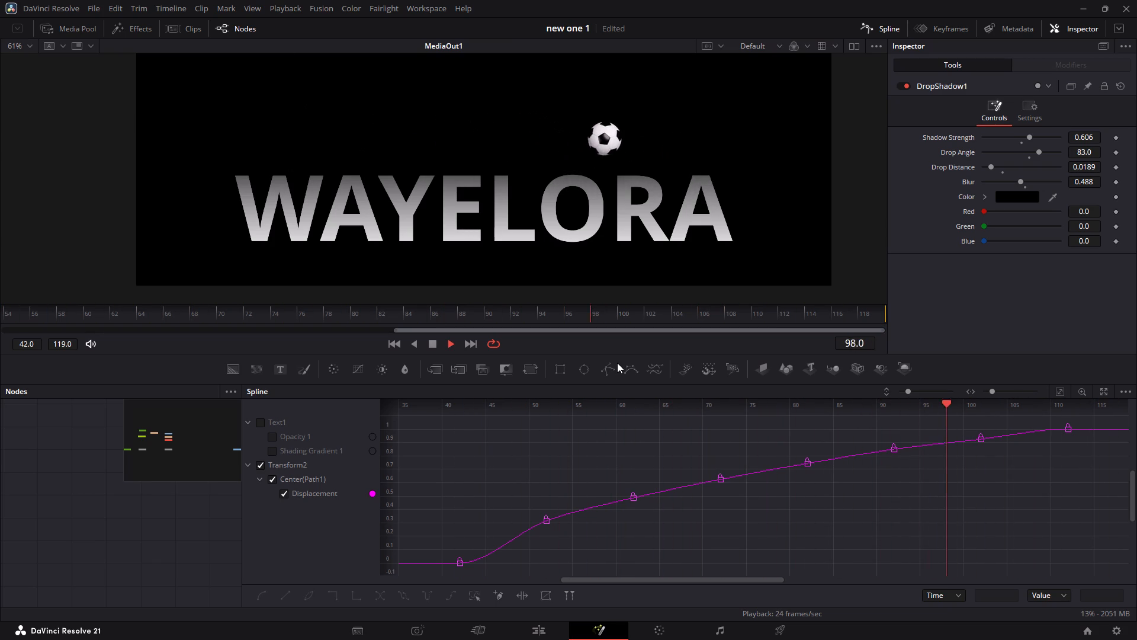
key("space")
key("space")
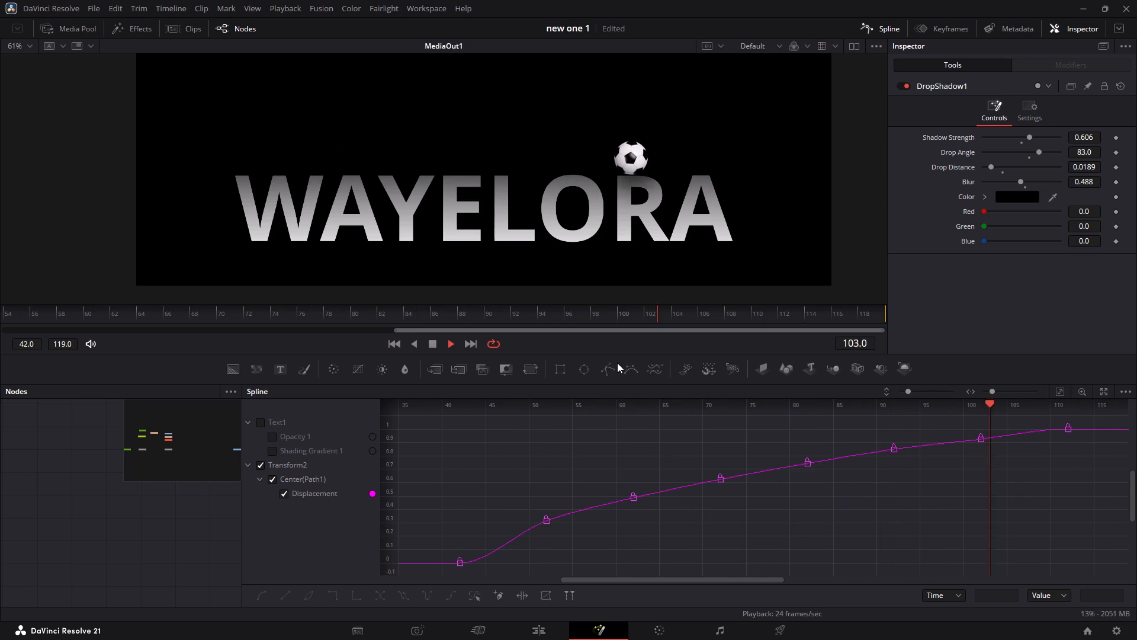
key("space")
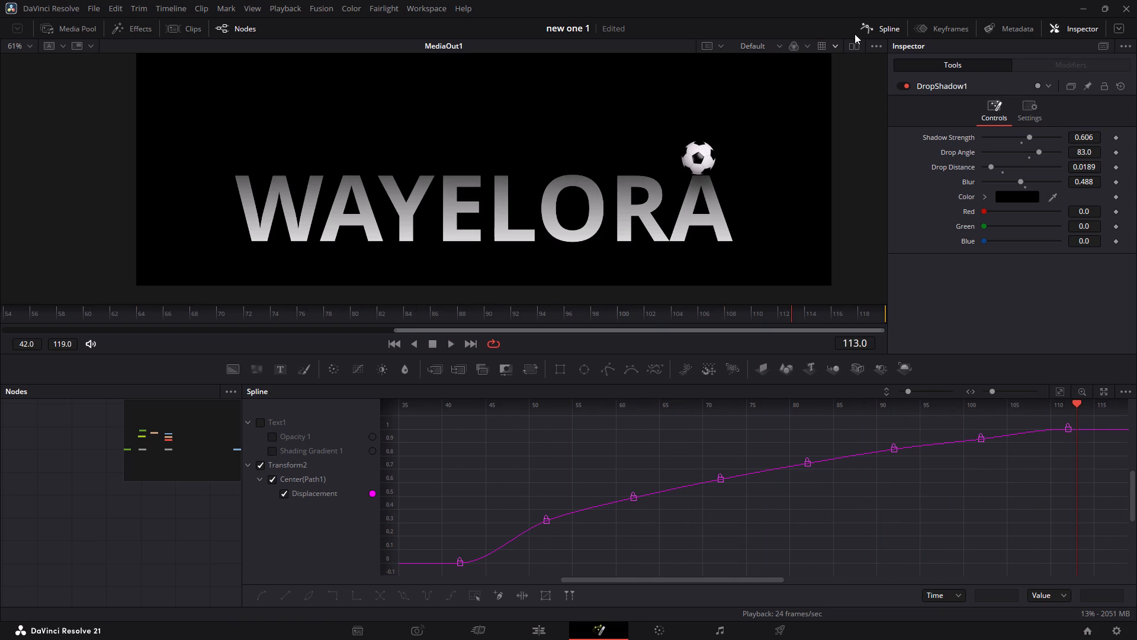
left_click(888, 25)
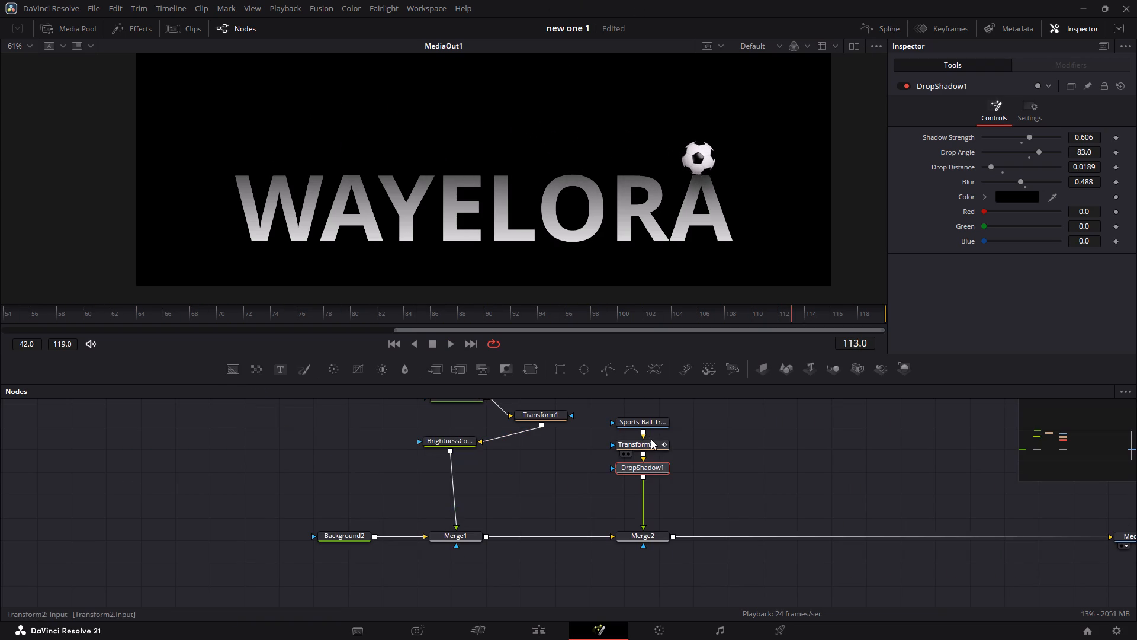
Add a keyframe to Transform2's Angle at 0.0 on frame 42, where the ball's motion starts.
left_click(653, 443)
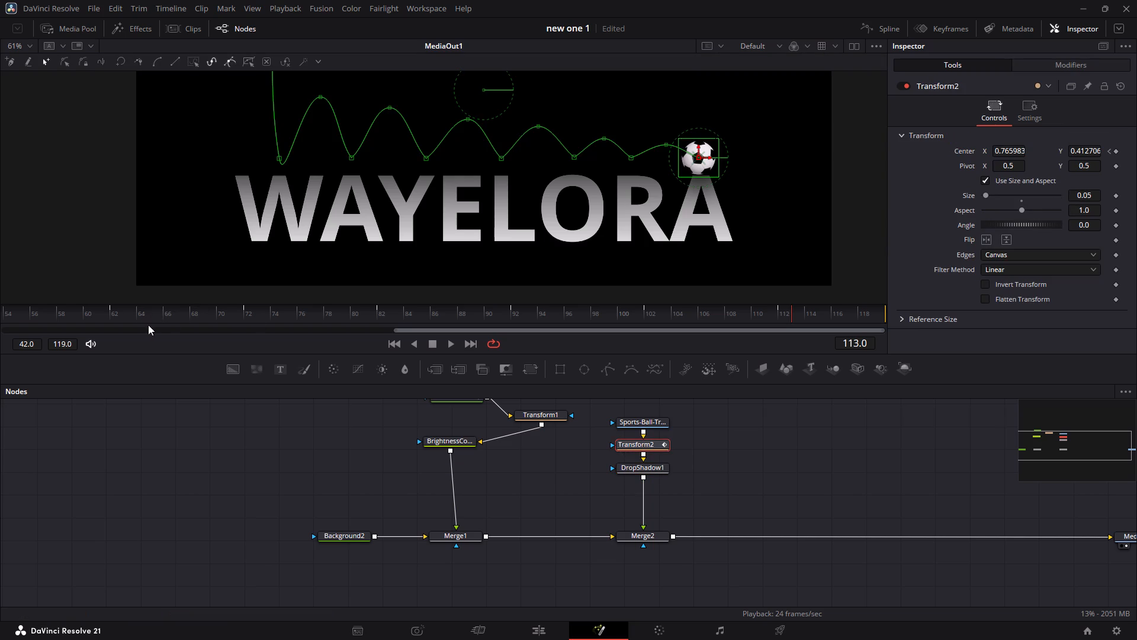
left_click_drag(395, 331, 252, 331)
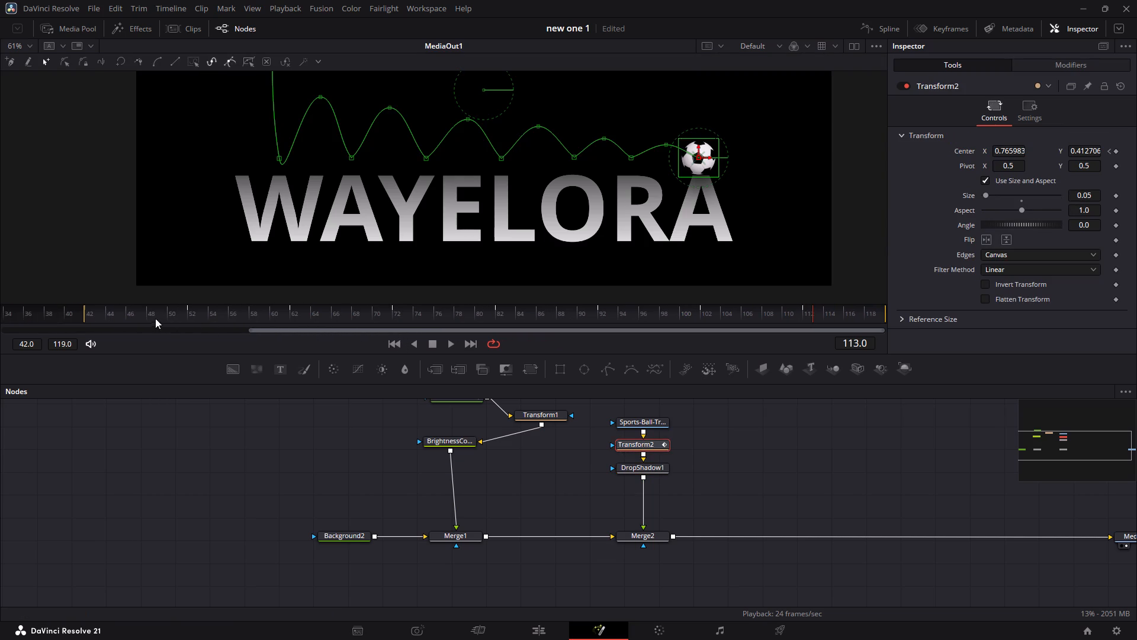
left_click(103, 310)
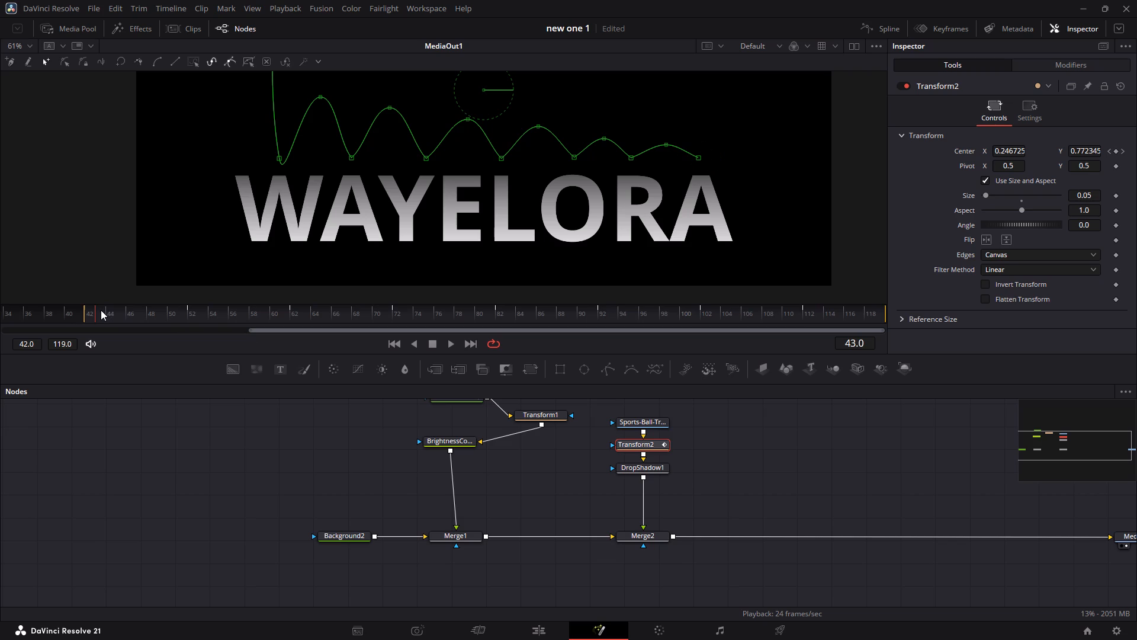
left_click_drag(97, 314, 98, 321)
left_click_drag(98, 321, 92, 319)
scroll(614, 254, "right", 1)
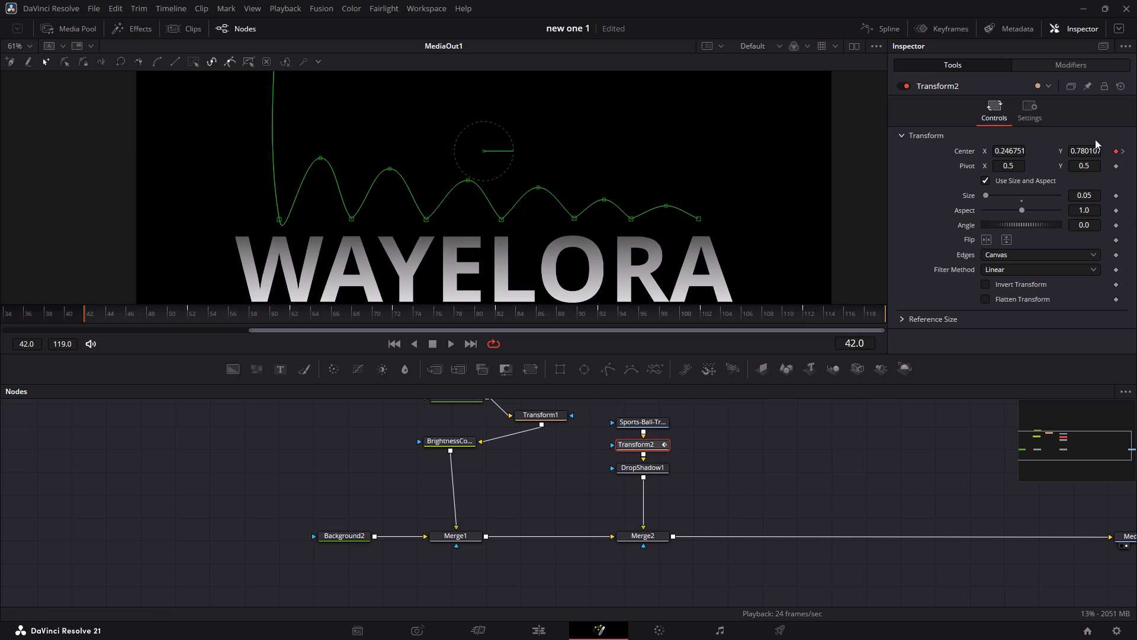
left_click(1113, 225)
Add an Angle keyframe of -720.0 to Transform2 at frame 112, where the ball rests on the final A.
left_click(803, 310)
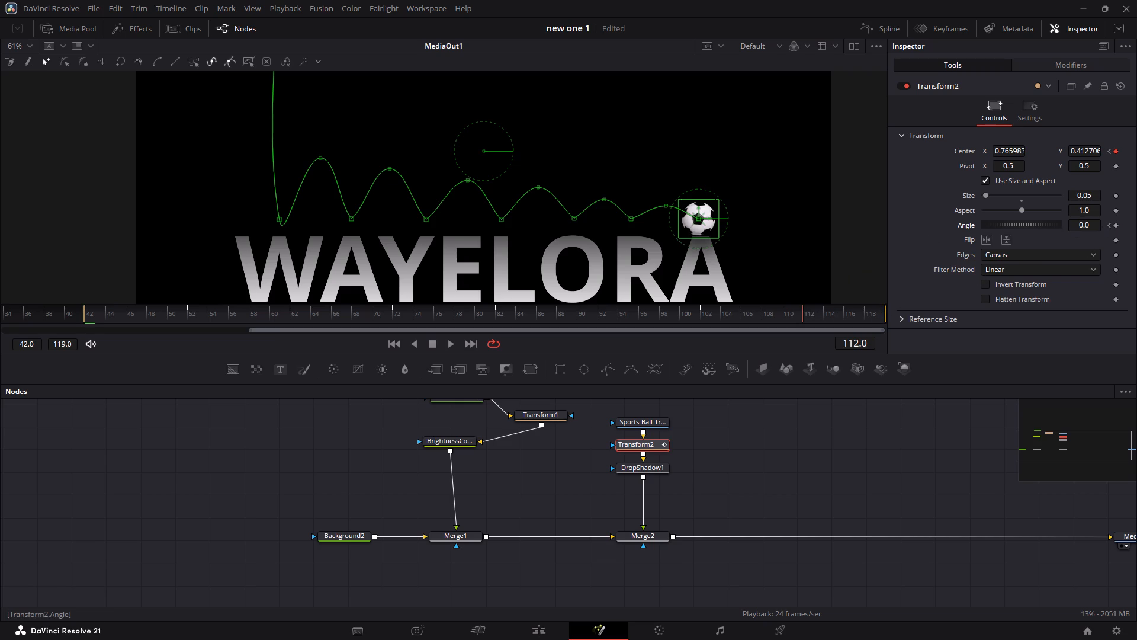
left_click_drag(1029, 225, 1011, 222)
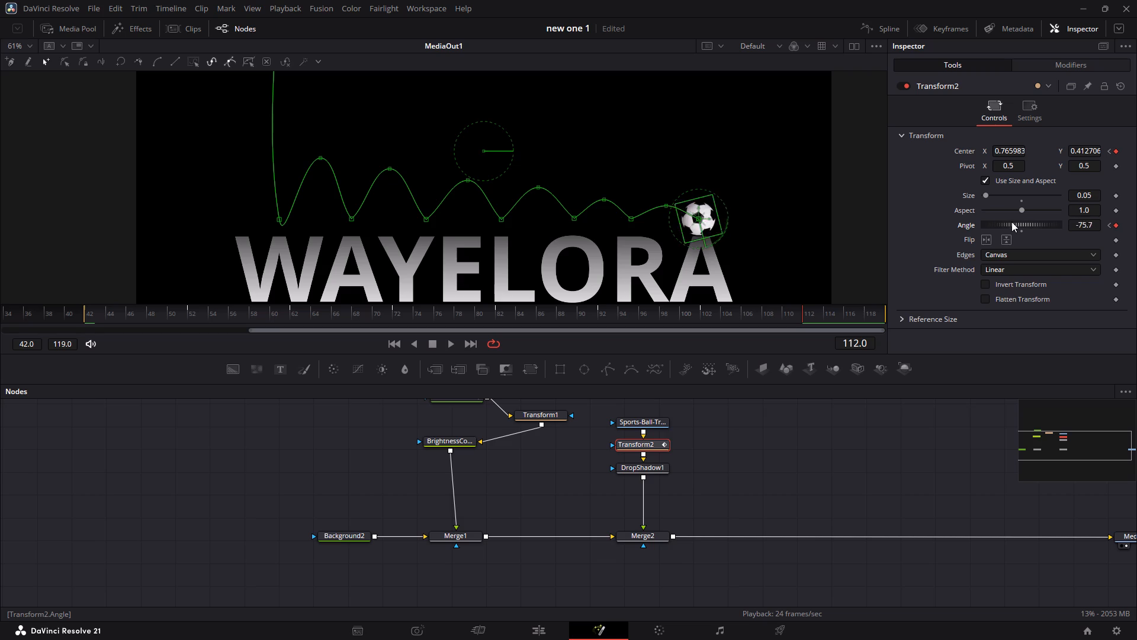
left_click_drag(1011, 222, 979, 221)
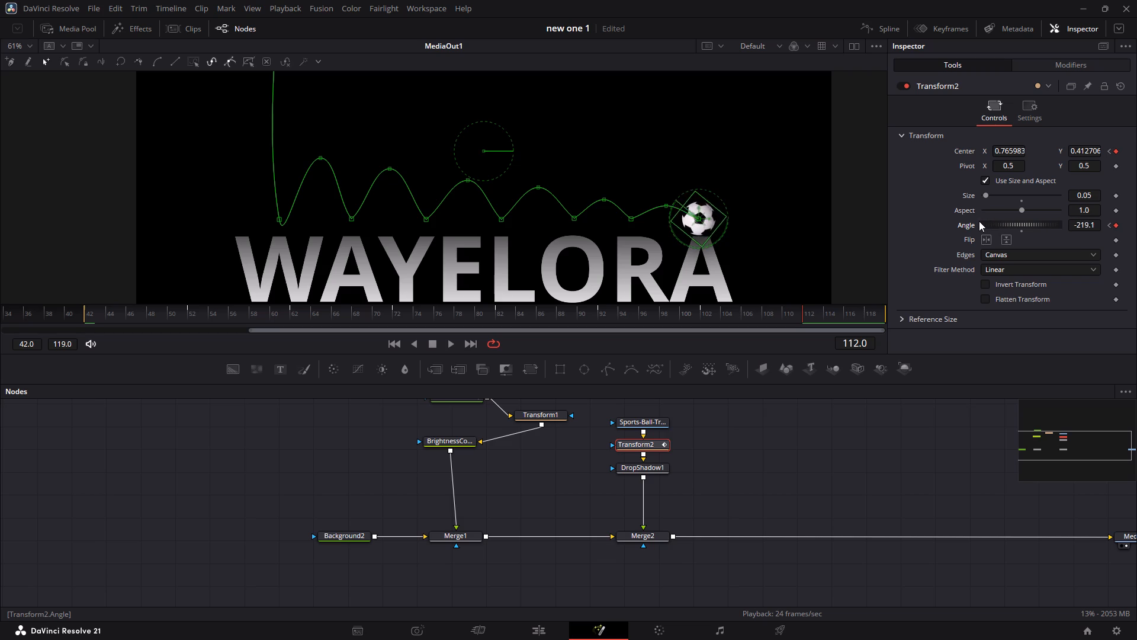
left_click_drag(979, 221, 959, 224)
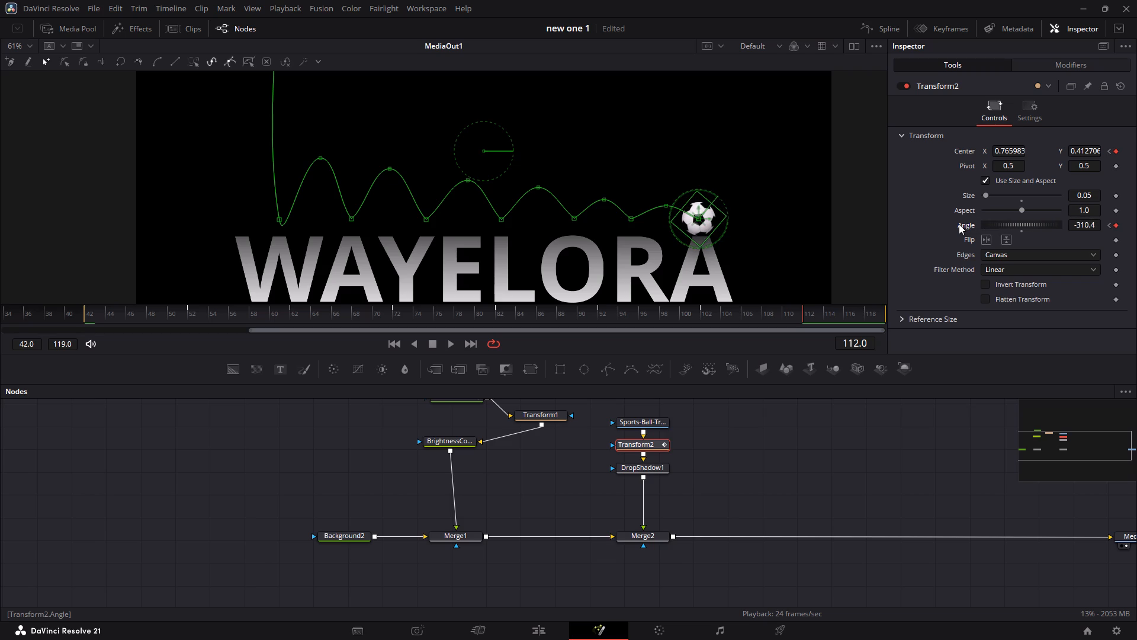
left_click_drag(959, 224, 948, 226)
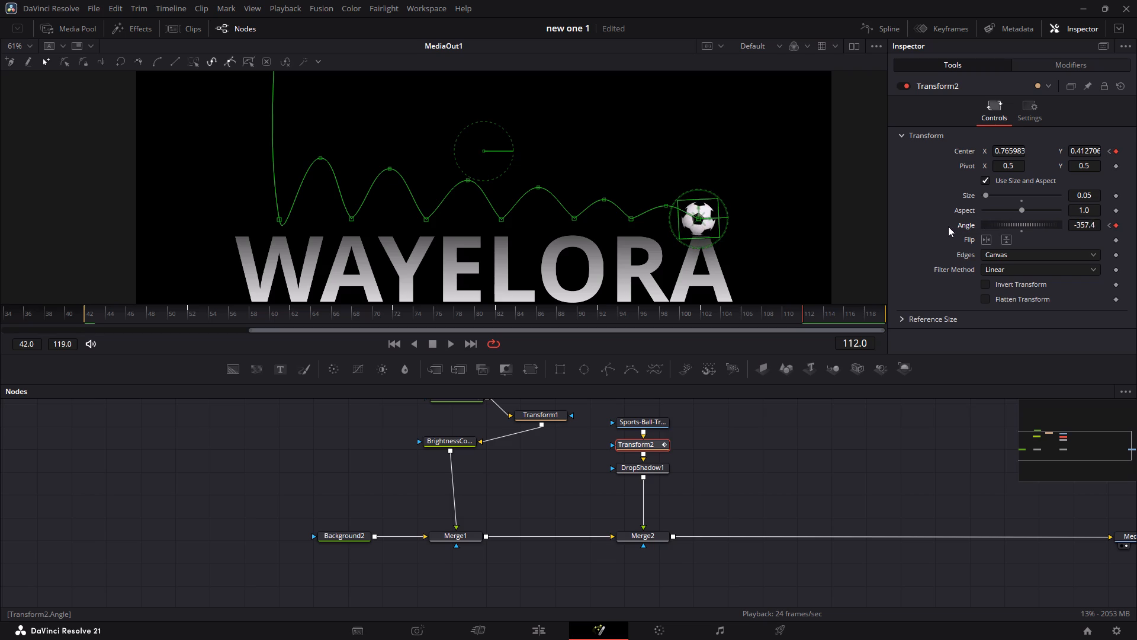
left_click_drag(948, 226, 915, 229)
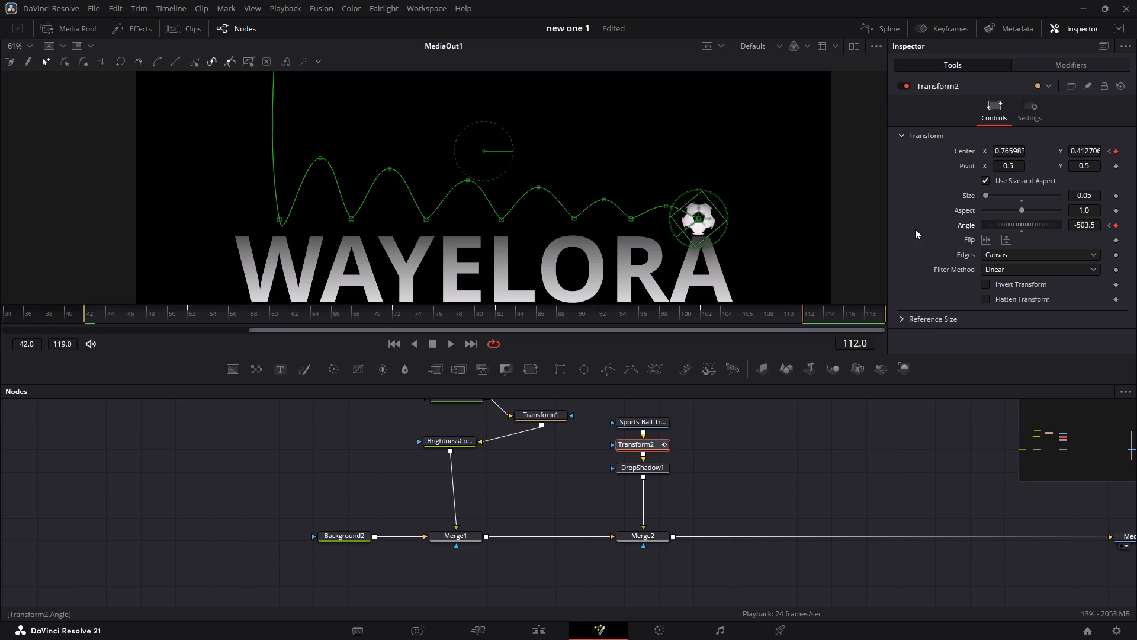
left_click_drag(915, 229, 874, 236)
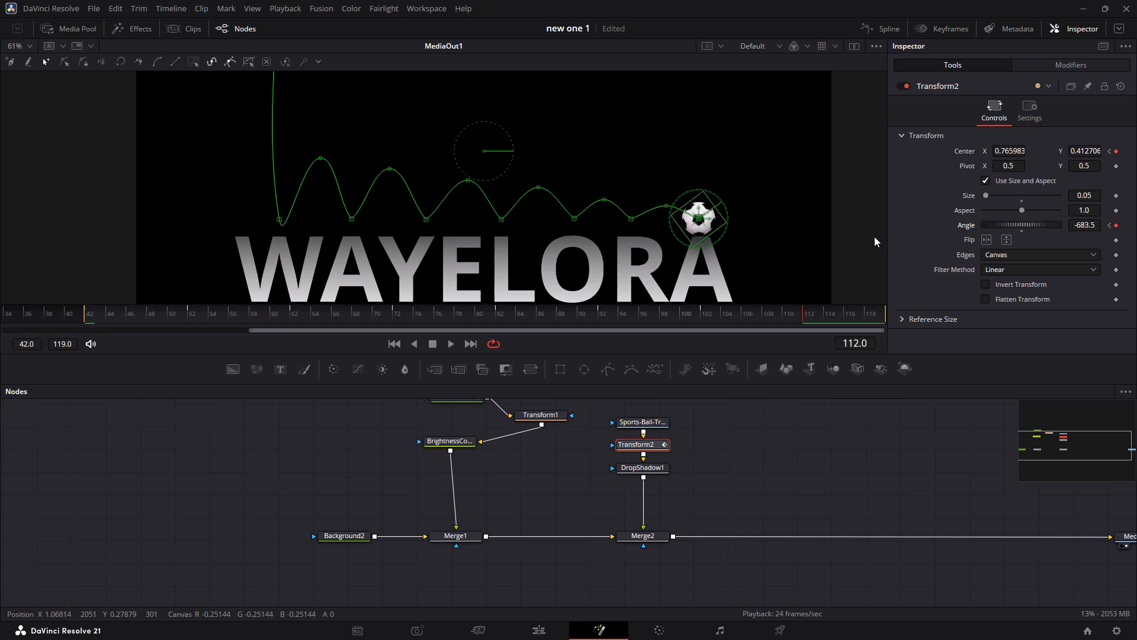
left_click_drag(874, 236, 866, 235)
Play back the animation to review the ball's rotation as it bounces across the letters.
key("space")
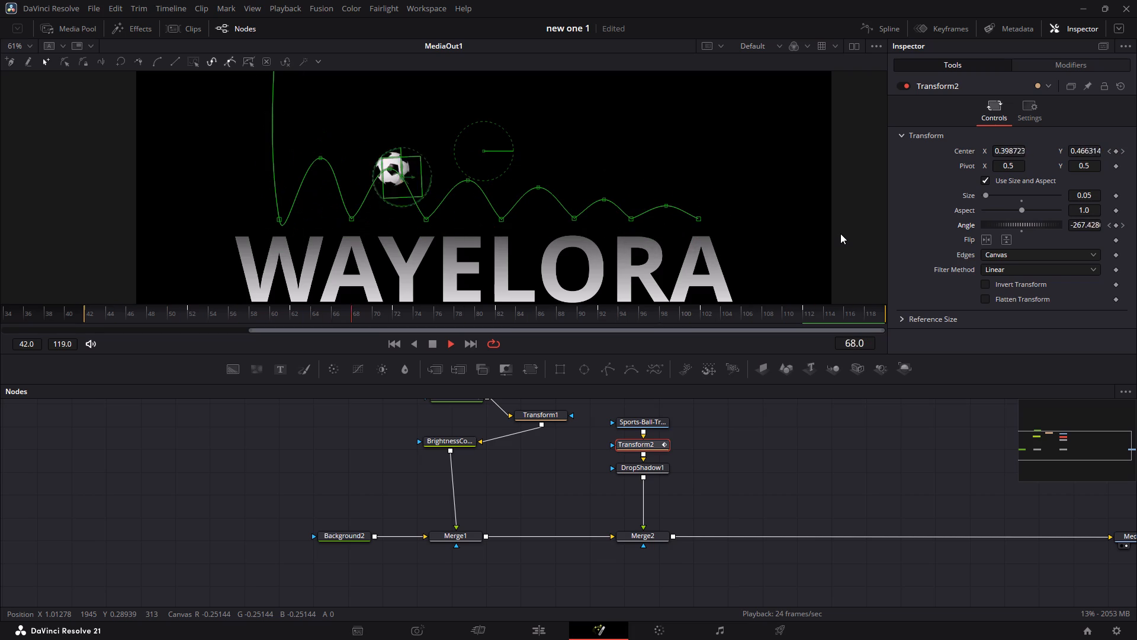
key("space")
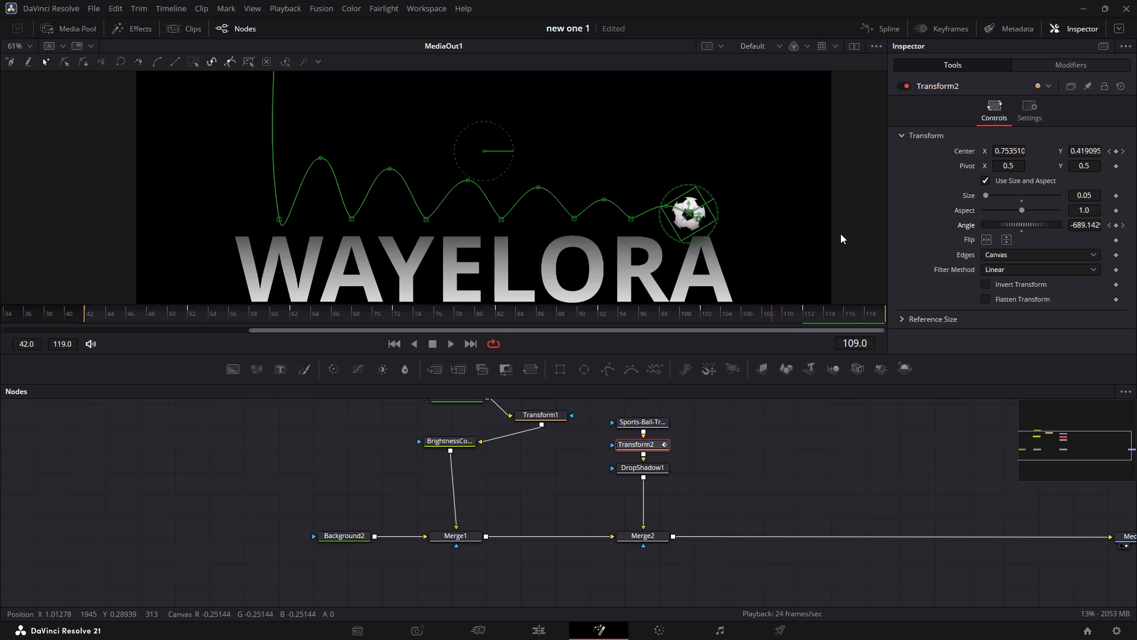
In the Spline editor, show only Transform2's Angle curve, fit it to view, and smooth both its keyframes.
left_click(887, 28)
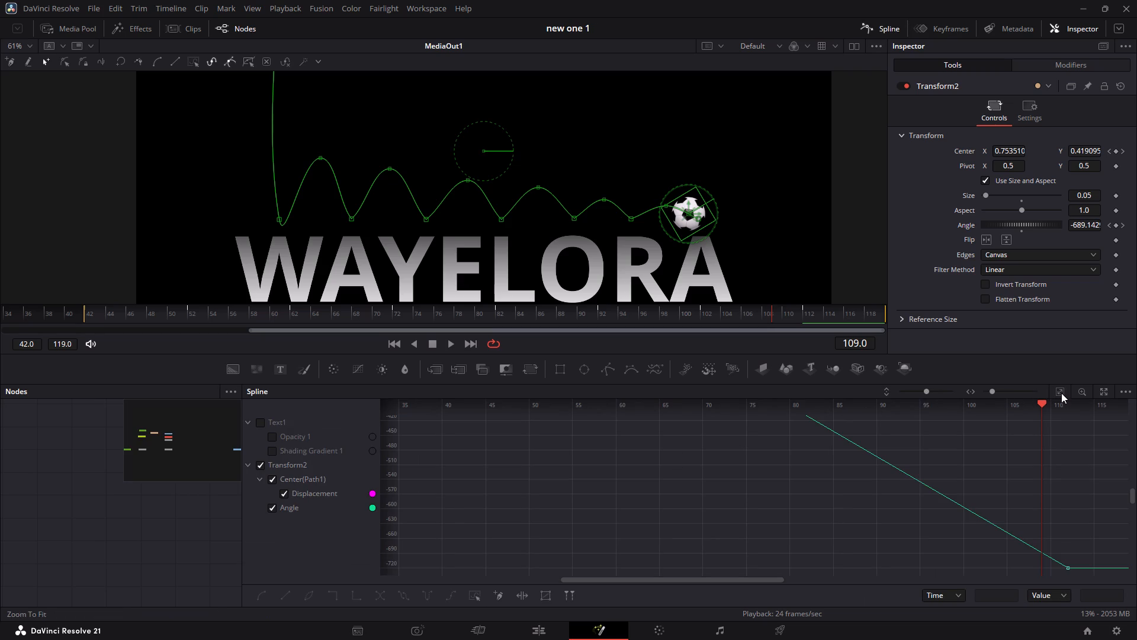
left_click(1062, 389)
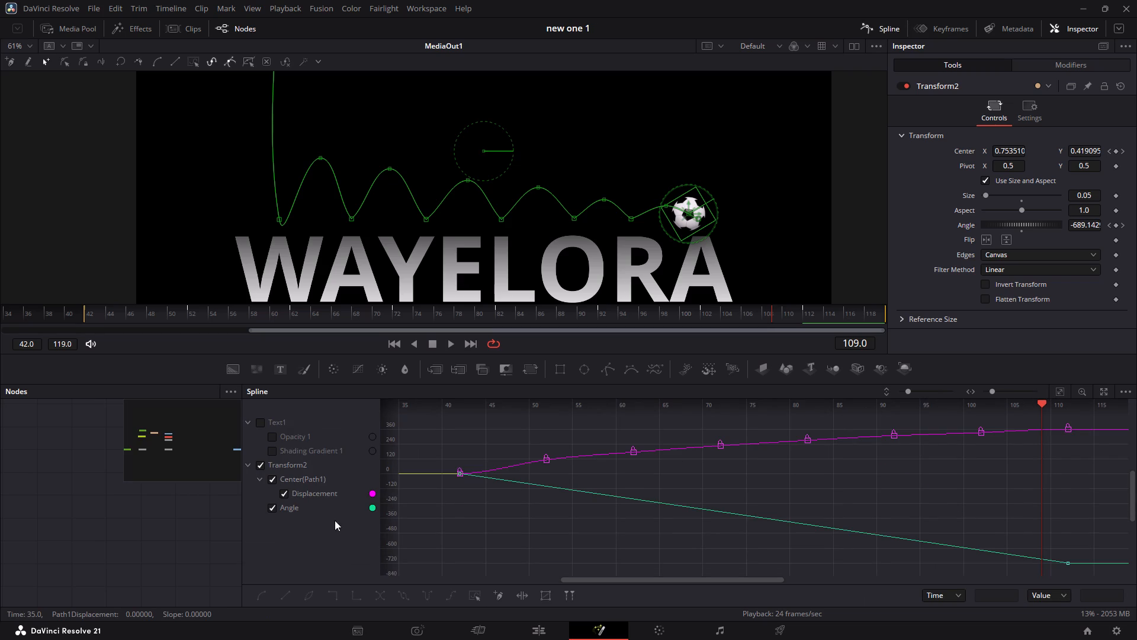
double_click(284, 490)
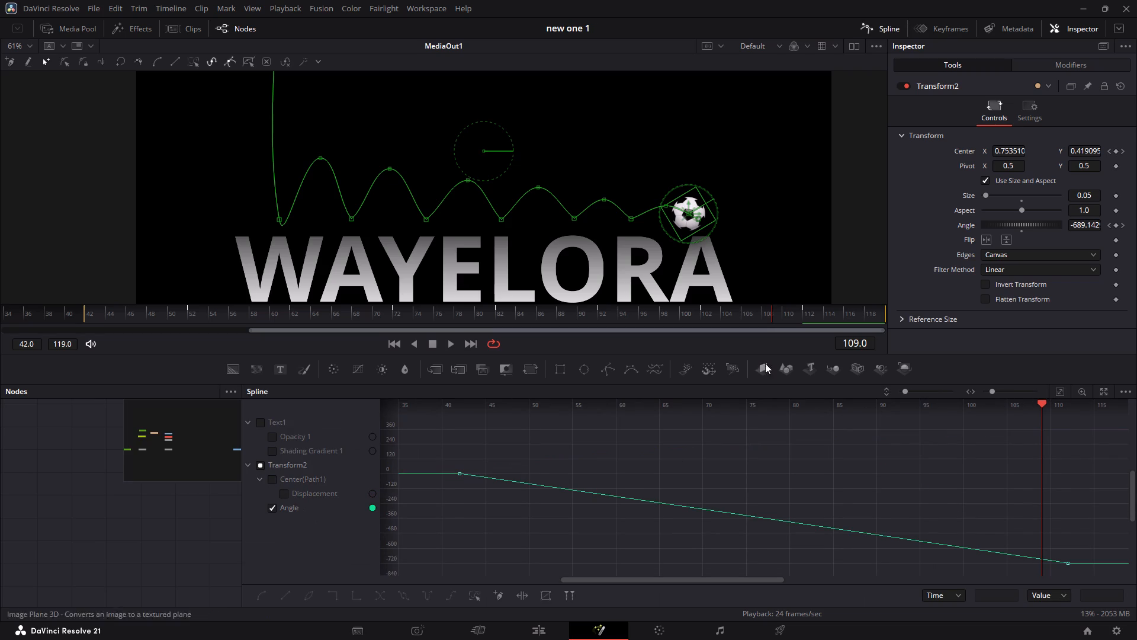
left_click(1064, 393)
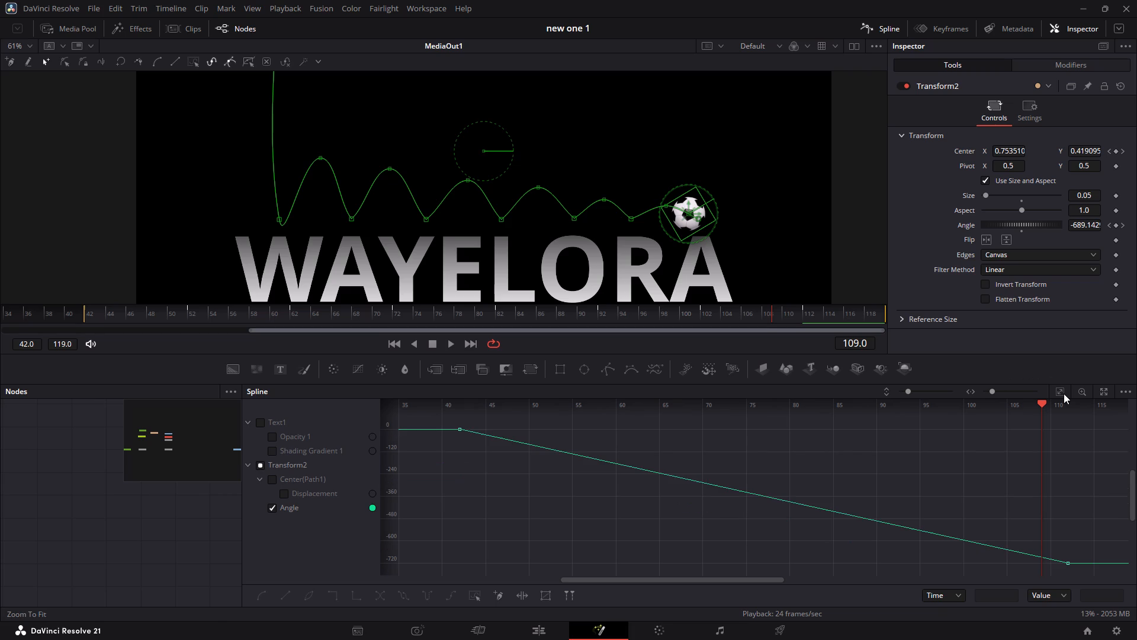
left_click_drag(452, 418, 760, 517)
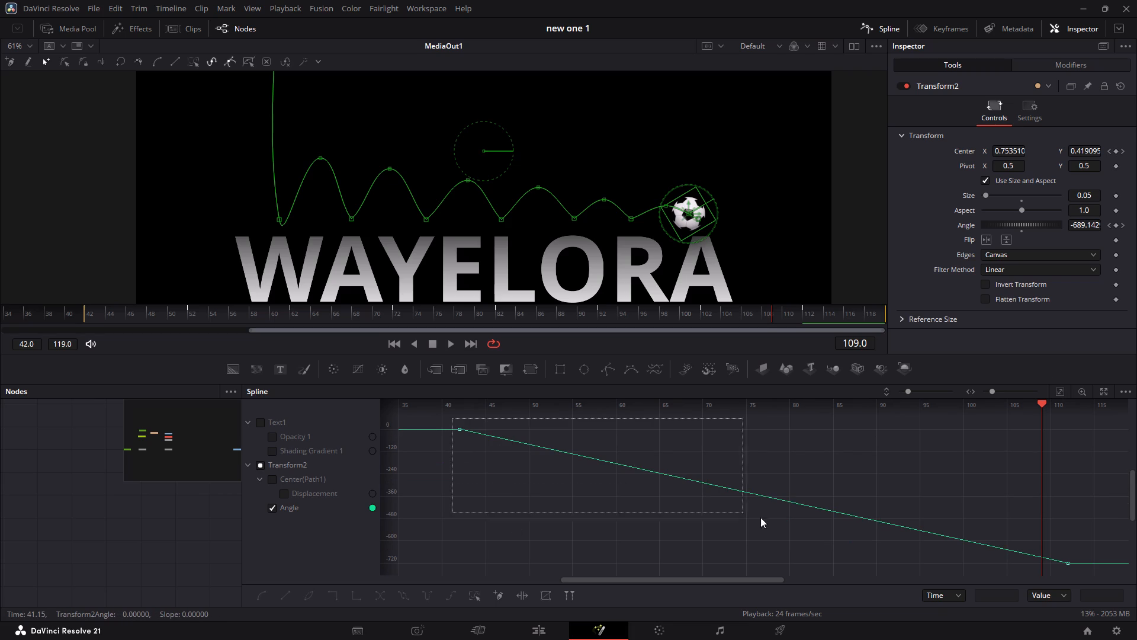
left_click_drag(760, 517, 1077, 569)
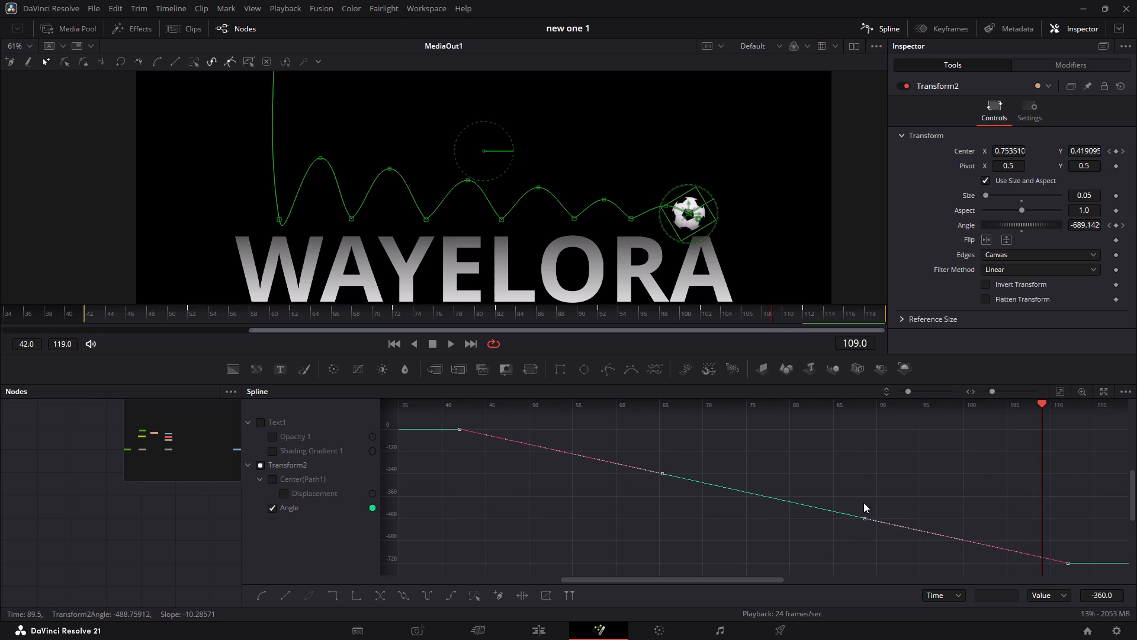
key("s")
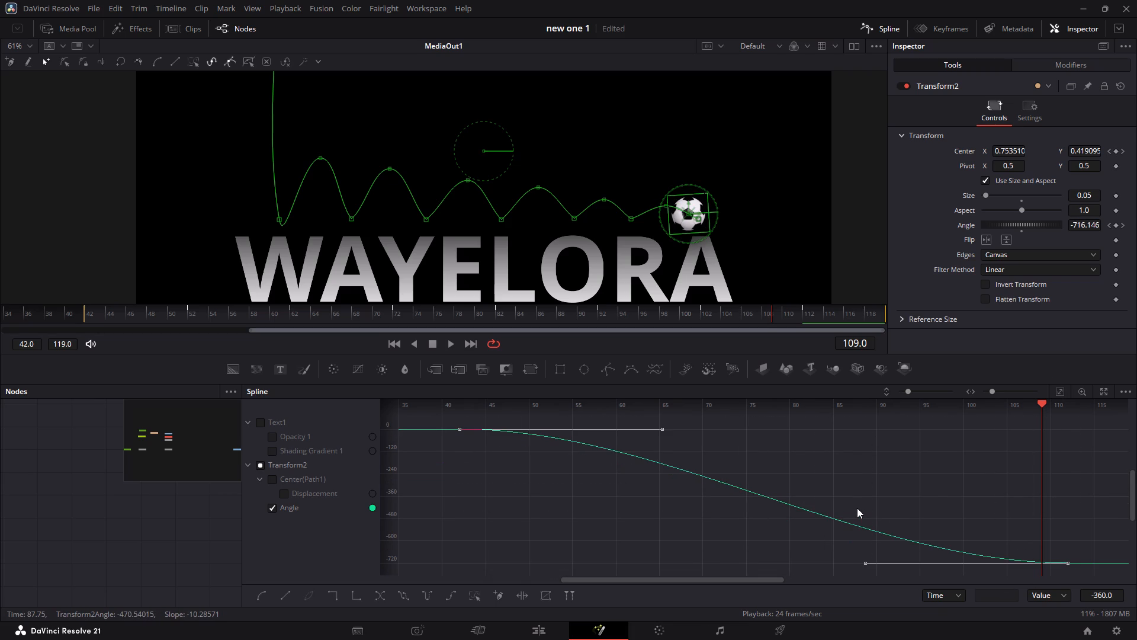
Play back the smoothed rotation, close the Spline editor, and review the animation again with the motion path hidden.
key("space")
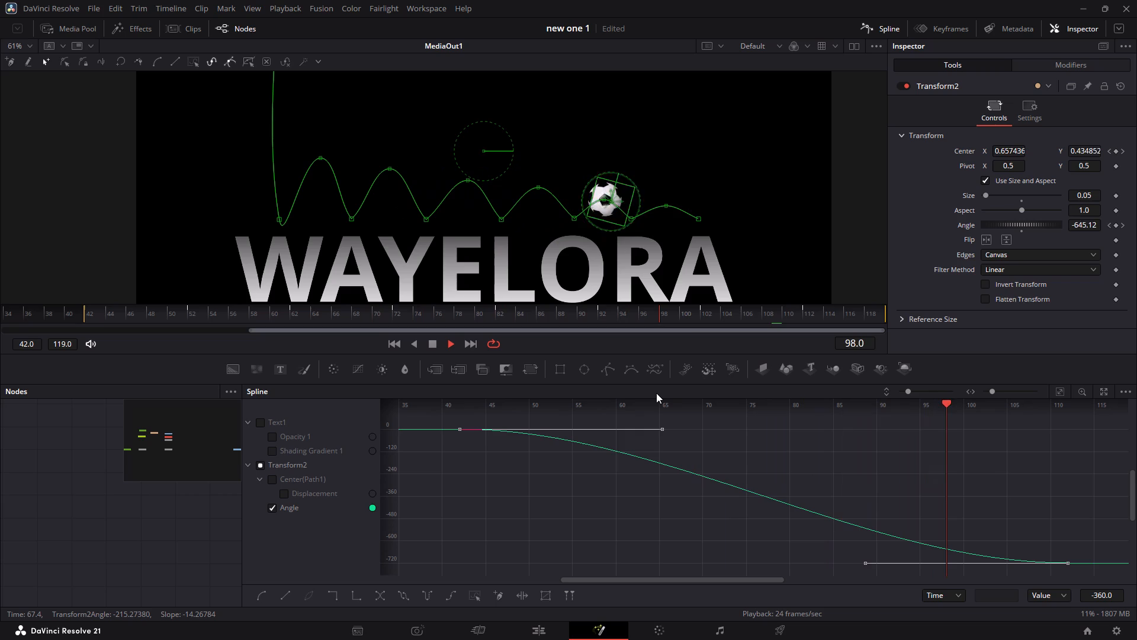
key("space")
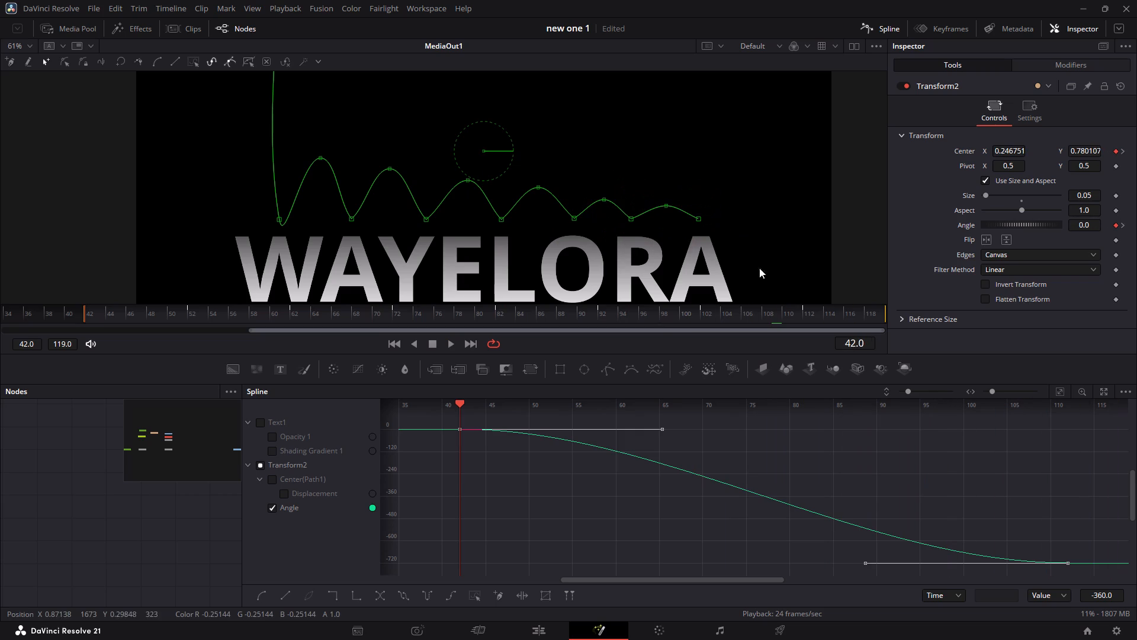
left_click(898, 30)
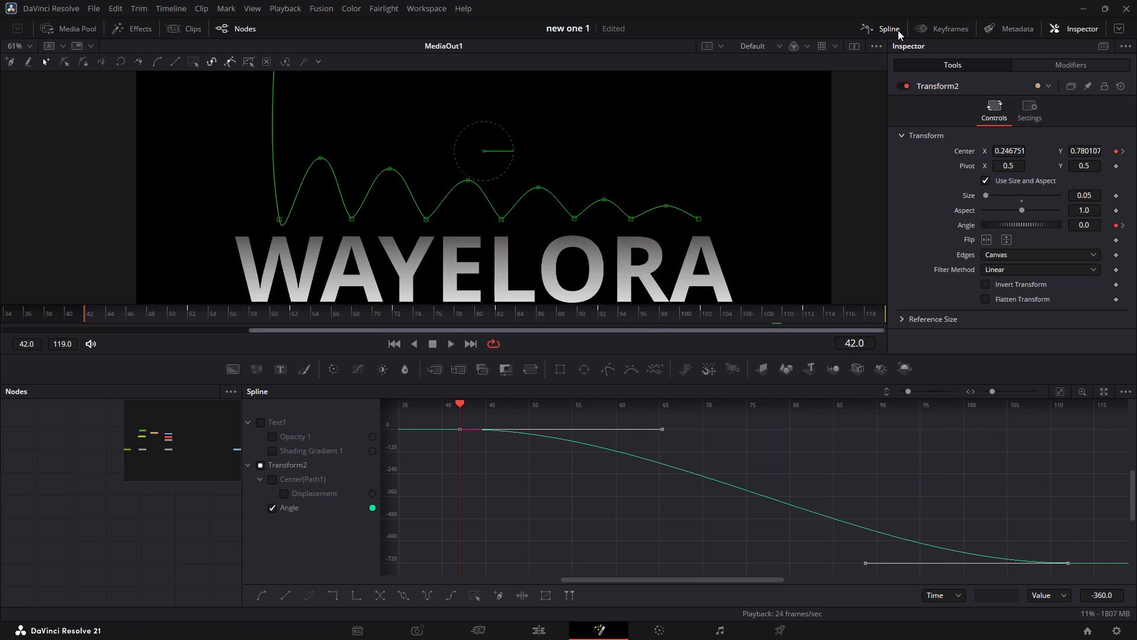
double_click(734, 479)
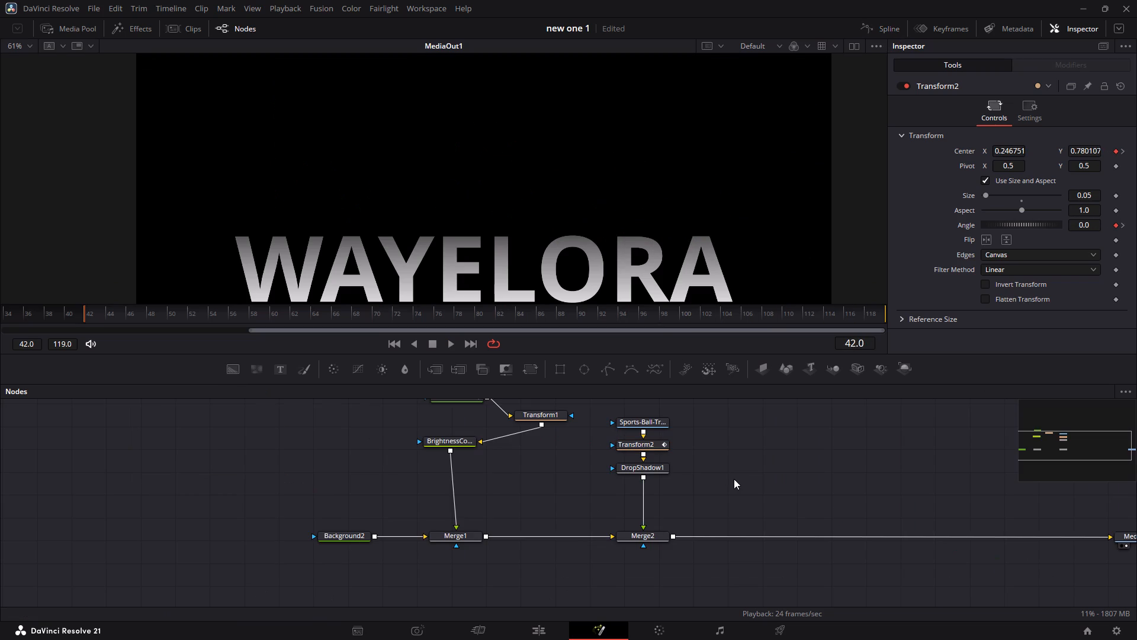
key("space")
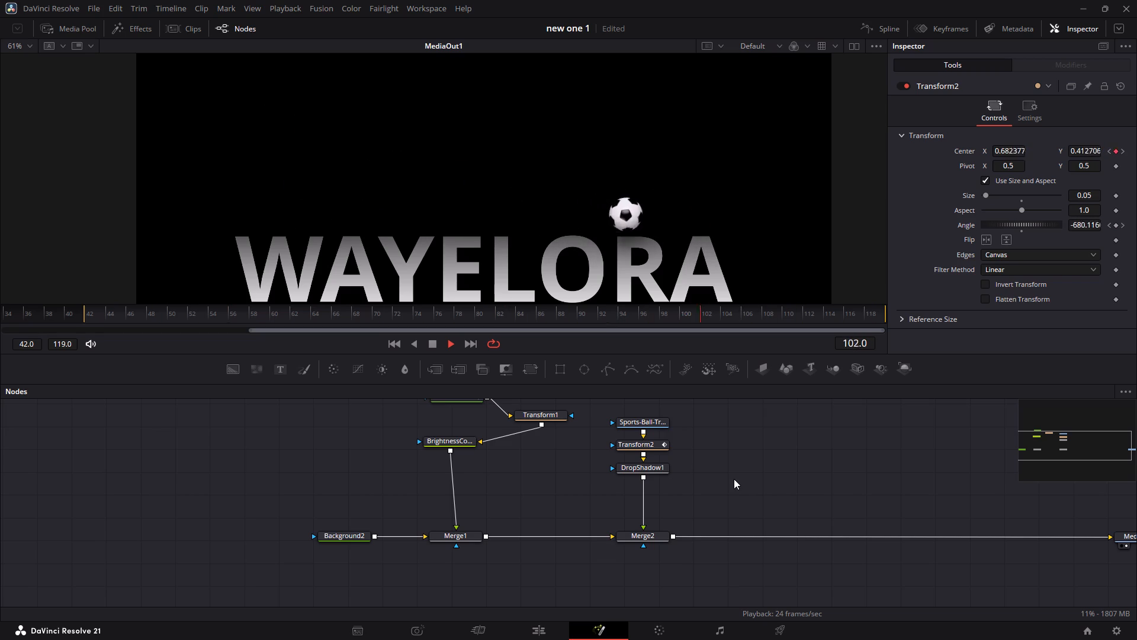
key("space")
key("space")
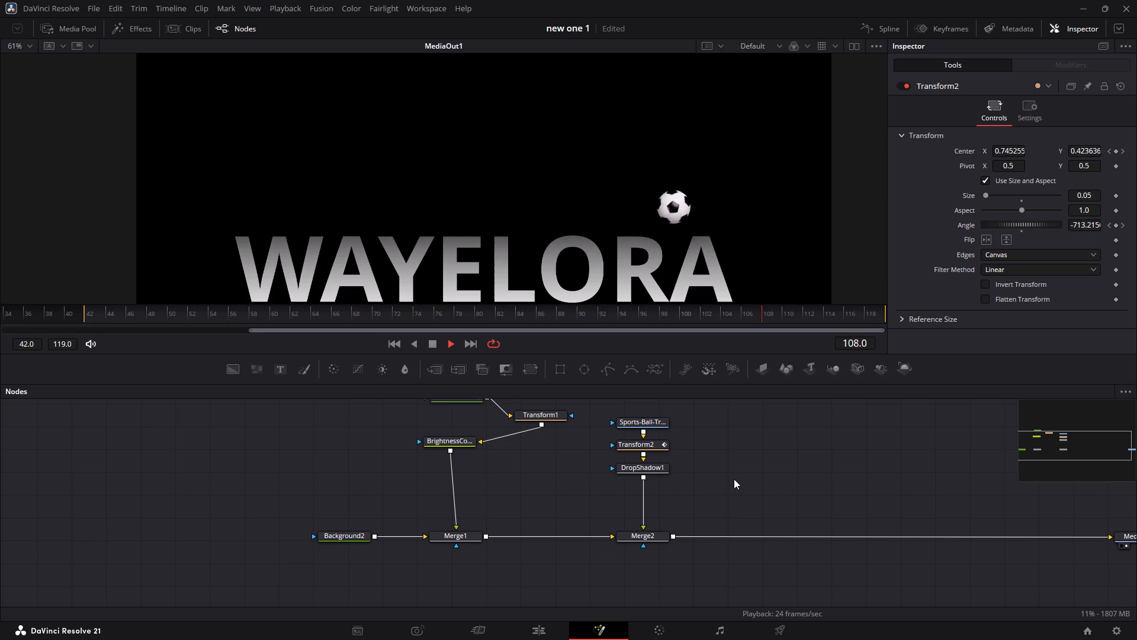
key("space")
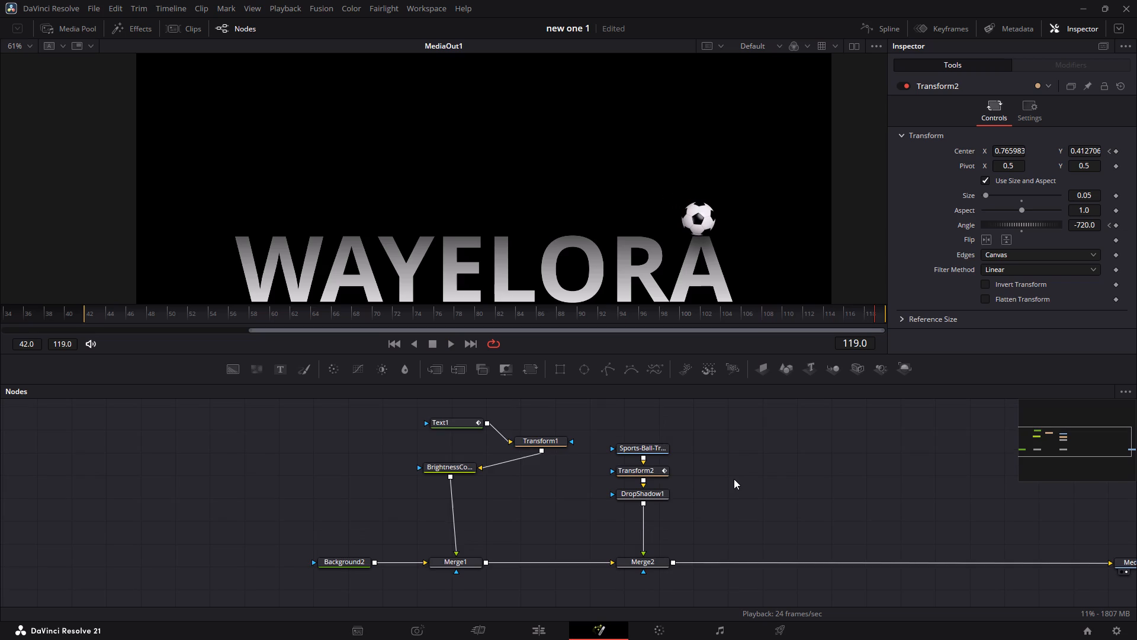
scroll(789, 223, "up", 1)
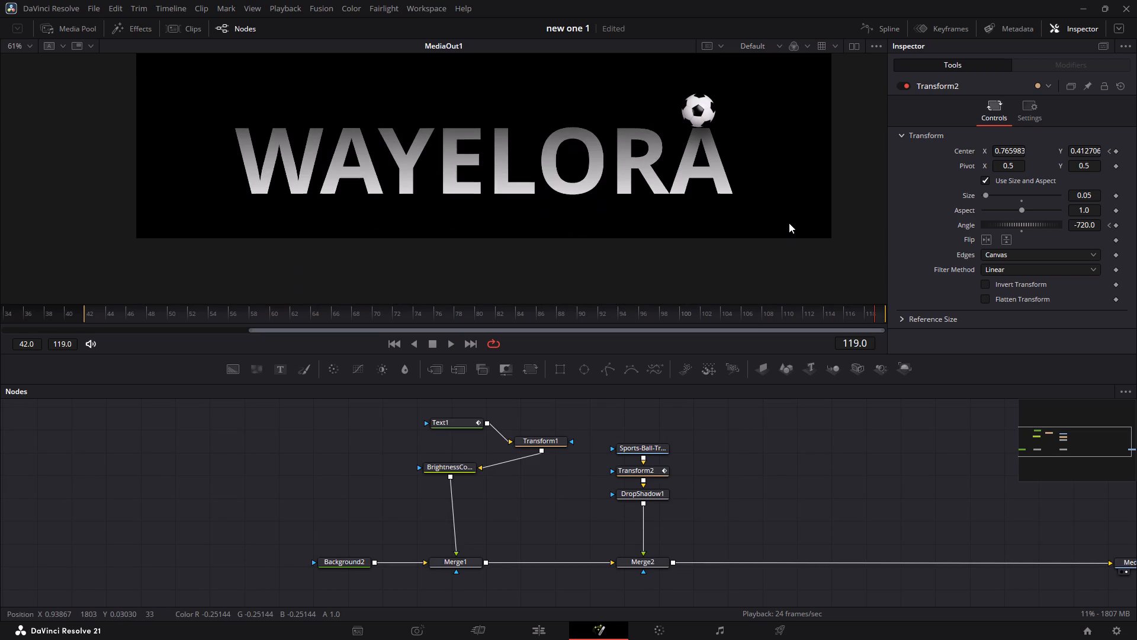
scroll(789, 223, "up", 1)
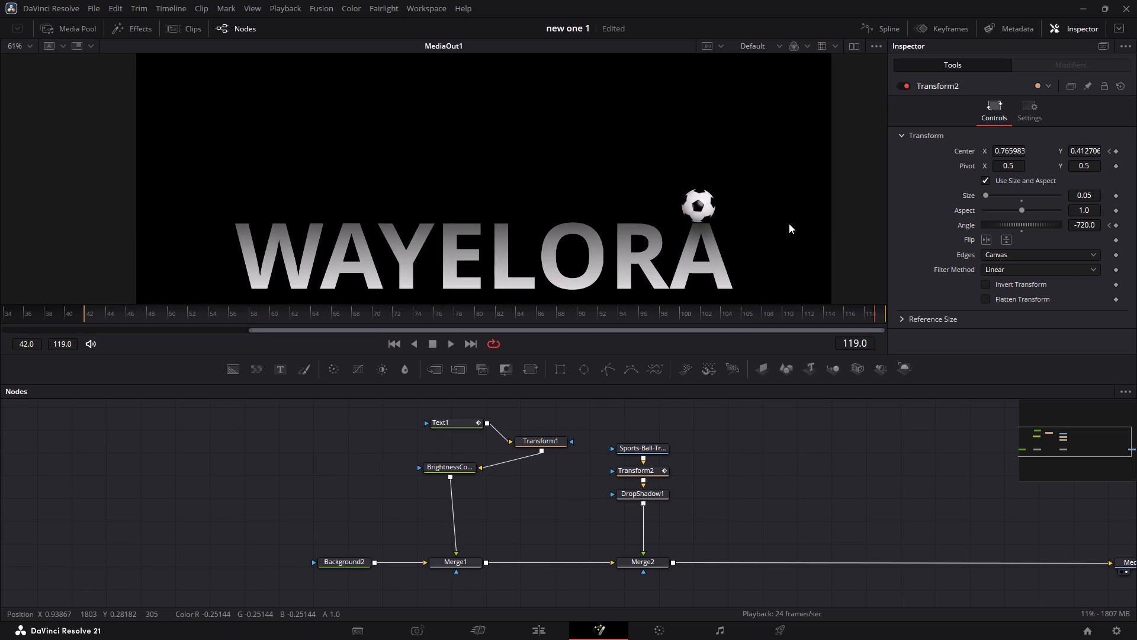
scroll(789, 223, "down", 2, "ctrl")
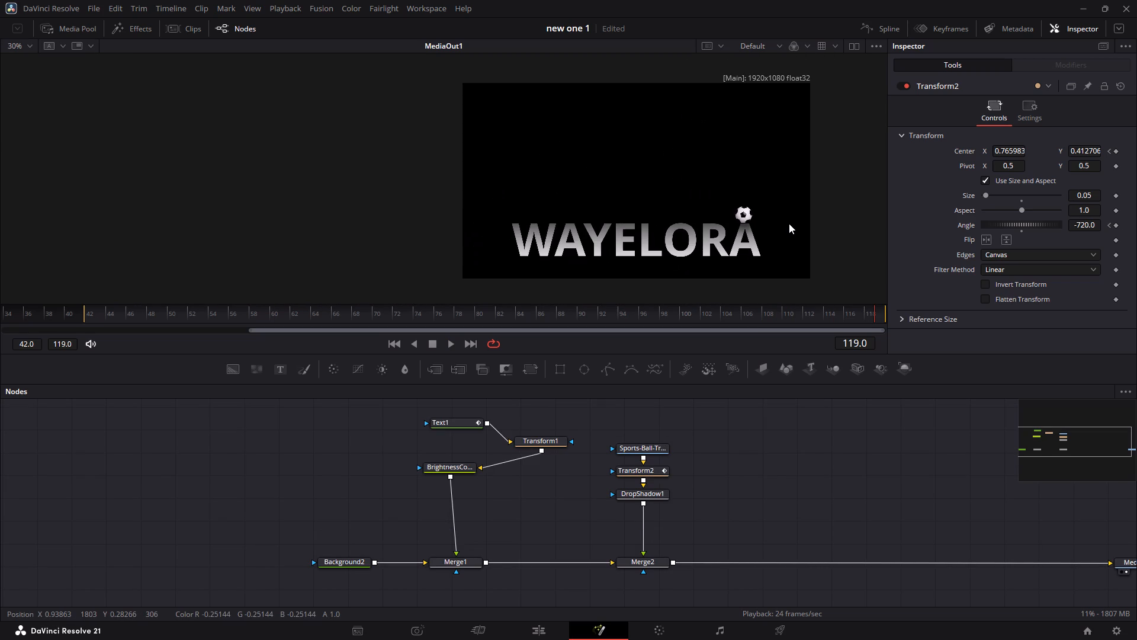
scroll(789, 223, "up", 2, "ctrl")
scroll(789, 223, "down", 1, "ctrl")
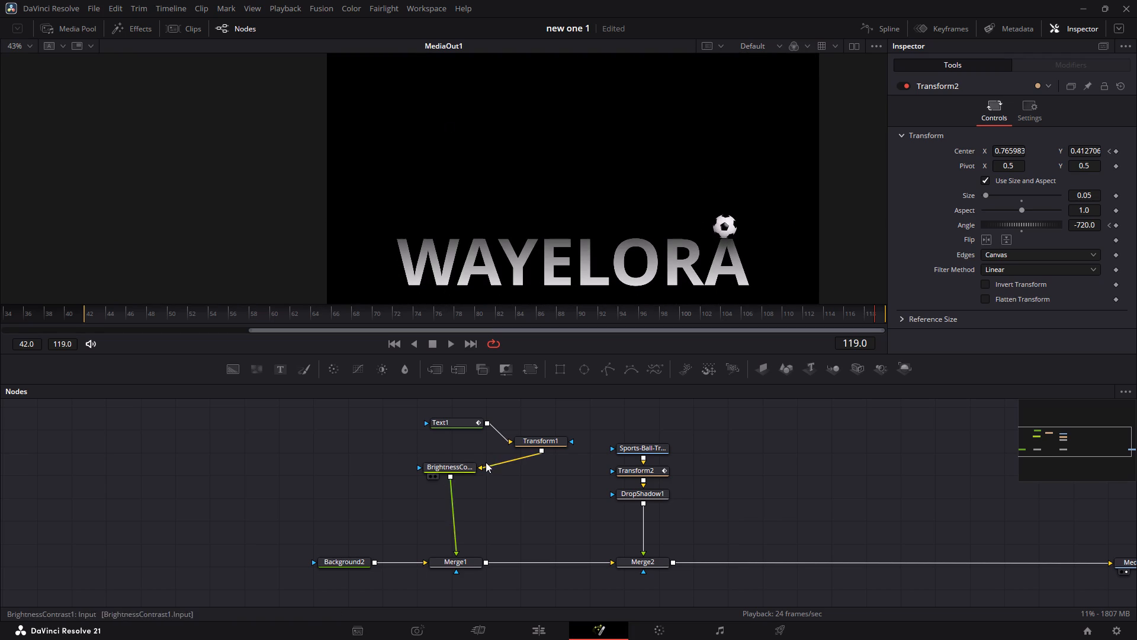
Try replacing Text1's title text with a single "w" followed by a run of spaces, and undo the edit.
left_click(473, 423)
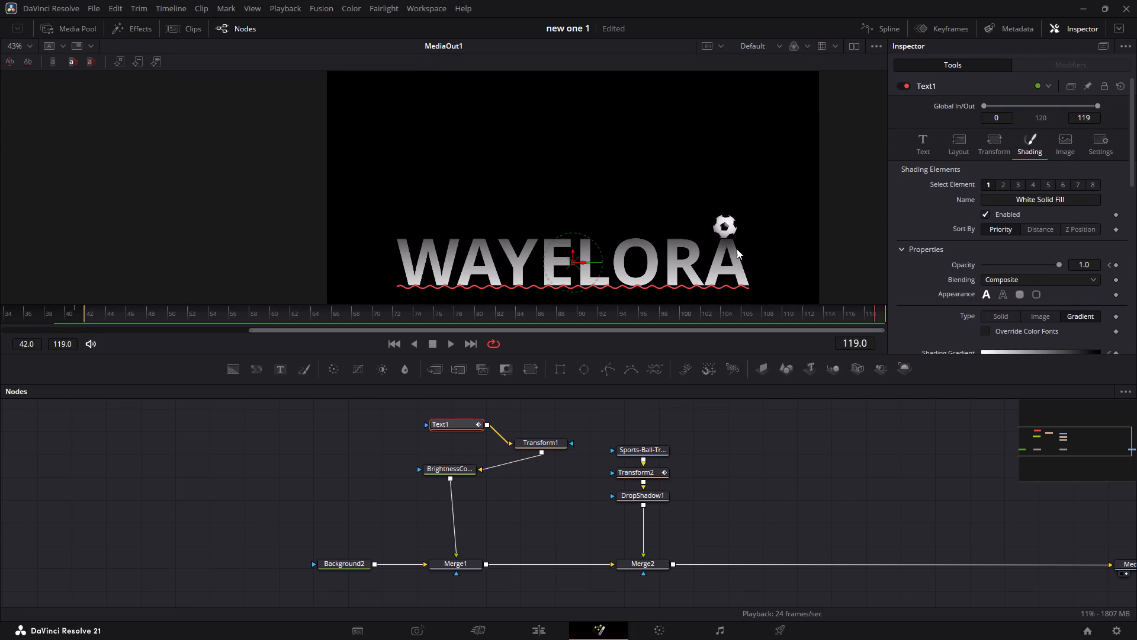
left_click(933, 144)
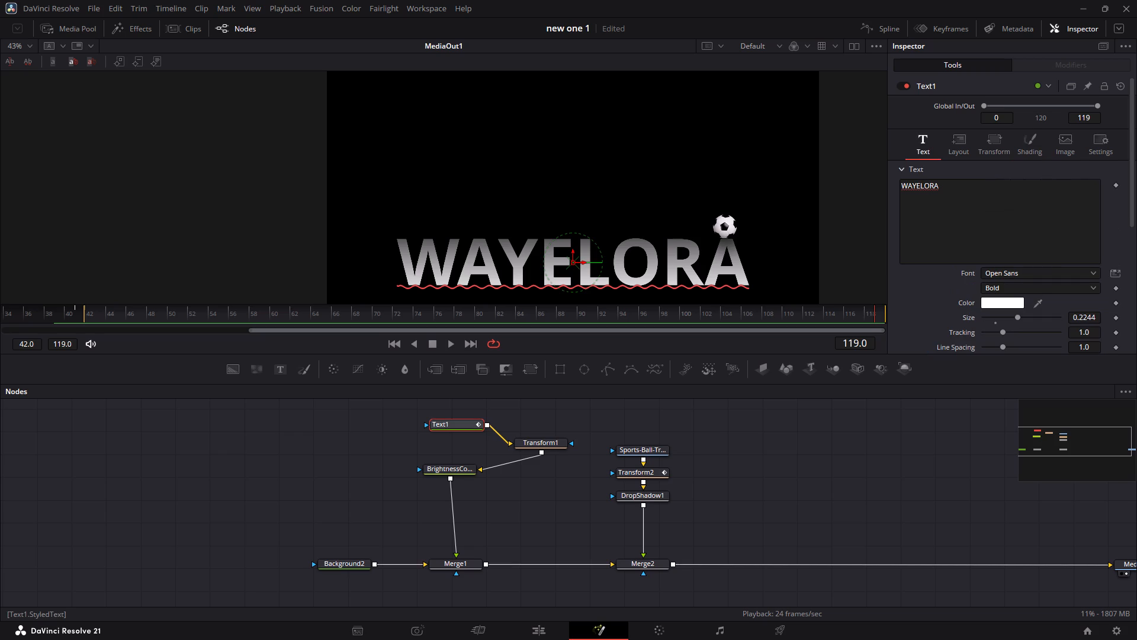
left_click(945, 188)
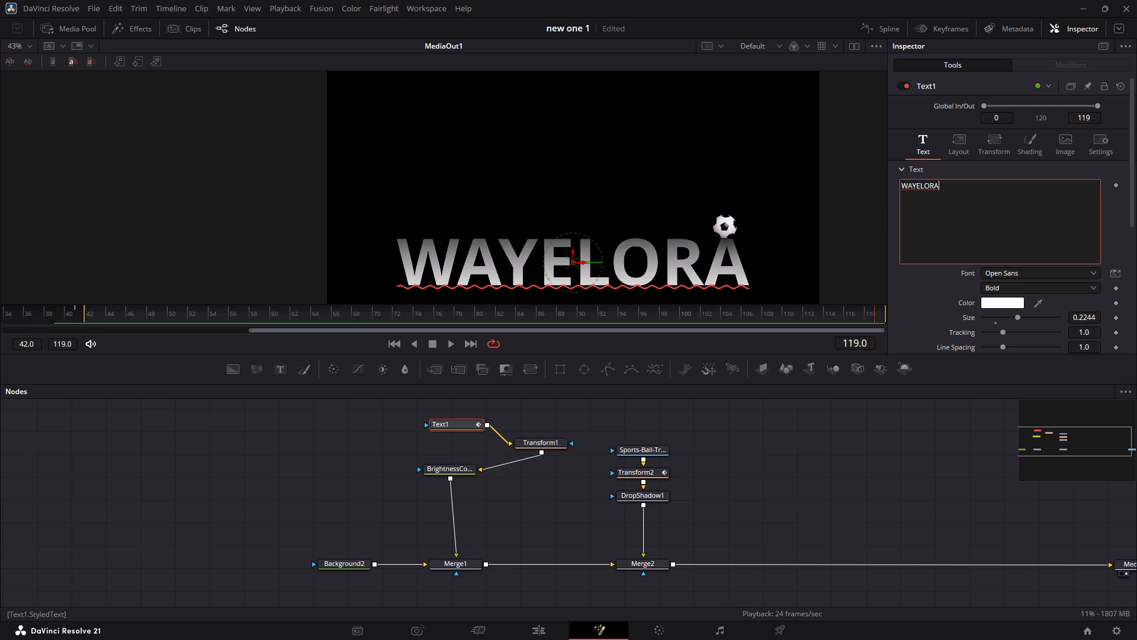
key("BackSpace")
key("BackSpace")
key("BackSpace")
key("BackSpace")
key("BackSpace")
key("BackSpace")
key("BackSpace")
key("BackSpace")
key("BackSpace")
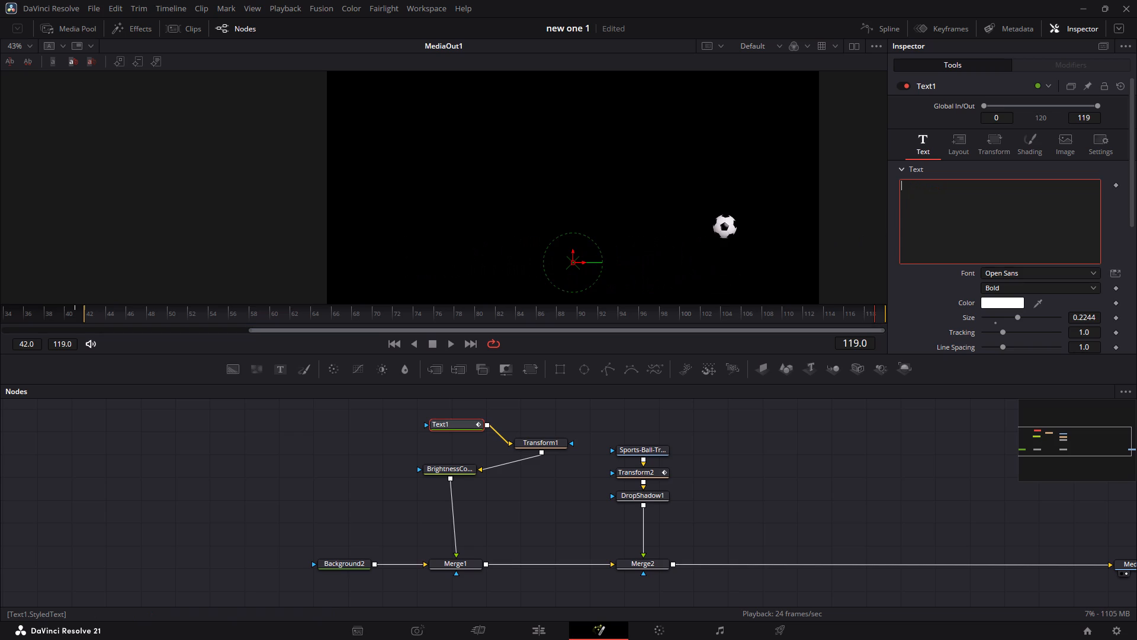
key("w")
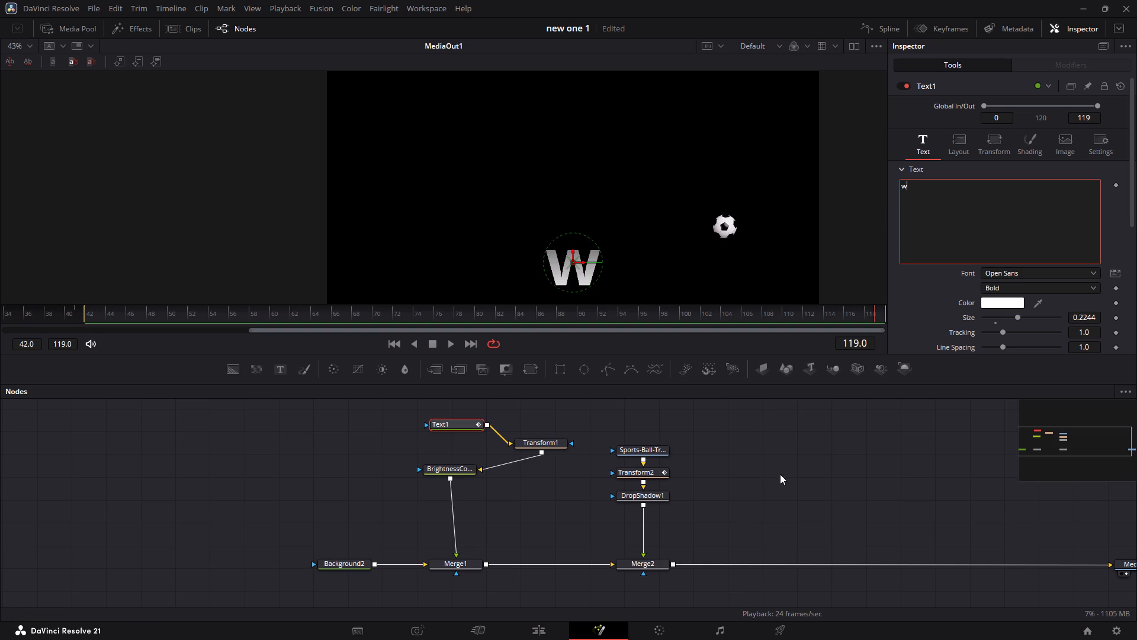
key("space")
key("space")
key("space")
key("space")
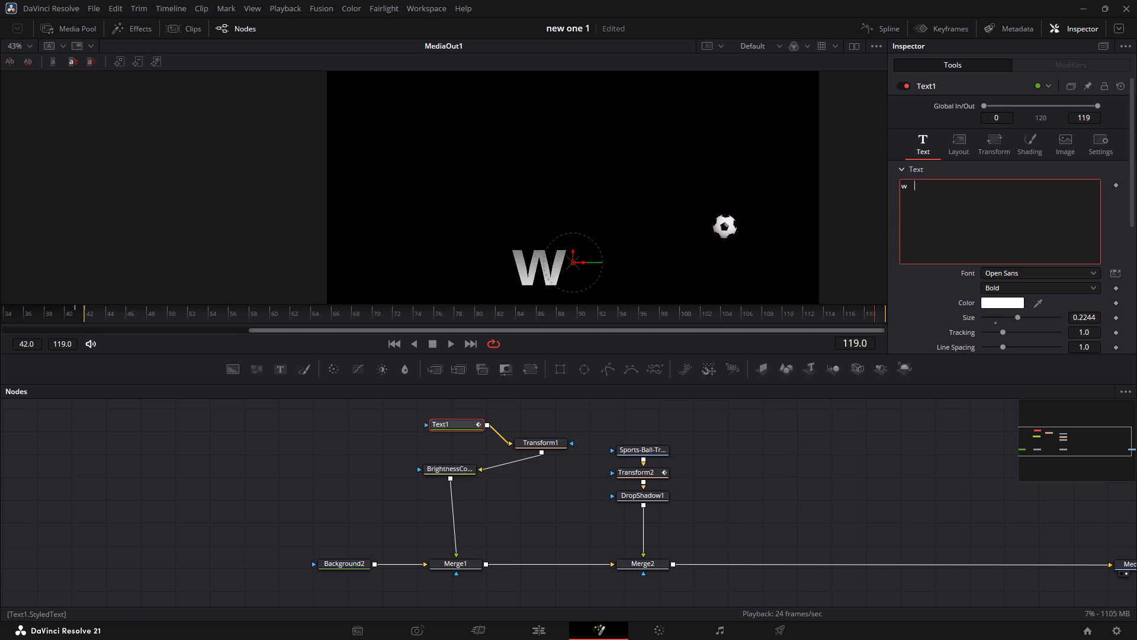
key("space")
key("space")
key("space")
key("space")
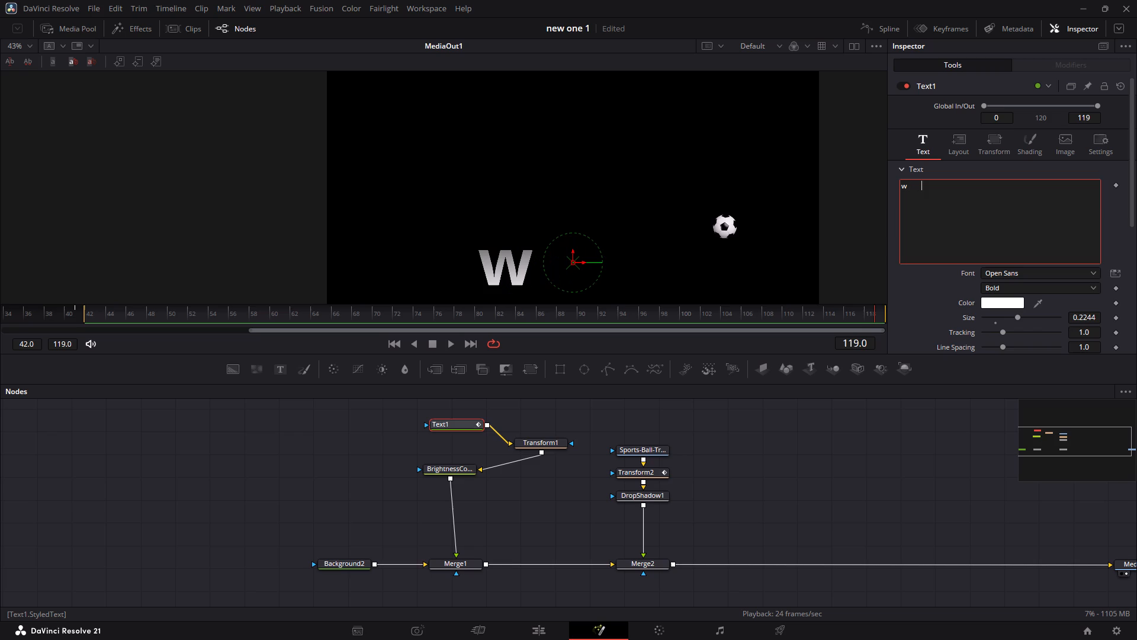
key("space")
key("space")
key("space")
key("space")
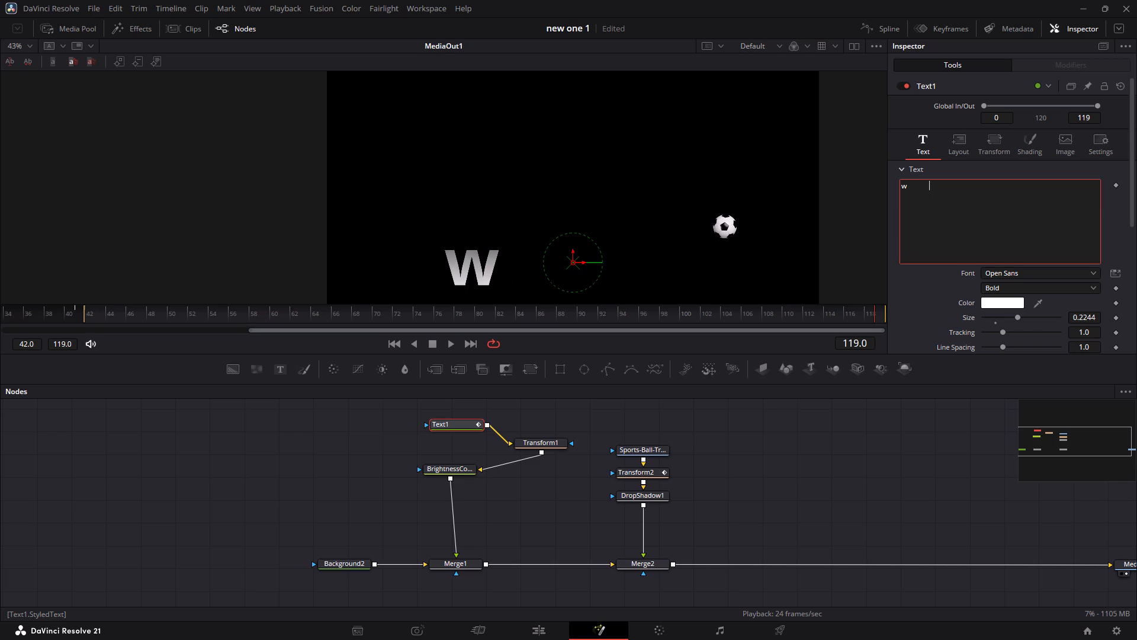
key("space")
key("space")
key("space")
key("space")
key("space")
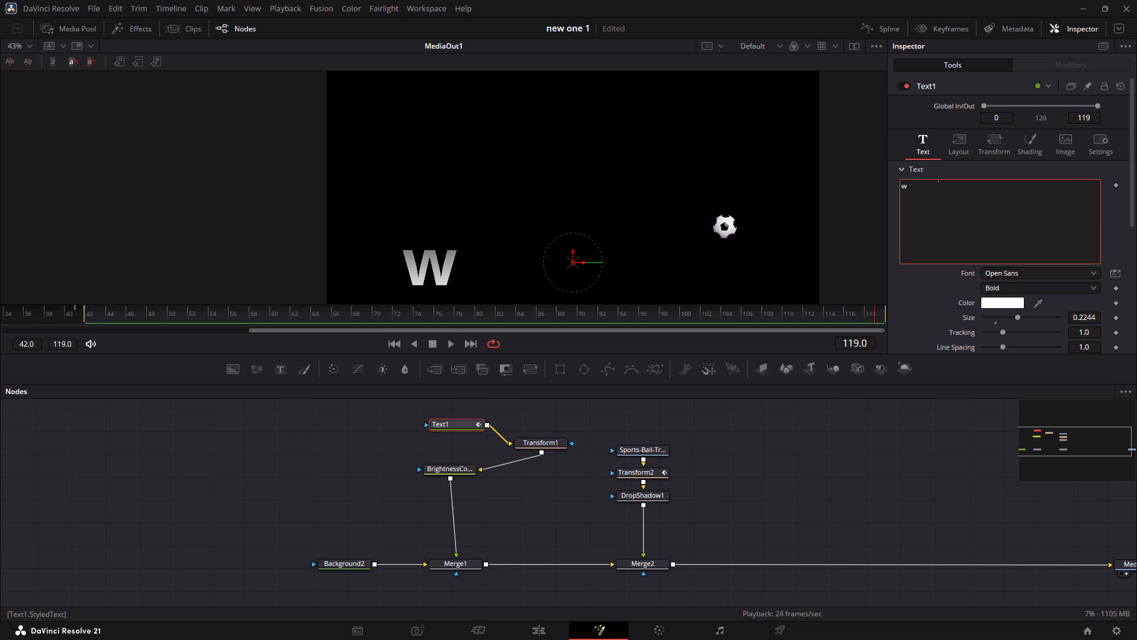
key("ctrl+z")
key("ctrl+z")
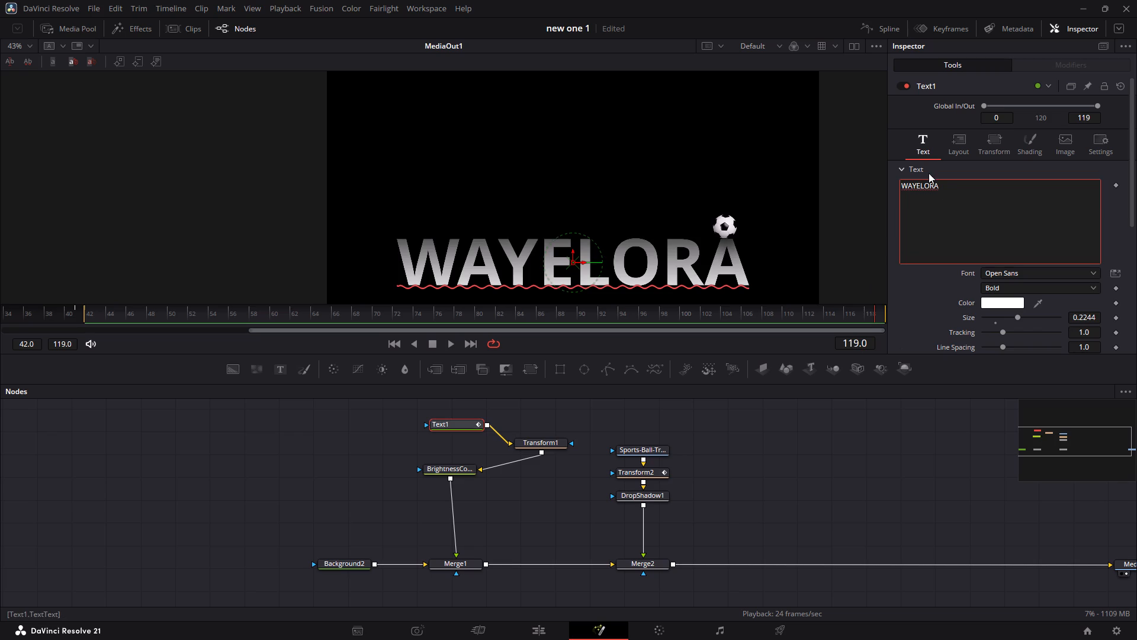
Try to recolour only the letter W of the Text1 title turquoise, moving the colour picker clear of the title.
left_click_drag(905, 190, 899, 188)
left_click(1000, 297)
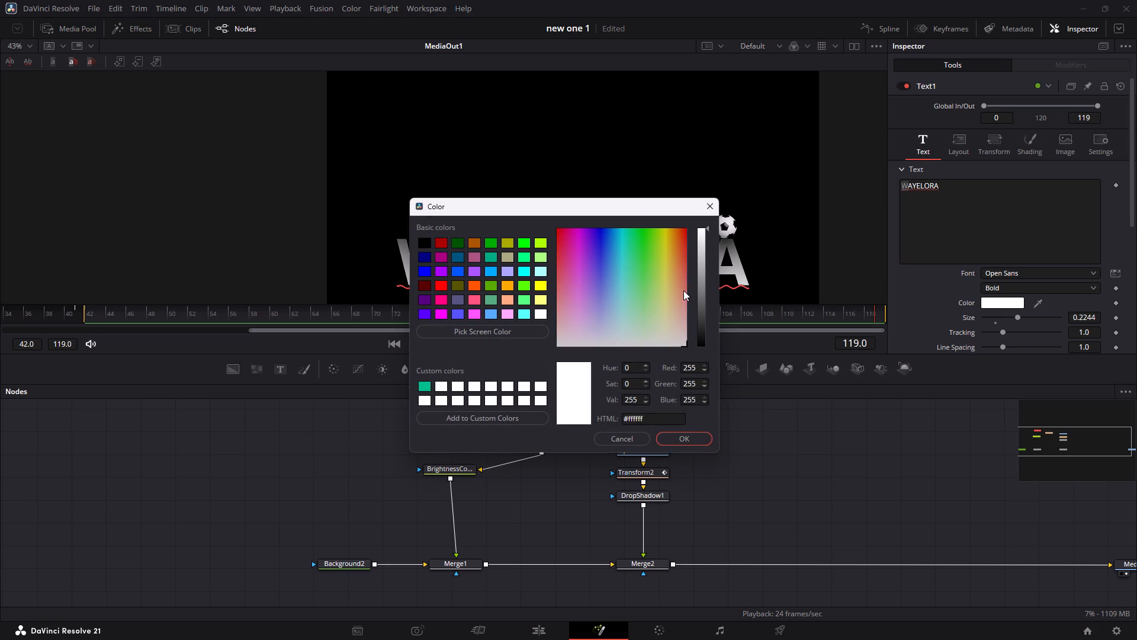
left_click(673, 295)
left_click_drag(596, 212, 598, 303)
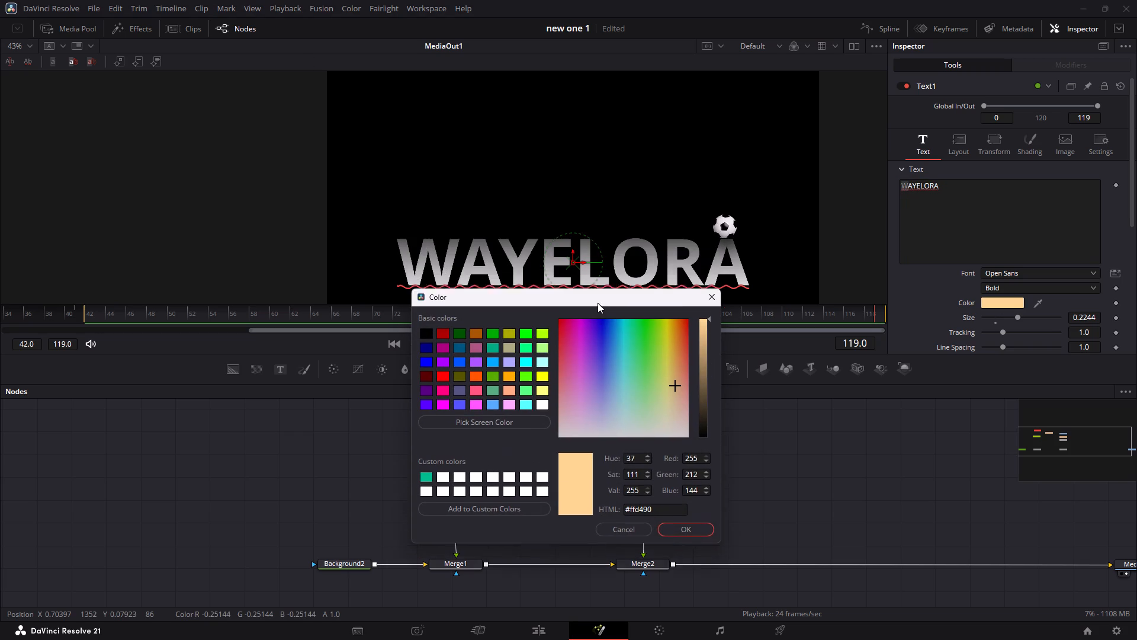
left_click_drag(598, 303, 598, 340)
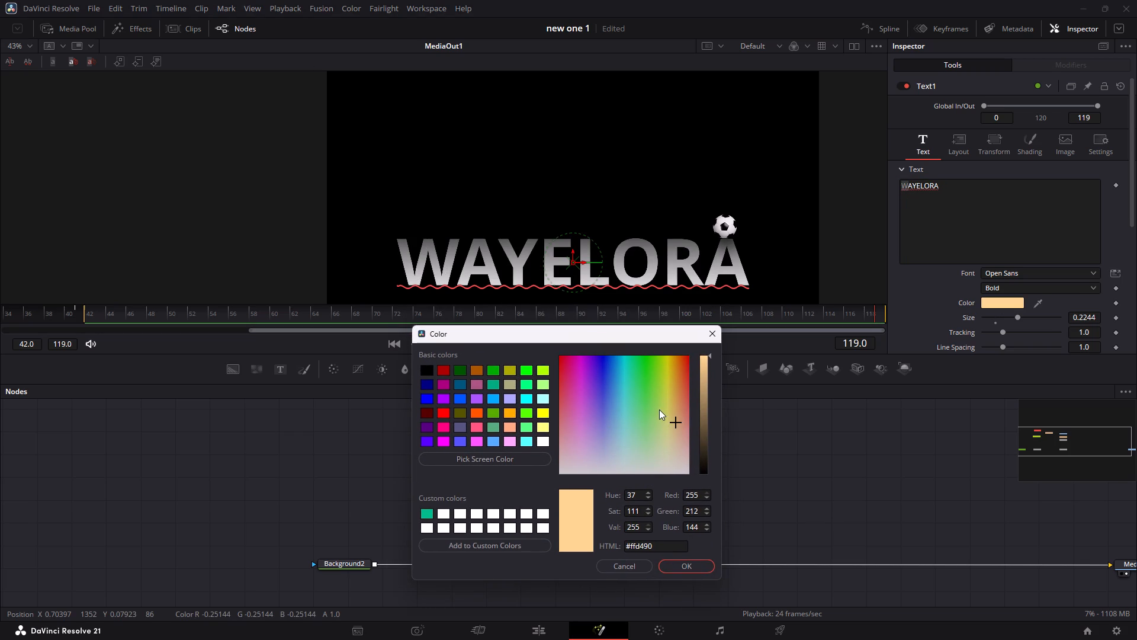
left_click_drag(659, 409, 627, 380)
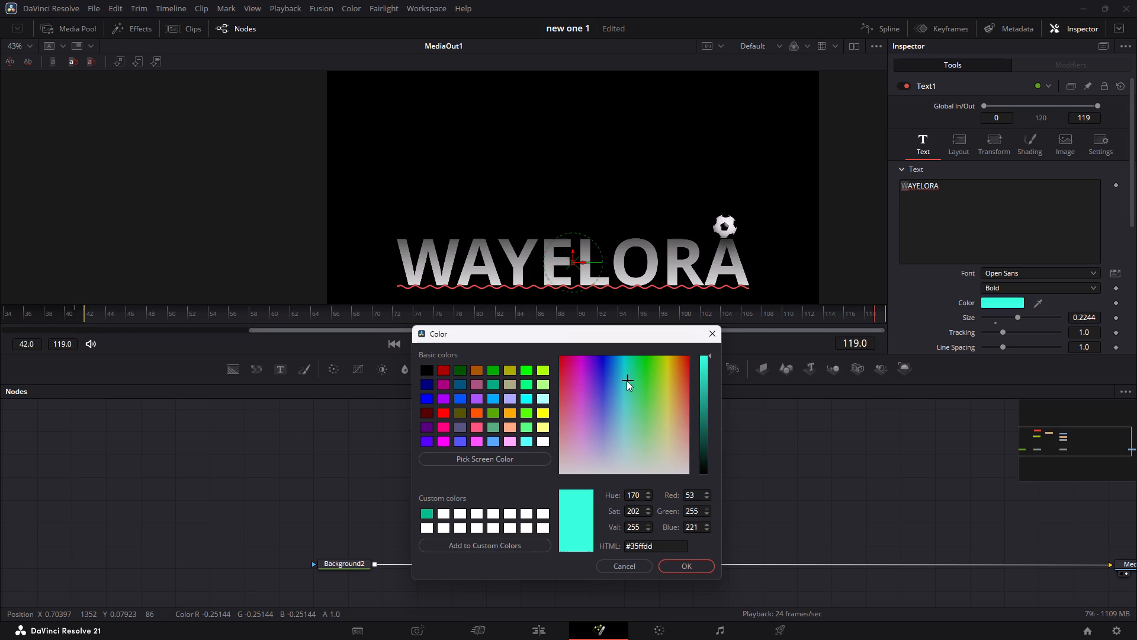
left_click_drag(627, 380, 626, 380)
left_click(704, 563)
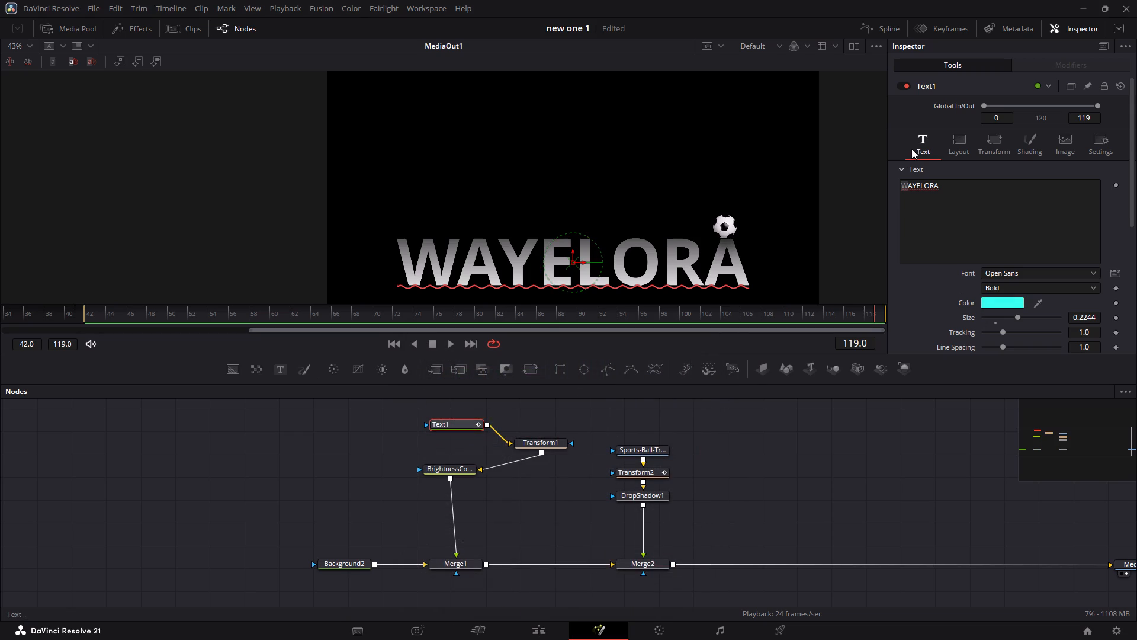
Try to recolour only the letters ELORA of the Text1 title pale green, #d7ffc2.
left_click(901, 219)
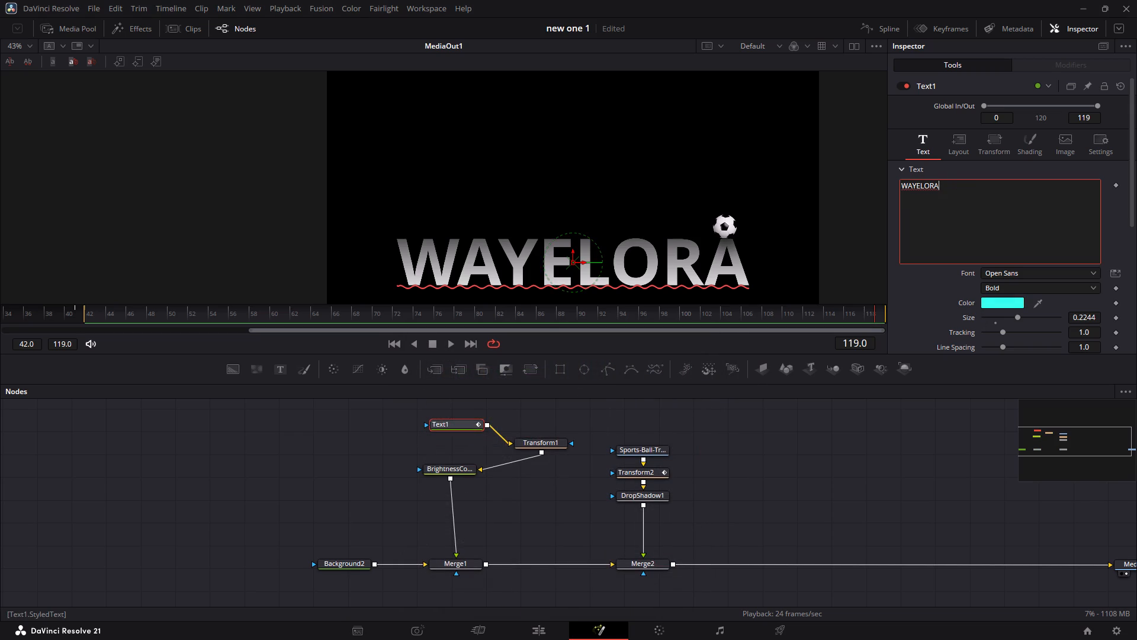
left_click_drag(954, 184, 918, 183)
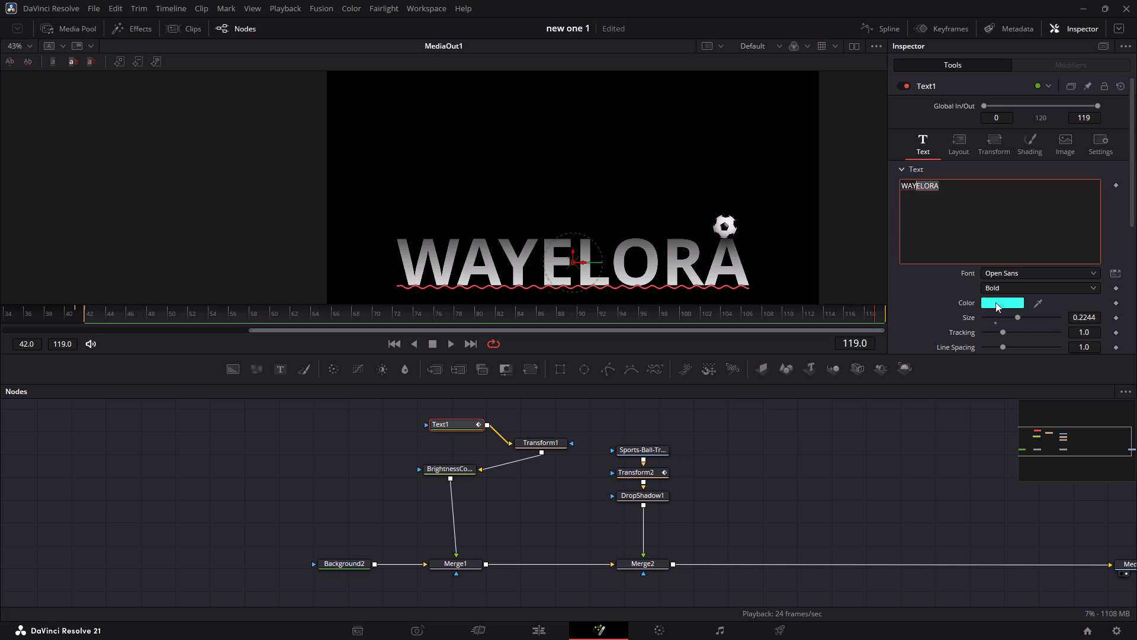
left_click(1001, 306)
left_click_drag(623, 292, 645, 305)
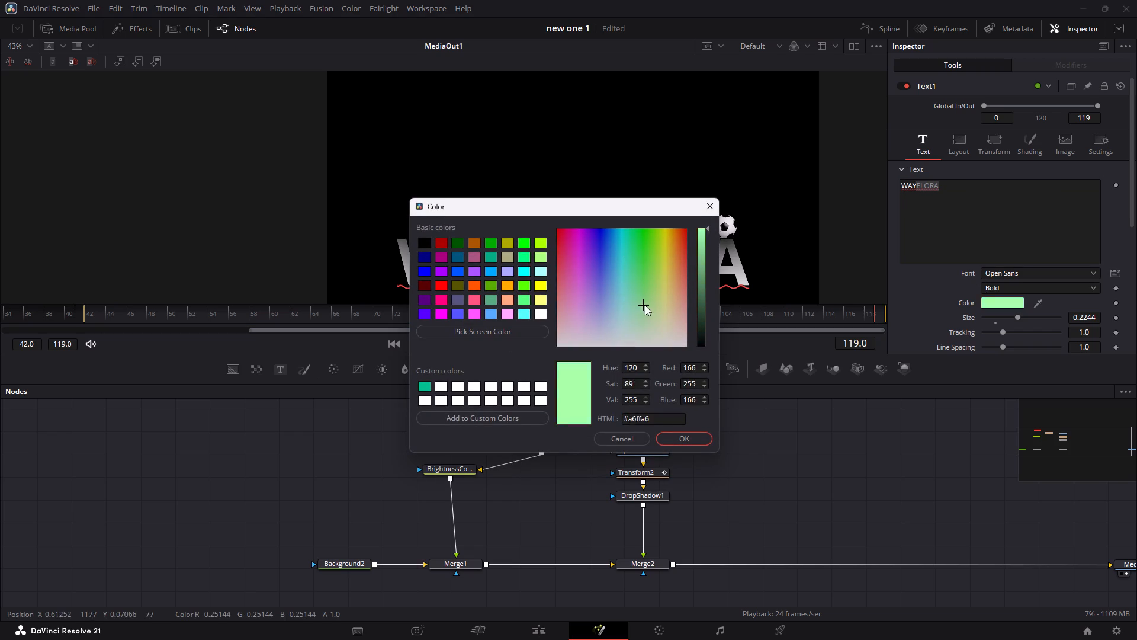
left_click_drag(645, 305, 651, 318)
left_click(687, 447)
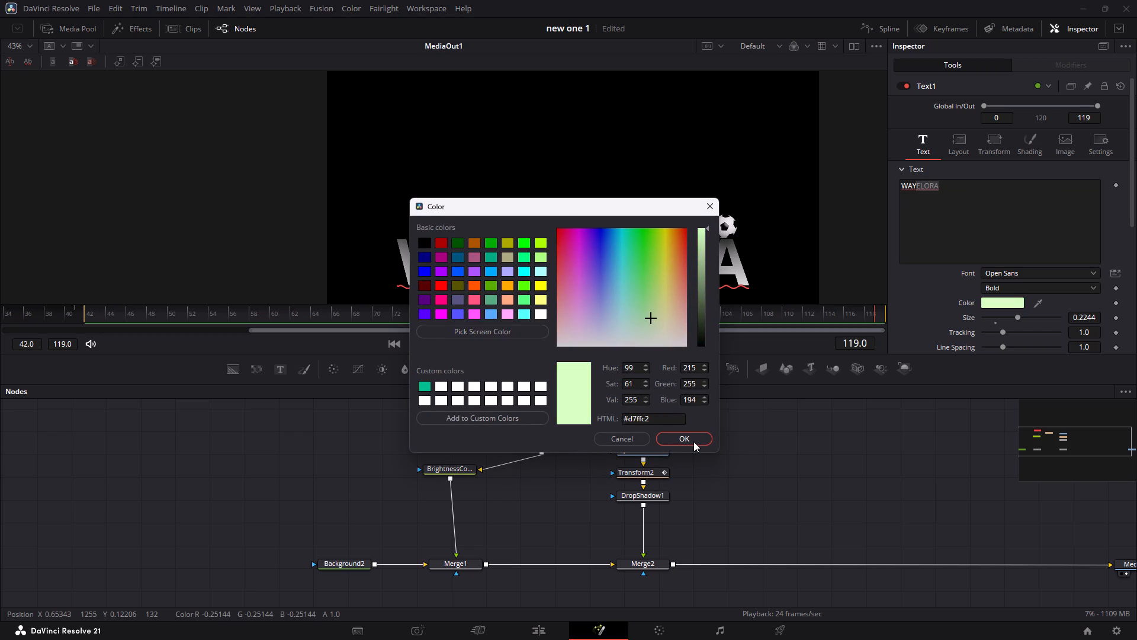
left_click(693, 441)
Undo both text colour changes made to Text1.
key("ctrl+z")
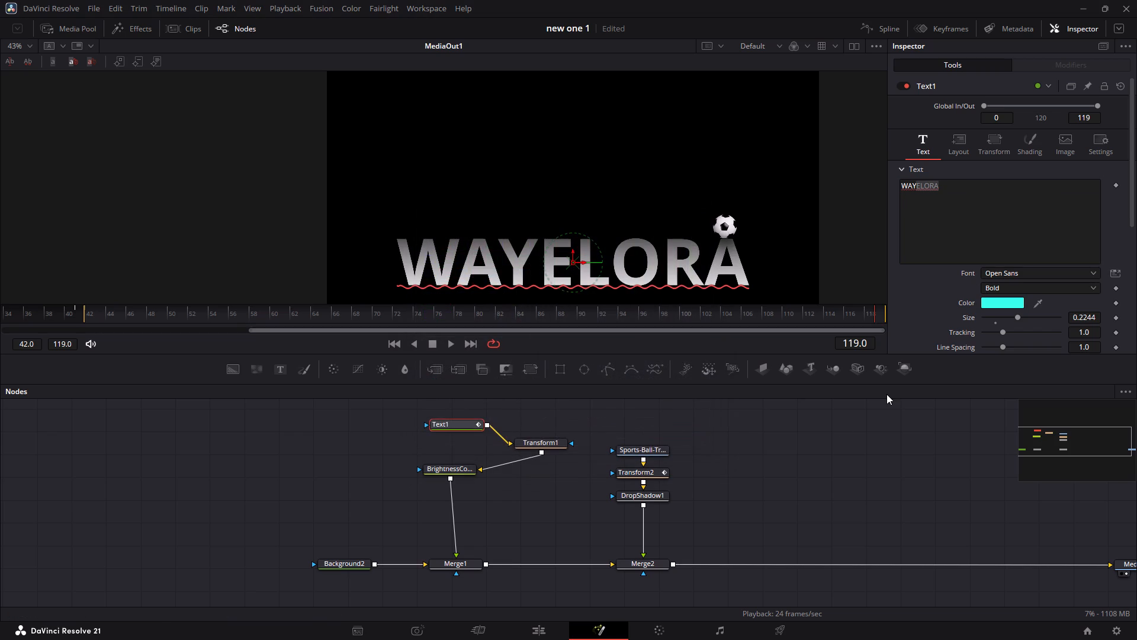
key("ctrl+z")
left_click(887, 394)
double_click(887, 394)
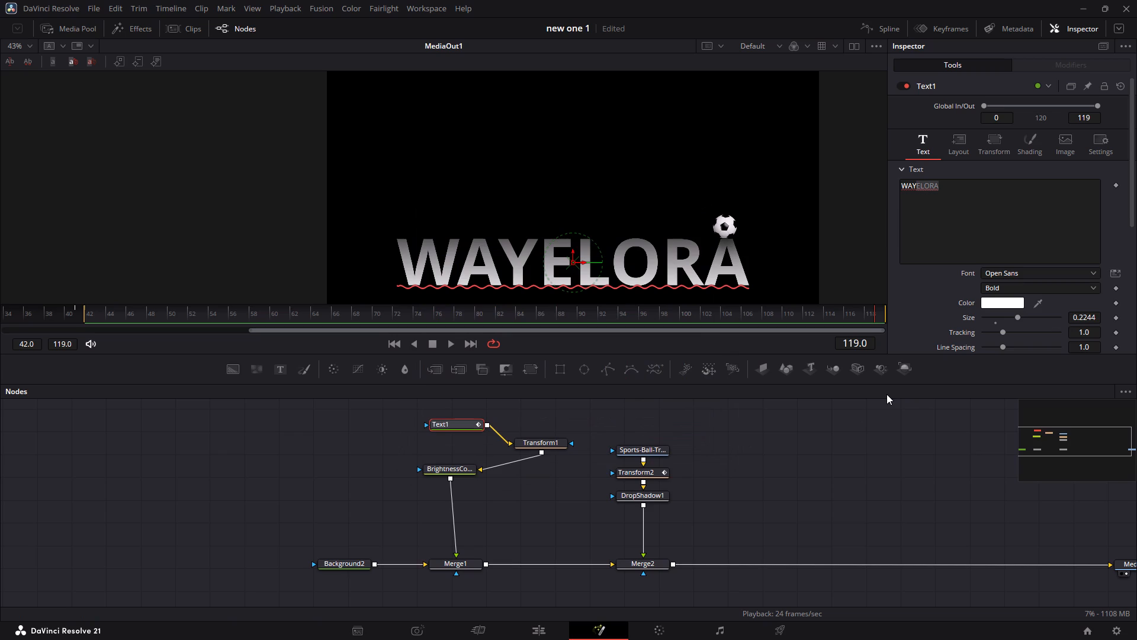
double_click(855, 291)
Change the fill type of Text1's first shading element from Gradient to Solid.
left_click(1018, 148)
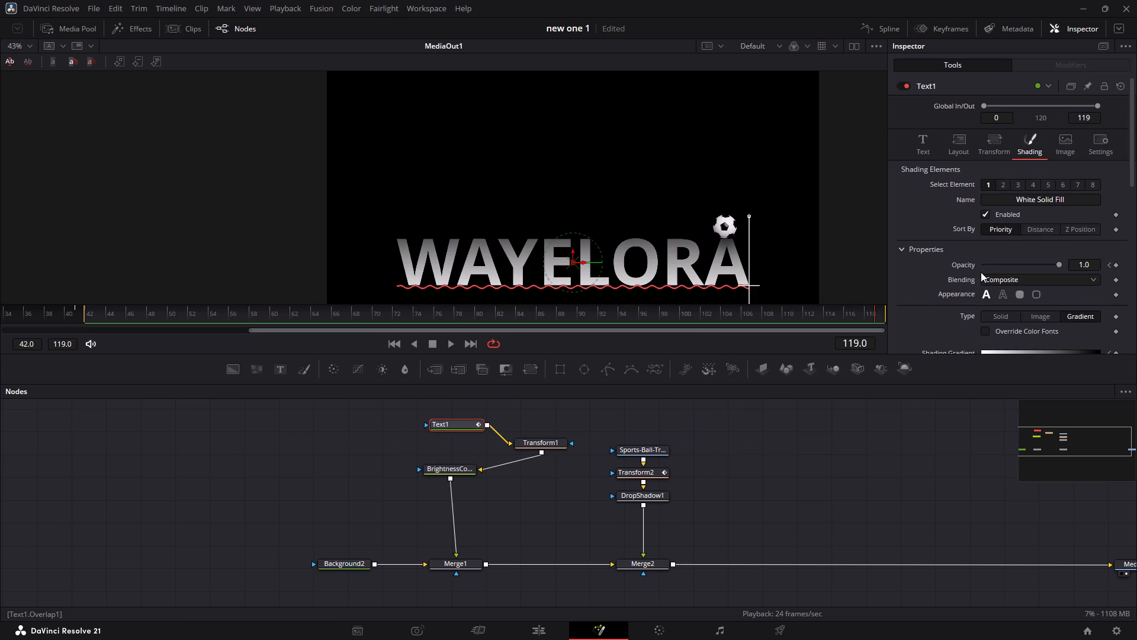
scroll(981, 272, "down", 1)
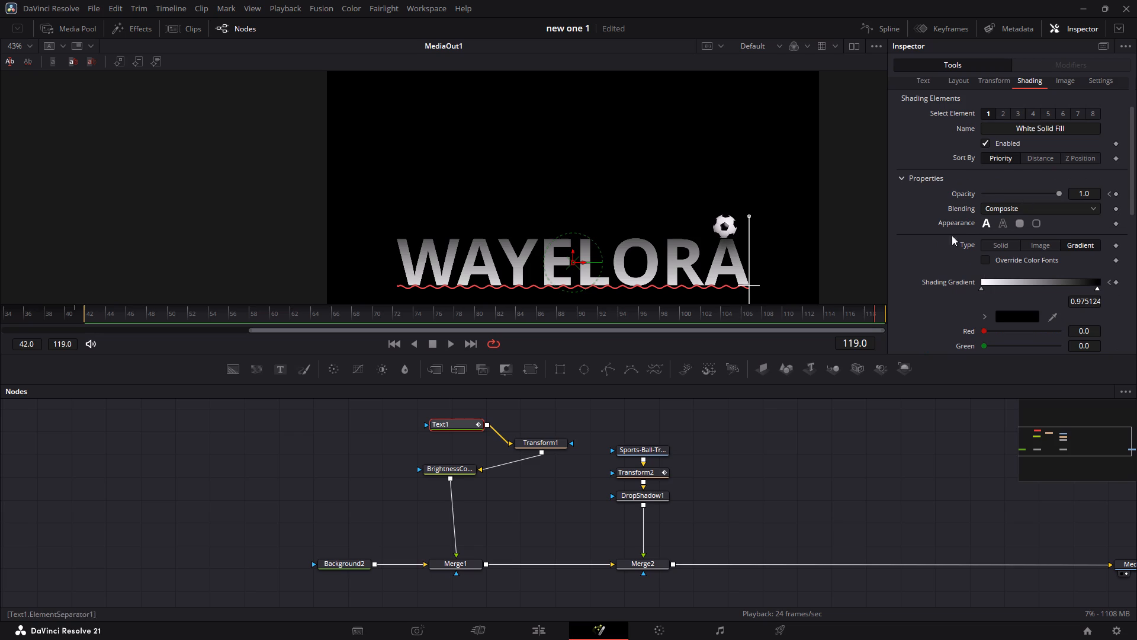
left_click(997, 244)
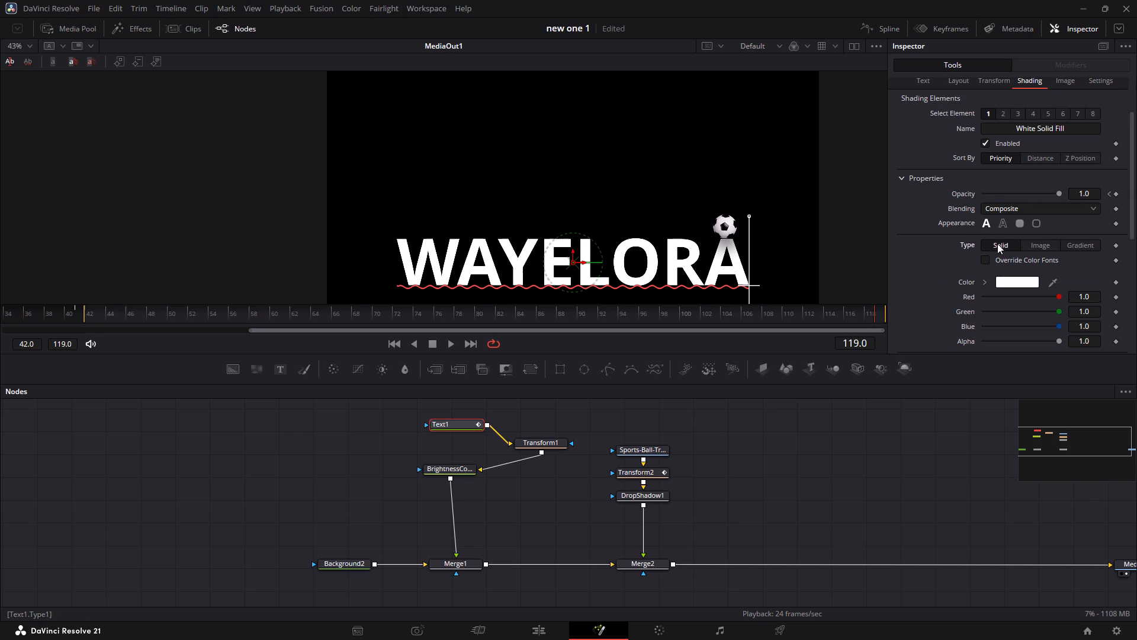
Play back the animation to review the ball bouncing over the solid-filled title.
key("space")
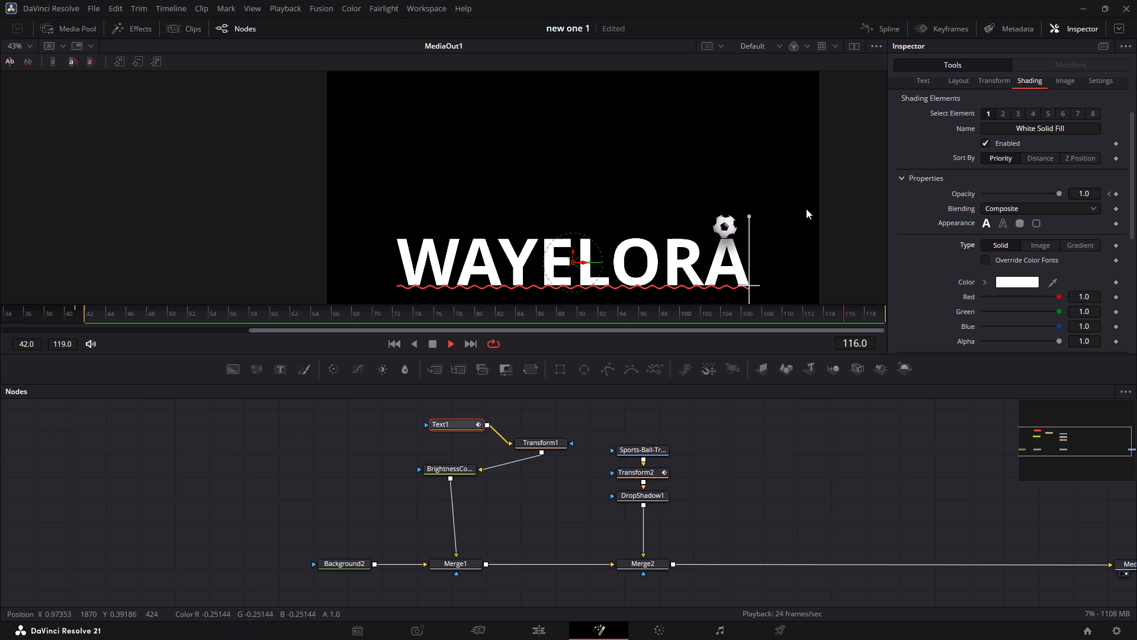
key("space")
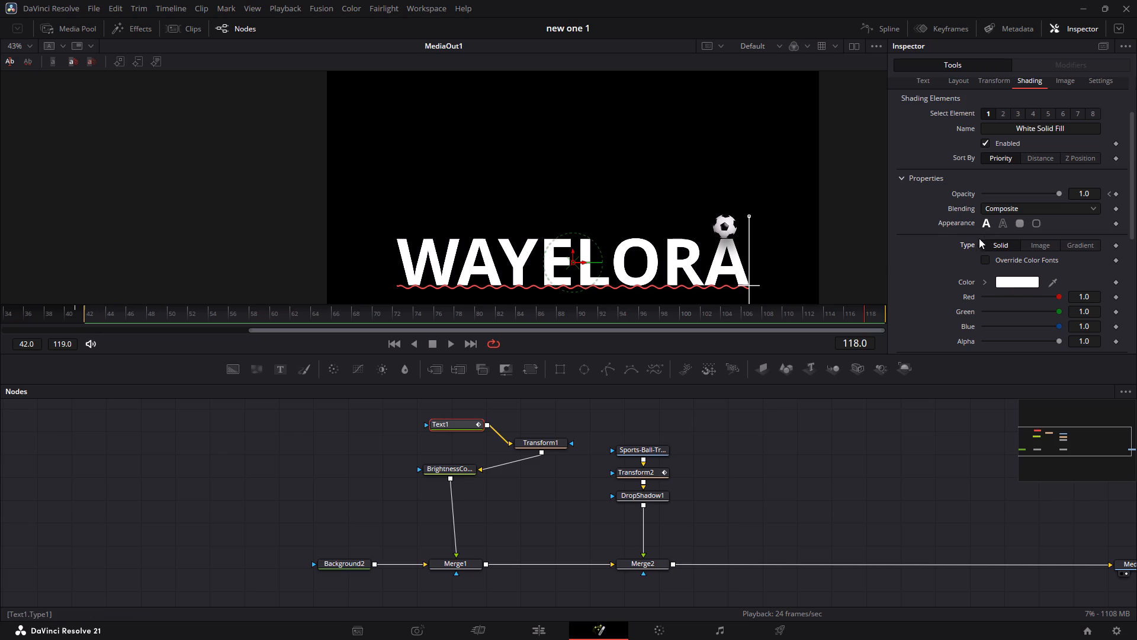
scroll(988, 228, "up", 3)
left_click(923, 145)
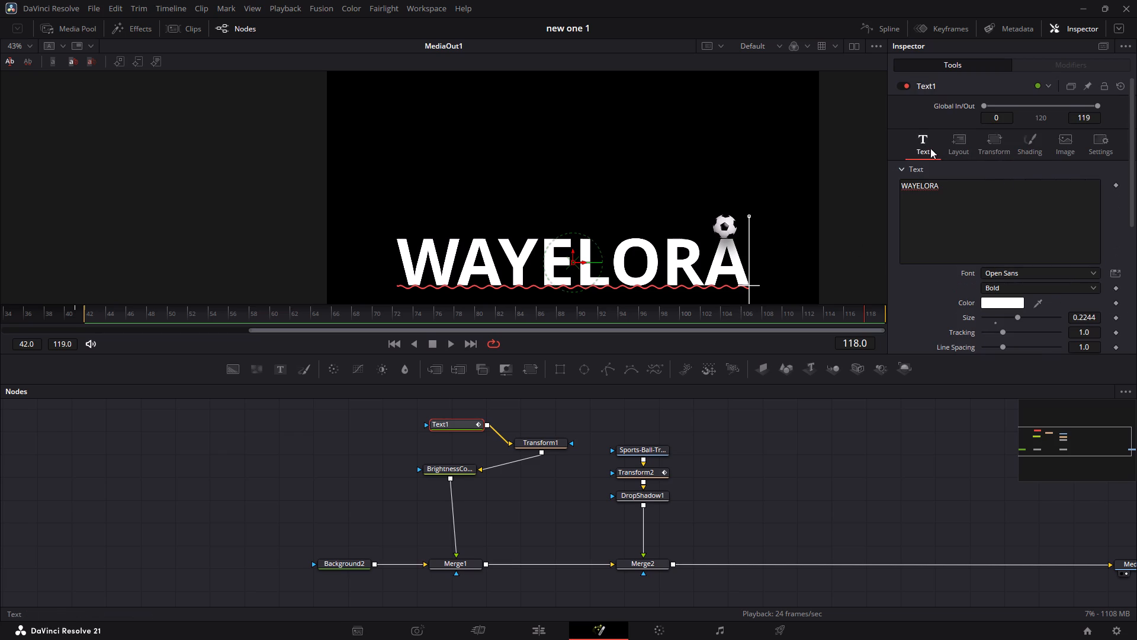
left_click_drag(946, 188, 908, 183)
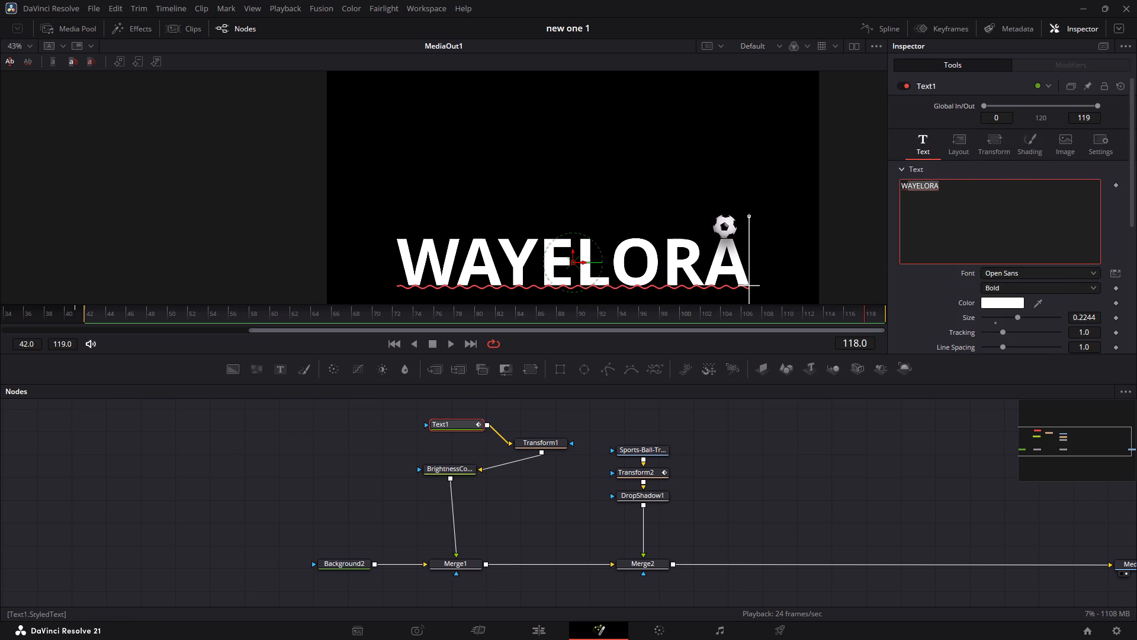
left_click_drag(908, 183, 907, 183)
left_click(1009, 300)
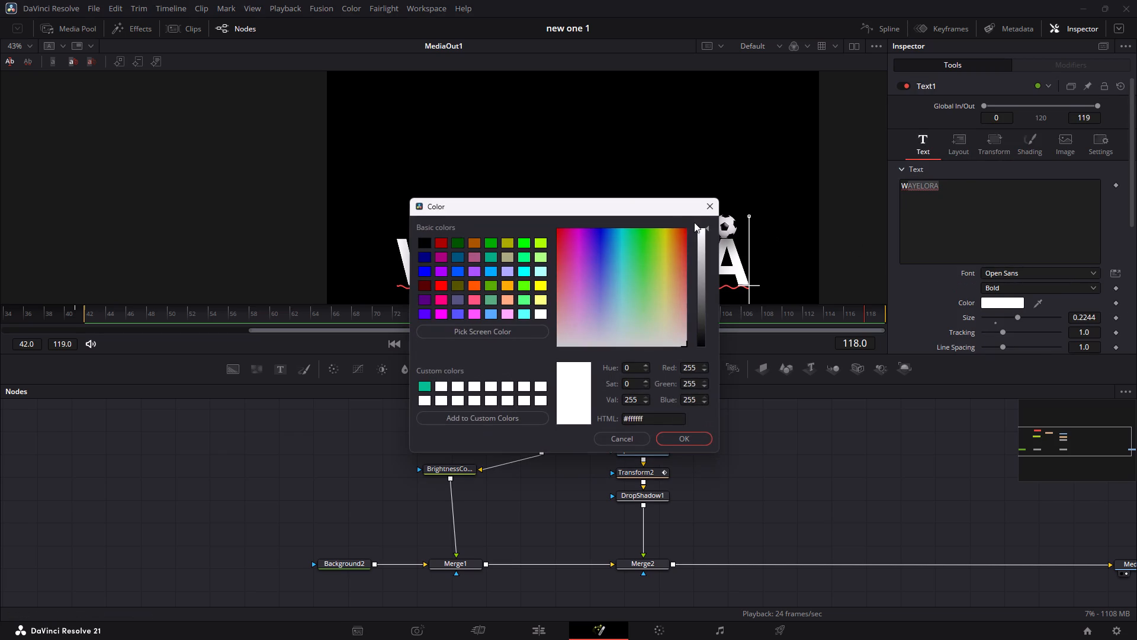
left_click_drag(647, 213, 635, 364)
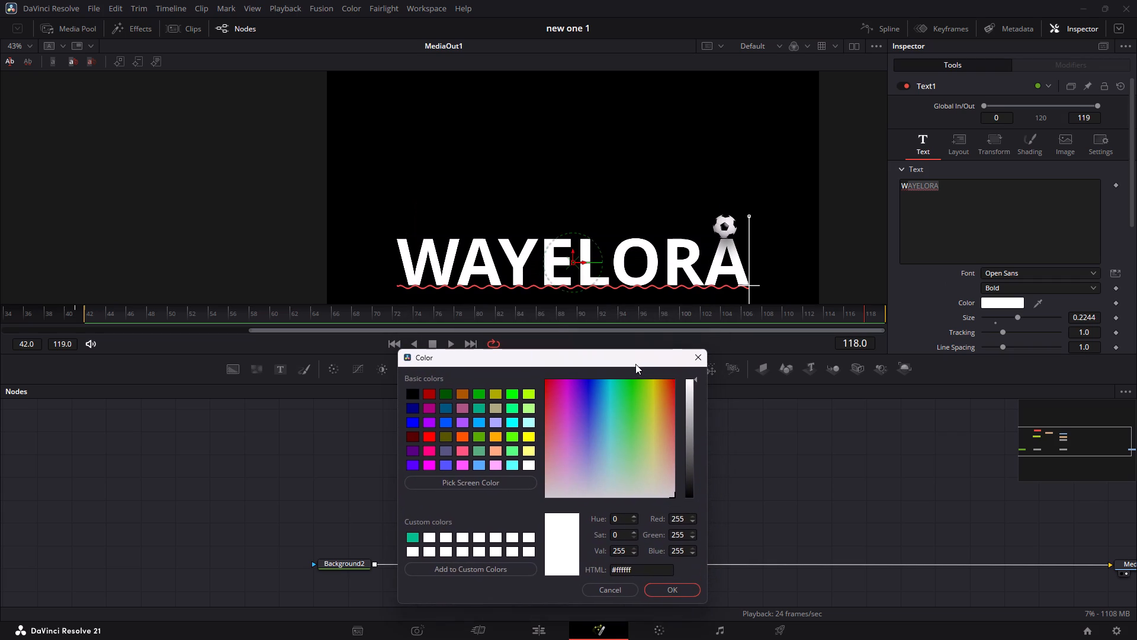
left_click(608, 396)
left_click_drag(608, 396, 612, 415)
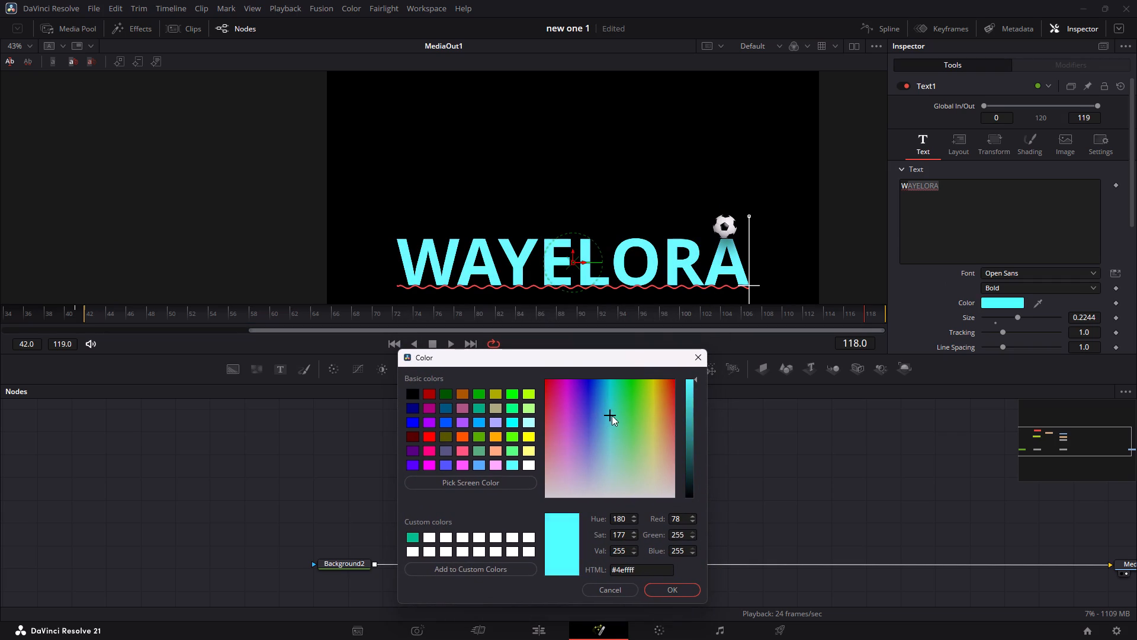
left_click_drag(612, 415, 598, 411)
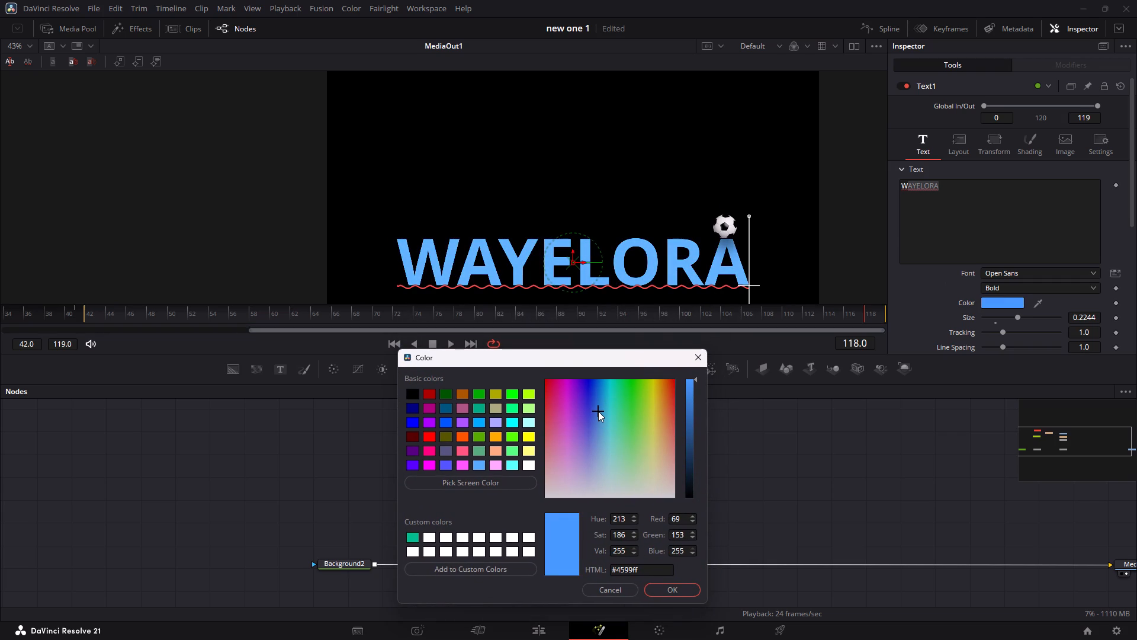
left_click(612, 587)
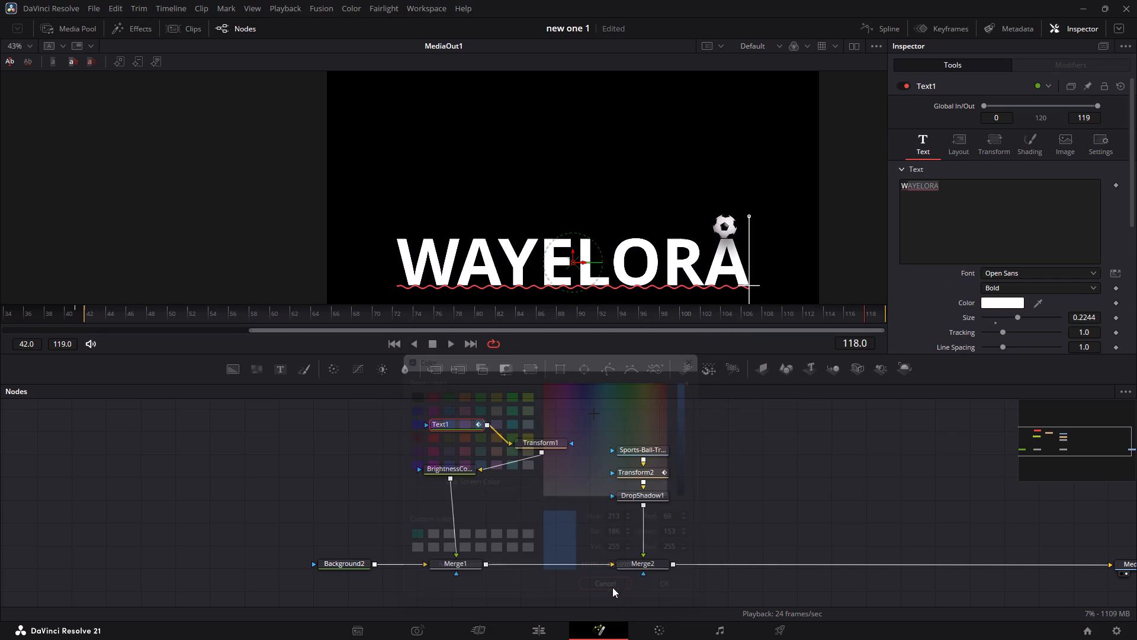
Play back the animation and stop it at frame 52, where the ball is over the W.
left_click(785, 462)
key("space")
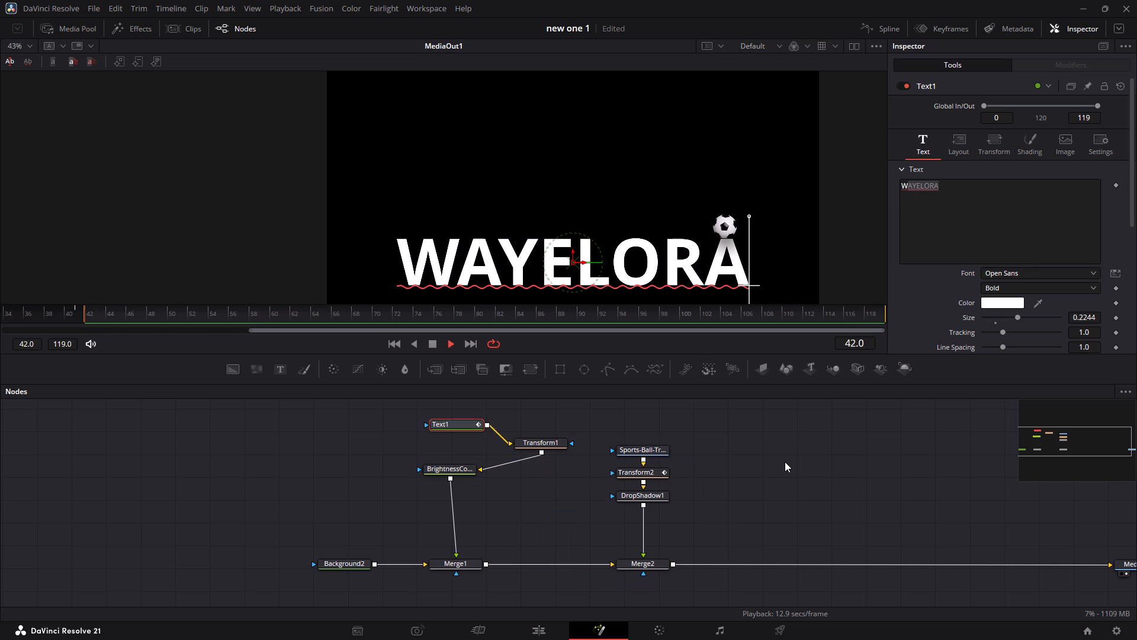
key("space")
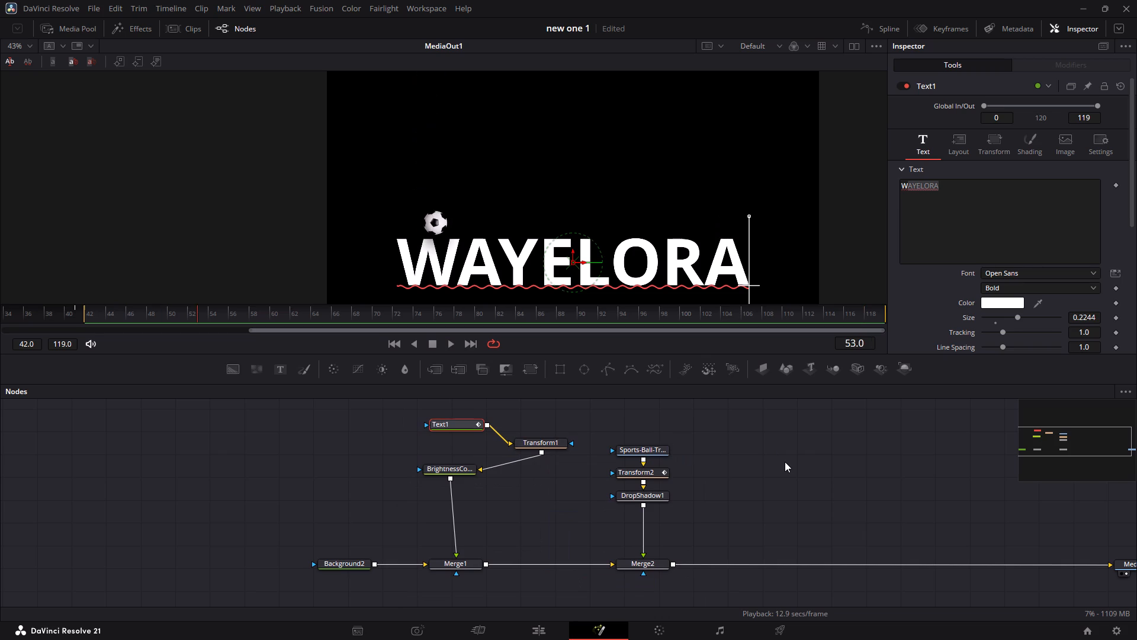
key("Left")
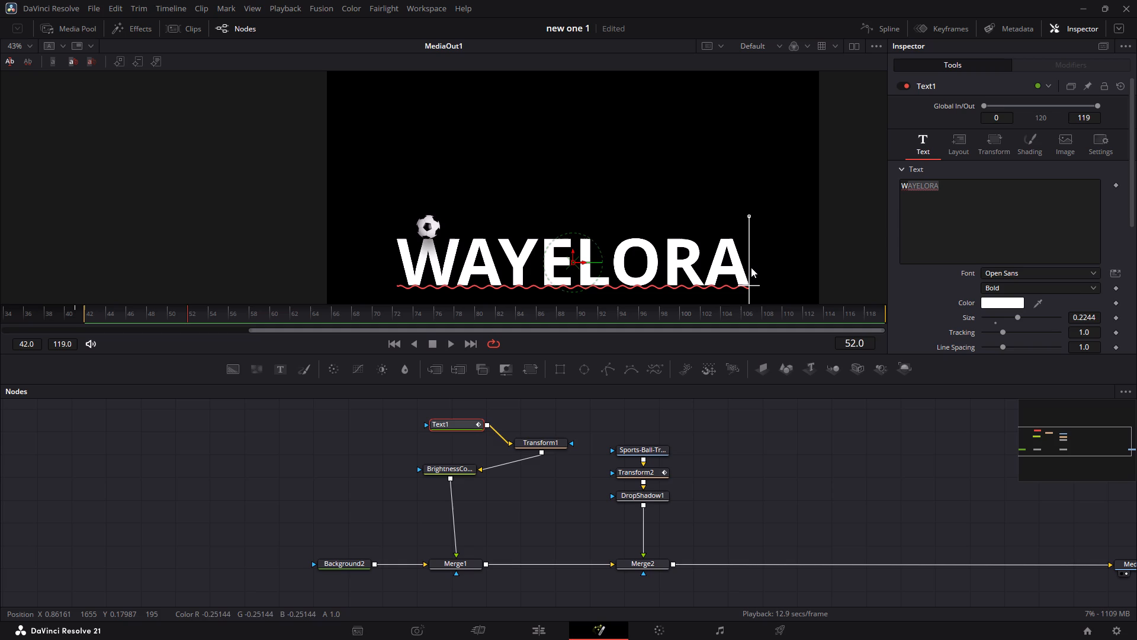
Duplicate the Text1, Transform1 and BrightnessContrast1 node chain and place the copy beside the soccer ball's node chain.
left_click(396, 443)
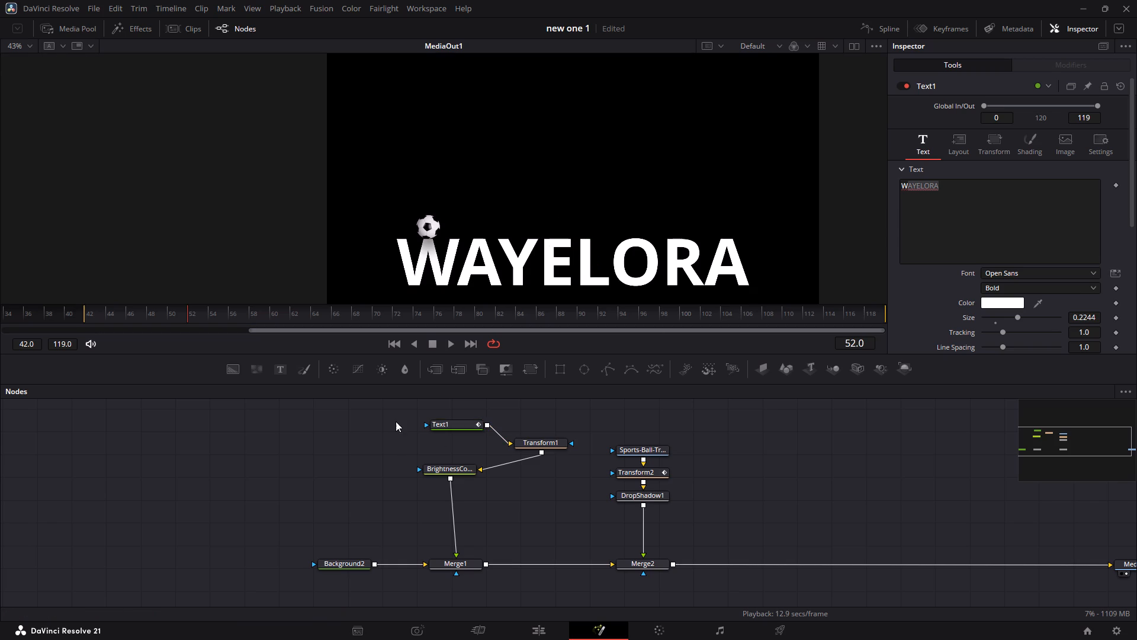
left_click_drag(396, 417, 528, 510)
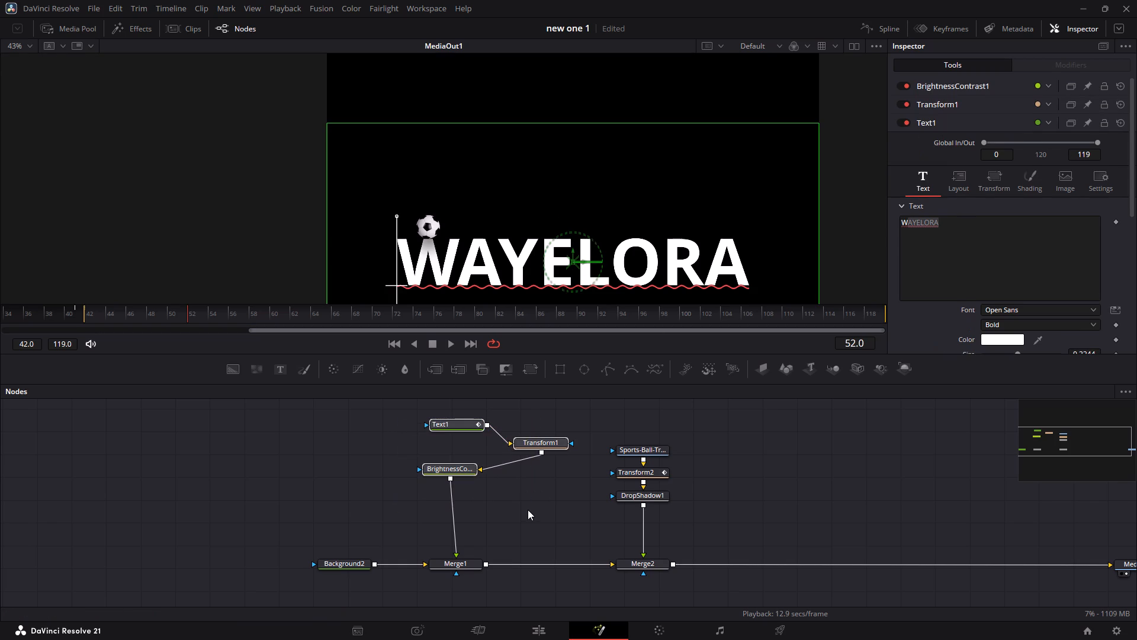
left_click(528, 510)
scroll(528, 510, "left", 1)
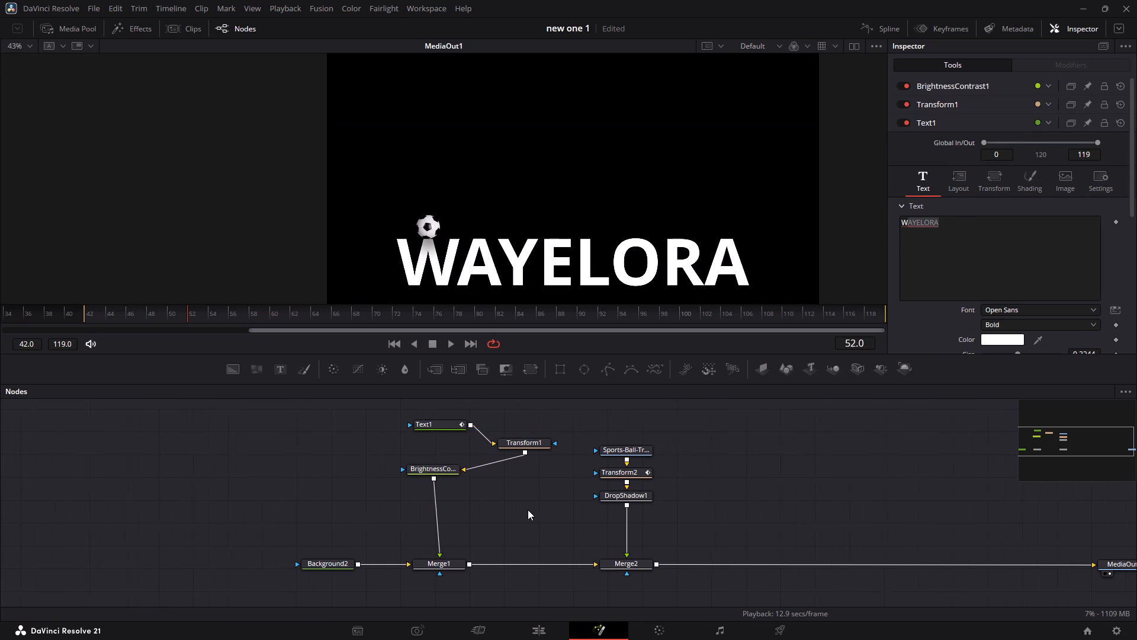
scroll(528, 510, "left", 1)
left_click_drag(372, 416, 375, 418)
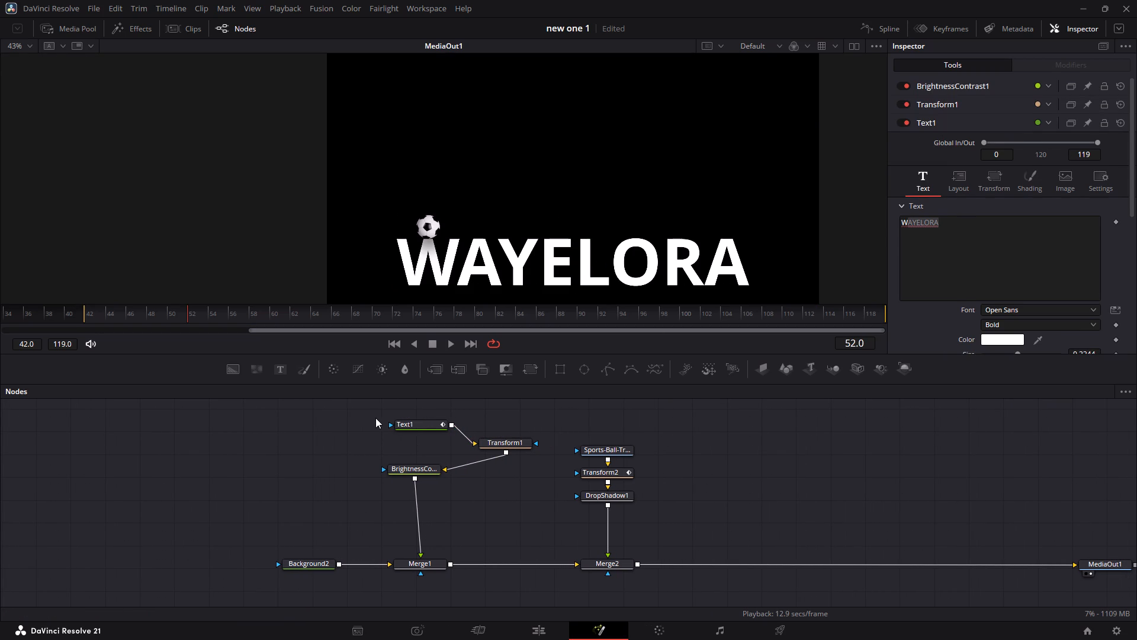
left_click_drag(375, 418, 515, 487)
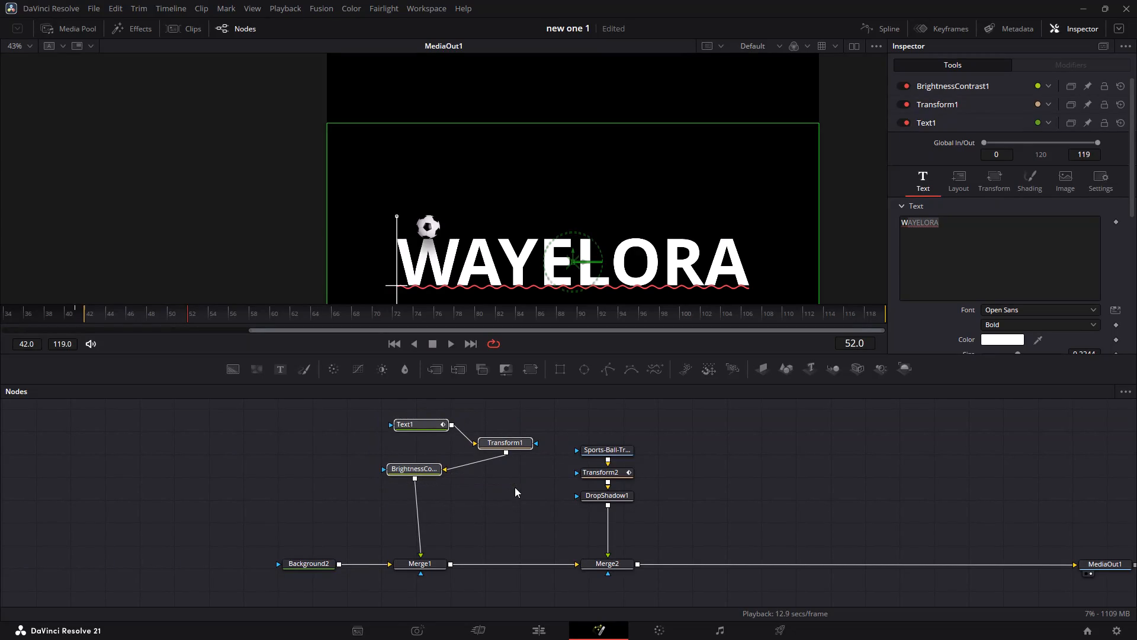
key("ctrl+c")
left_click(724, 504)
left_click(724, 504)
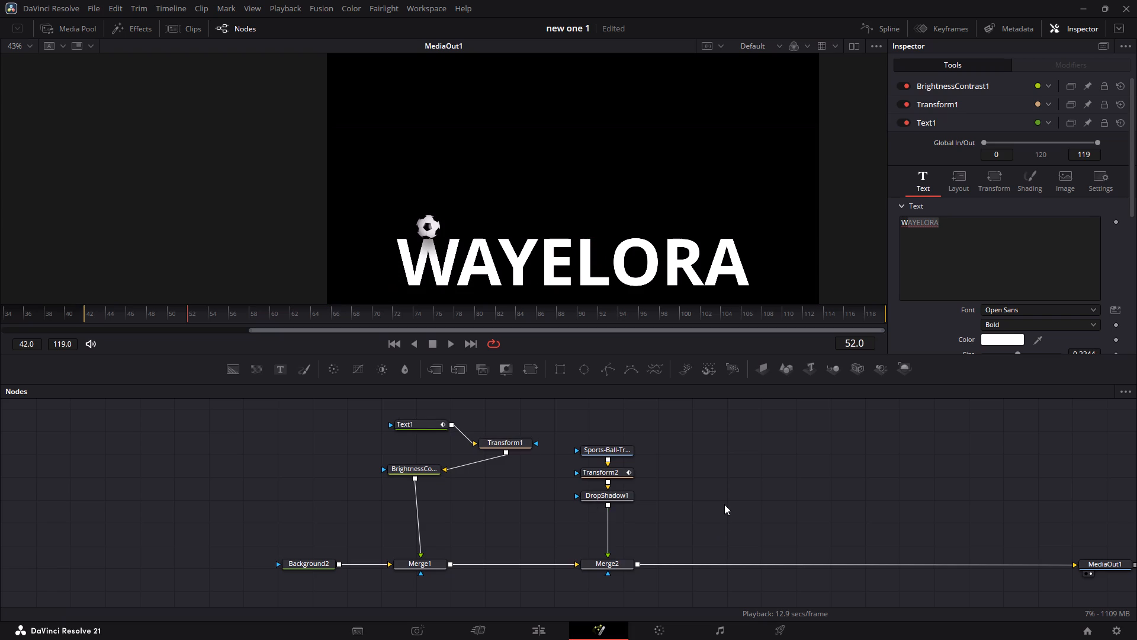
key("ctrl+v")
left_click_drag(797, 520, 782, 465)
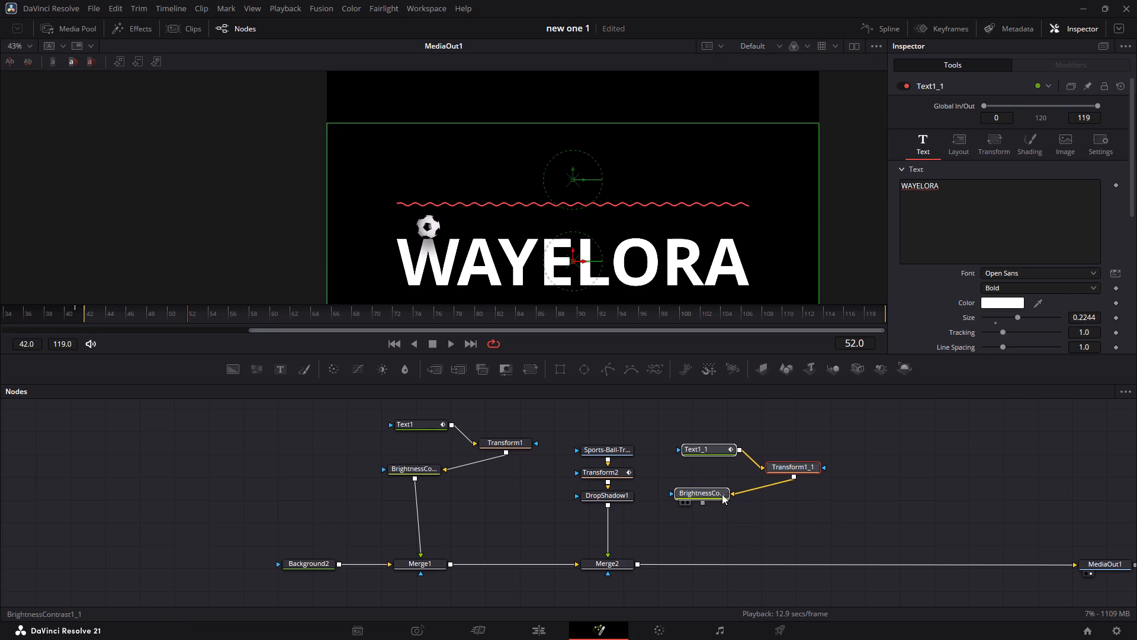
Merge the copied title chain over the composite by connecting its BrightnessContrast output to Merge2's output.
left_click_drag(701, 503, 644, 562)
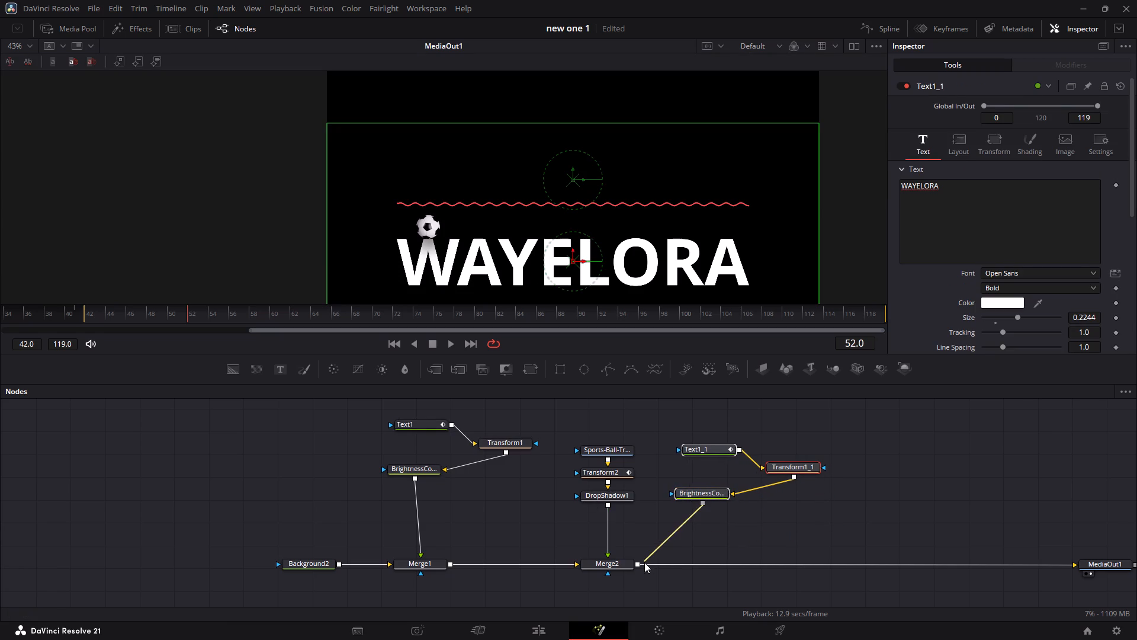
left_click_drag(644, 562, 639, 566)
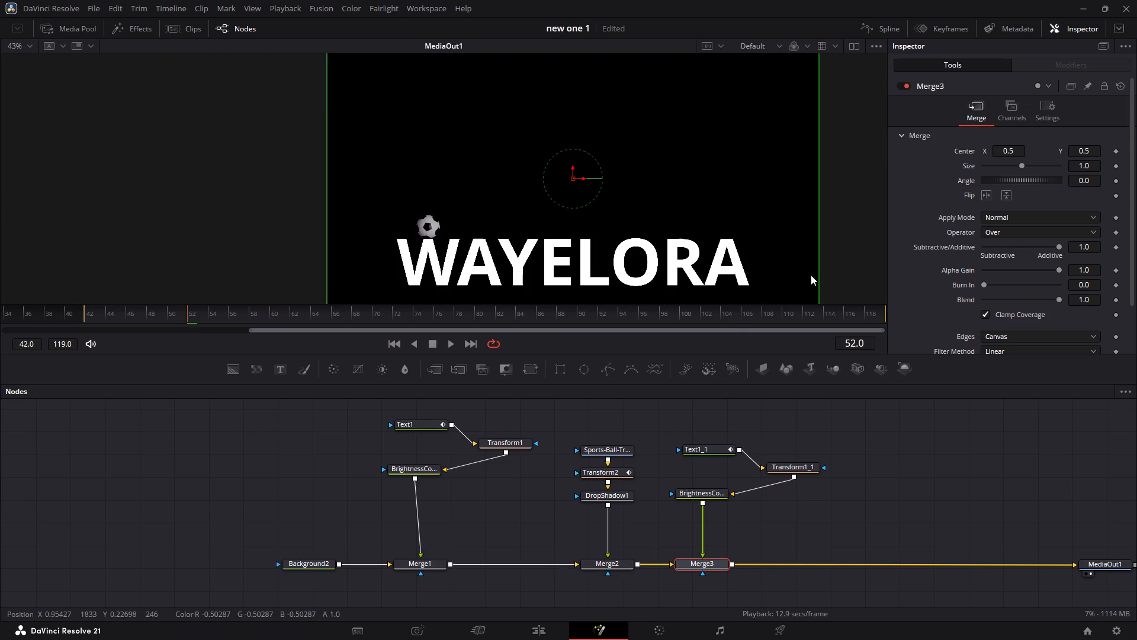
Reset the copied Transform1_1 node to its default settings.
left_click(786, 462)
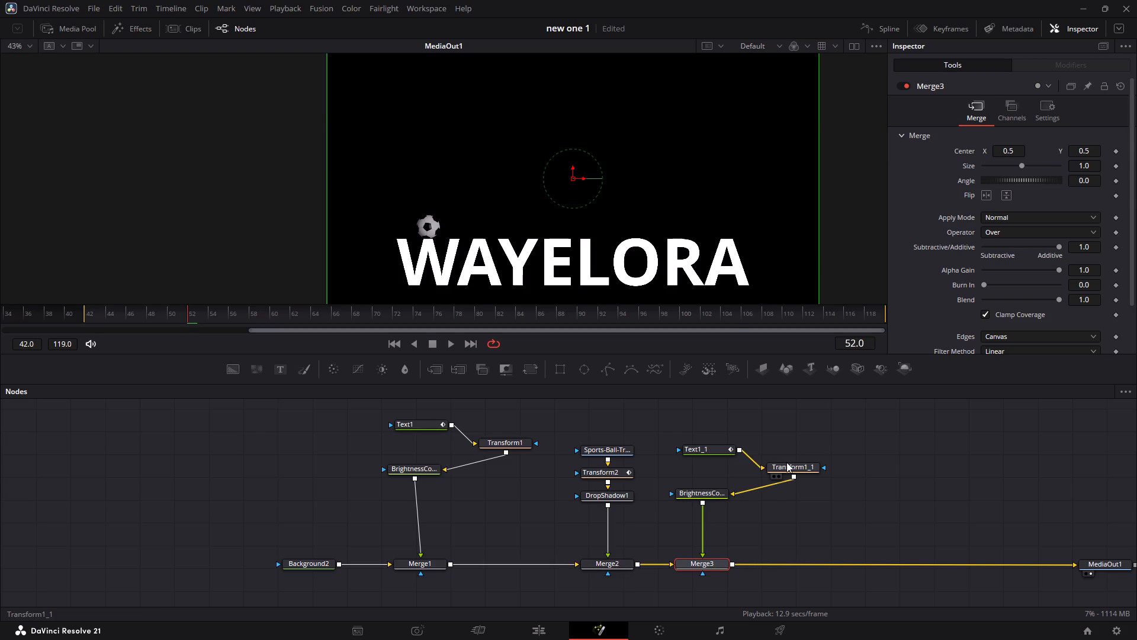
left_click(1120, 84)
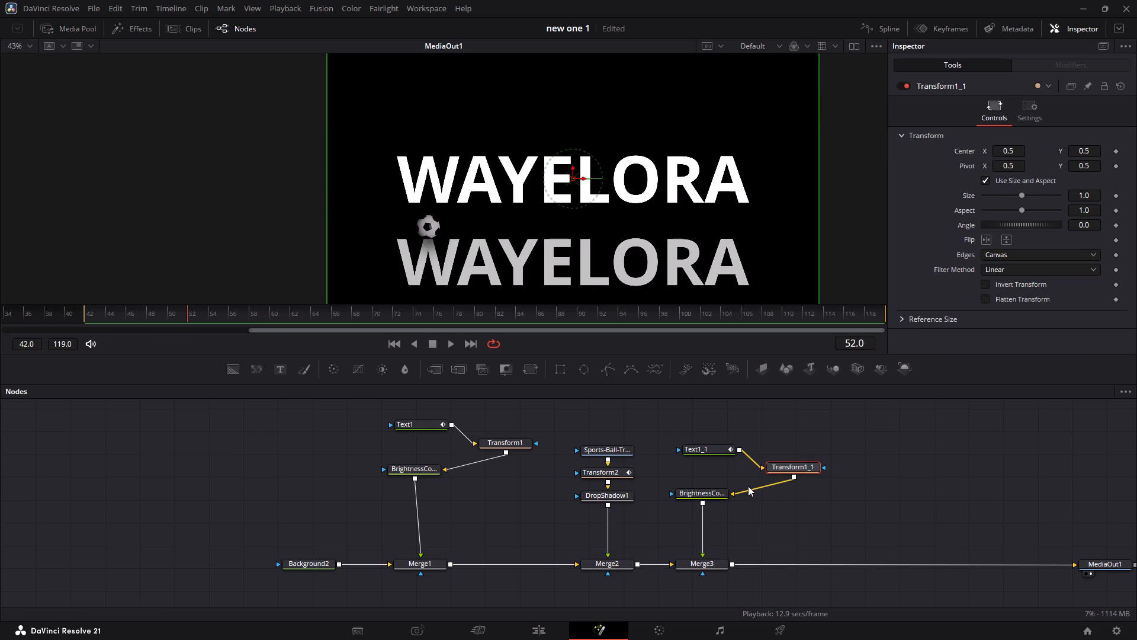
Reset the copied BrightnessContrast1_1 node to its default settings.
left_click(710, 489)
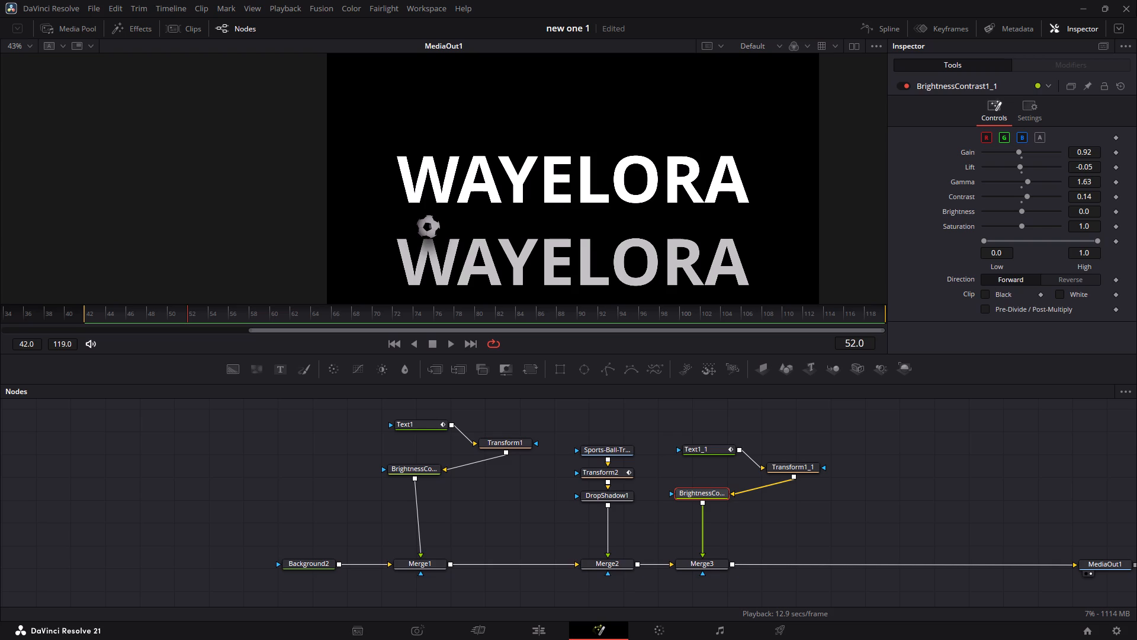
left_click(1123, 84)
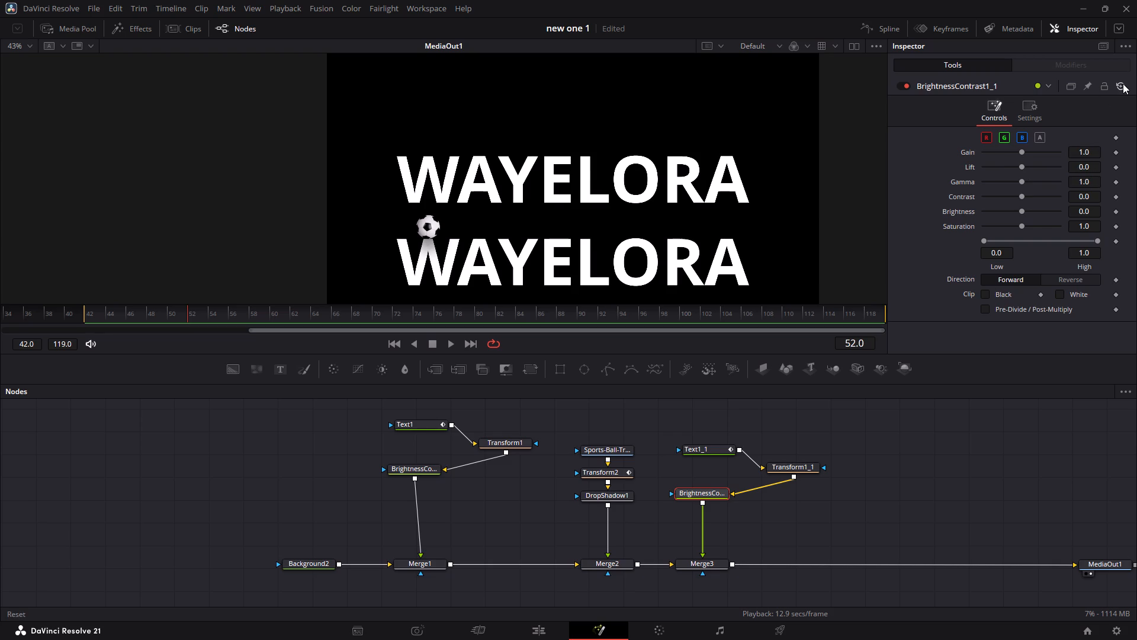
Delete the BrightnessContrast1_1 node and reposition Transform1_1 in the node graph between Text1_1 and Merge3.
left_click(725, 452)
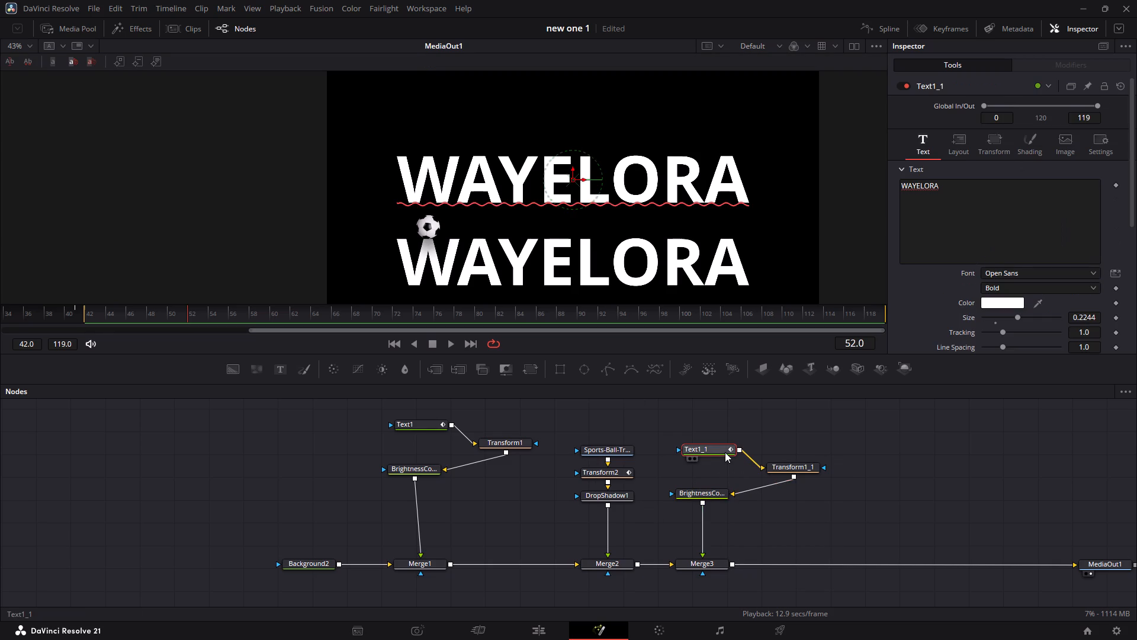
left_click(709, 496)
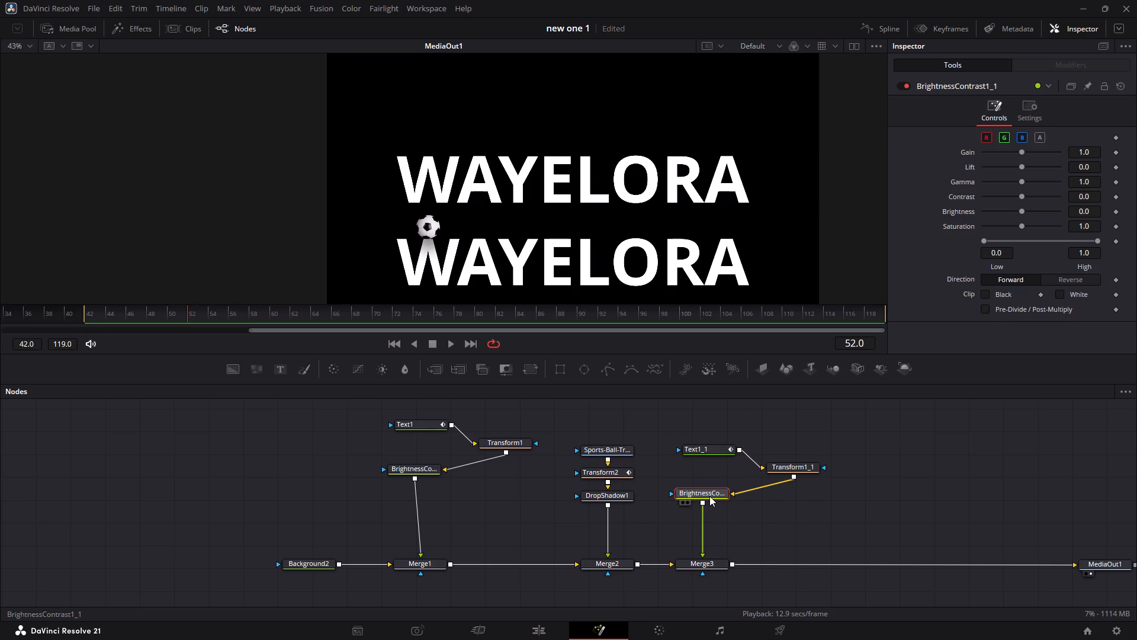
key("BackSpace")
left_click_drag(799, 465, 797, 465)
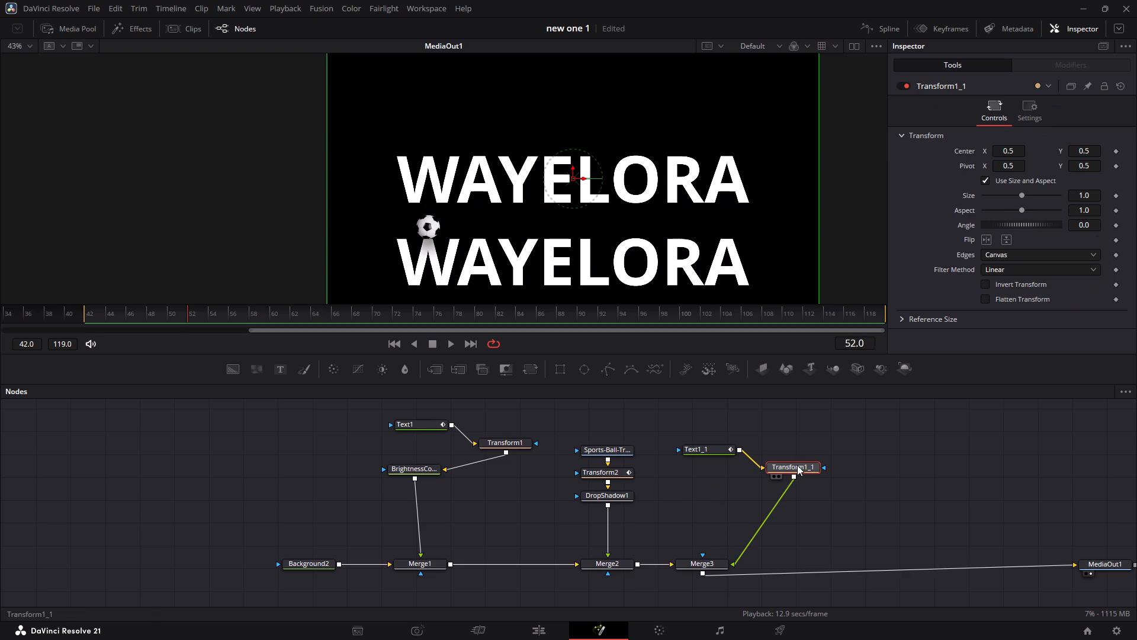
left_click_drag(797, 465, 709, 489)
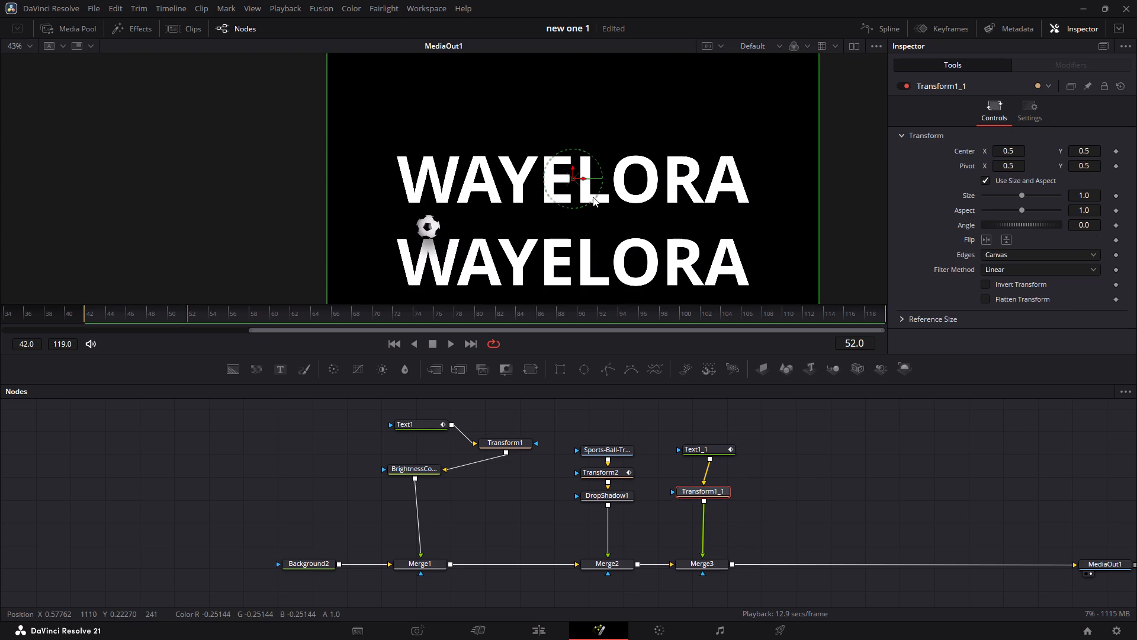
Move the copied title down over the original by shifting Transform1_1's centre to X 0.5, Y about 0.198.
left_click_drag(571, 176, 571, 227)
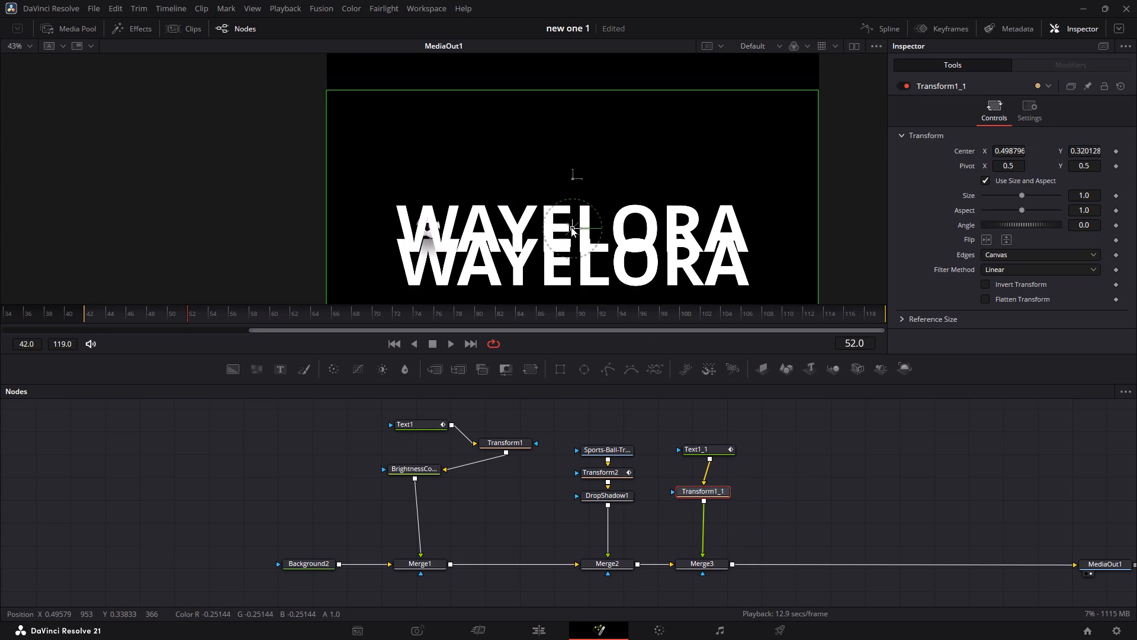
left_click_drag(571, 227, 573, 254)
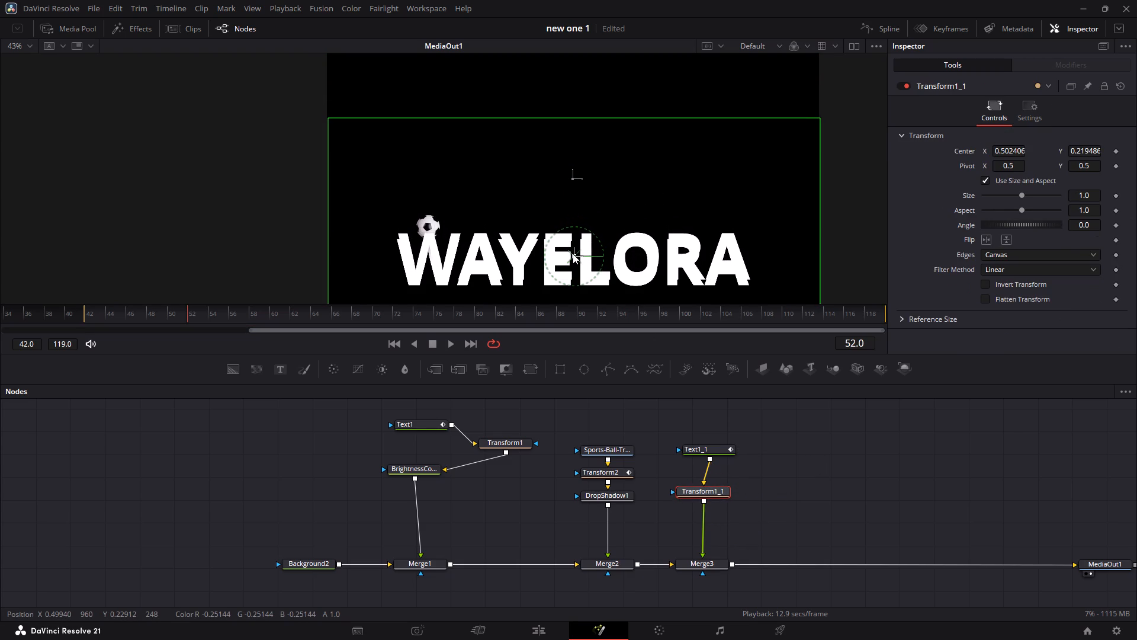
left_click_drag(573, 254, 572, 260)
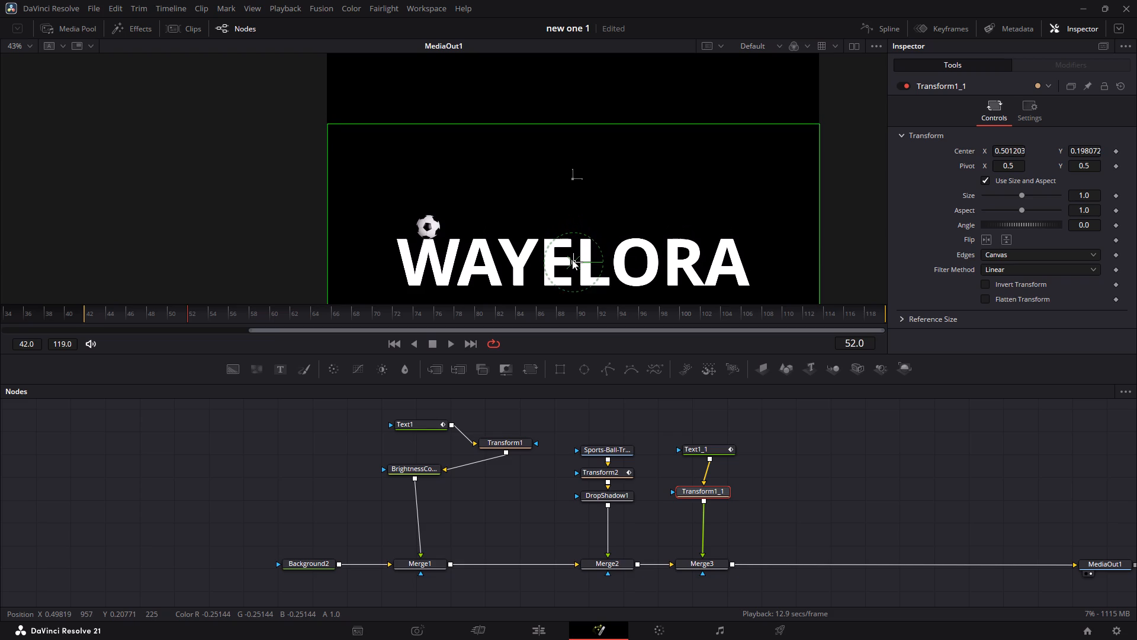
left_click_drag(572, 260, 571, 260)
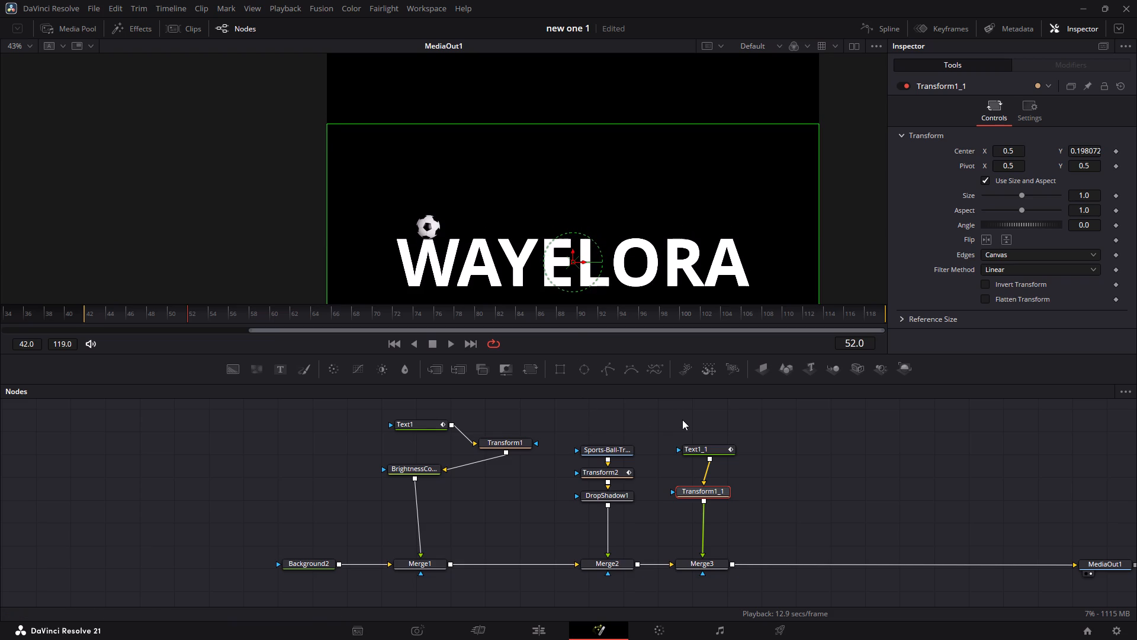
Compare the centre values of Transform1_1 with those of the original Transform1.
left_click(682, 420)
double_click(682, 420)
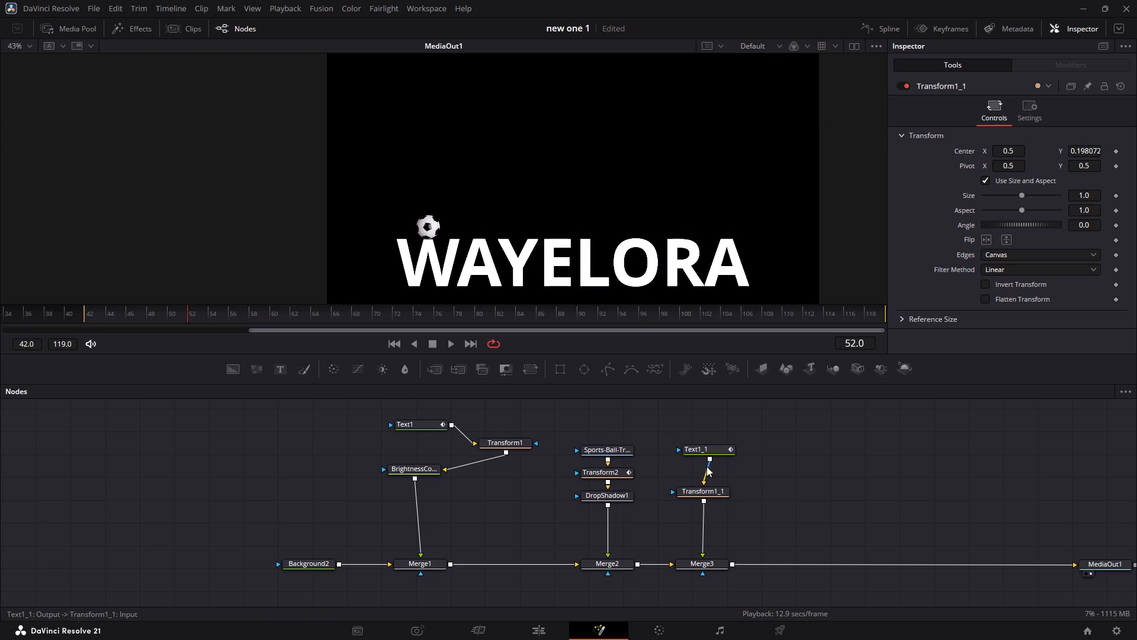
left_click(706, 490)
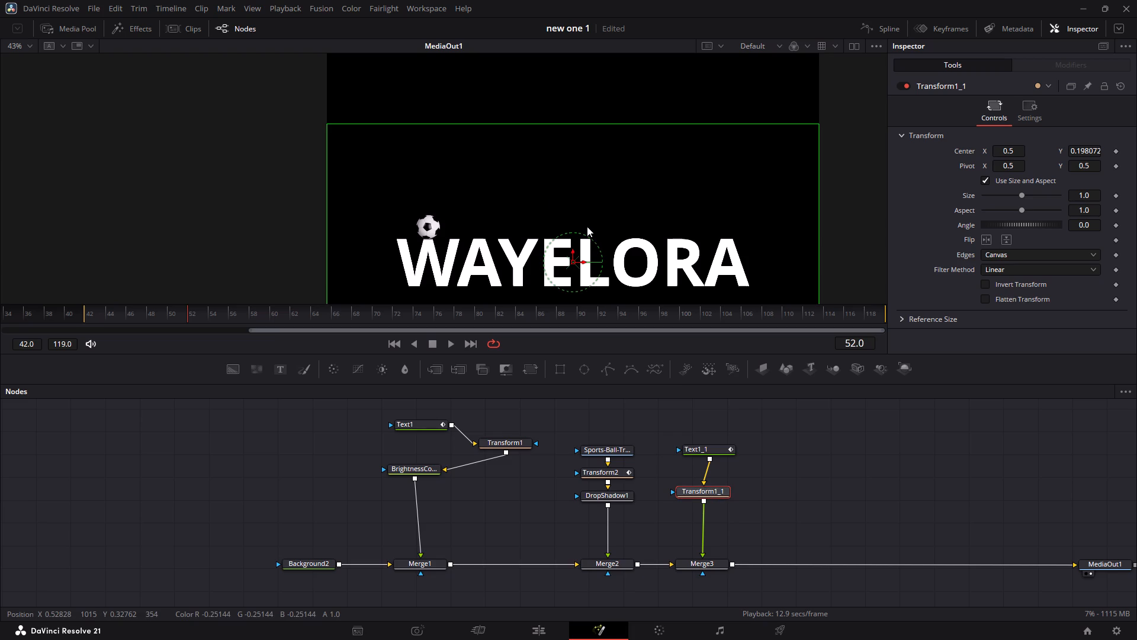
left_click(501, 446)
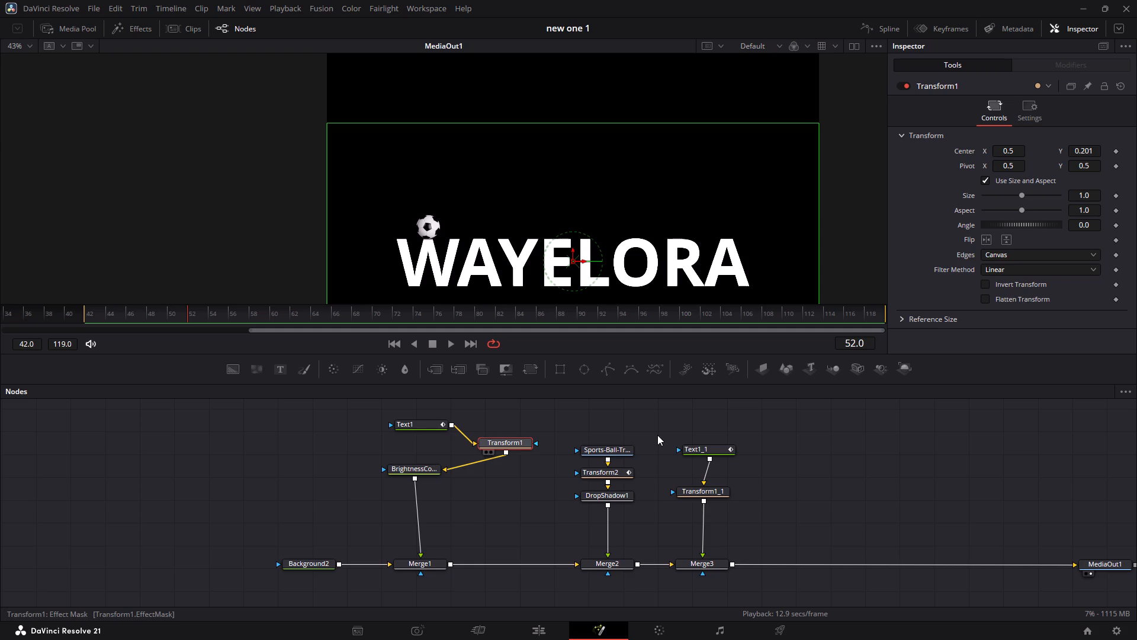
Set the fill colour of the original title, Text1, to bright red.
left_click(423, 428)
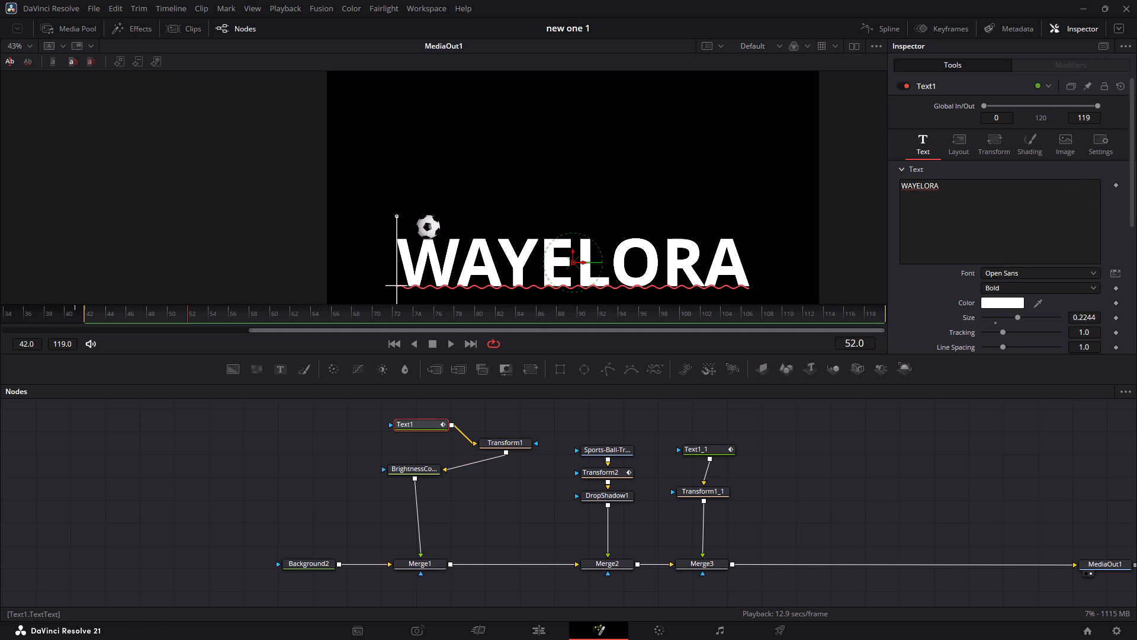
left_click(991, 212)
left_click(1000, 299)
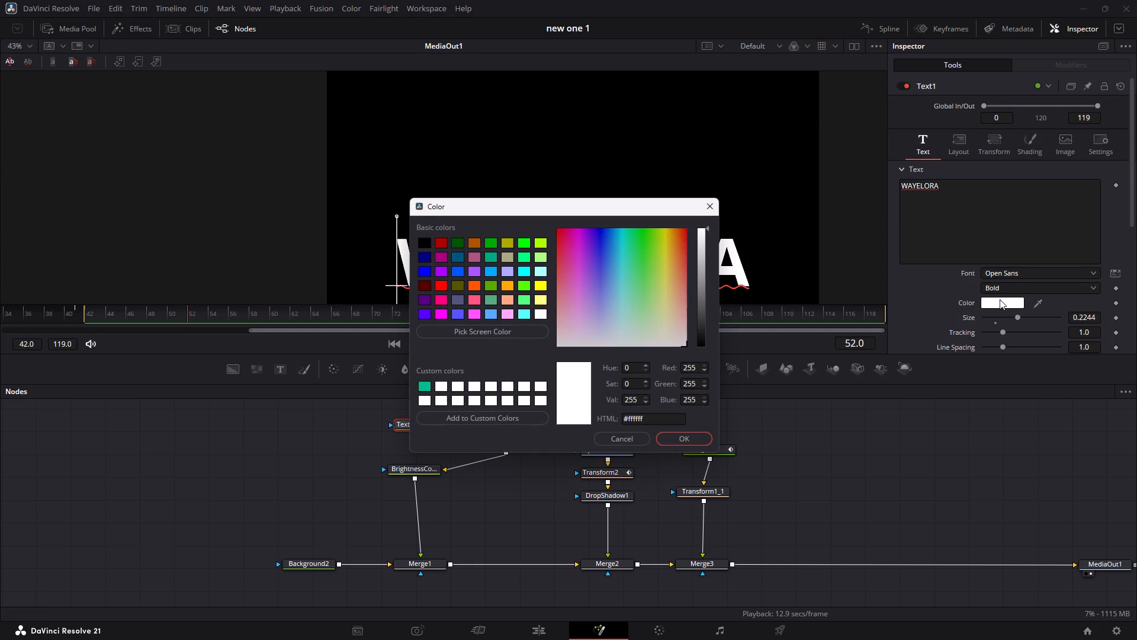
left_click(660, 247)
left_click_drag(670, 241, 688, 241)
left_click(702, 440)
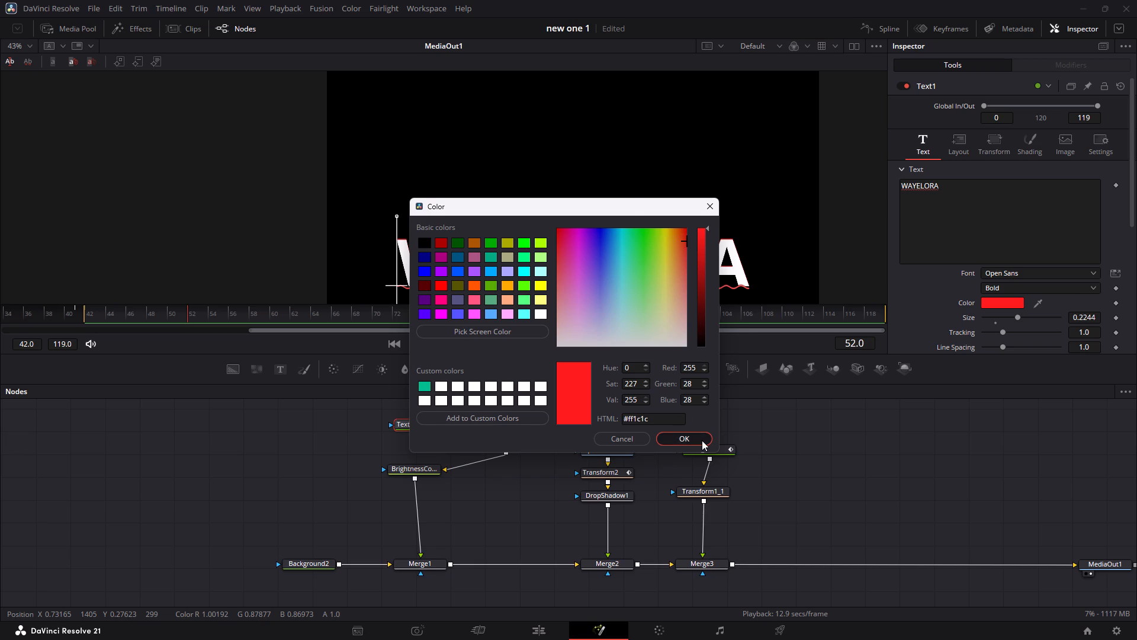
left_click(776, 433)
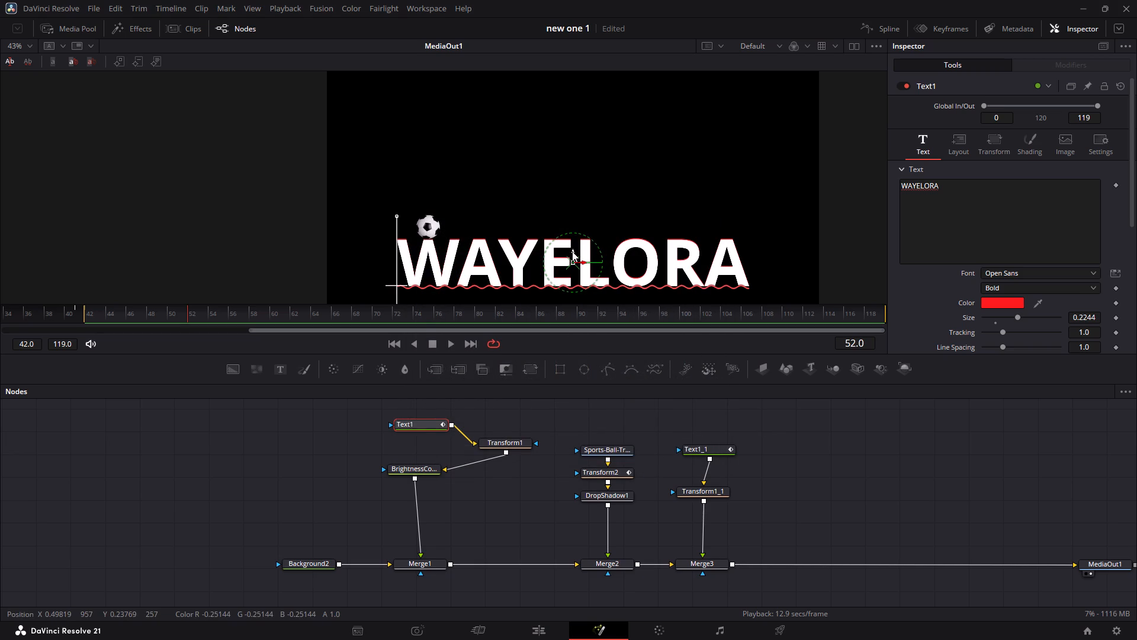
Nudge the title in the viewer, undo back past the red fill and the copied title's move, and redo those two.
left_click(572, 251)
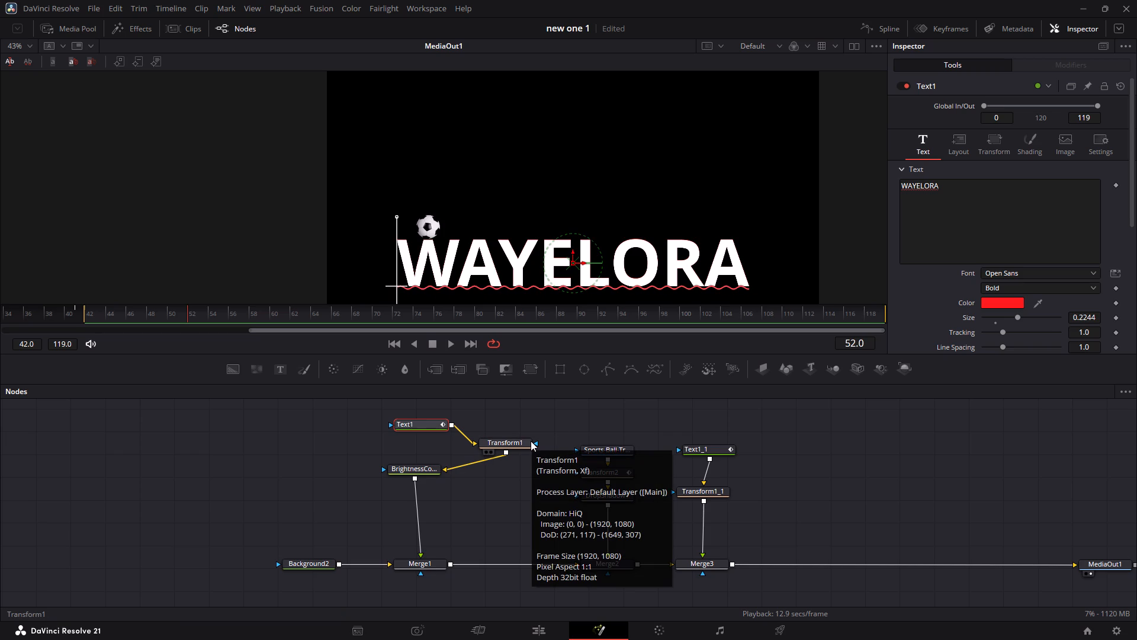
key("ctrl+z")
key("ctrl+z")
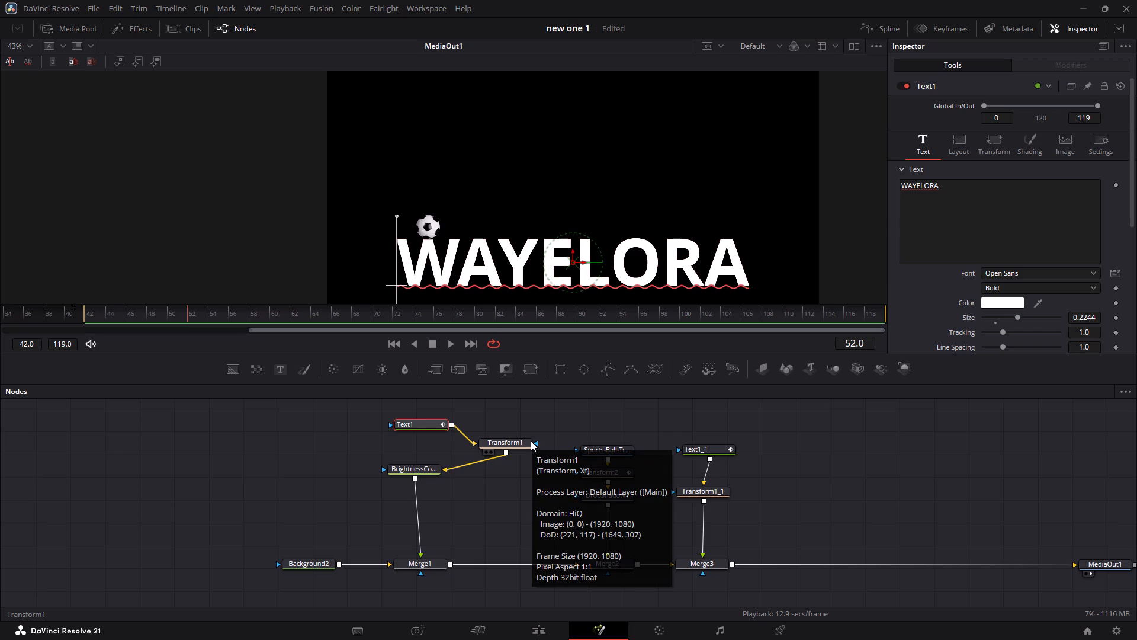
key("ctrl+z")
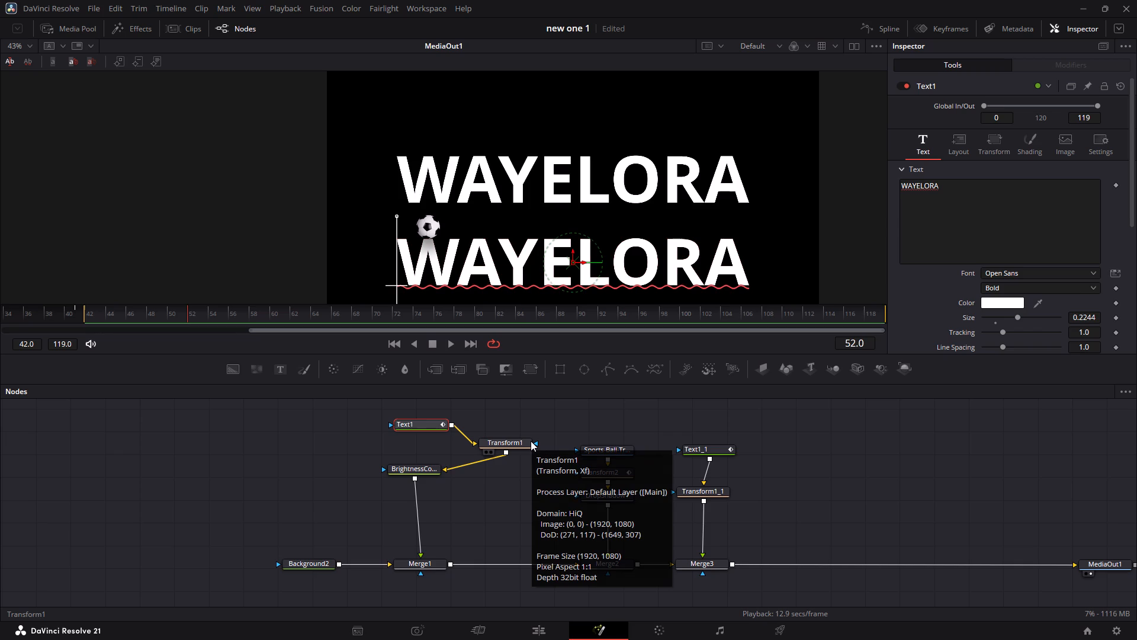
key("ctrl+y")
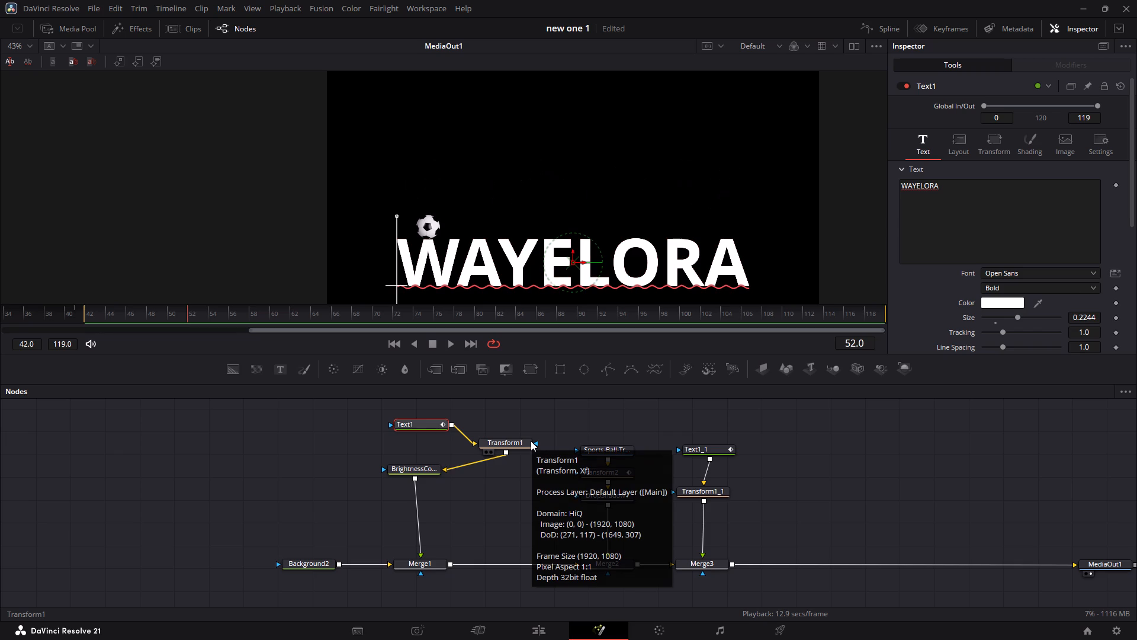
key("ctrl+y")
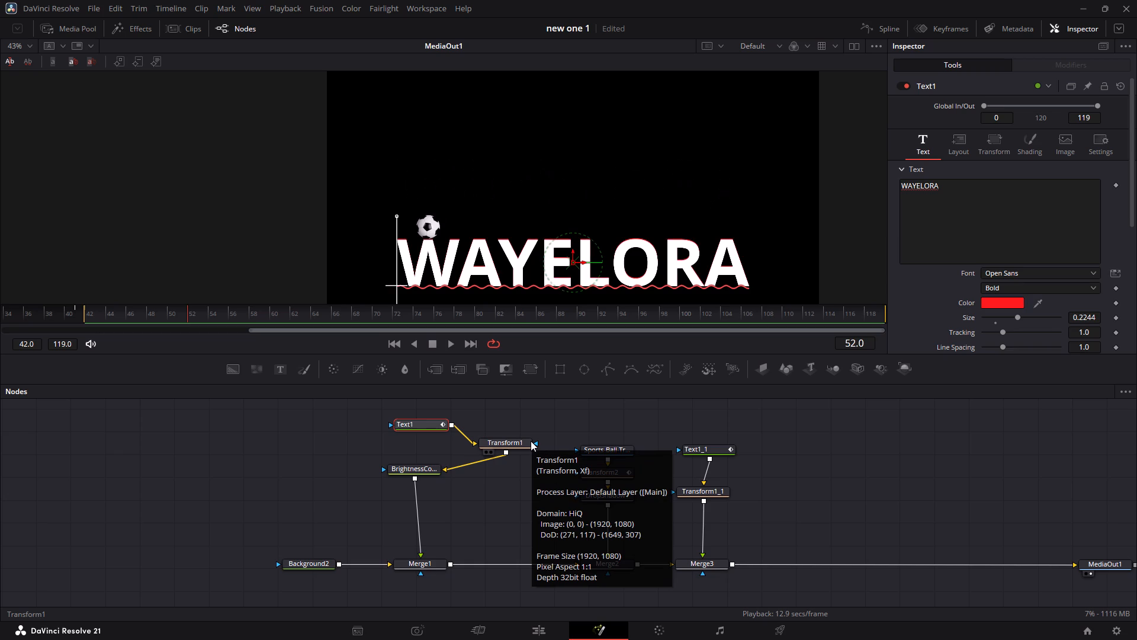
Set Transform1_1's centre Y to about 0.201 to line the copied title up with the original.
left_click(724, 495)
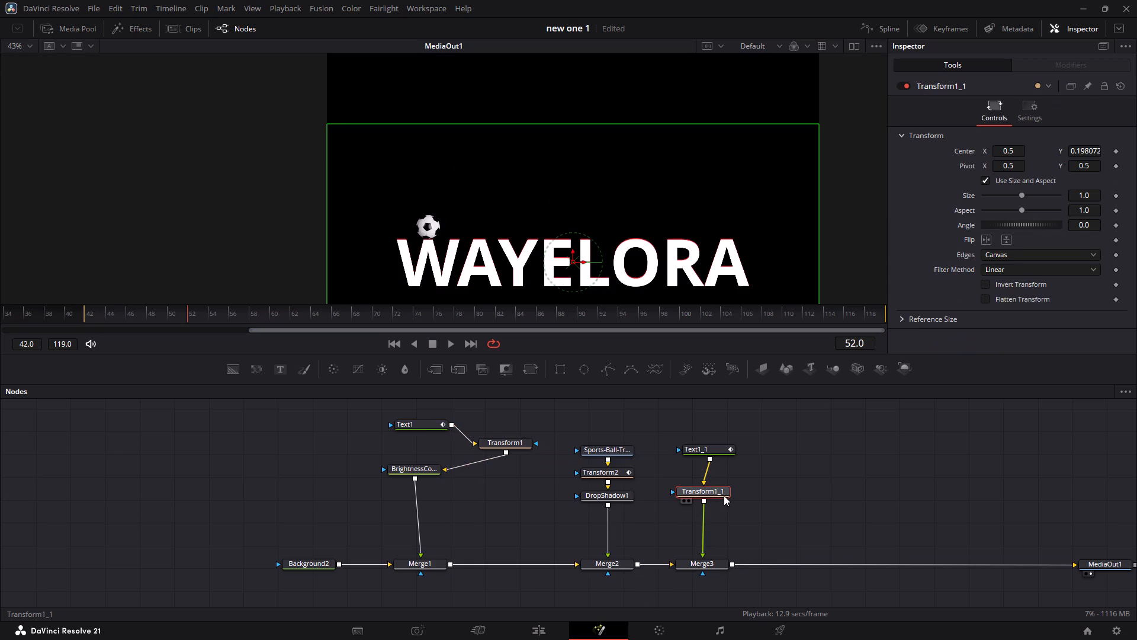
left_click(1079, 149)
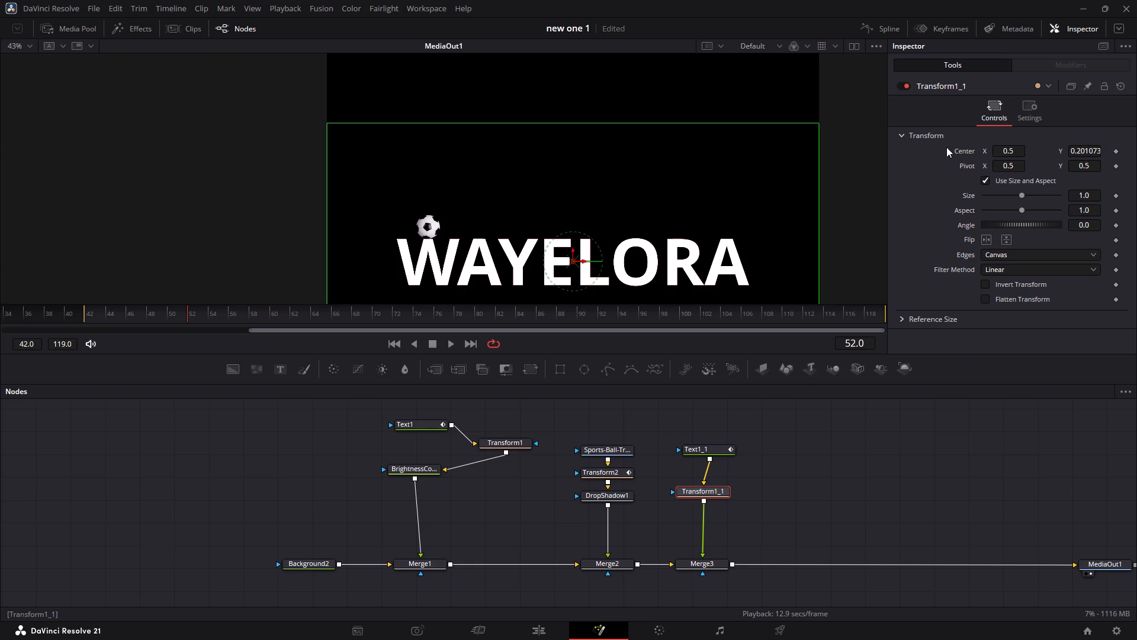
Replace the copied title's text in Text1_1 with a single capital W.
left_click(716, 452)
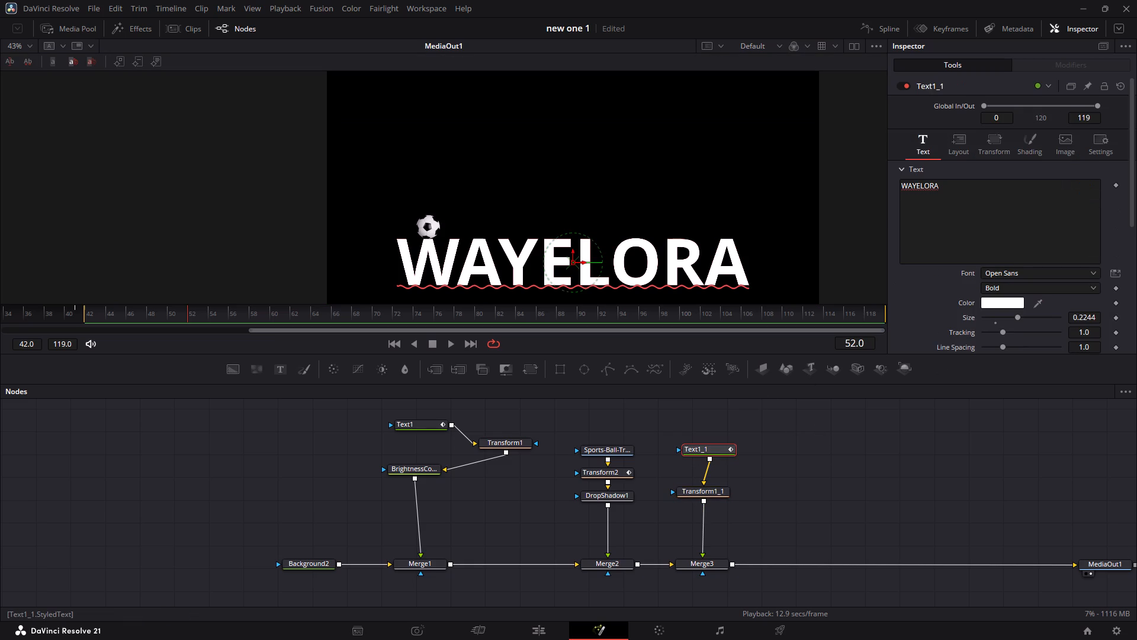
left_click(995, 206)
key("ctrl+BackSpace")
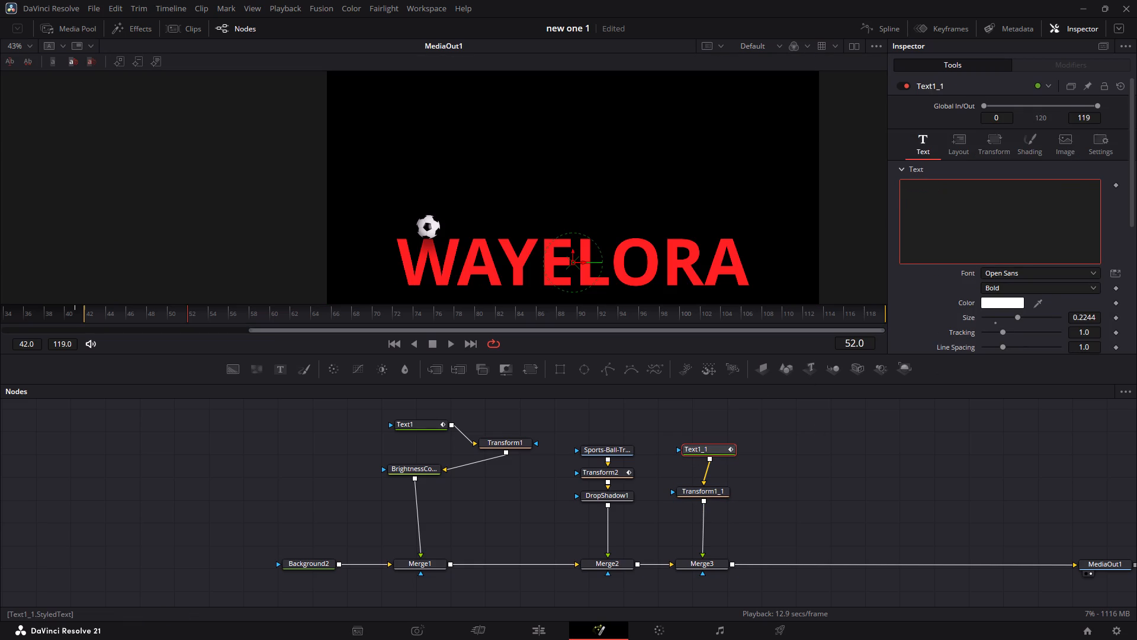
key("shift+w")
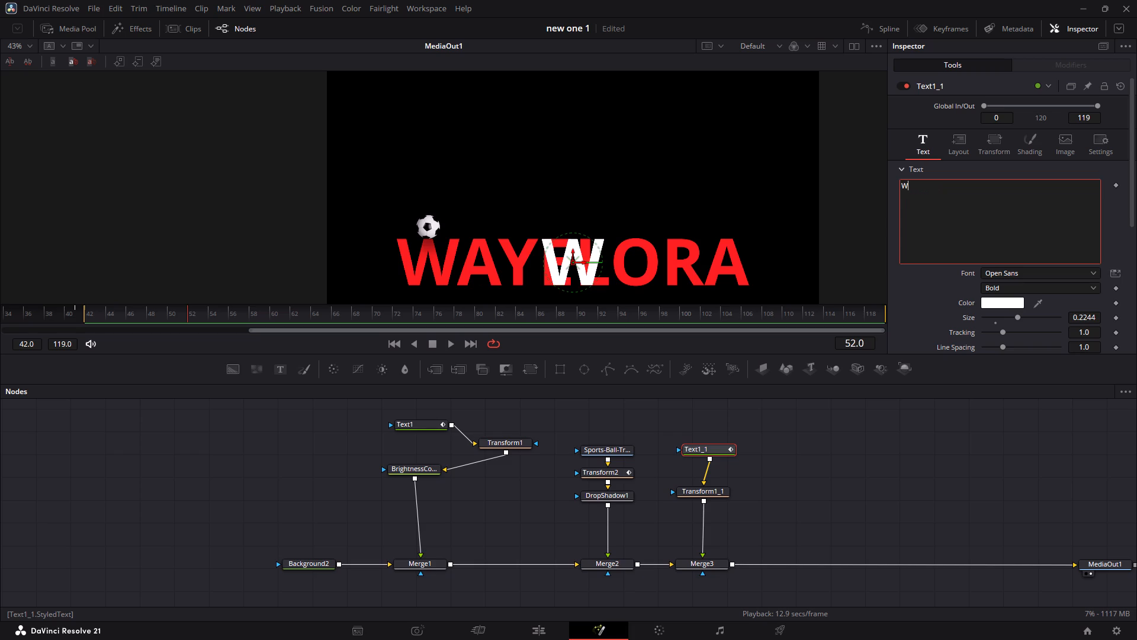
key("BackSpace")
key("w")
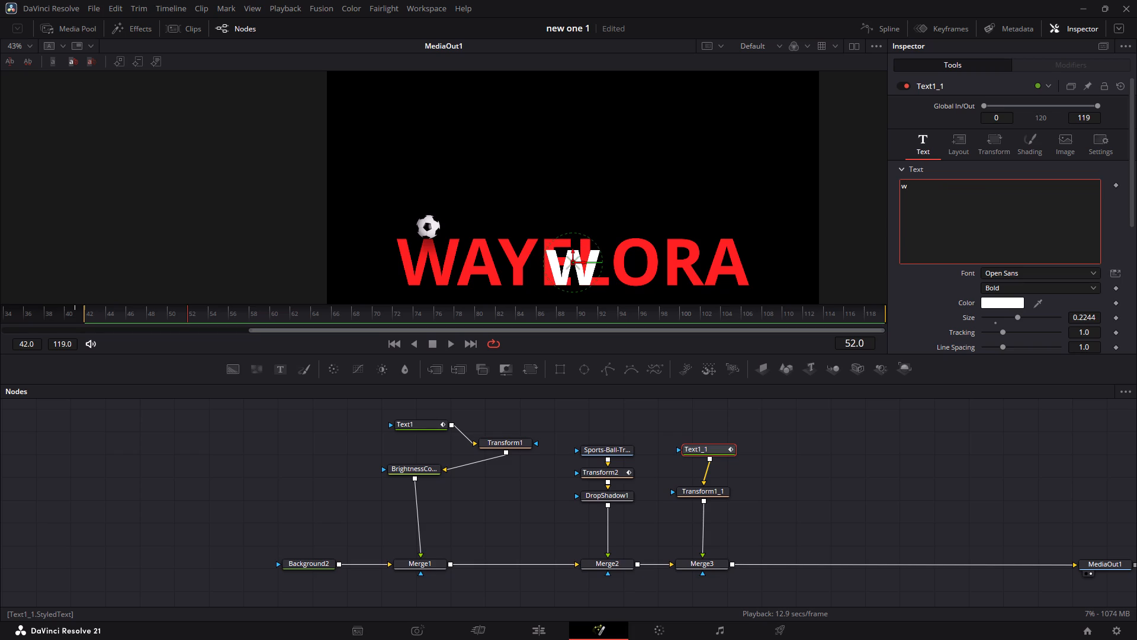
key("BackSpace")
key("shift+w")
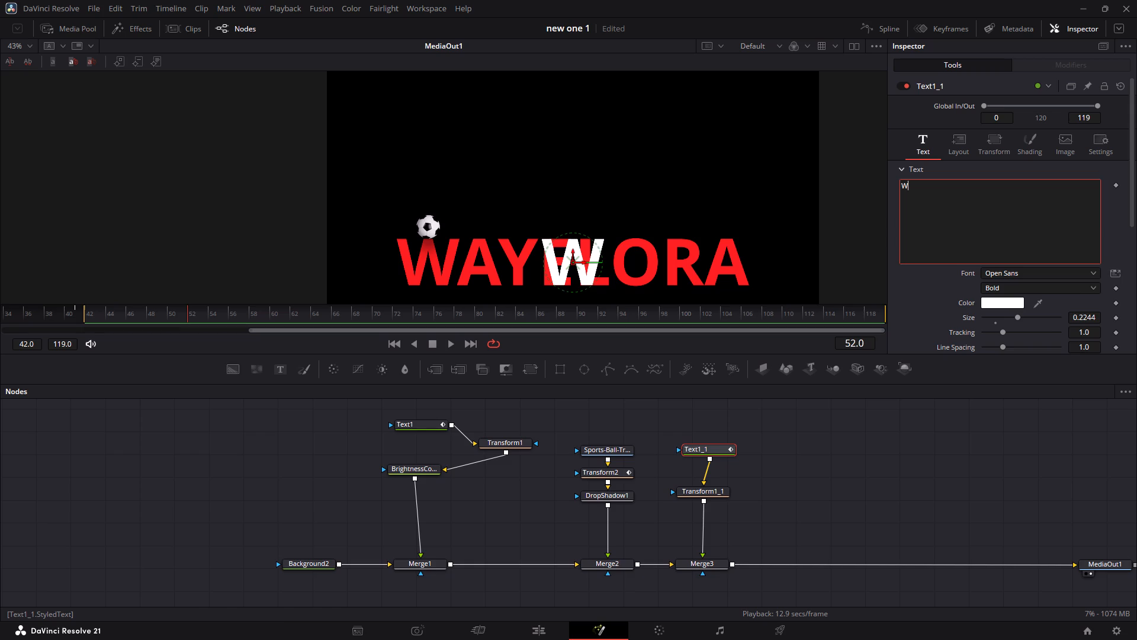
Move the white W so it exactly covers the red W at the start of the original title.
left_click_drag(584, 264, 440, 248)
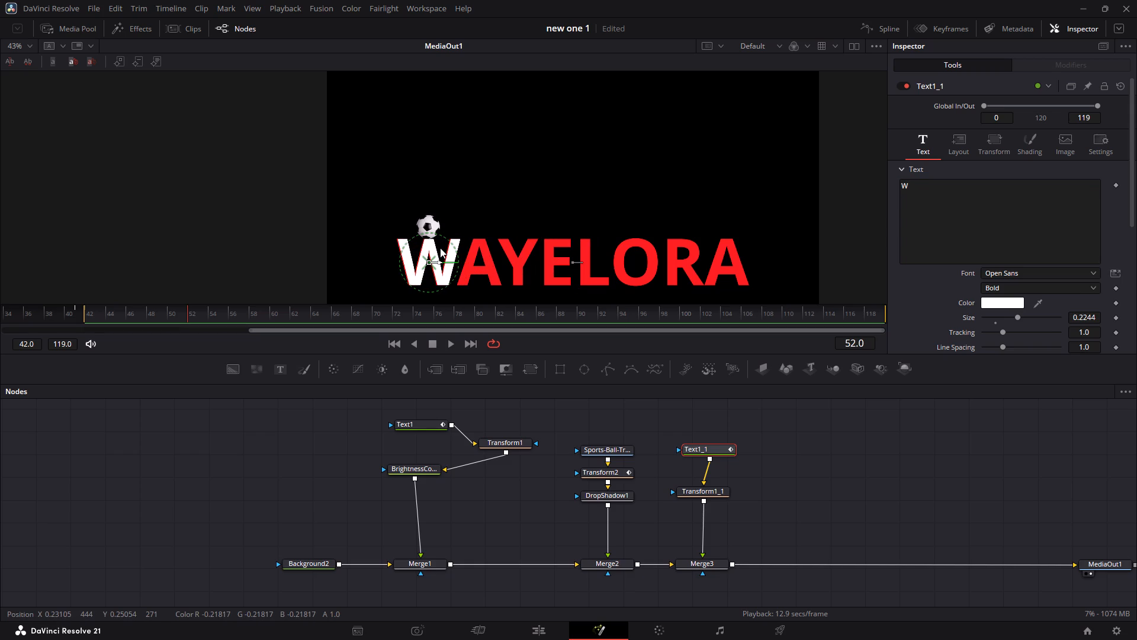
left_click_drag(440, 248, 439, 248)
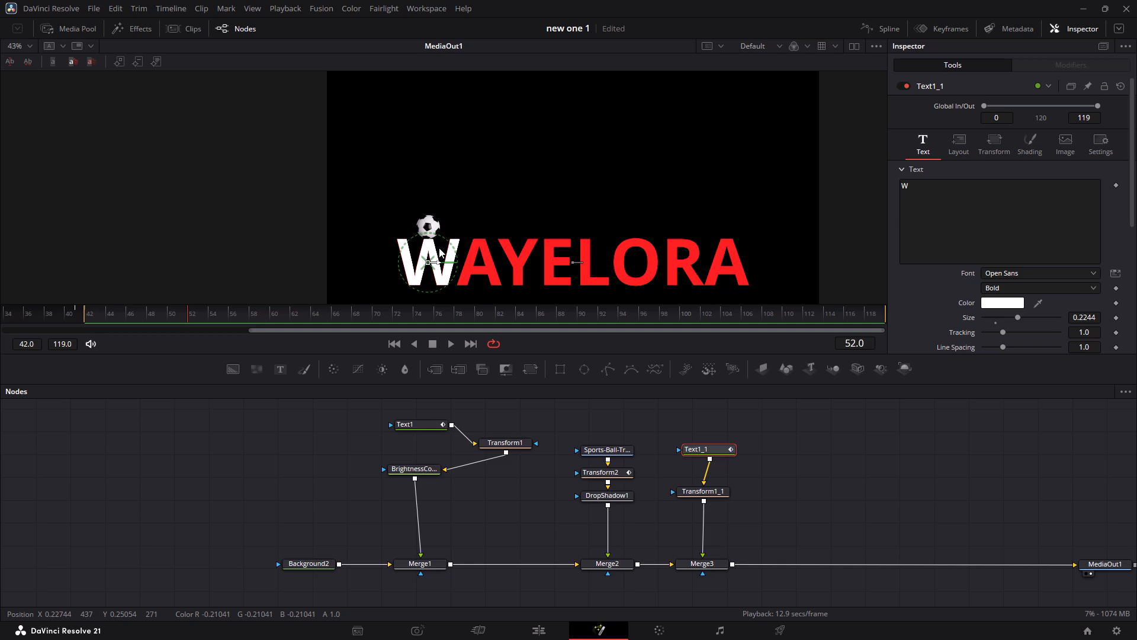
left_click_drag(439, 248, 438, 251)
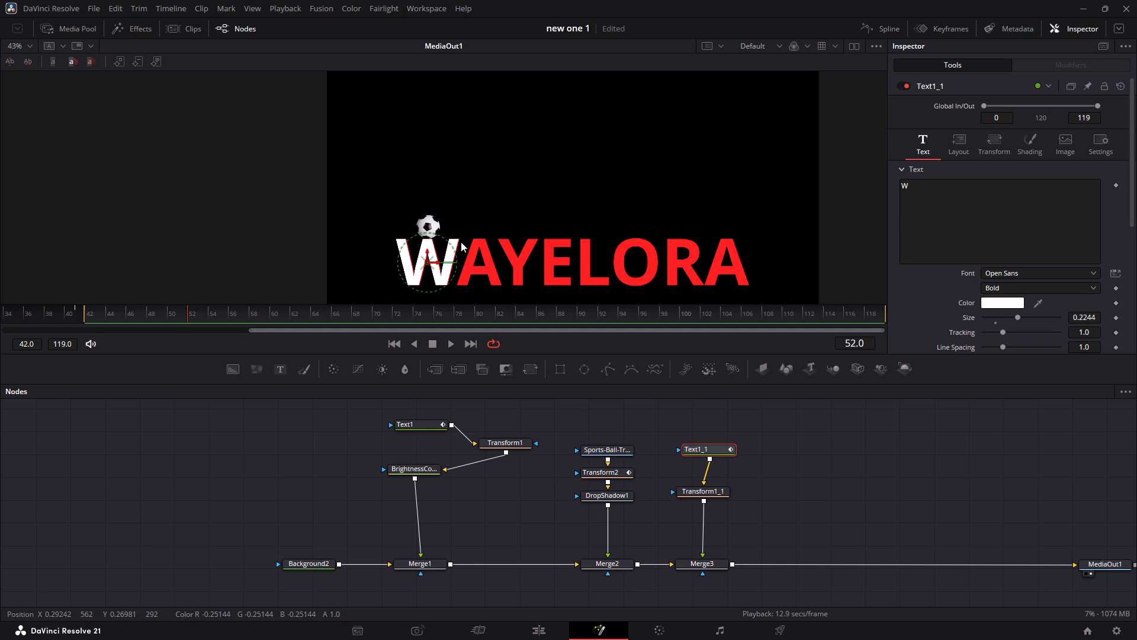
scroll(436, 261, "up", 1, "ctrl")
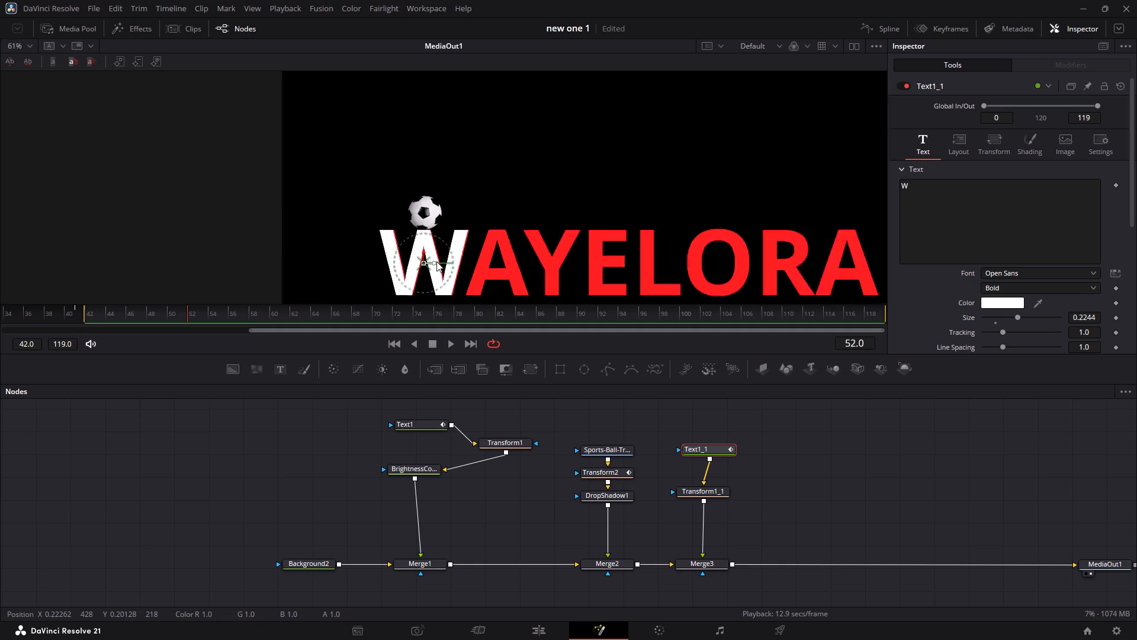
scroll(436, 261, "up", 1, "ctrl")
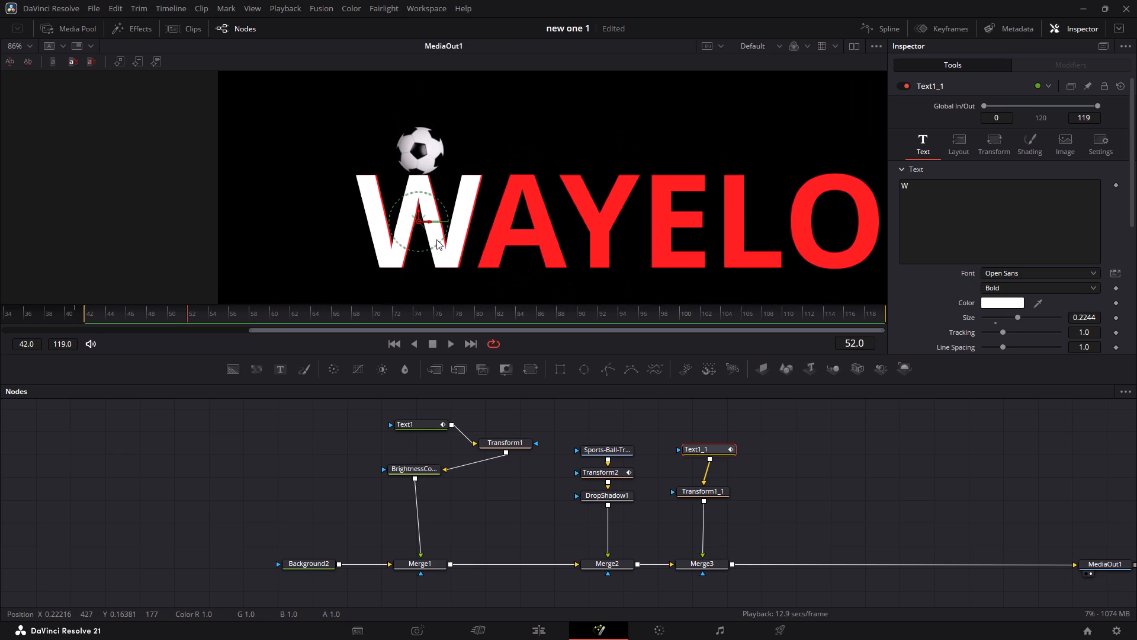
left_click(429, 219)
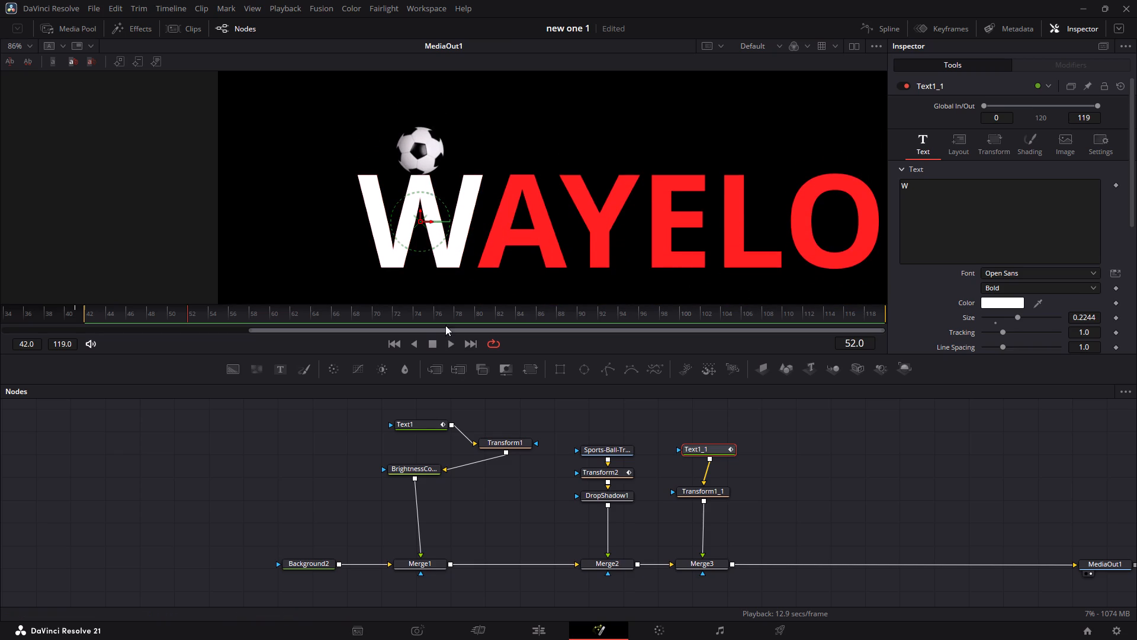
left_click(513, 414)
Duplicate the Text1_1 and Transform1_1 nodes and place the copies beside the originals in the node graph.
left_click_drag(655, 424, 756, 520)
scroll(753, 510, "left", 1)
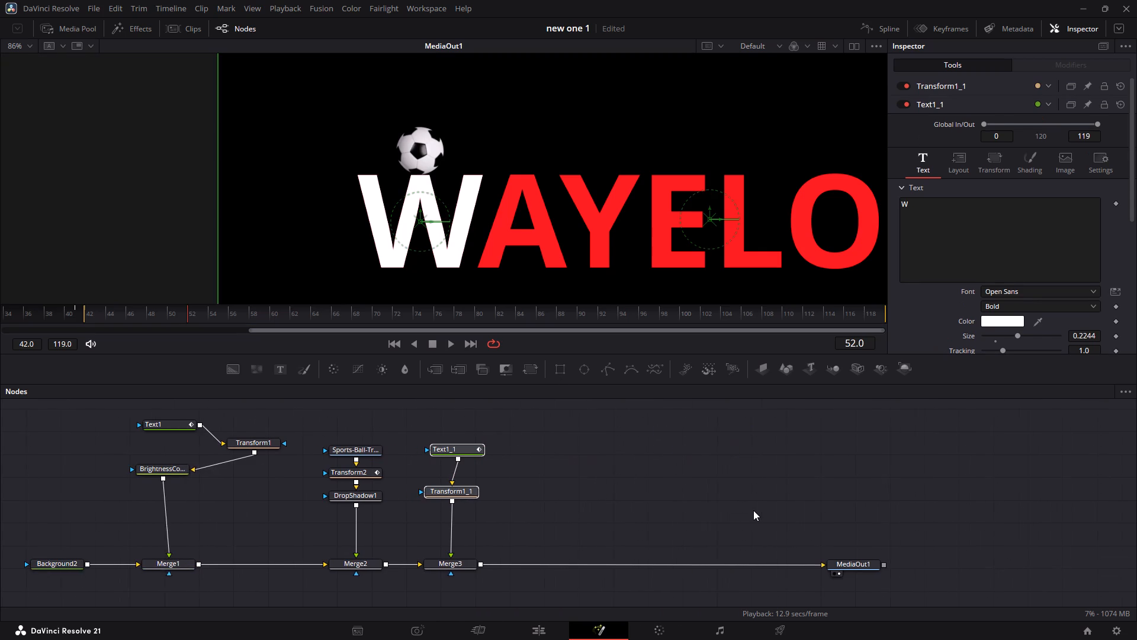
scroll(753, 510, "left", 1)
key("ctrl+d")
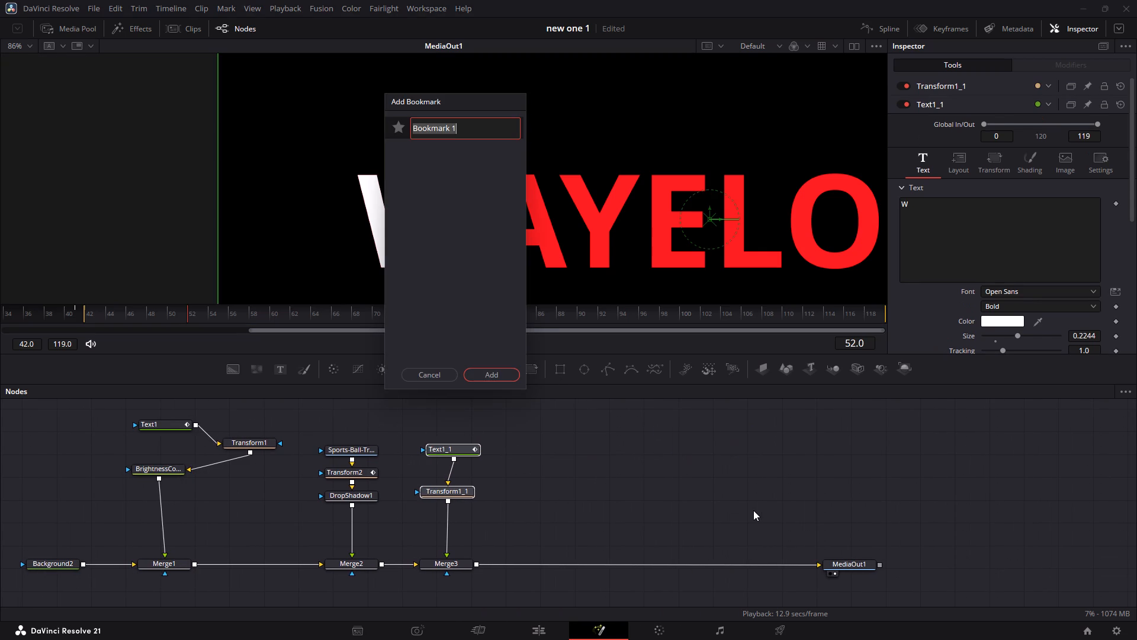
left_click(445, 379)
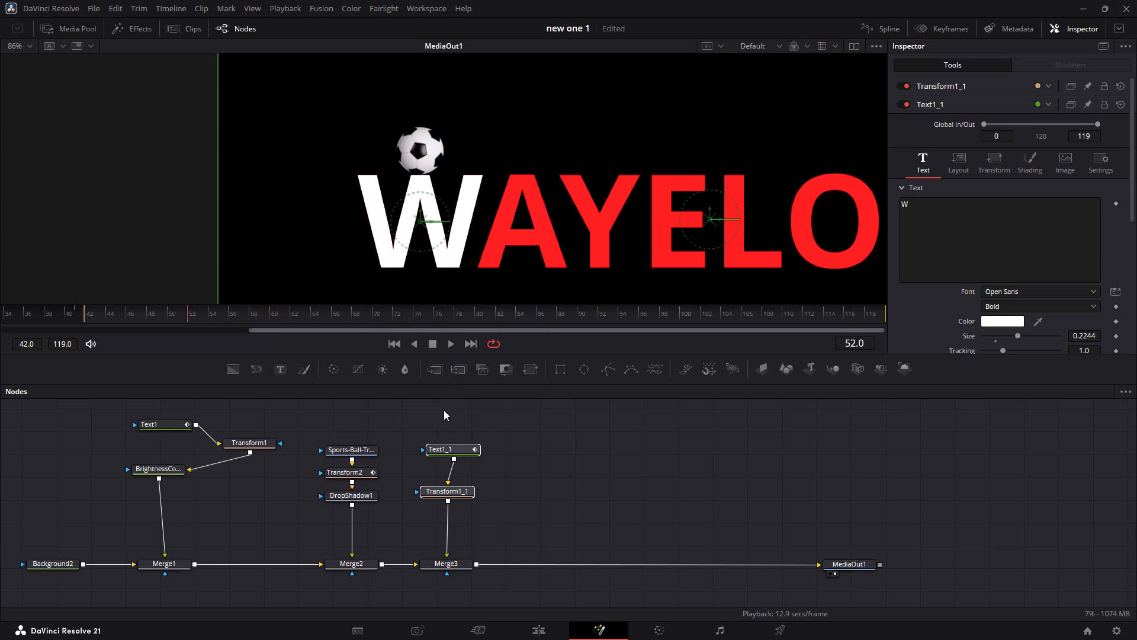
key("ctrl+c")
left_click(567, 507)
key("ctrl+v")
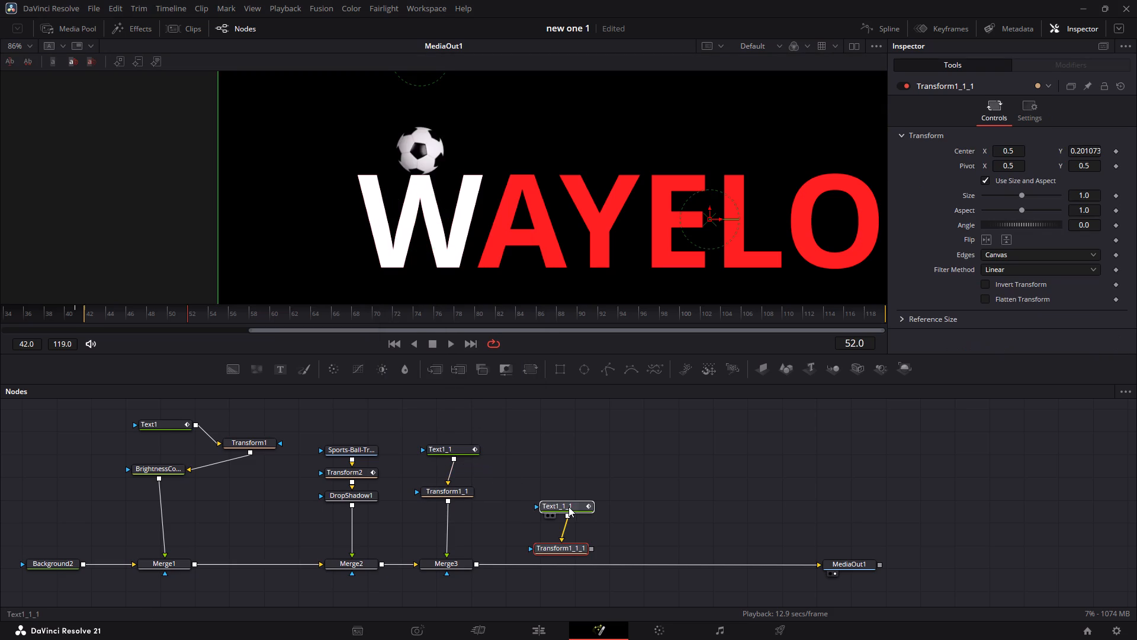
left_click_drag(573, 505, 538, 449)
Merge the duplicated Transform1_1_1 output over Merge3's output, ahead of MediaOut1.
left_click_drag(556, 490, 481, 562)
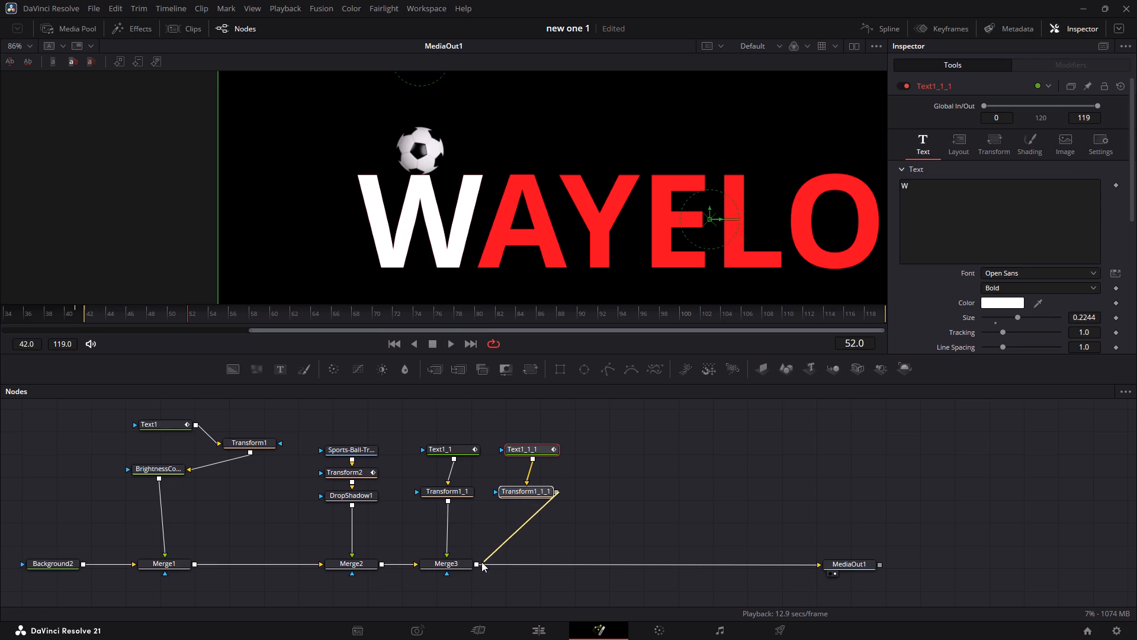
left_click_drag(481, 562, 477, 566)
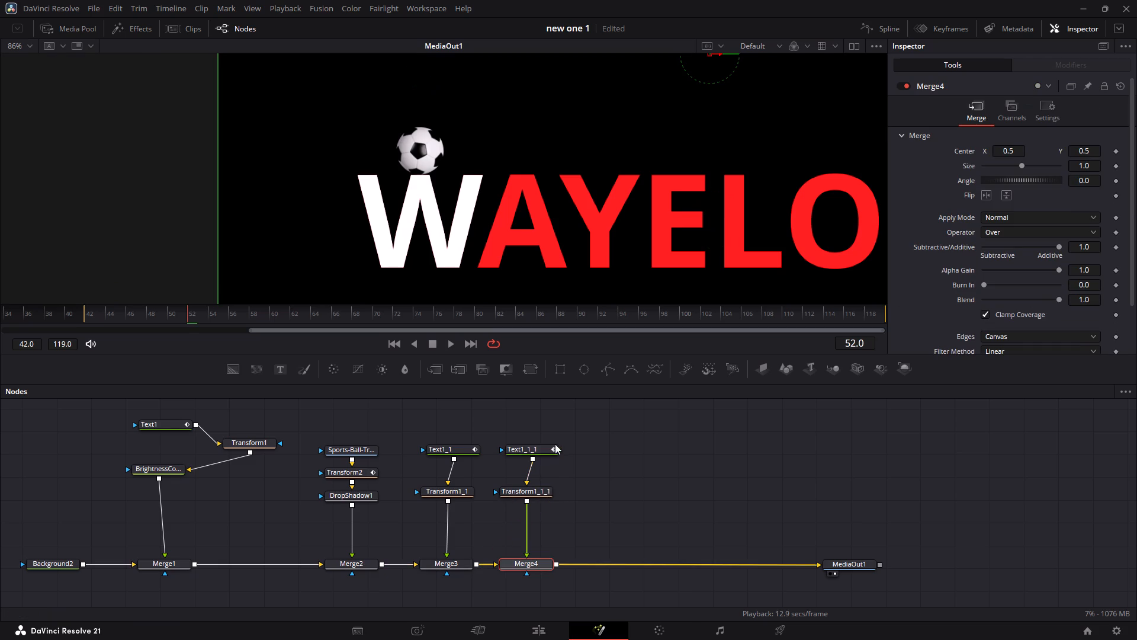
Replace the text of the duplicated Text1_1_1 node with a capital A.
left_click(538, 449)
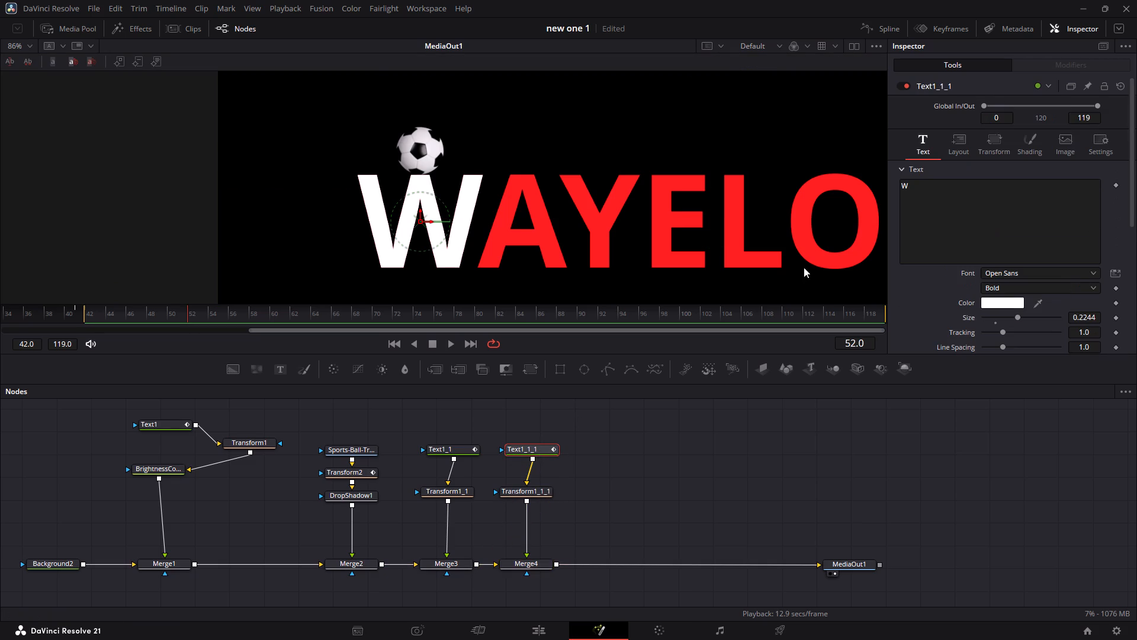
left_click(1005, 186)
key("BackSpace")
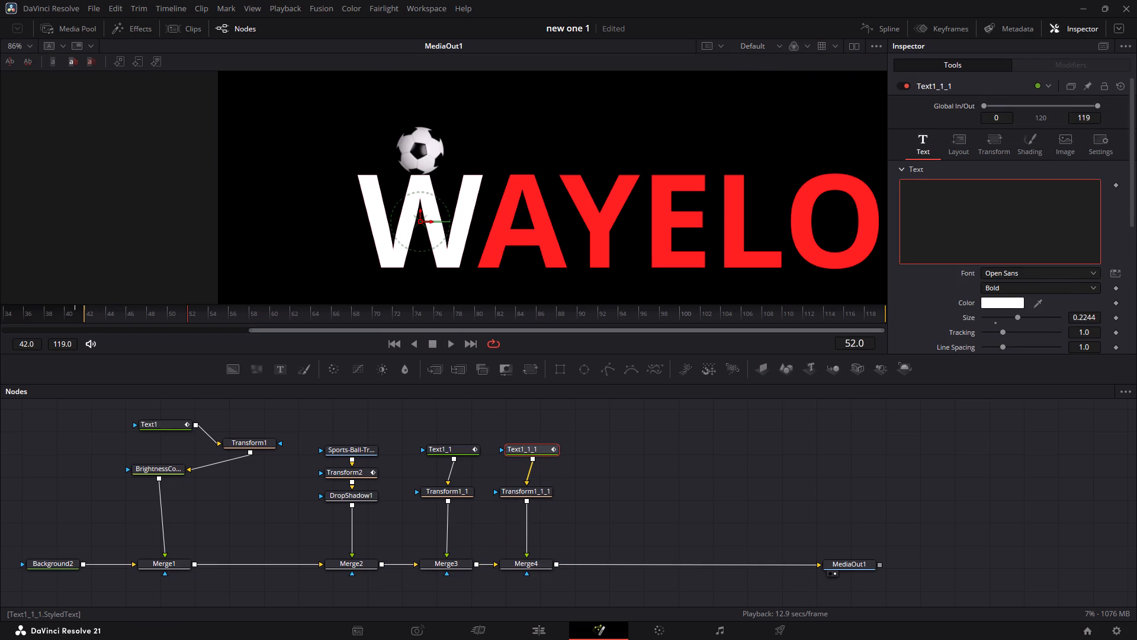
key("shift+e")
key("shift+BackSpace")
key("shift+a")
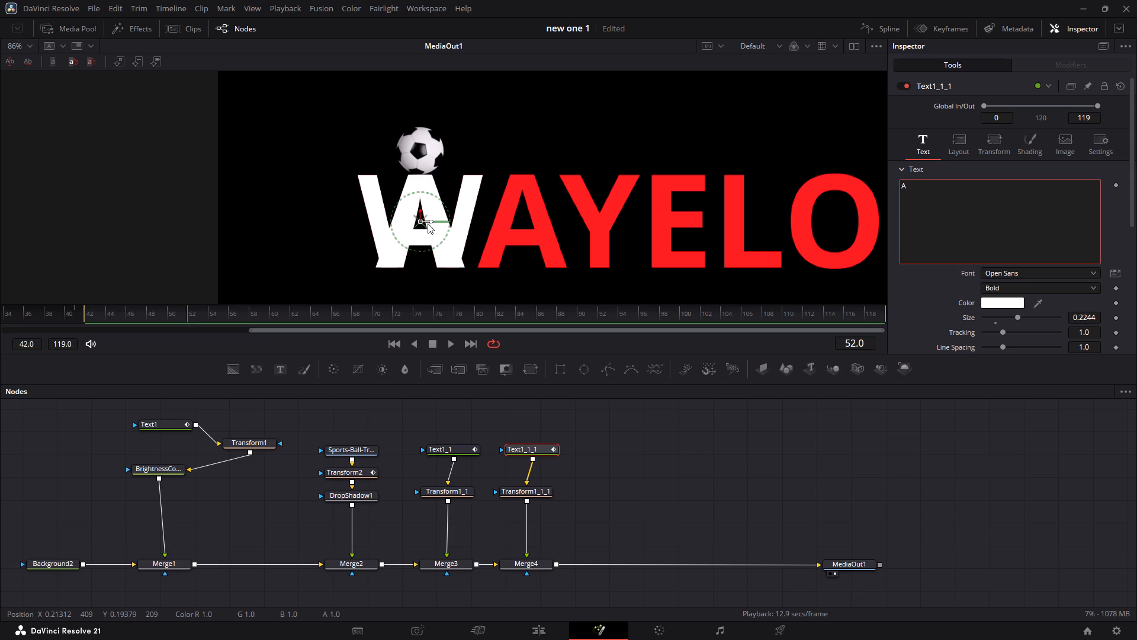
Move the white A so it covers the first red A in the original title.
left_click_drag(431, 221, 510, 222)
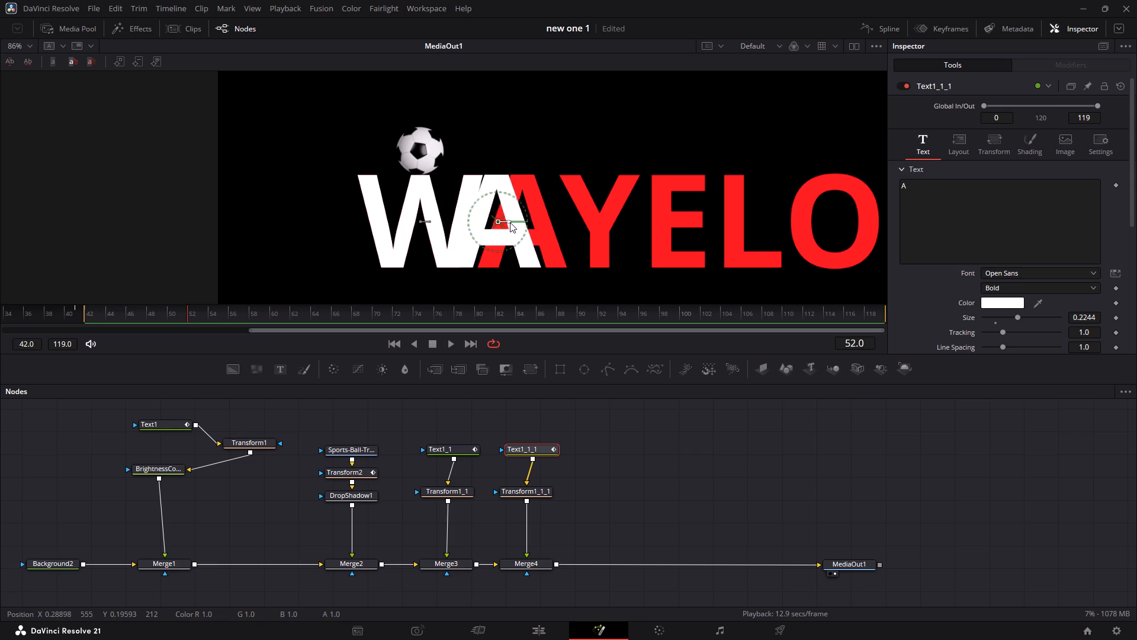
left_click_drag(510, 222, 532, 223)
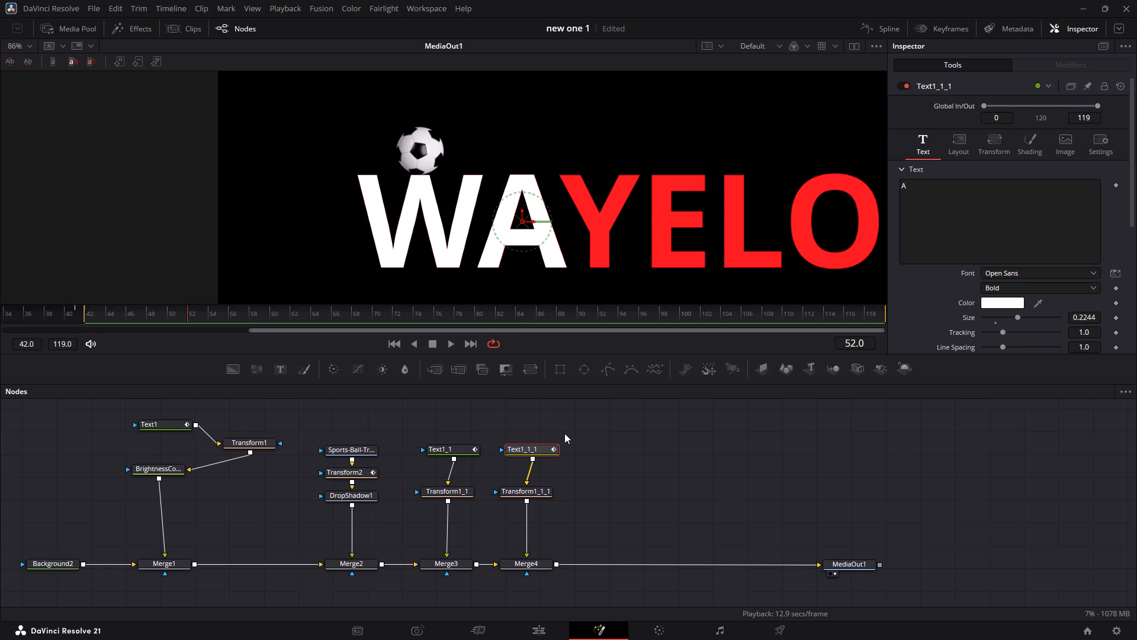
Duplicate the W and A text nodes with their Transform nodes and place the copies beside the originals in the node graph.
left_click(564, 433)
left_click(564, 433)
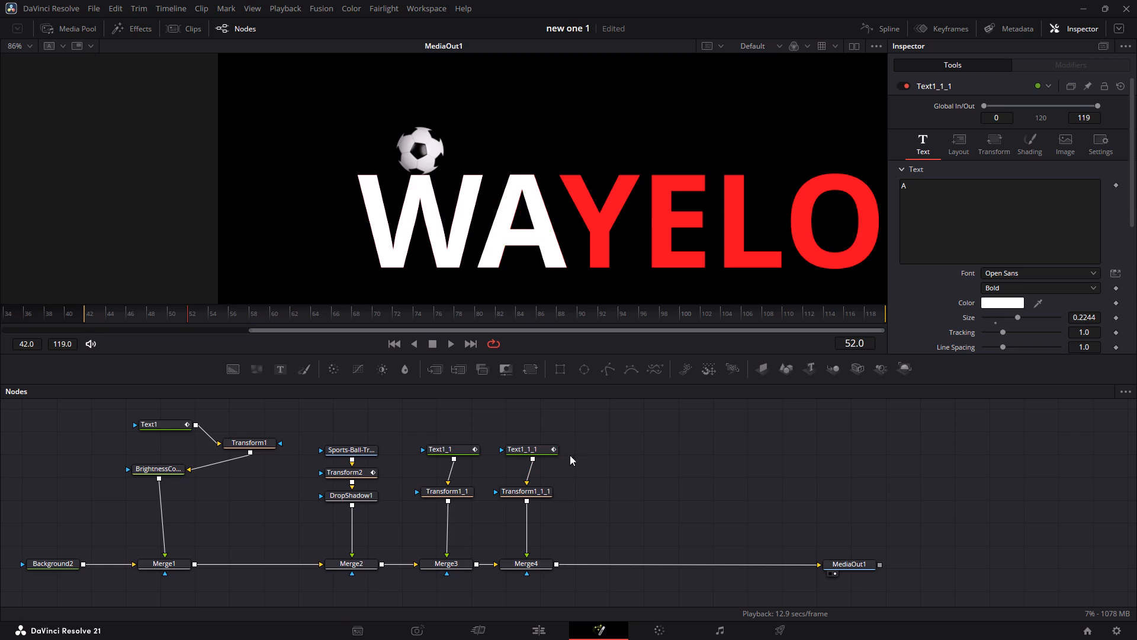
left_click_drag(607, 405, 445, 482)
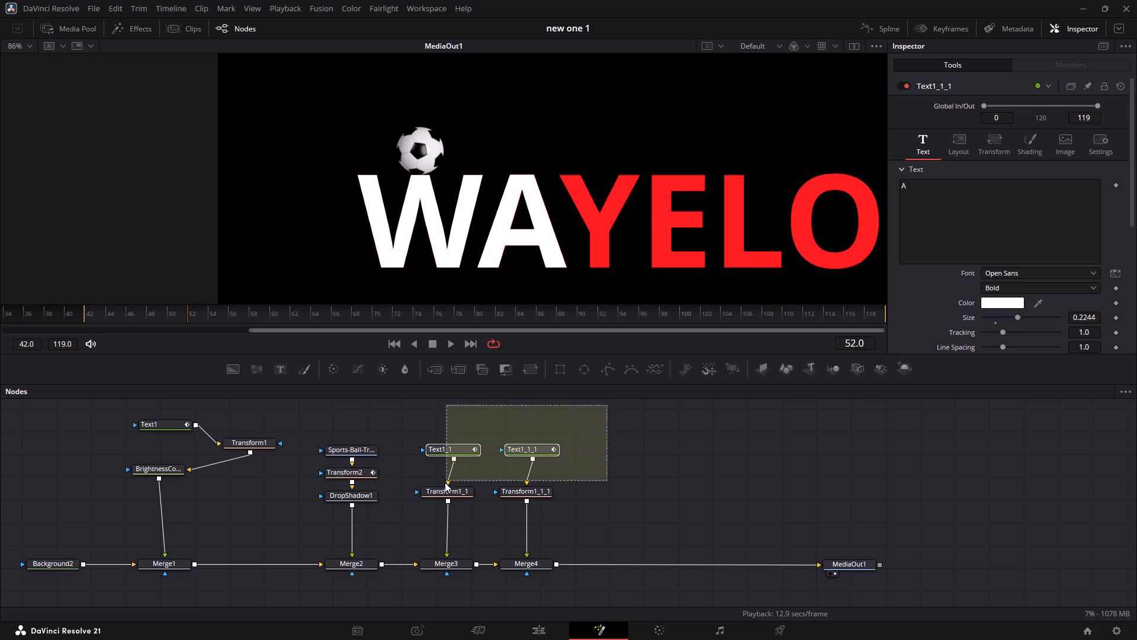
left_click_drag(445, 482, 429, 511)
left_click(598, 438)
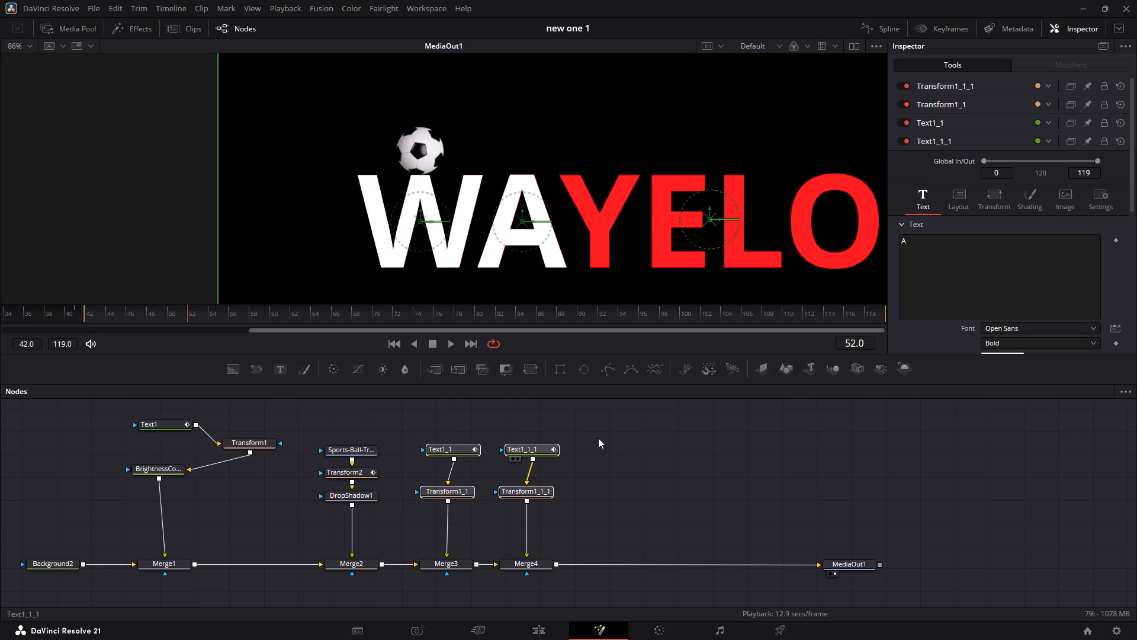
left_click_drag(600, 429, 497, 523)
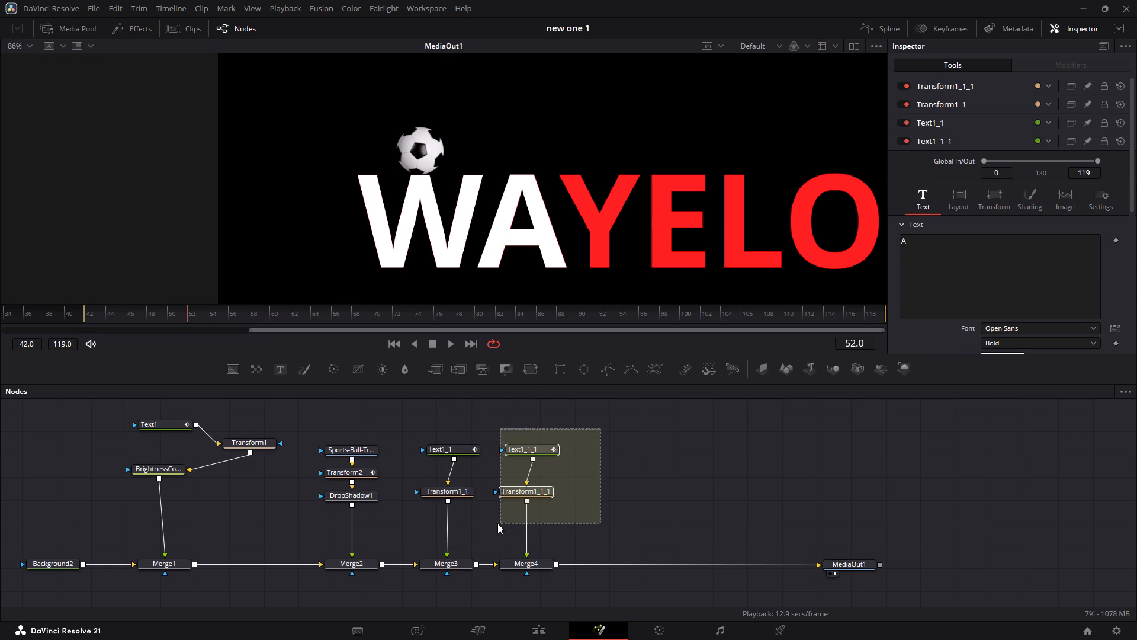
left_click_drag(497, 523, 423, 520)
key("ctrl+c")
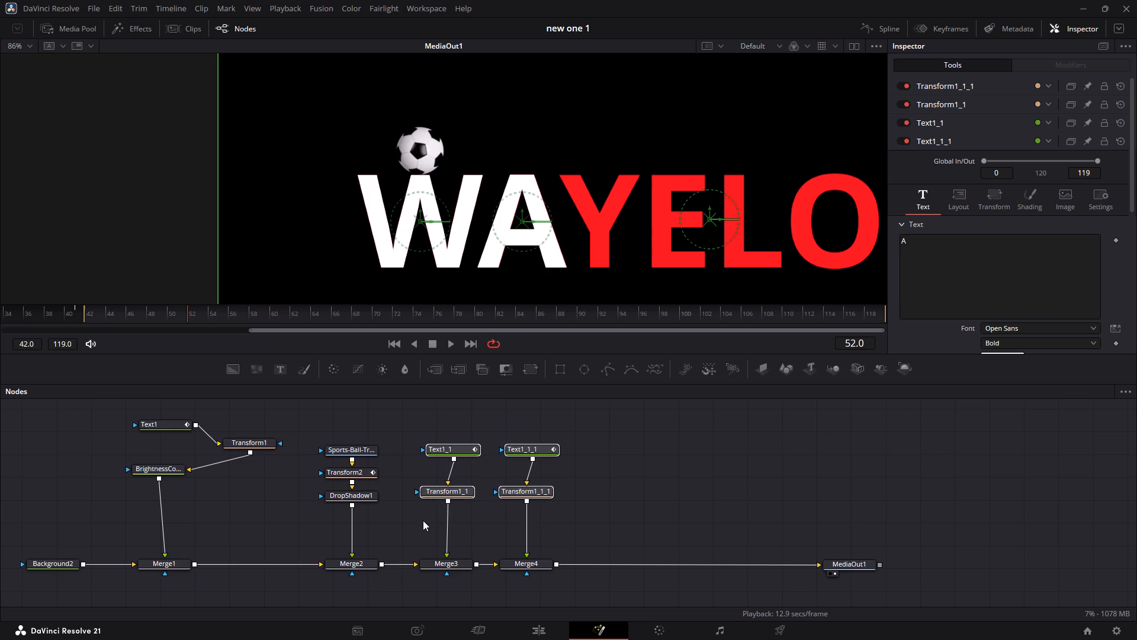
left_click(724, 466)
key("ctrl+v")
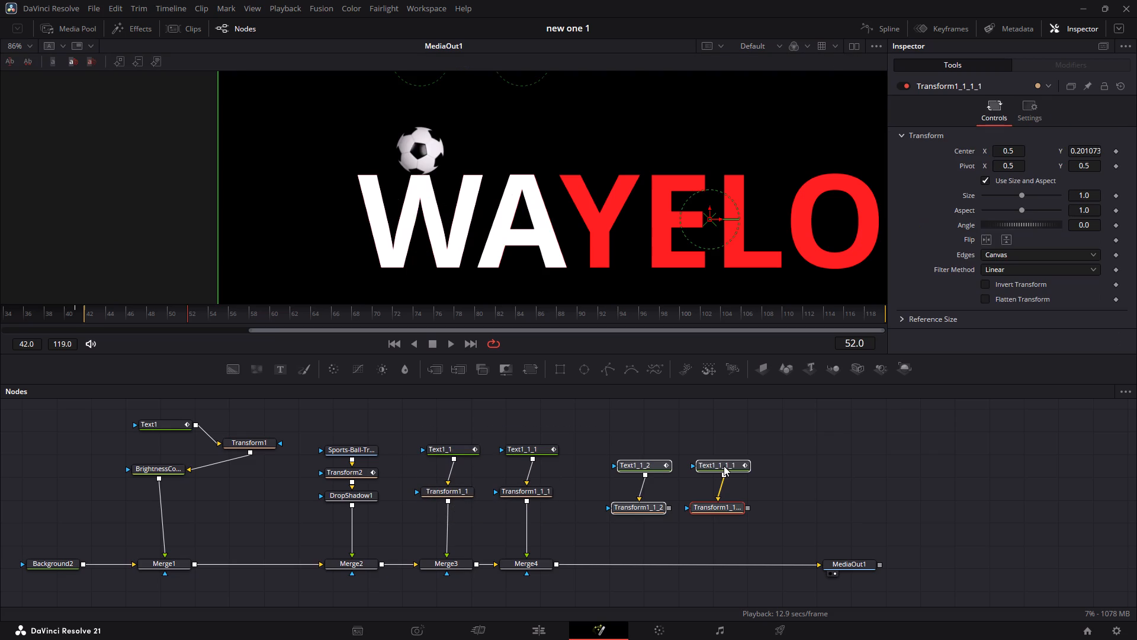
left_click_drag(724, 466, 698, 446)
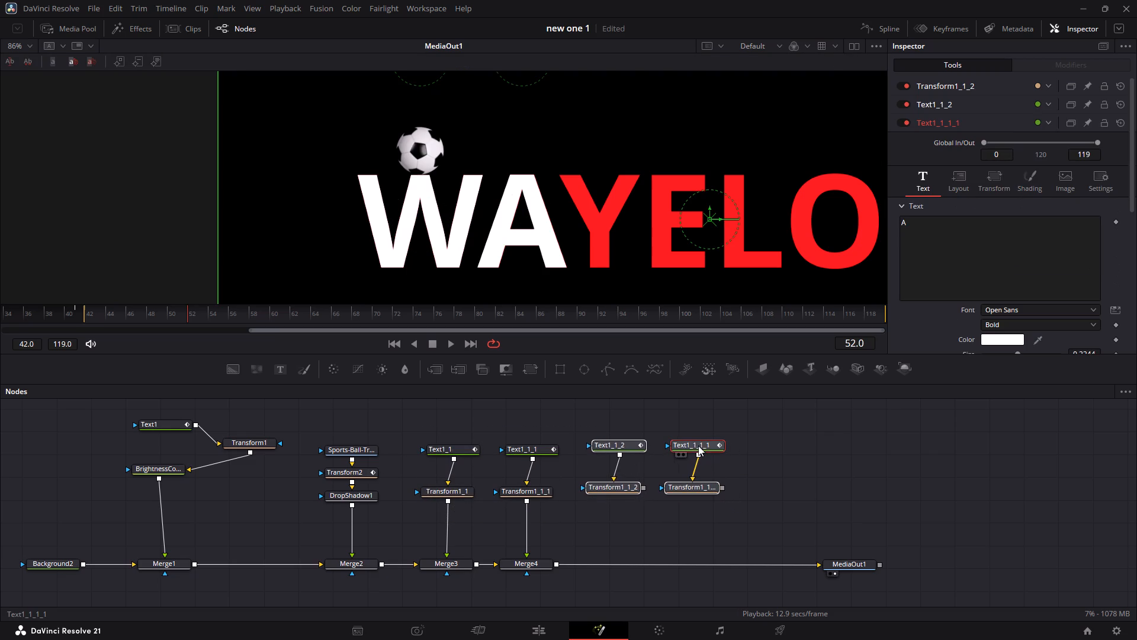
Merge the Transform1_1_2 output over Merge4's output, ahead of MediaOut1.
left_click(657, 483)
left_click_drag(643, 487, 557, 563)
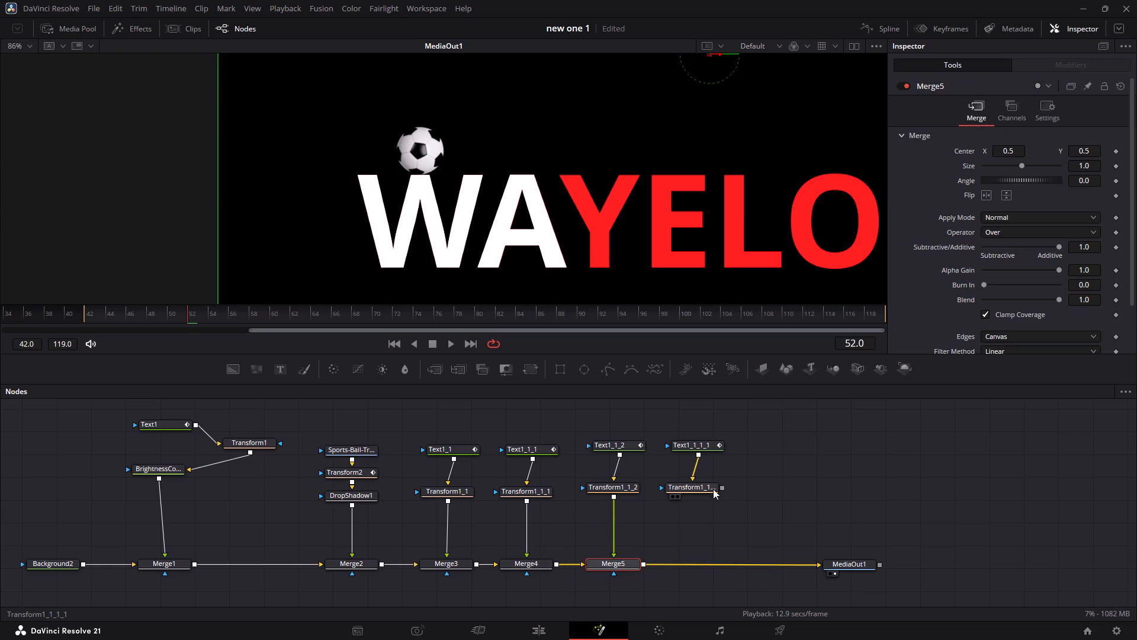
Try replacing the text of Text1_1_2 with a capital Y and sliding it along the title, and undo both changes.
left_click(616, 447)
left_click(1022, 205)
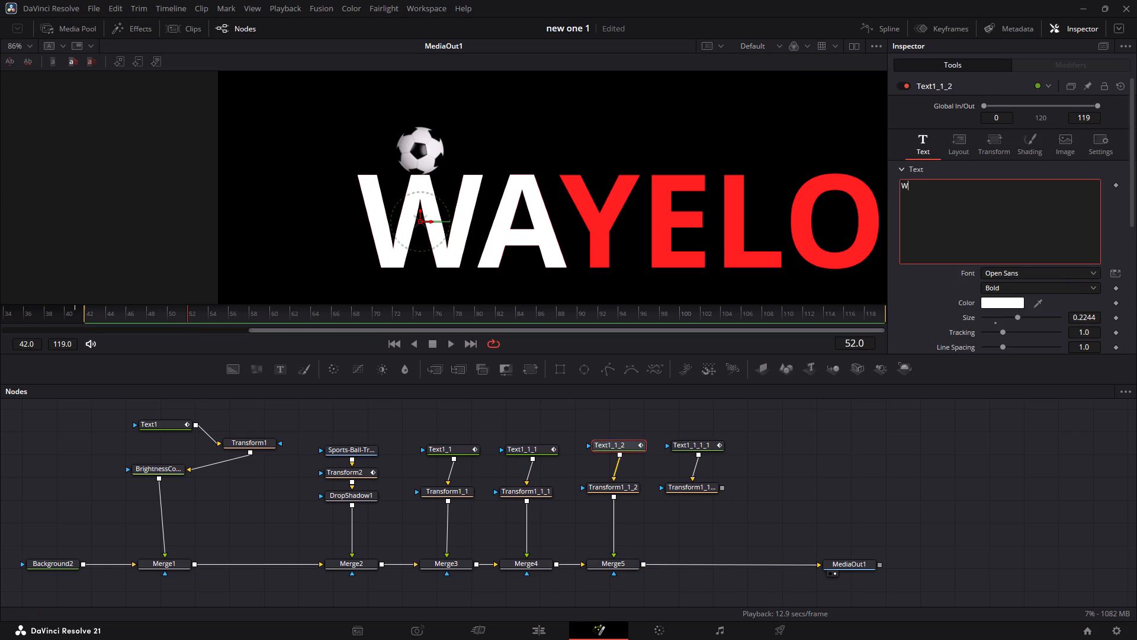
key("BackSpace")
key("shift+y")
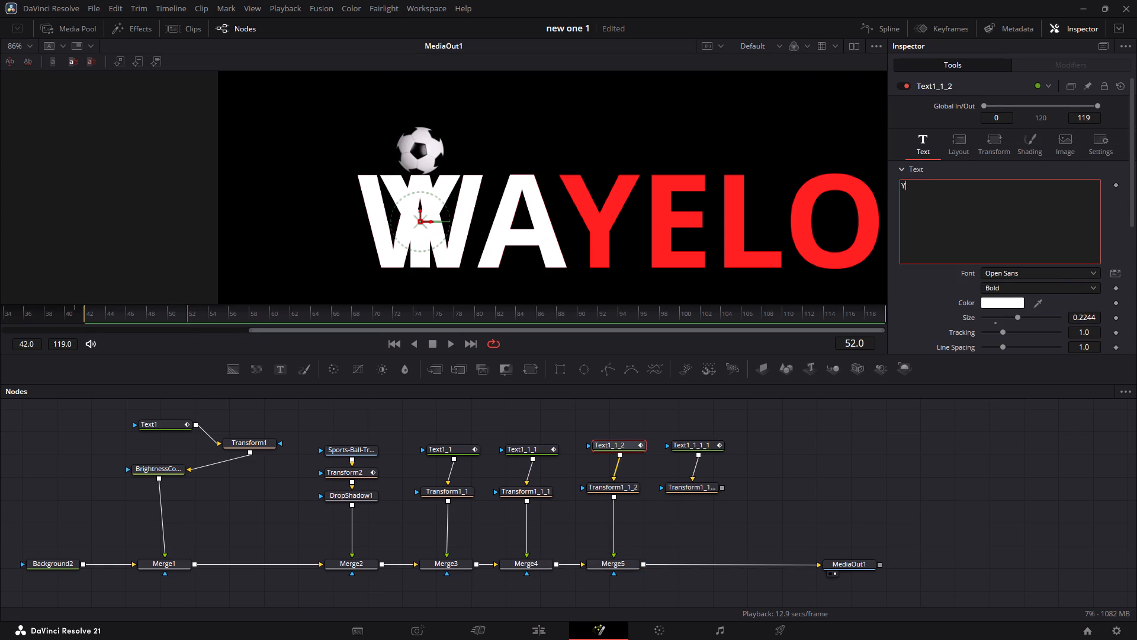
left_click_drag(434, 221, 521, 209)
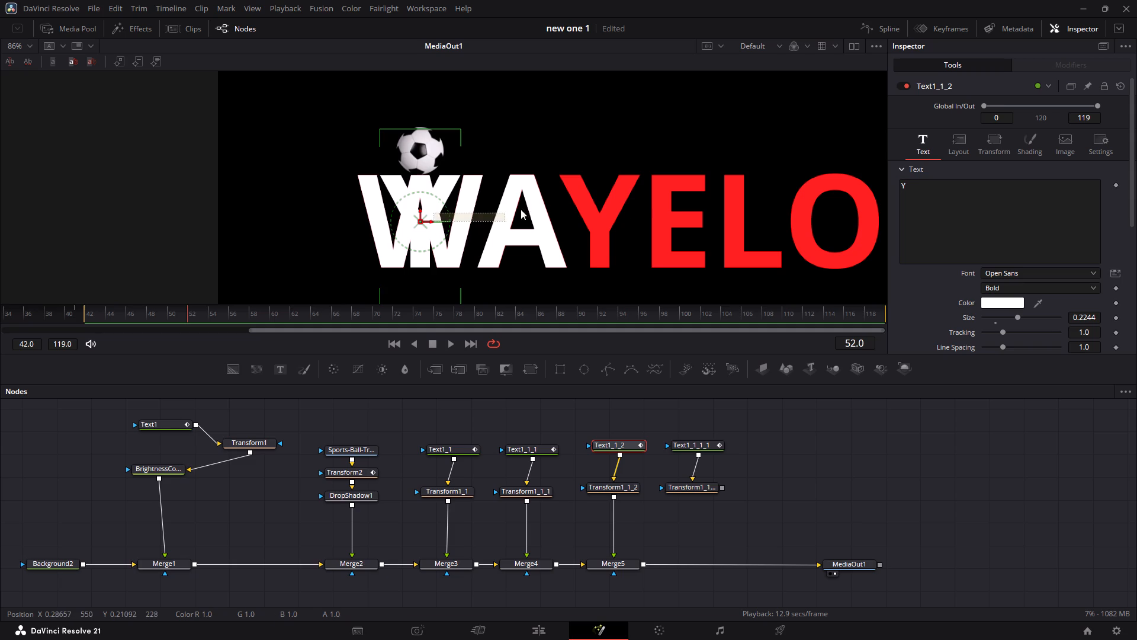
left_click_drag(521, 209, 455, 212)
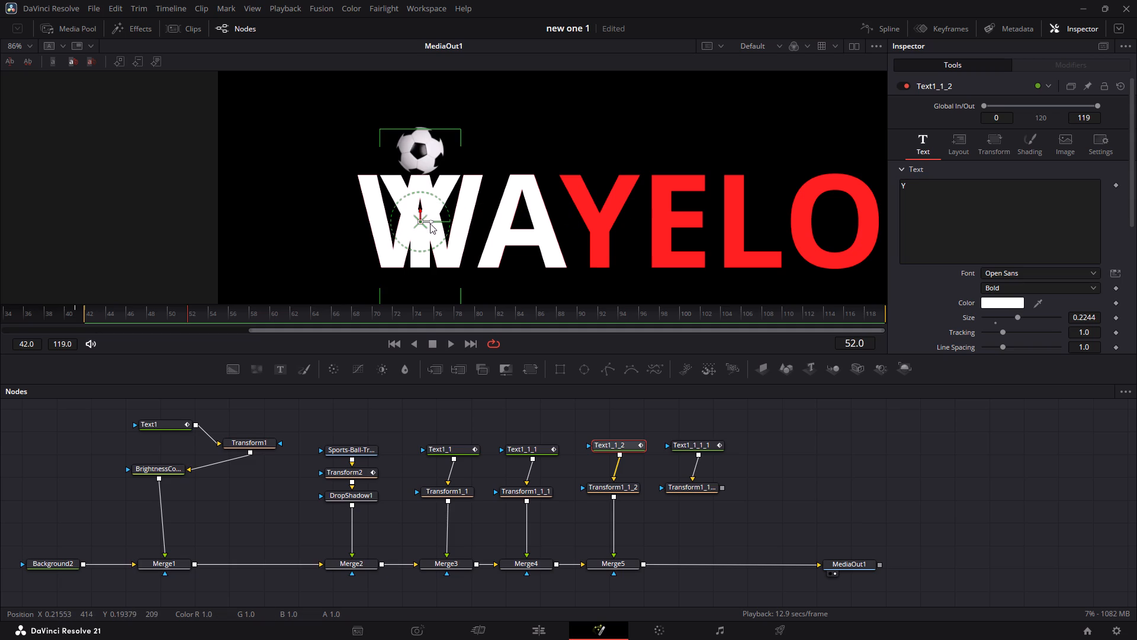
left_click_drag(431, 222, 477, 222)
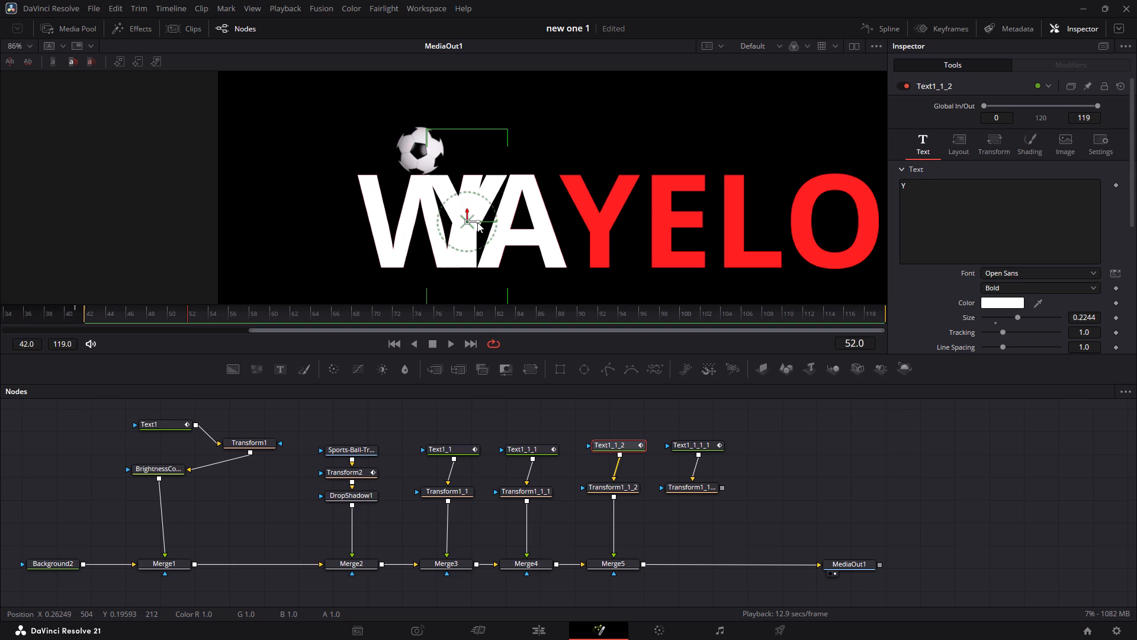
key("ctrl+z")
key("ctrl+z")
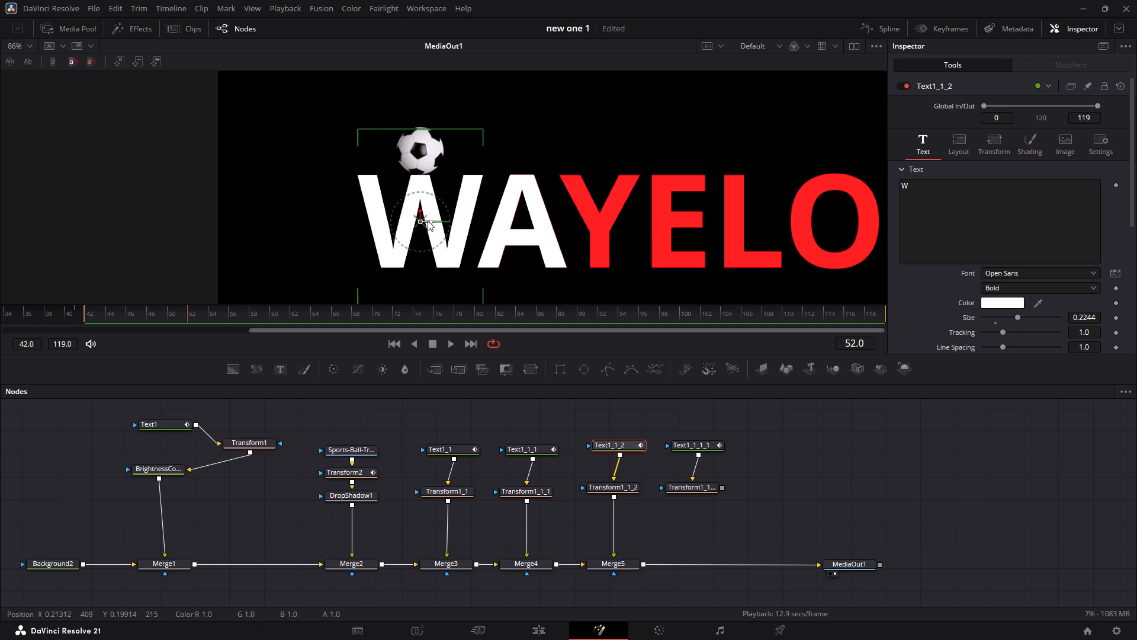
Move the Text1_1_2 letter onto the red Y, replace its text with a capital Y, and align it to cover the red letter.
left_click_drag(431, 222, 584, 219)
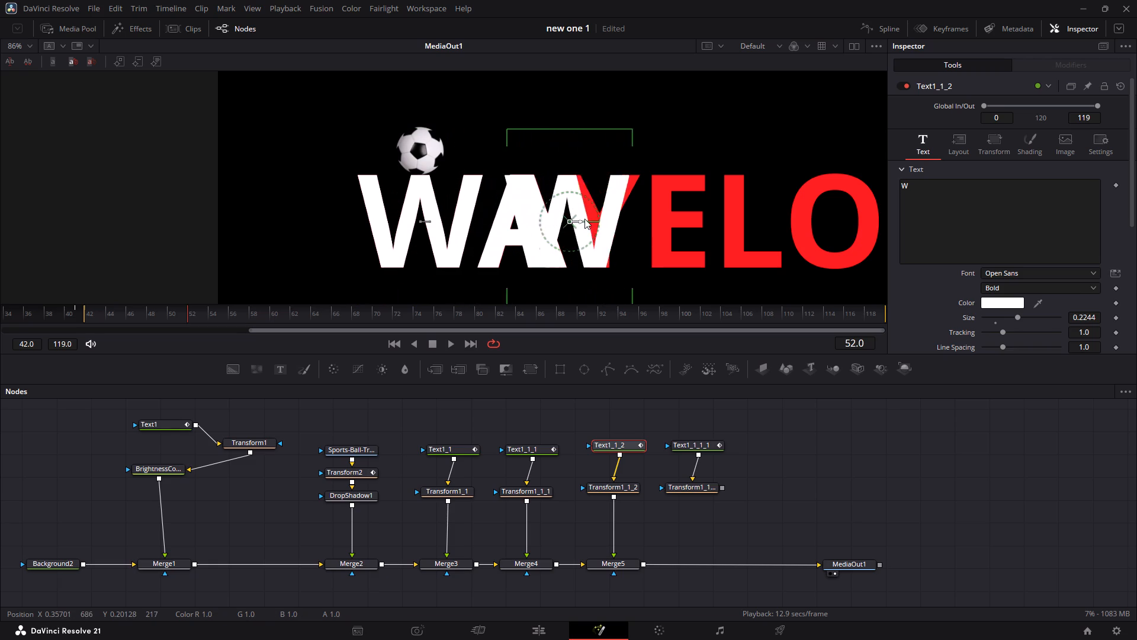
left_click_drag(584, 219, 607, 215)
double_click(907, 194)
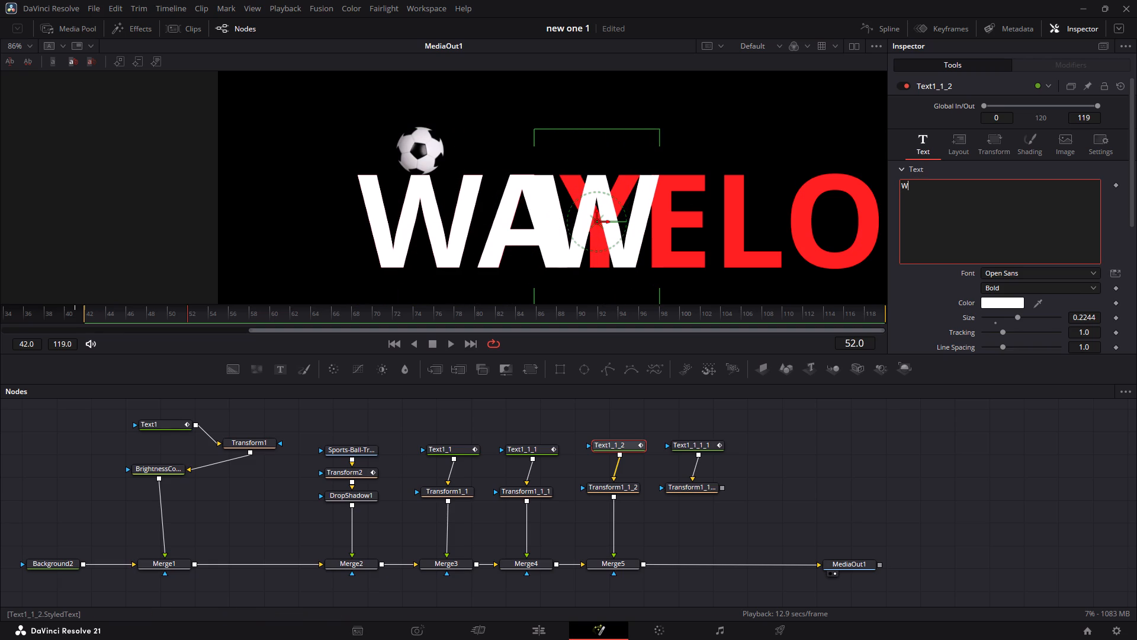
key("BackSpace")
key("shift+y")
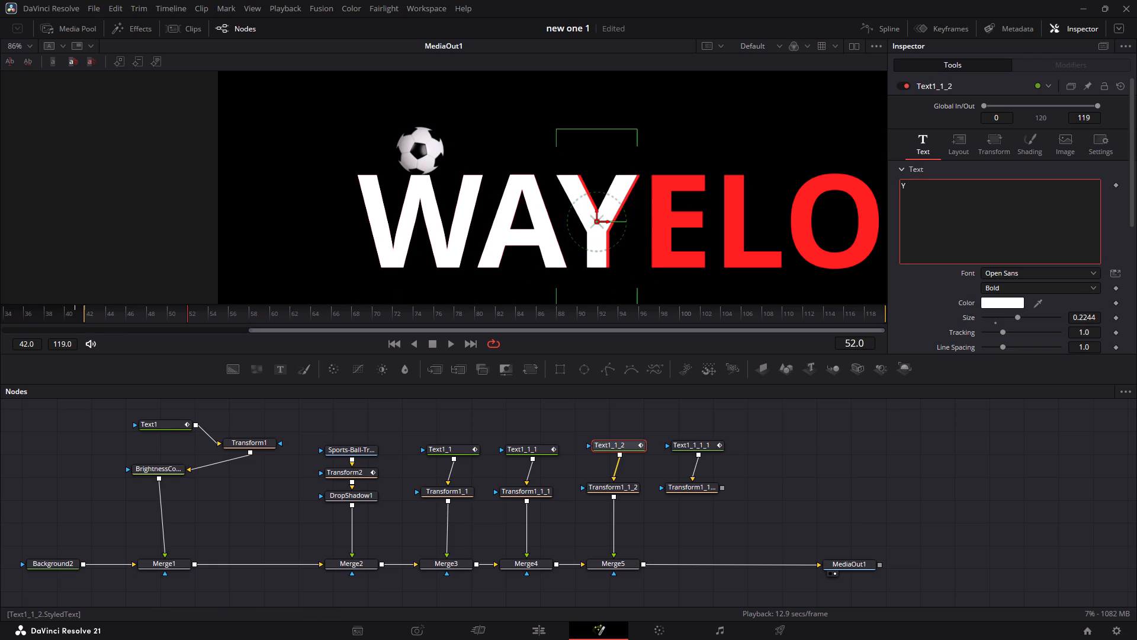
left_click(606, 223)
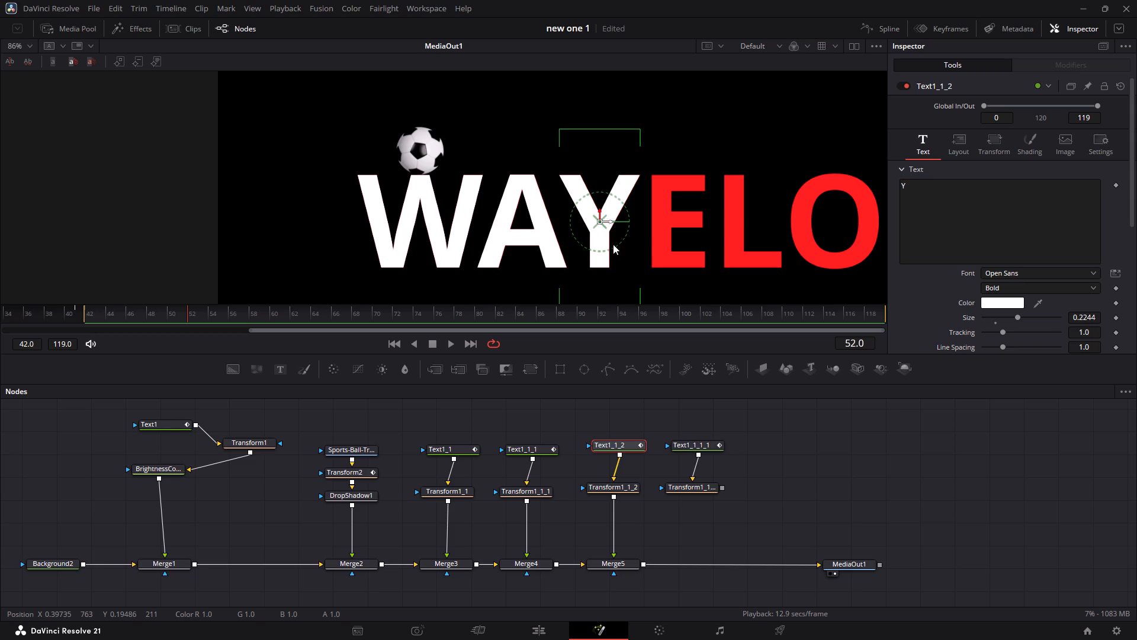
left_click(818, 470)
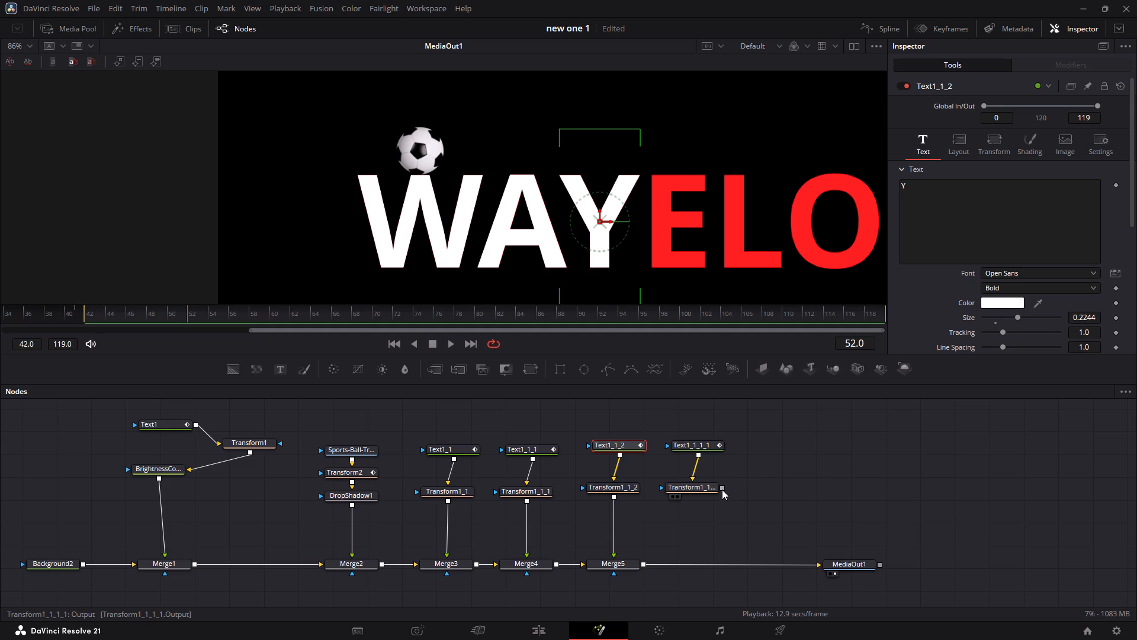
Merge the Transform1_1_1_1 output over Merge5's output, ahead of MediaOut1.
left_click_drag(722, 489, 646, 565)
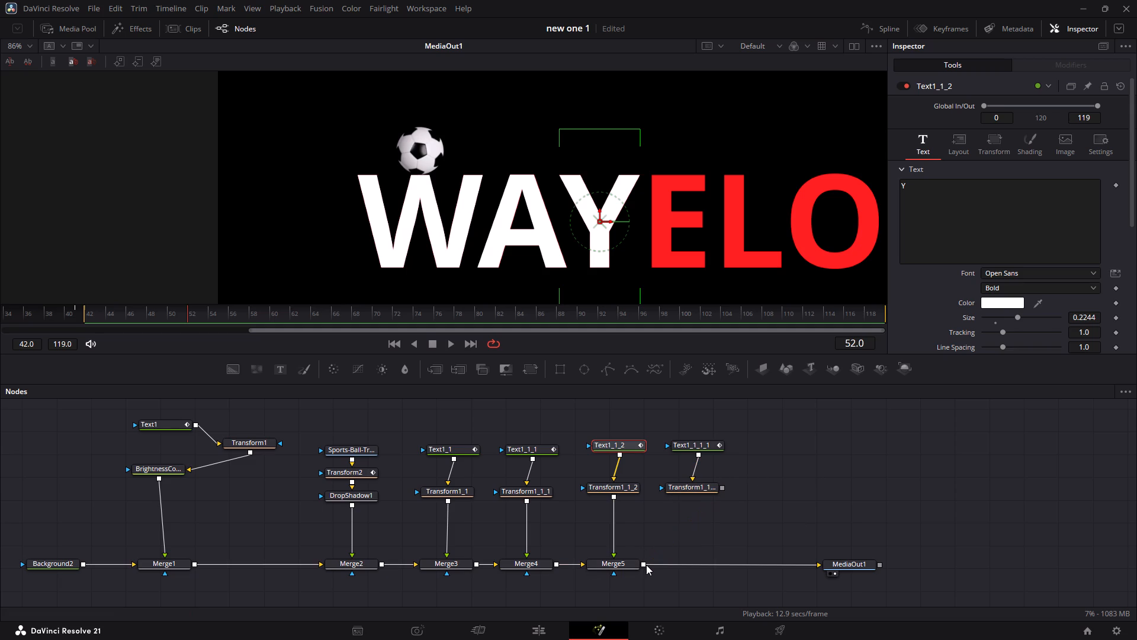
left_click_drag(722, 489, 647, 566)
left_click_drag(647, 566, 645, 566)
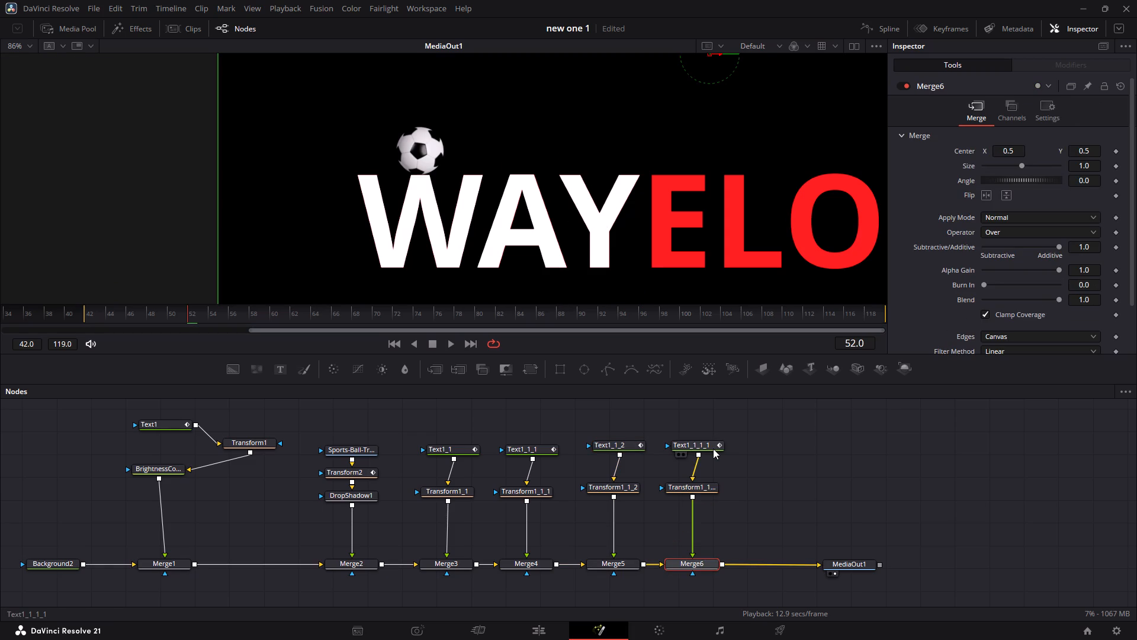
Replace the text of Text1_1_1_1 with a capital E and move it to cover the red E in the title.
left_click(713, 449)
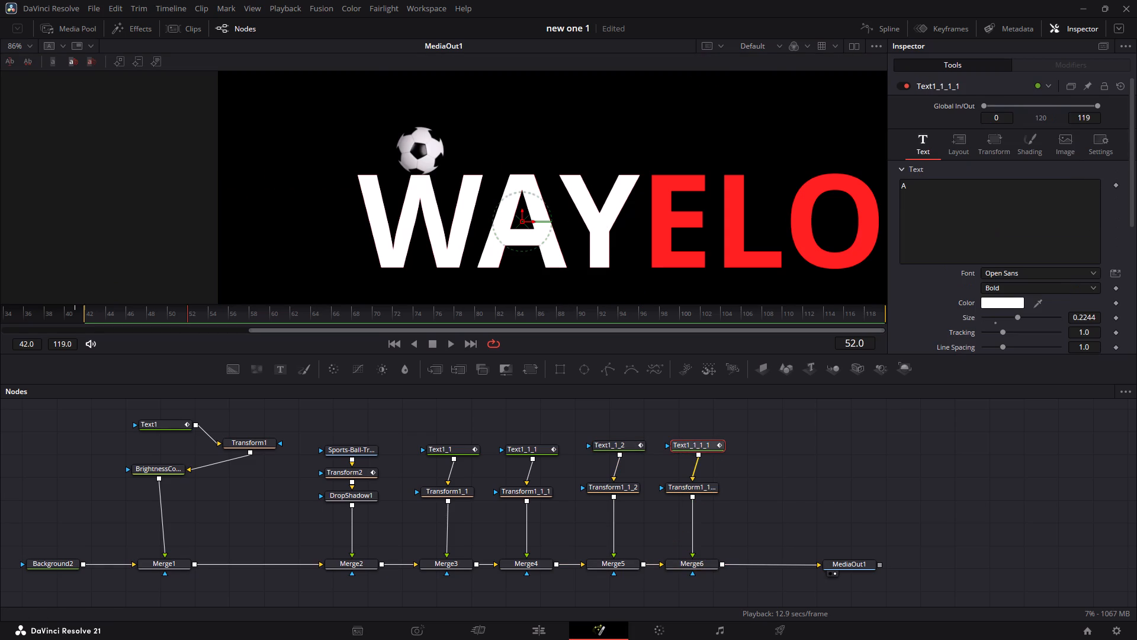
left_click(989, 209)
key("BackSpace")
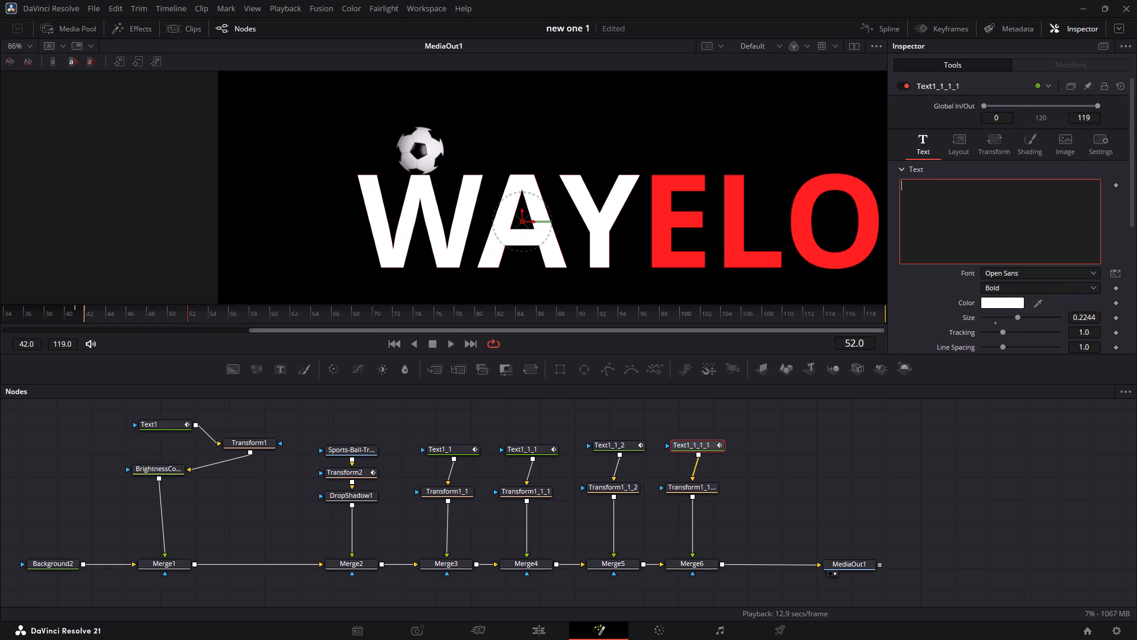
key("shift+e")
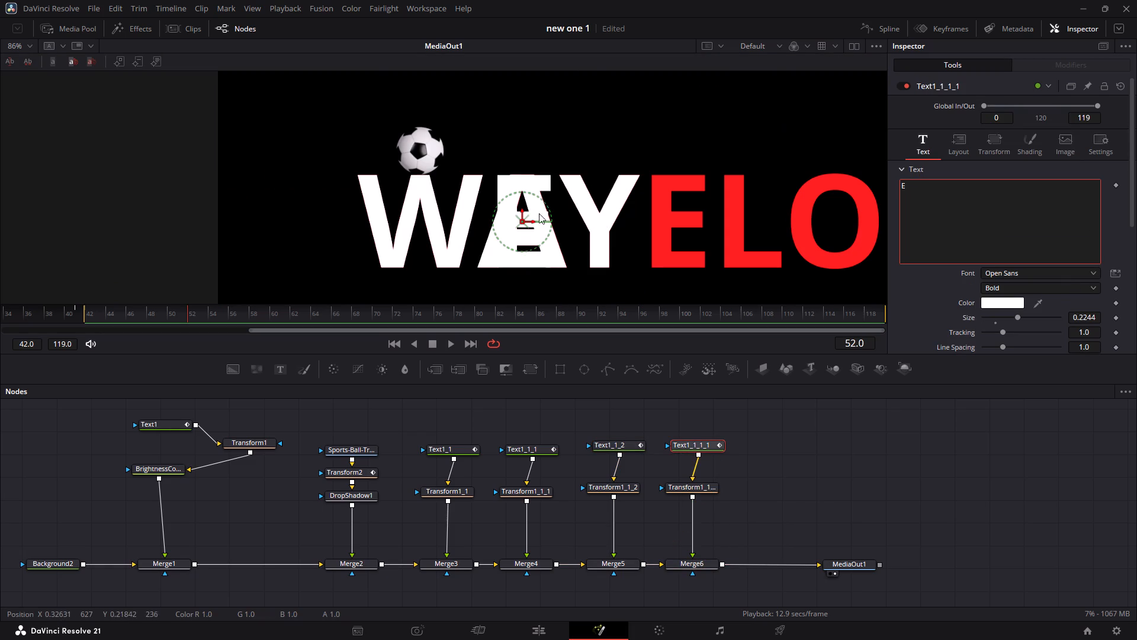
left_click_drag(534, 223, 699, 220)
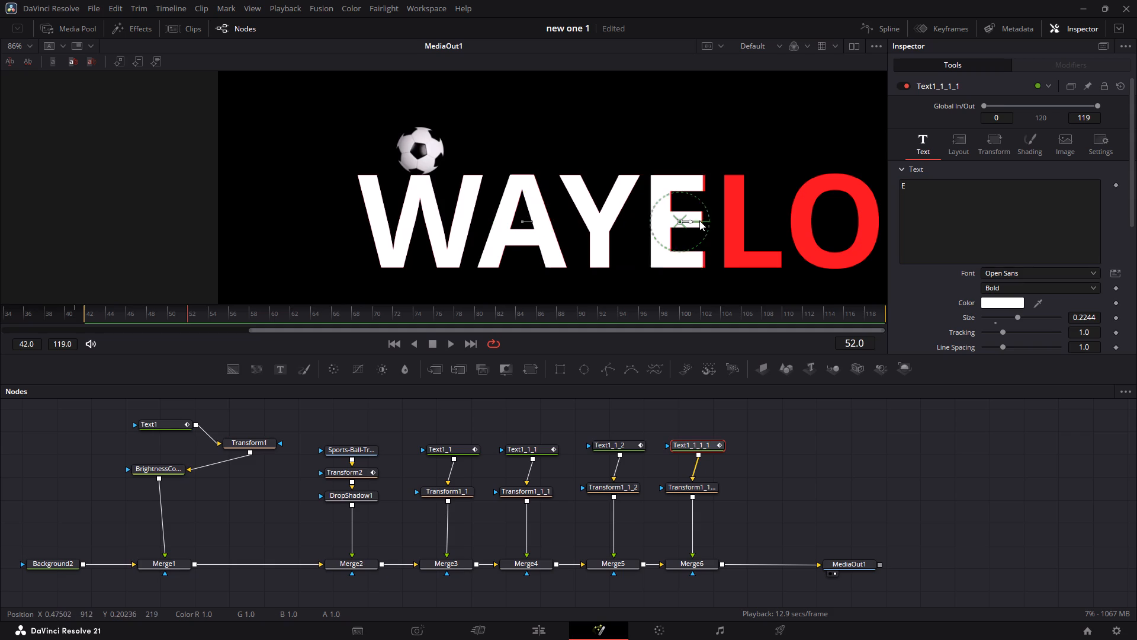
left_click_drag(699, 220, 688, 223)
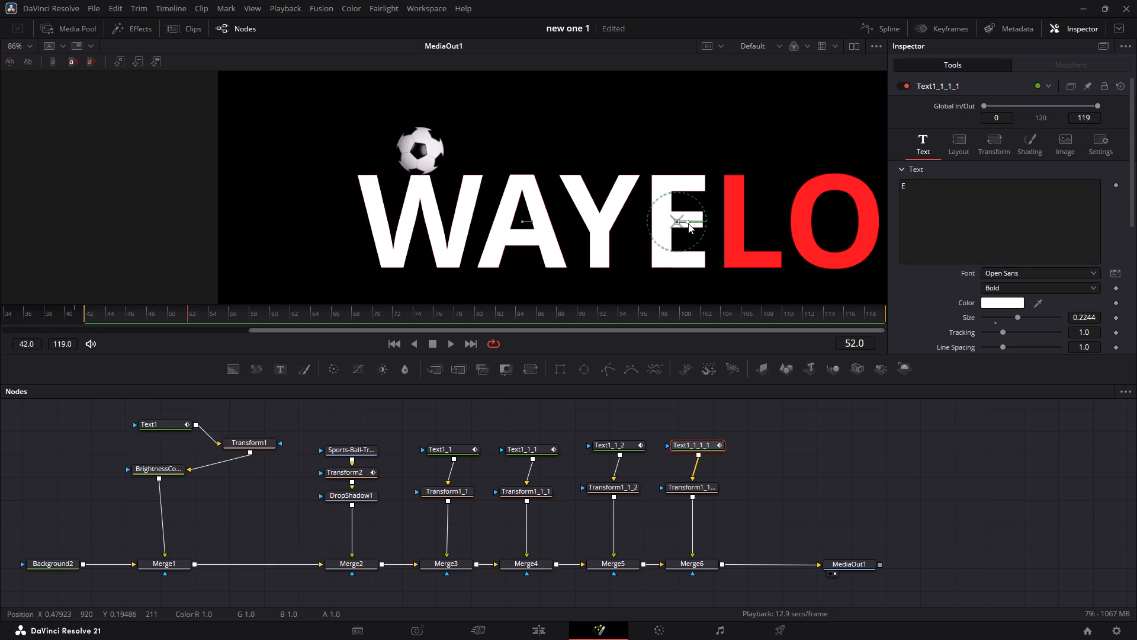
left_click_drag(688, 223, 688, 223)
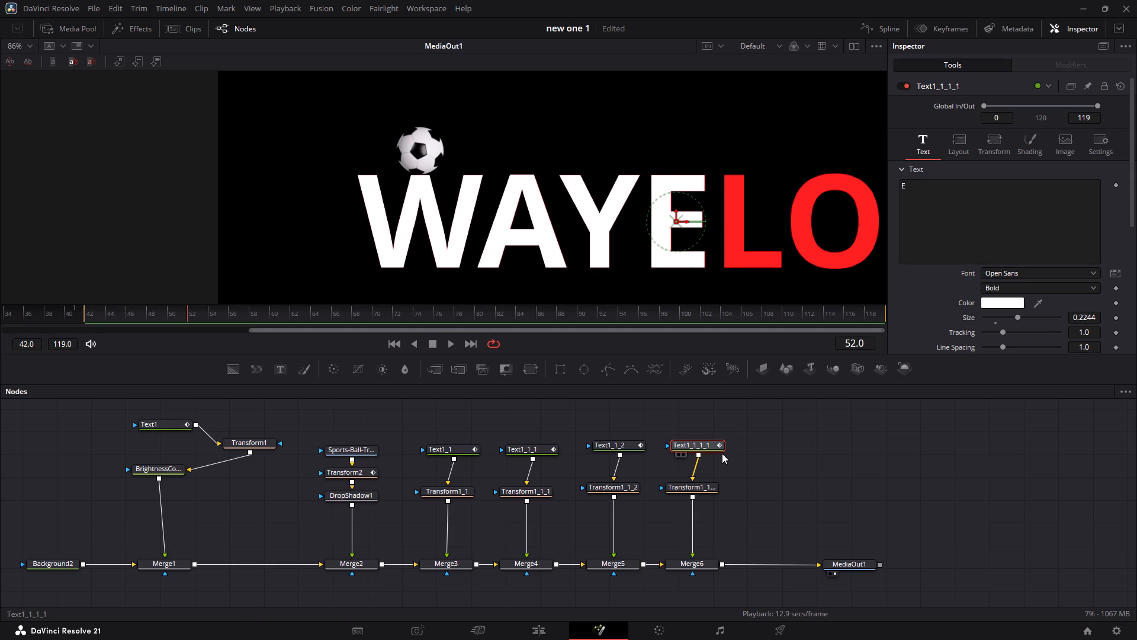
Duplicate the Text1_1_1_1 and Transform1_1_1_1 nodes and place the copies beside the originals in the node graph.
left_click(722, 453)
left_click_drag(750, 438, 690, 511)
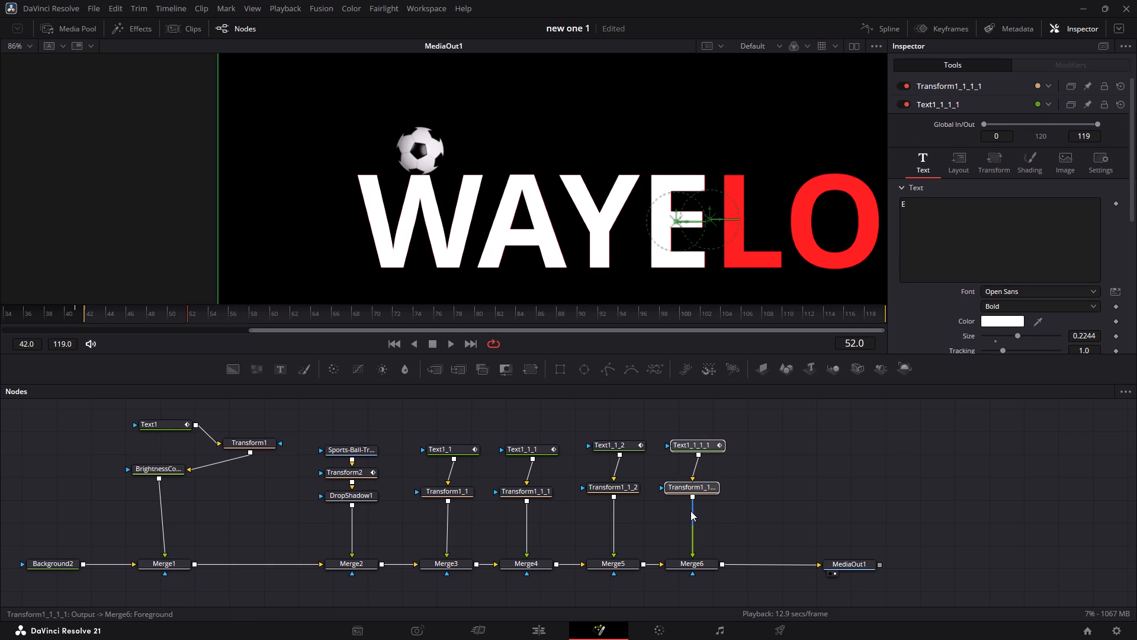
key("ctrl+c")
left_click(796, 514)
key("ctrl+v")
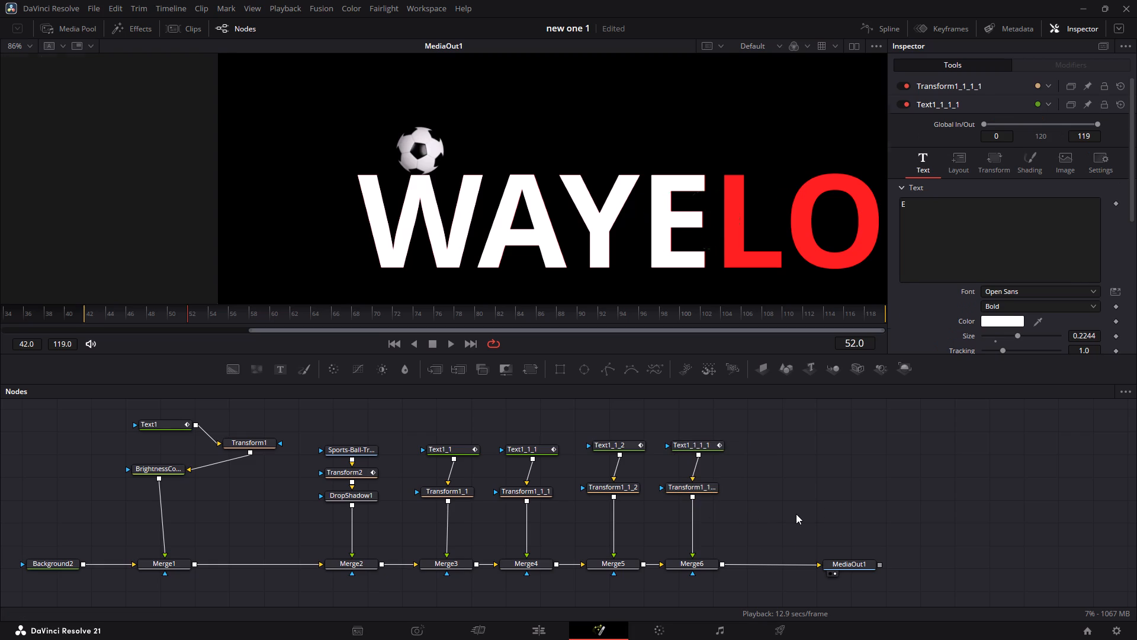
left_click_drag(797, 513, 778, 446)
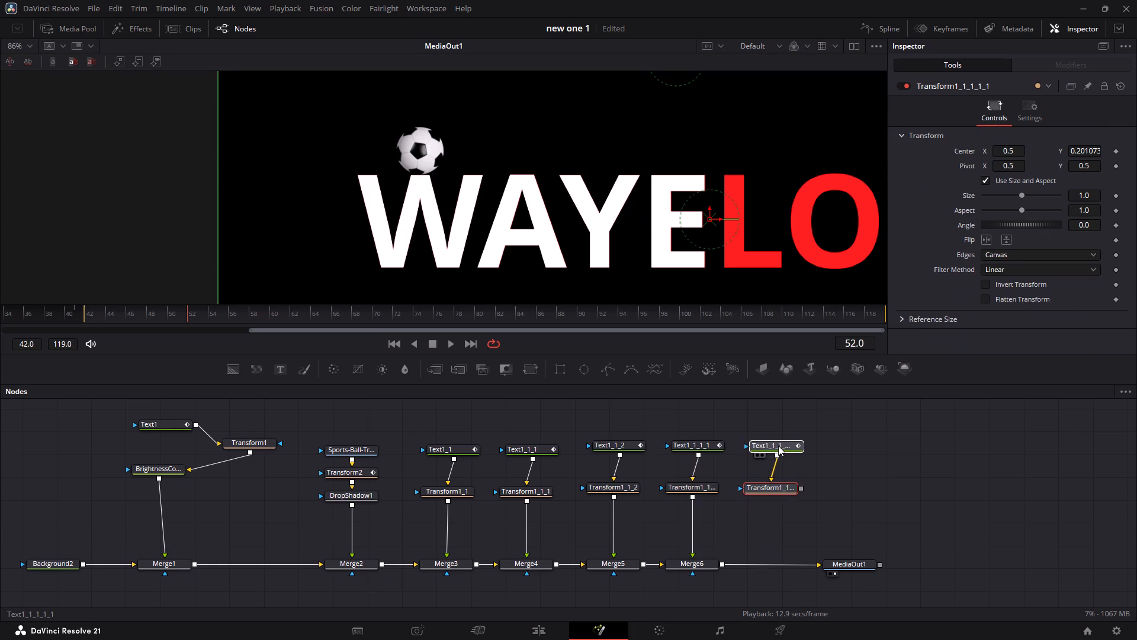
left_click_drag(778, 446, 779, 446)
Merge the newly duplicated Transform node's output over Merge6's output, ahead of MediaOut1.
left_click_drag(803, 489, 747, 549)
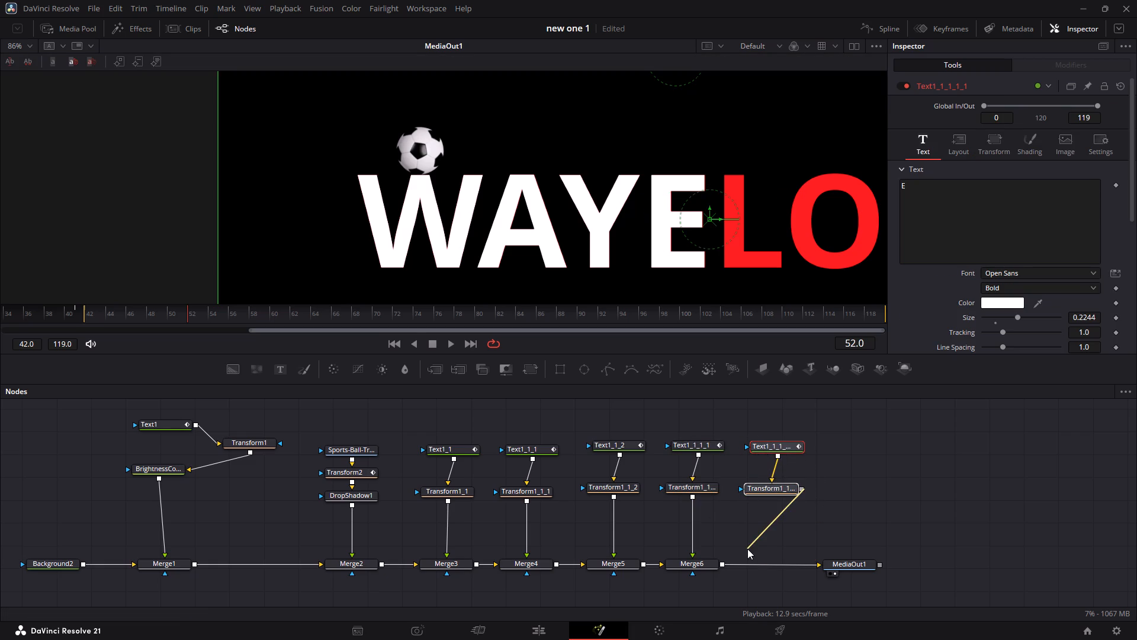
left_click_drag(747, 549, 723, 565)
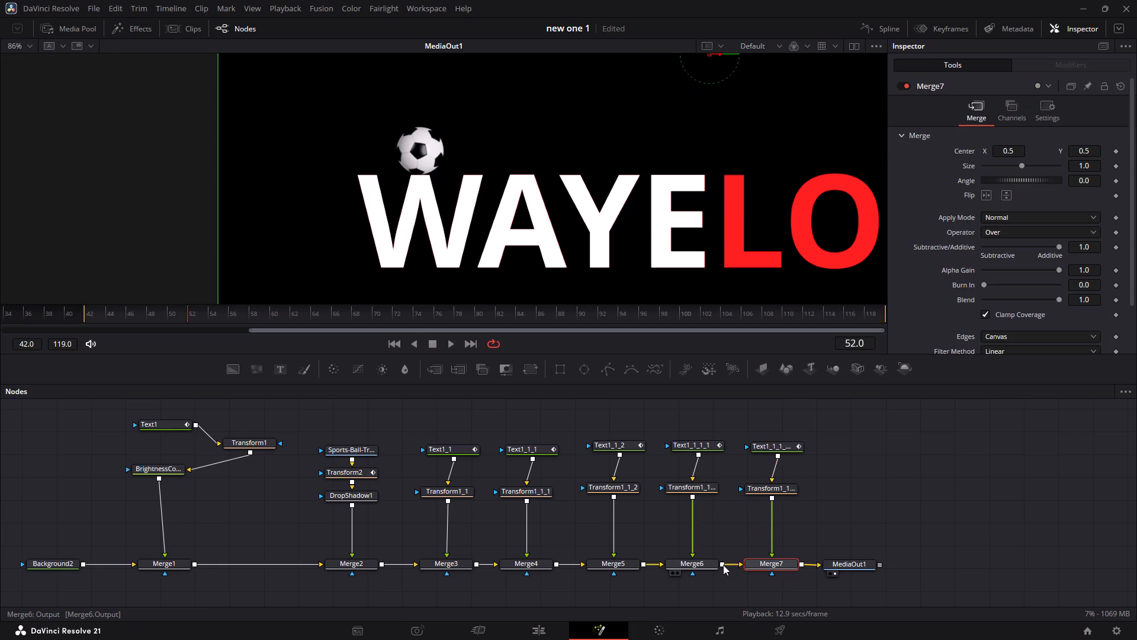
Replace the text of Text1_1_1_1_1 with a capital L and move it to cover the red L in the title.
left_click(785, 449)
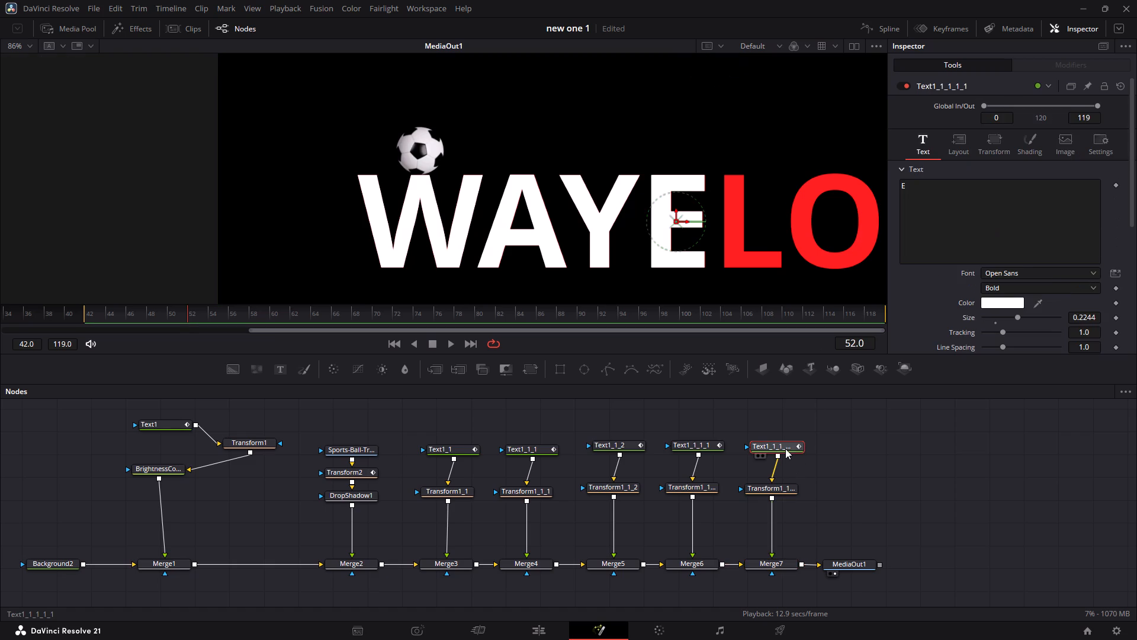
left_click(959, 201)
key("BackSpace")
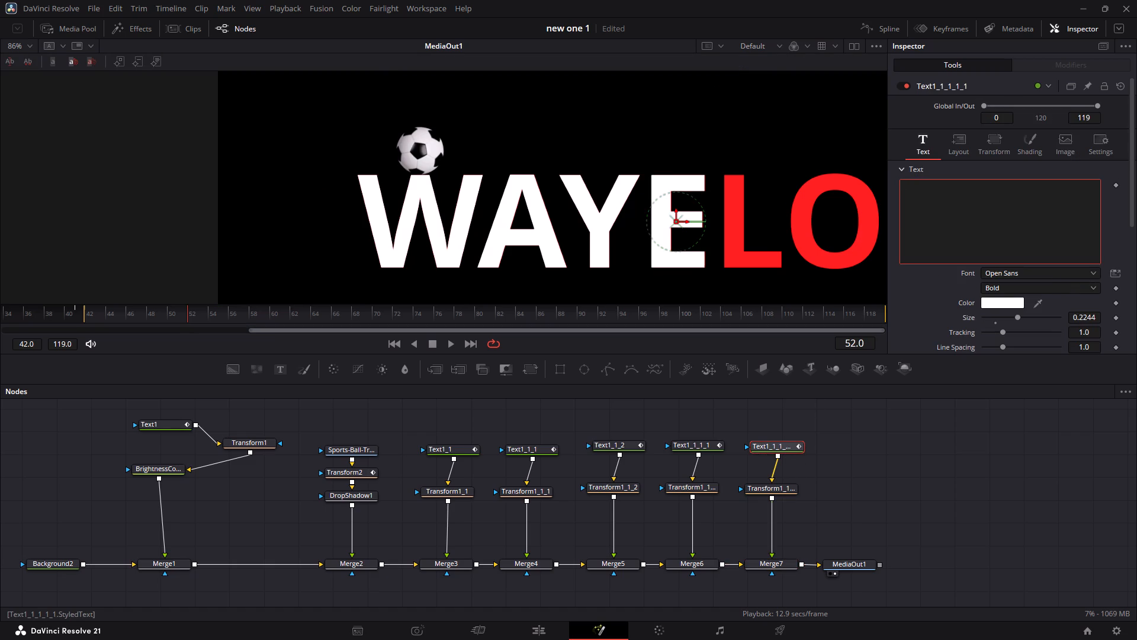
key("shift+l")
left_click(921, 473)
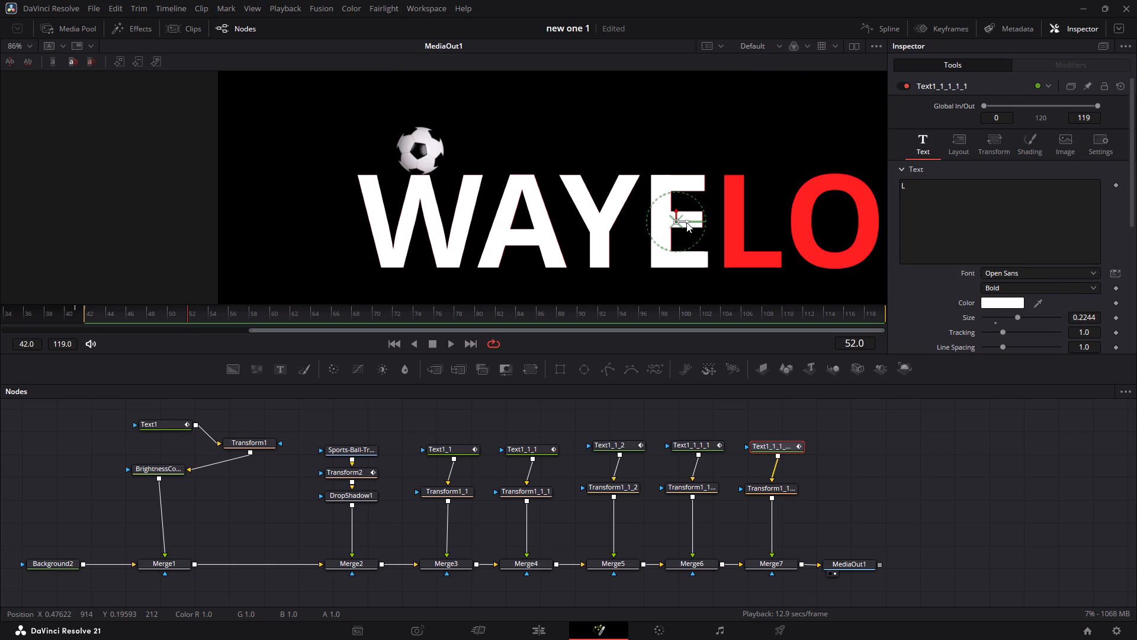
left_click_drag(686, 222, 758, 233)
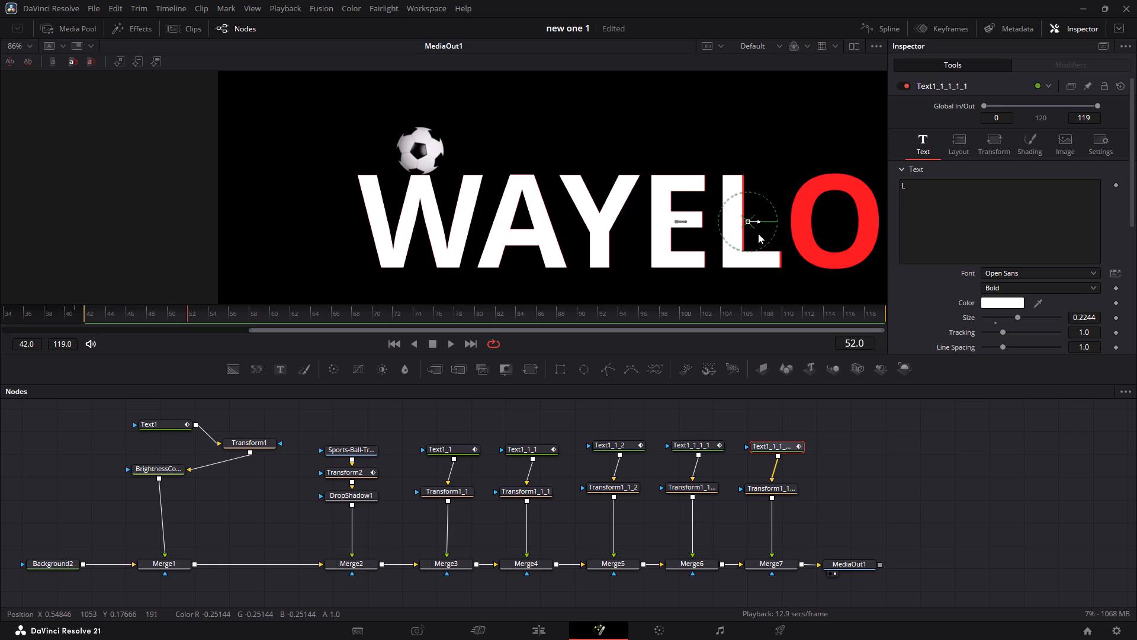
left_click_drag(758, 233, 759, 233)
left_click_drag(759, 233, 760, 236)
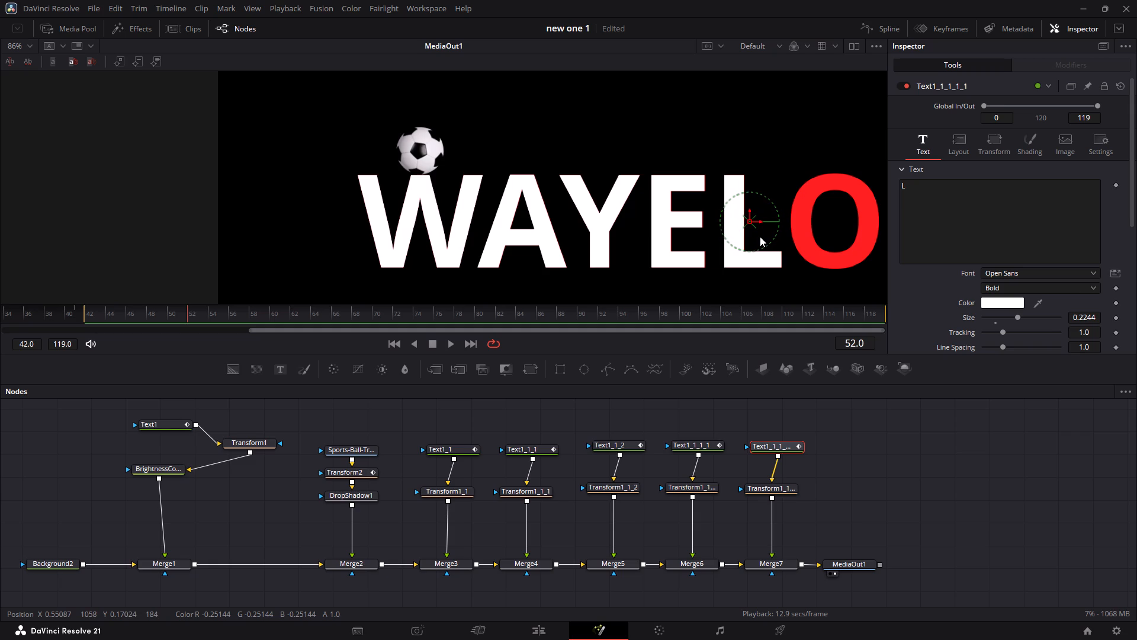
left_click(862, 456)
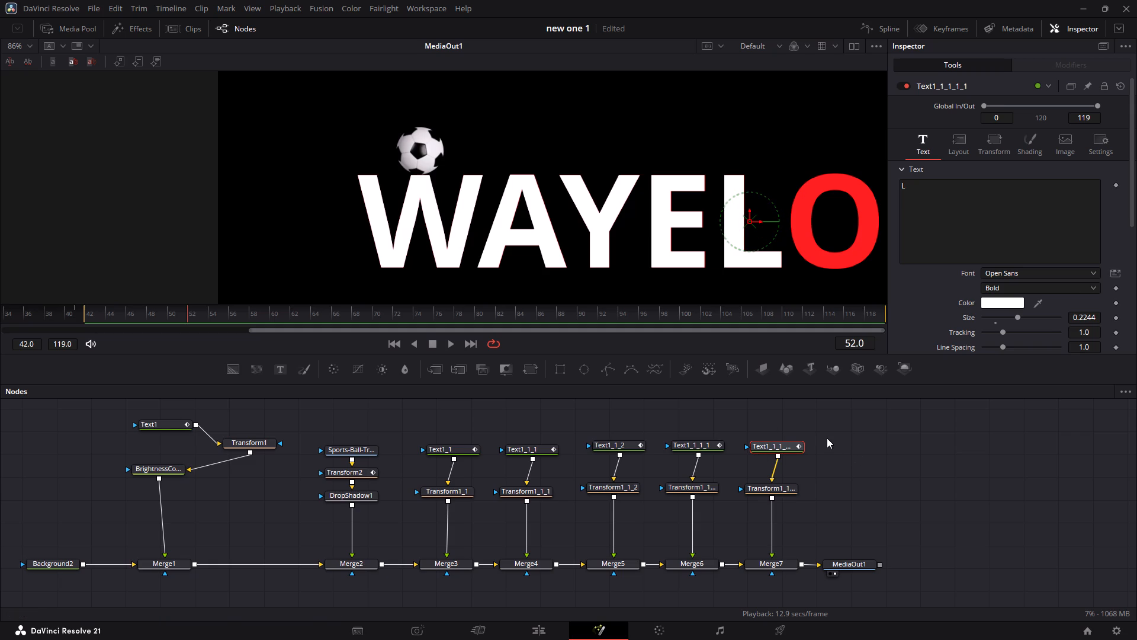
left_click(827, 438)
left_click(827, 438)
Duplicate the Y, E and L Text nodes with their Transform nodes and place the three copied pairs beside the originals in the node graph.
scroll(684, 203, "left", 2)
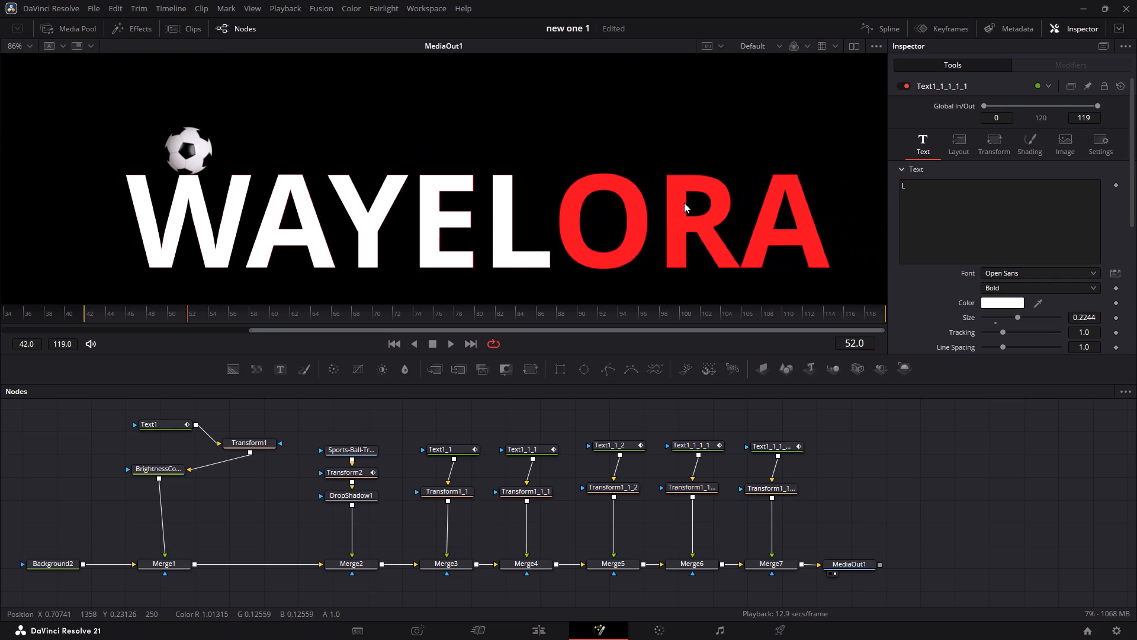
scroll(684, 203, "left", 1)
left_click_drag(730, 417, 765, 450)
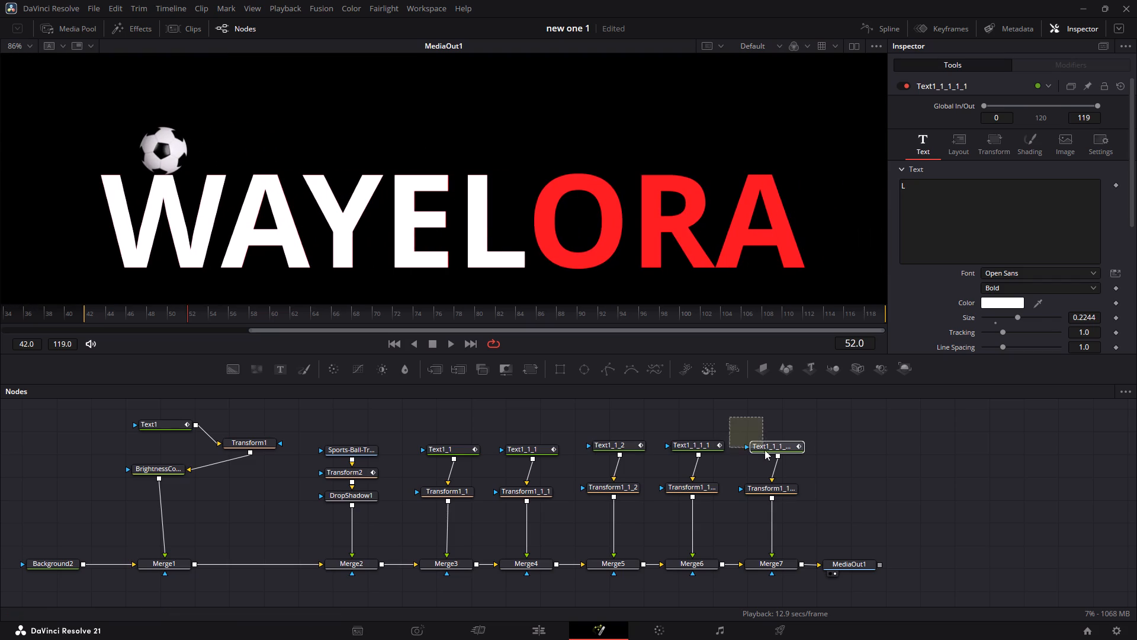
left_click_drag(765, 450, 805, 511)
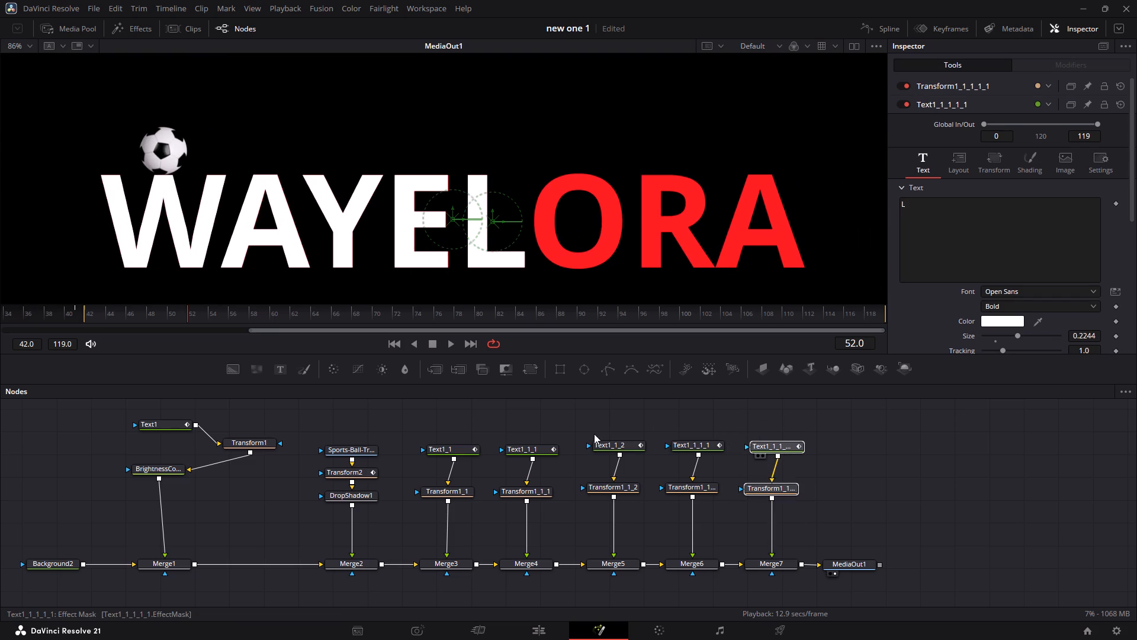
left_click_drag(570, 417, 834, 505)
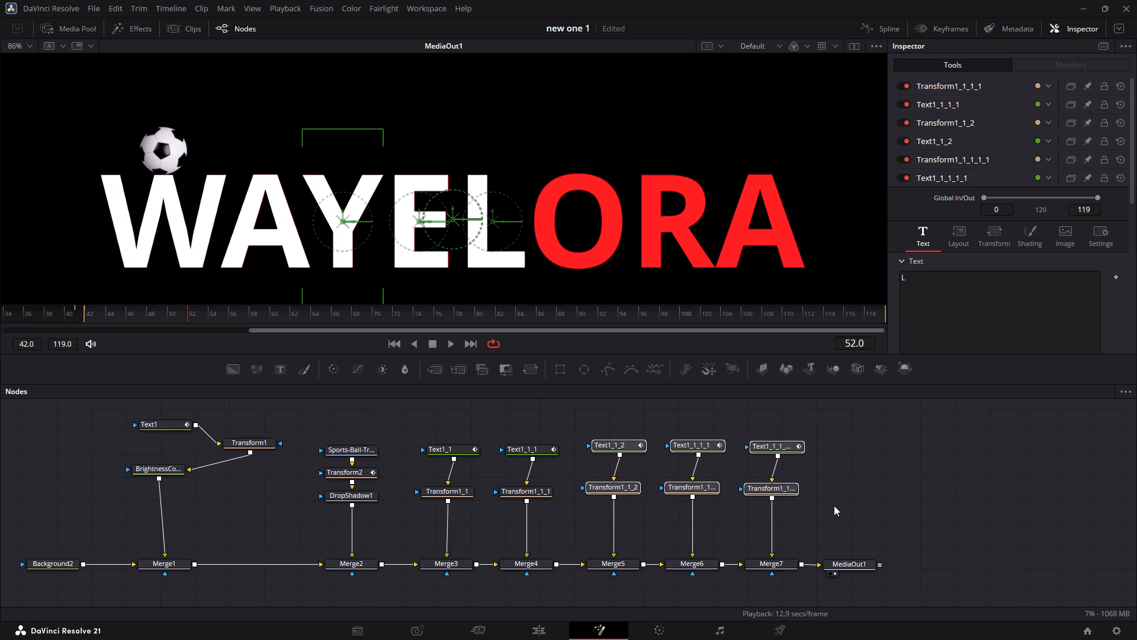
key("ctrl+c")
left_click(988, 482)
key("ctrl+v")
left_click_drag(988, 482, 853, 446)
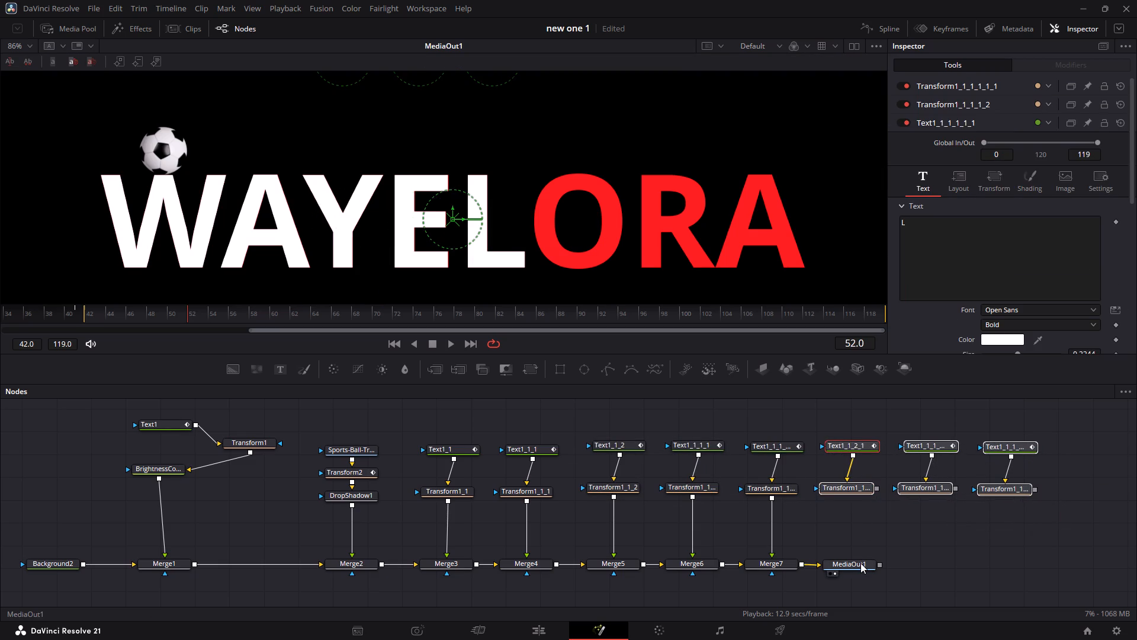
Move MediaOut1 farther along the node graph and merge the three duplicated Transform outputs one after another over Merge7's output, ahead of MediaOut1.
left_click_drag(860, 563, 1088, 569)
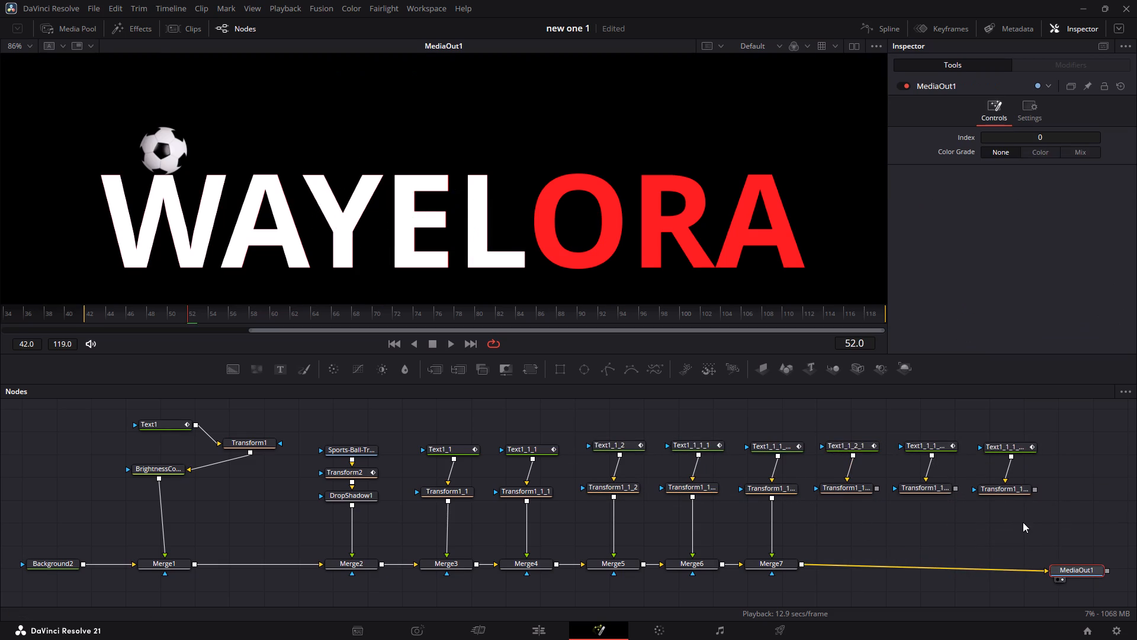
scroll(1023, 522, "left", 5)
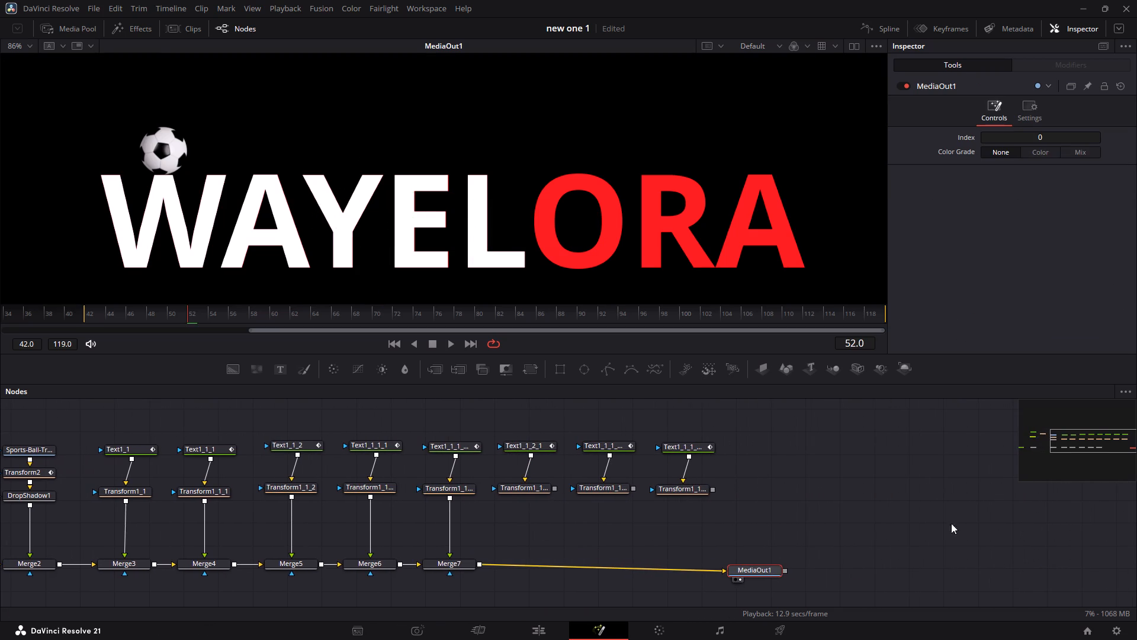
left_click_drag(543, 489, 467, 564)
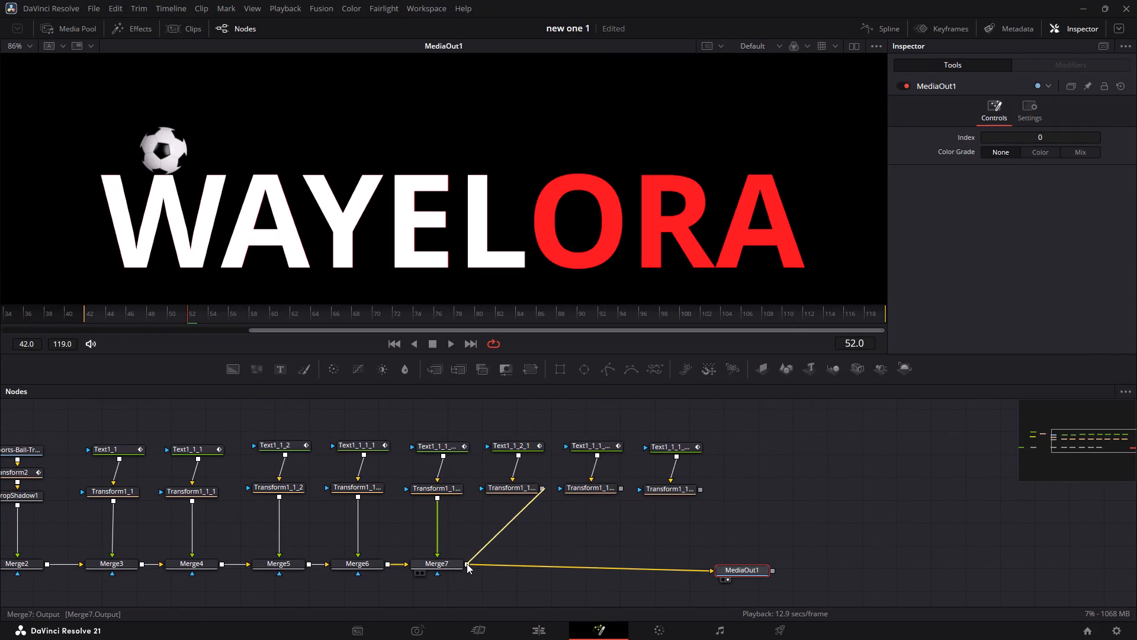
left_click(616, 488)
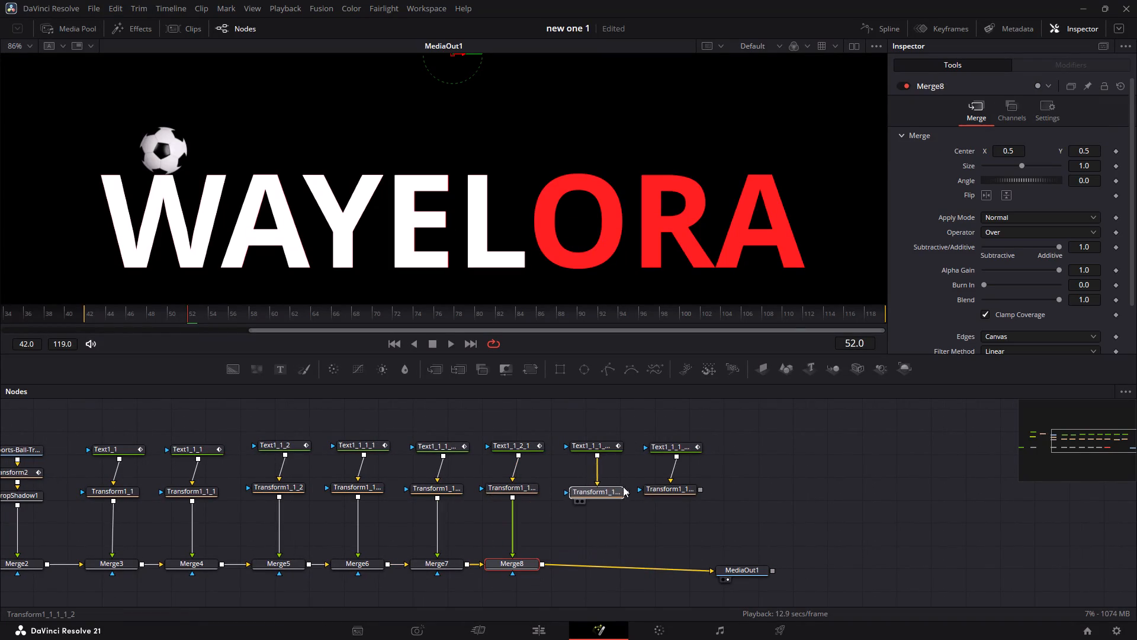
left_click_drag(627, 488, 551, 570)
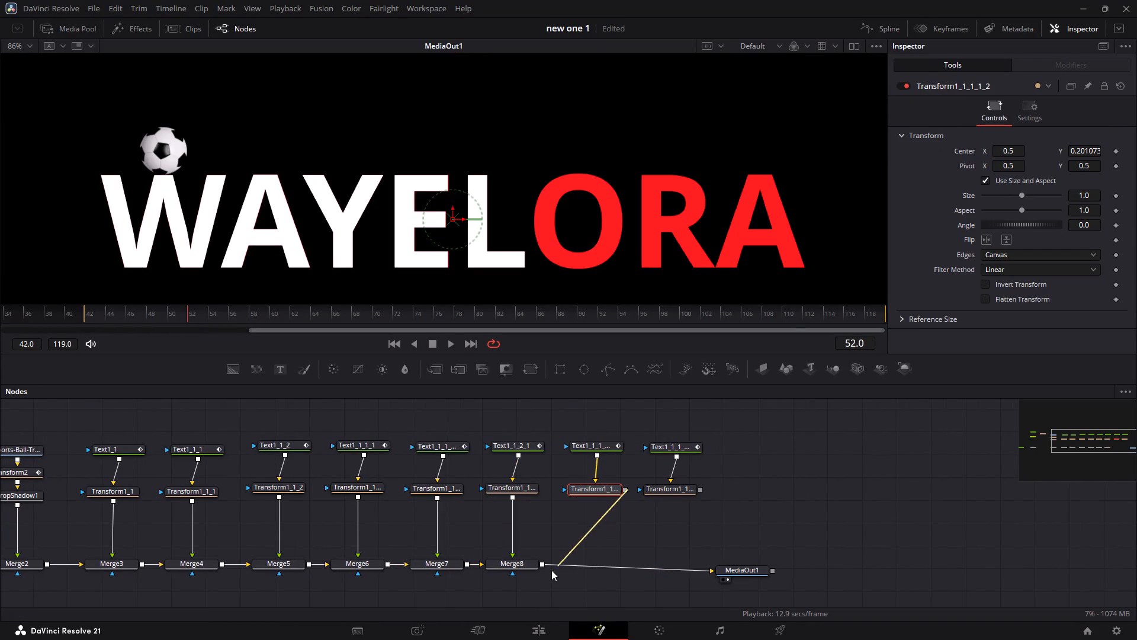
left_click_drag(551, 570, 543, 563)
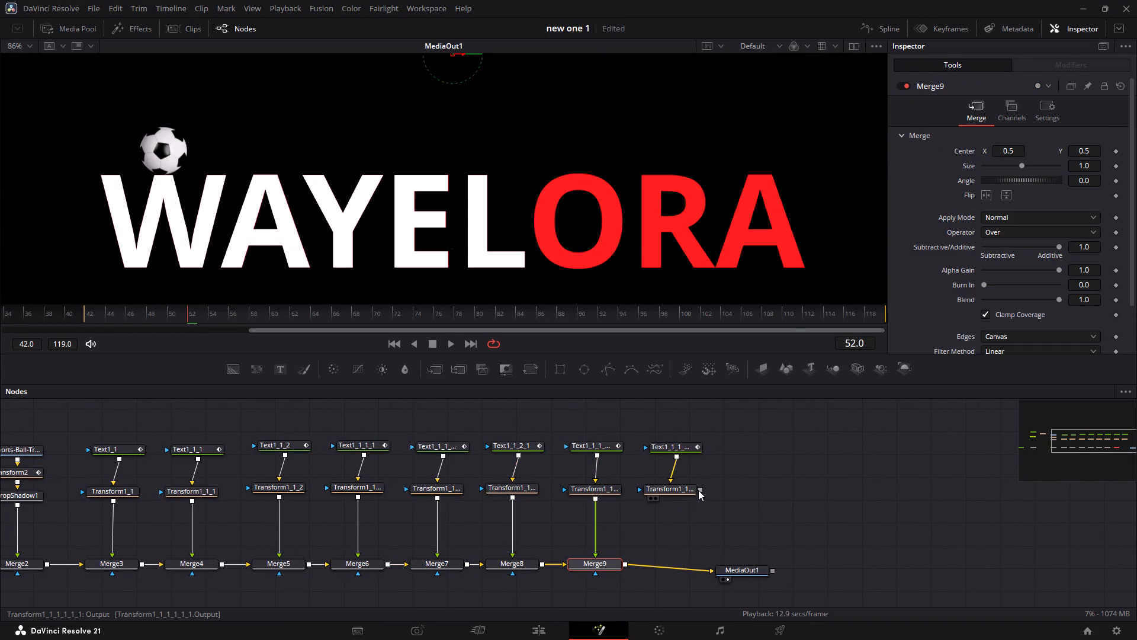
left_click_drag(701, 488, 626, 564)
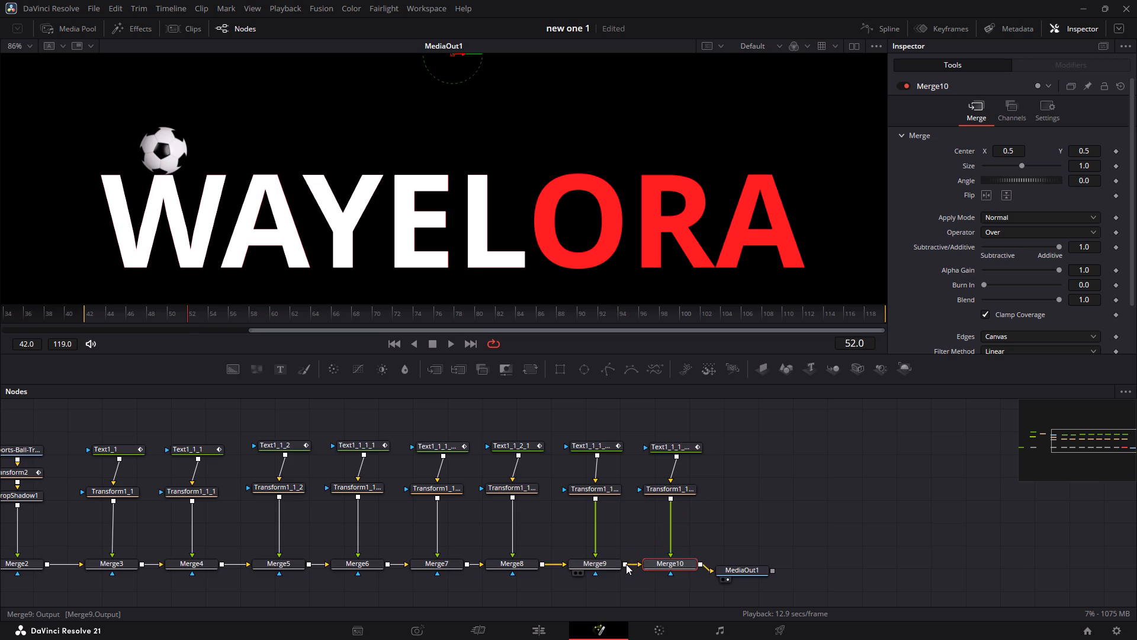
Replace the text of Text1_1_2_1 with a capital O and move it to cover the red O in the title.
left_click(528, 447)
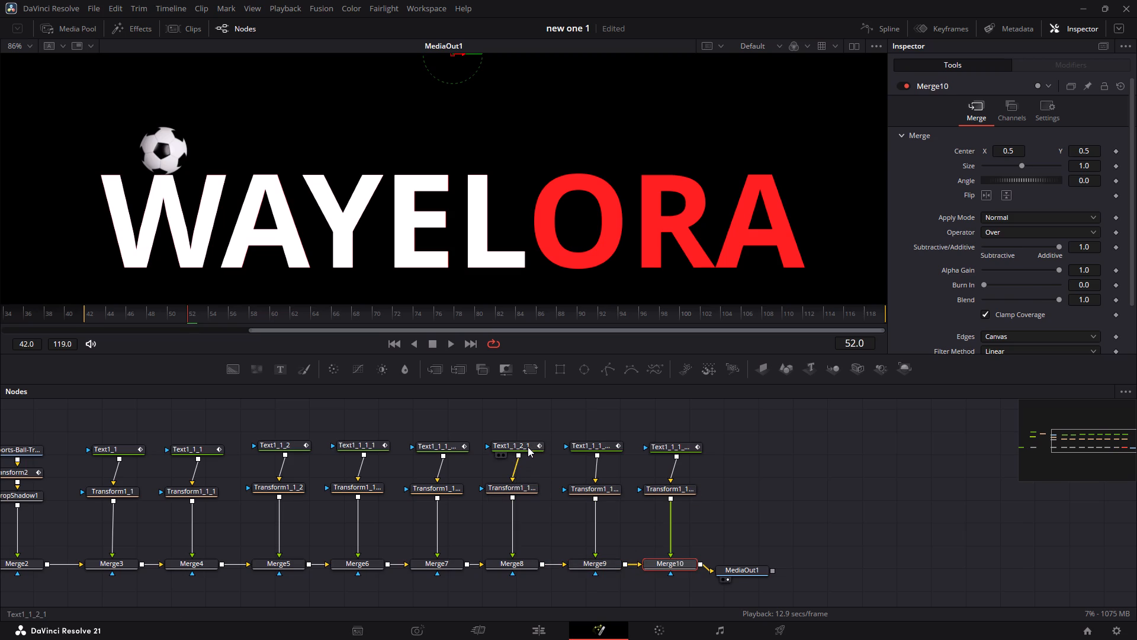
left_click(979, 203)
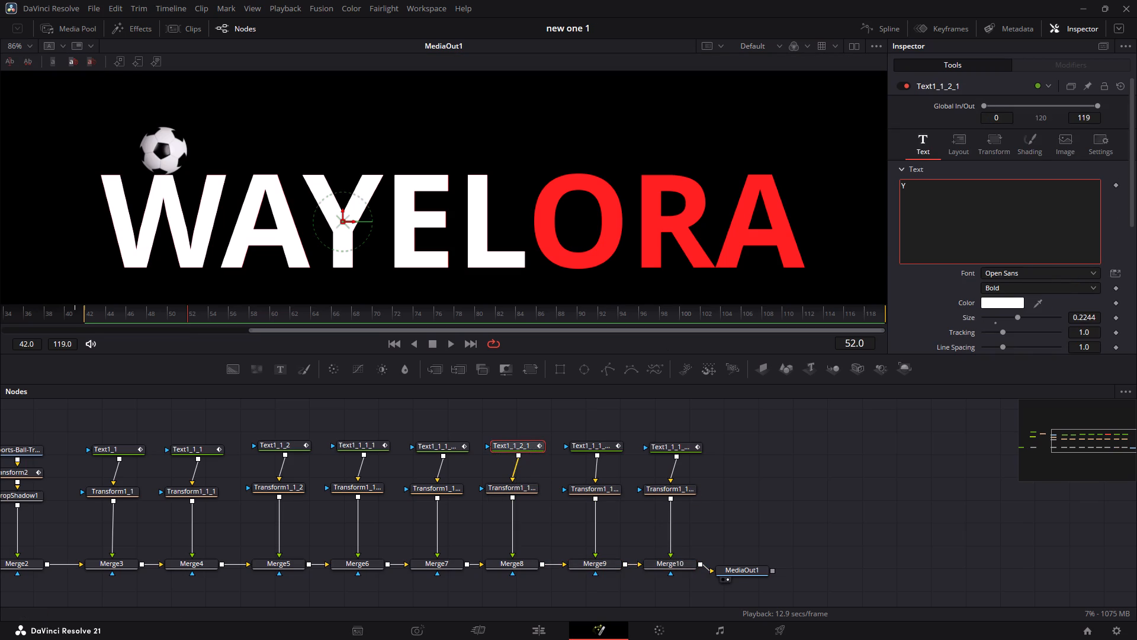
key("BackSpace")
key("shift+o")
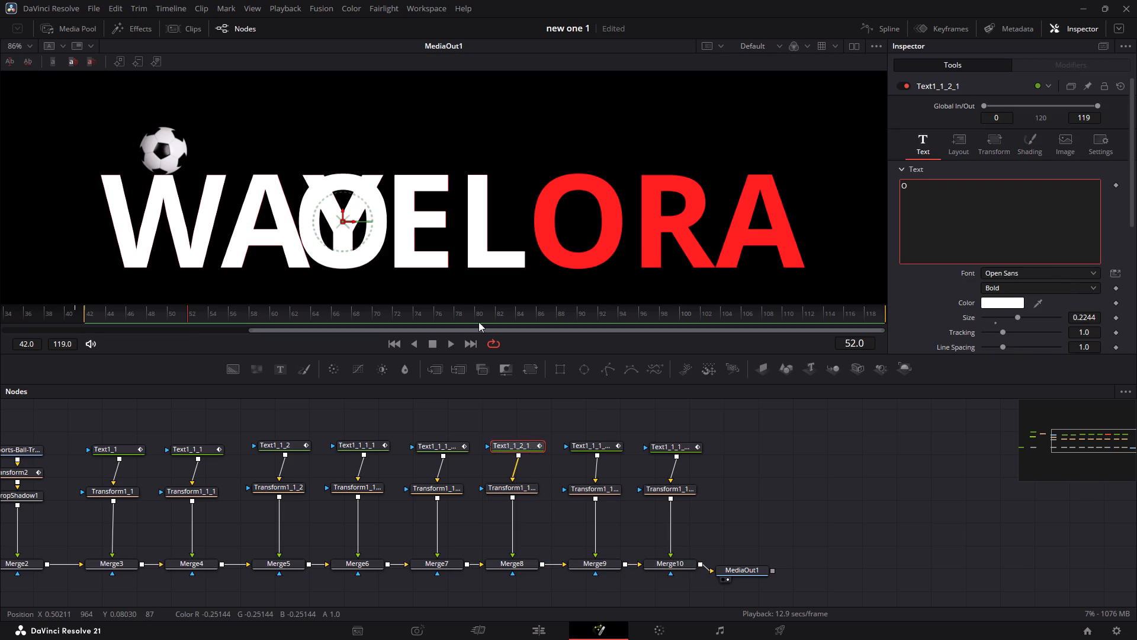
left_click_drag(353, 220, 595, 217)
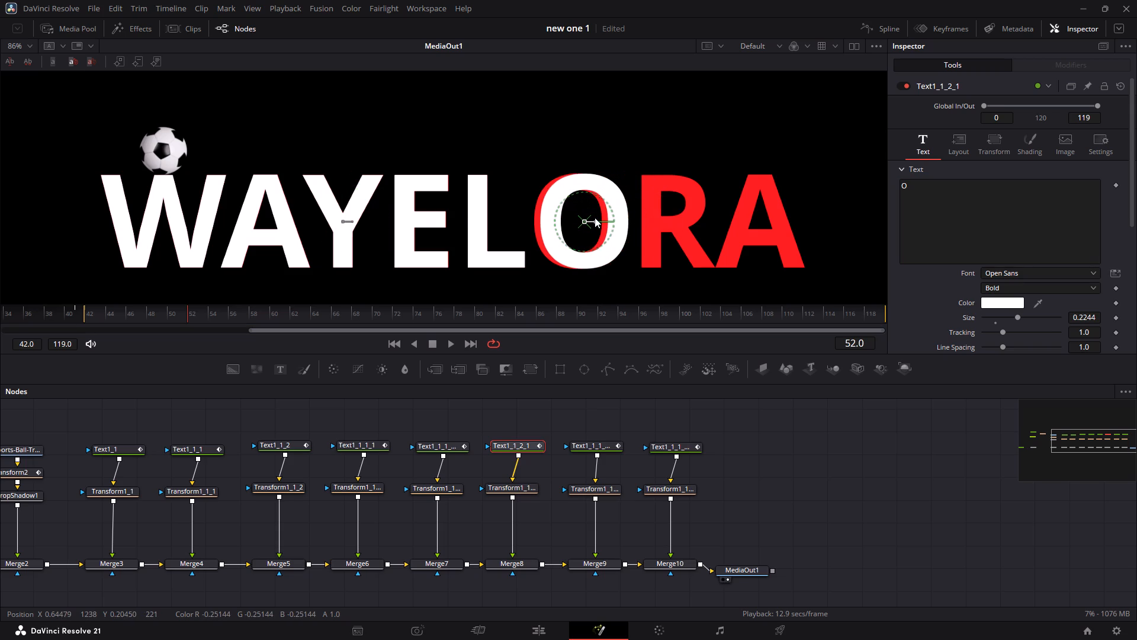
left_click_drag(595, 217, 588, 218)
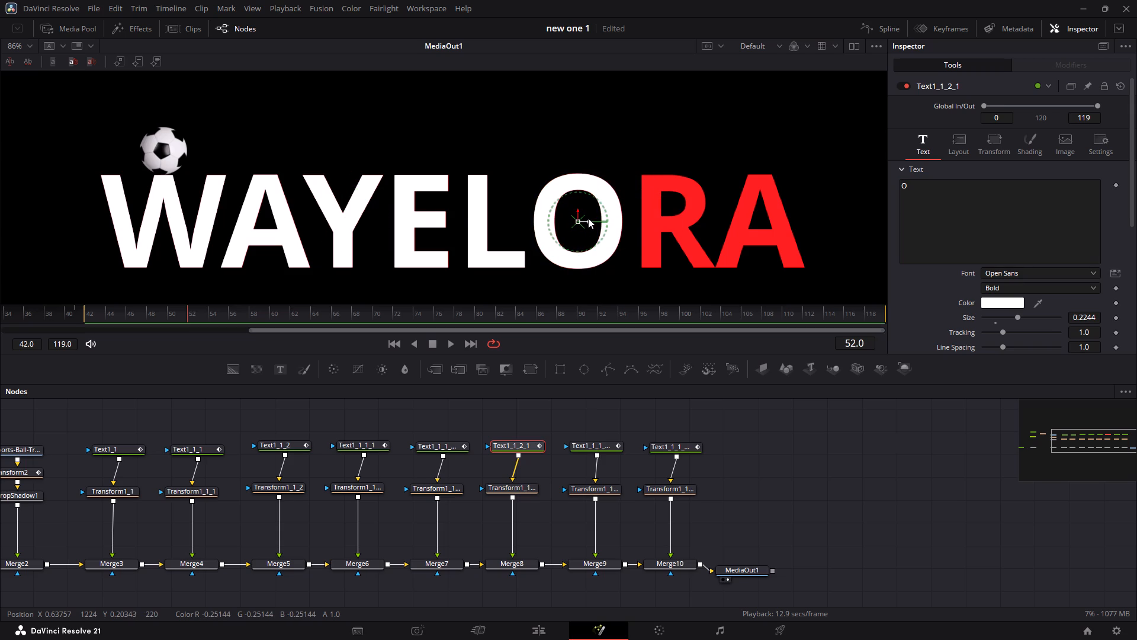
left_click(762, 454)
Replace the text of Text1_1_1_1_2 with a capital R and move it to cover the red R in the title.
left_click(614, 447)
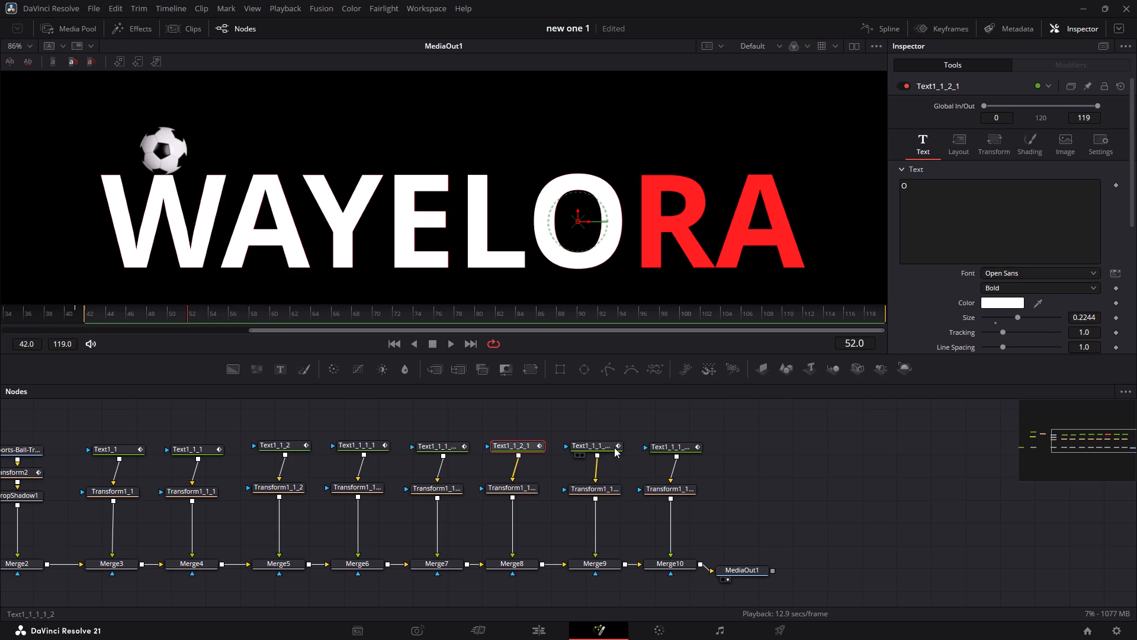
left_click(946, 231)
key("BackSpace")
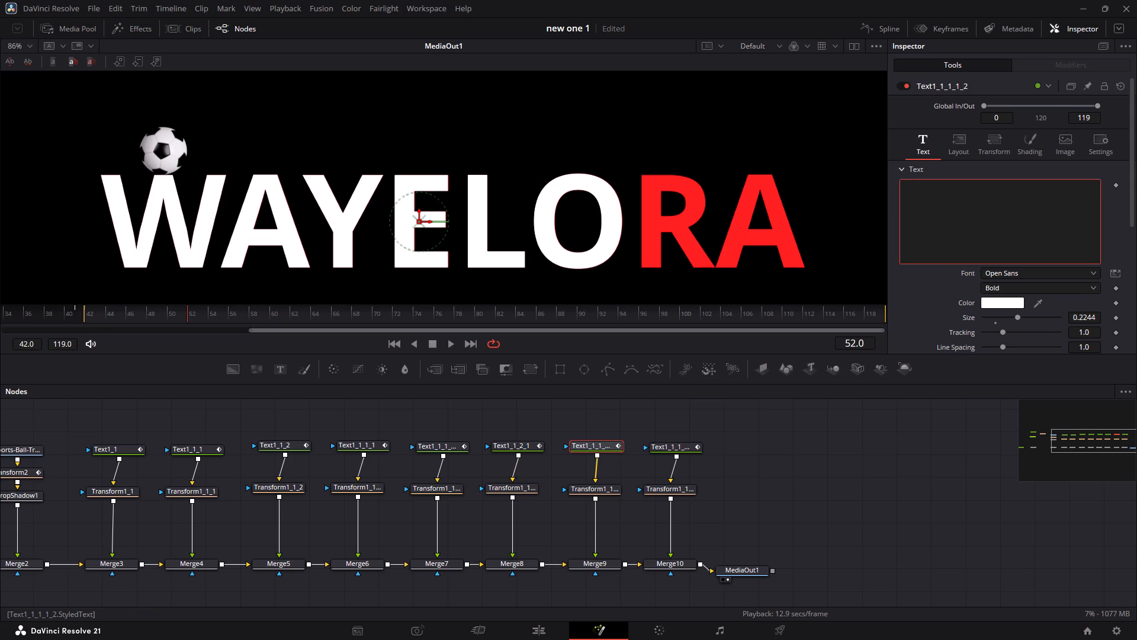
key("shift+r")
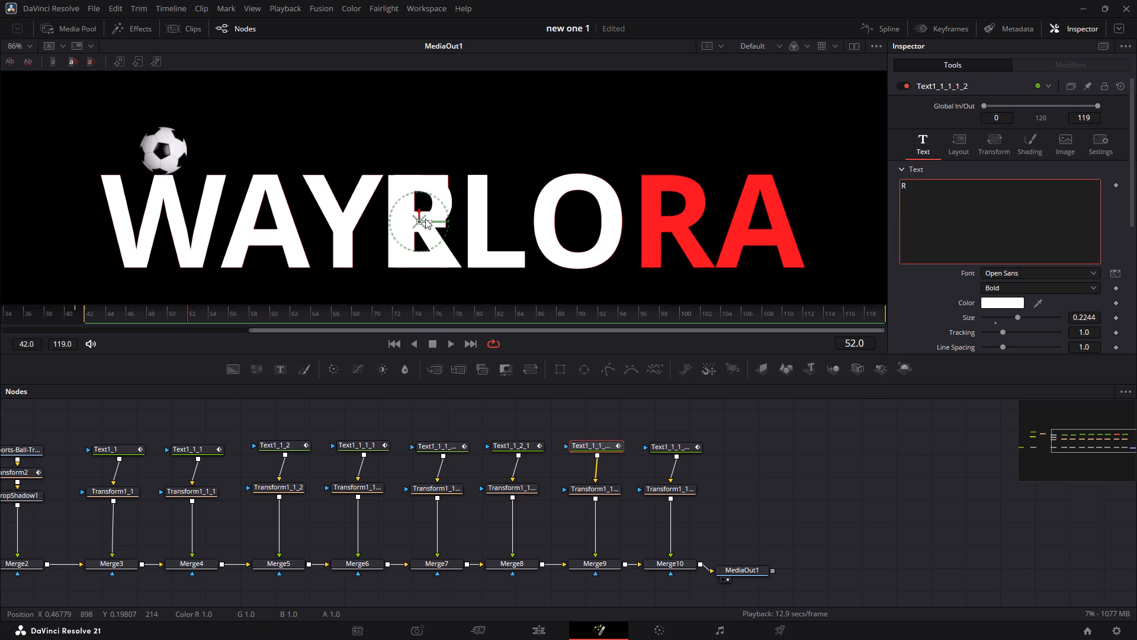
left_click_drag(430, 221, 687, 220)
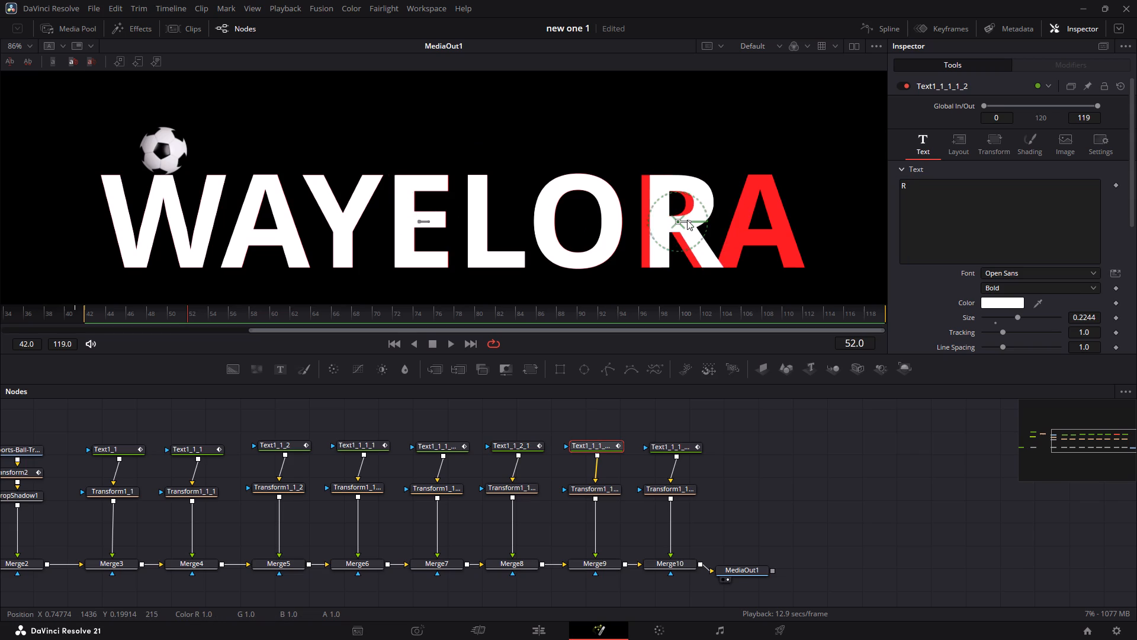
left_click_drag(687, 220, 684, 220)
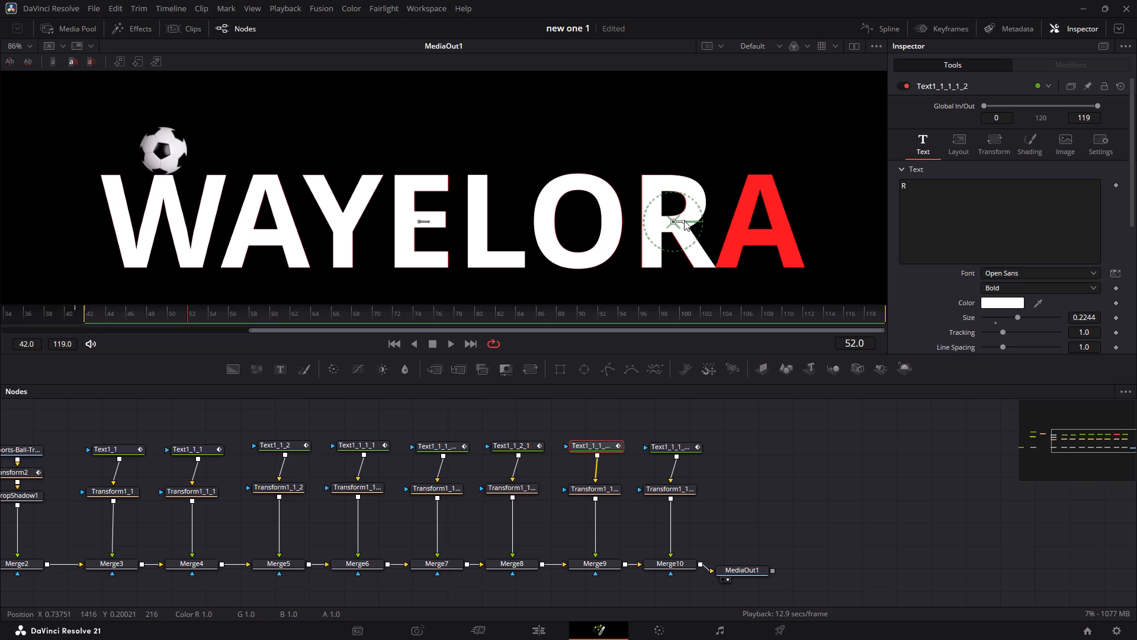
left_click_drag(684, 220, 683, 220)
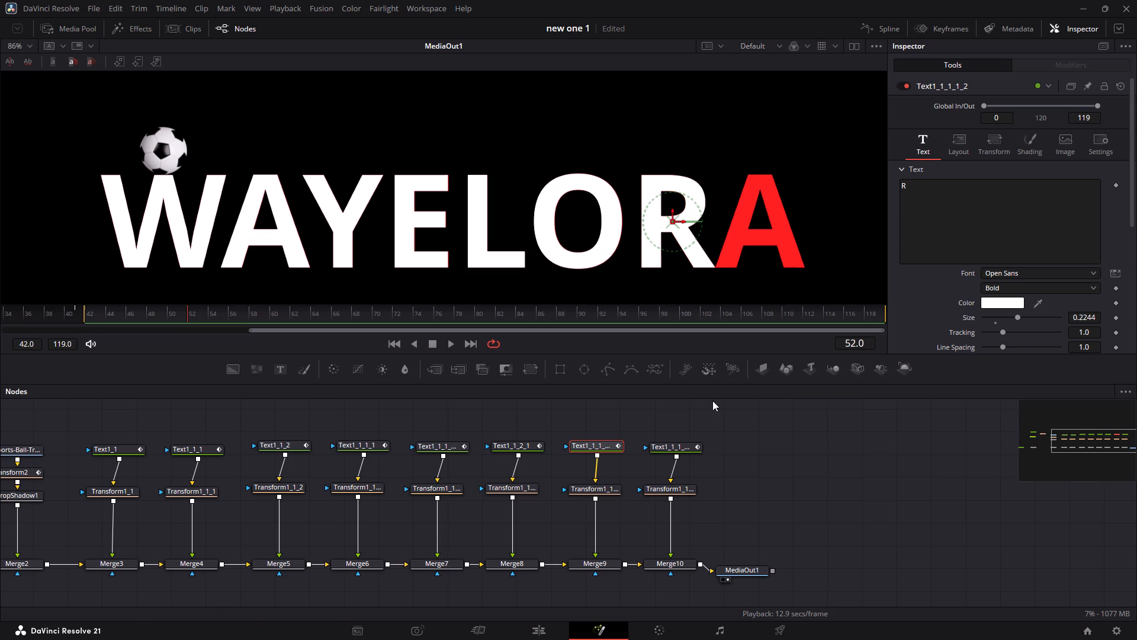
Replace the text of Text1_1_1_1_1_1 with a capital A and move it to cover the last red A in the title.
left_click(688, 443)
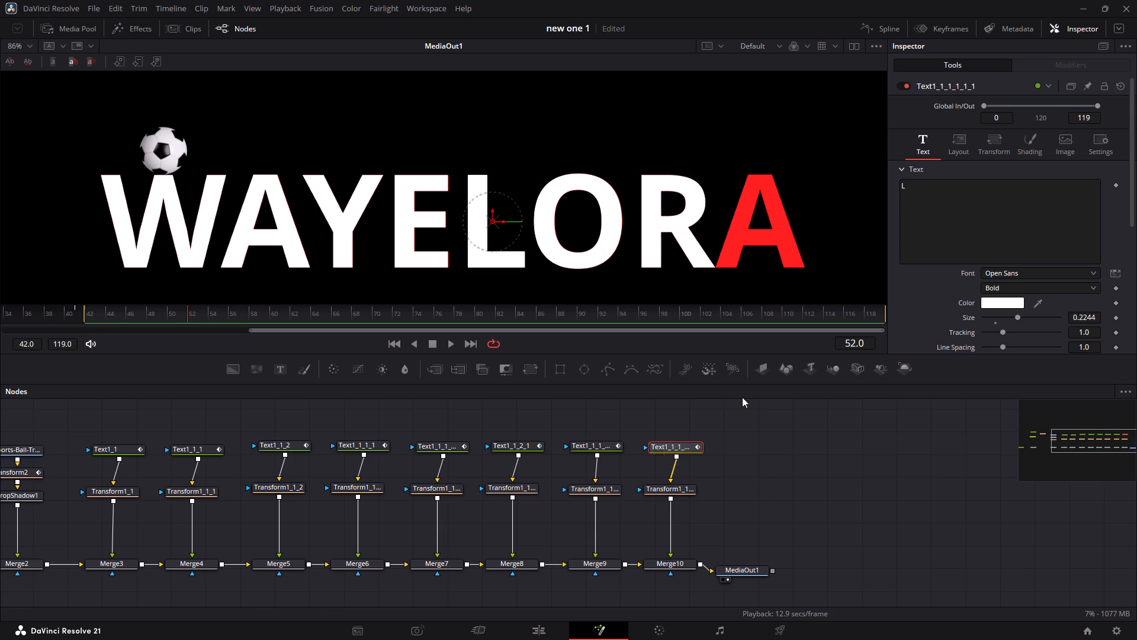
left_click(954, 215)
key("BackSpace")
key("shift+a")
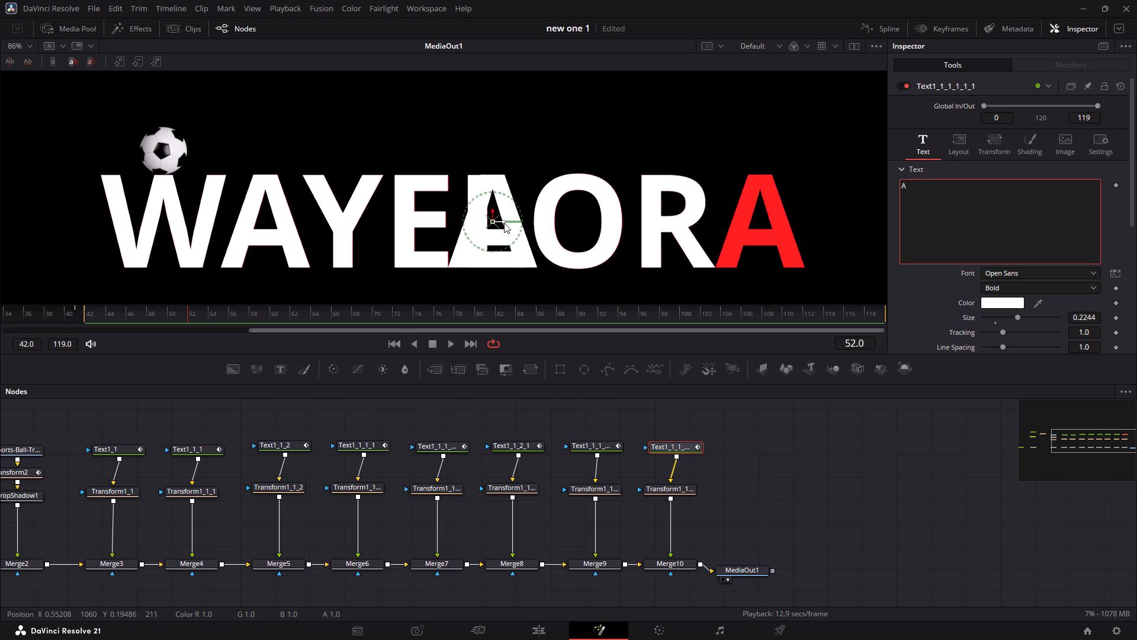
left_click_drag(504, 223, 770, 233)
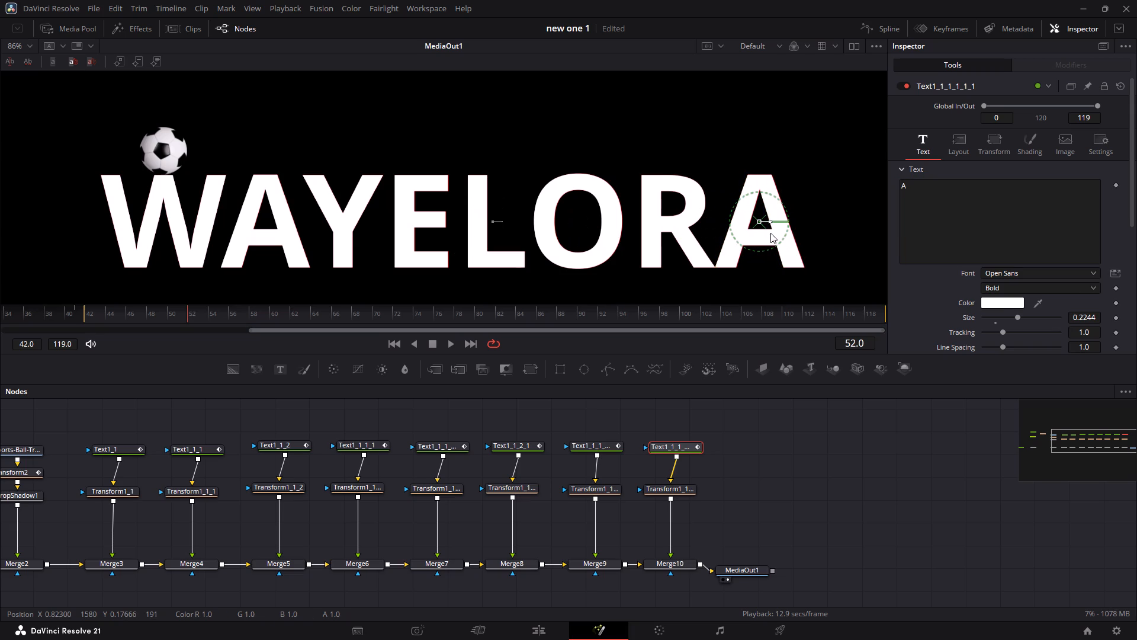
left_click_drag(770, 233, 771, 235)
left_click(772, 437)
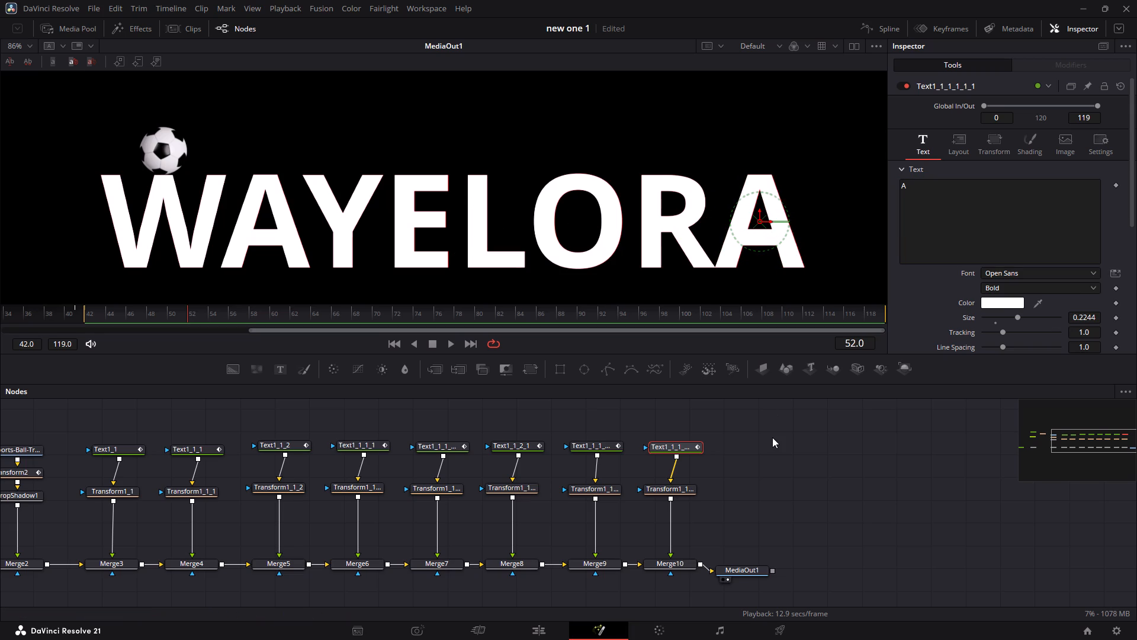
Play back the animation to check the ball bouncing across the white-covered WAYELORA title.
scroll(772, 437, "left", 1)
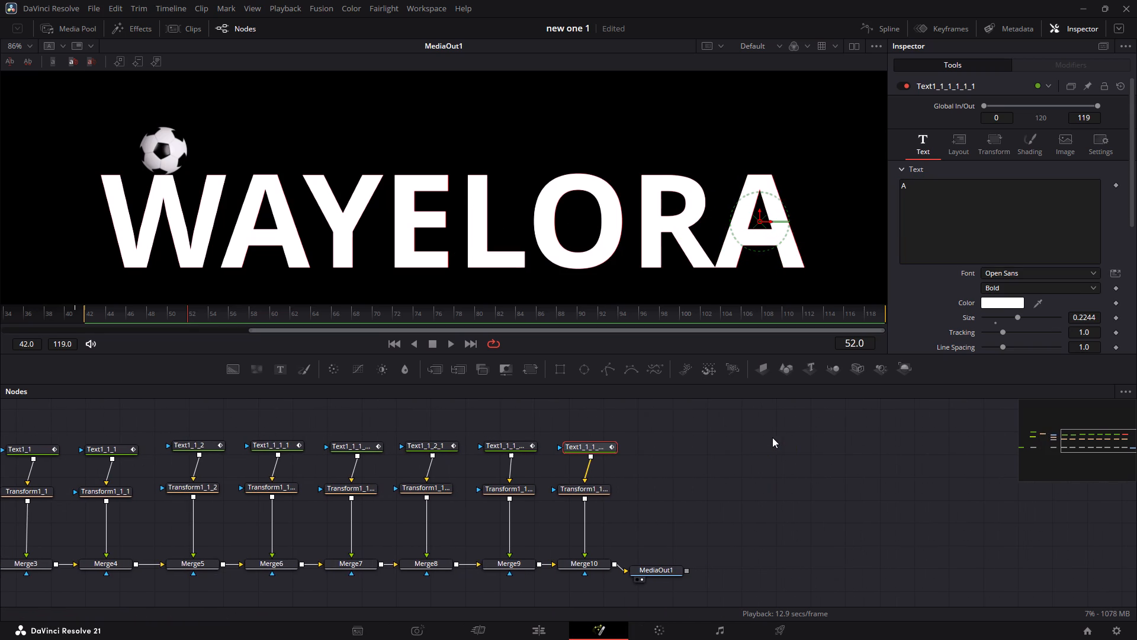
scroll(772, 437, "down", 2, "ctrl")
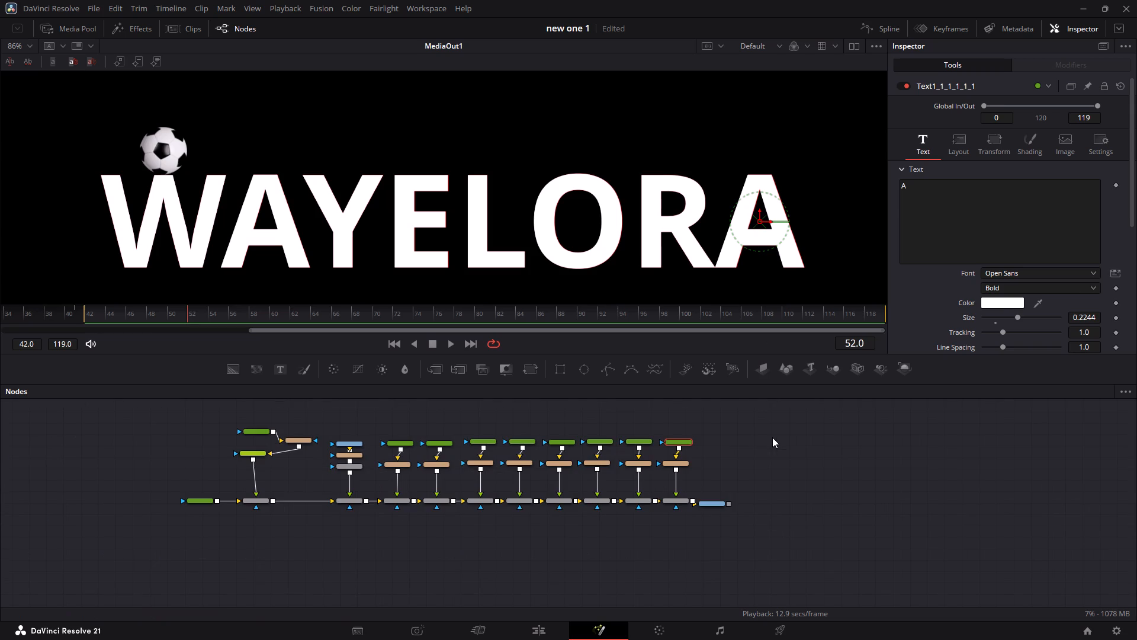
scroll(772, 437, "up", 1, "ctrl")
scroll(772, 437, "right", 3)
scroll(772, 437, "up", 1)
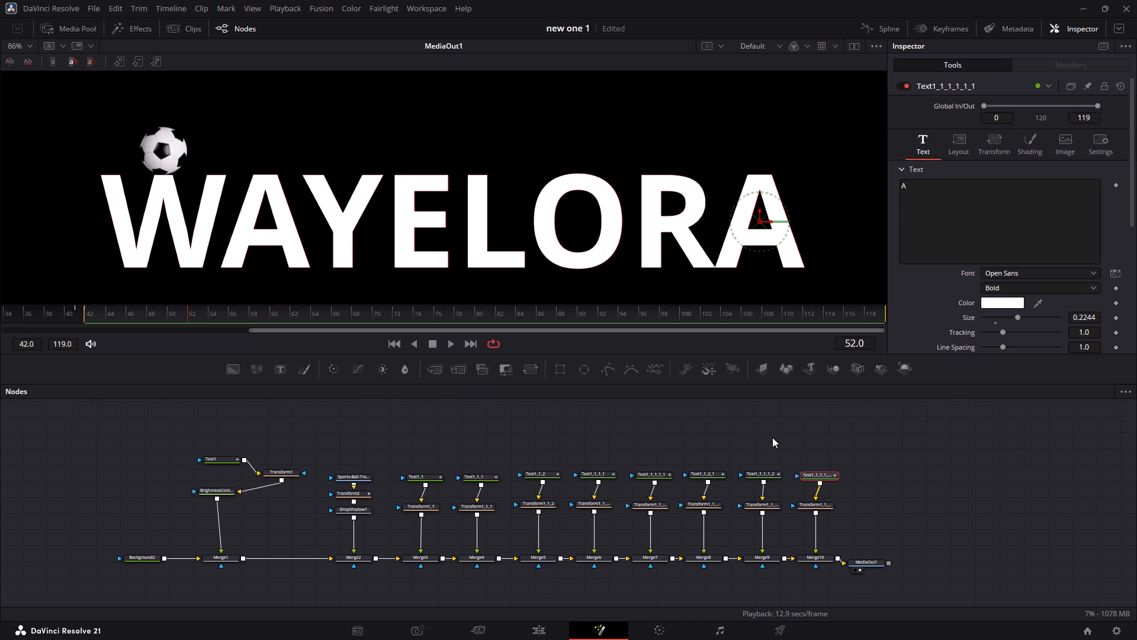
scroll(772, 437, "up", 1)
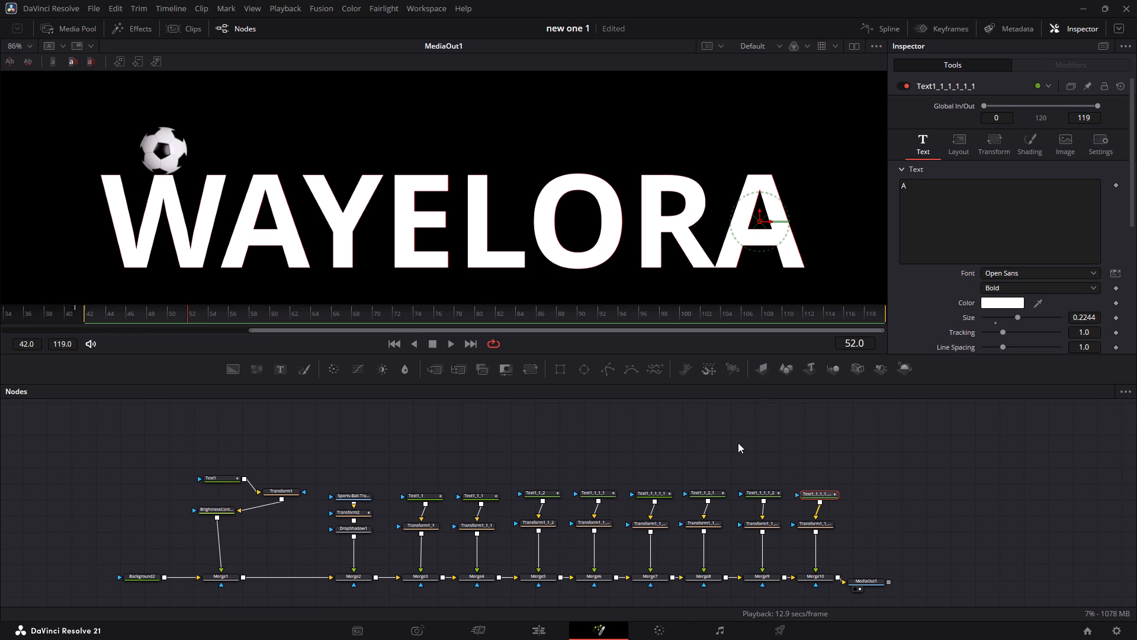
scroll(738, 443, "up", 1, "ctrl")
scroll(738, 443, "right", 1)
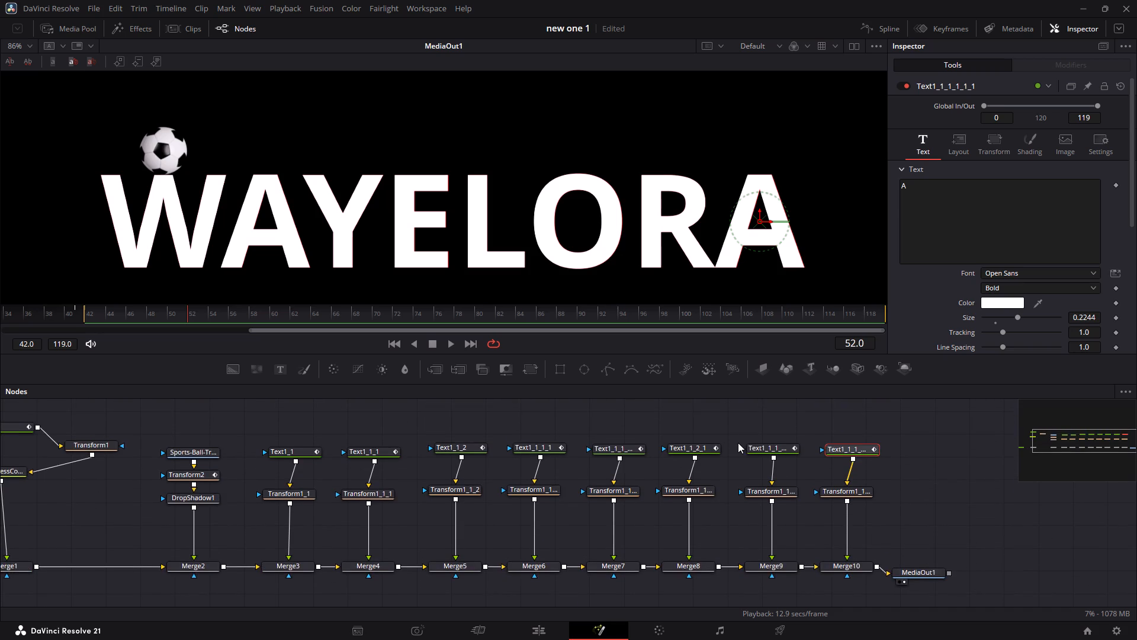
scroll(738, 443, "right", 1)
scroll(738, 443, "up", 1)
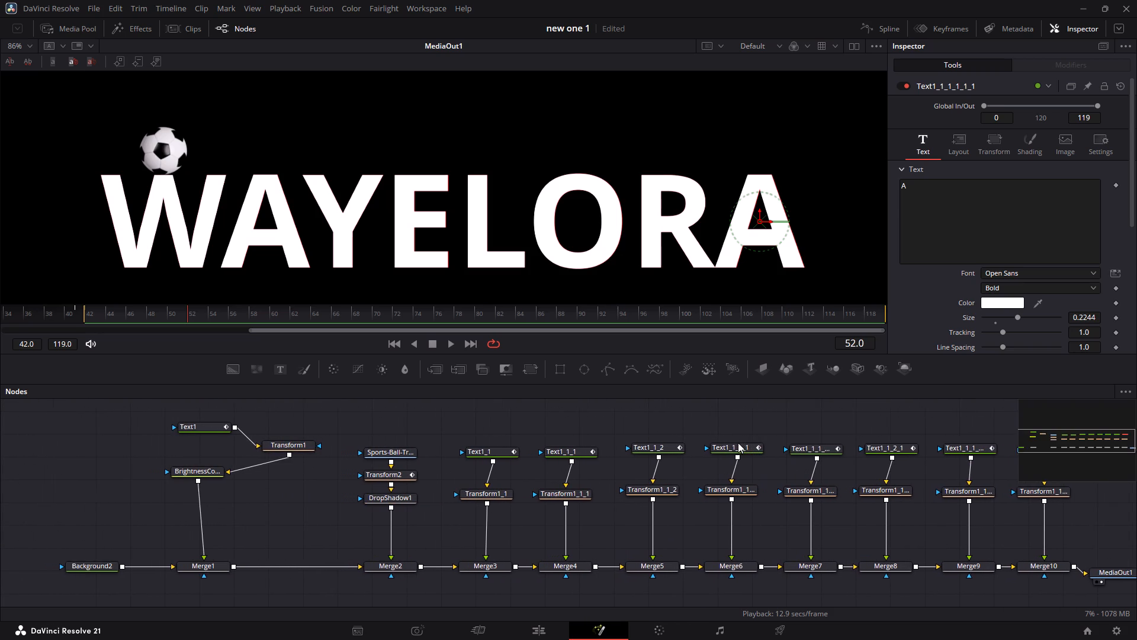
scroll(738, 443, "up", 1)
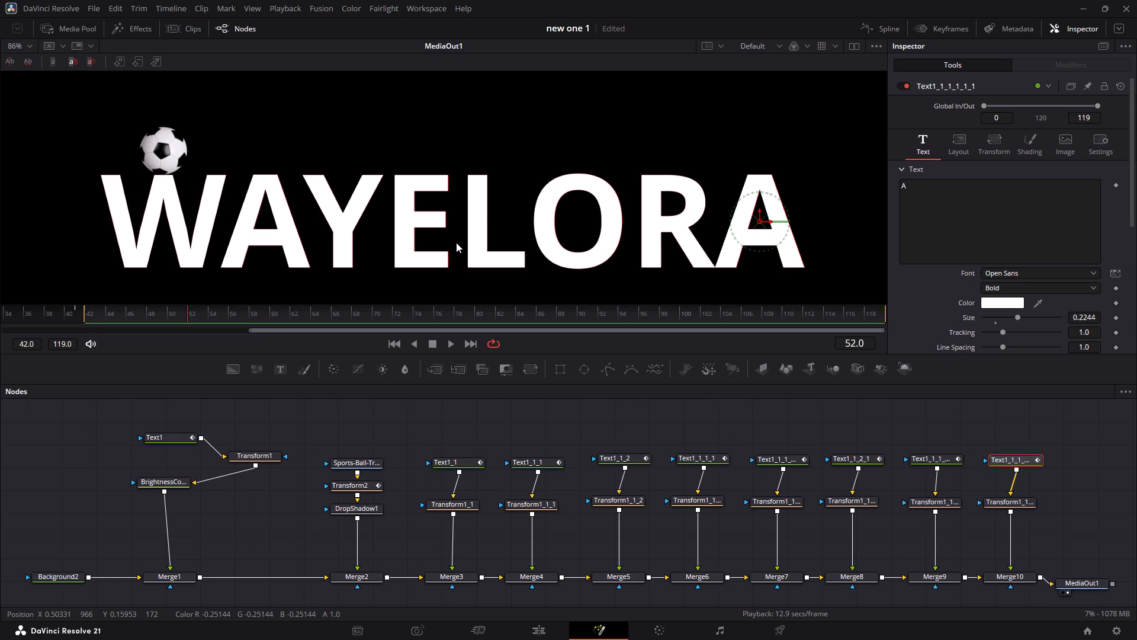
scroll(456, 242, "down", 2, "ctrl")
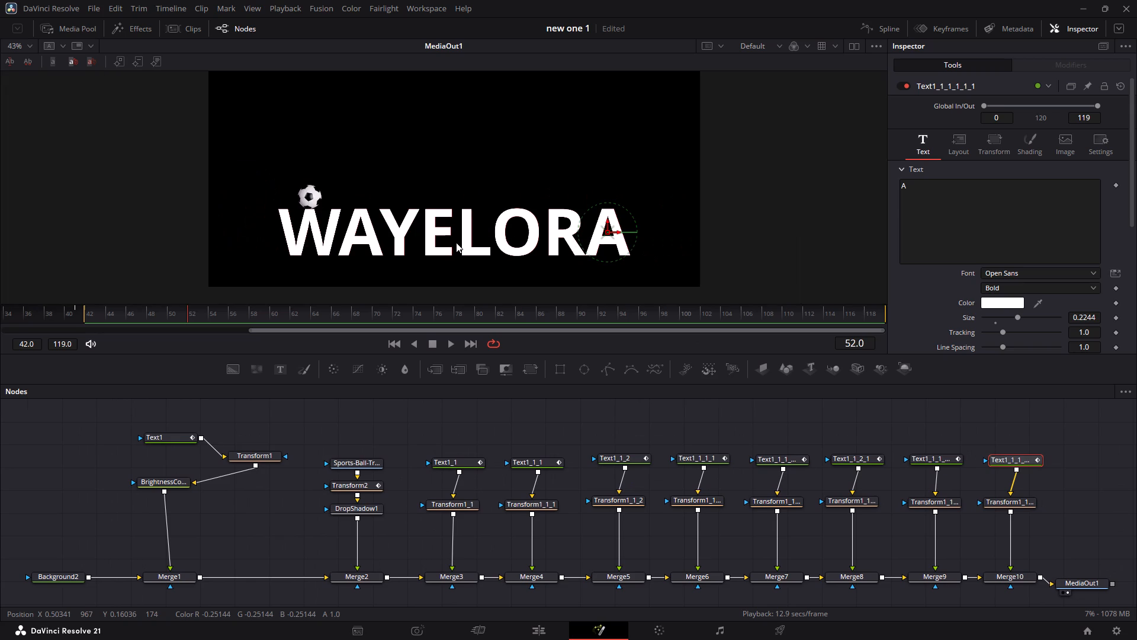
scroll(456, 242, "right", 1)
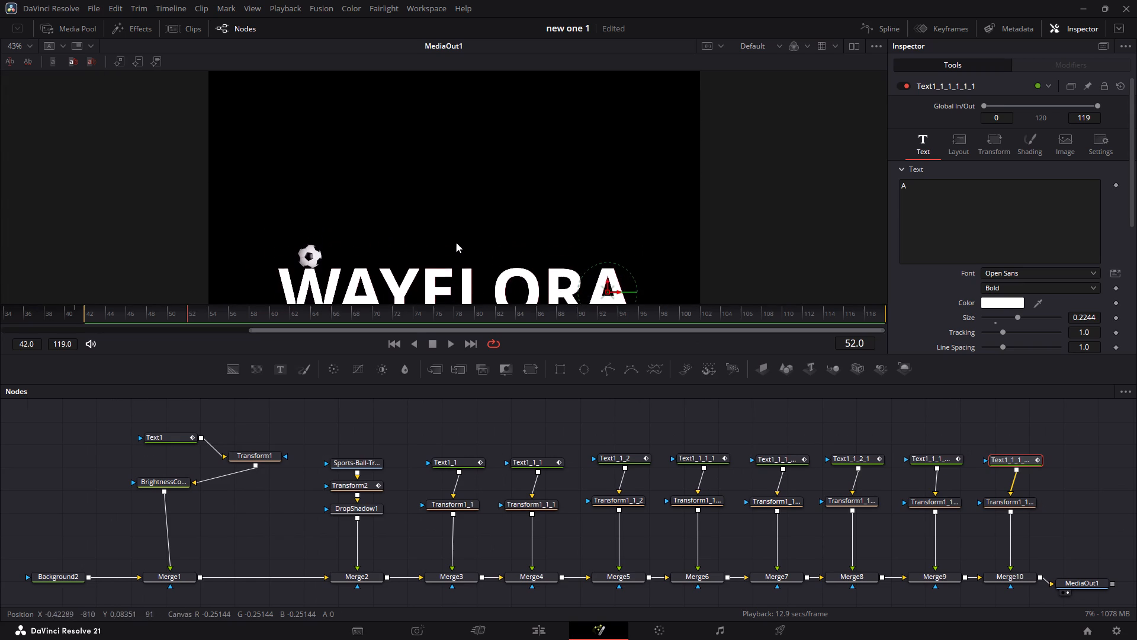
scroll(456, 242, "right", 1)
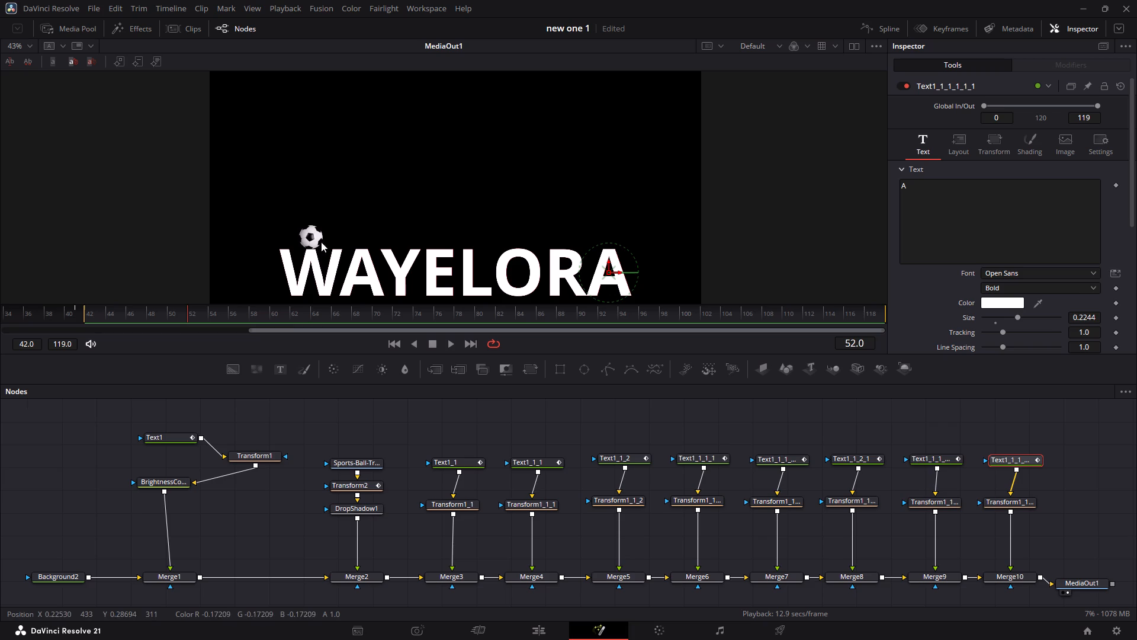
key("space")
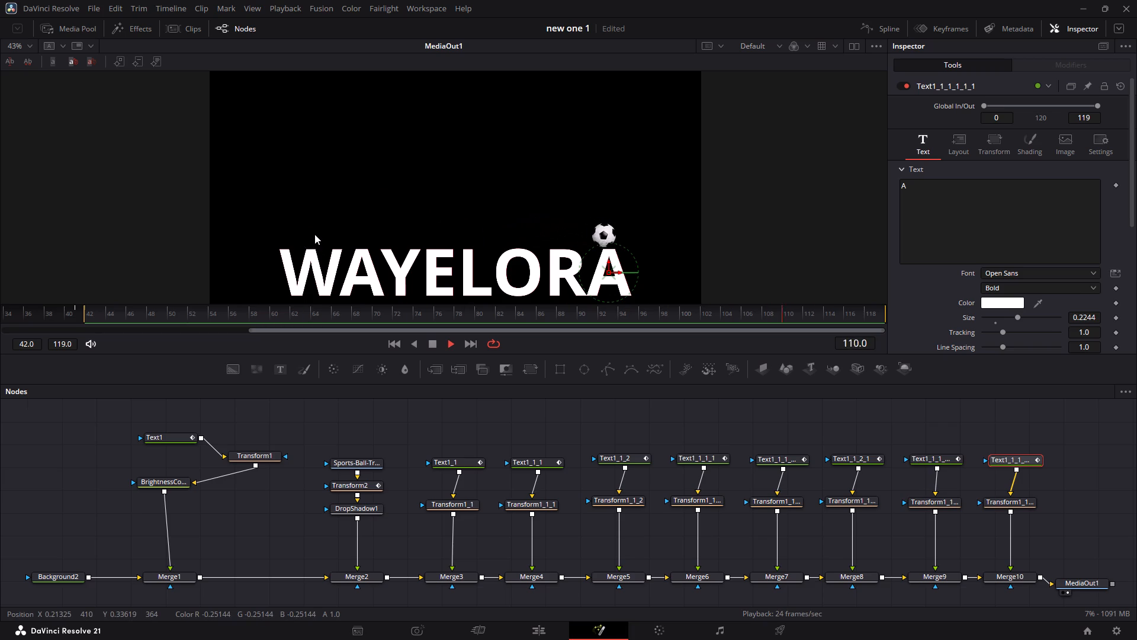
key("space")
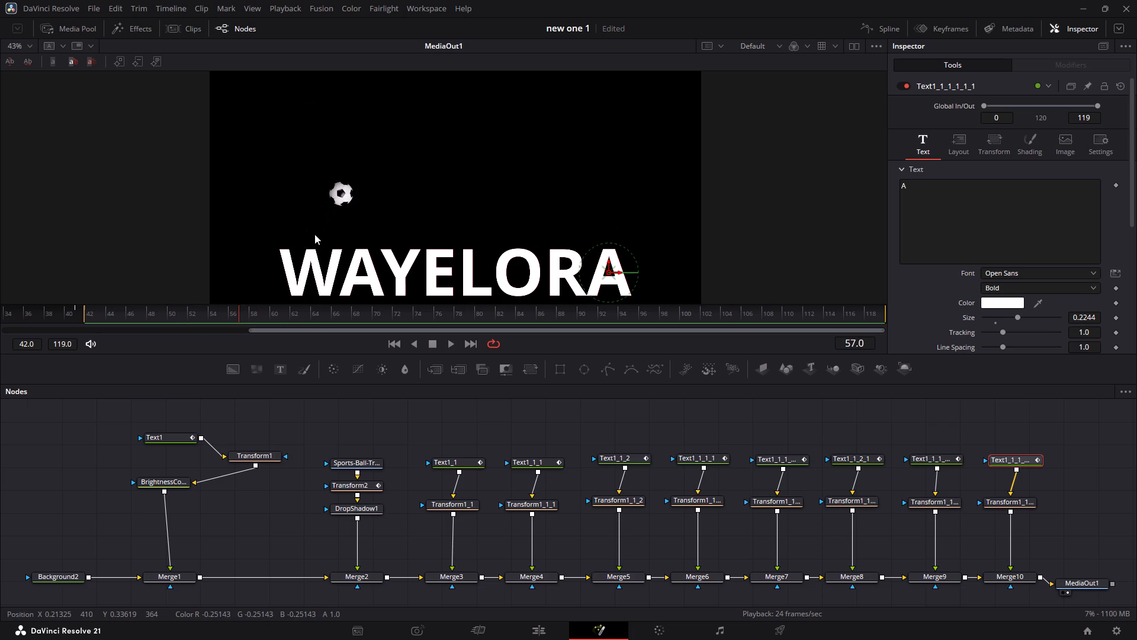
Keyframe the Center of Transform1_1, the W layer's transform, at frame 52, where the ball touches the W.
key("Left")
key("Left")
key("Left")
key("Left")
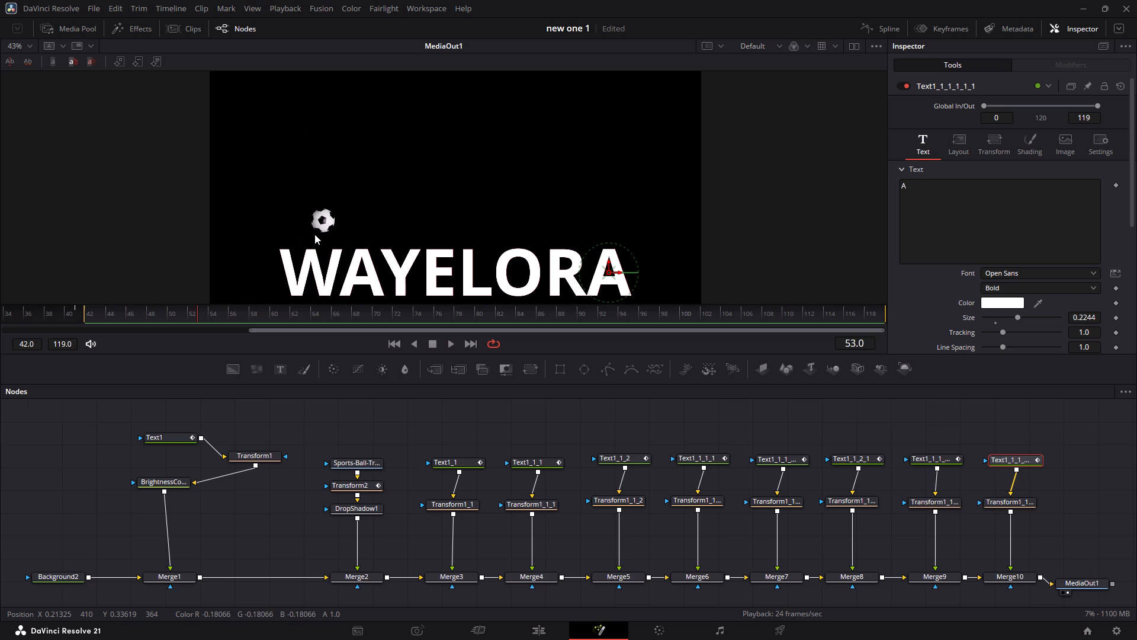
key("Left")
key("Left")
key("Right")
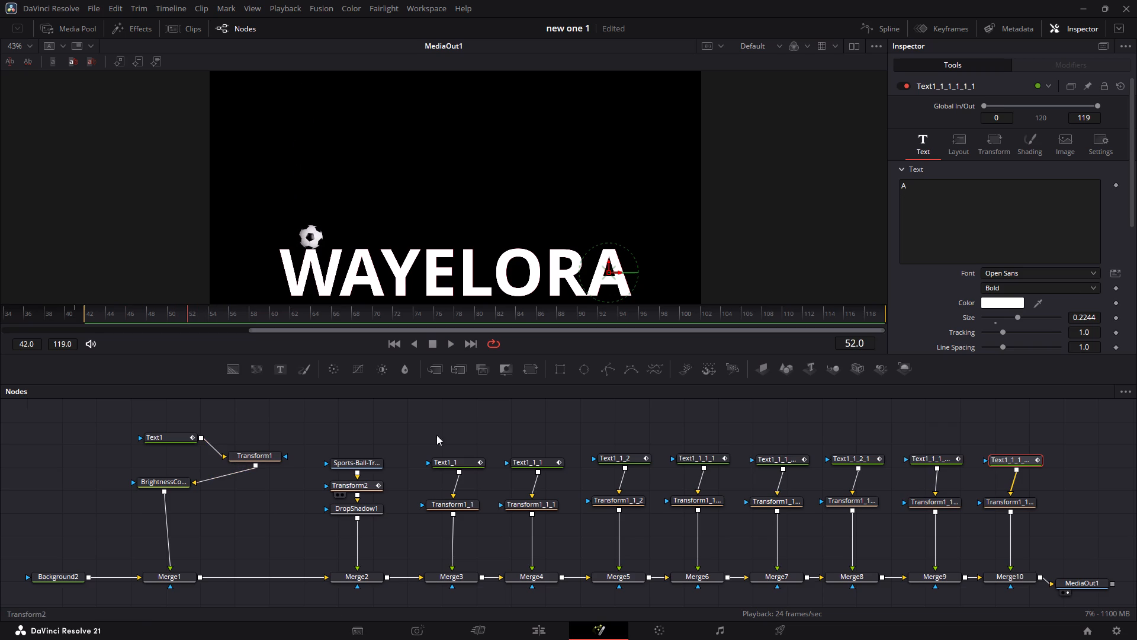
left_click(464, 466)
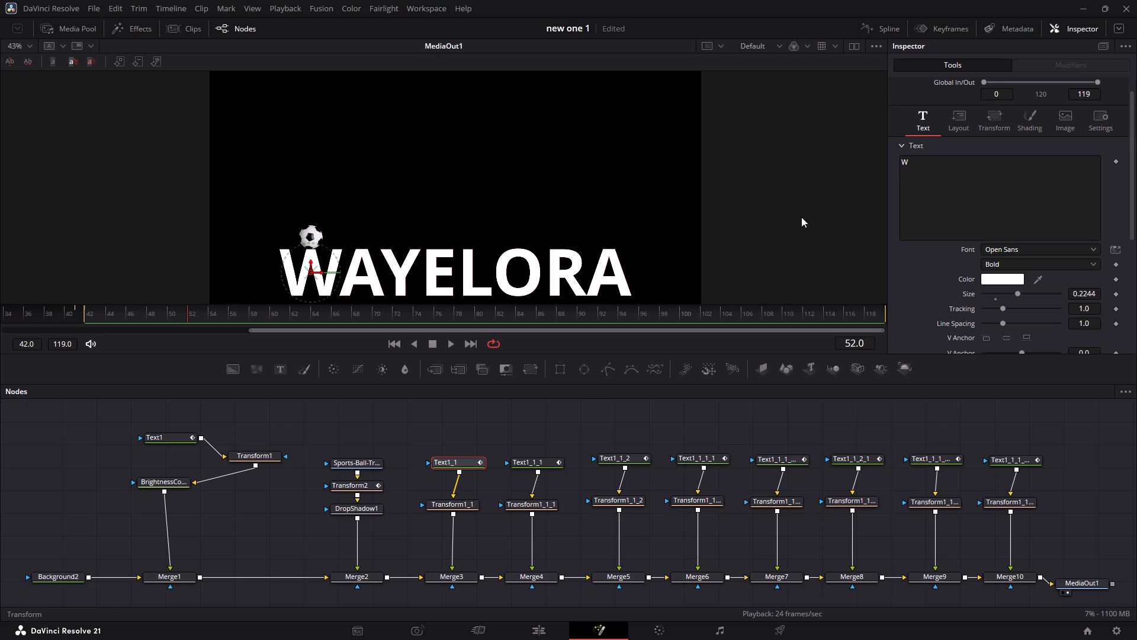
left_click(467, 505)
scroll(477, 473, "down", 3)
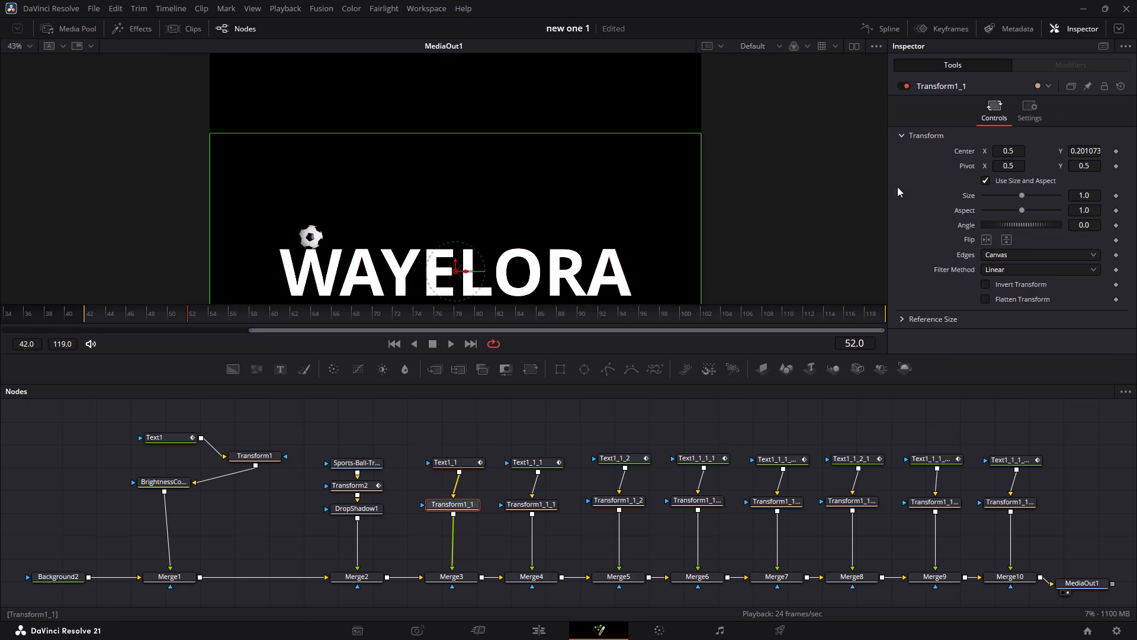
left_click(1119, 152)
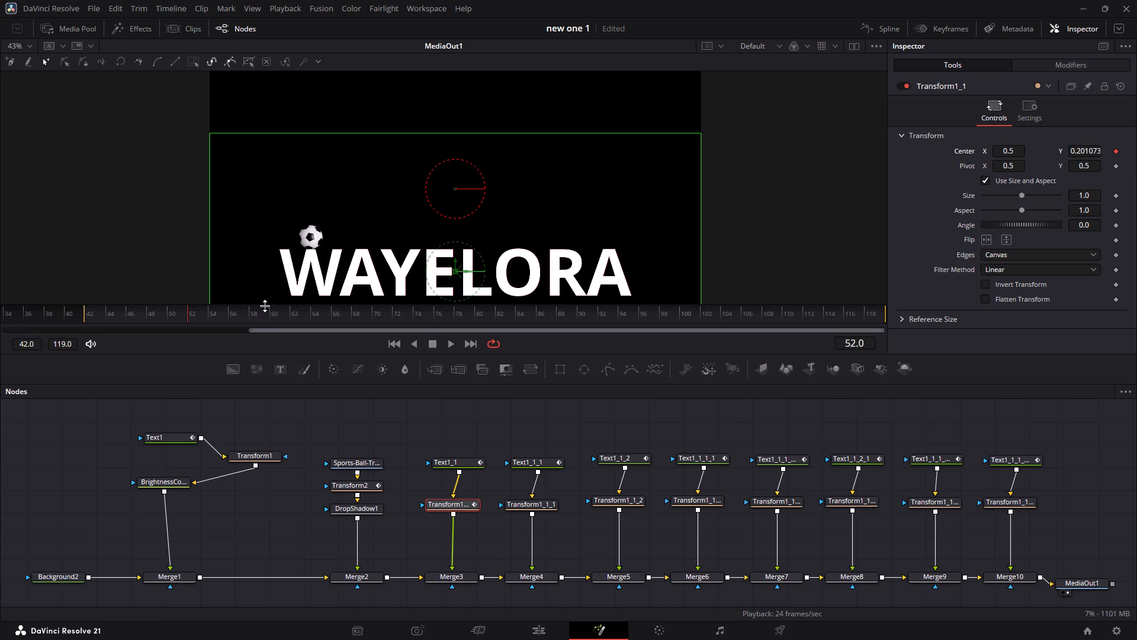
At frame 58, lower Transform1_1's Center Y to about -0.09 so the white W drops below the frame and uncovers the red W.
key("Right")
key("Right")
key("Right")
key("Right")
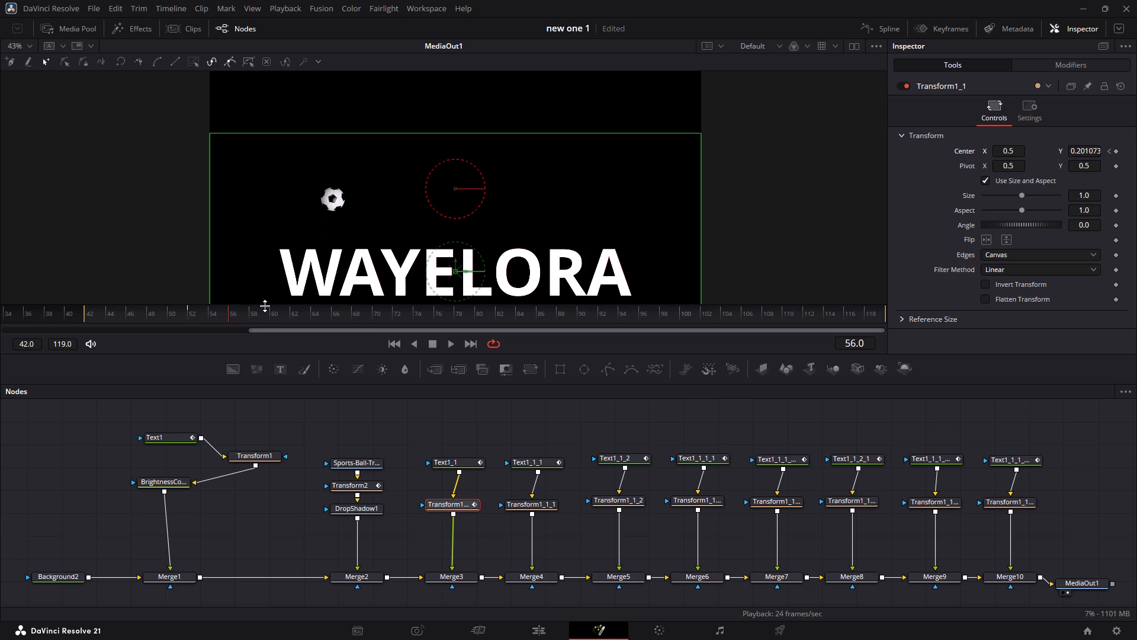
key("Right")
key("Right")
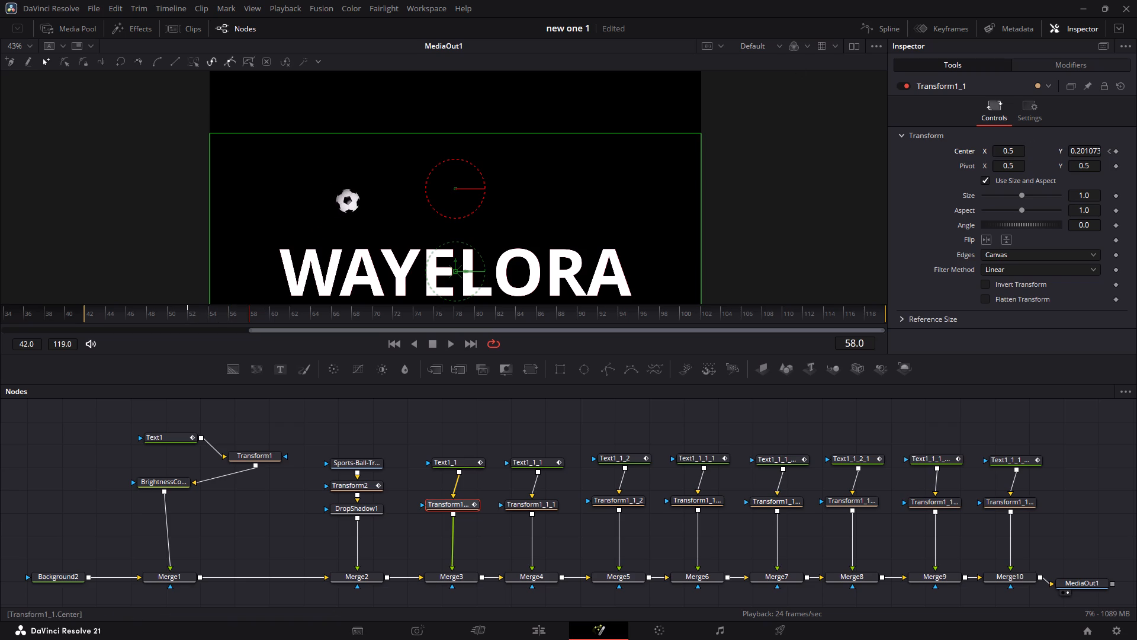
left_click_drag(1094, 151, 1069, 152)
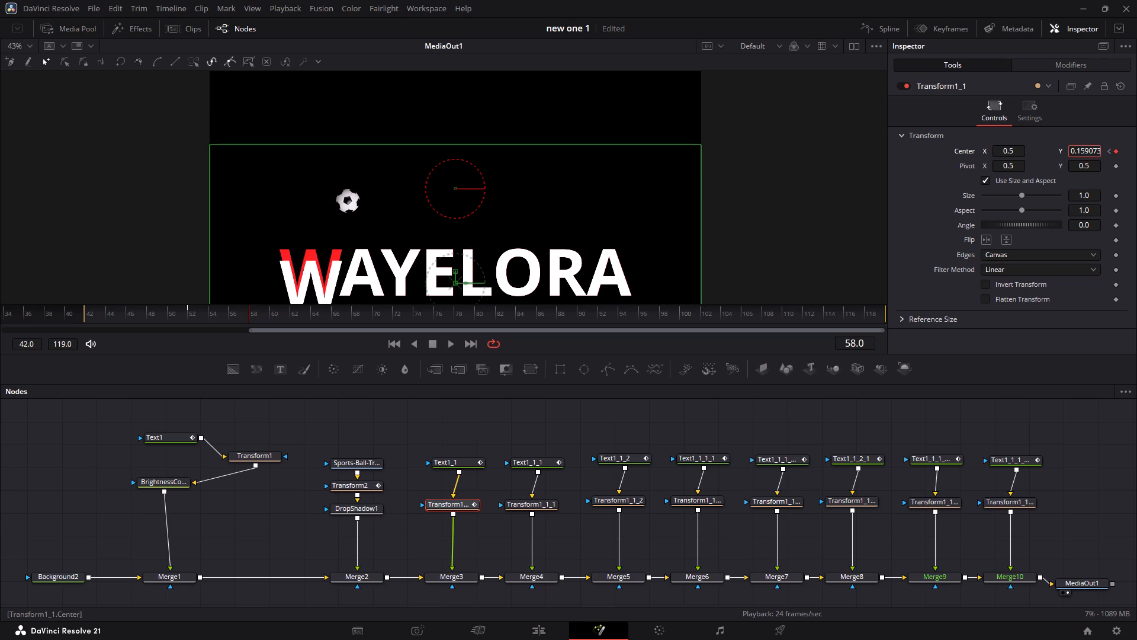
left_click_drag(1069, 152, 1035, 157)
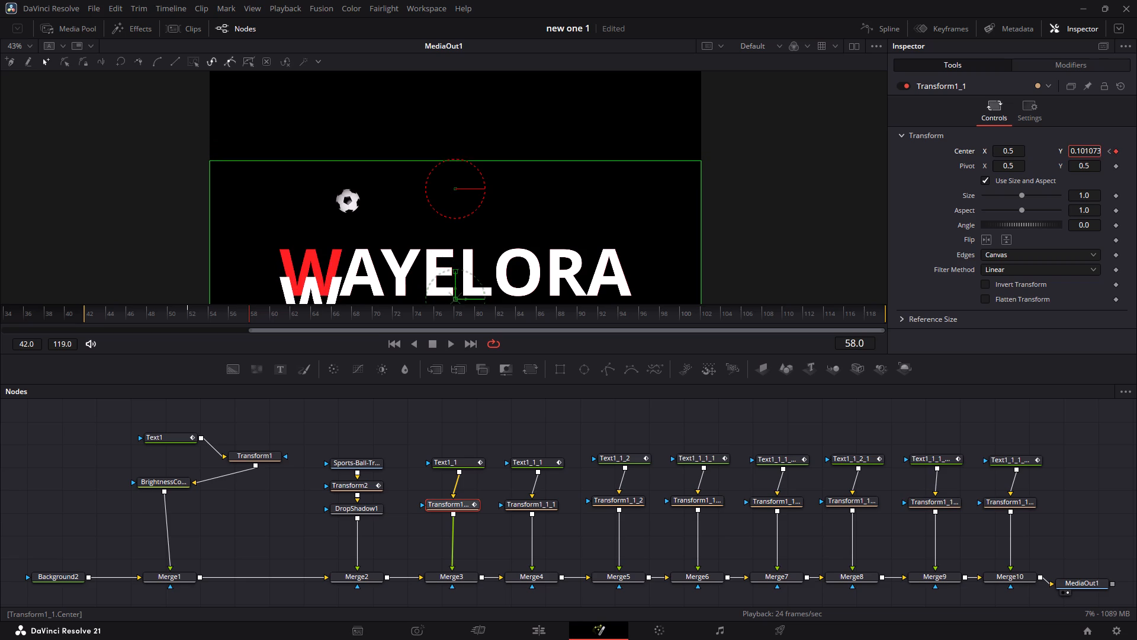
left_click_drag(1035, 157, 895, 173)
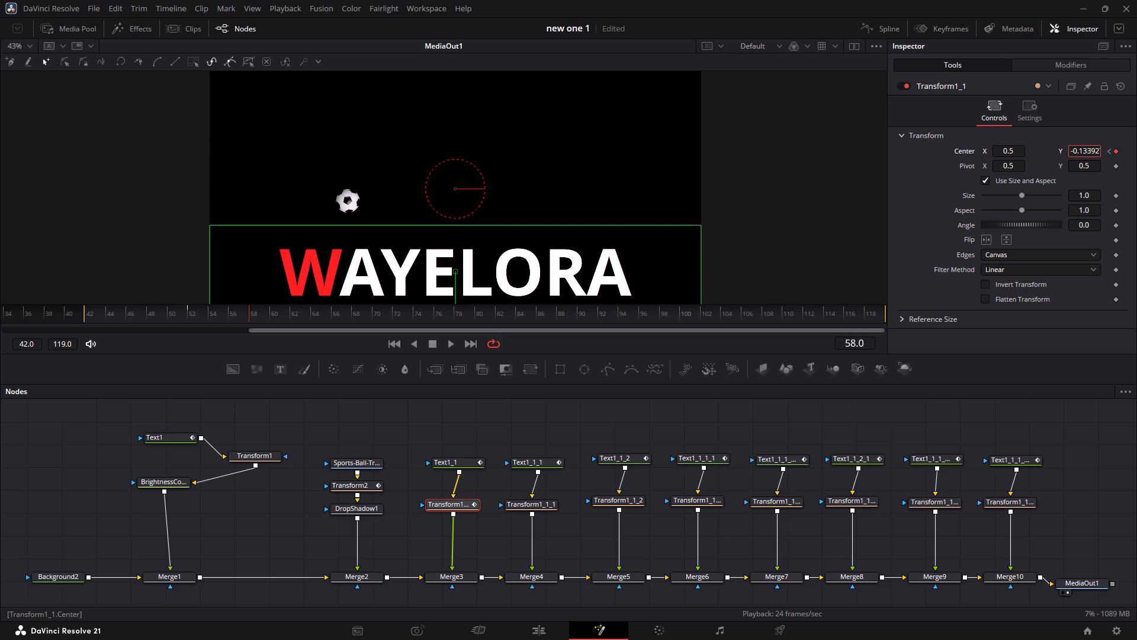
left_click_drag(895, 173, 895, 174)
scroll(773, 184, "right", 1)
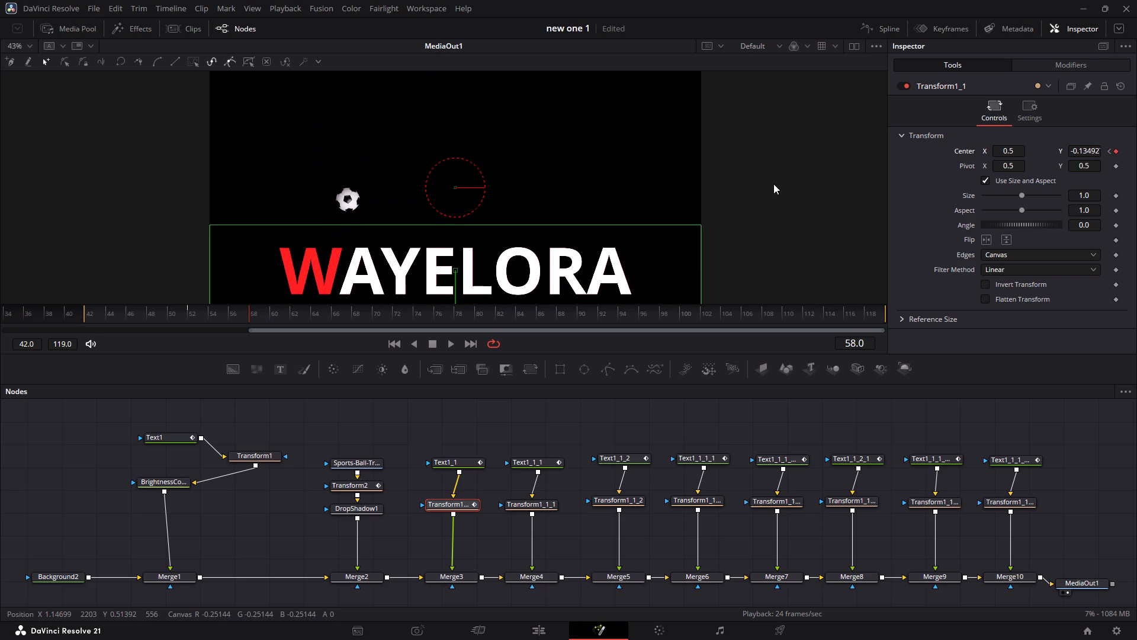
scroll(773, 184, "down", 1)
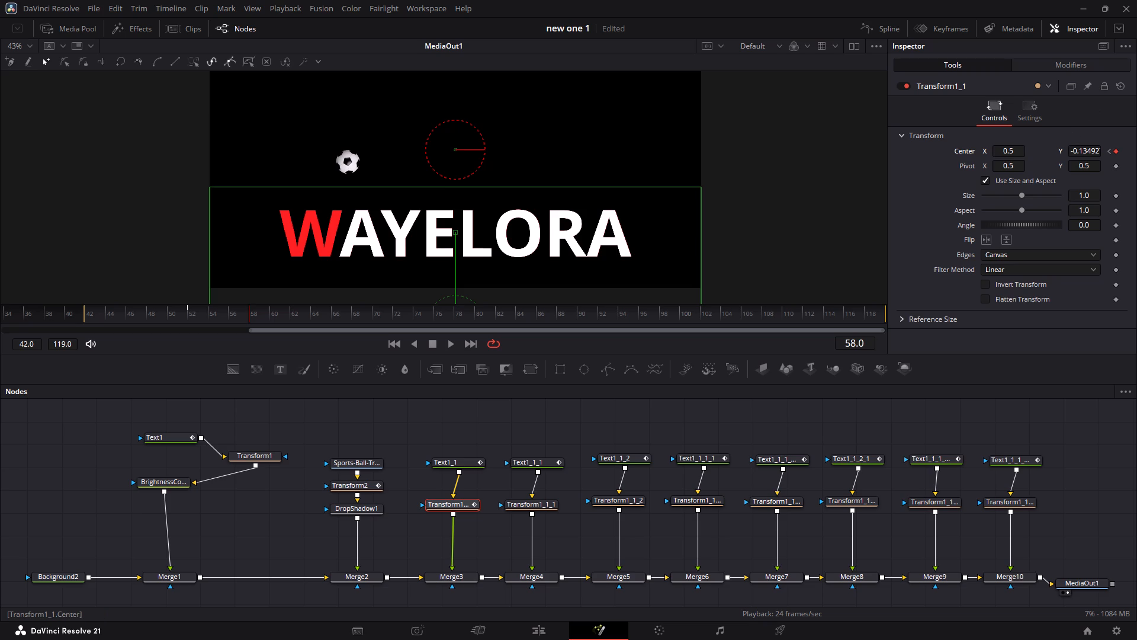
left_click_drag(1076, 151, 576, 151)
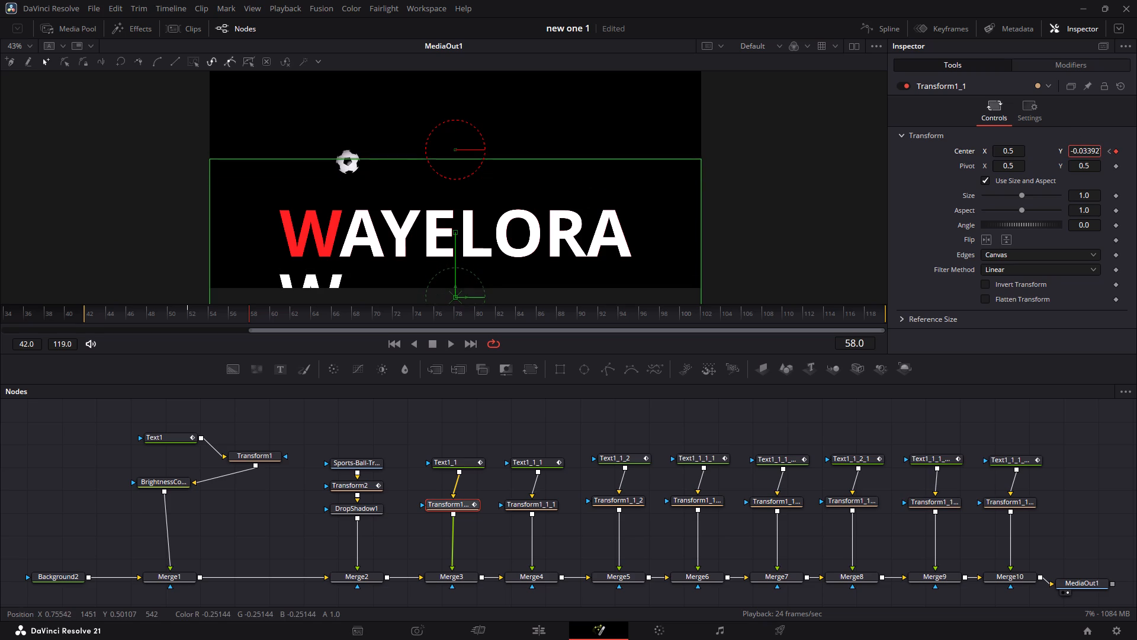
left_click_drag(576, 151, 548, 151)
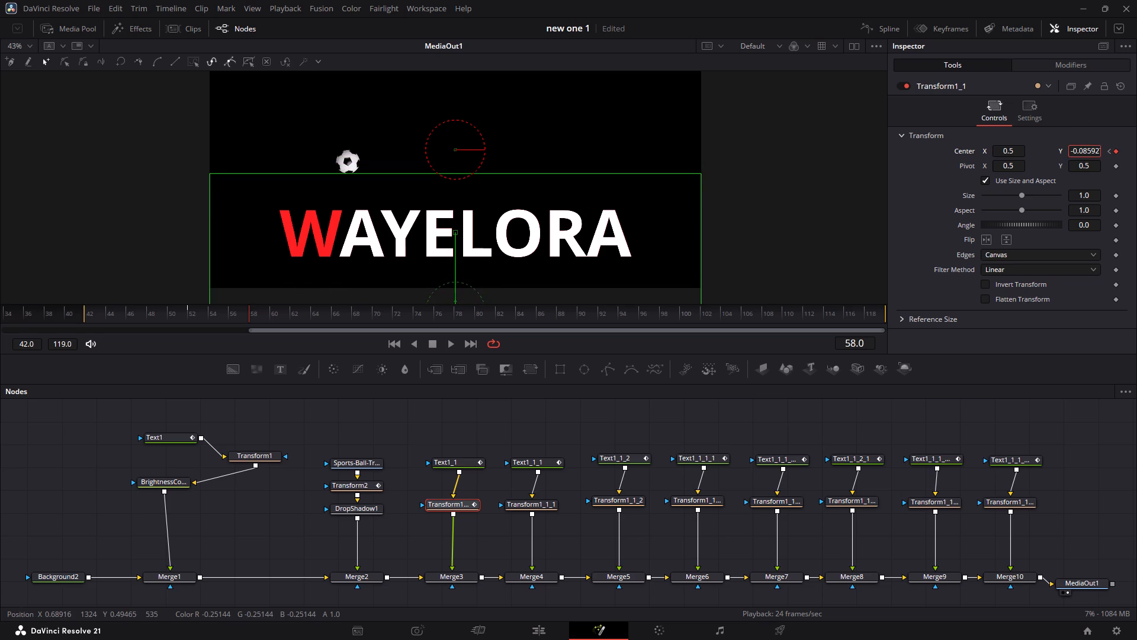
left_click_drag(548, 151, 546, 150)
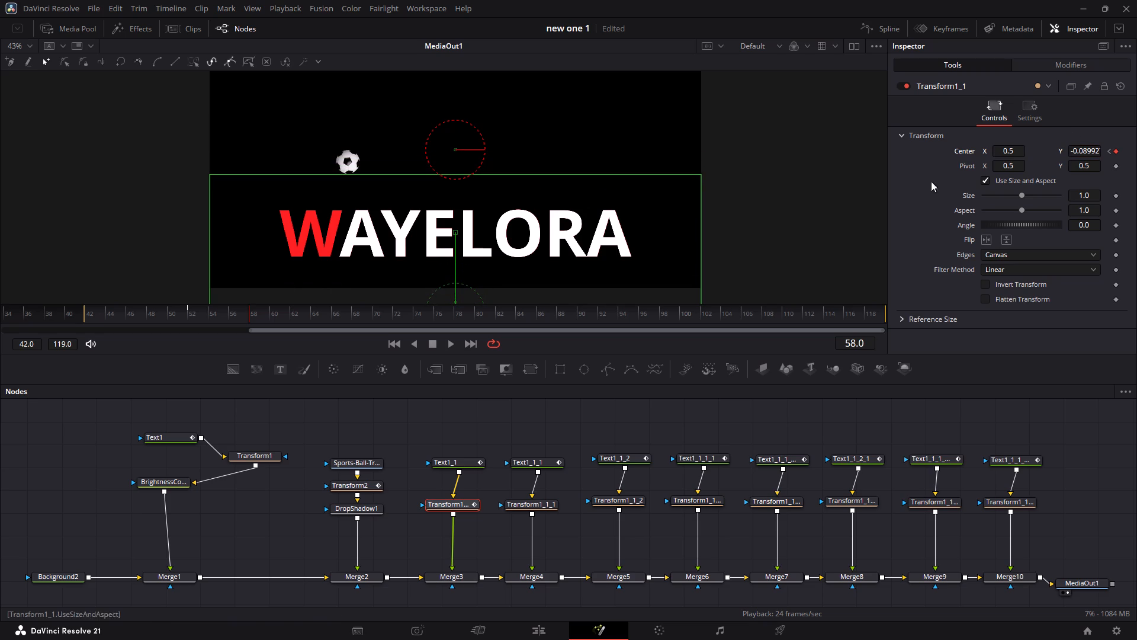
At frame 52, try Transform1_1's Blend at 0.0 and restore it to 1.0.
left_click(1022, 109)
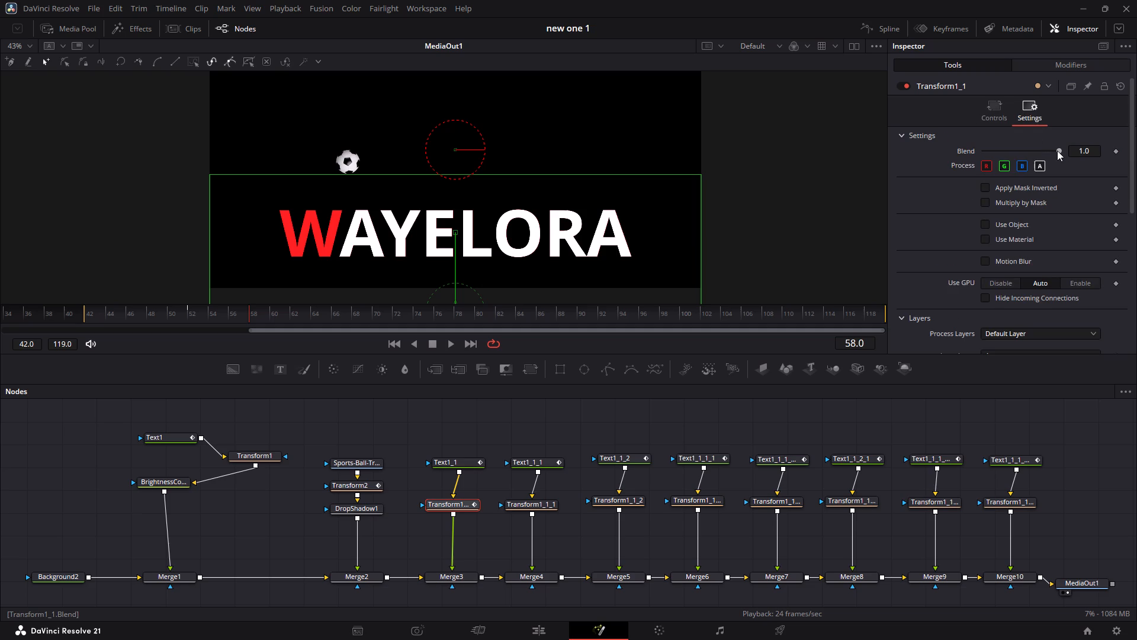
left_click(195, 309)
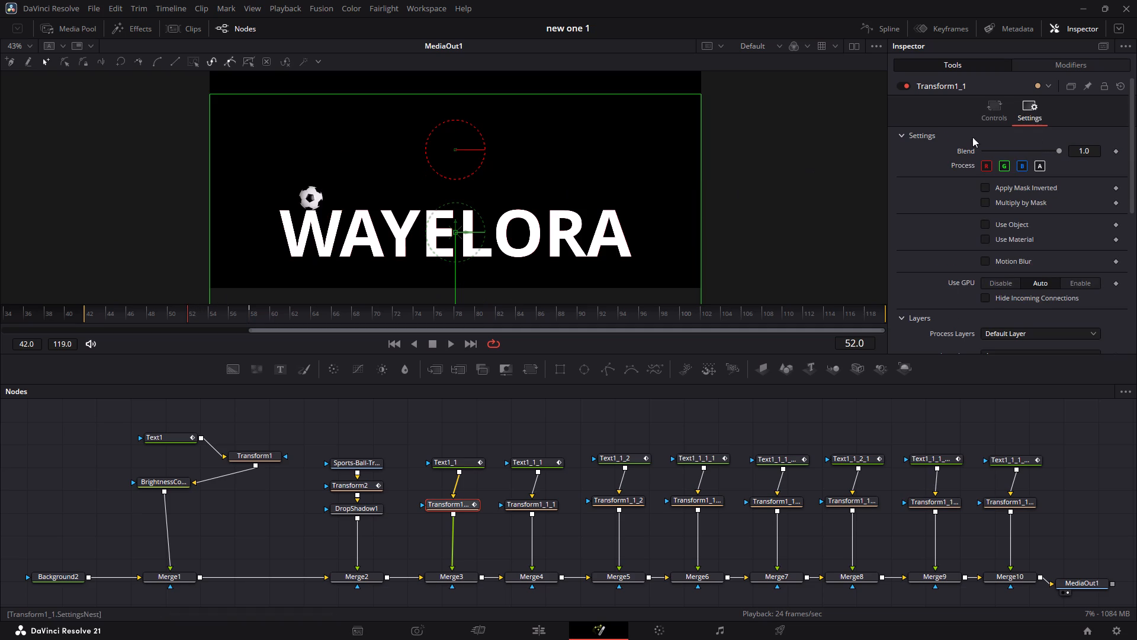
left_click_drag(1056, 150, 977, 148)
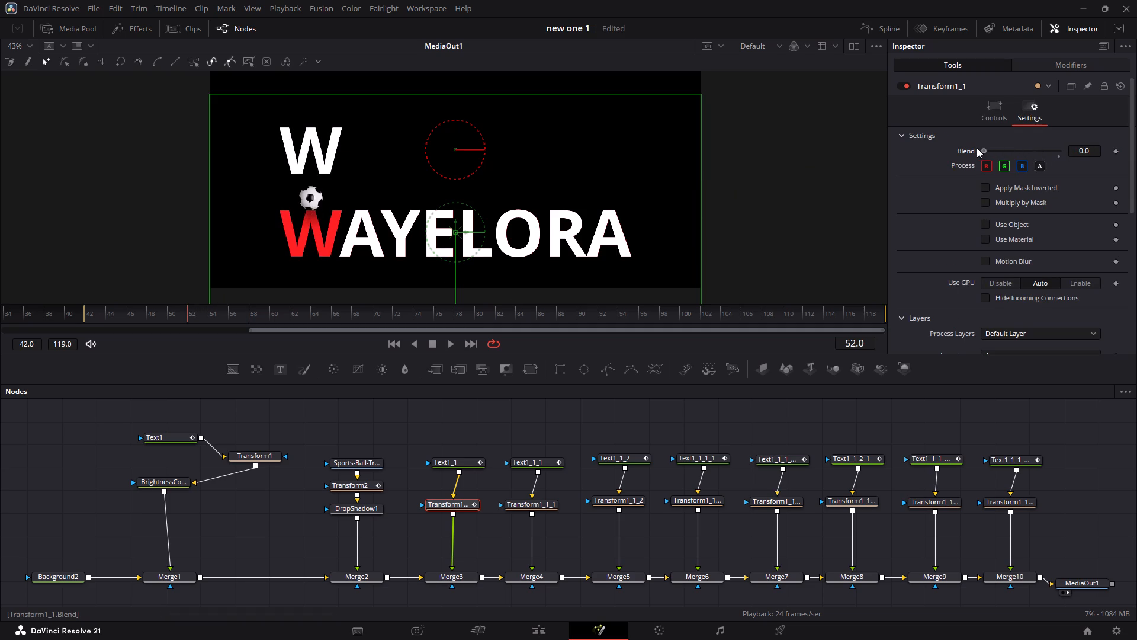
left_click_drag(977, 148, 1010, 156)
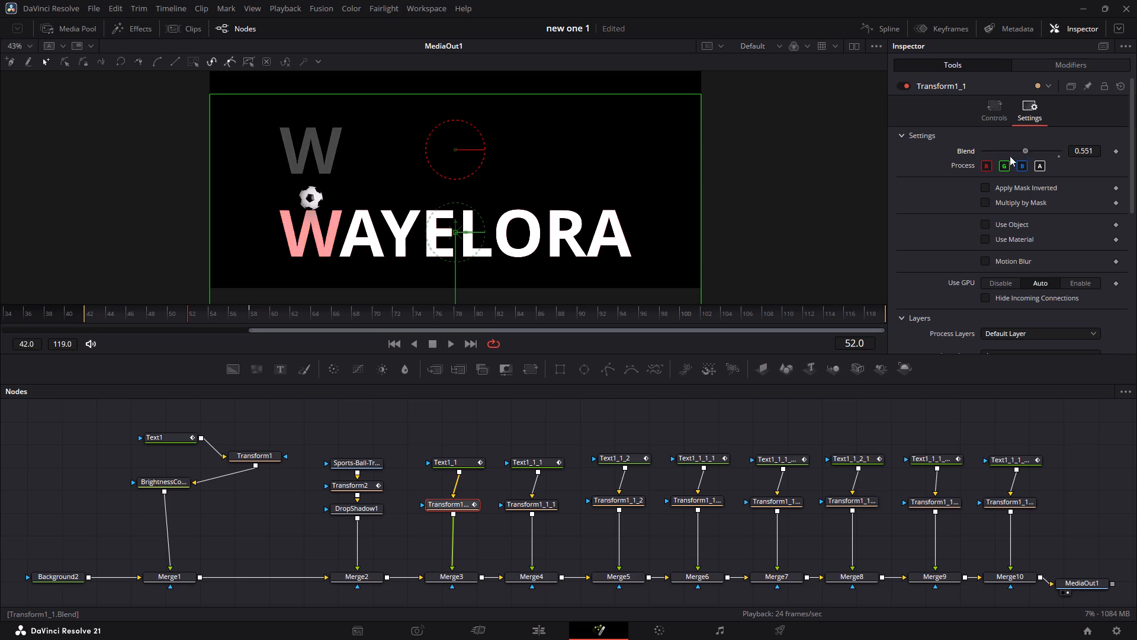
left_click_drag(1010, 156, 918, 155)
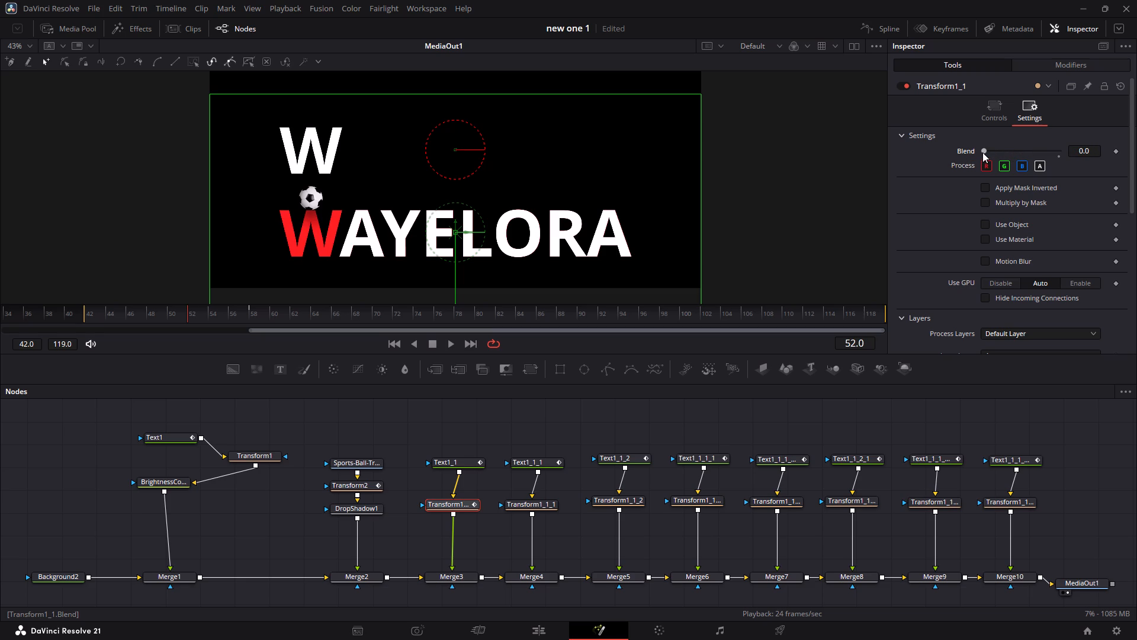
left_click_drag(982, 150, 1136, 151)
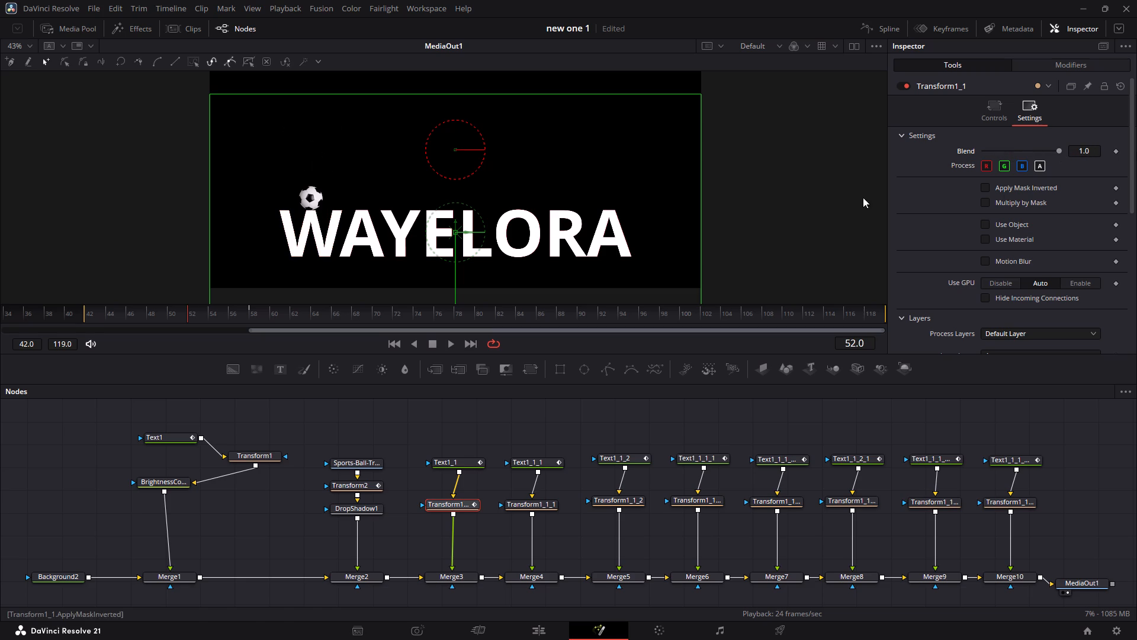
Enable Motion Blur on Transform1_1.
left_click(788, 229)
left_click(982, 260)
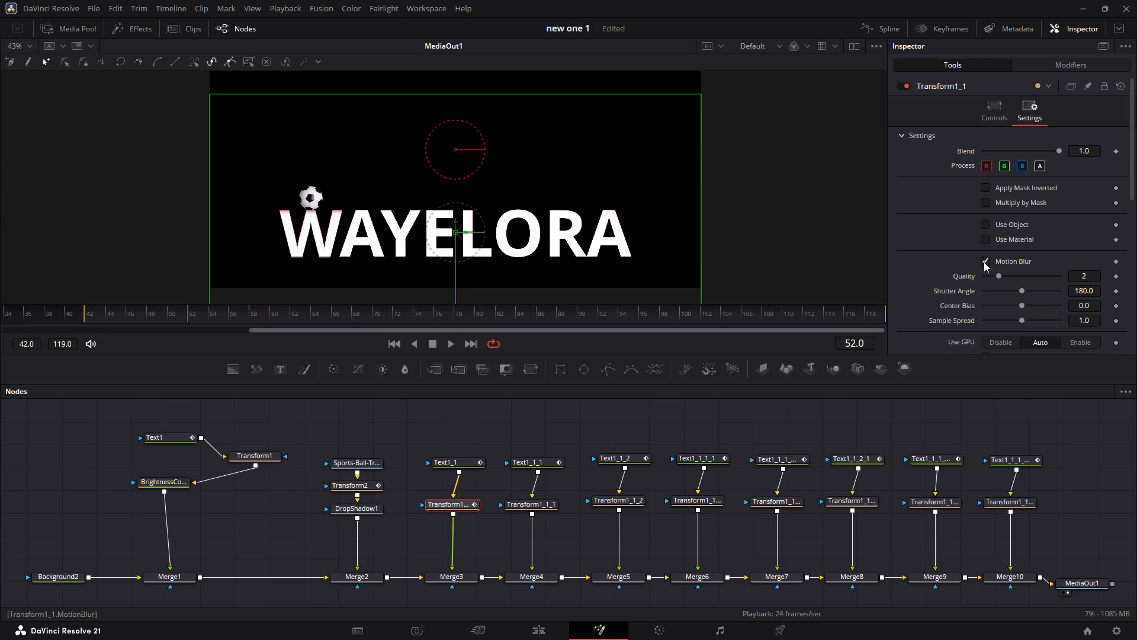
Turn off Motion Blur on Transform1_1.
left_click(985, 257)
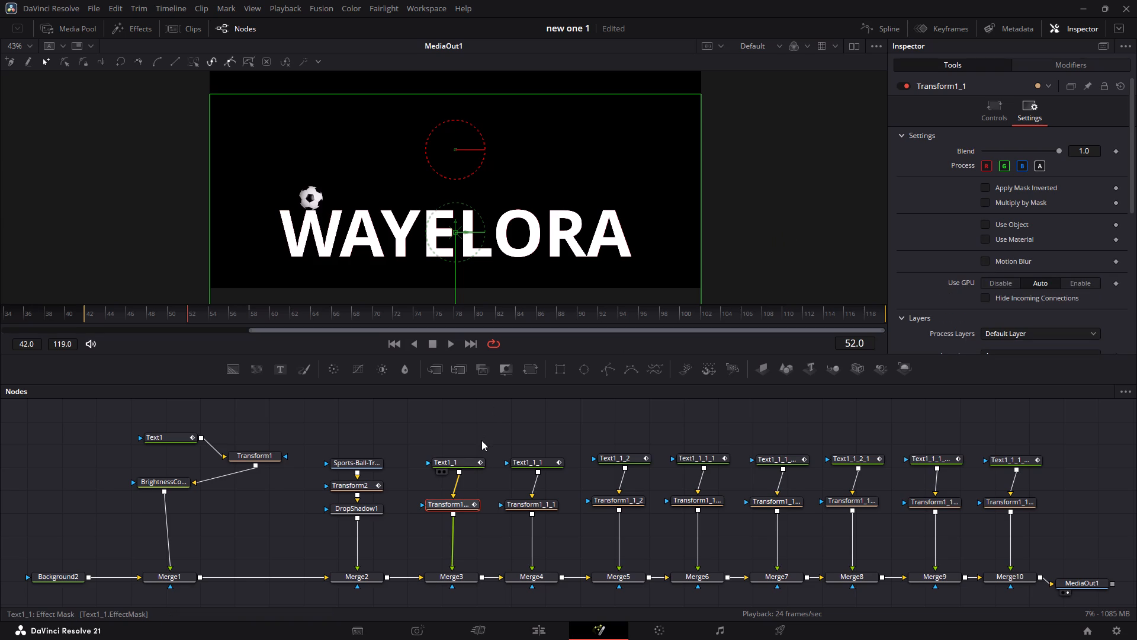
Play and step through frames 40 to 65 to examine the ball's bounce and the white W's drop without motion blur.
key("space")
key("space")
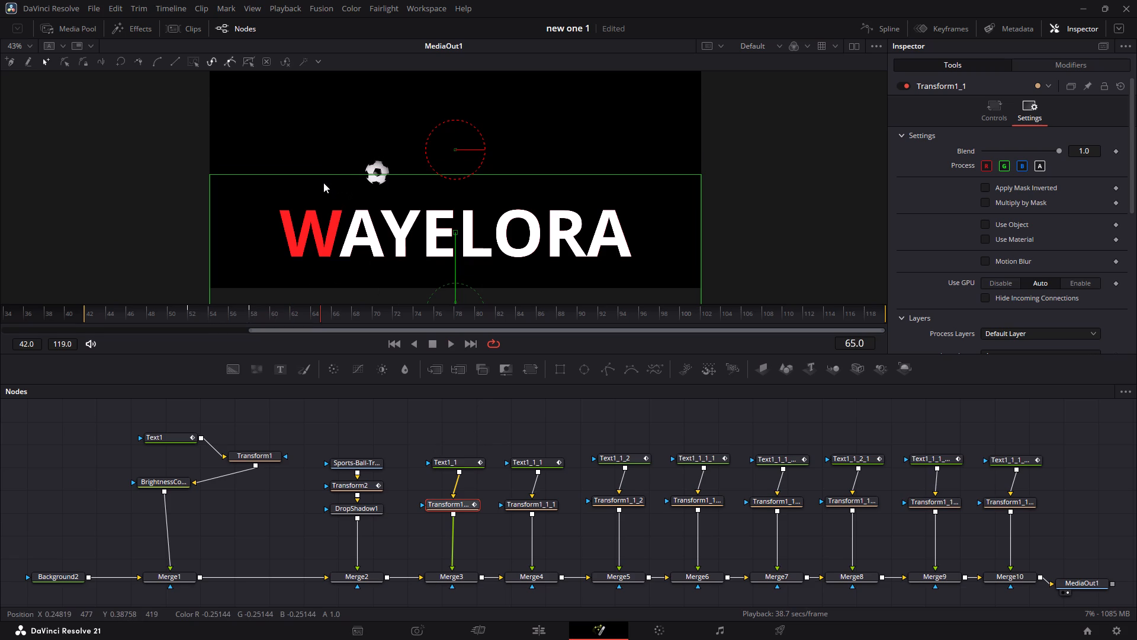
key("Left")
key("Left")
key("Left")
key("Left")
key("Left")
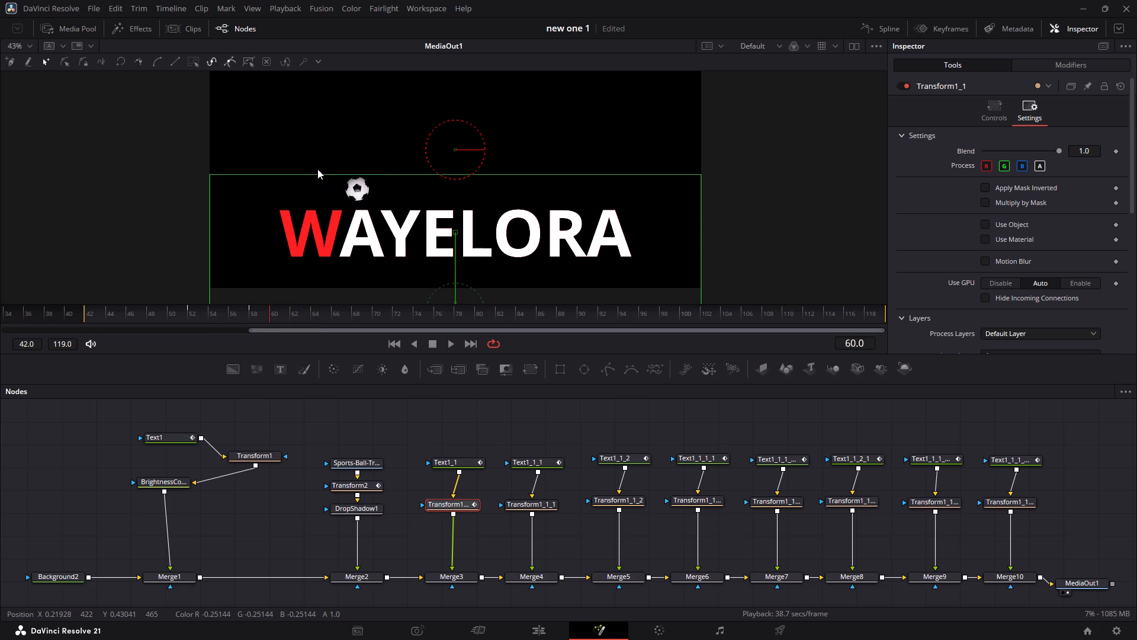
key("Left")
key("Left")
key("Left")
key("Left")
key("Left")
key("Left")
key("Left")
key("Left")
key("Left")
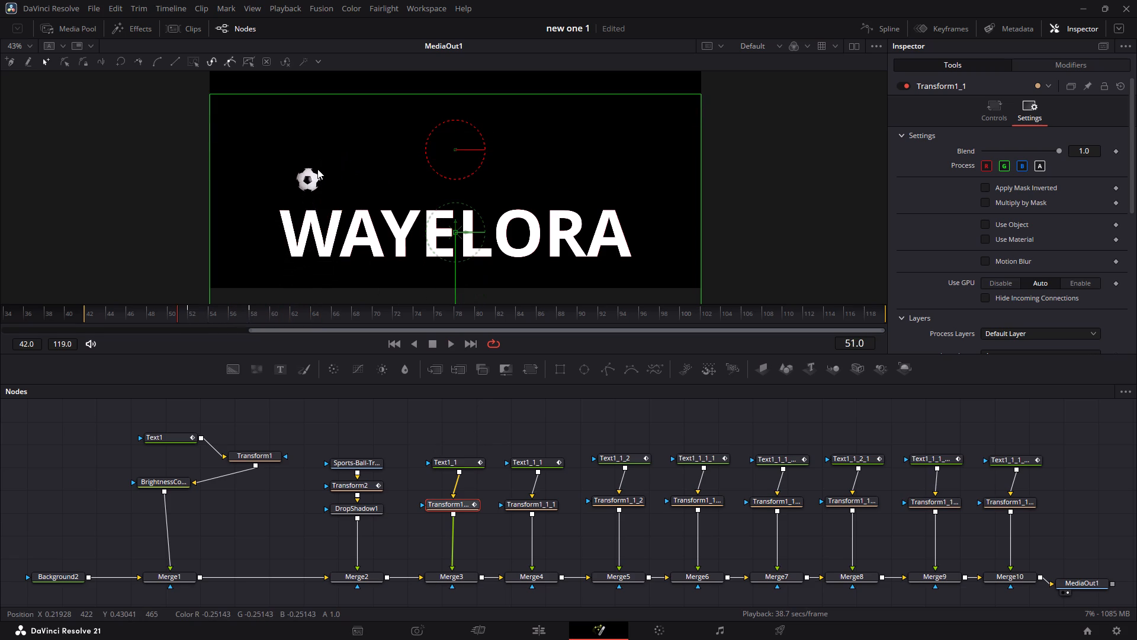
key("Left")
key("Left")
key("Left")
key("Left")
key("Left")
key("Left")
key("Left")
key("Left")
key("Left")
key("Left")
key("Left")
key("space")
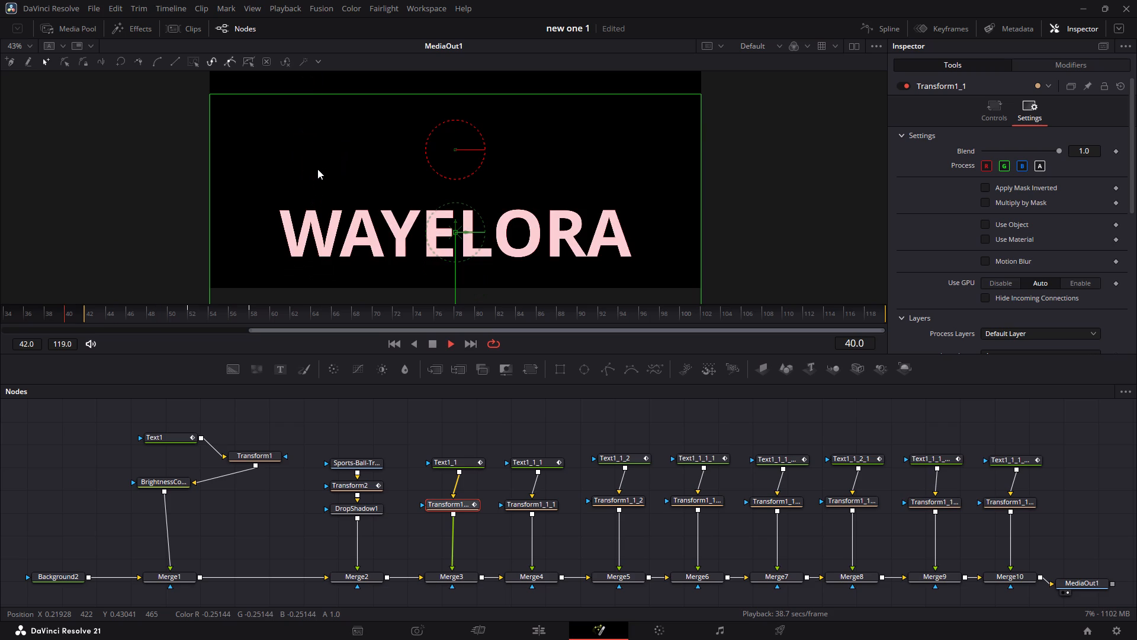
key("space")
key("Left")
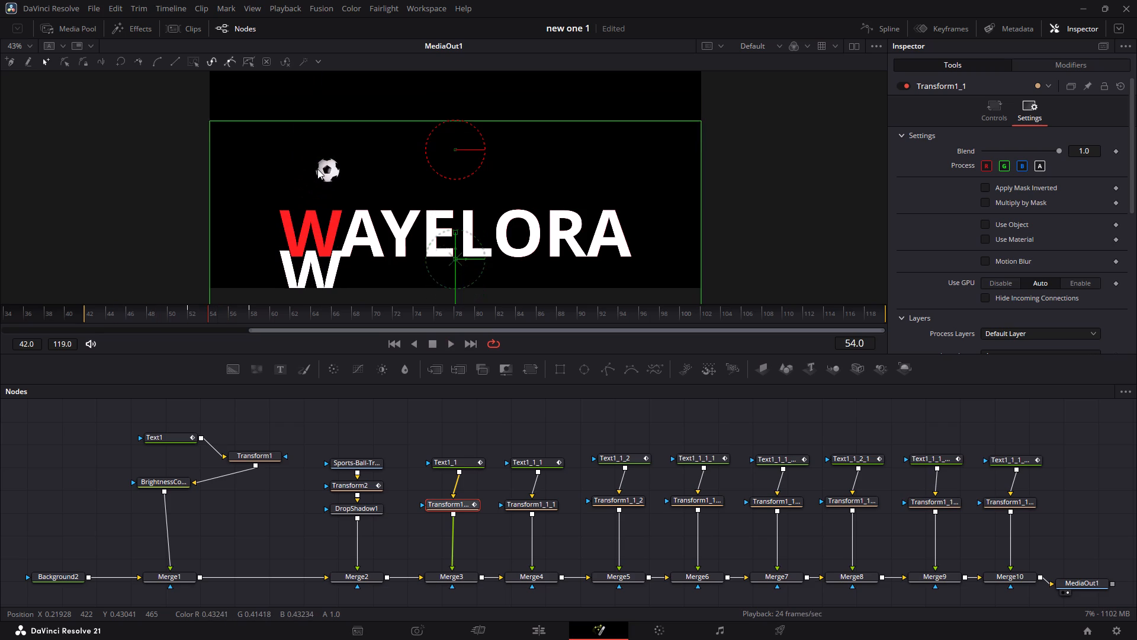
key("Left")
key("Left")
key("Left")
key("Right")
key("Right")
key("Right")
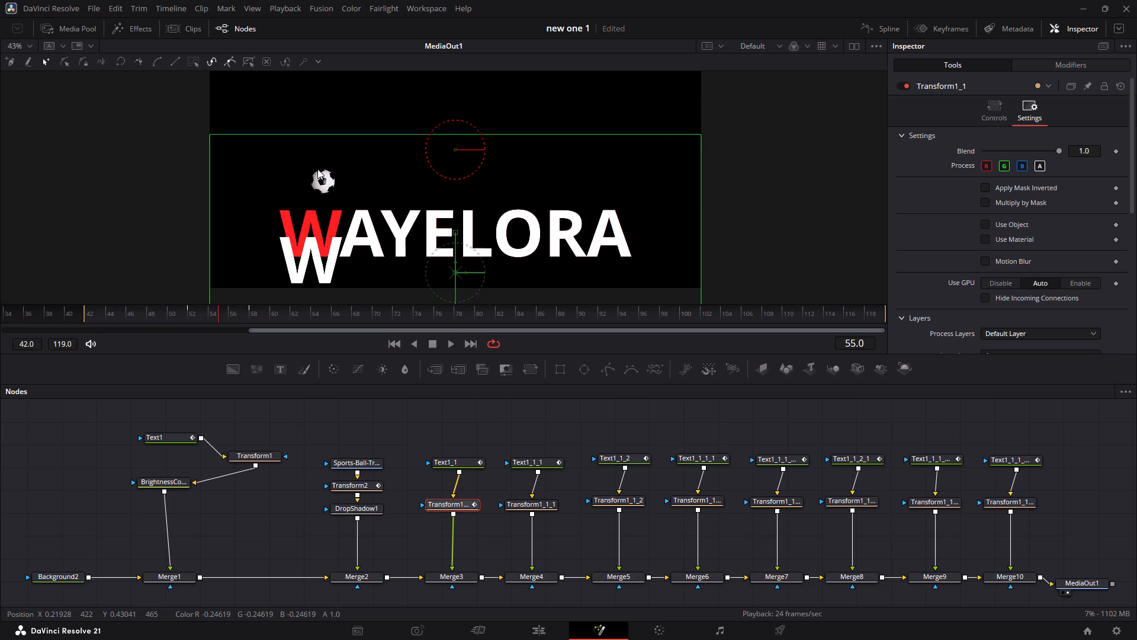
At frame 62, where the ball touches the A, keyframe the Center of Transform1_1_1, the A layer's transform.
key("Right")
key("Right")
key("Right")
key("Right")
key("Right")
key("Right")
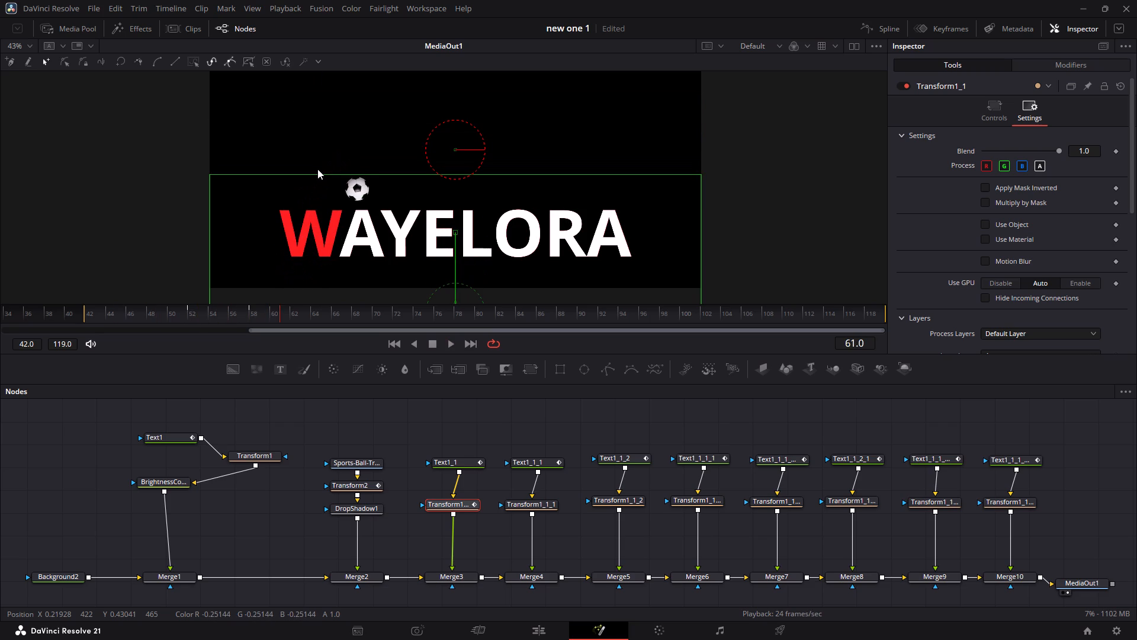
key("Right")
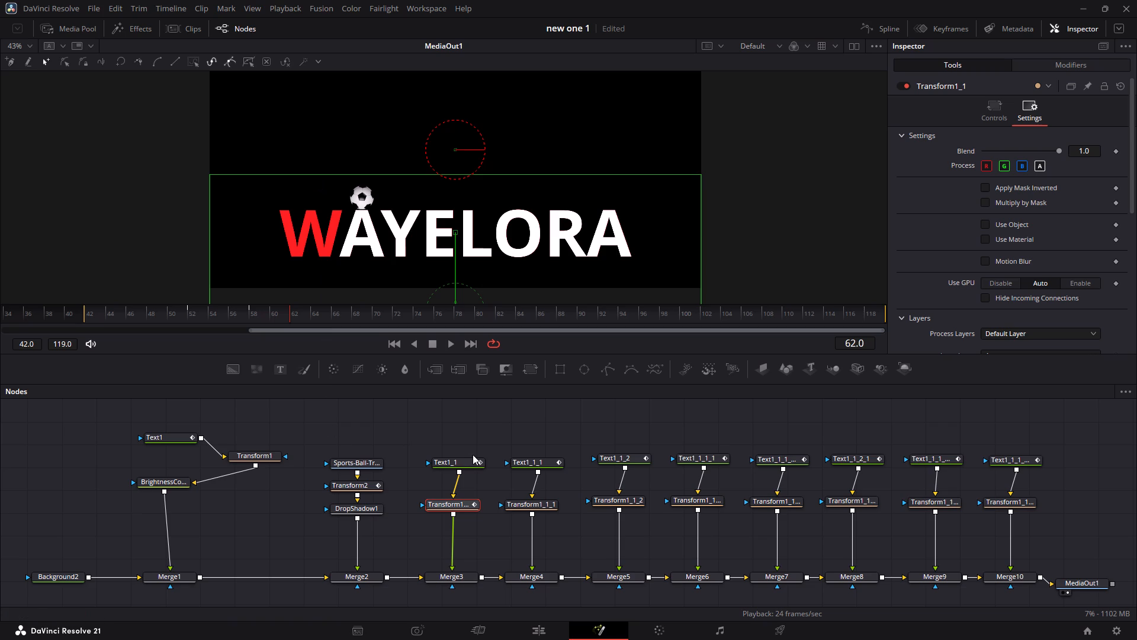
left_click(544, 462)
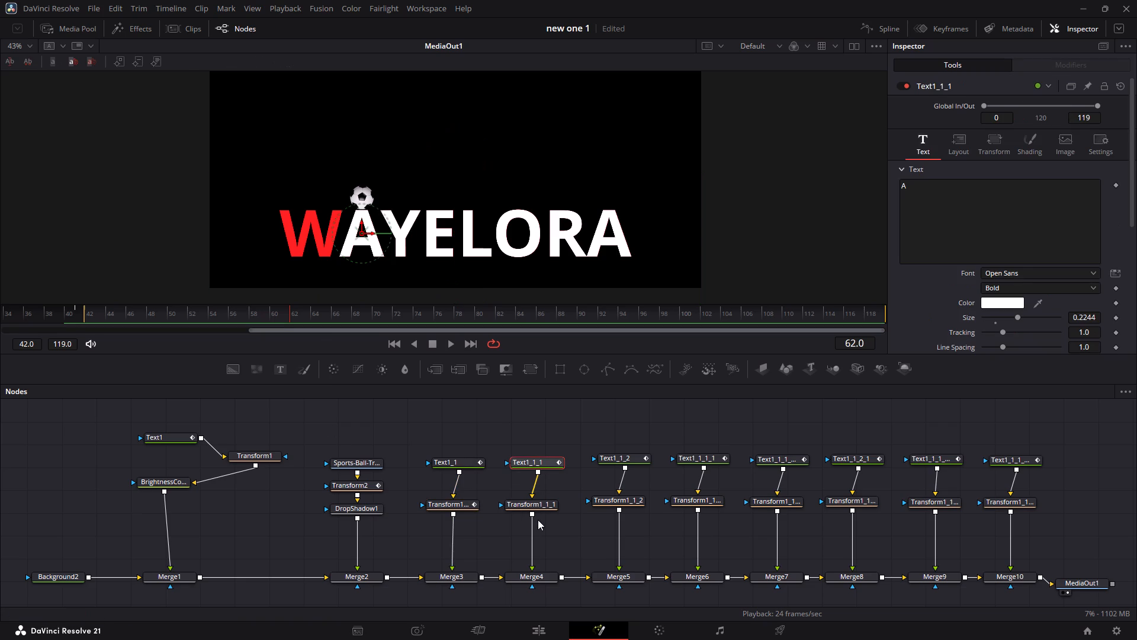
left_click(538, 510)
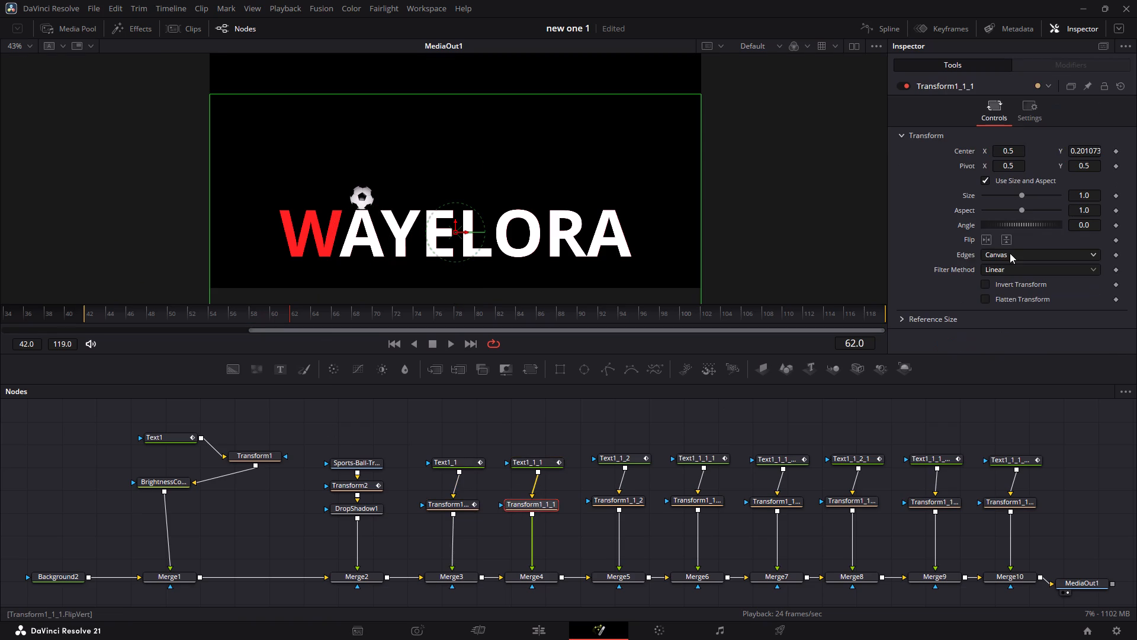
left_click(1115, 152)
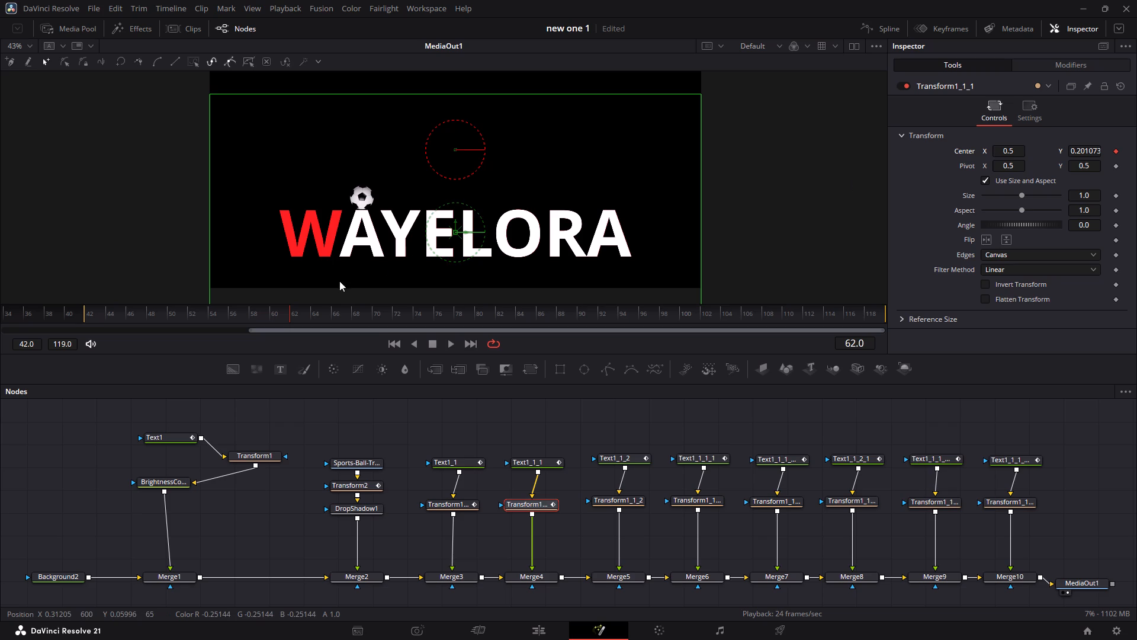
At frame 67, lower Transform1_1_1's Center Y to about -0.09 so the white A drops below the frame and uncovers the red A.
key("Right")
key("Right")
key("Right")
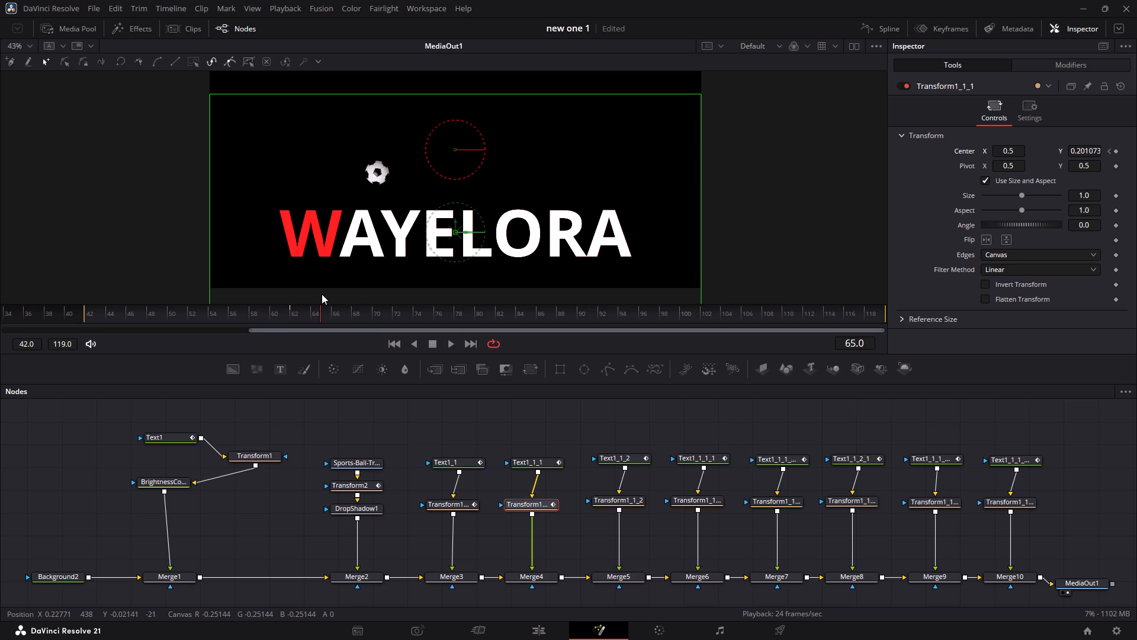
key("Right")
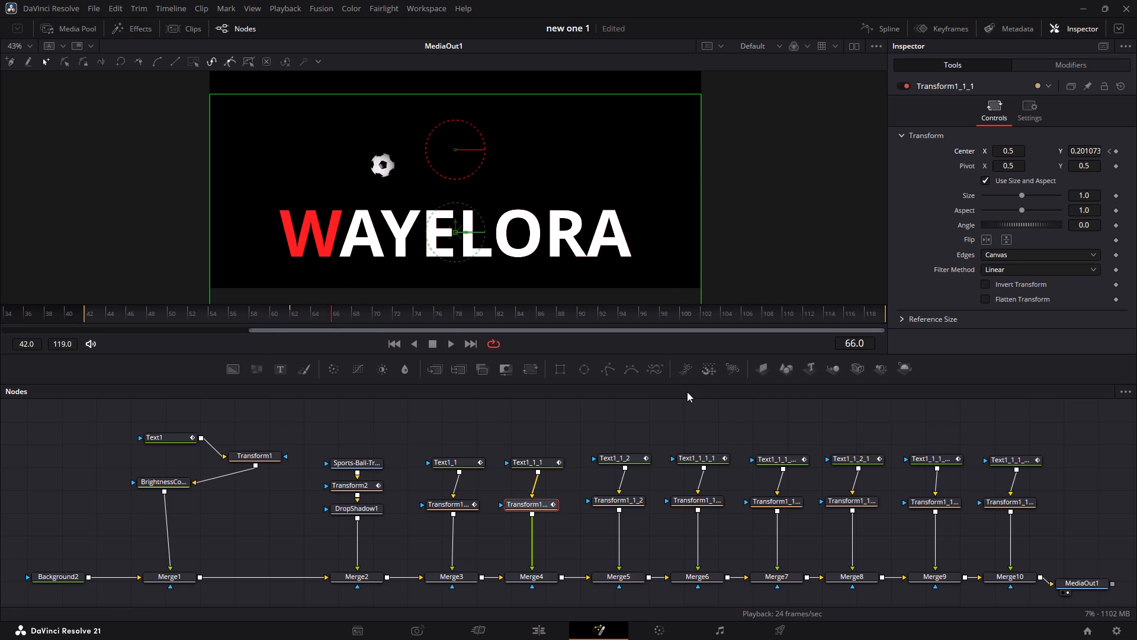
key("Right")
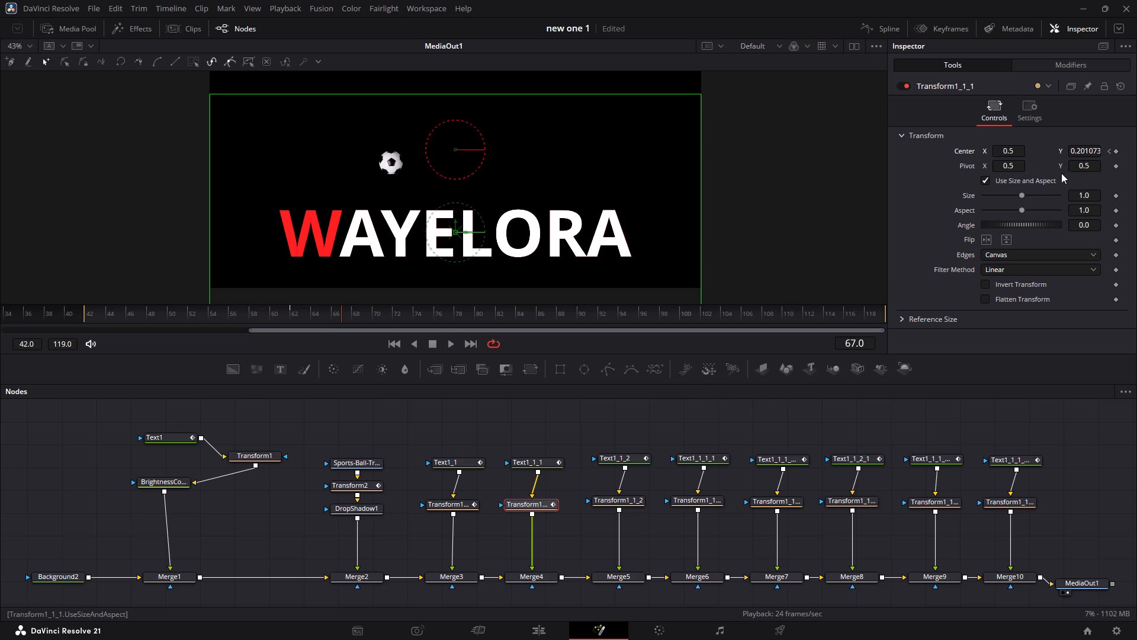
left_click_drag(1077, 148, 1096, 155)
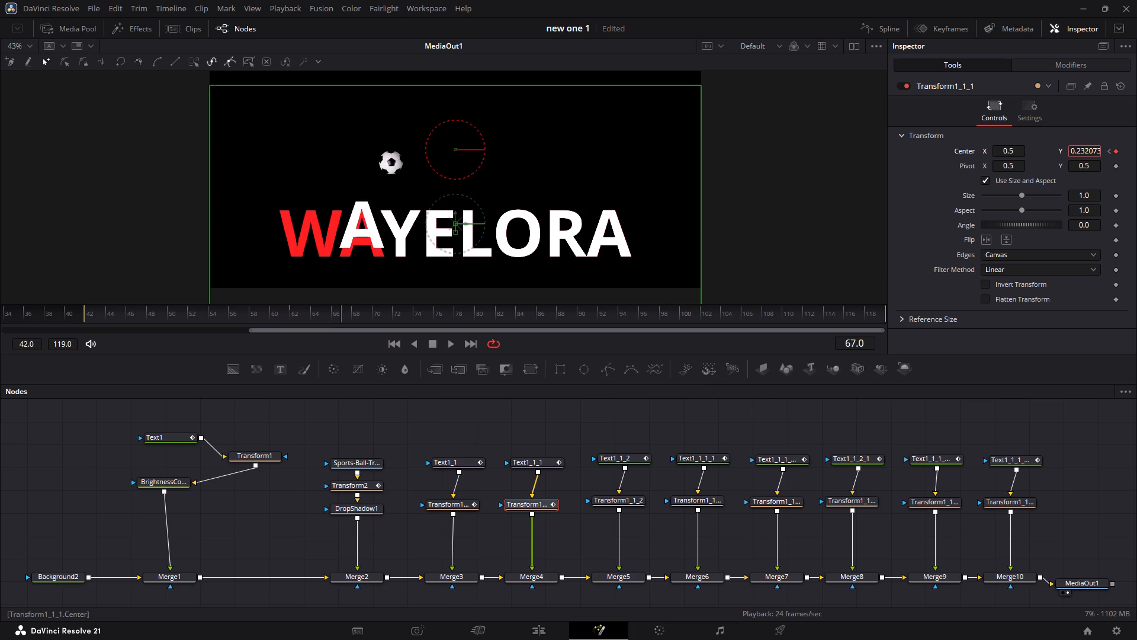
left_click_drag(1096, 155, 944, 184)
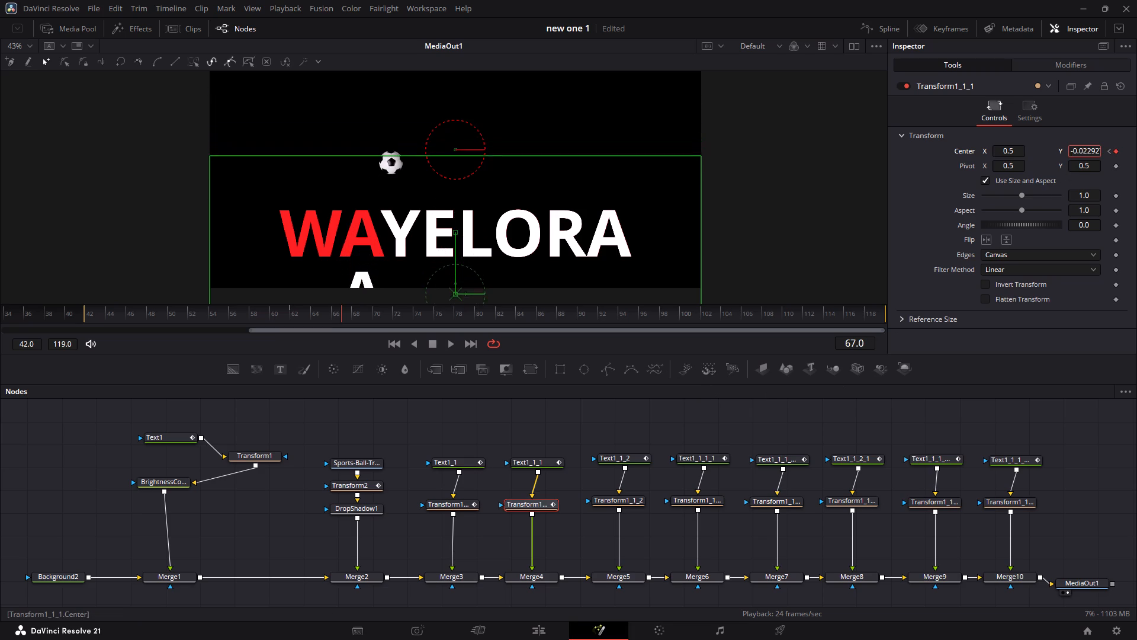
left_click_drag(944, 184, 905, 184)
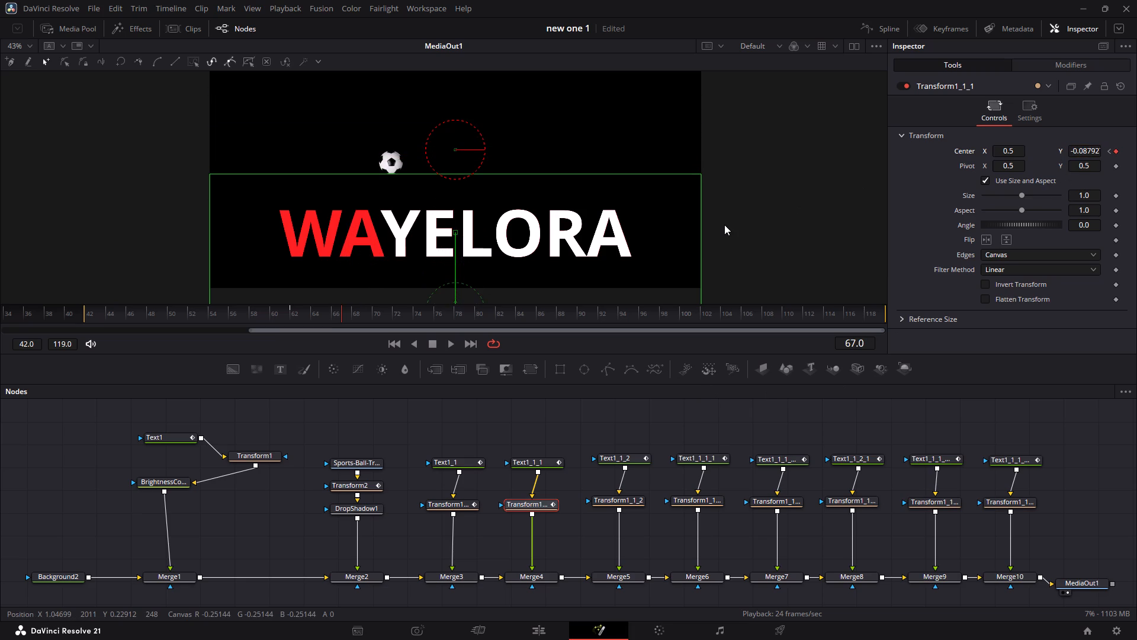
At frame 72, where the ball touches the Y, keyframe the Center of Transform1_1_2, the Y layer's transform.
key("Right")
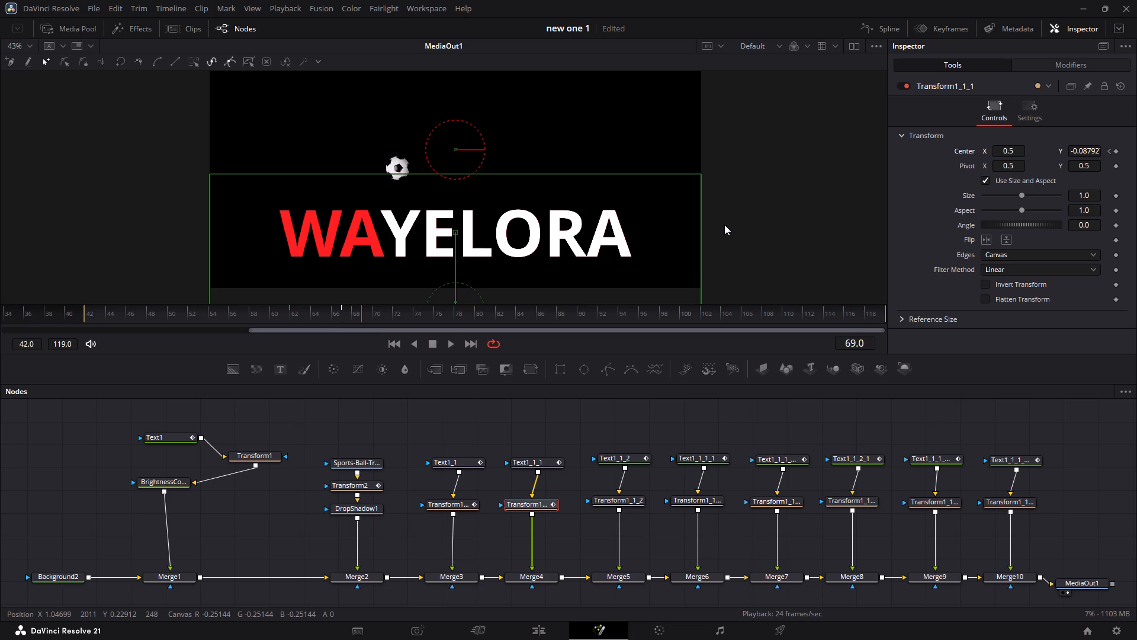
key("Right")
key("Right")
key("Right")
key("Right")
key("Right")
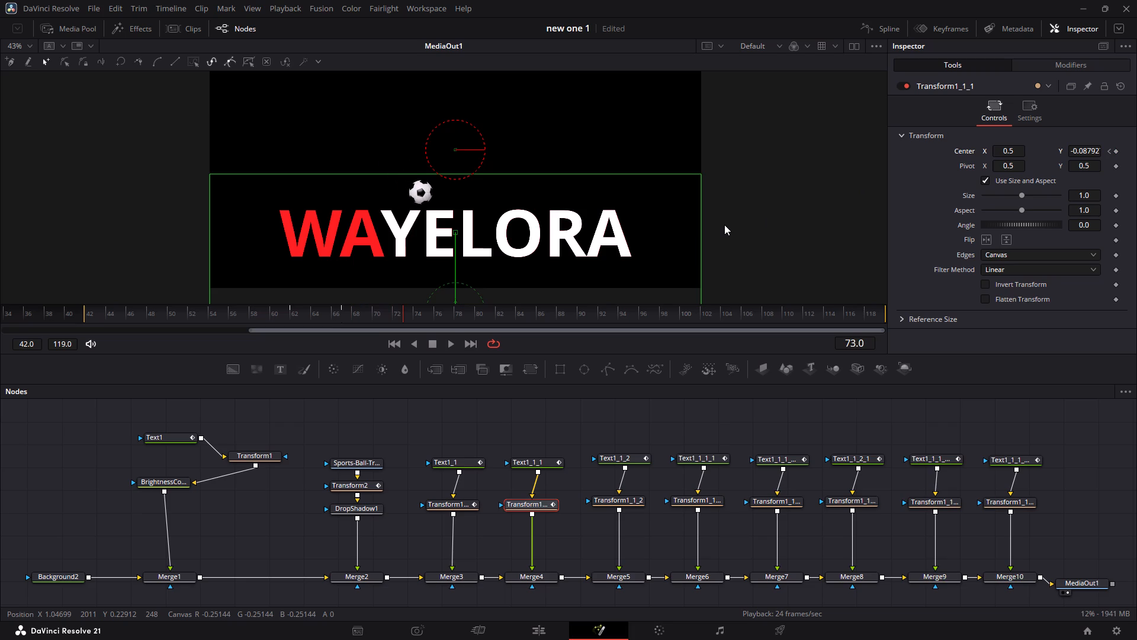
key("Left")
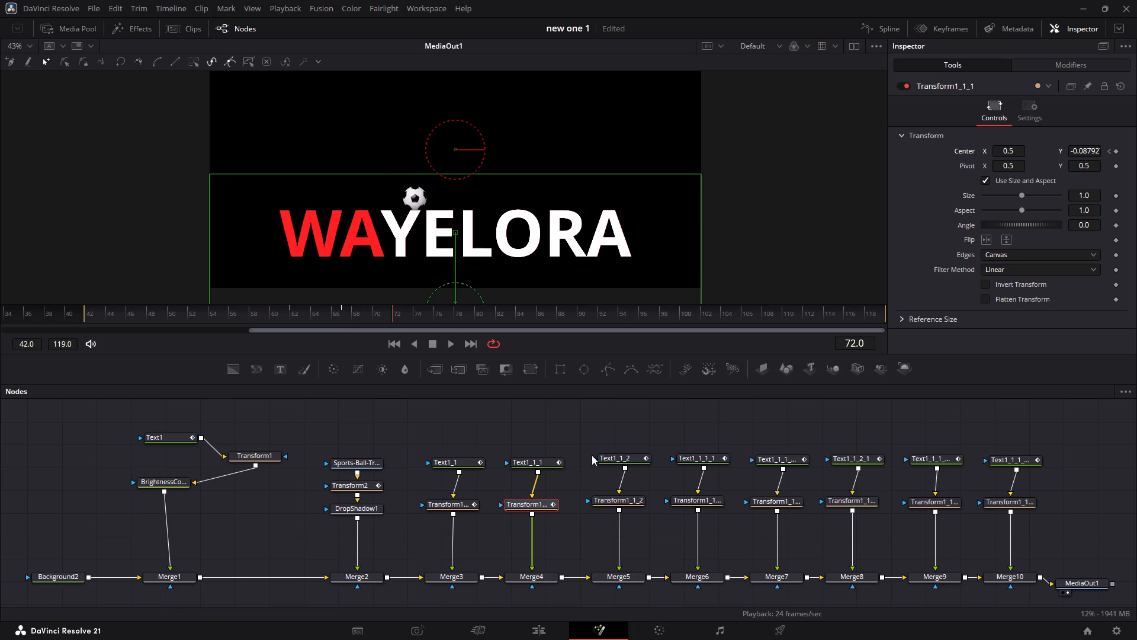
left_click(625, 501)
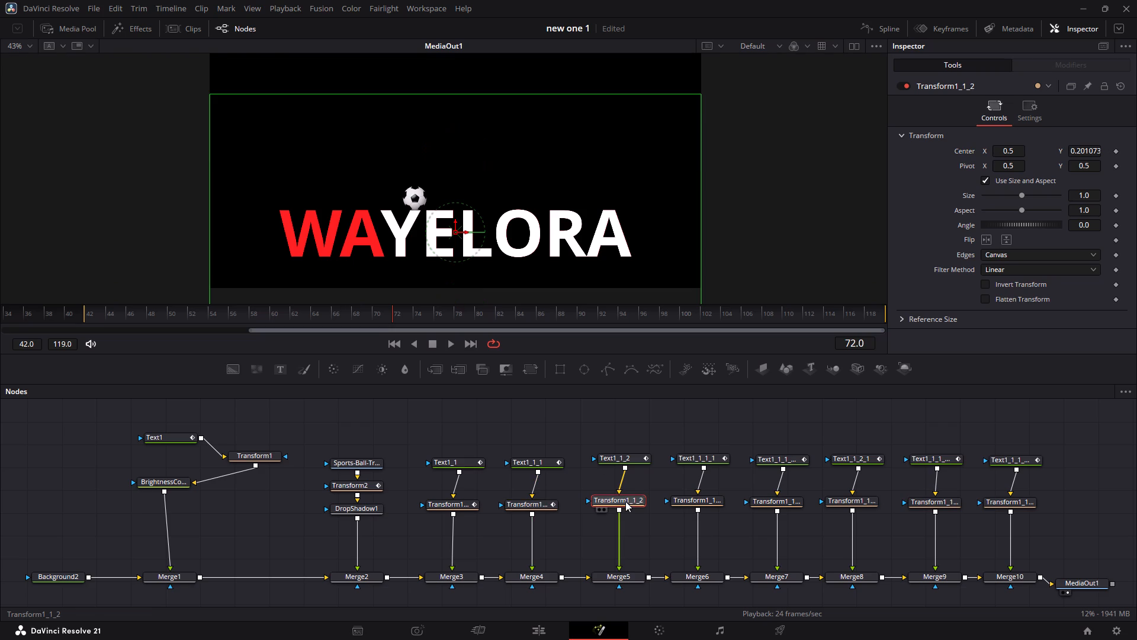
left_click(1116, 150)
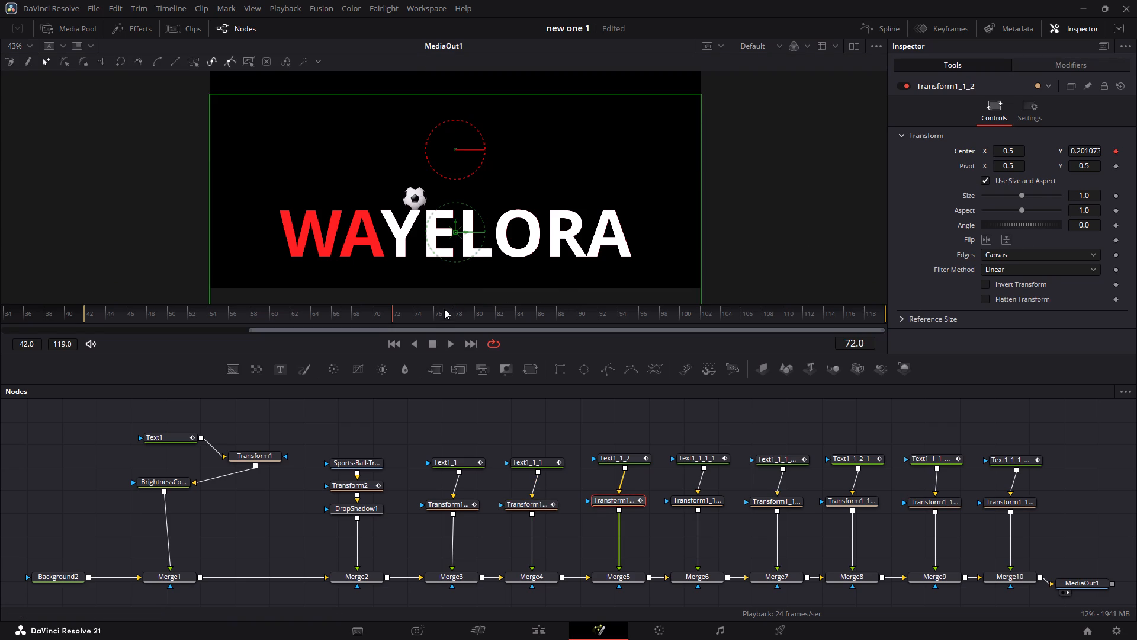
At frame 78, lower Transform1_1_2's Center Y to about -0.08 so the white Y drops below the frame and uncovers the red Y.
key("Right")
key("Right")
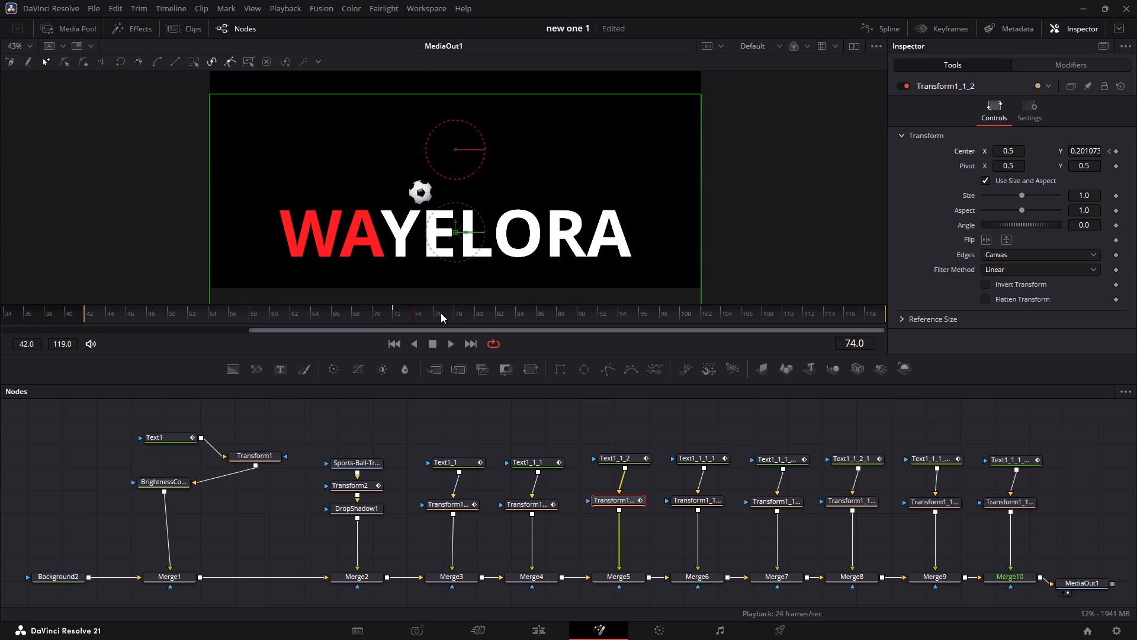
key("Right")
key("Right")
key("Right")
key("Right")
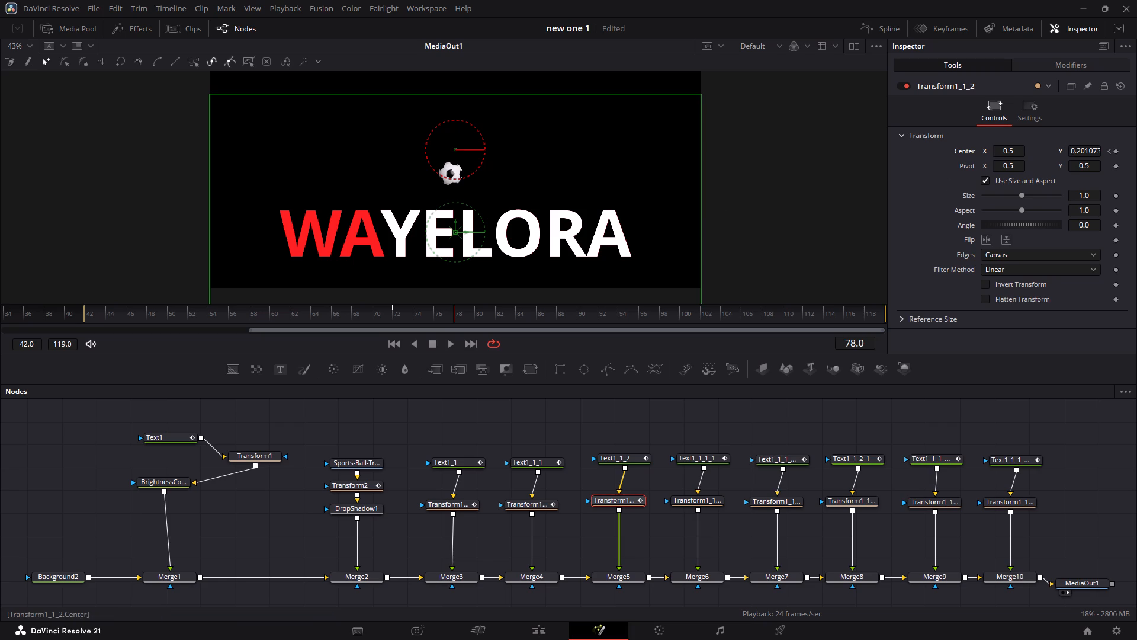
left_click_drag(1071, 149, 1001, 148)
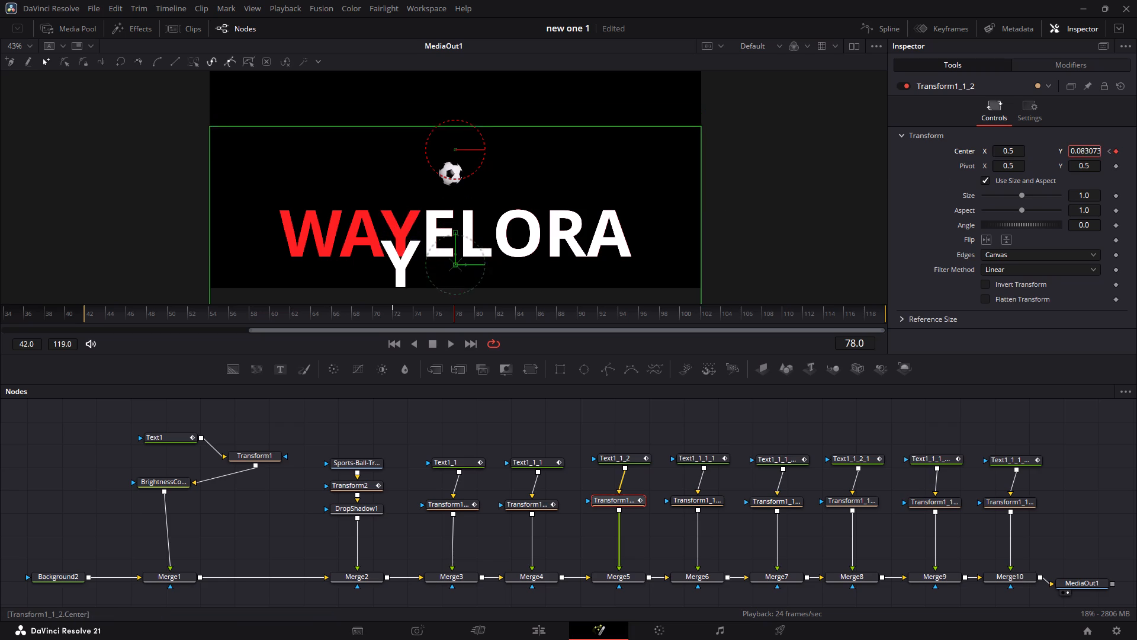
left_click_drag(1001, 148, 911, 164)
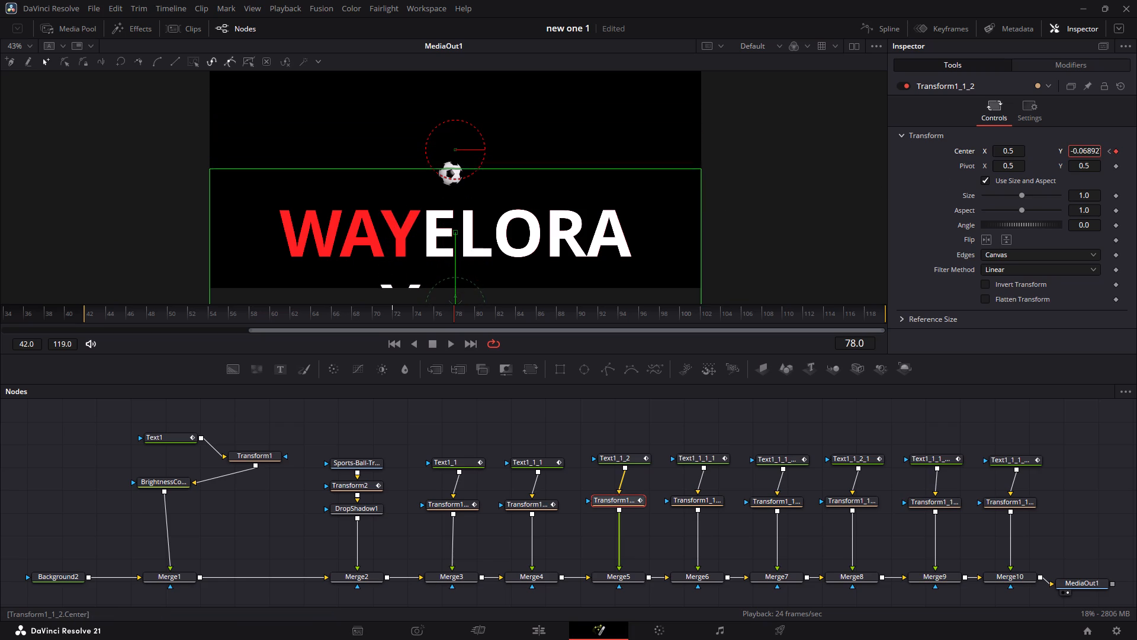
left_click_drag(911, 164, 905, 164)
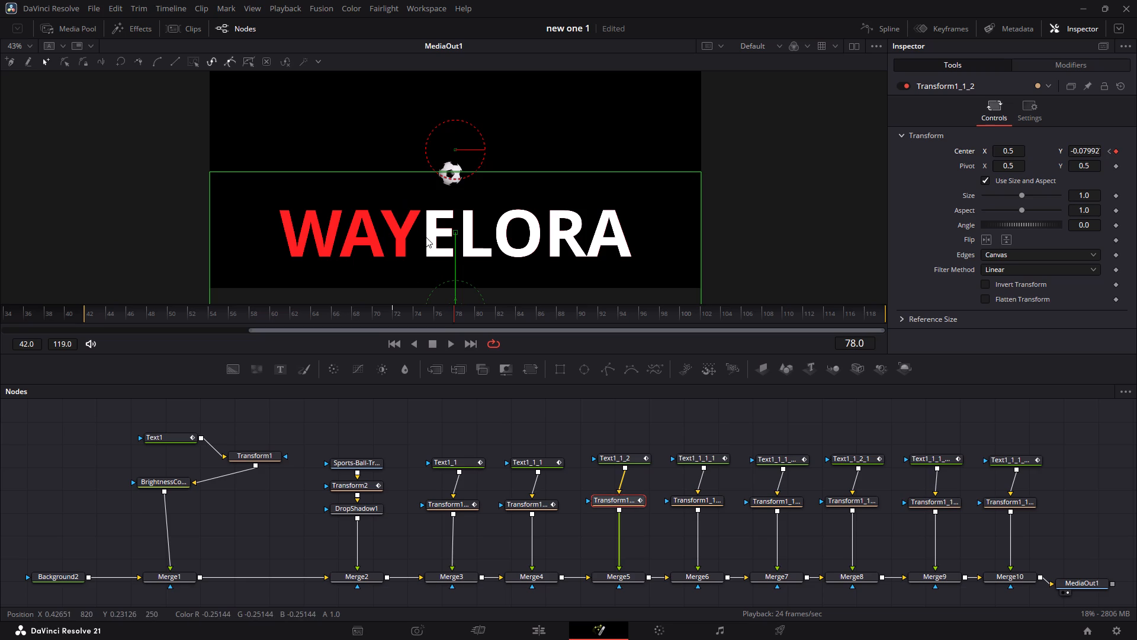
At frame 72, keyframe the Angle of Transform1_1_2, the Y layer's transform, at 0.
key("Left")
key("Left")
key("Left")
key("Left")
key("Left")
key("Left")
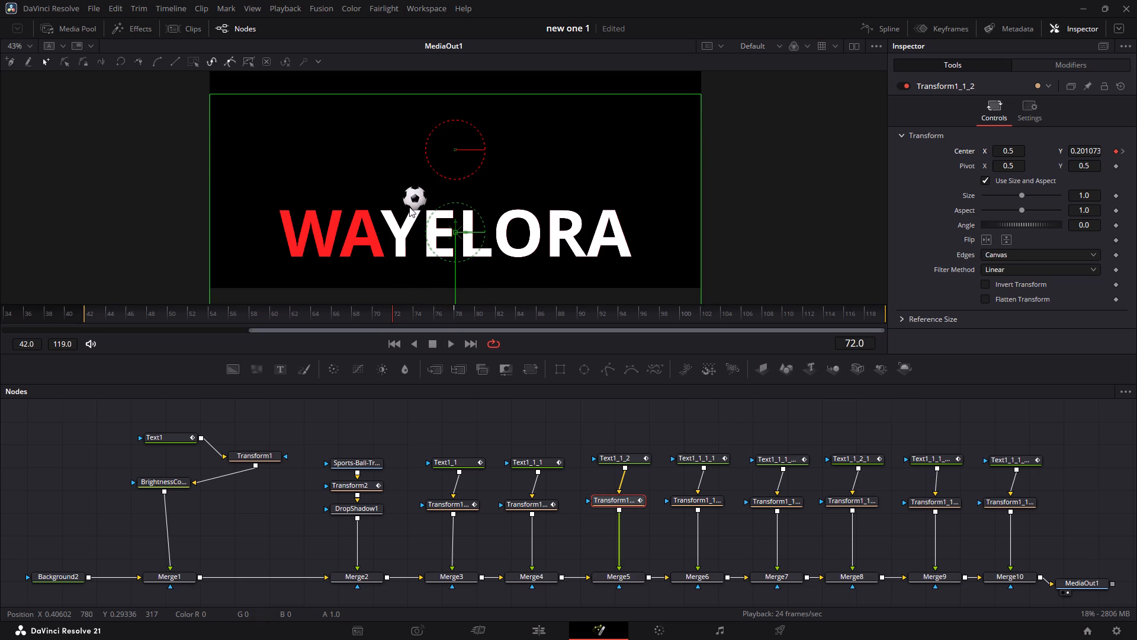
key("Right")
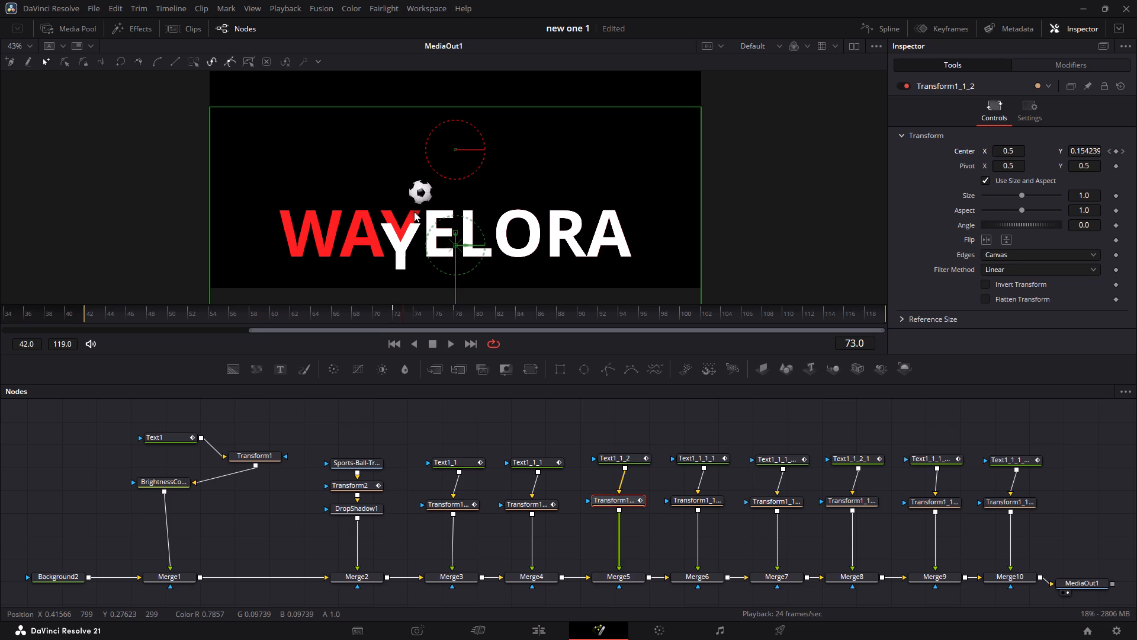
key("Left")
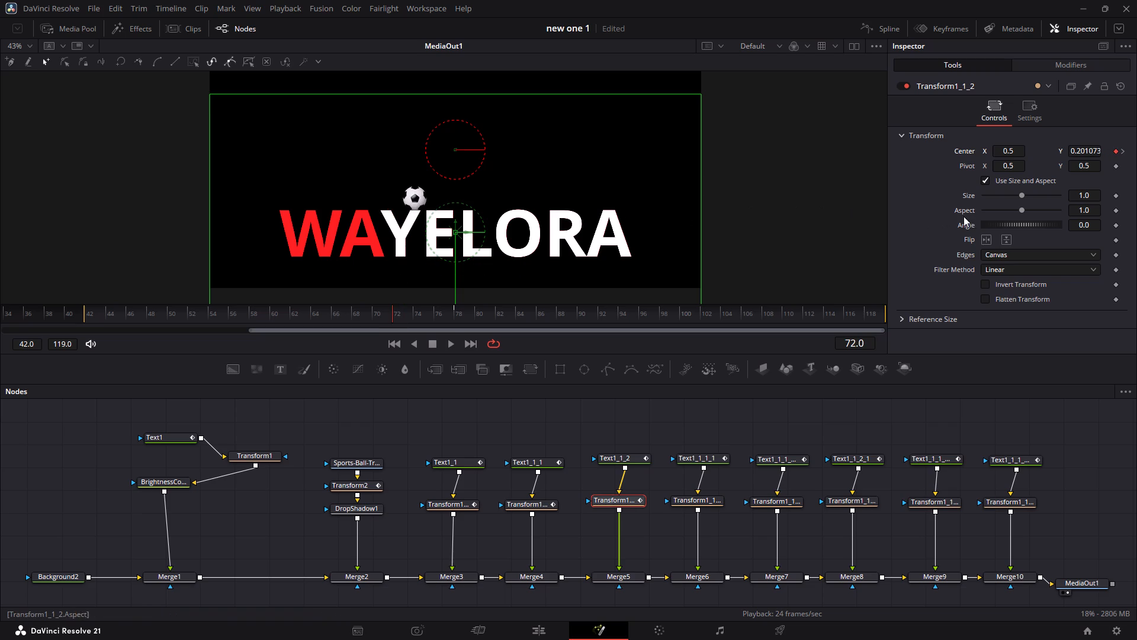
left_click_drag(1013, 223, 1013, 223)
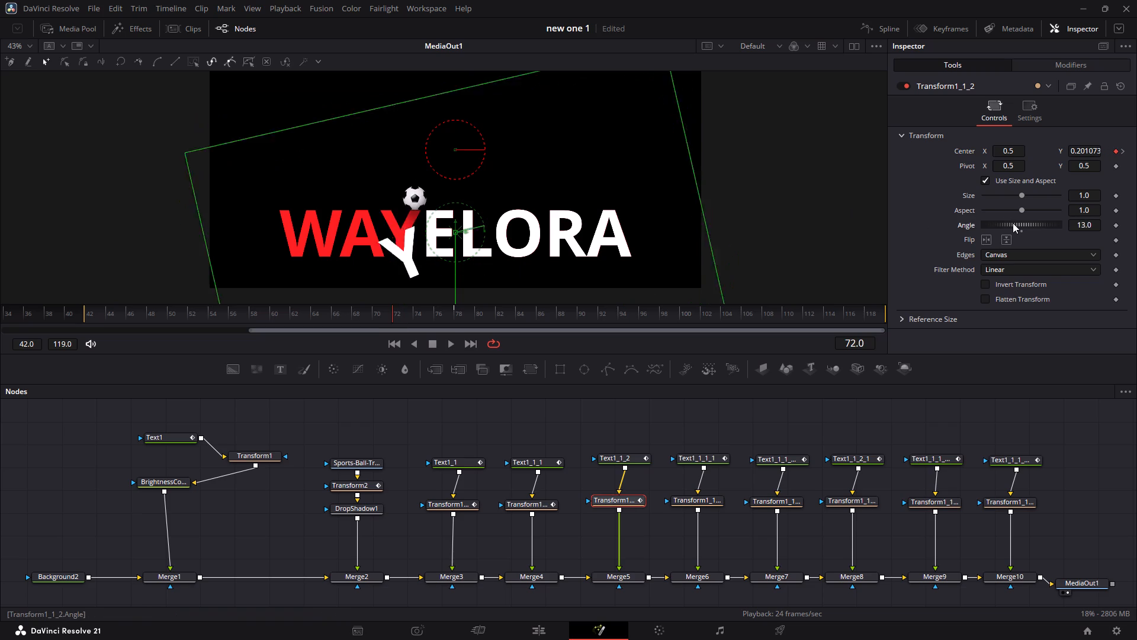
left_click_drag(1013, 223, 1006, 222)
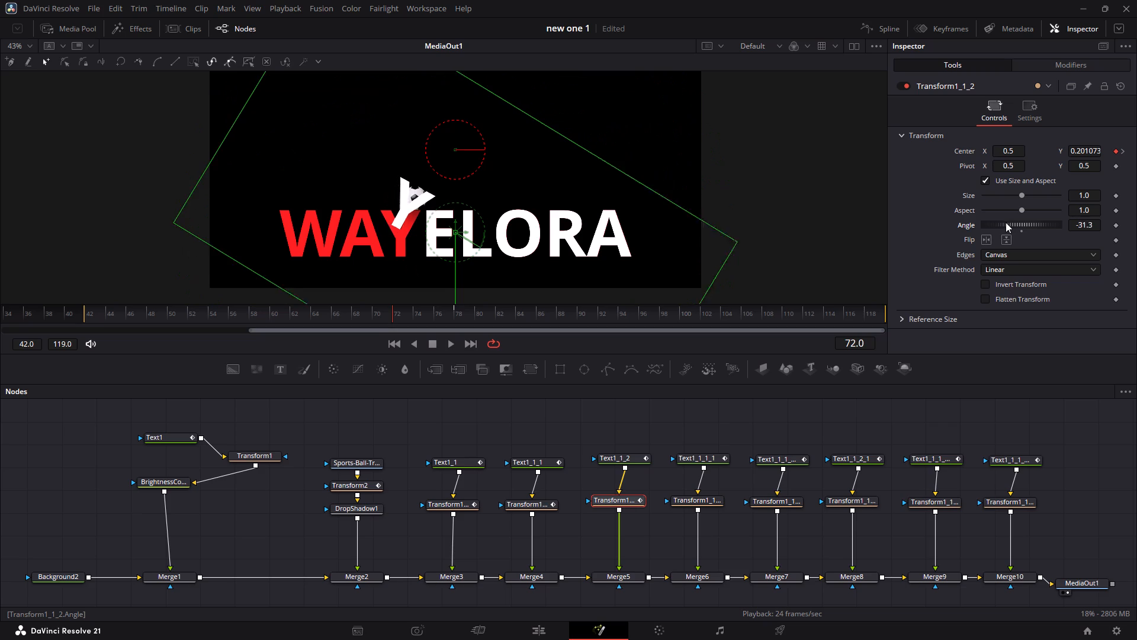
left_click_drag(1006, 222, 1014, 227)
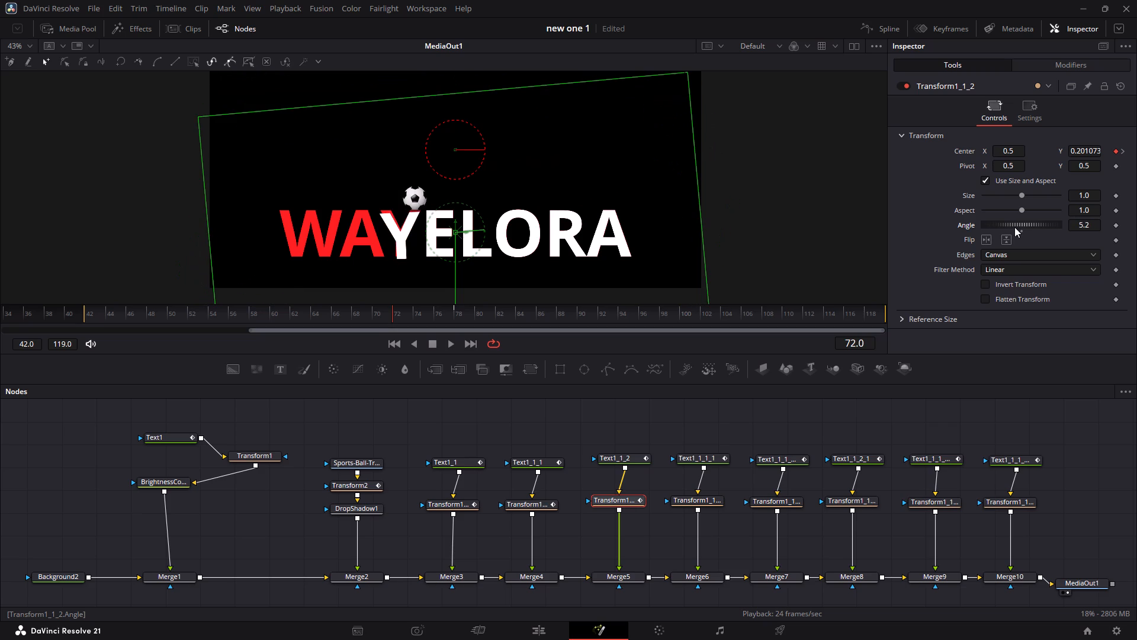
left_click_drag(1014, 227, 1012, 229)
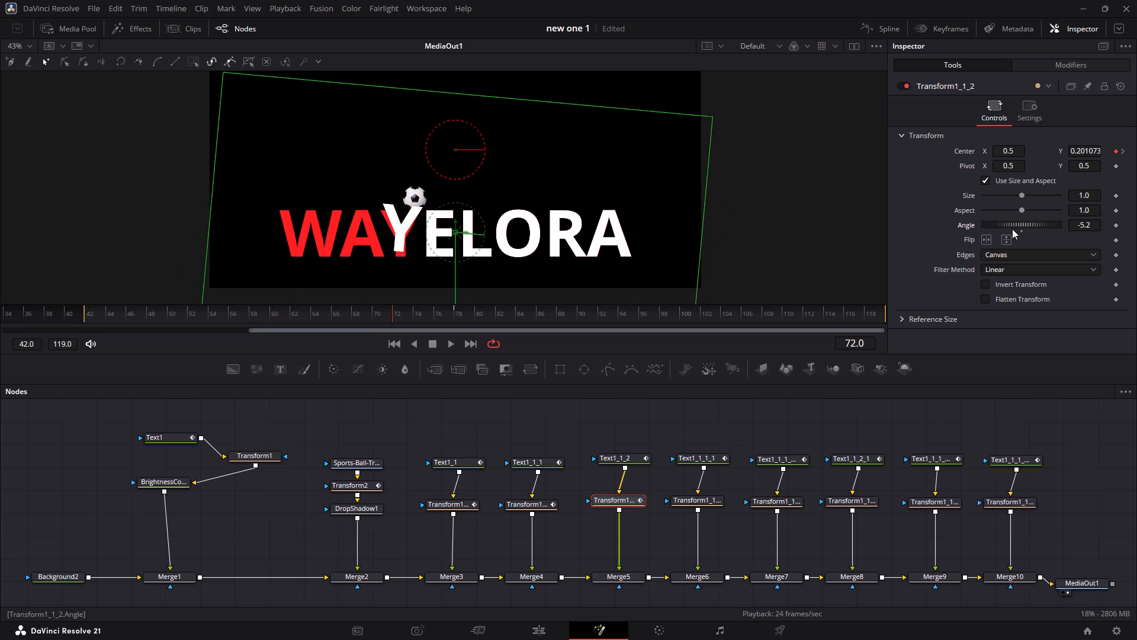
left_click(1021, 223)
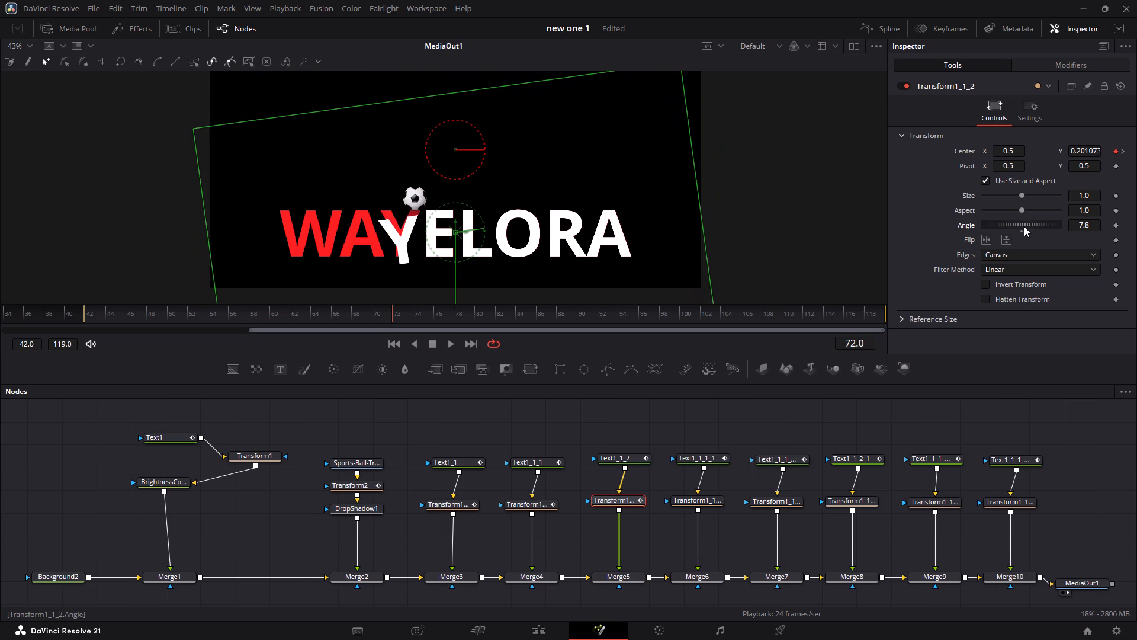
left_click(1024, 226)
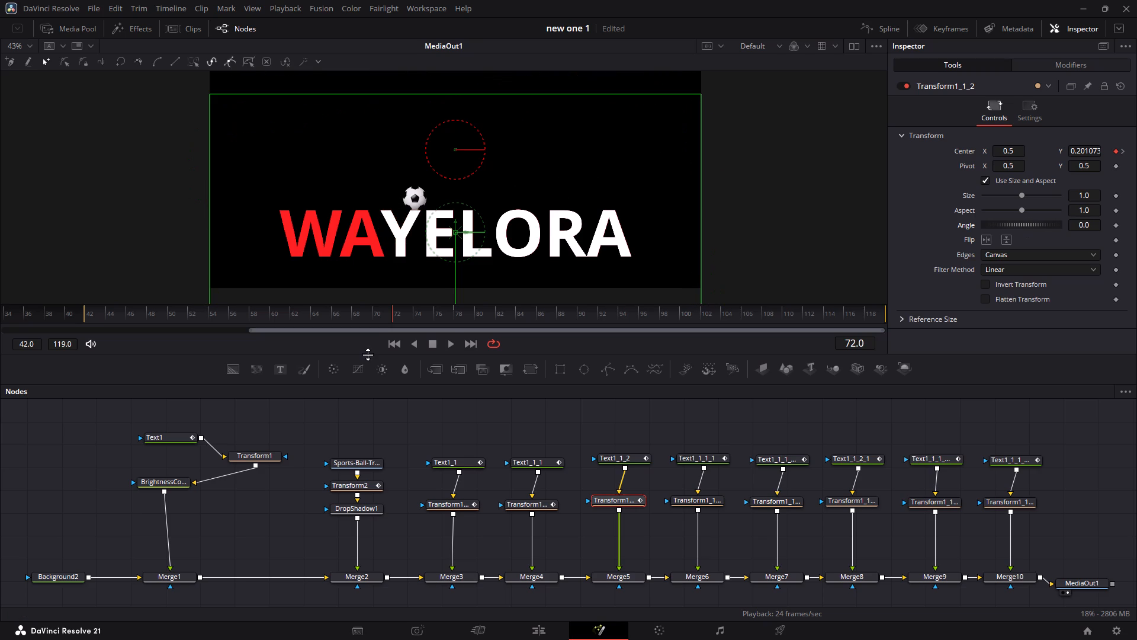
left_click(1117, 224)
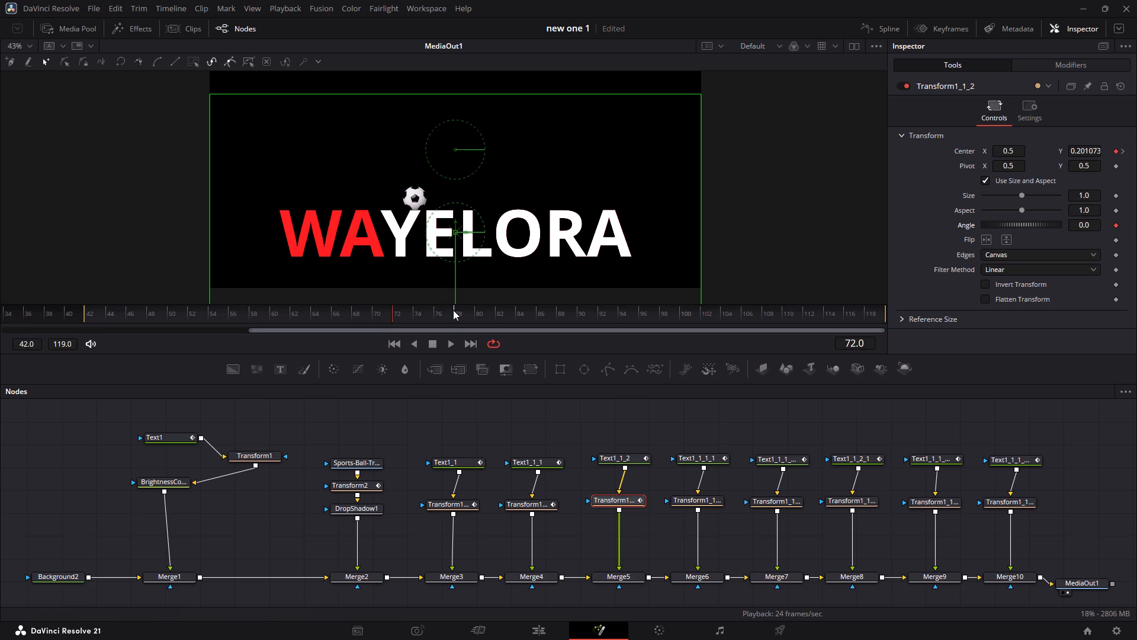
At frame 78, set Transform1_1_2's Angle to about 15.7 so the white Y tilts as it drops.
left_click(453, 310)
key("Right")
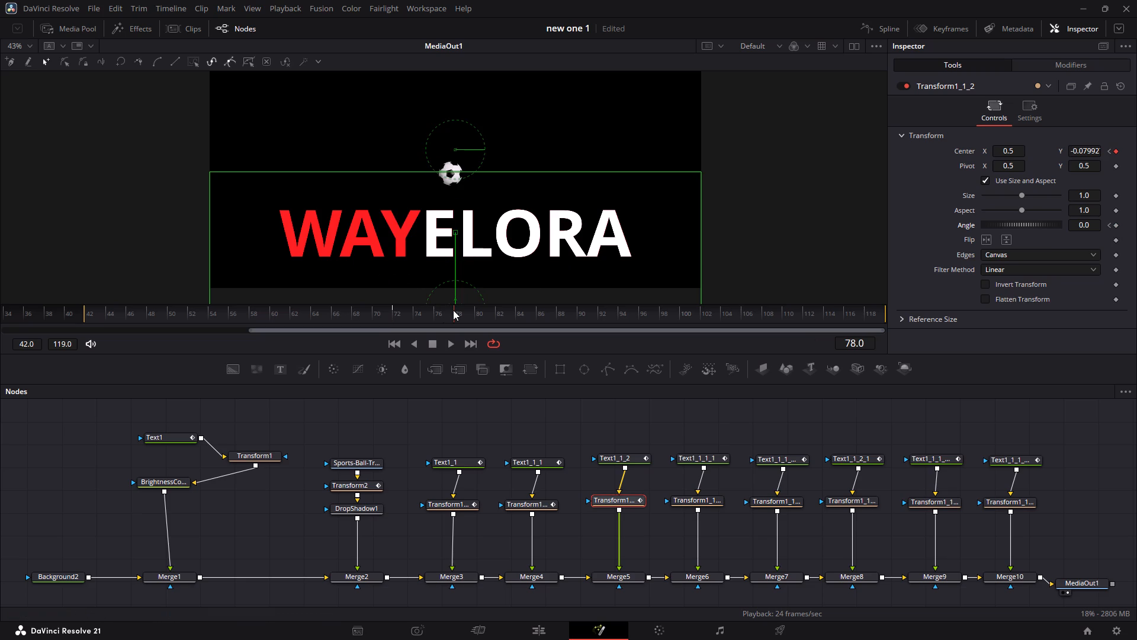
key("Left")
key("Right")
left_click(1024, 224)
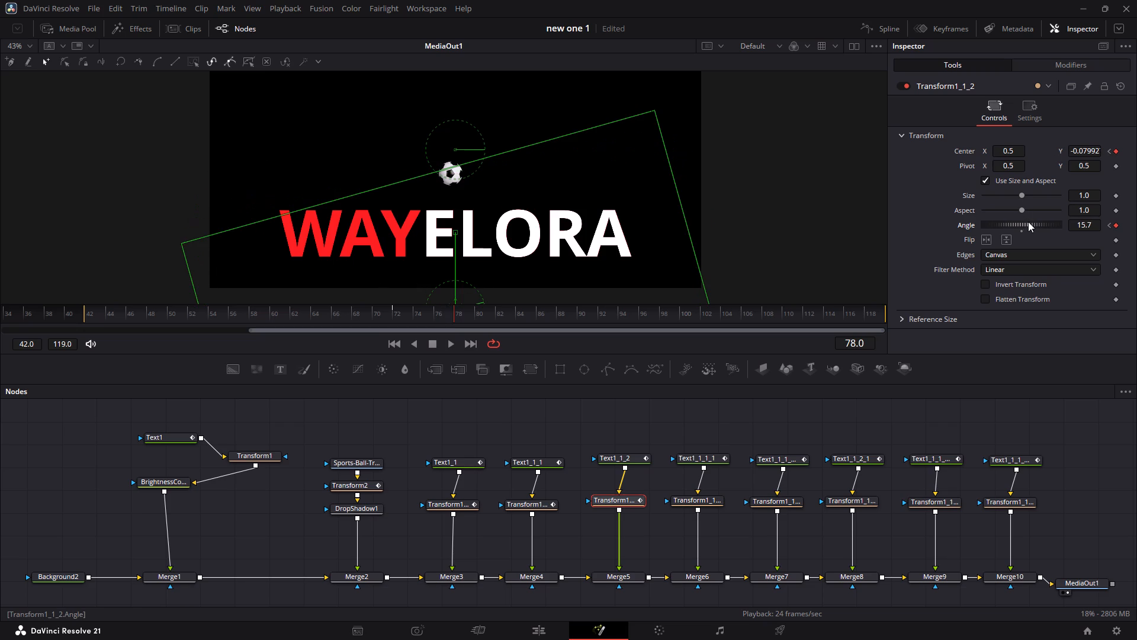
Play back the animation to check the white Y's tilted drop.
key("space")
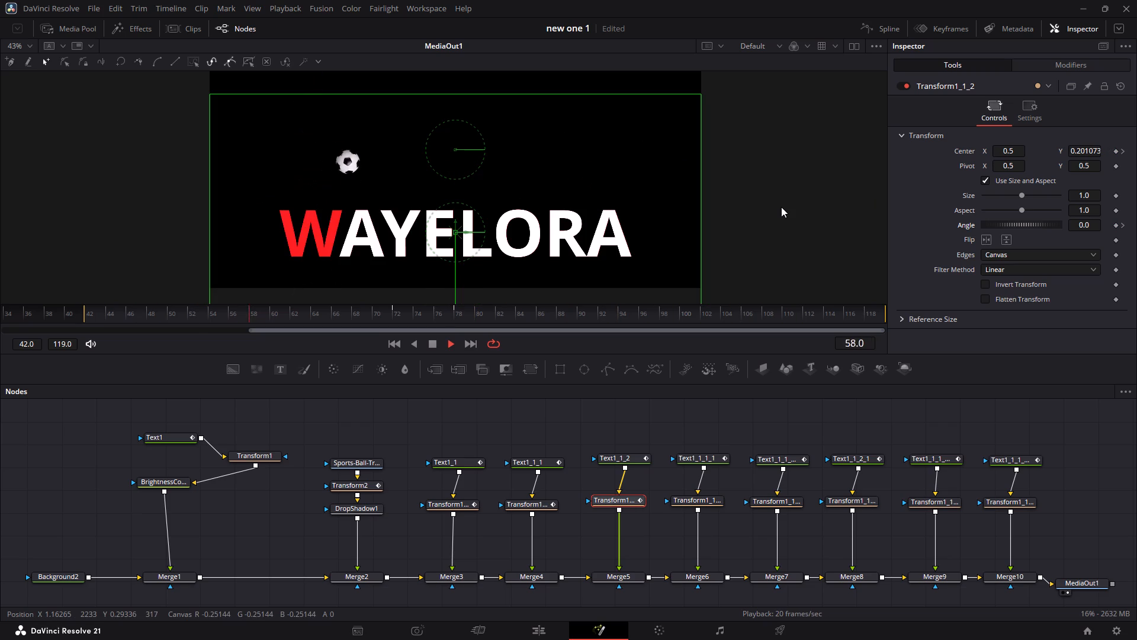
key("space")
key("space")
key("space")
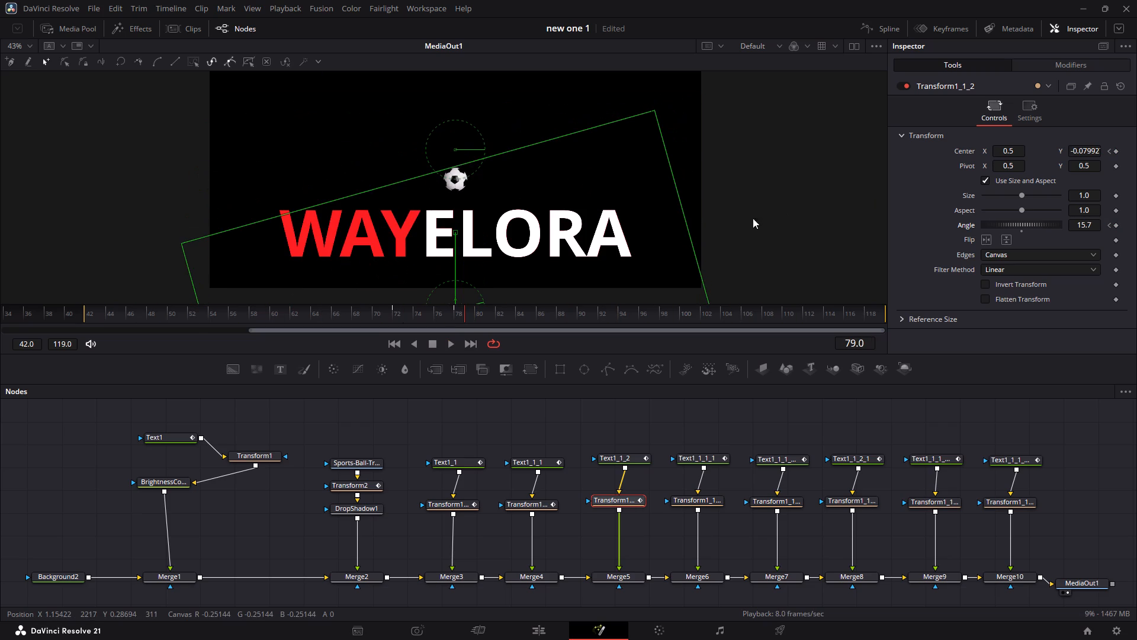
left_click(726, 229)
left_click(726, 229)
double_click(726, 229)
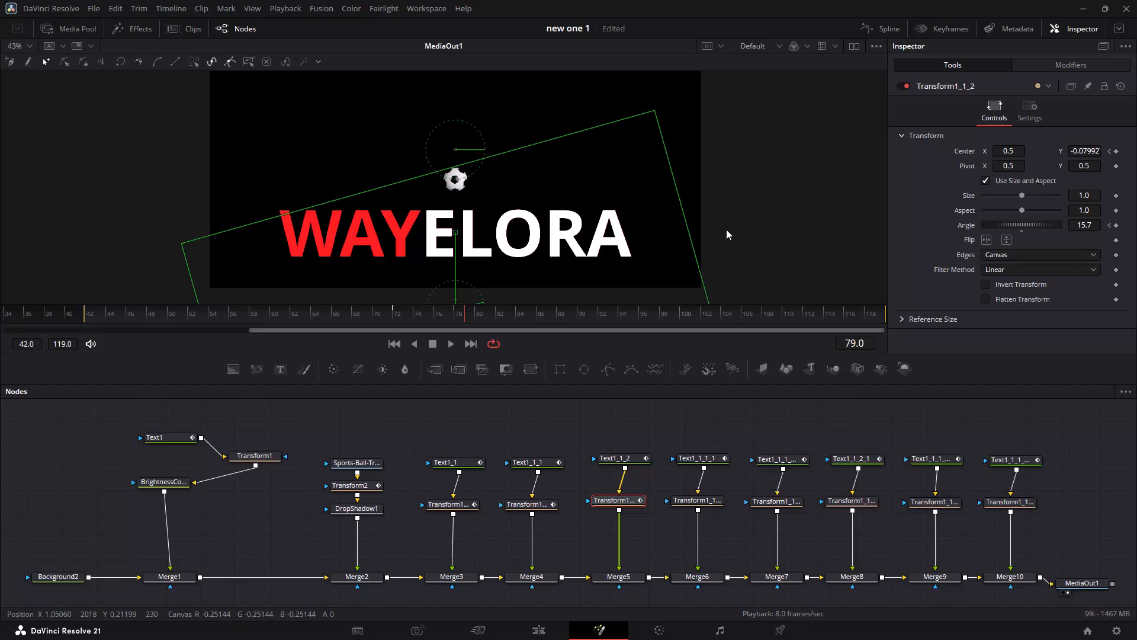
Select Transform1_1_1_1_1, the letter layer transform that feeds Merge7.
scroll(648, 447, "left", 2)
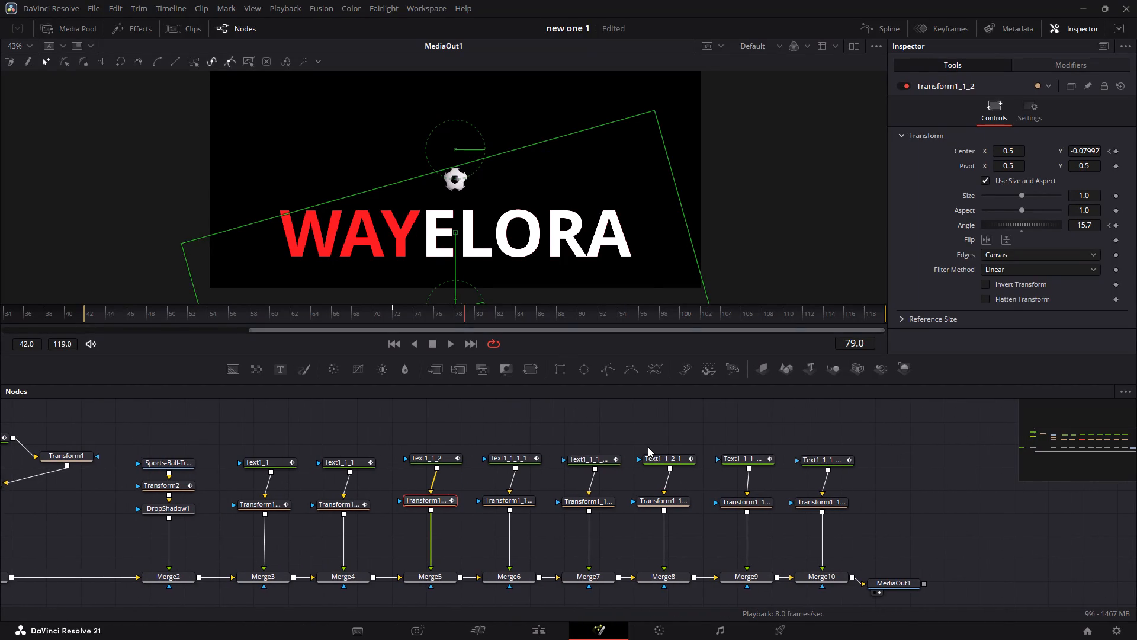
left_click(598, 465)
left_click(584, 505)
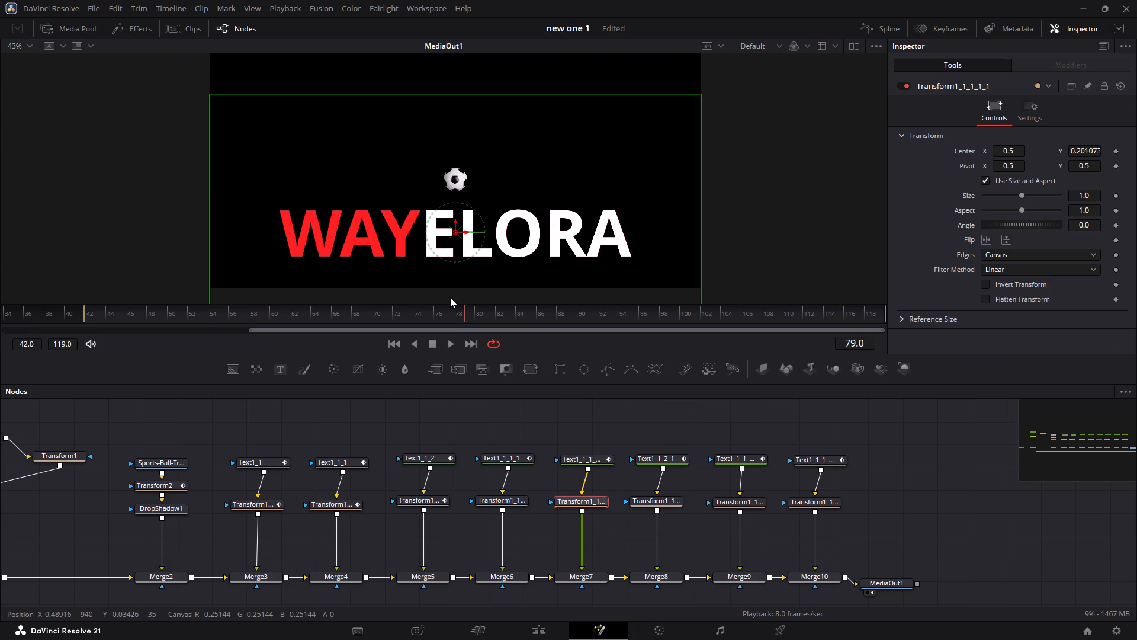
Go back and forth frame by frame between about frames 72 and 76 to examine the white Y's tilted drop.
key("Left")
key("Left")
key("Left")
key("Left")
key("Left")
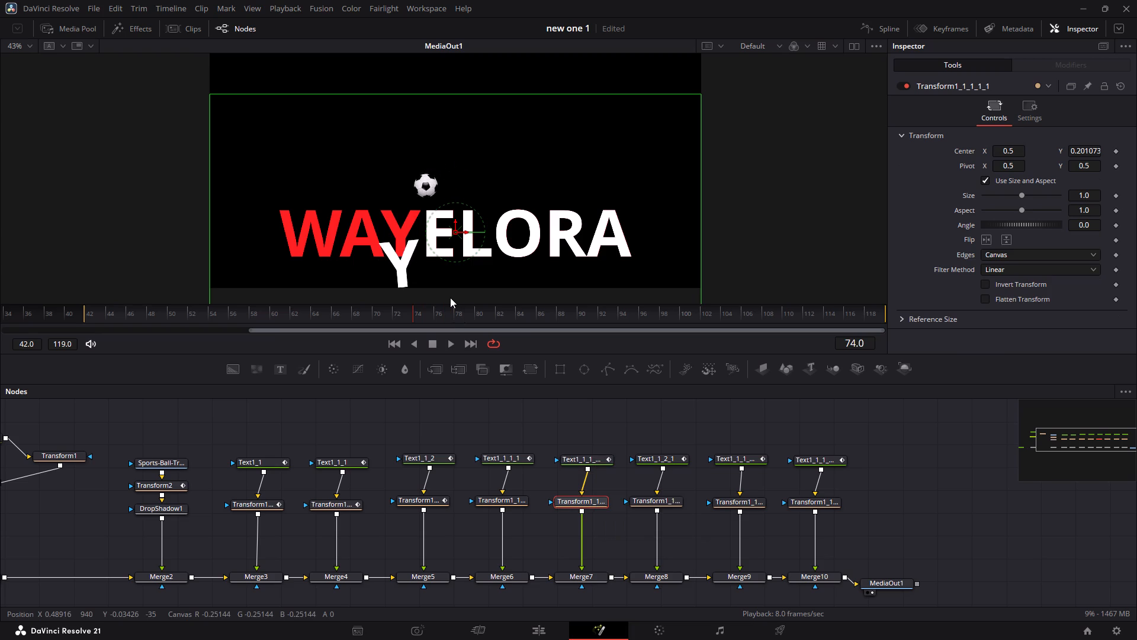
key("Left")
key("Left")
key("Right")
key("Right")
key("Right")
key("Right")
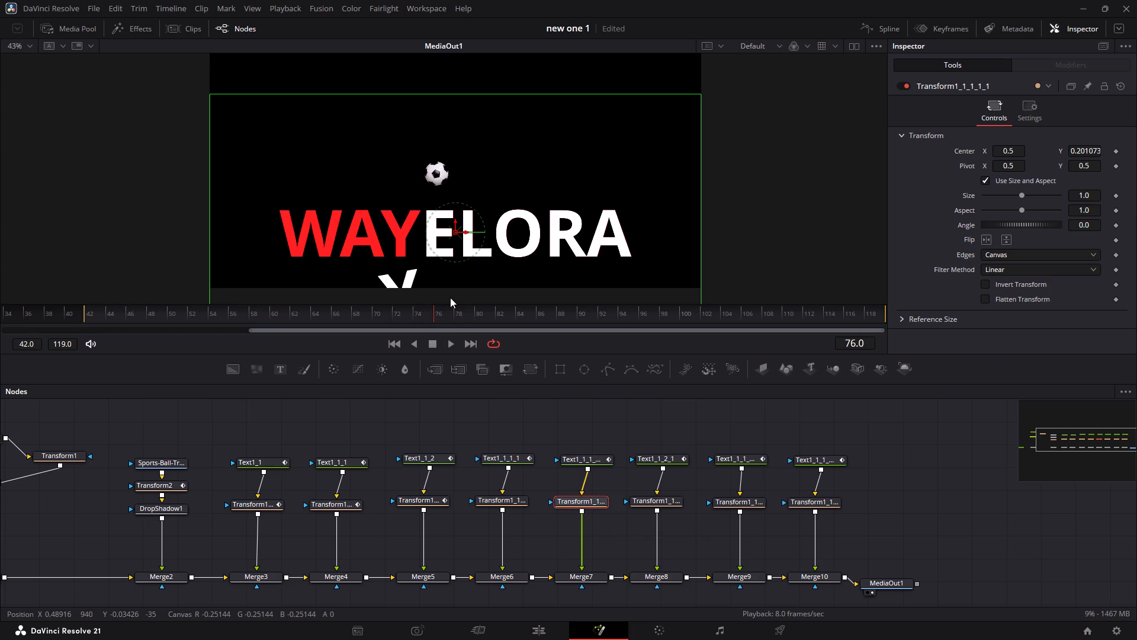
key("Left")
key("Left")
key("Left")
key("Left")
key("Left")
key("Right")
key("Right")
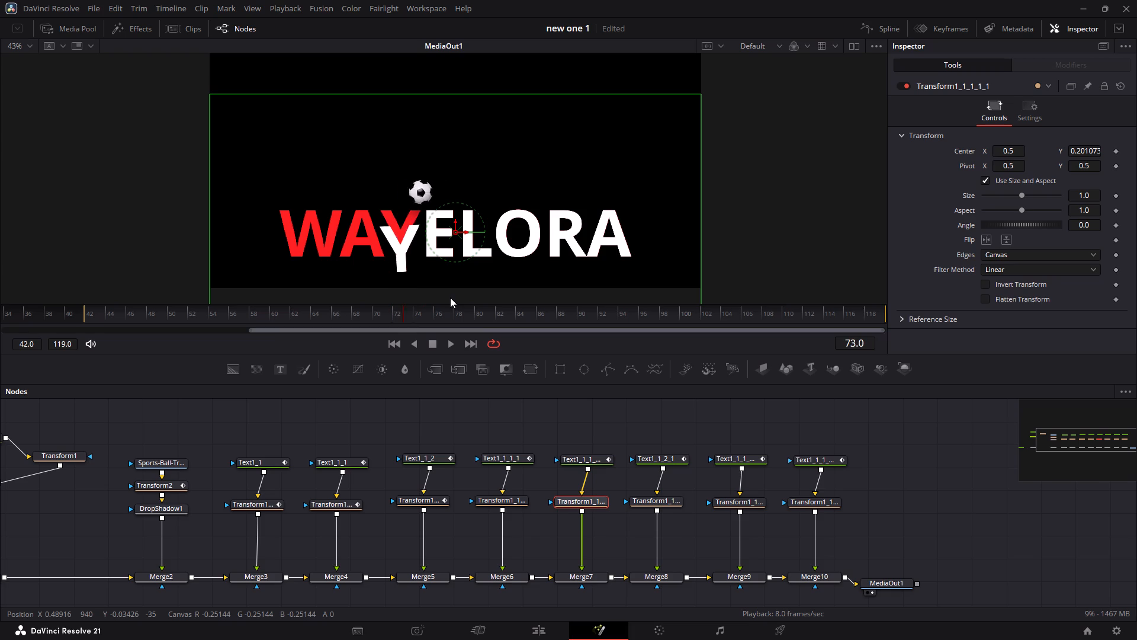
key("Right")
key("Right")
key("Right")
Return to about frame 50 and advance frame by frame to 74, examining the ball's contacts and the W, A and Y drops.
key("Left")
key("Left")
key("Left")
key("Left")
key("Left")
key("Left")
key("Left")
key("Left")
key("Left")
key("Left")
key("Left")
key("Left")
key("Left")
key("Left")
key("Left")
key("Left")
key("Left")
key("Left")
key("Left")
key("Left")
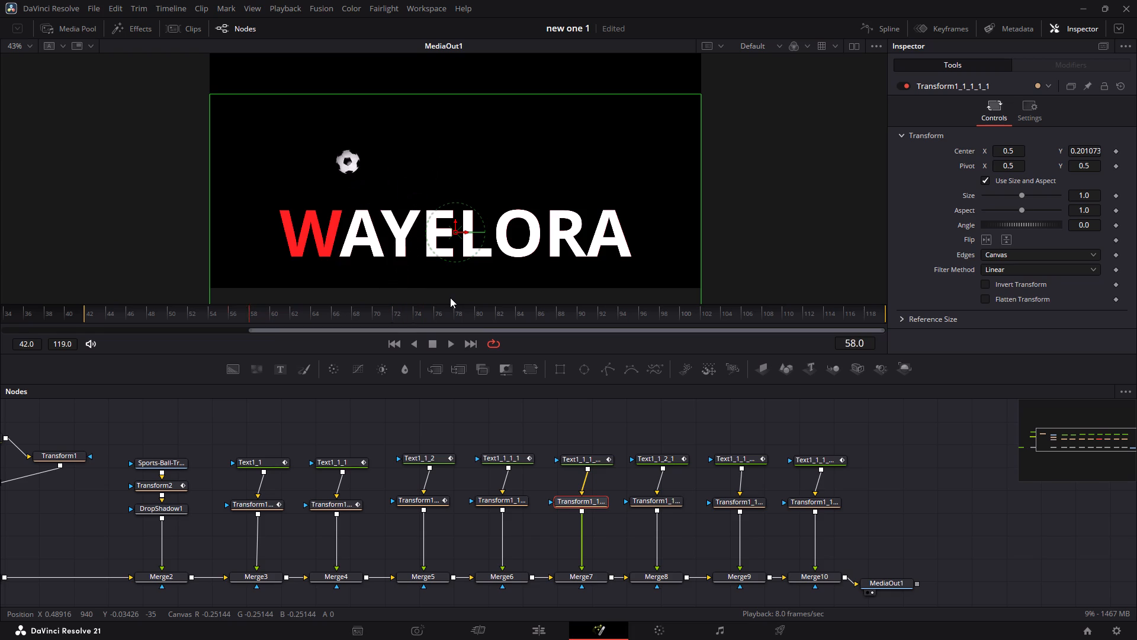
key("Left")
key("Left")
key("Left")
key("Left")
key("Right")
key("Right")
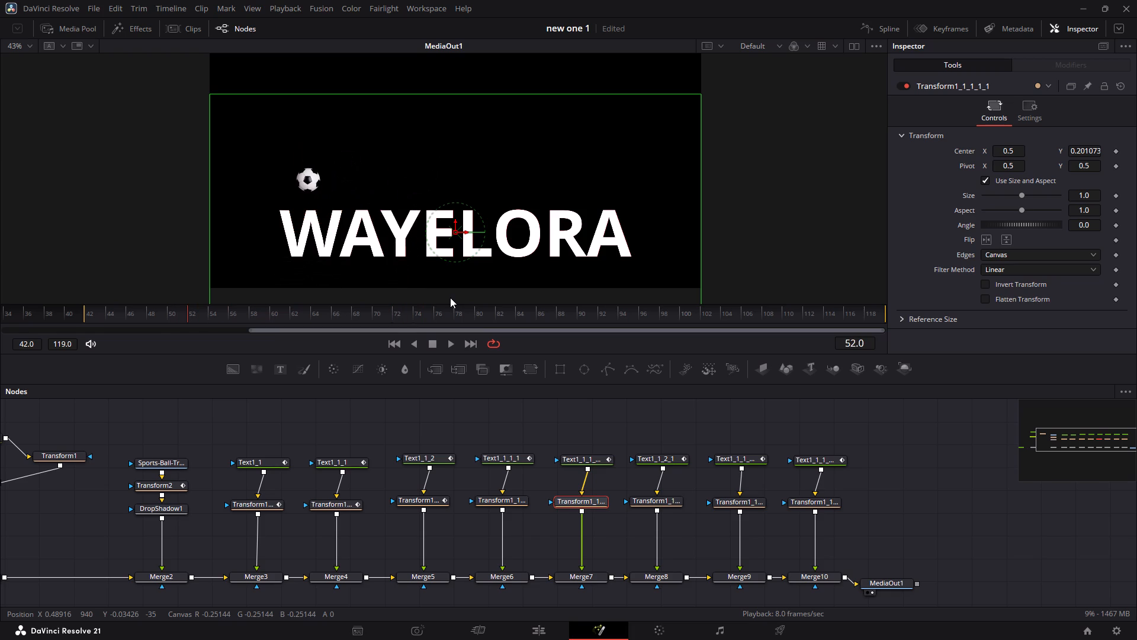
key("Right")
key("Right")
key("Right")
key("Right")
key("Right")
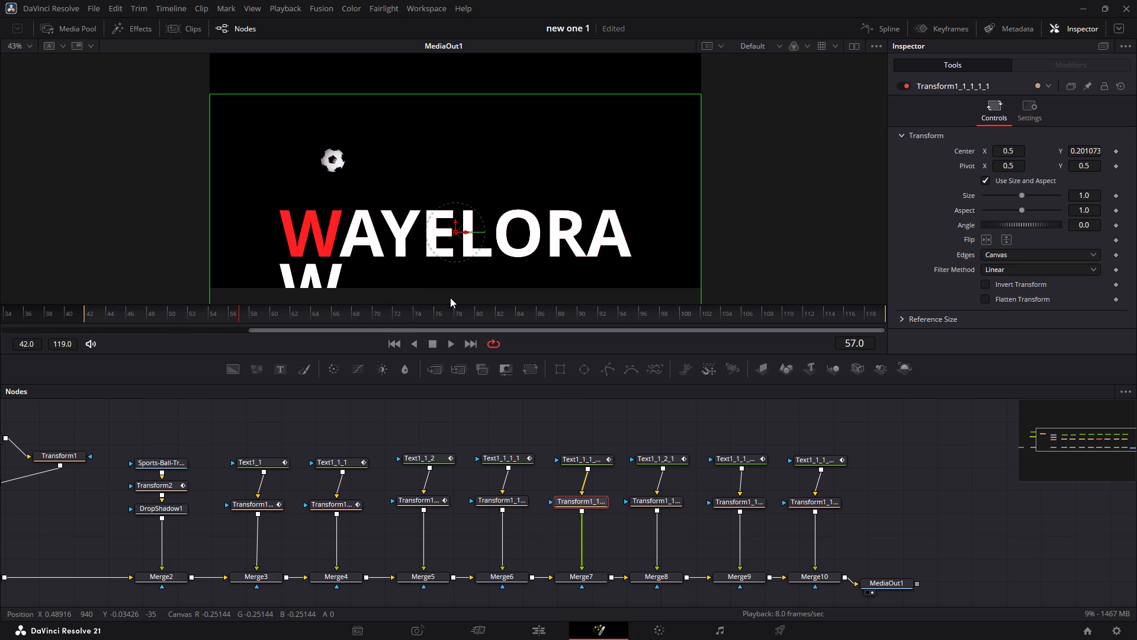
key("Right")
key("Right")
key("Right")
key("Right")
key("Right")
key("Right")
key("Right")
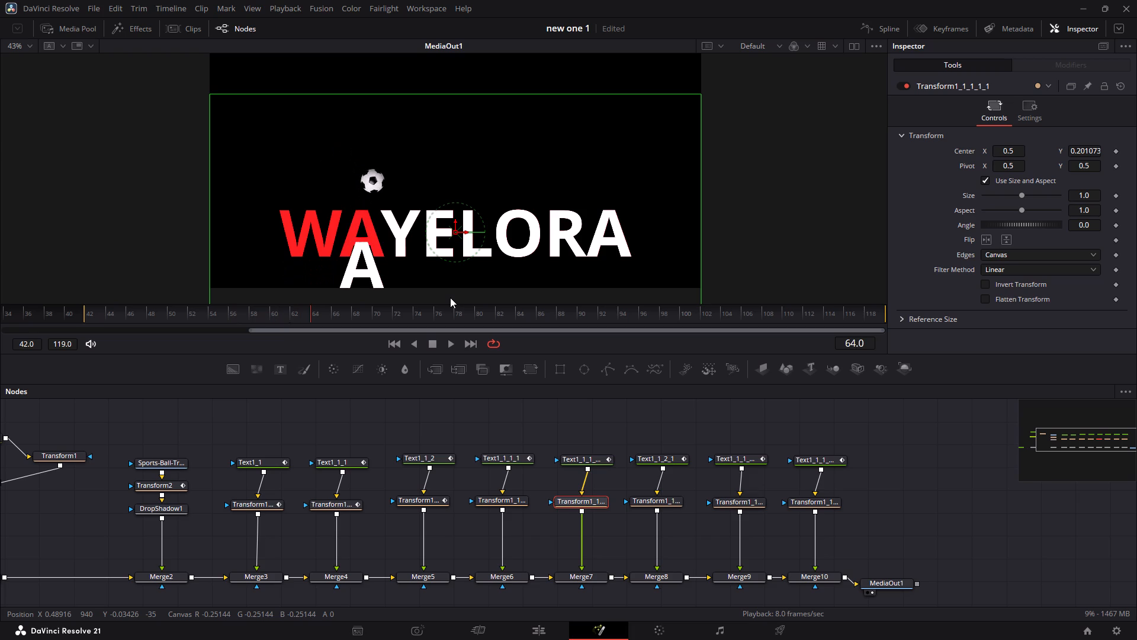
key("Right")
key("Right")
key("Right")
key("Right")
key("Right")
key("Right")
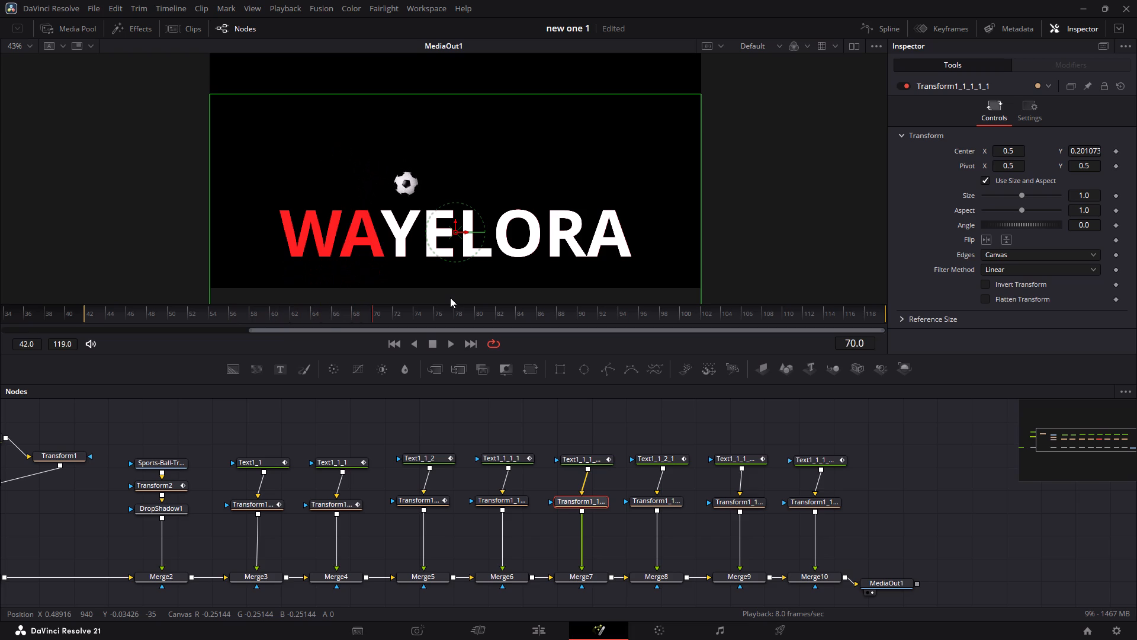
key("Right")
key("Right")
key("Right")
key("Right")
key("Right")
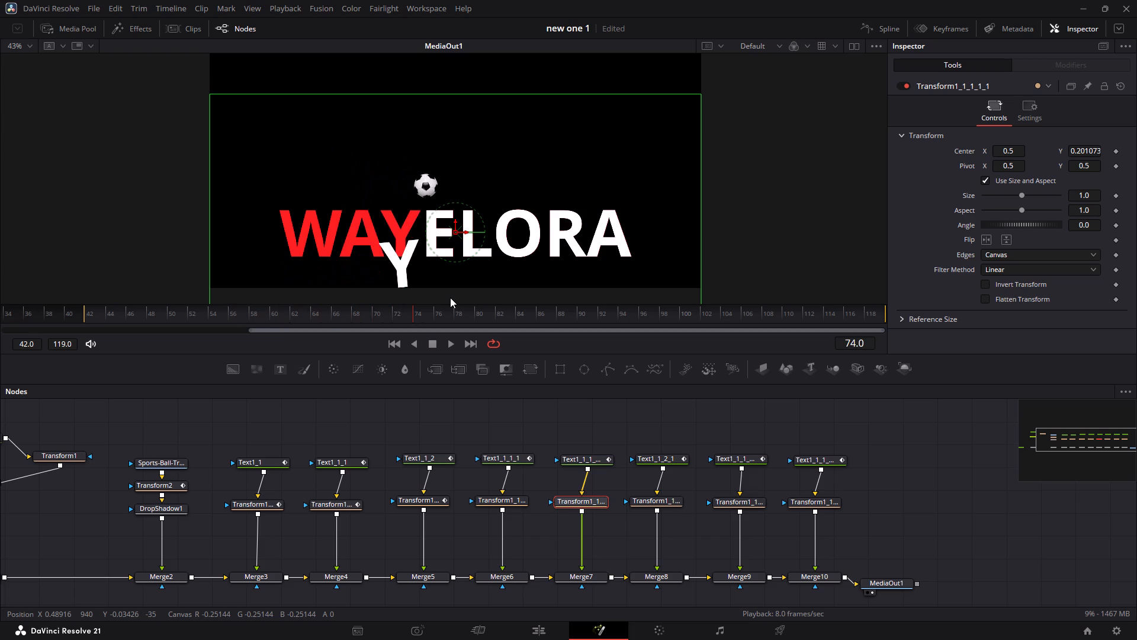
At frame 82, where the ball touches the L, keyframe the Center of Transform1_1_1_1_1.
key("Right")
key("Right")
key("Right")
key("Right")
key("Right")
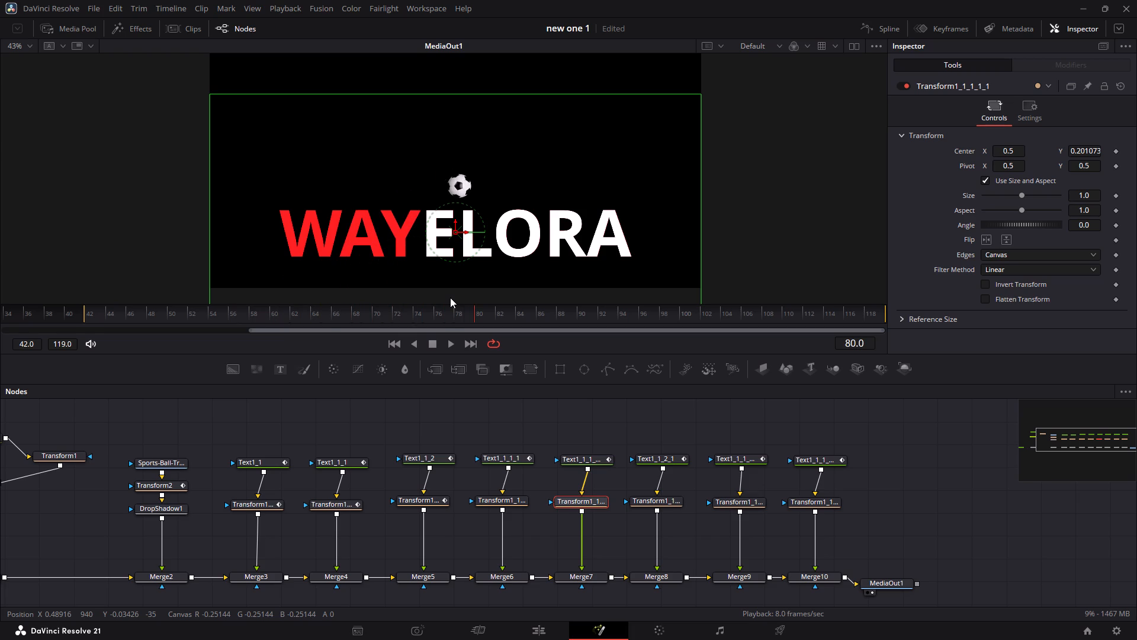
key("Right")
key("Right")
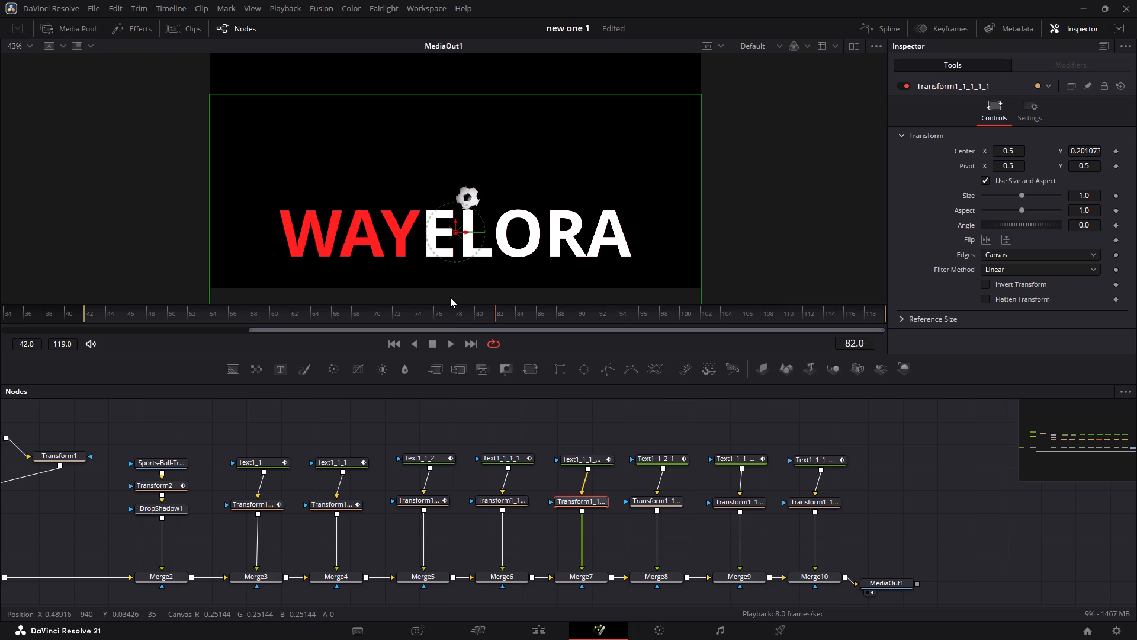
left_click(450, 297)
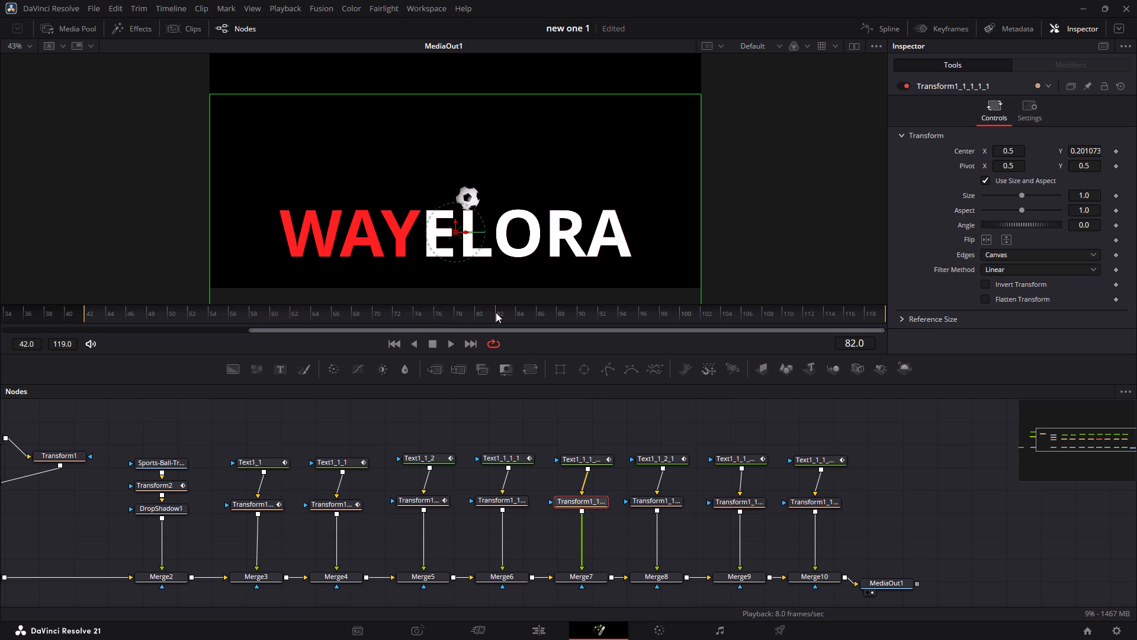
left_click(1114, 151)
At frame 90, drop the white L by setting the Center Y of Transform1_1_1_1_1 to about -0.085.
key("Right")
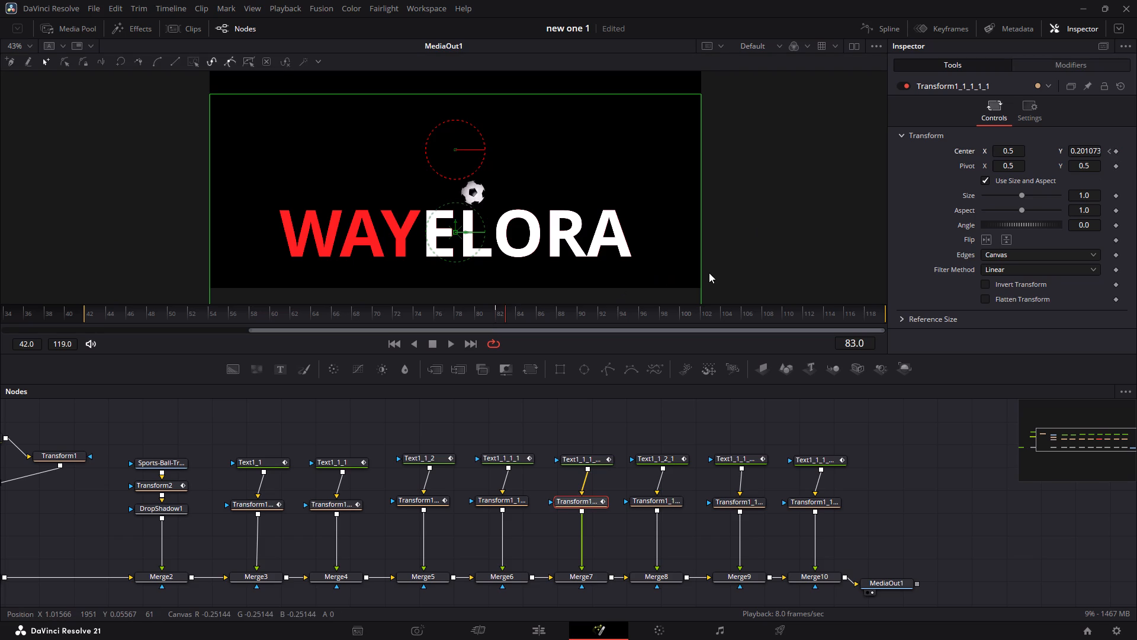
key("Right")
key("Right")
key("Right")
key("Right")
key("Right")
key("Right")
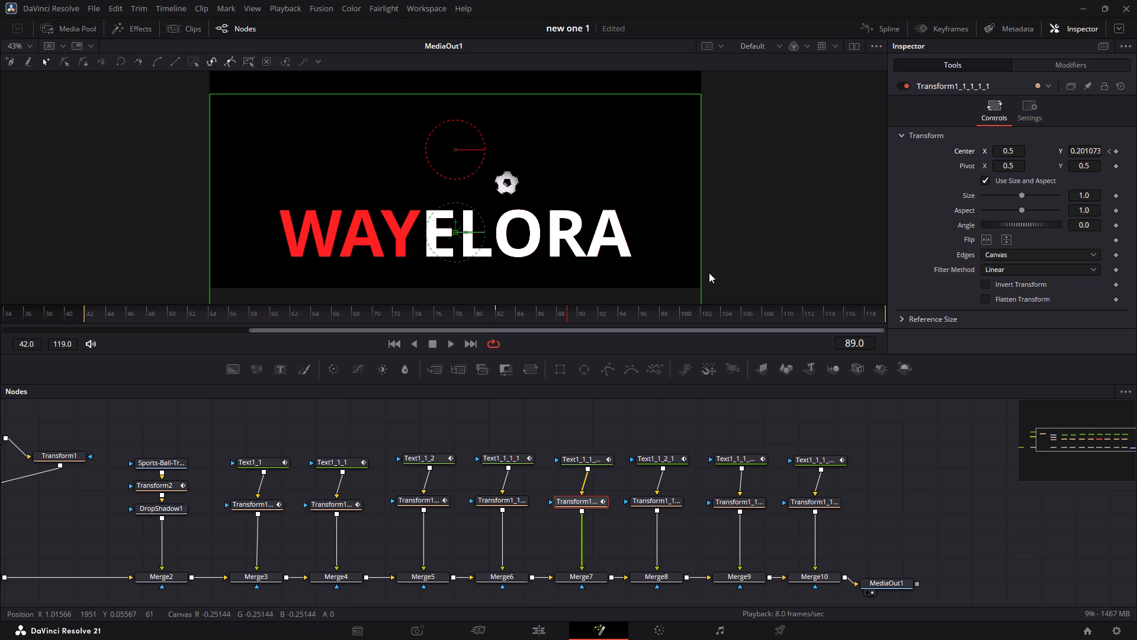
key("Right")
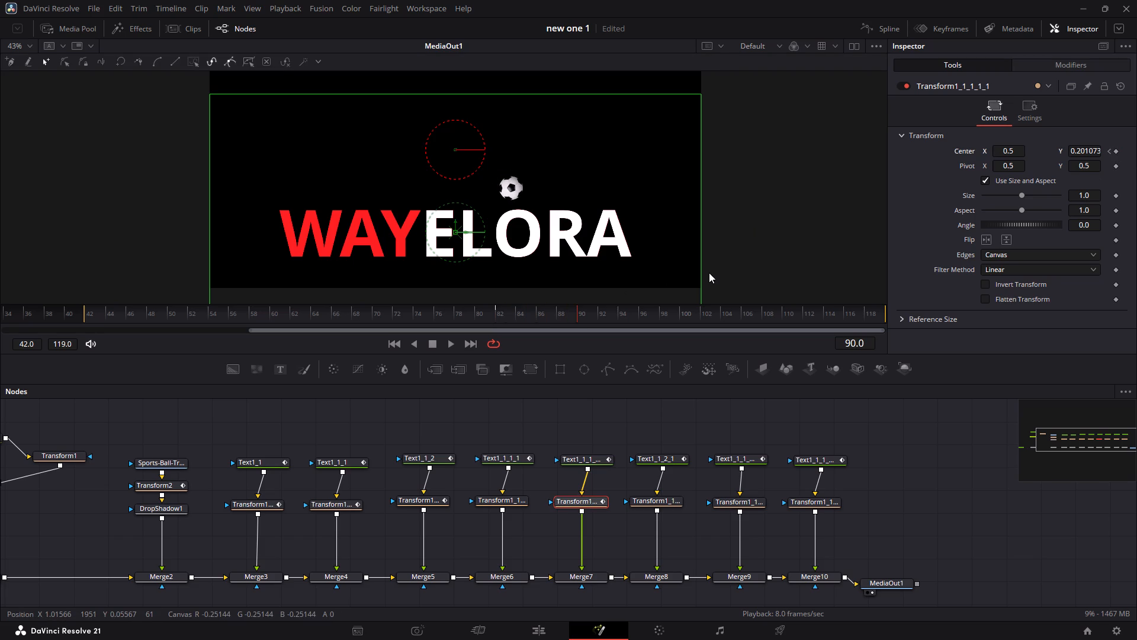
key("Left")
key("Right")
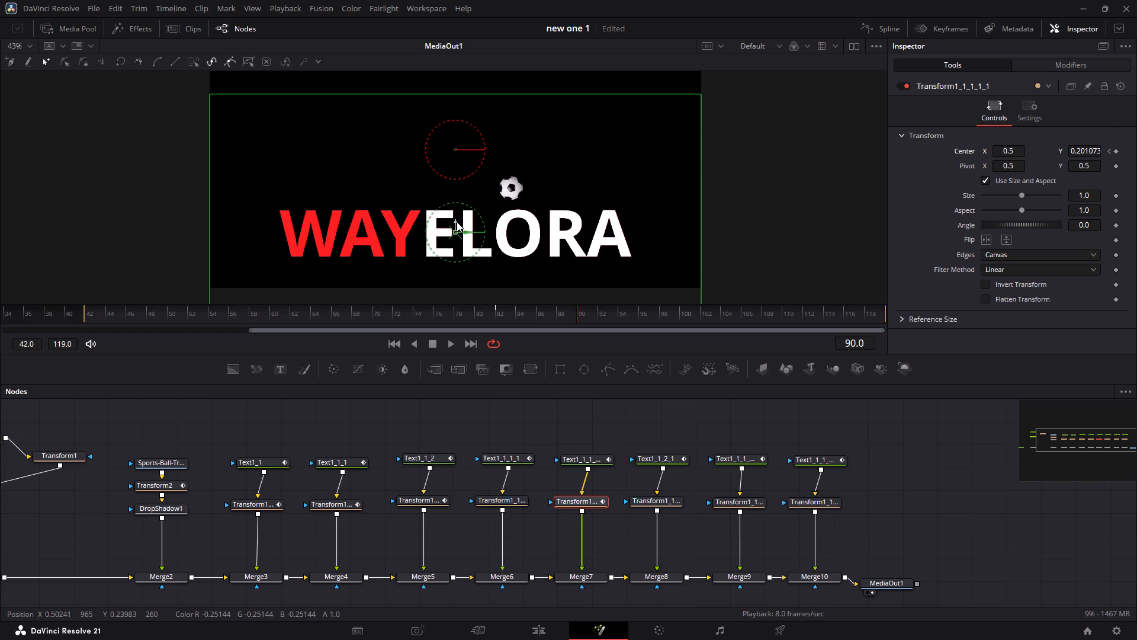
left_click_drag(1072, 151, 1023, 152)
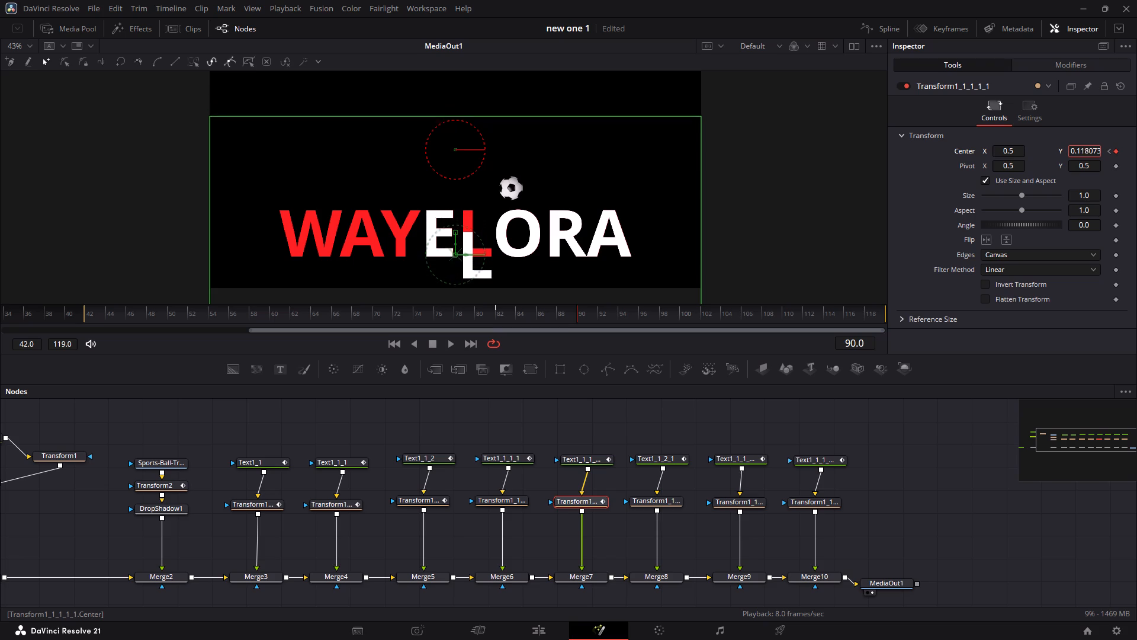
left_click_drag(1023, 152, 918, 171)
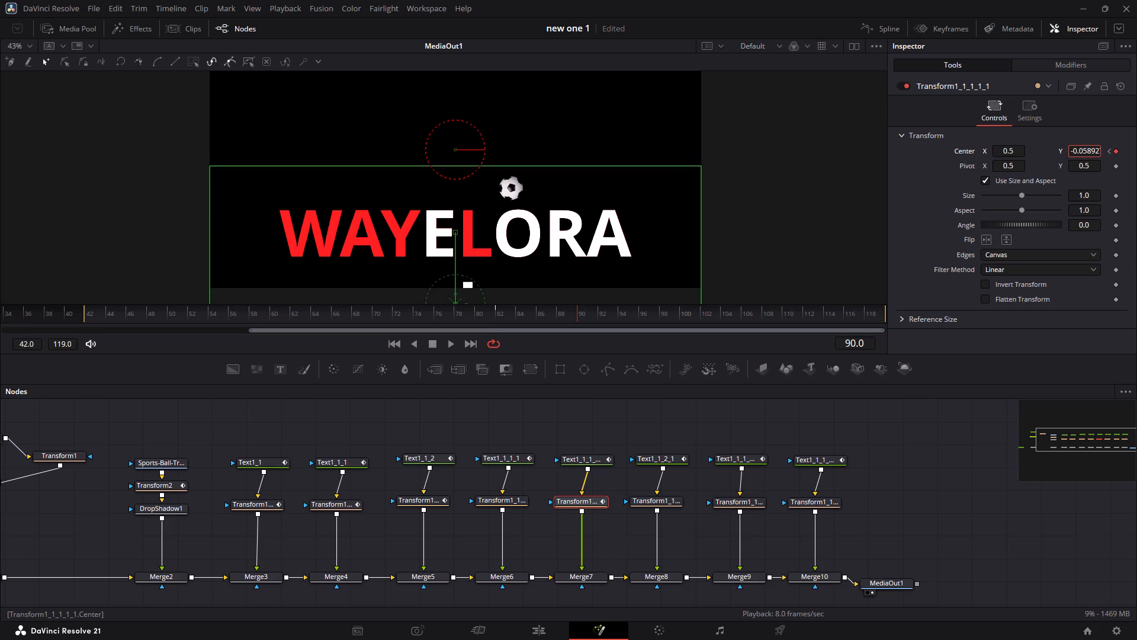
left_click_drag(918, 171, 903, 169)
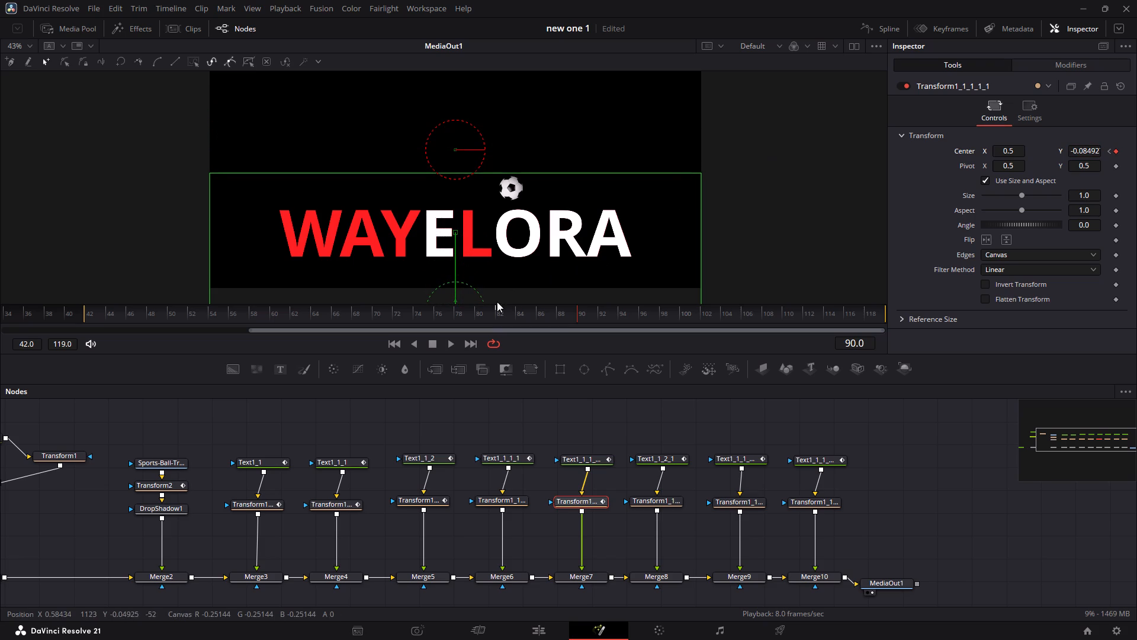
Return to frame 82, where the ball touches the L, and keyframe the Angle of Transform1_1_1_1_1.
left_click(493, 308)
key("Right")
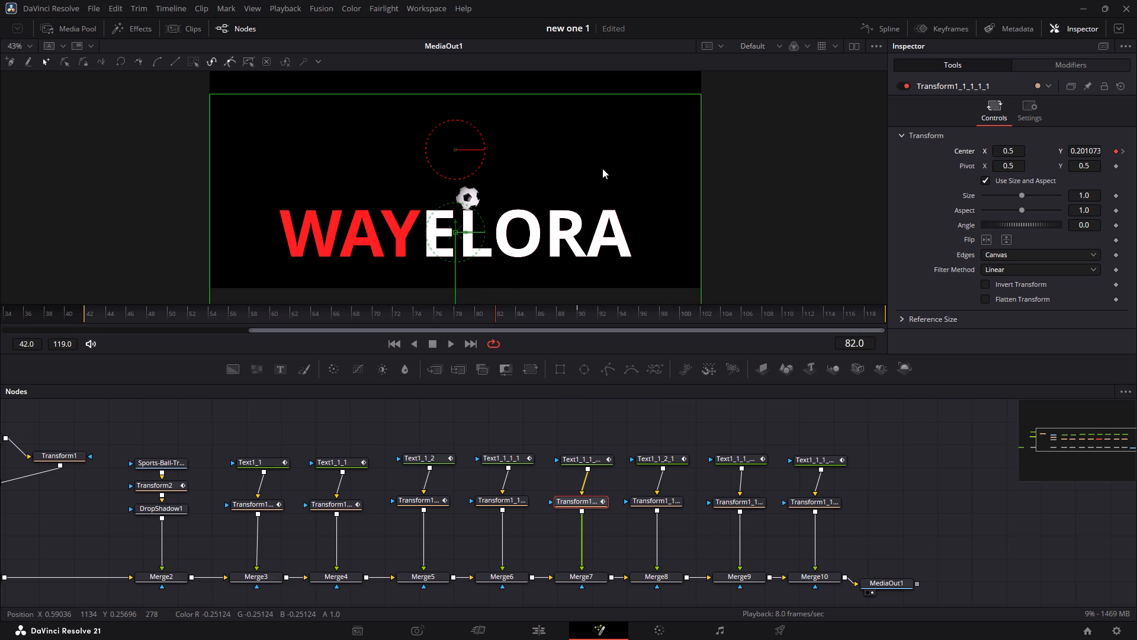
left_click(1113, 222)
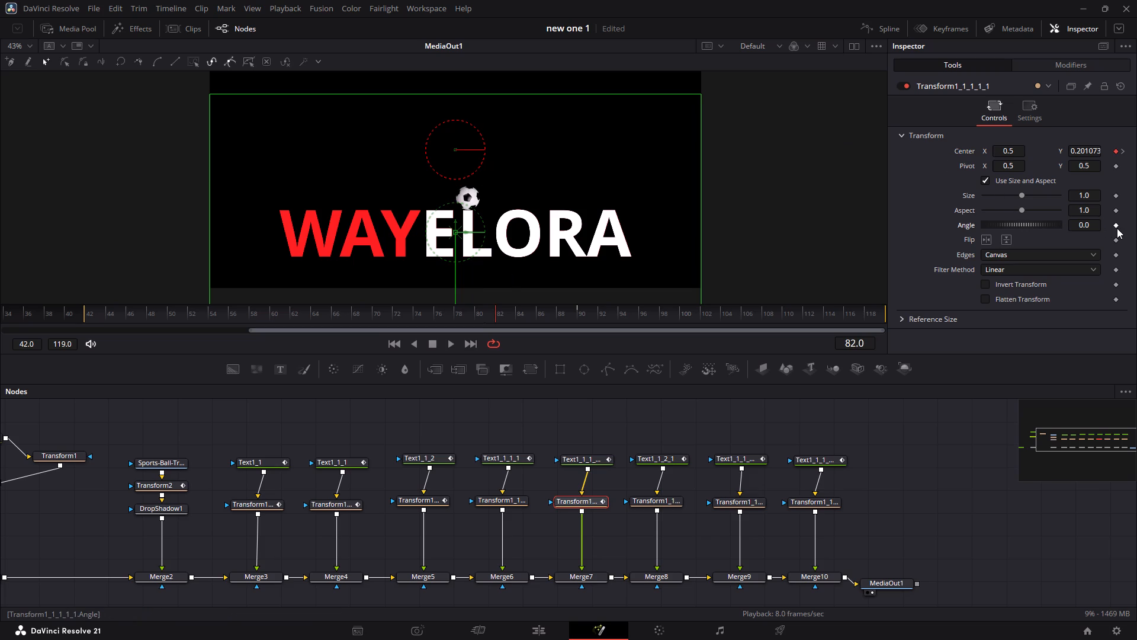
left_click(1117, 228)
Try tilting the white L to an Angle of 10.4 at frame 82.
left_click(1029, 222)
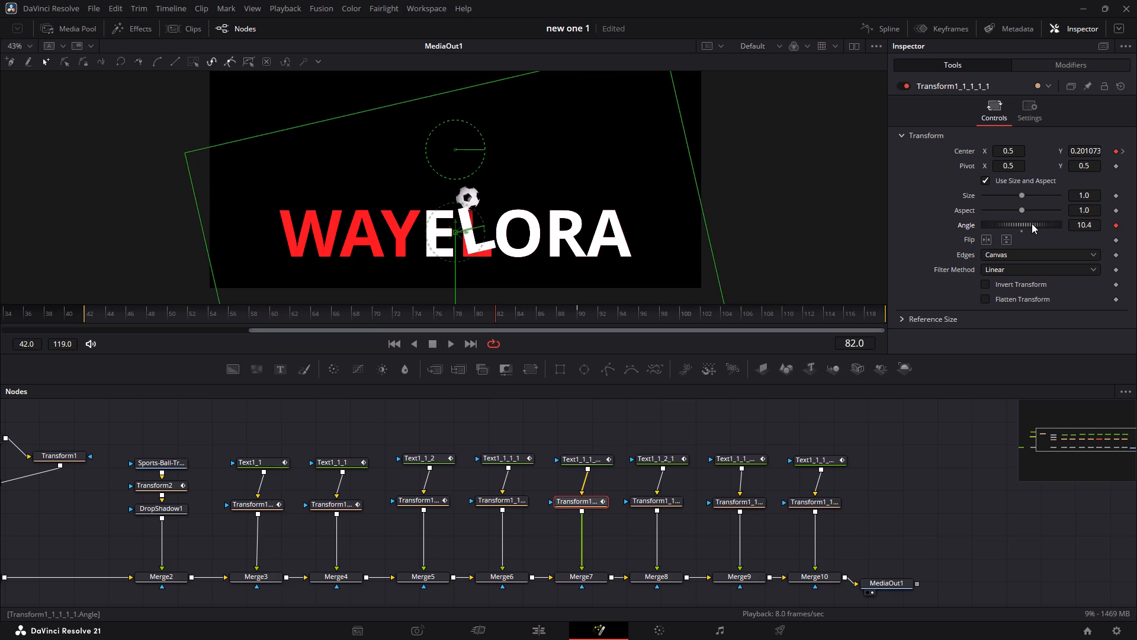
Play the L's drop and go frame by frame between about frames 90 and 82 to examine its tilt.
key("space")
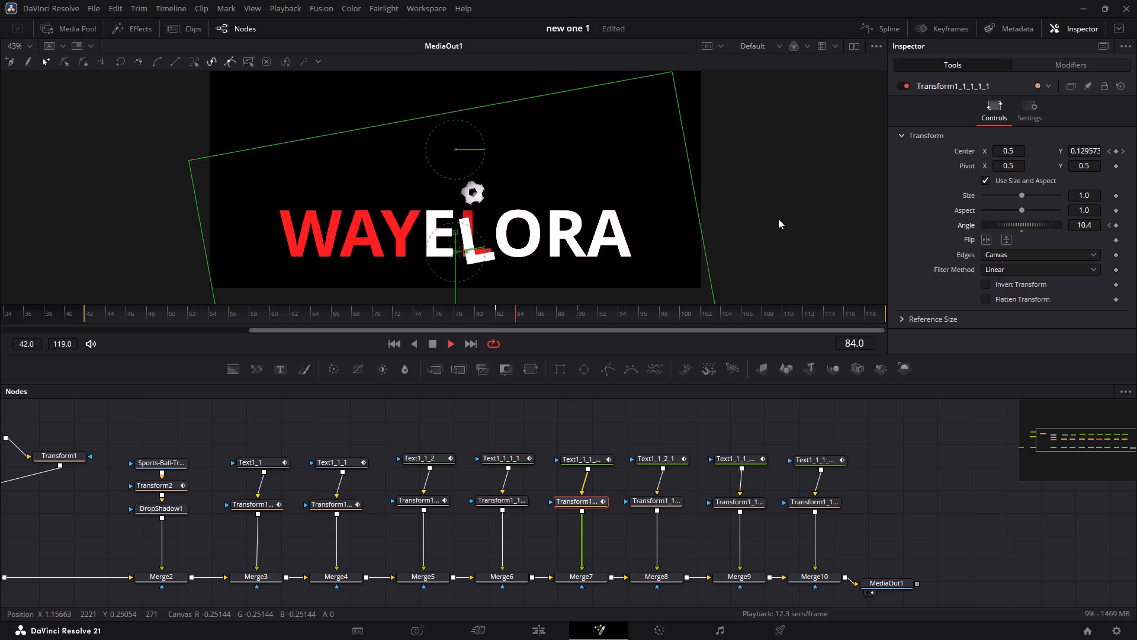
key("space")
key("Left")
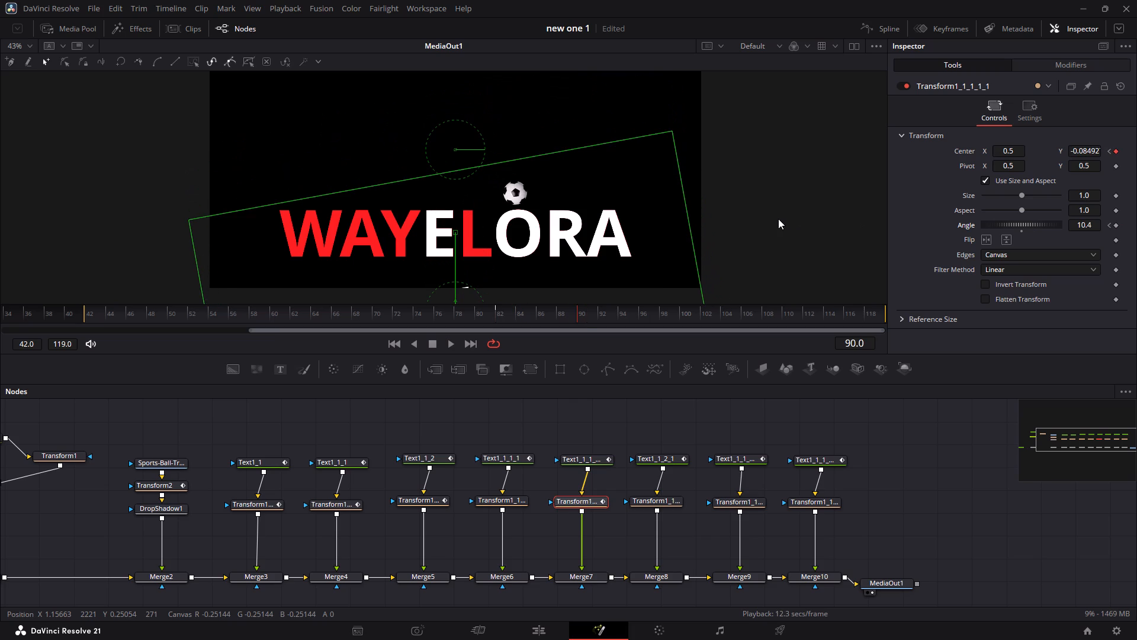
key("Left")
key("Left")
key("Left")
key("Left")
key("Left")
key("Left")
key("Left")
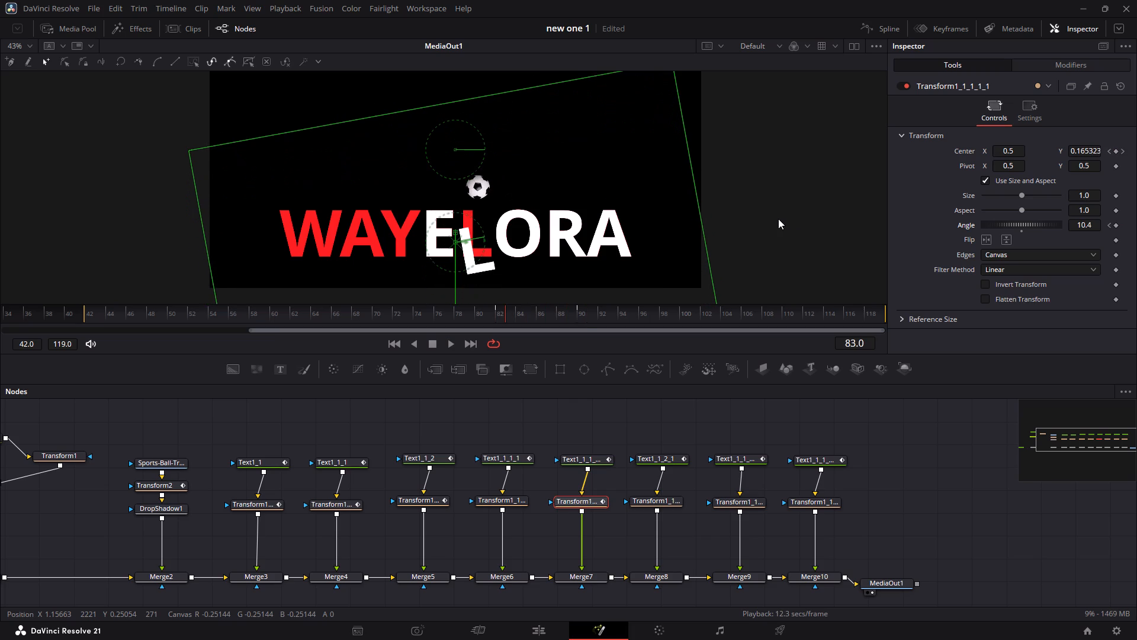
key("Left")
key("Right")
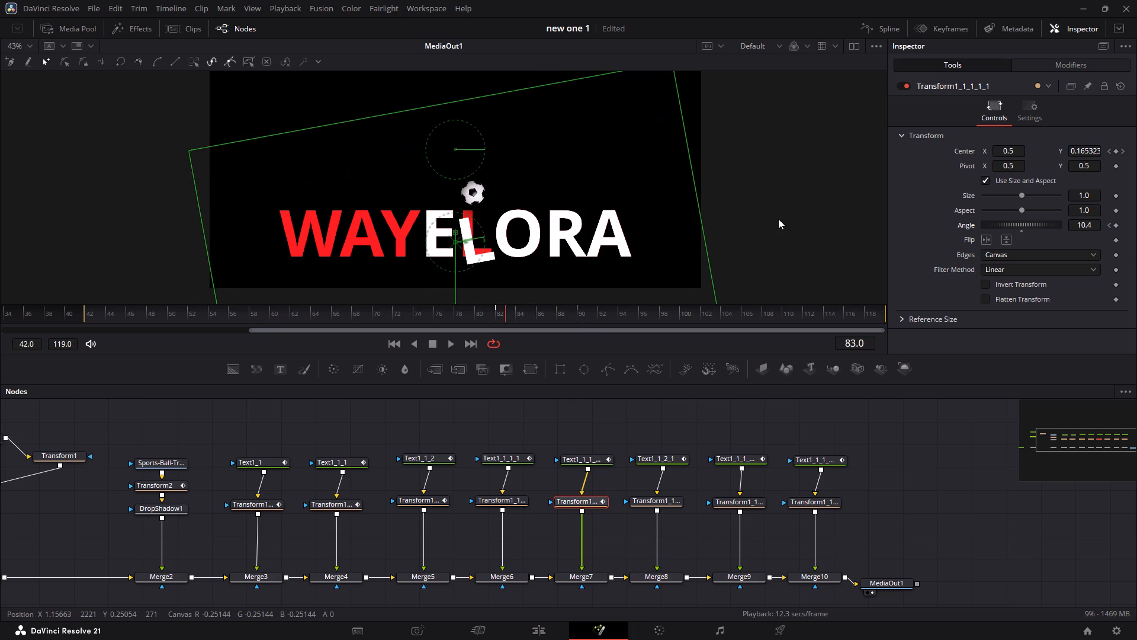
key("Left")
key("Right")
key("Left")
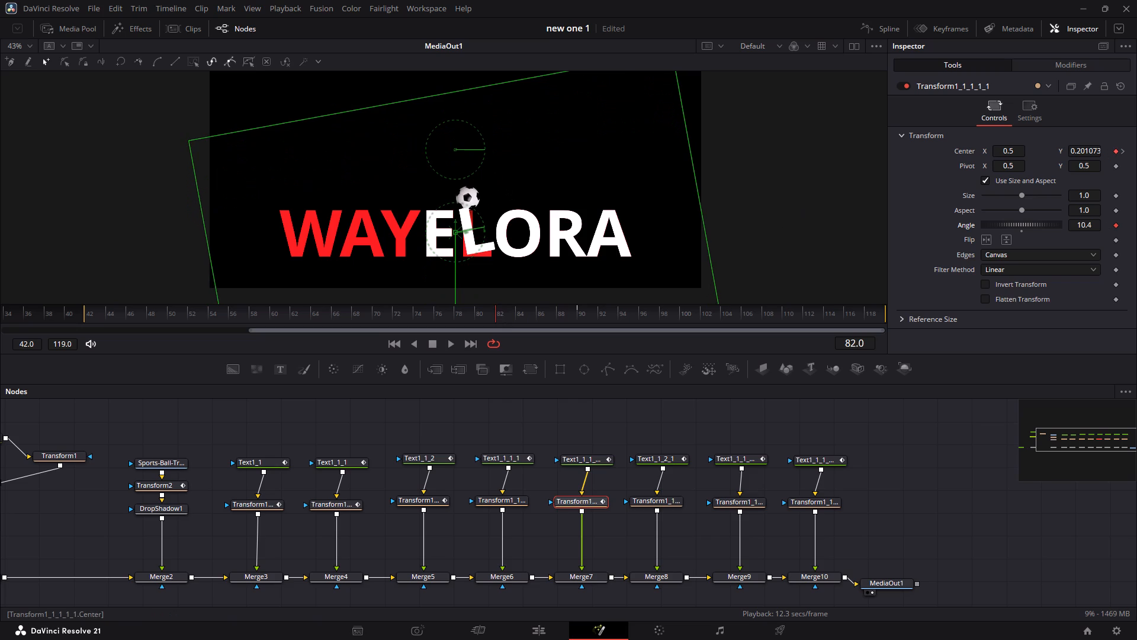
Set the keyframed Angle of Transform1_1_1_1_1 at frame 82 to 0.
left_click(1118, 224)
left_click_drag(1077, 224, 1067, 225)
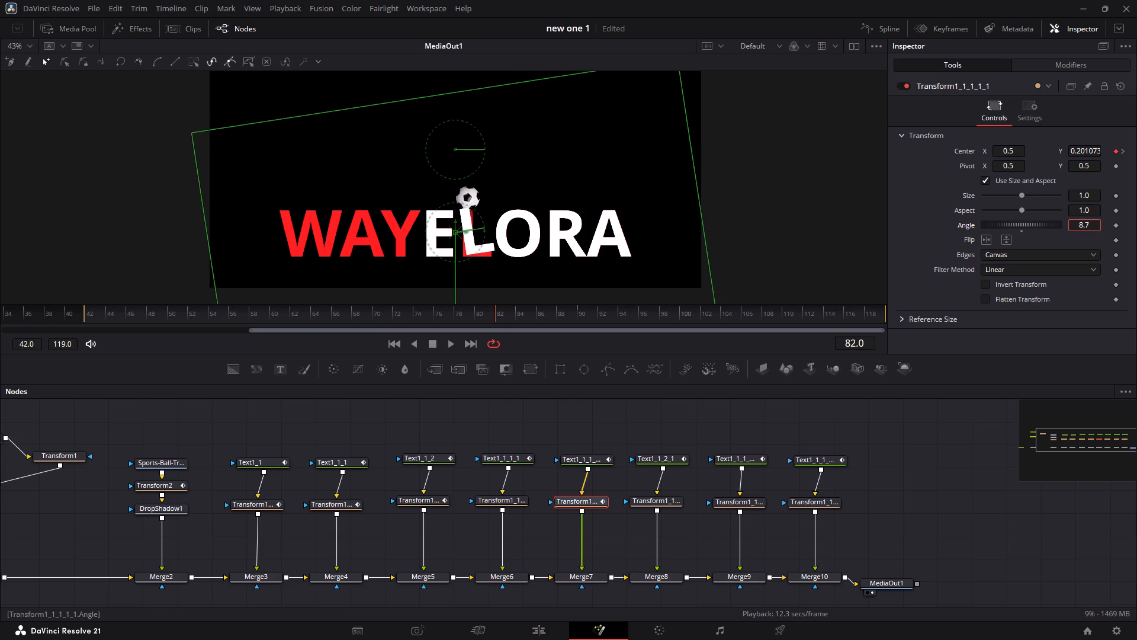
left_click_drag(1067, 225, 1016, 223)
left_click(1077, 224)
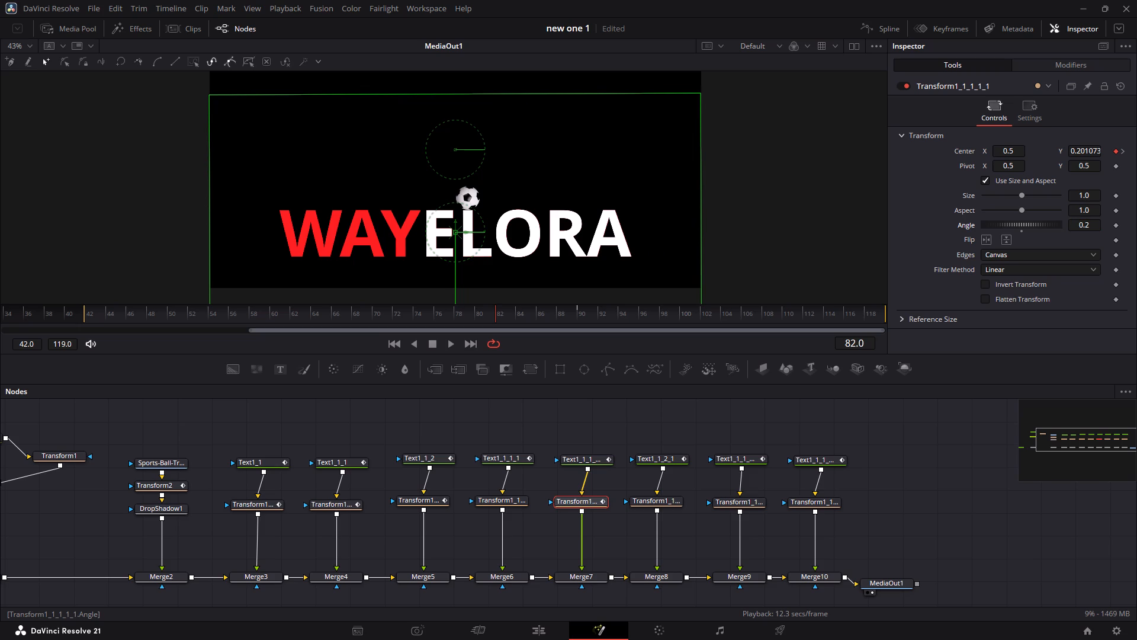
left_click(1116, 225)
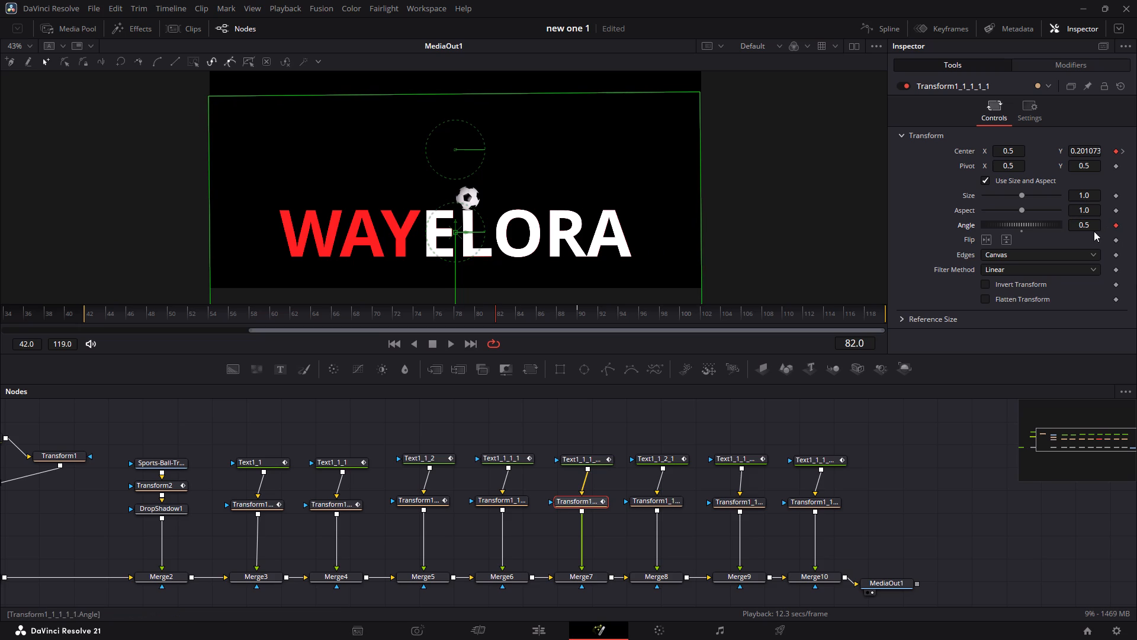
left_click(1094, 230)
key("0")
key("BackSpace")
key("BackSpace")
key("BackSpace")
key("BackSpace")
key("BackSpace")
key("0")
key("Return")
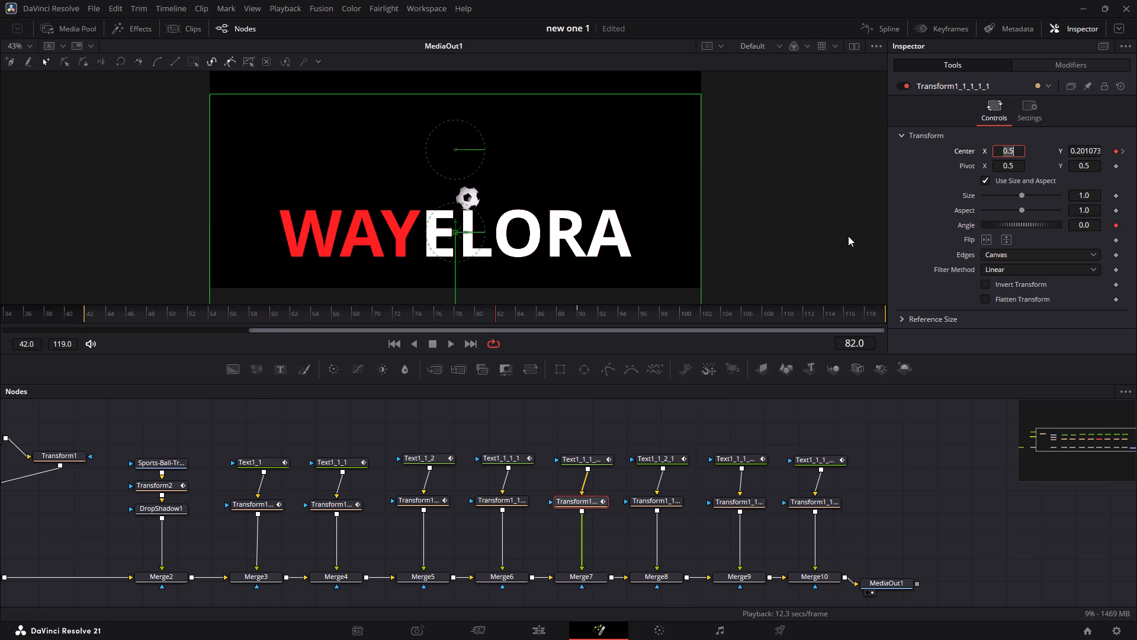
At frame 90, tilt the dropped white L by setting its Angle to about 13.1.
left_click(576, 311)
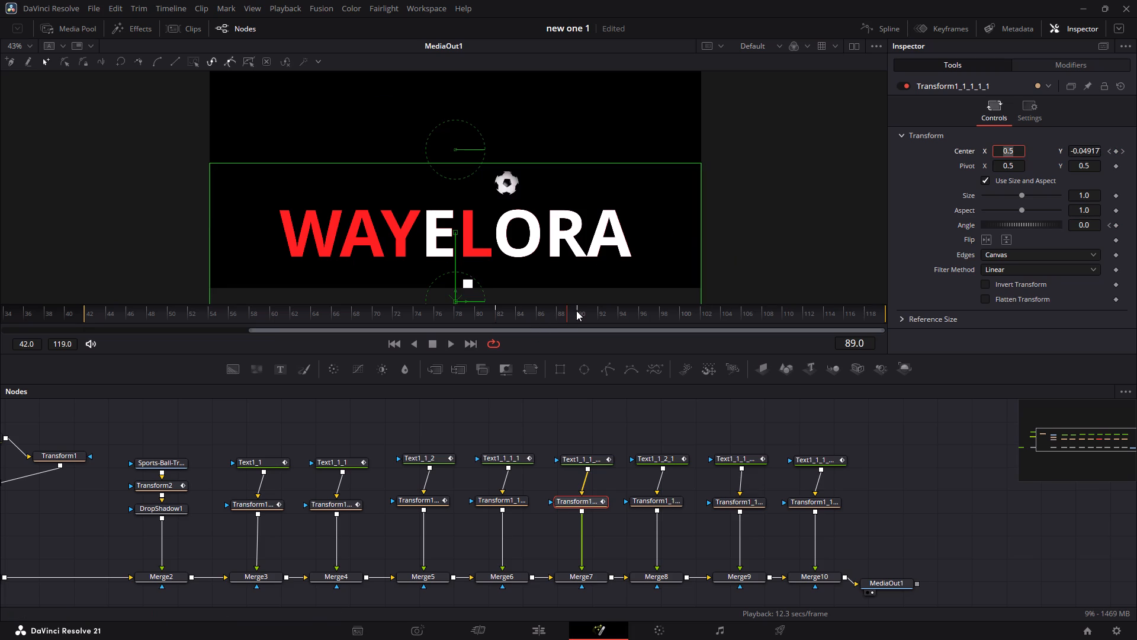
left_click(579, 309)
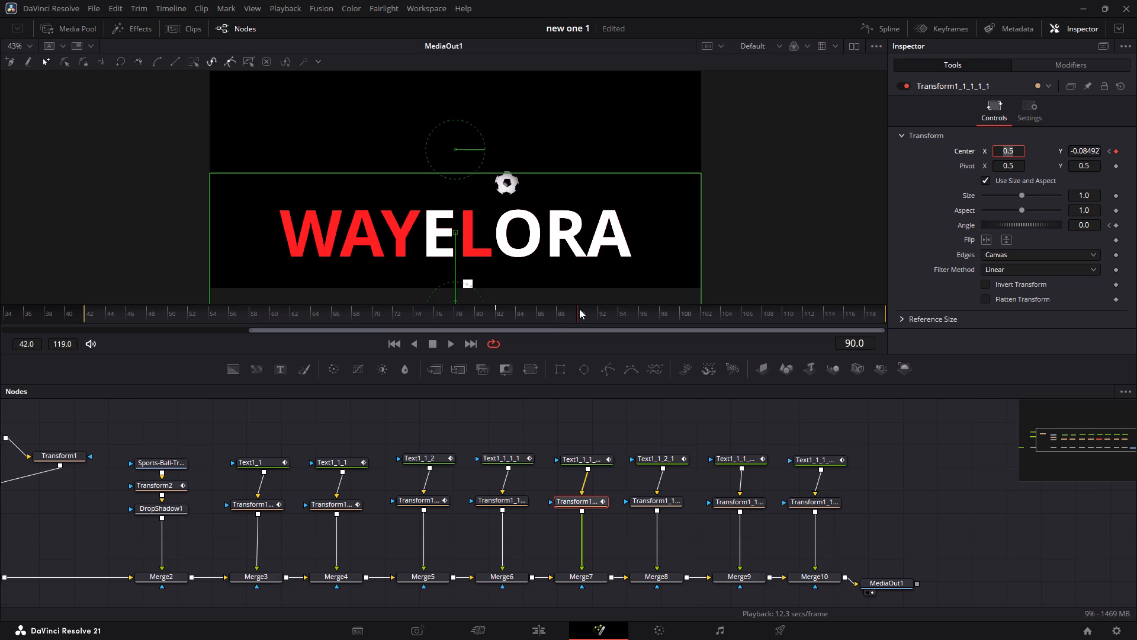
left_click_drag(1030, 224, 1039, 216)
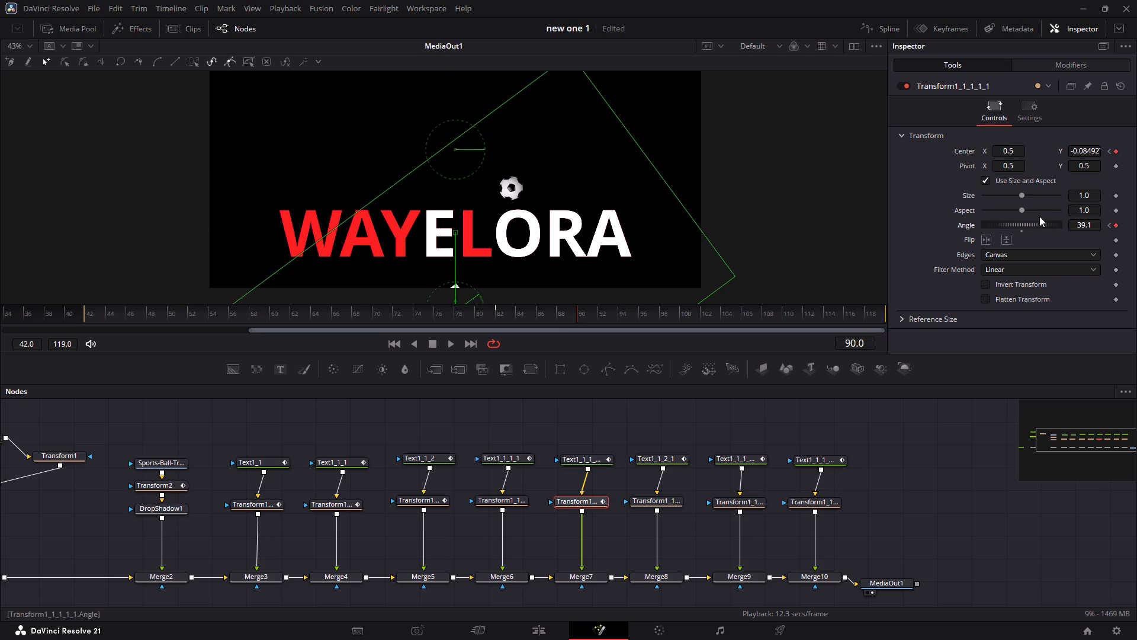
left_click_drag(1039, 216, 1041, 216)
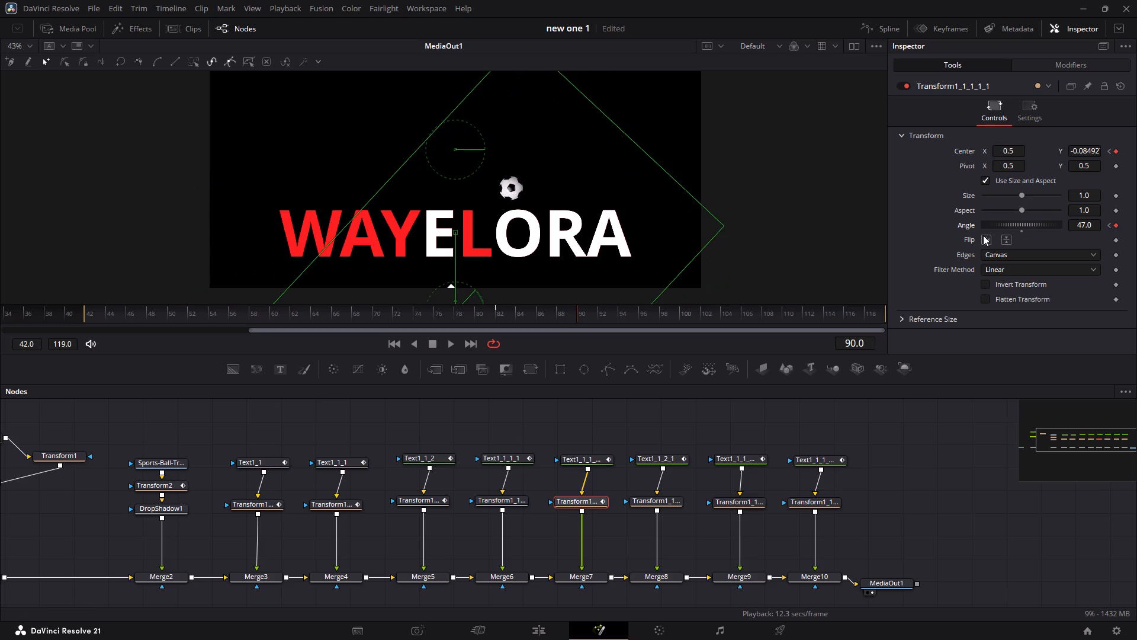
left_click_drag(1017, 223, 1019, 224)
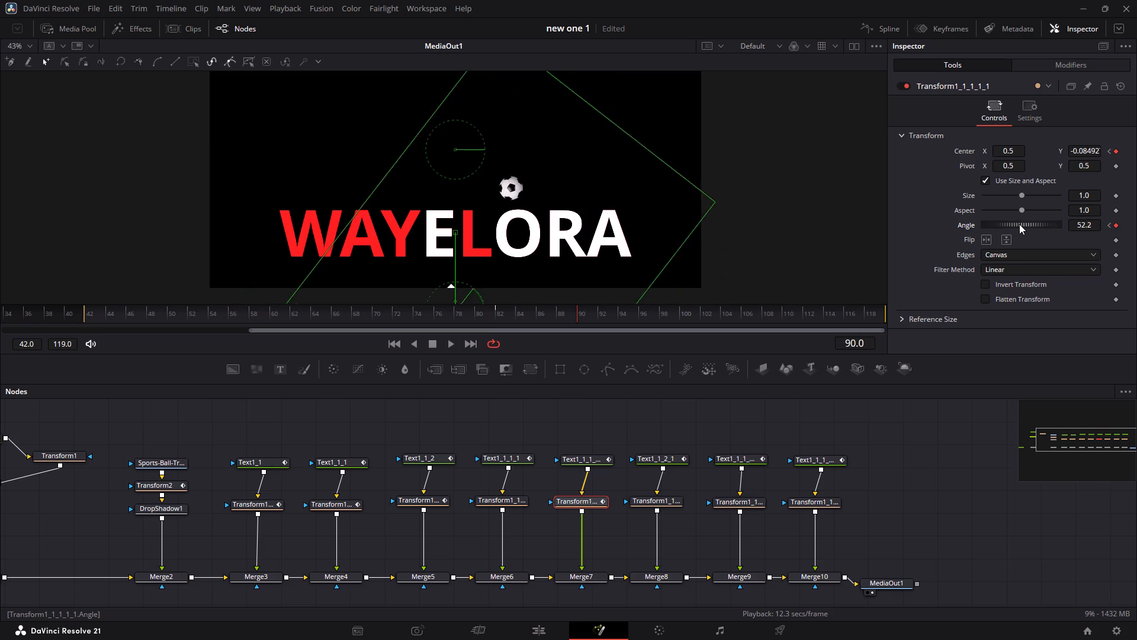
left_click_drag(1019, 224, 1009, 229)
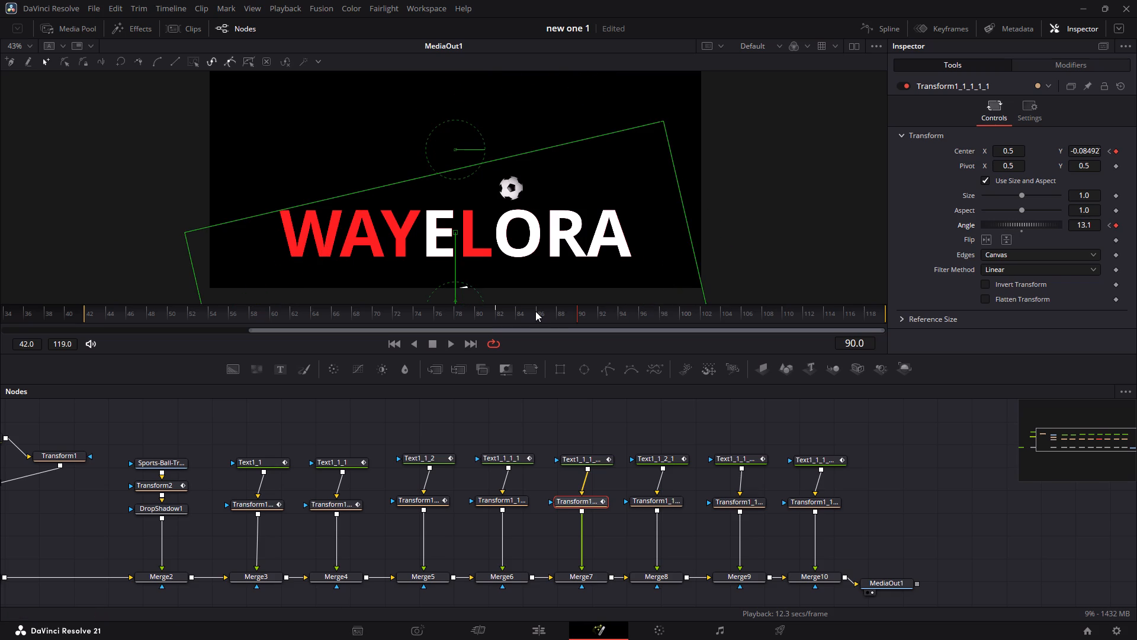
At frame 86, midway through the L's drop, set the Angle of Transform1_1_1_1_1 to about 24.8.
left_click(535, 311)
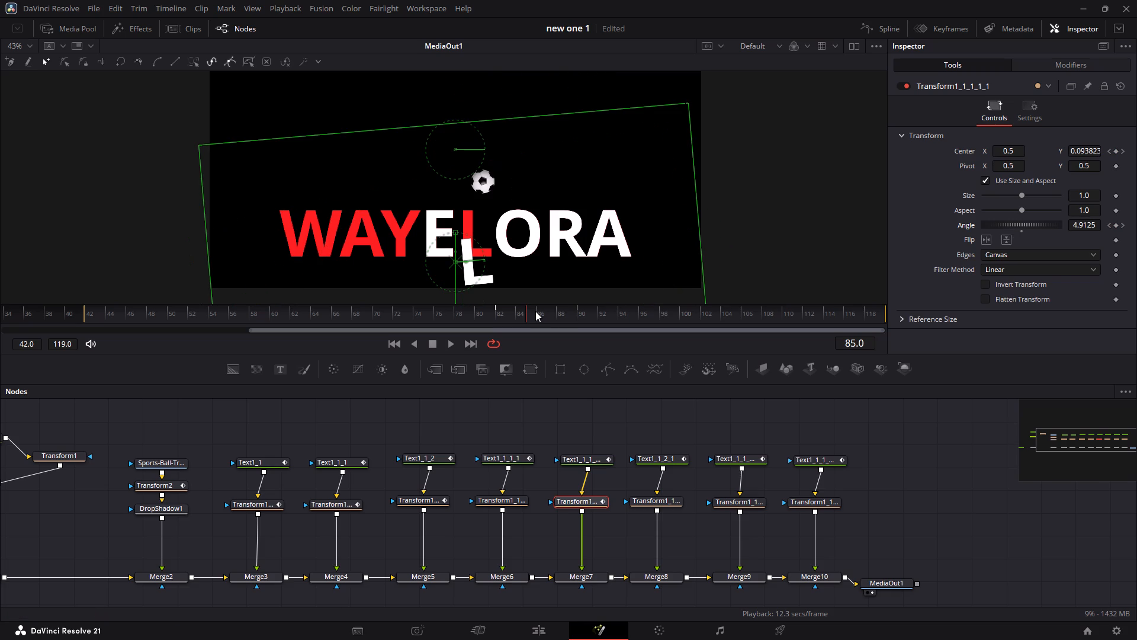
left_click_drag(535, 311, 526, 311)
left_click_drag(526, 311, 518, 312)
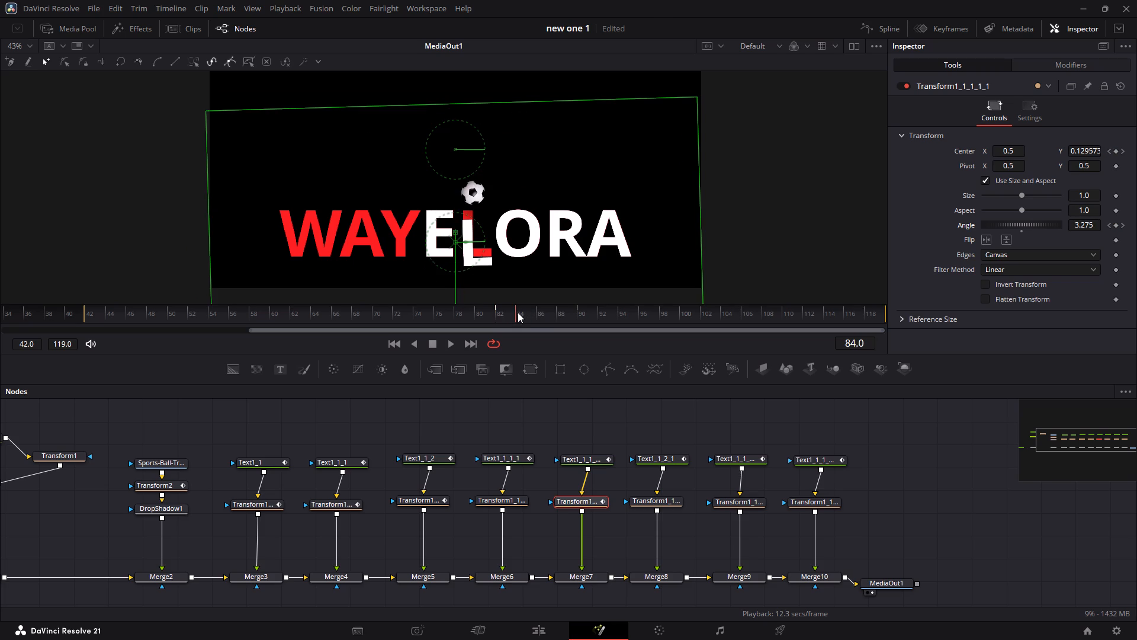
left_click_drag(518, 312, 520, 313)
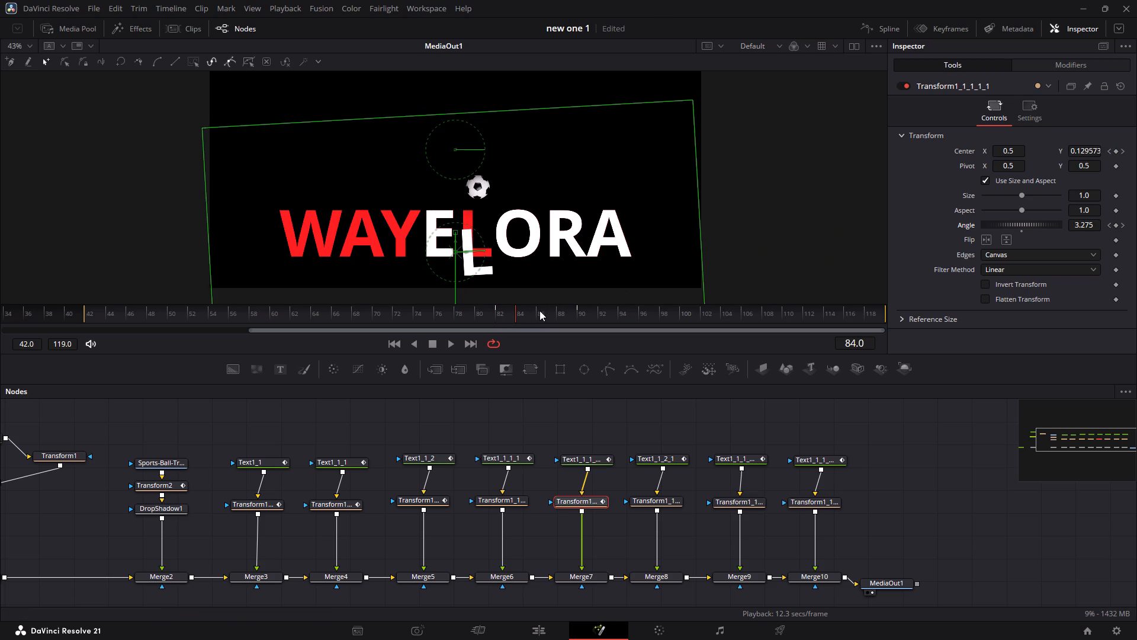
left_click(537, 311)
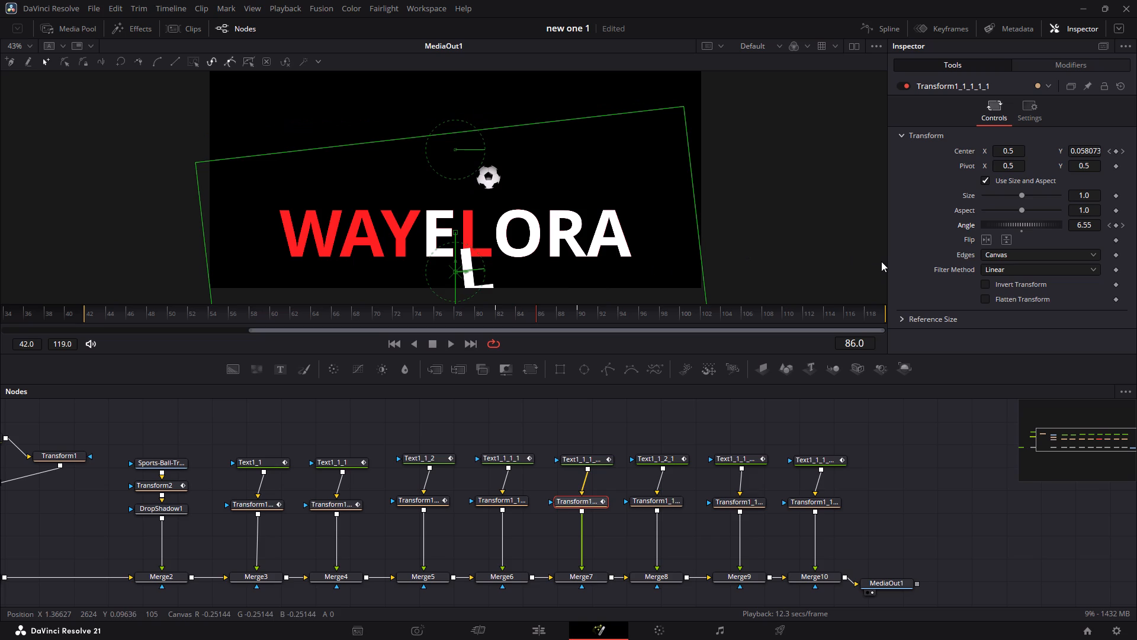
left_click(1022, 222)
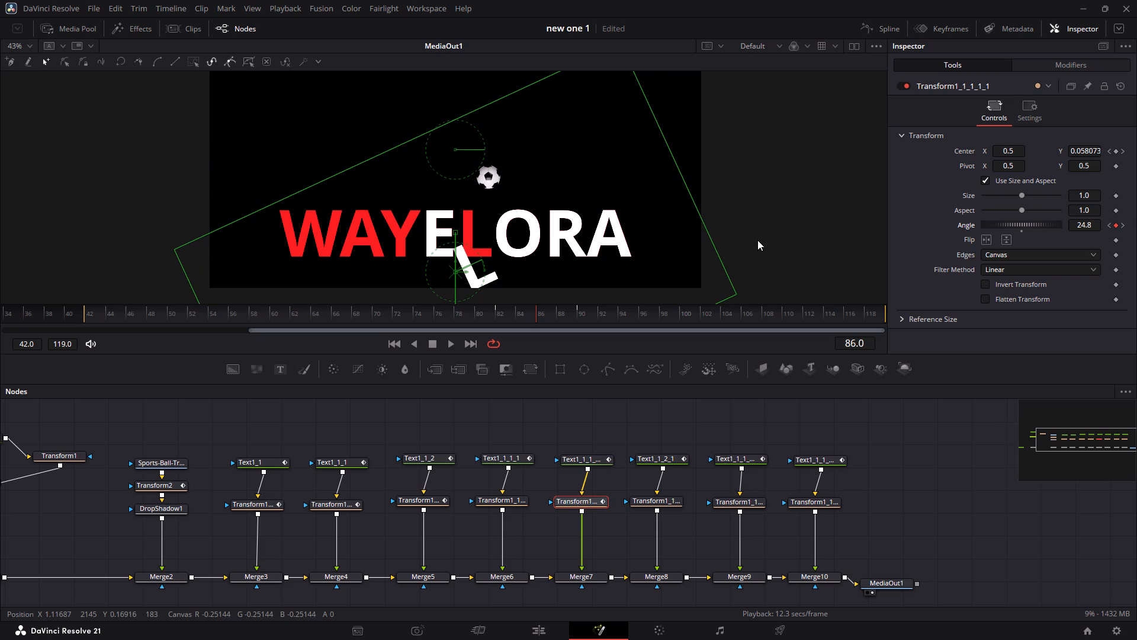
Play the animation and go back frame by frame from about frame 91 to 86 to examine the L's tilting drop.
key("space")
key("space")
key("space")
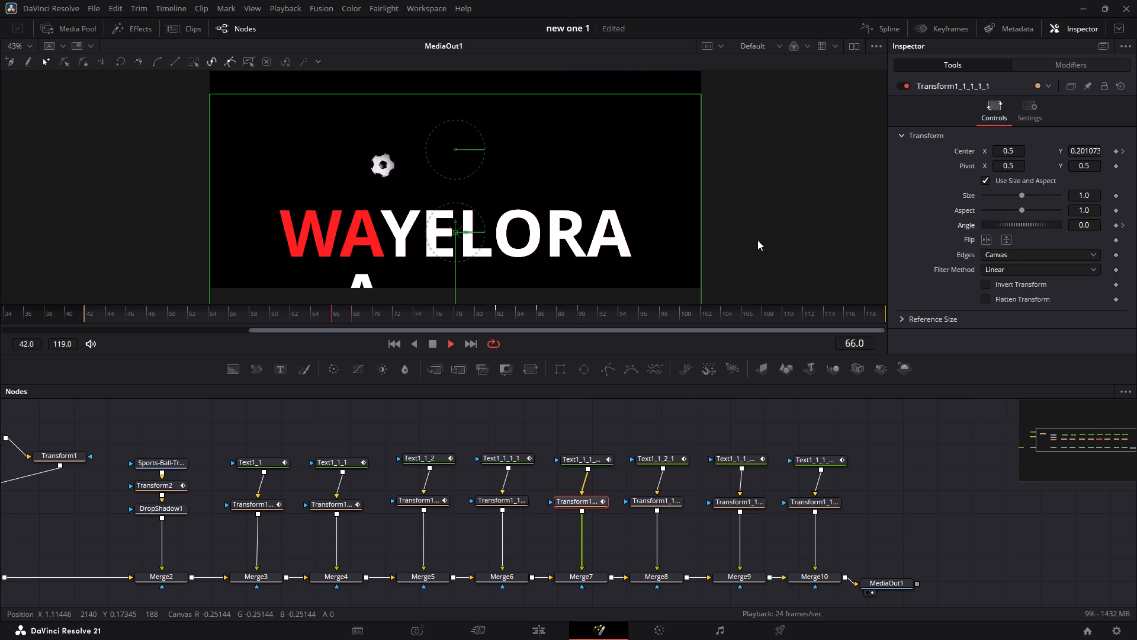
key("space")
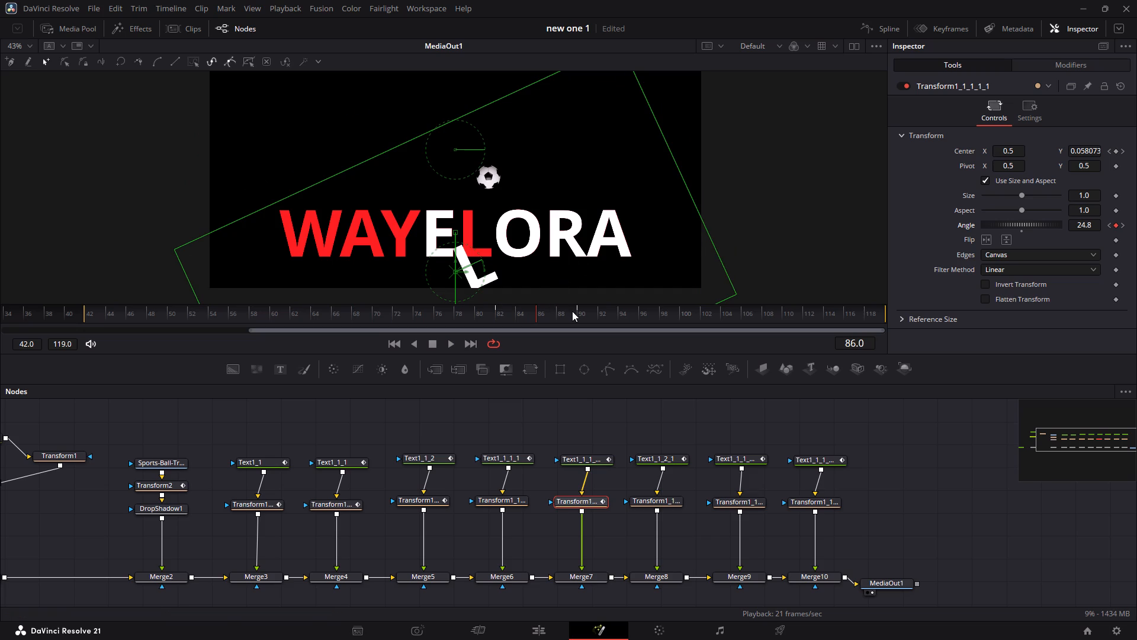
key("space")
key("space")
key("Left")
key("Left")
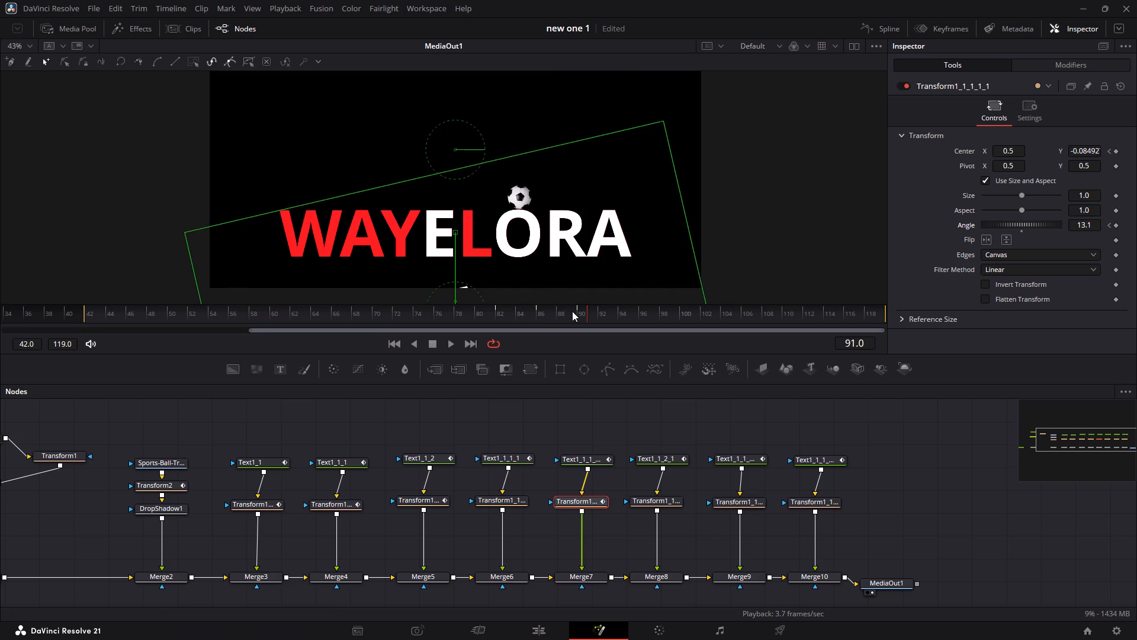
key("Left")
key("Left")
key("Left")
key("Left")
key("Left")
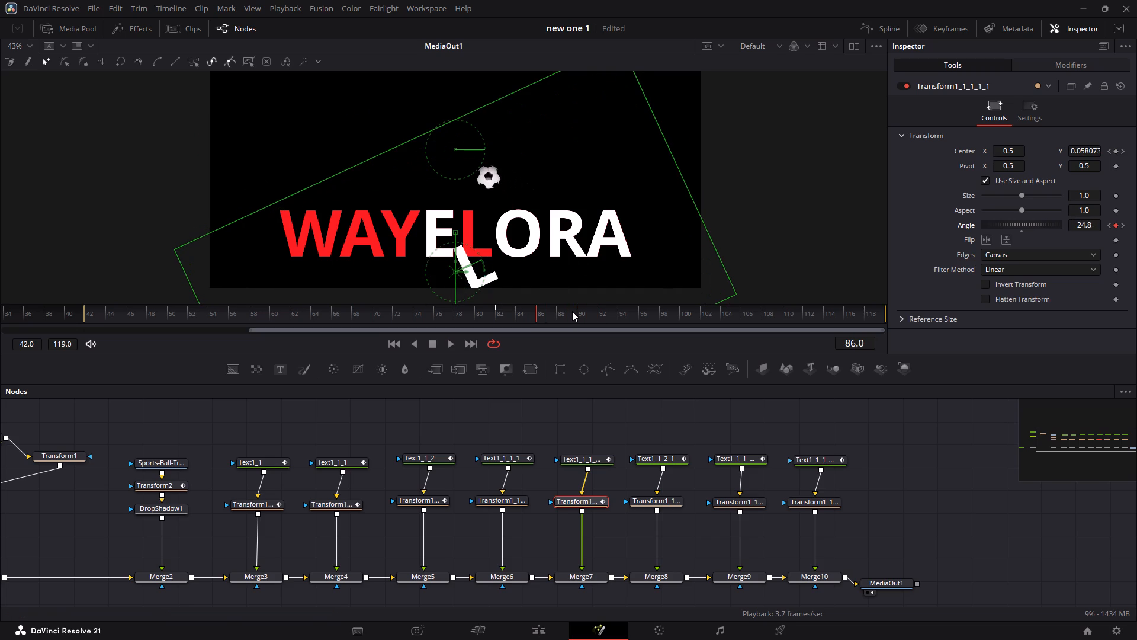
Keyframe the Center of the white E's Transform1_1_1_1 at frame 86.
left_click(513, 501)
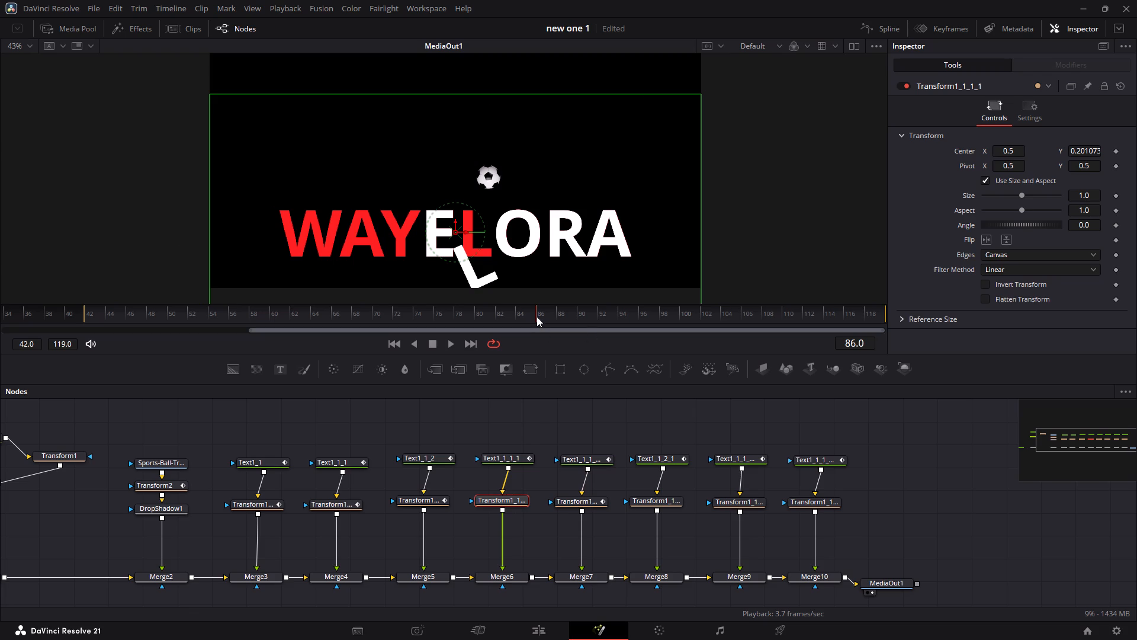
left_click(1114, 149)
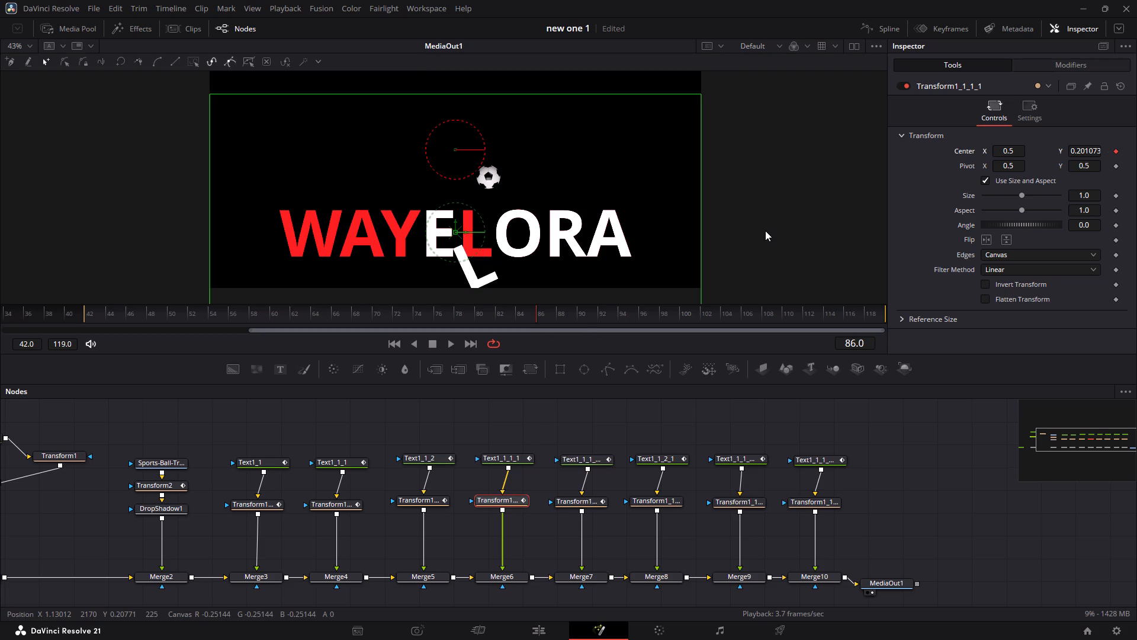
At frame 92, set the white E's Angle to about -7.8 and lower its Center Y to about -0.096.
key("Right")
key("Right")
key("Right")
key("Right")
key("Right")
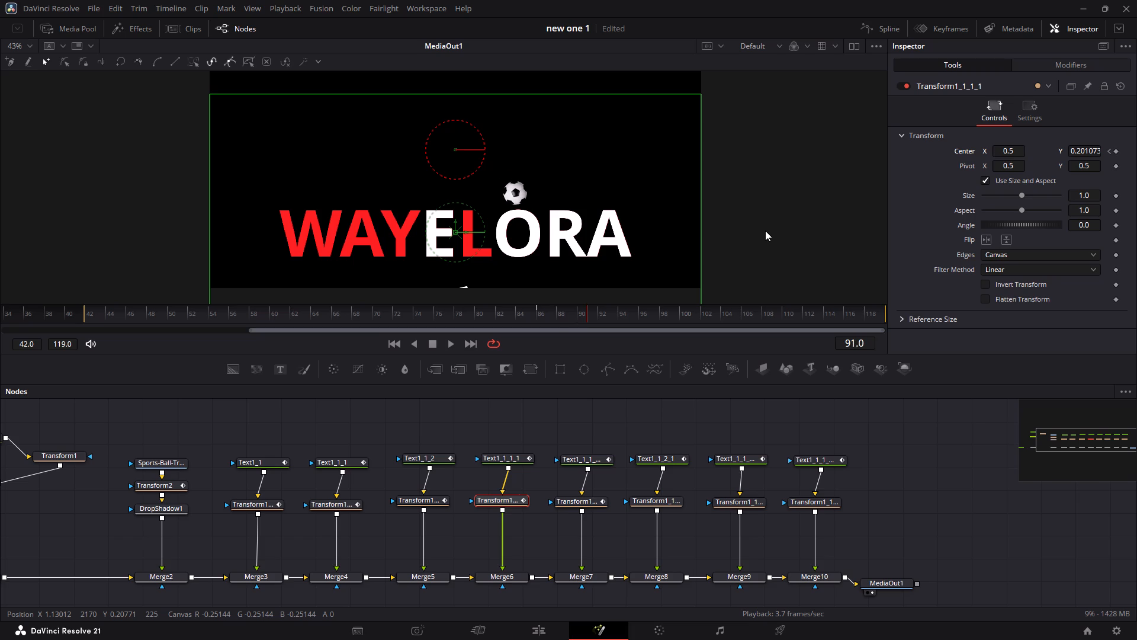
key("Right")
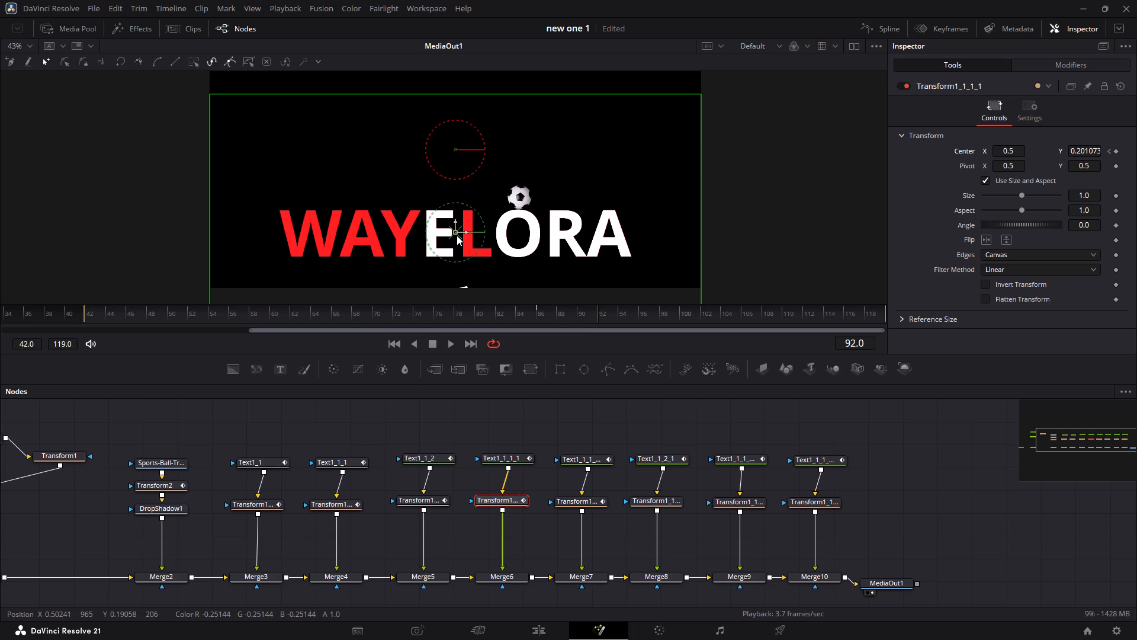
left_click(1018, 224)
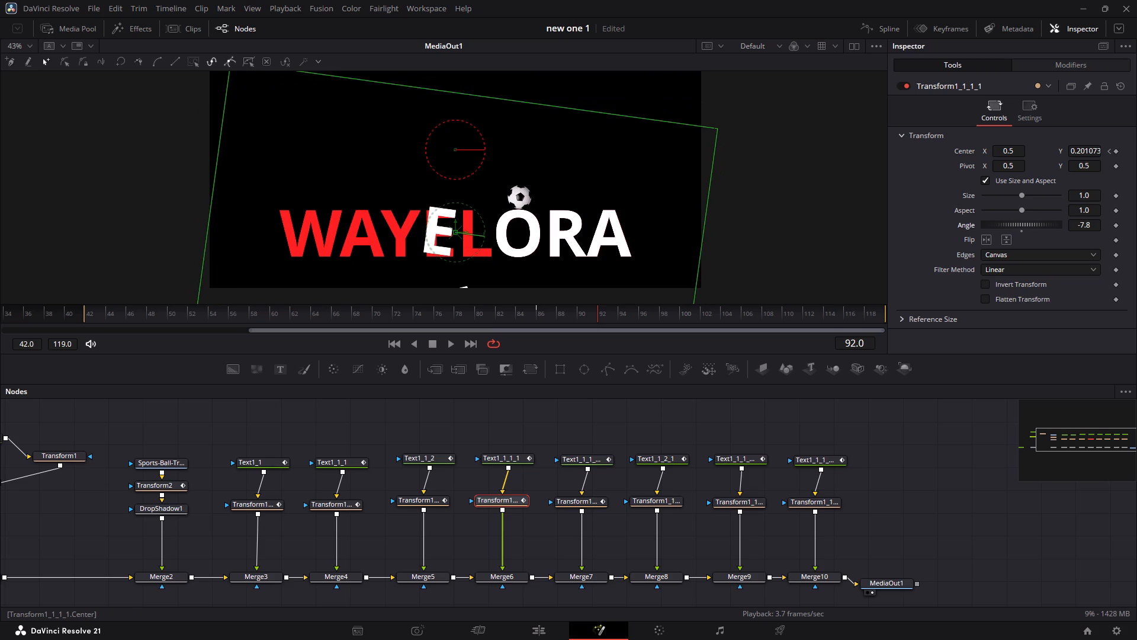
left_click_drag(1086, 150, 1067, 155)
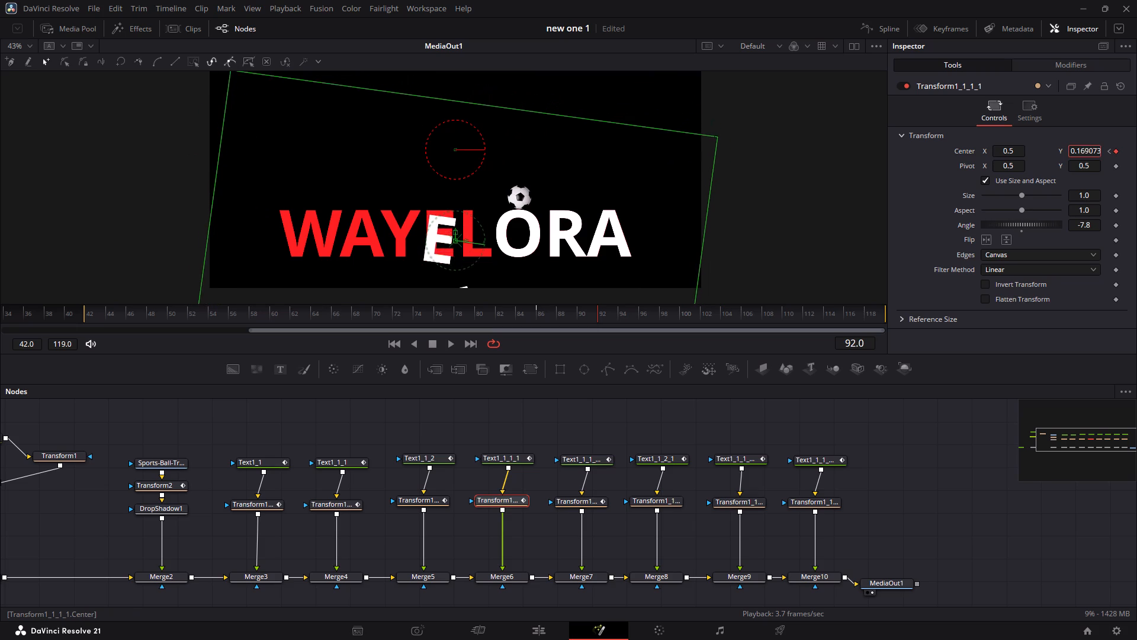
left_click_drag(1067, 155, 926, 164)
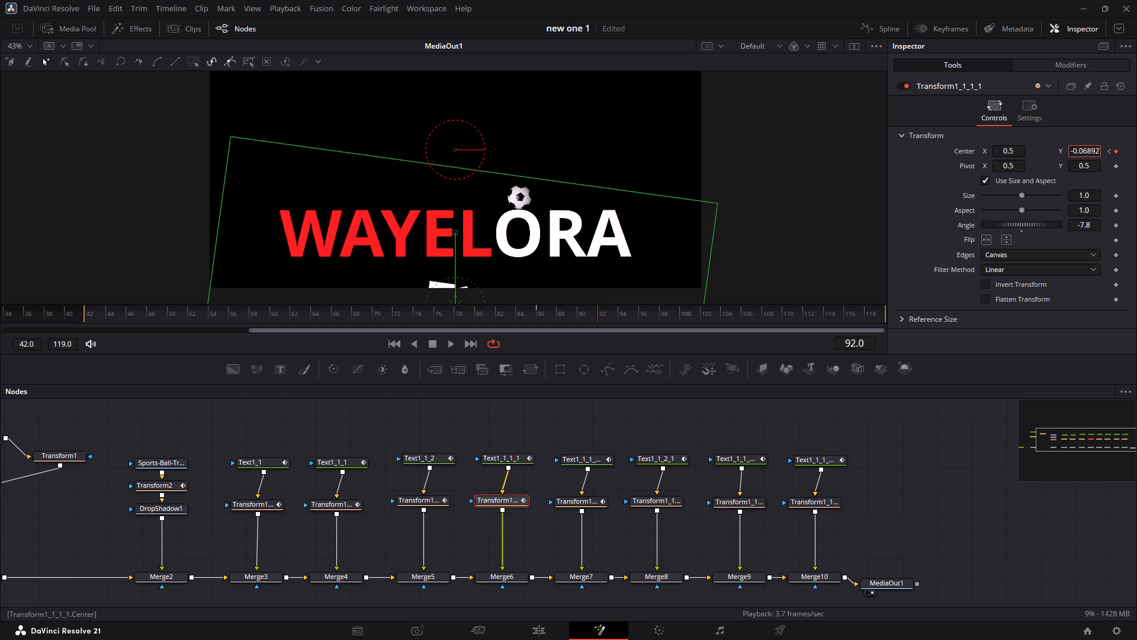
left_click_drag(926, 164, 910, 162)
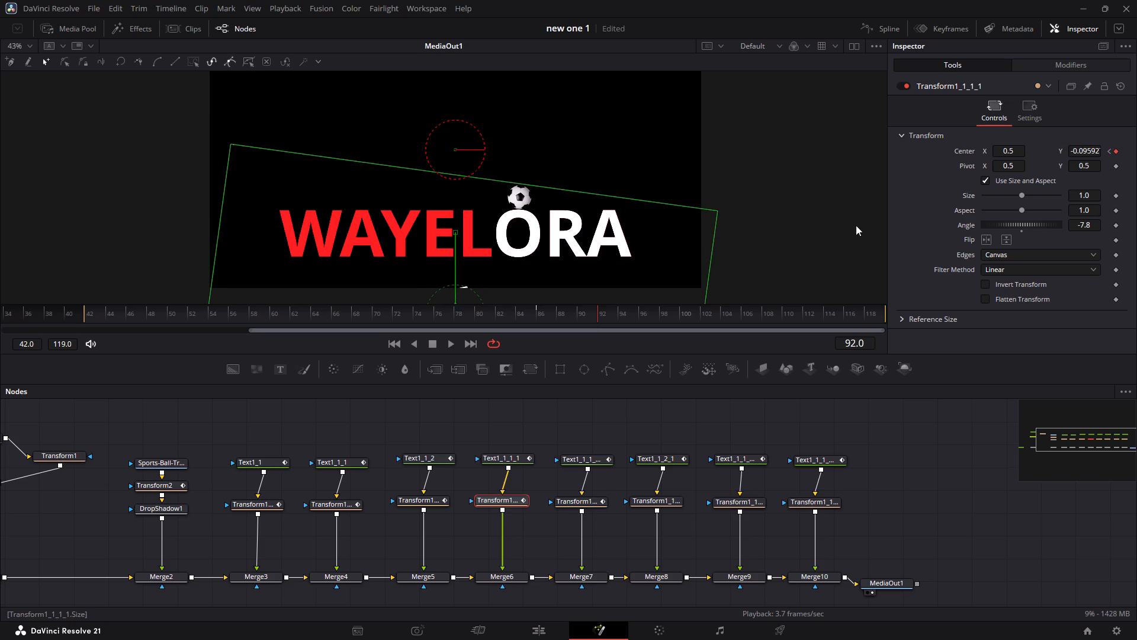
At frame 90, lower the Center Y of the L's Transform1_1_1_1_1 to about -0.096 and play back the drop.
left_click(582, 500)
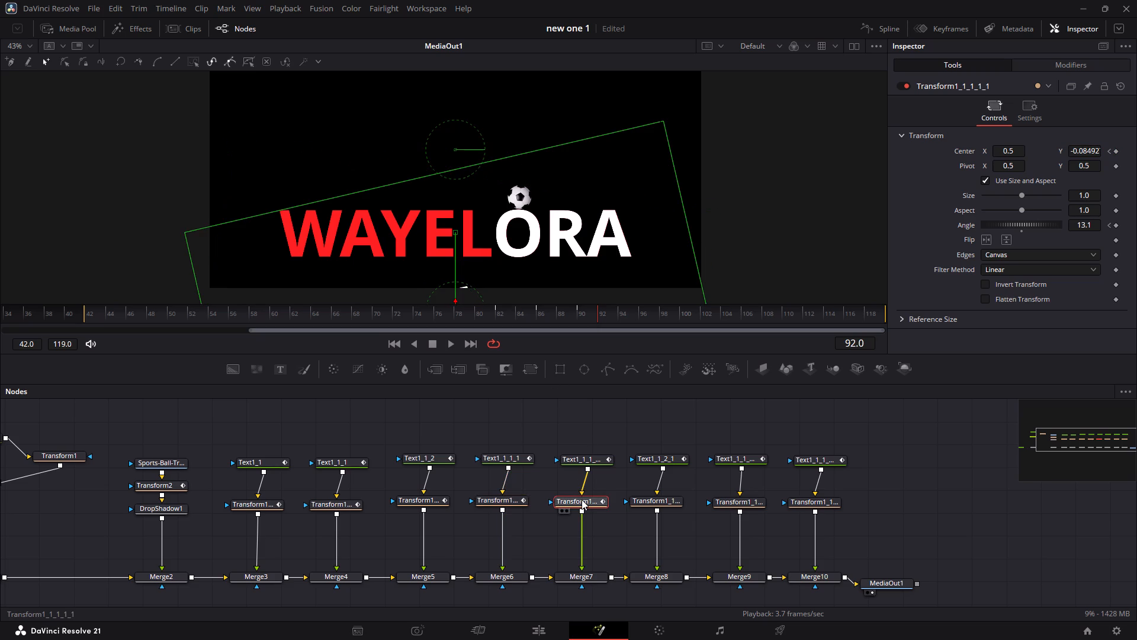
scroll(796, 247, "down", 1)
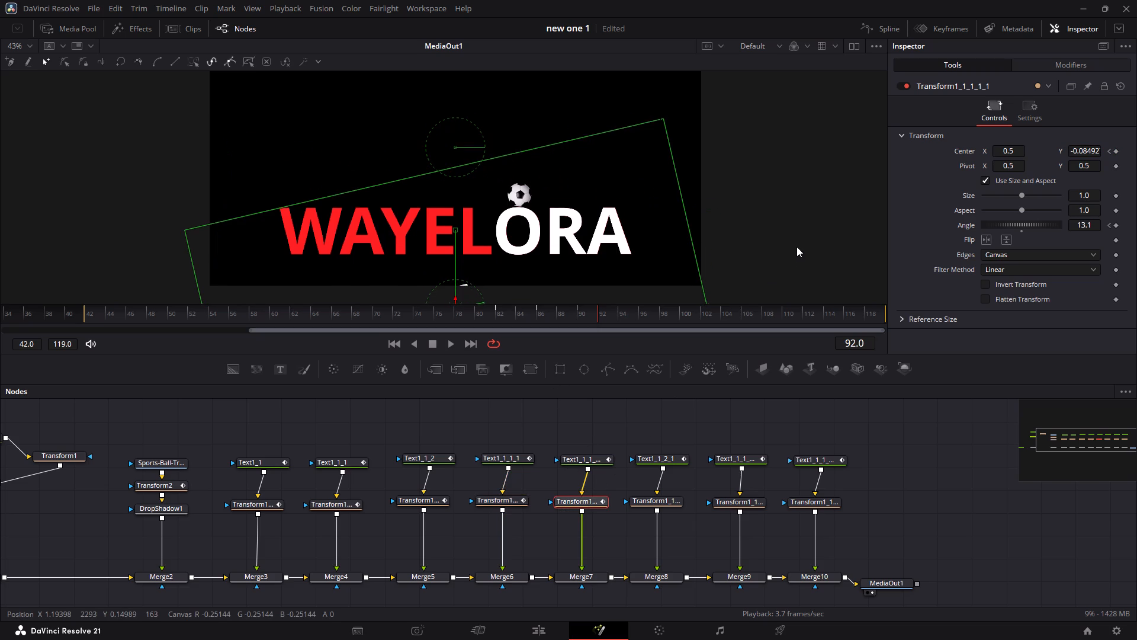
scroll(796, 247, "down", 1)
left_click(577, 308)
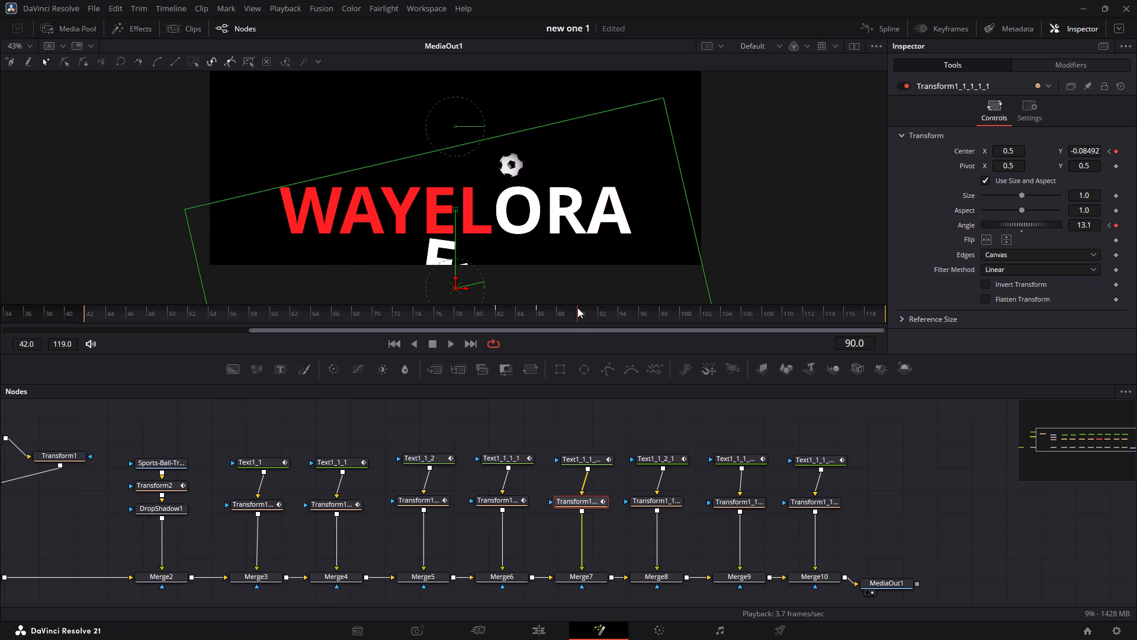
left_click(455, 279)
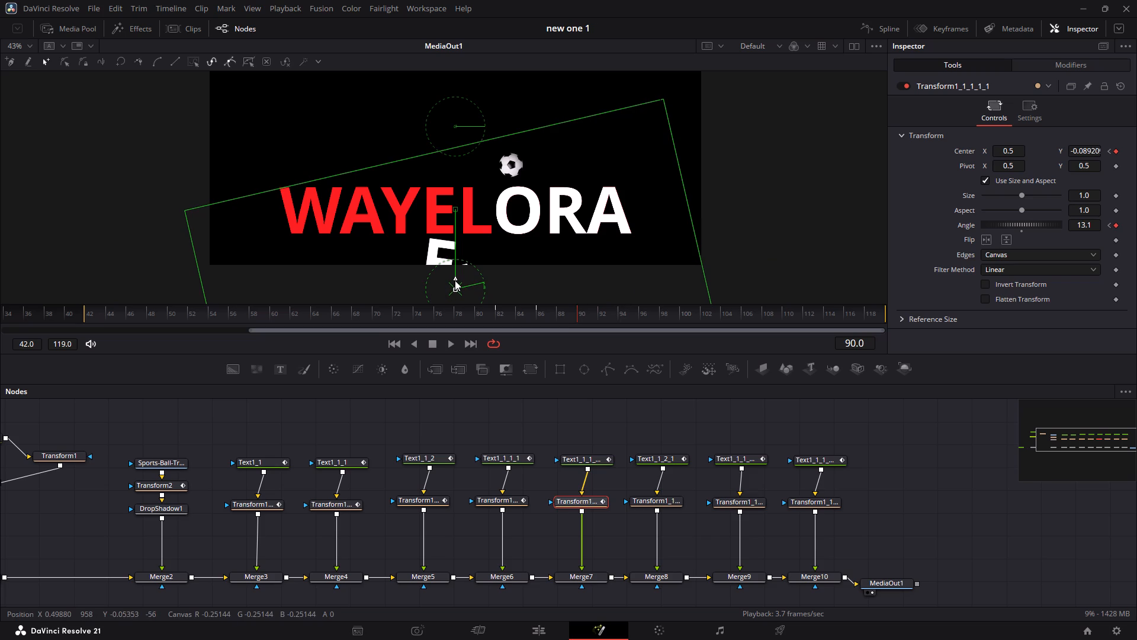
left_click(728, 226)
key("space")
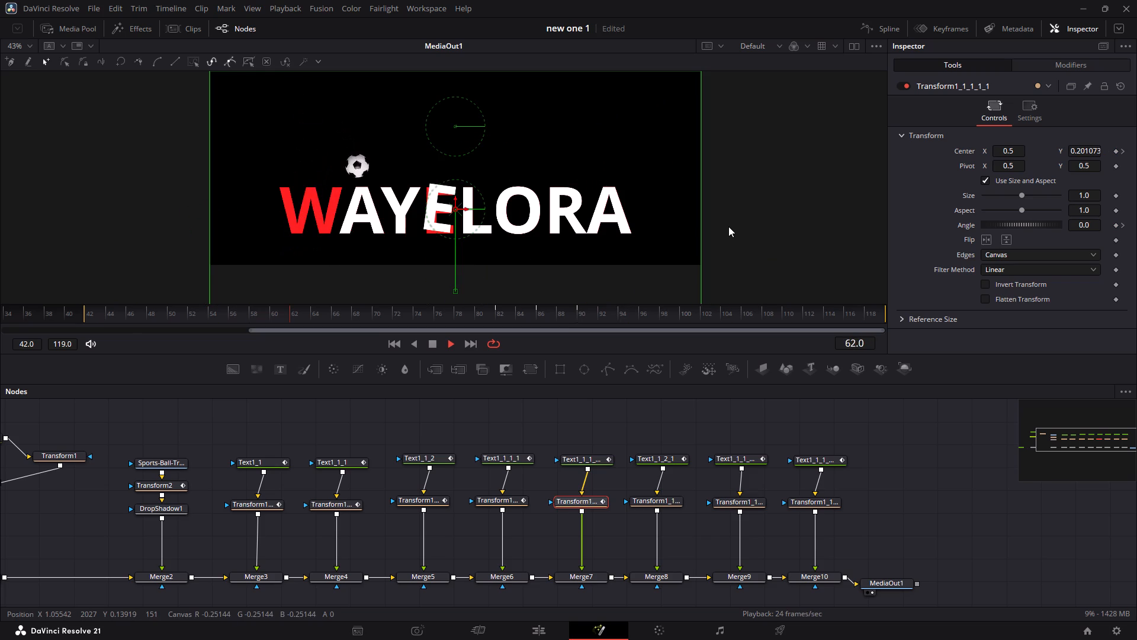
key("space")
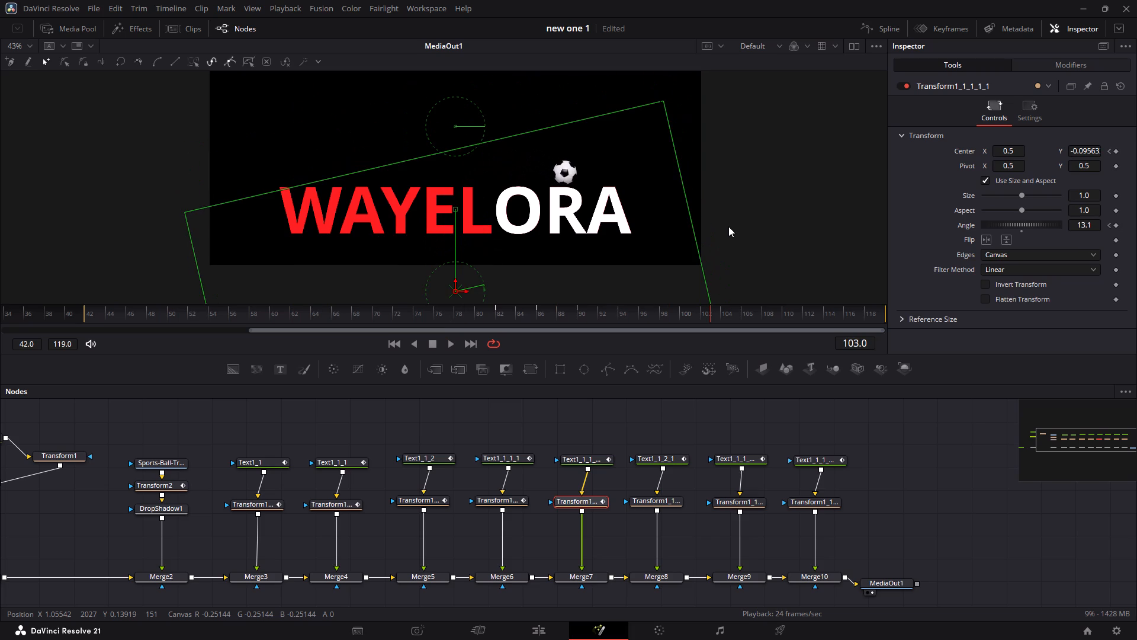
key("Left")
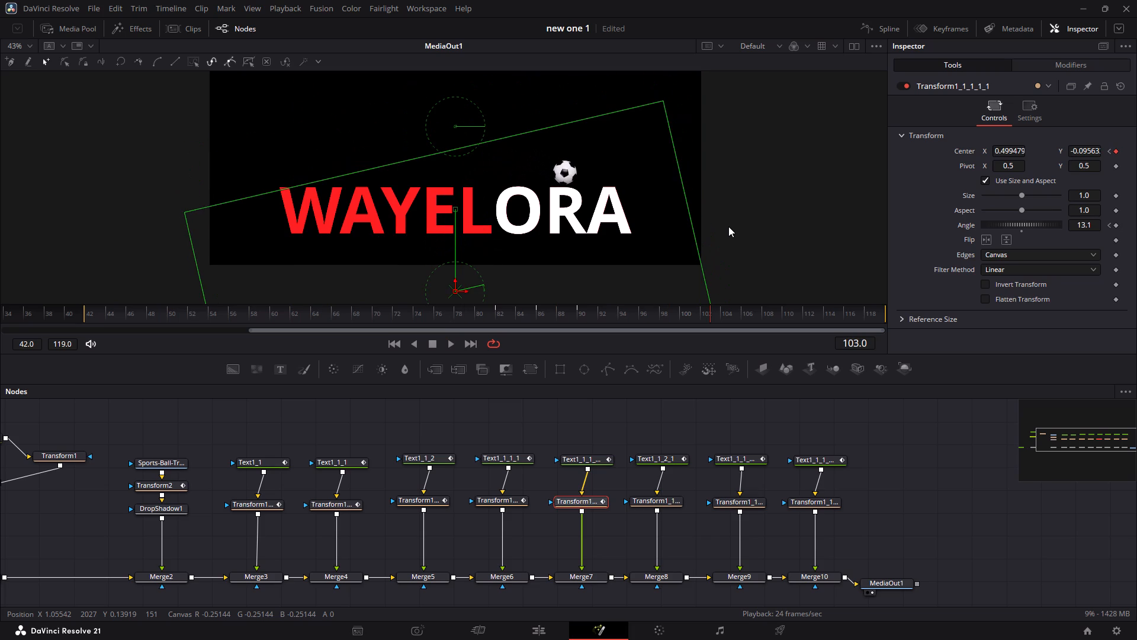
Keyframe the Angle of the E's Transform1_1_1_1 at frame 86 with a value of 0.
left_click(509, 497)
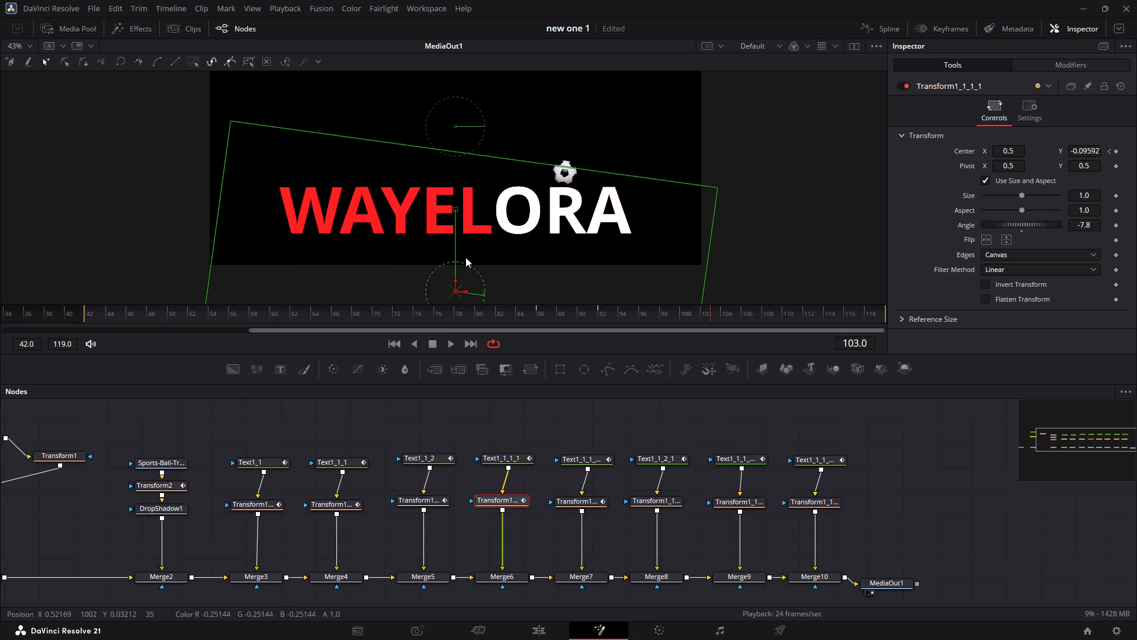
left_click(533, 313)
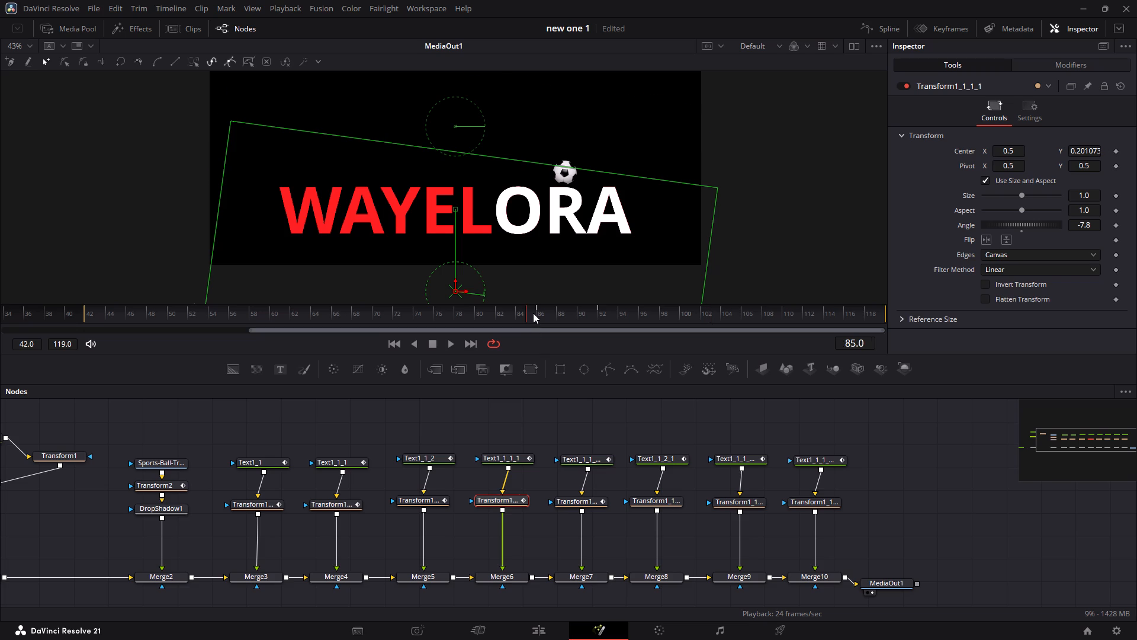
key("Right")
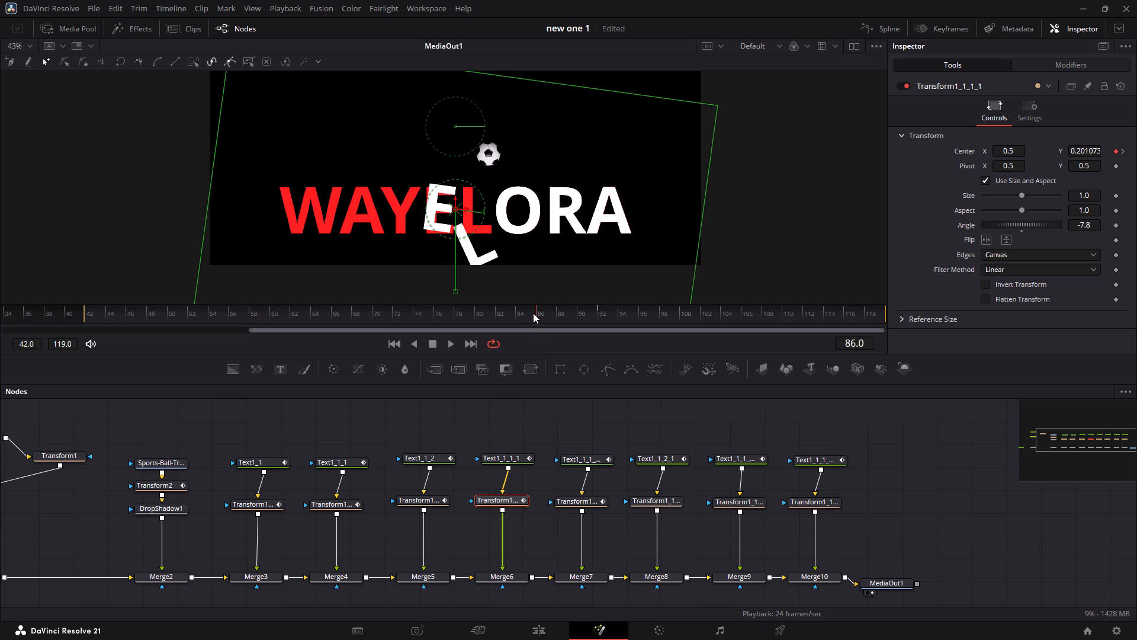
left_click(1113, 224)
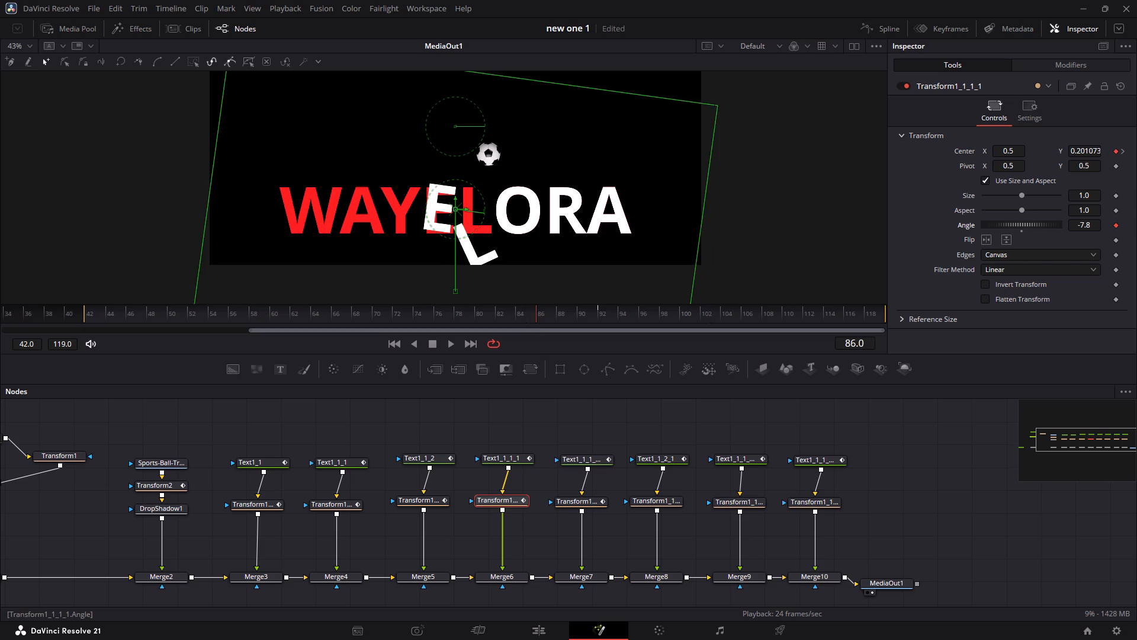
left_click(1095, 223)
key("BackSpace")
key("BackSpace")
key("BackSpace")
key("BackSpace")
key("BackSpace")
key("BackSpace")
key("BackSpace")
key("BackSpace")
key("0")
key("Return")
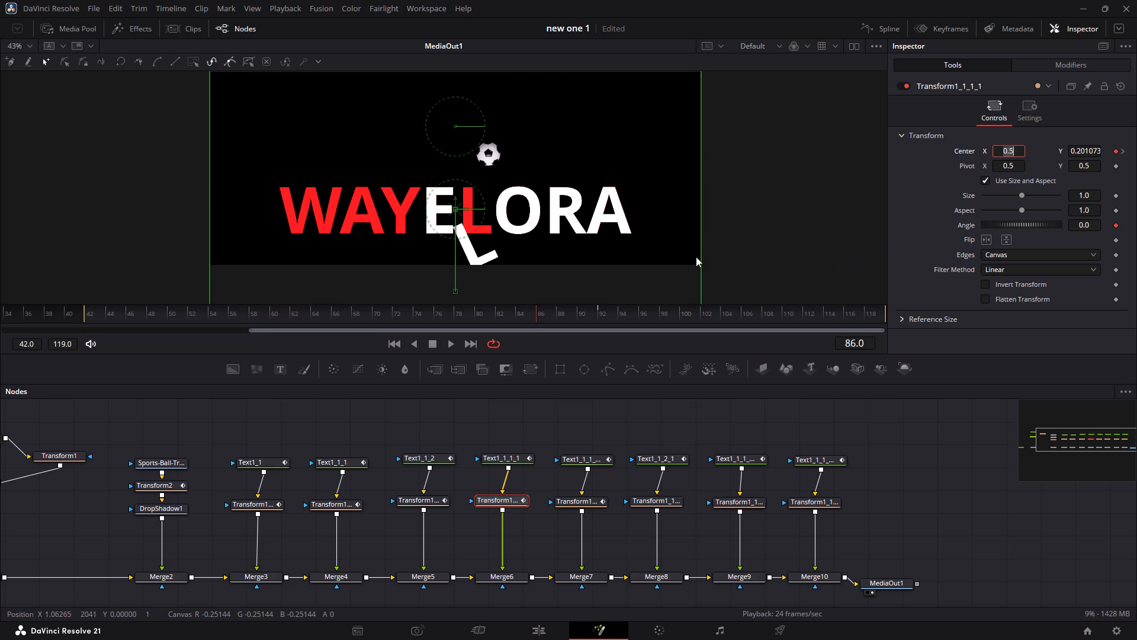
At frame 92, tilt the dropped white E by setting its Angle to about -7.8.
left_click(597, 312)
key("Right")
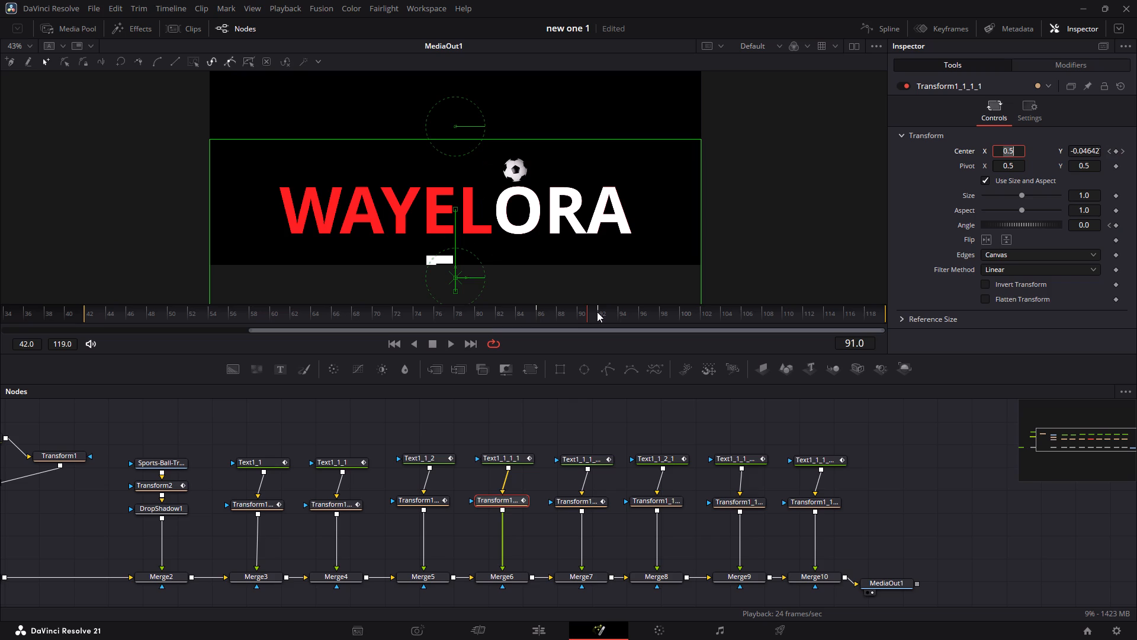
key("Right")
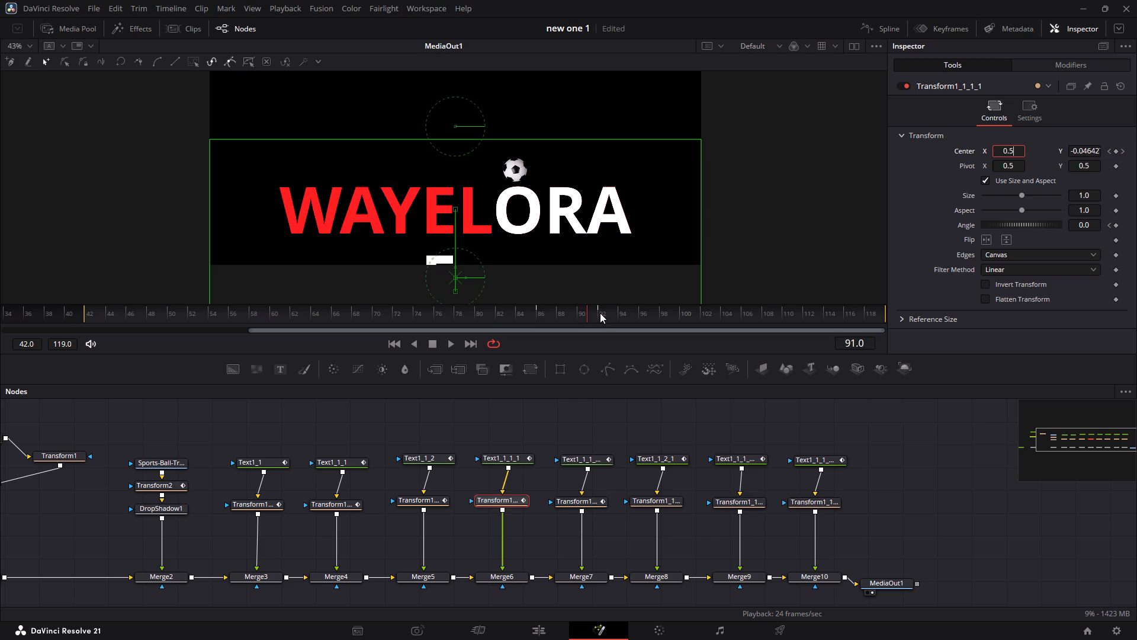
left_click(600, 313)
left_click(1042, 222)
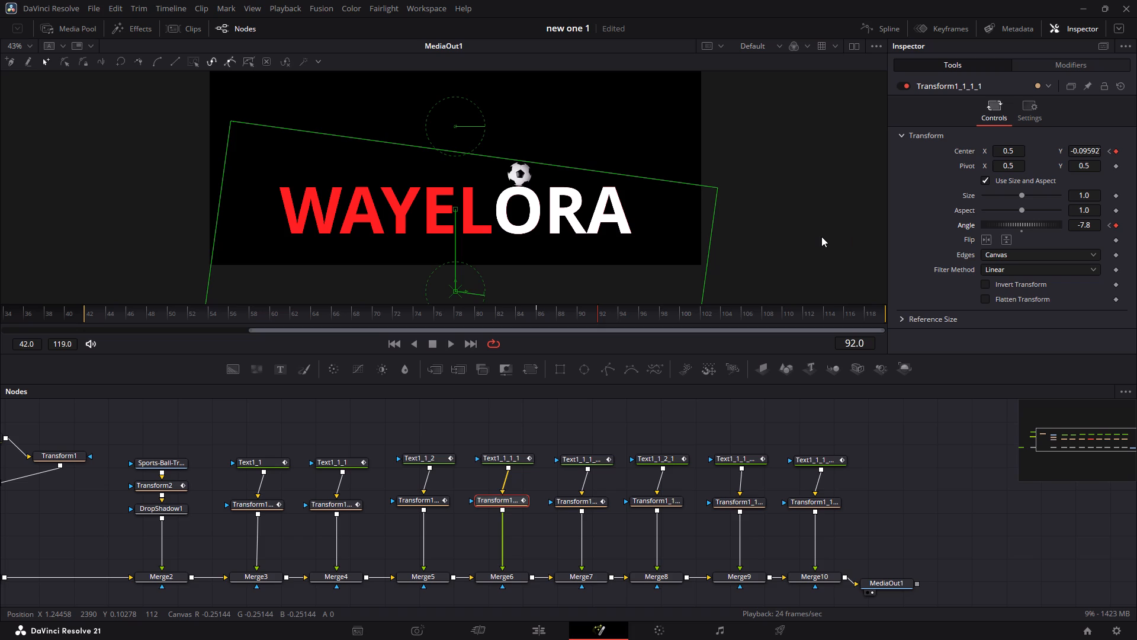
Play the animation and go frame by frame between about frames 97 and 85 to examine the E's drop and tilt.
key("space")
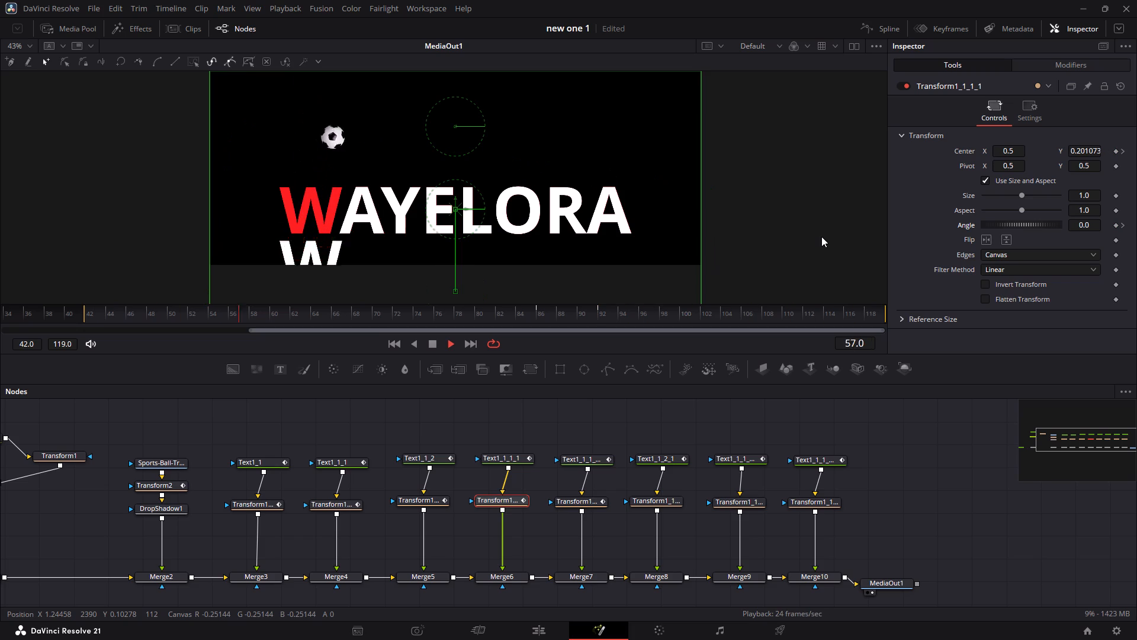
key("space")
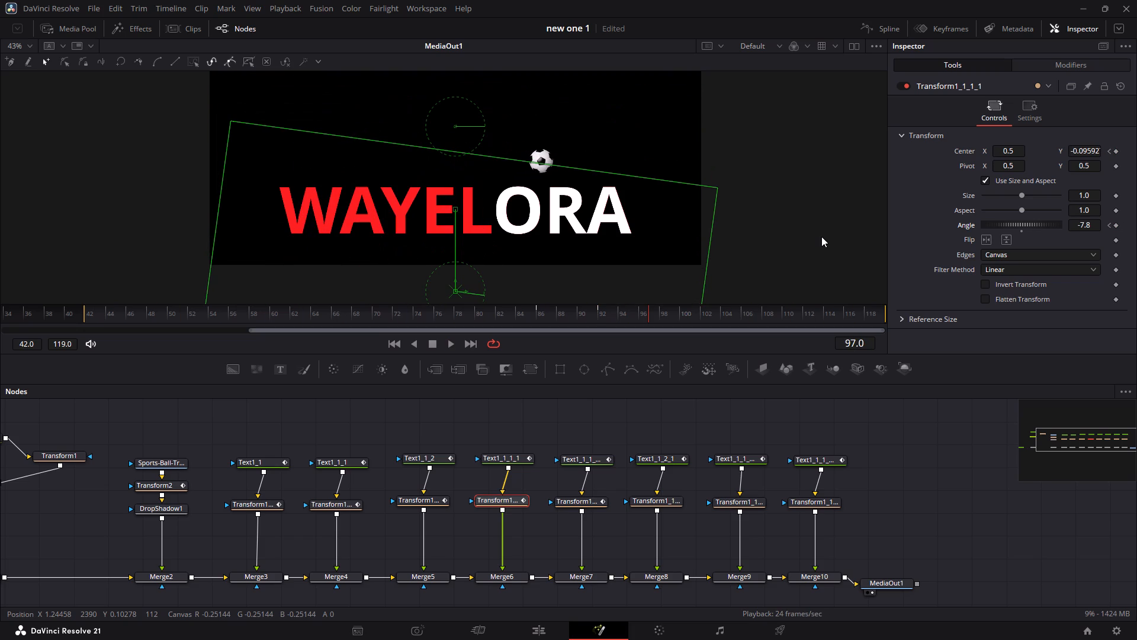
key("Left")
key("Left")
key("Left")
key("Left")
key("Left")
key("Left")
key("Left")
key("Left")
key("Left")
key("Left")
key("Left")
key("Left")
key("Left")
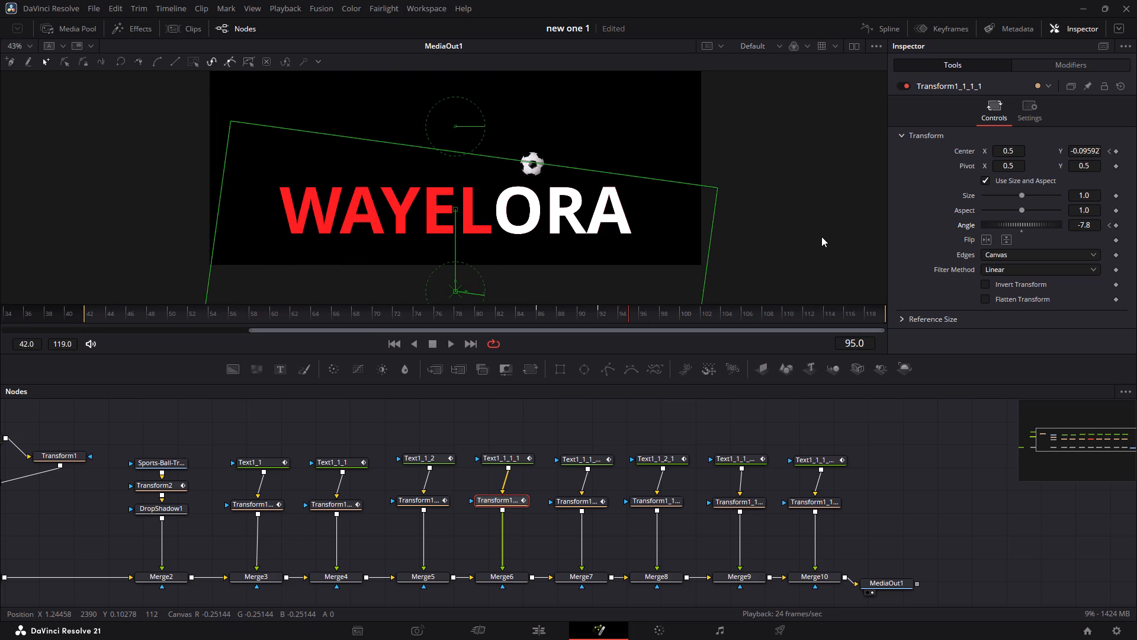
key("Left")
key("Left")
key("Left")
key("space")
key("space")
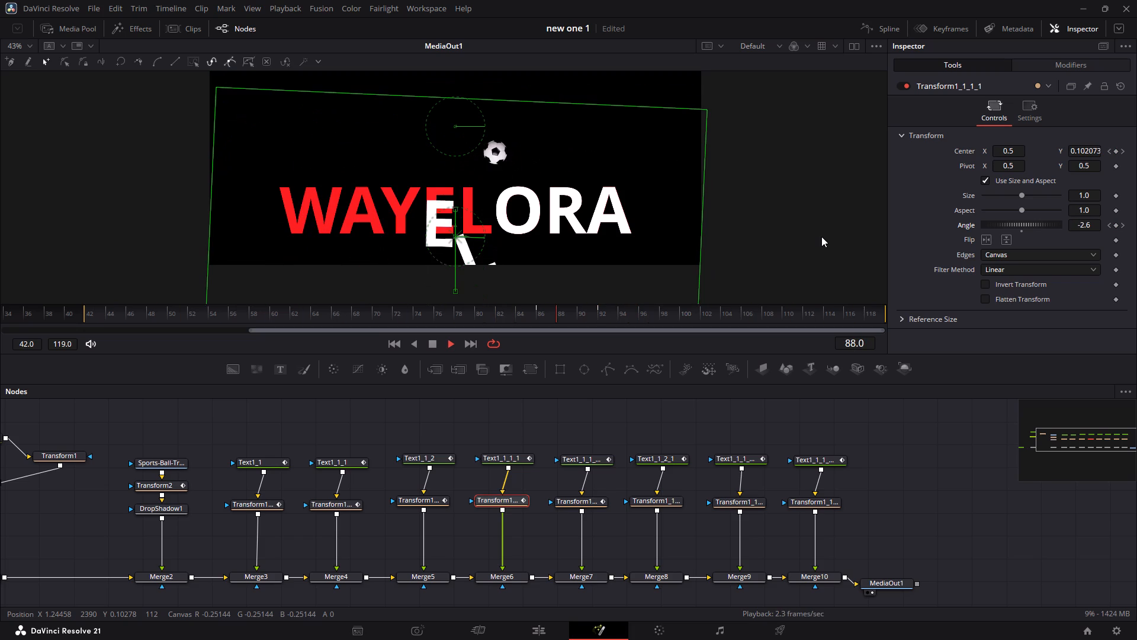
key("Left")
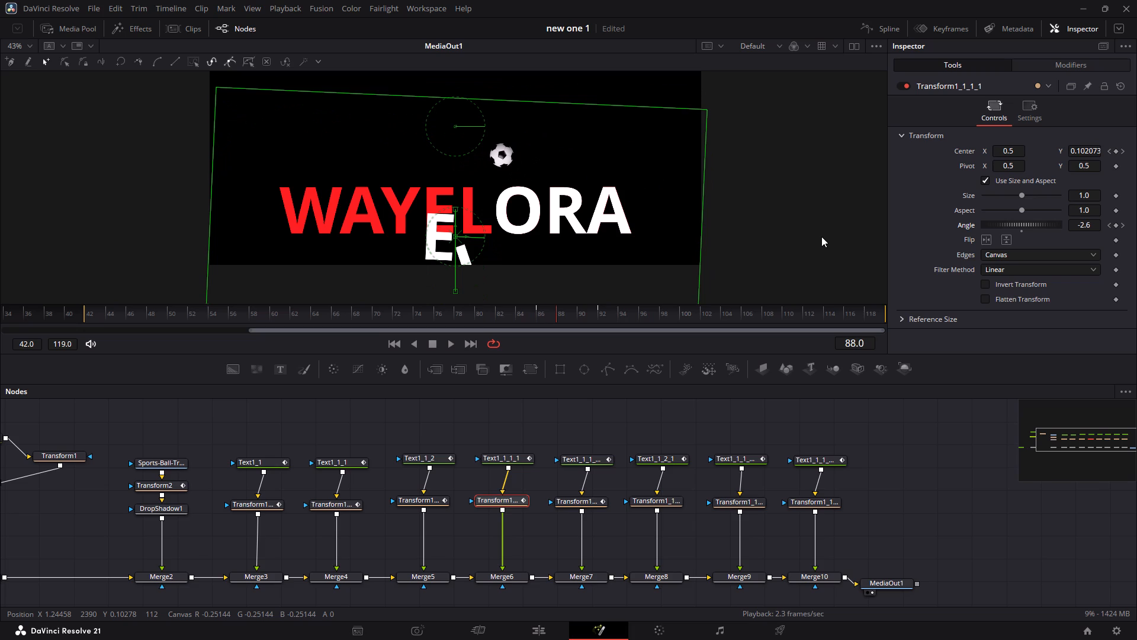
key("Left")
key("Left")
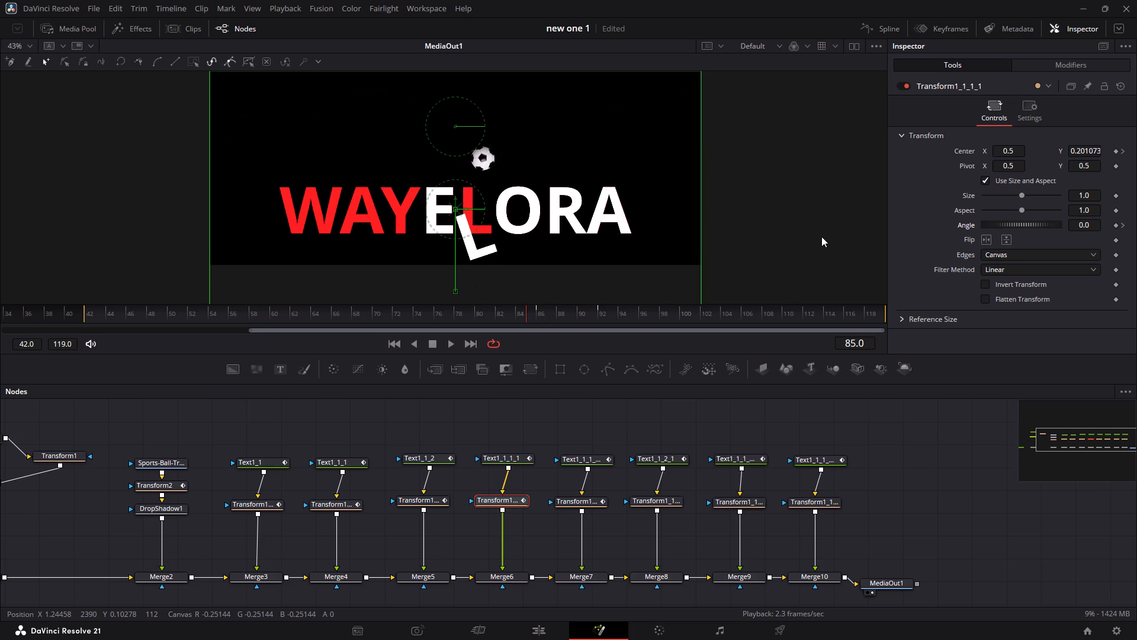
key("Left")
key("Left")
key("Left")
key("Left")
key("Left")
key("space")
key("space")
Play the animation repeatedly and go through it frame by frame to examine how the white E and L drop and tilt.
key("space")
key("space")
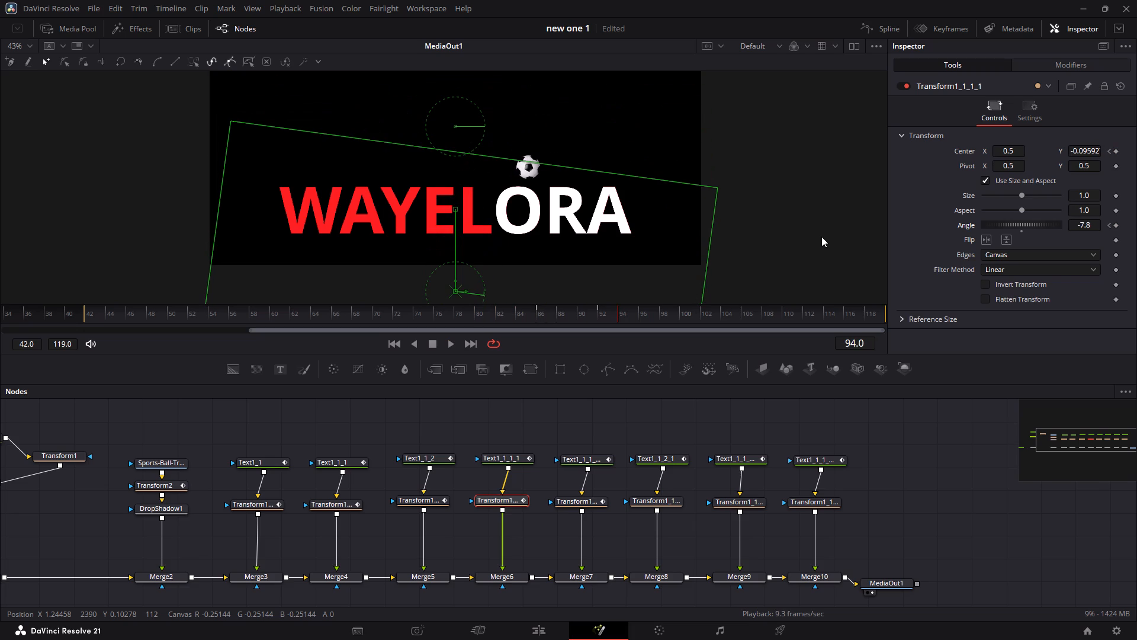
key("Right")
key("Right")
key("Right")
key("Right")
key("Right")
key("Right")
key("Left")
key("Left")
key("Left")
key("Left")
key("Left")
key("Left")
key("Left")
key("Left")
key("Left")
key("Left")
key("Left")
key("Left")
key("Left")
key("Left")
key("Left")
key("Left")
key("Left")
key("Left")
key("Left")
key("Left")
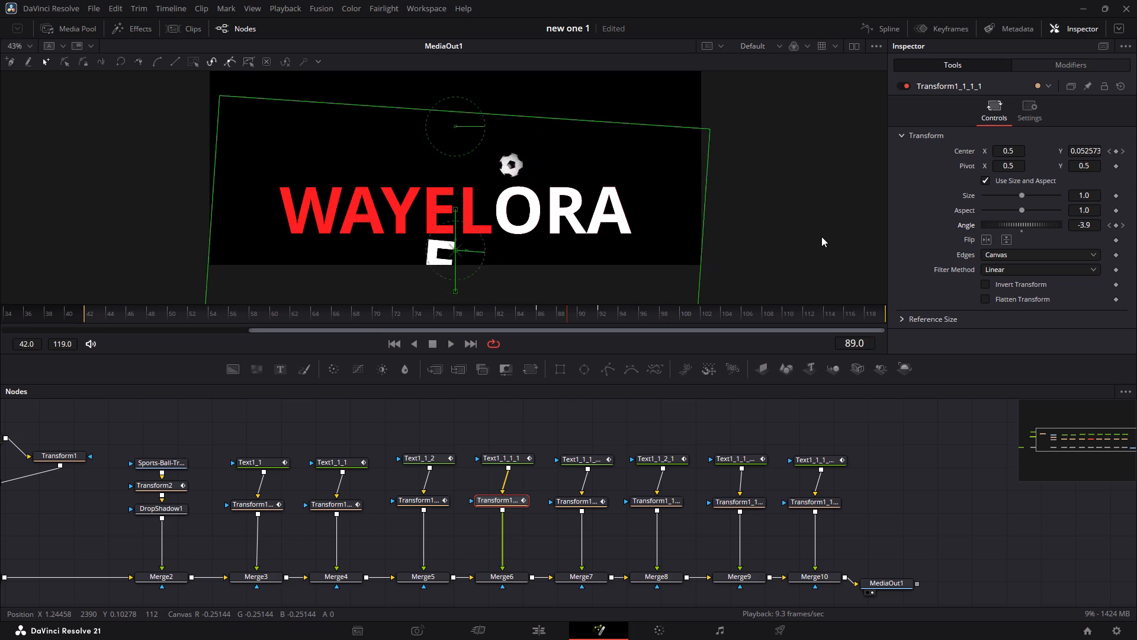
key("space")
key("space")
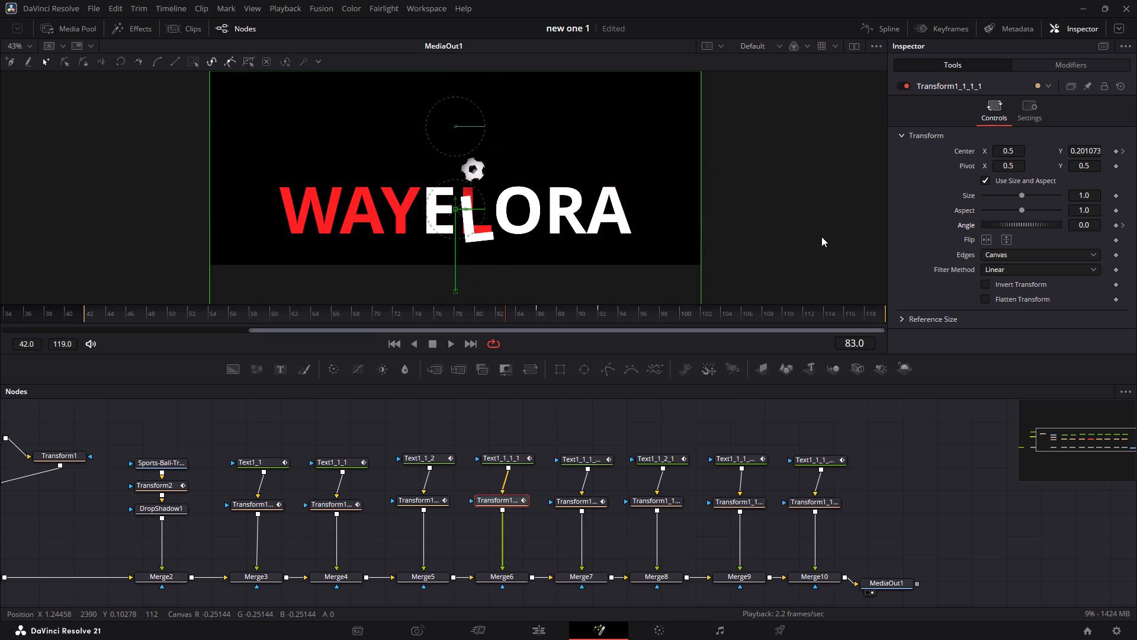
key("space")
key("space")
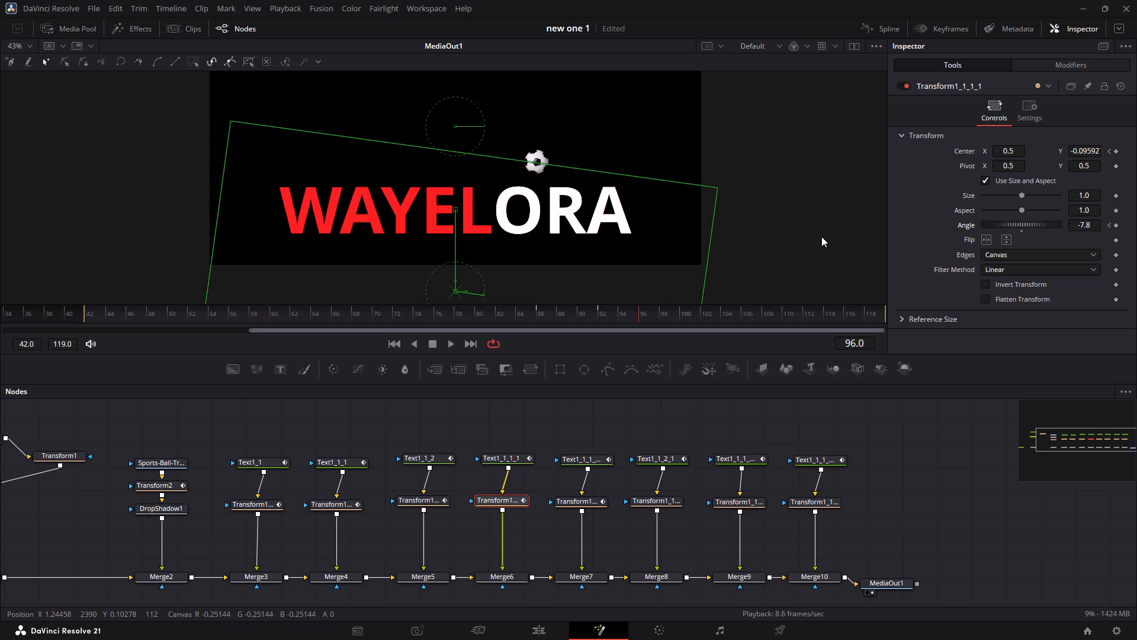
key("space")
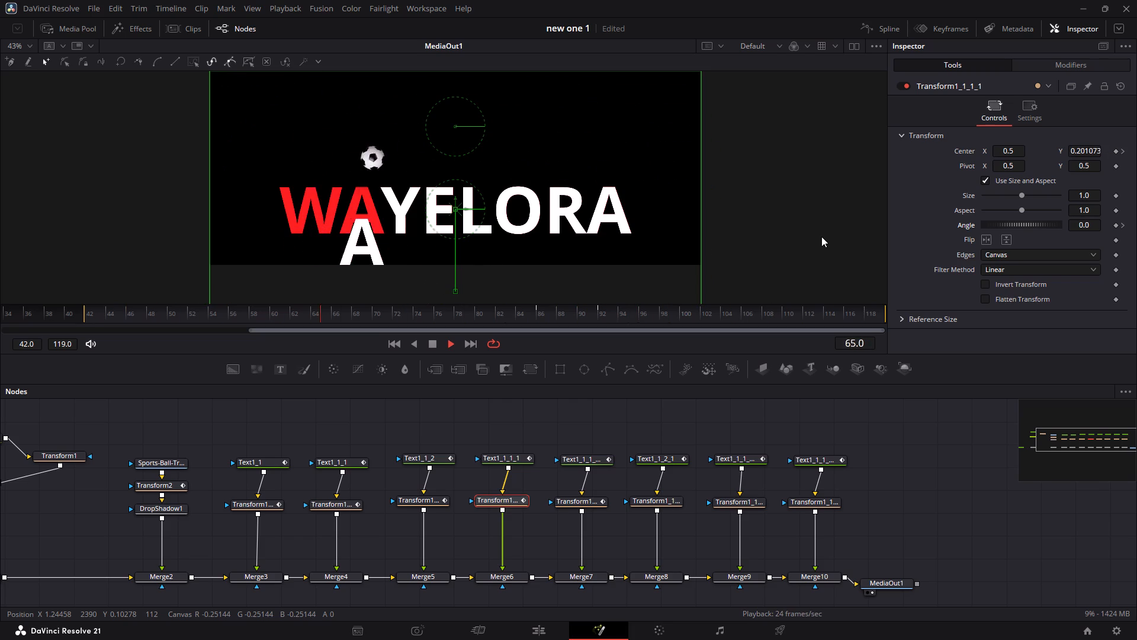
key("space")
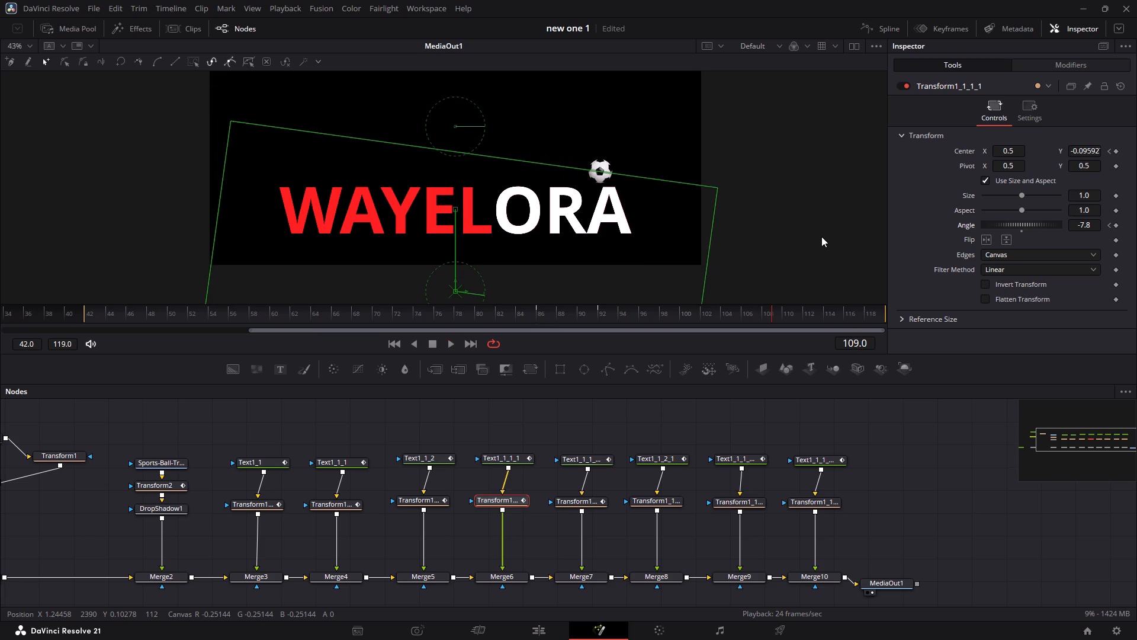
Keyframe the Center of the O's Transform1_1_2_1 at frame 92, where the ball touches the O.
key("Left")
key("Left")
key("Left")
key("Left")
key("Left")
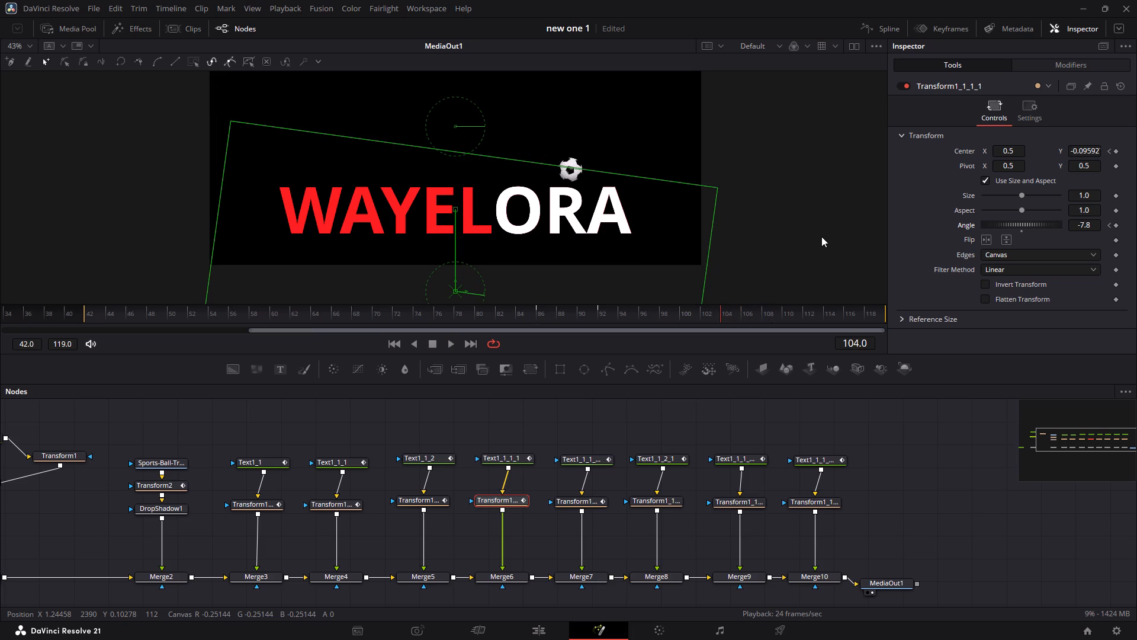
key("Left")
key("Left")
key("Left")
key("Left")
key("Left")
key("Left")
key("Left")
key("Left")
key("Left")
key("Left")
key("Left")
key("Left")
key("Left")
key("Left")
key("Left")
key("Left")
key("Right")
key("Right")
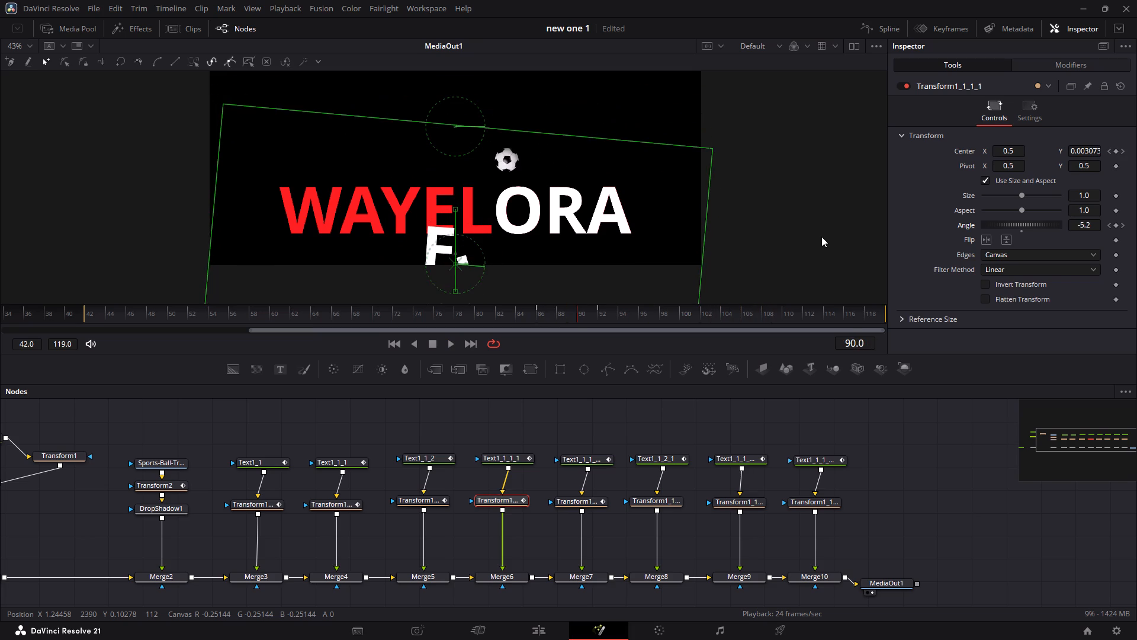
key("Right")
key("Right")
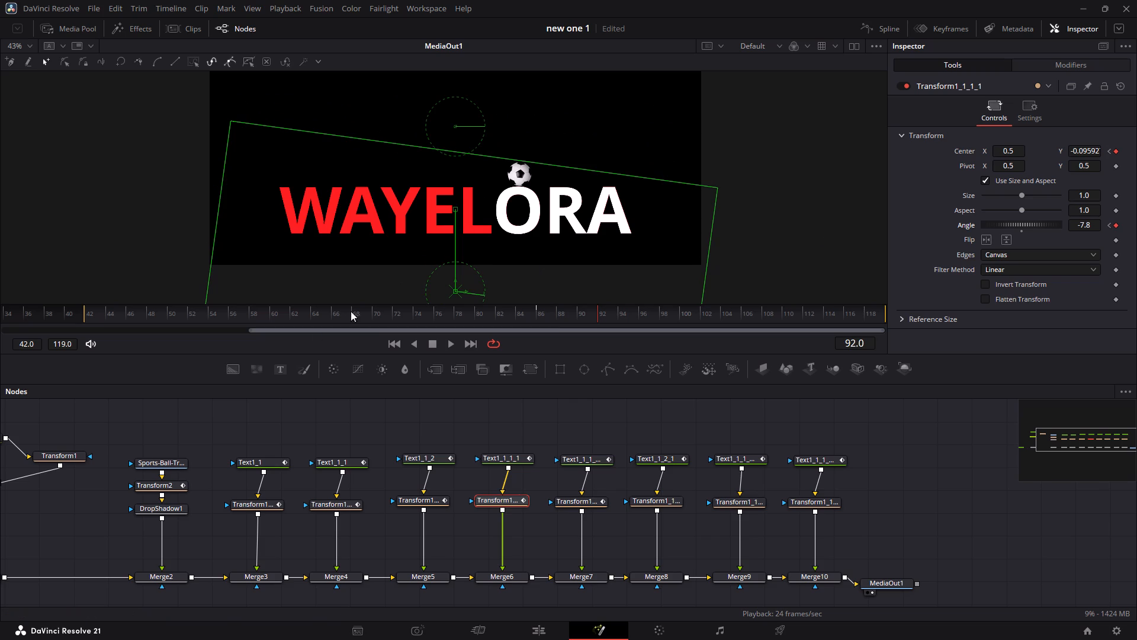
scroll(261, 393, "right", 1)
left_click(637, 500)
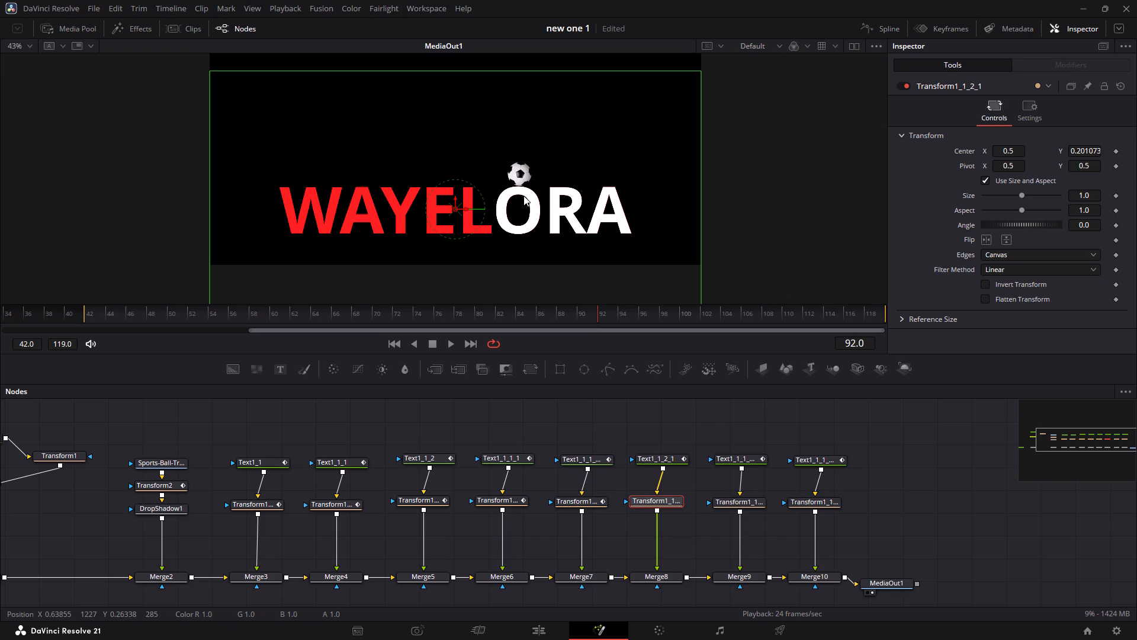
left_click(590, 501)
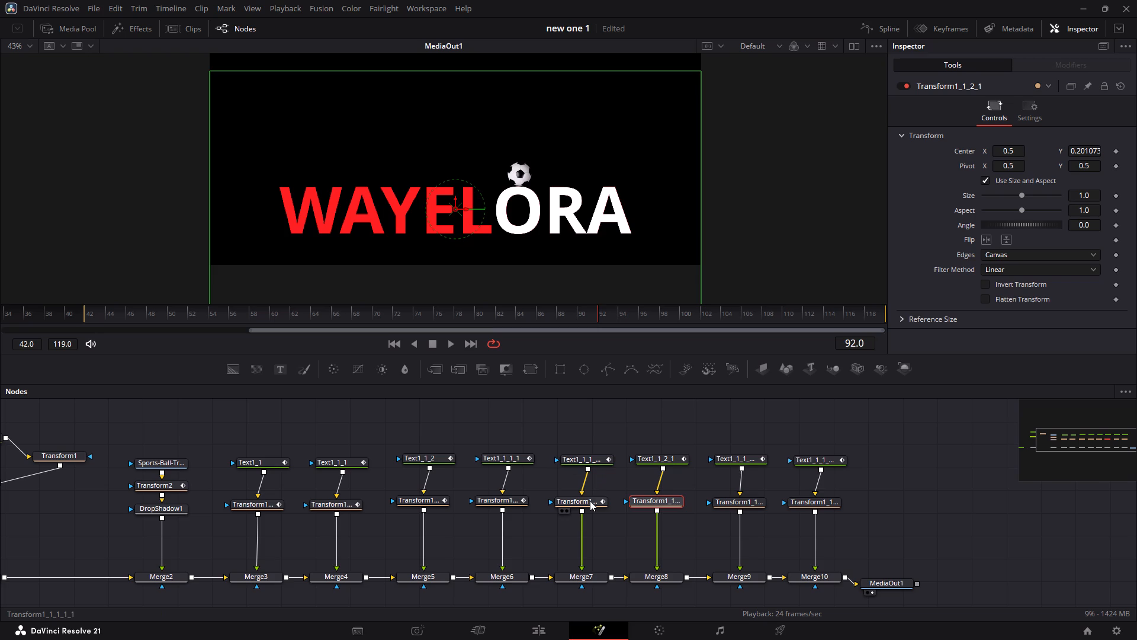
left_click(636, 498)
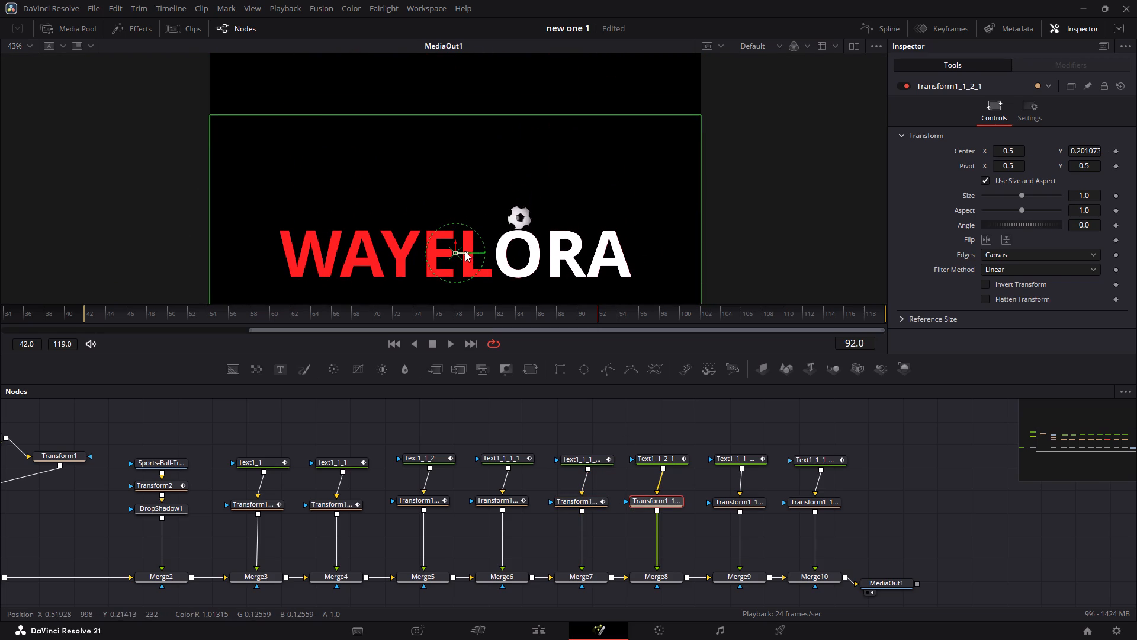
left_click_drag(465, 252, 473, 252)
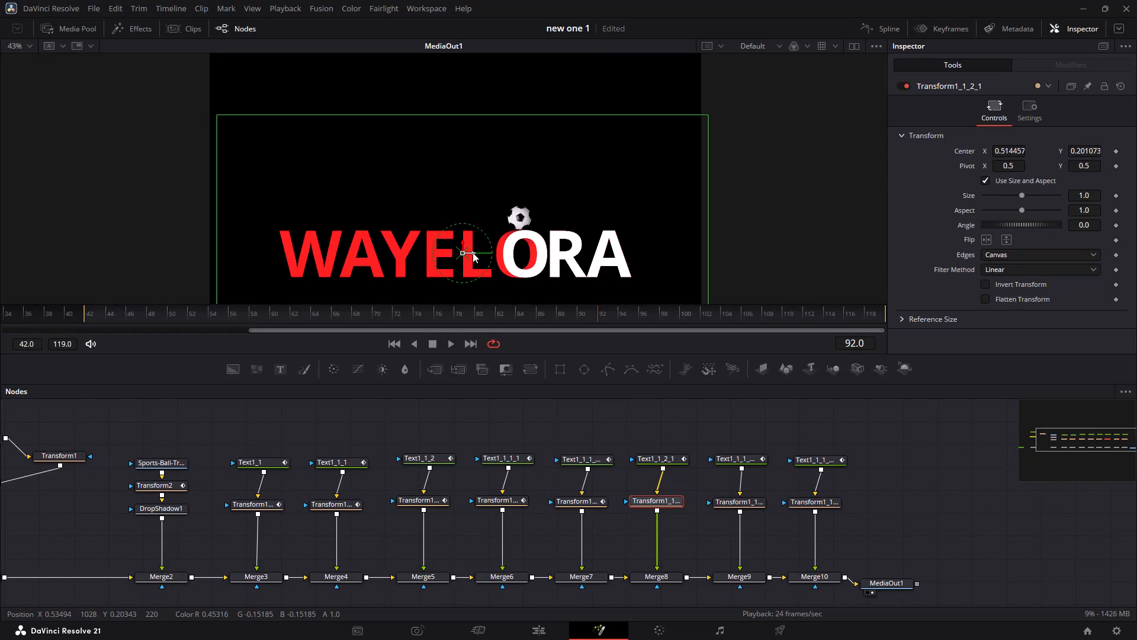
key("ctrl+z")
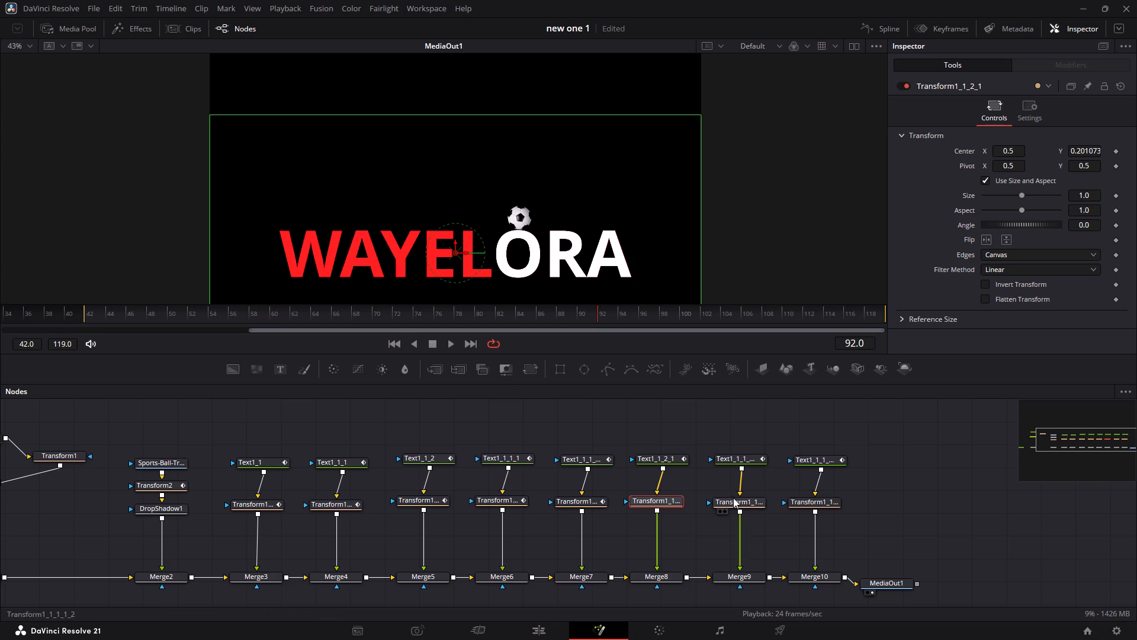
left_click(1115, 152)
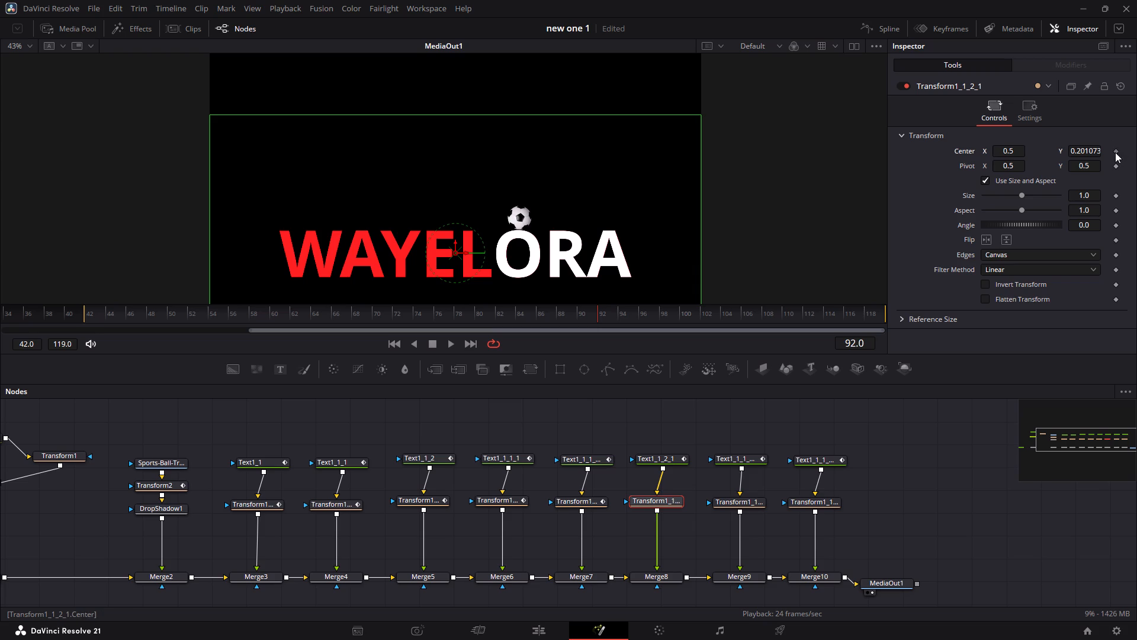
At frame 101, lower the Center Y of the O's Transform1_1_2_1 to about -0.106.
key("Right")
key("Right")
key("Right")
key("Right")
key("Right")
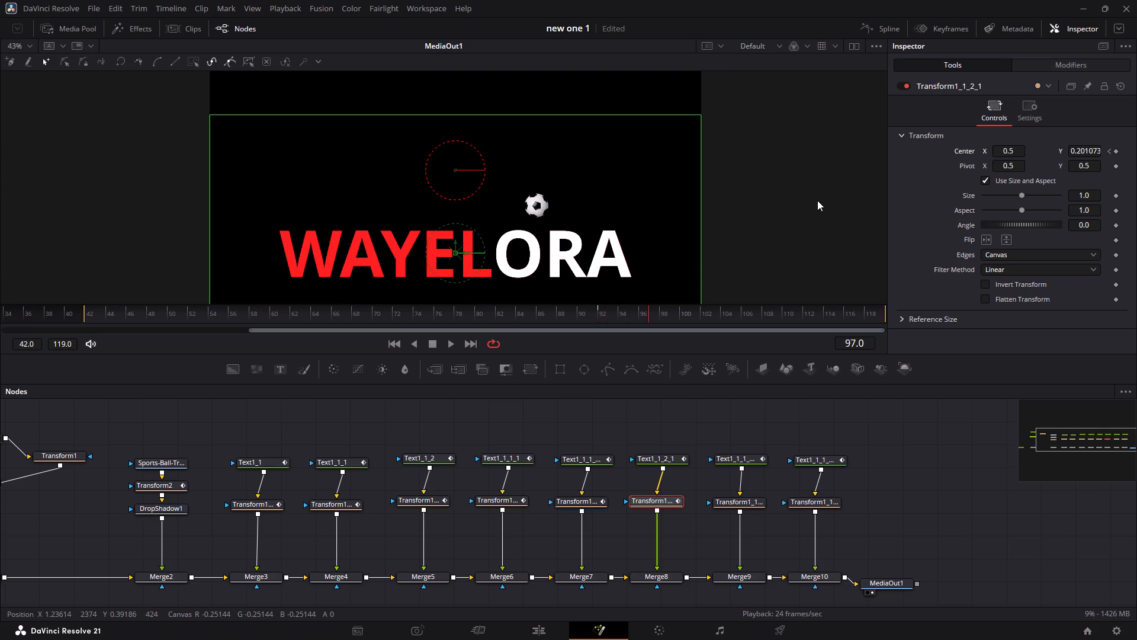
key("Right")
key("Right")
key("Right")
key("Right")
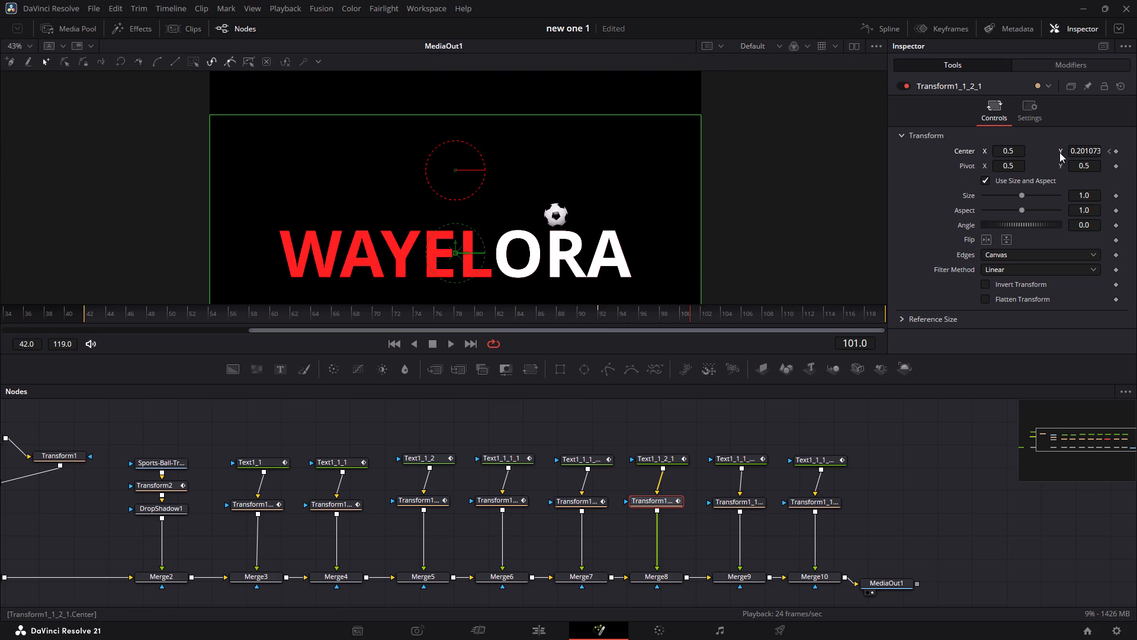
left_click_drag(1070, 151, 922, 178)
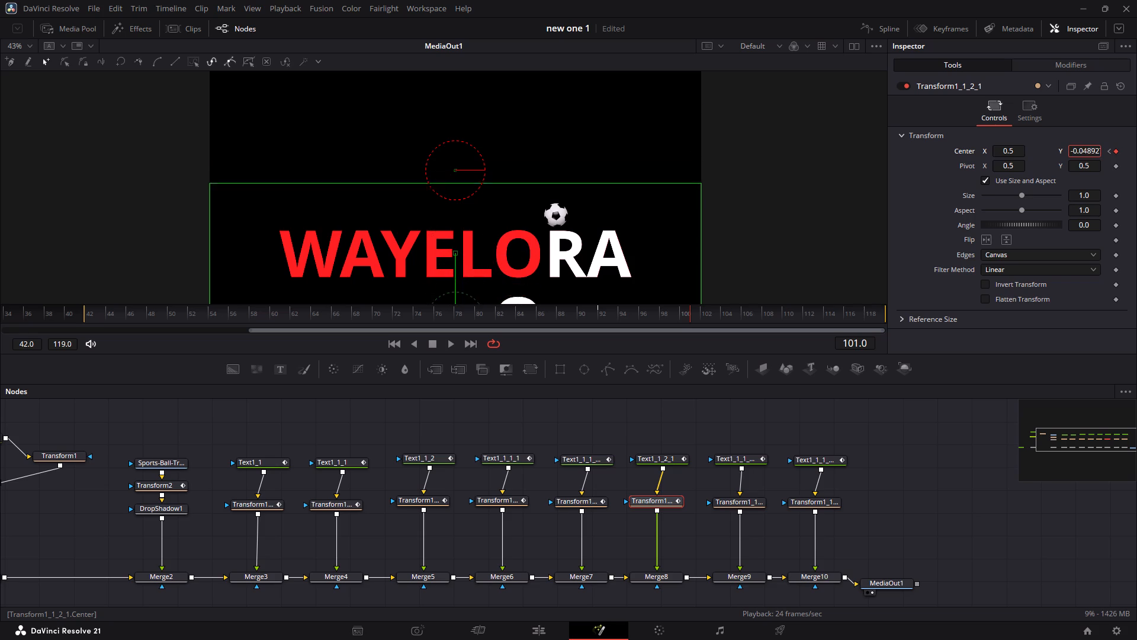
left_click_drag(922, 178, 888, 180)
scroll(857, 175, "down", 1)
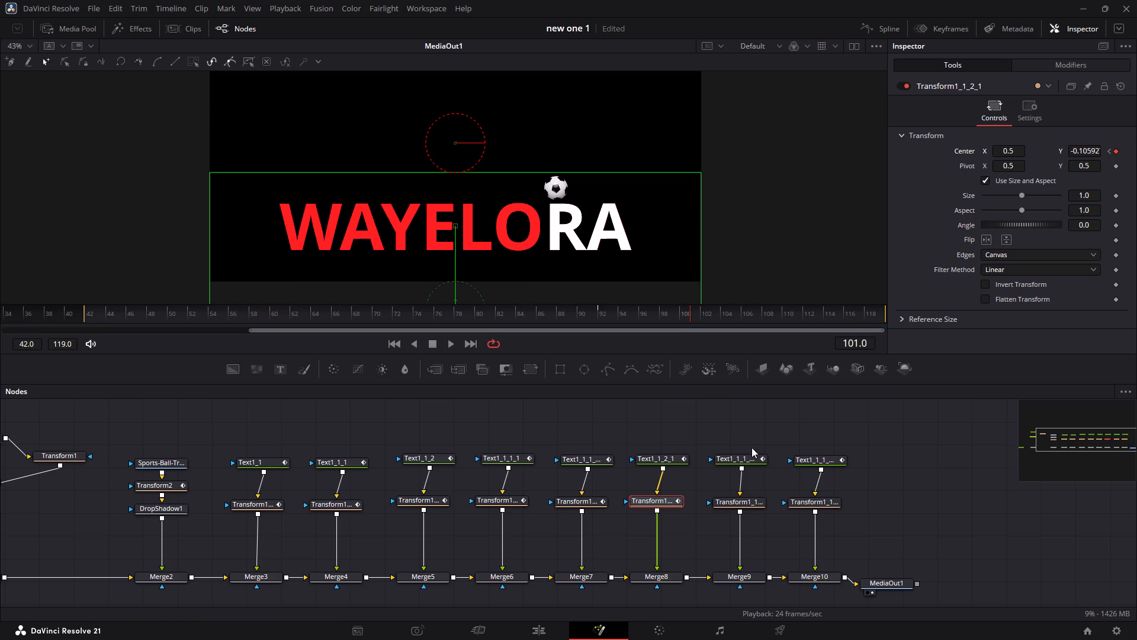
Review the O's drop frame by frame and keyframe the Center of the R's Transform1_1_1_1_2 at frame 102.
left_click(748, 501)
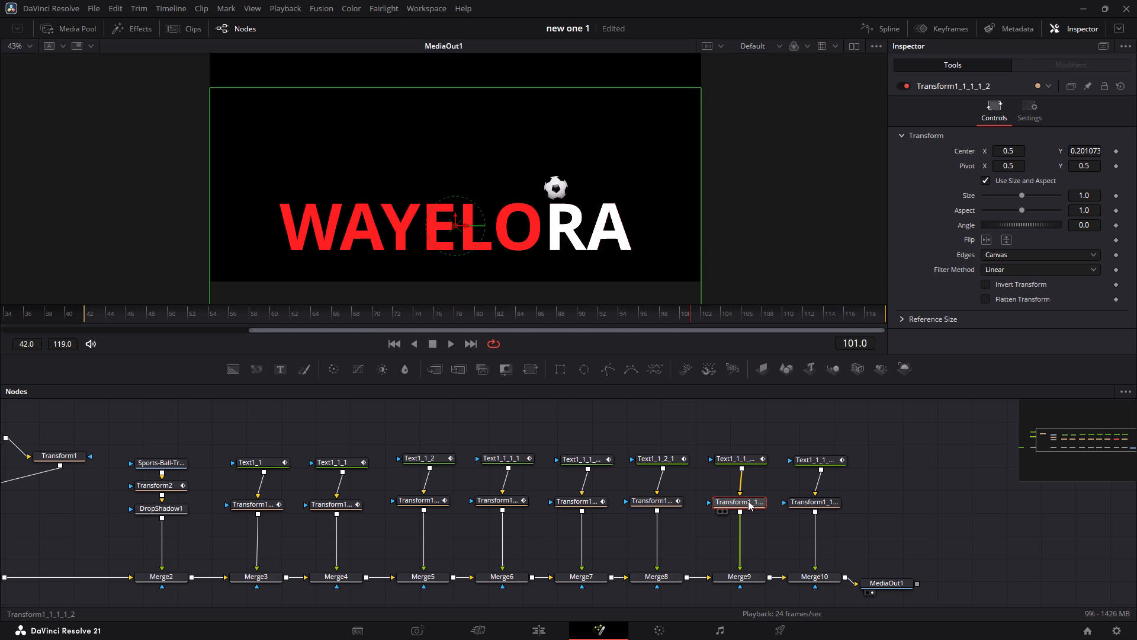
key("Left")
key("Left")
key("Left")
key("Left")
key("Left")
key("Left")
key("Left")
key("Left")
key("Left")
key("Left")
key("Left")
key("Left")
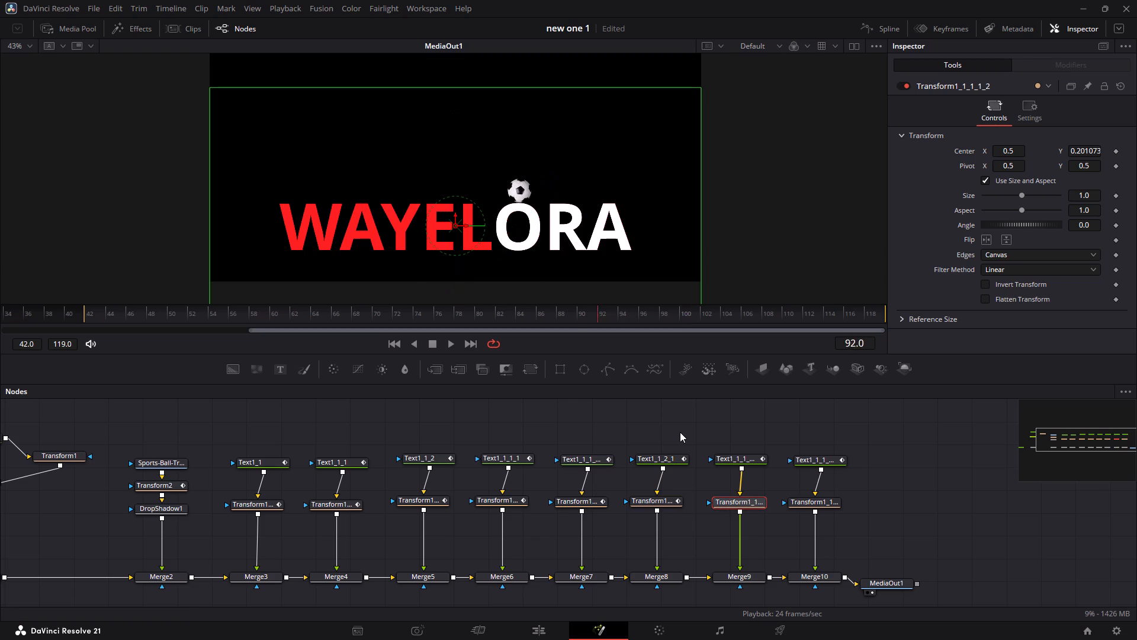
key("Right")
key("Right")
key("Right")
key("Right")
key("Right")
key("Right")
key("Right")
key("Right")
key("Right")
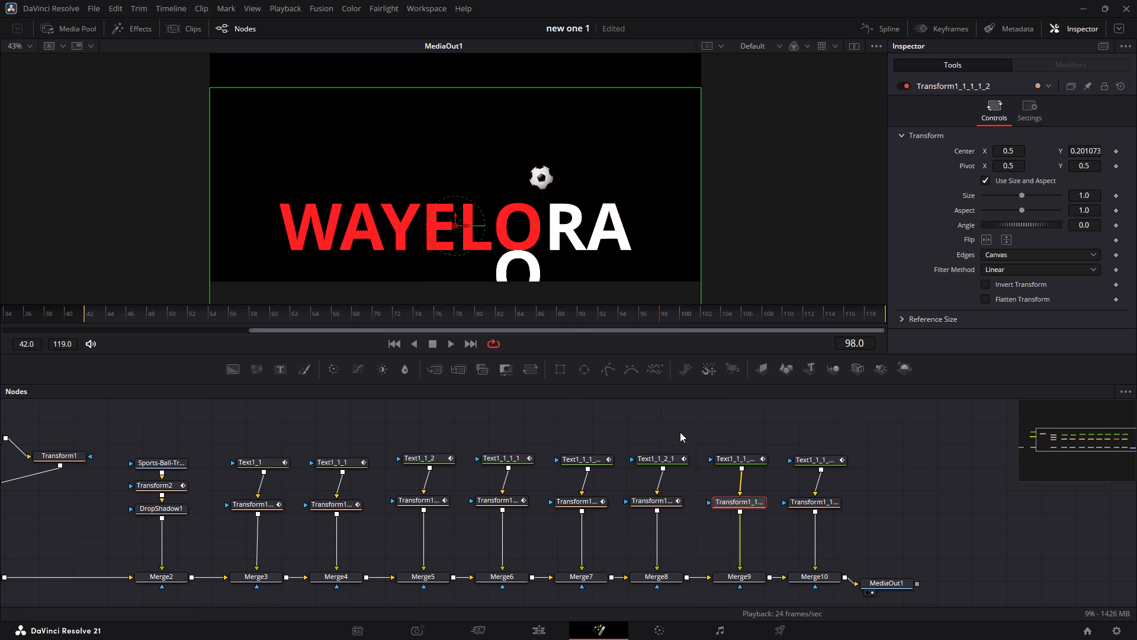
key("Right")
key("Right")
key("Right")
key("Right")
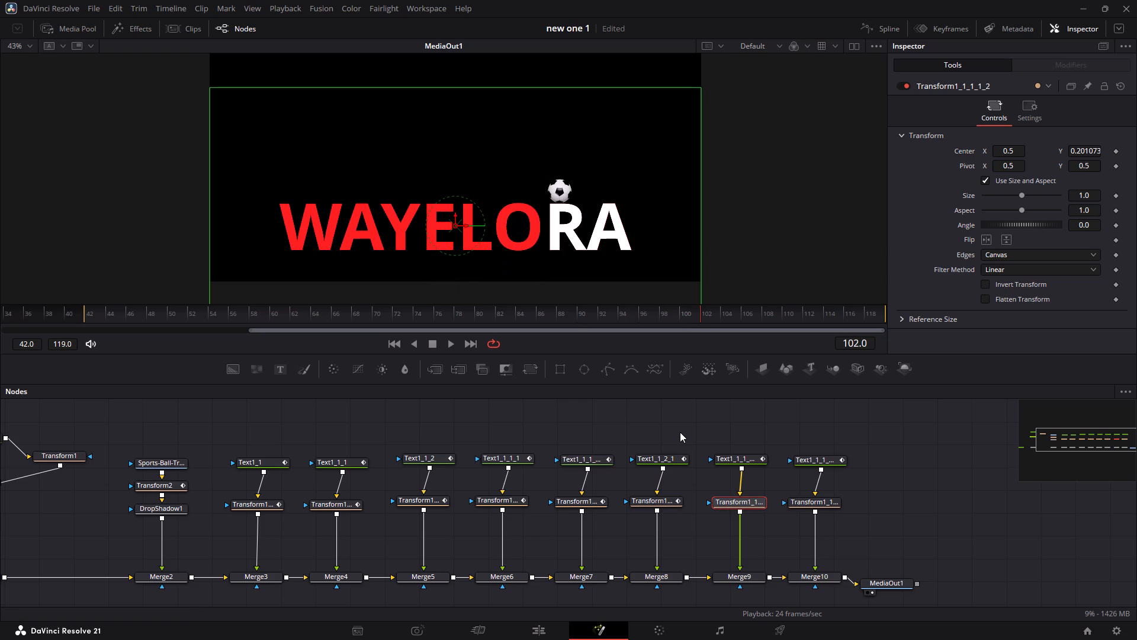
left_click(1114, 150)
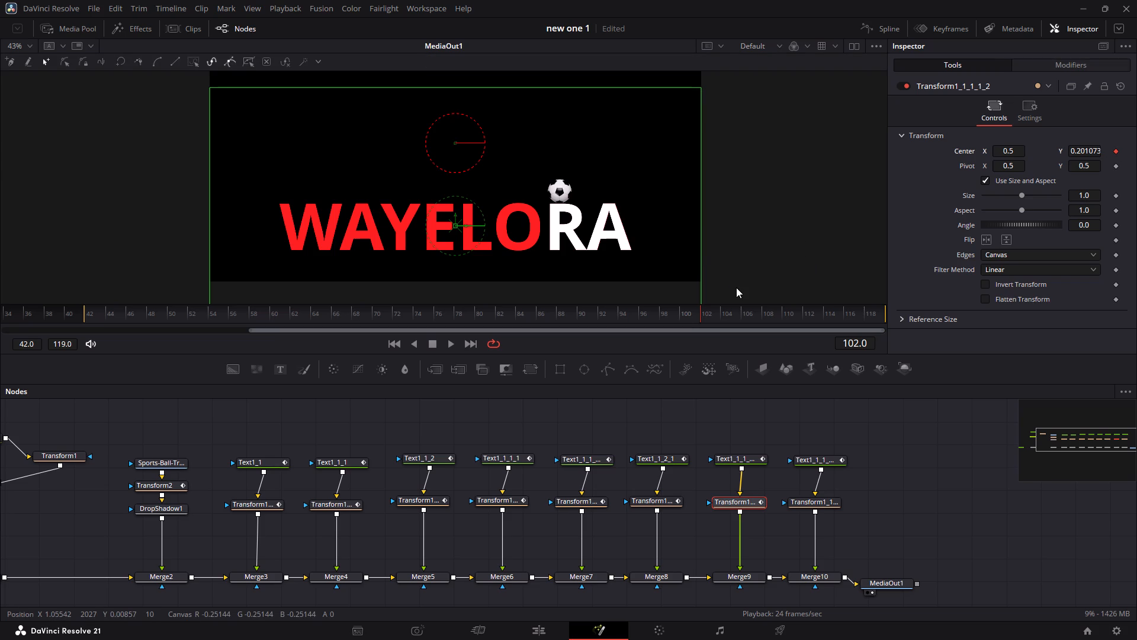
At frame 109, lower the Center Y of the R's Transform1_1_1_1_2 to about -0.082.
key("Right")
key("Right")
key("Right")
key("Right")
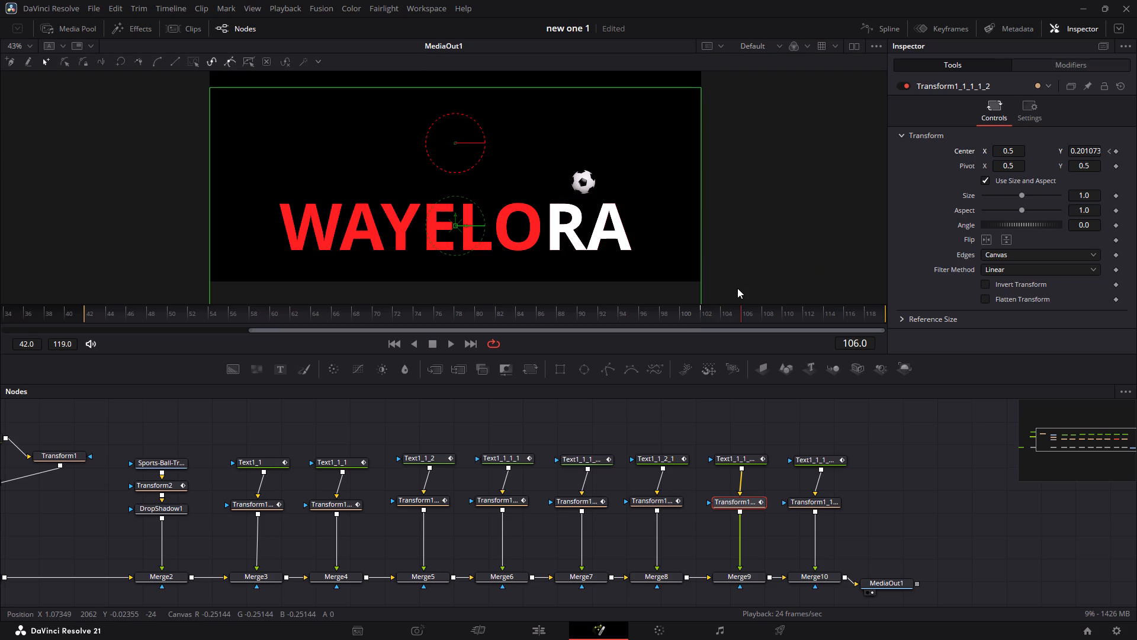
key("Right")
key("Right")
key("Right")
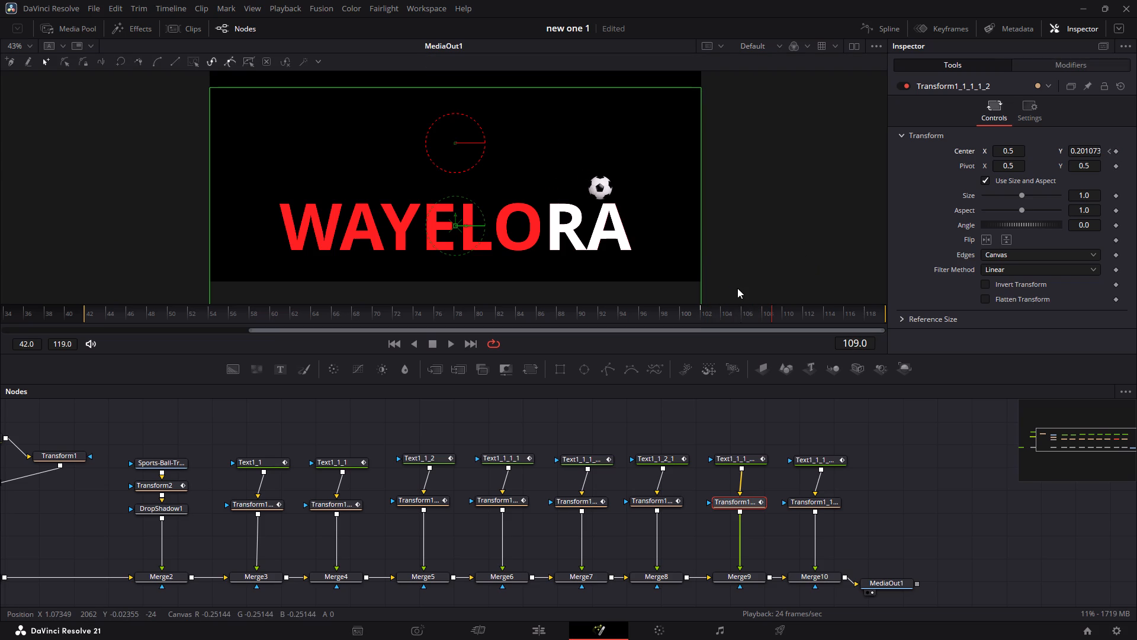
left_click_drag(1069, 151, 914, 167)
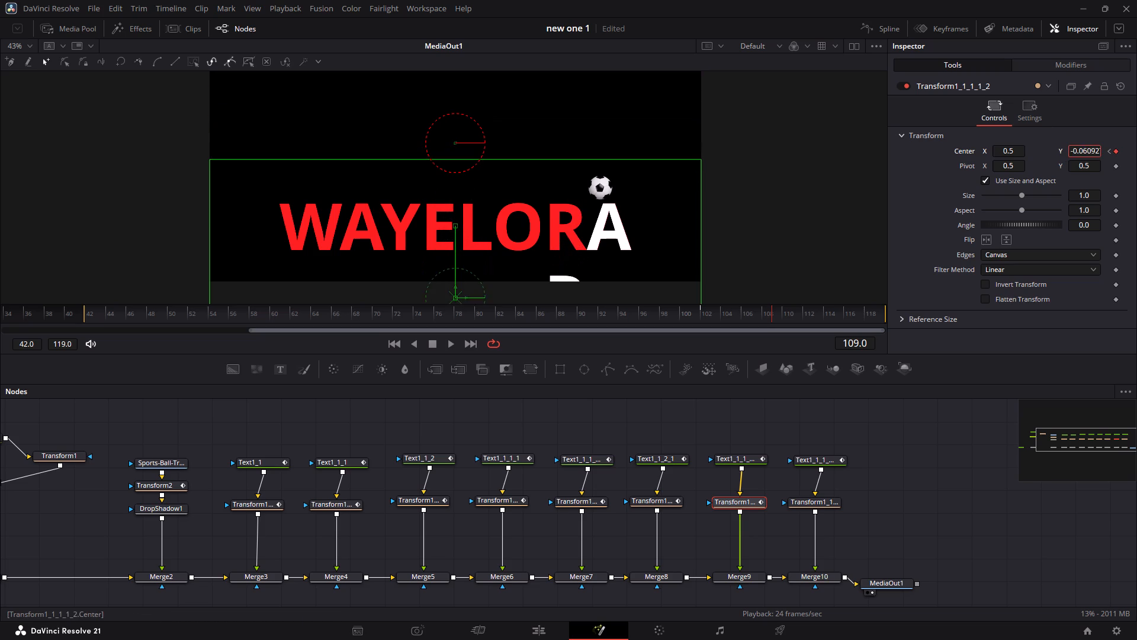
left_click_drag(914, 167, 901, 167)
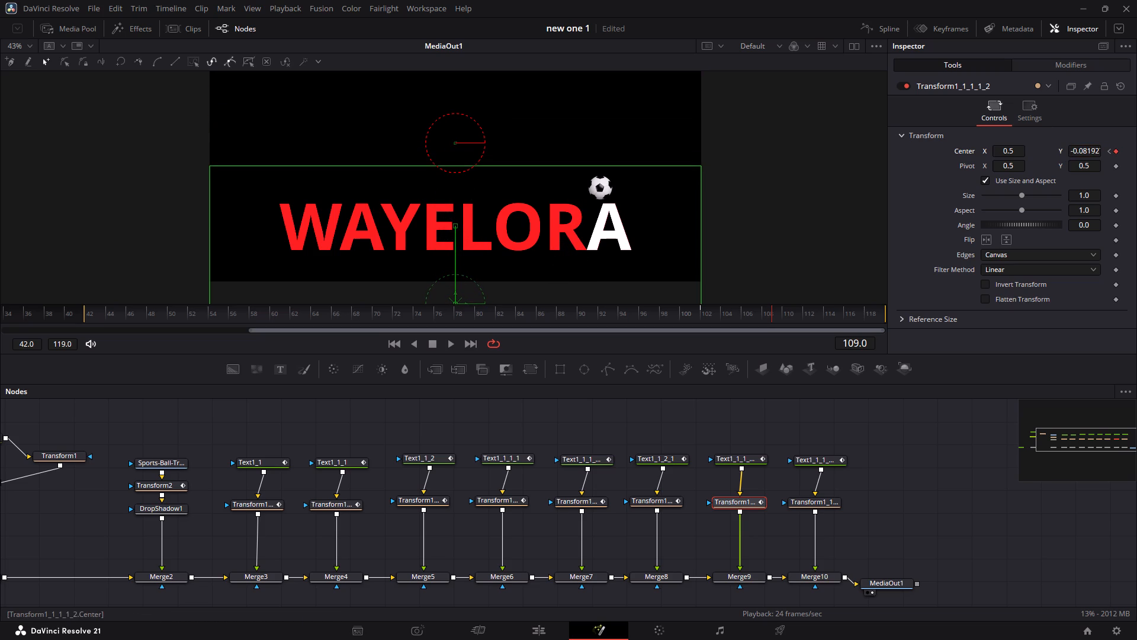
Add another Center keyframe to the R's Transform1_1_1_1_2 at frame 113.
key("Right")
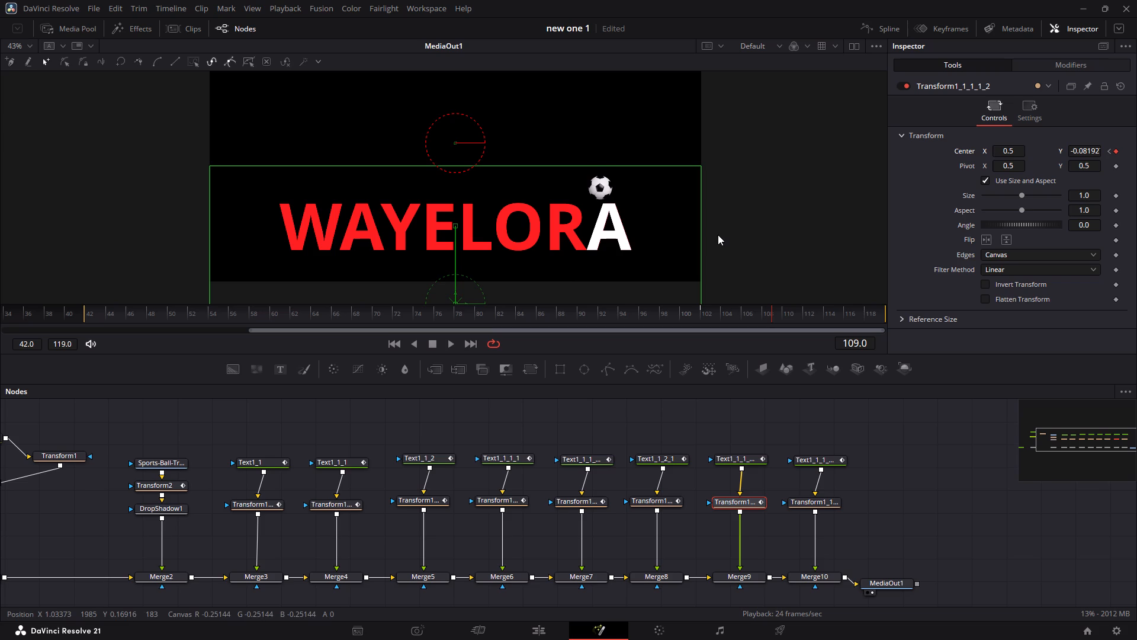
key("Right")
key("Right")
key("Right")
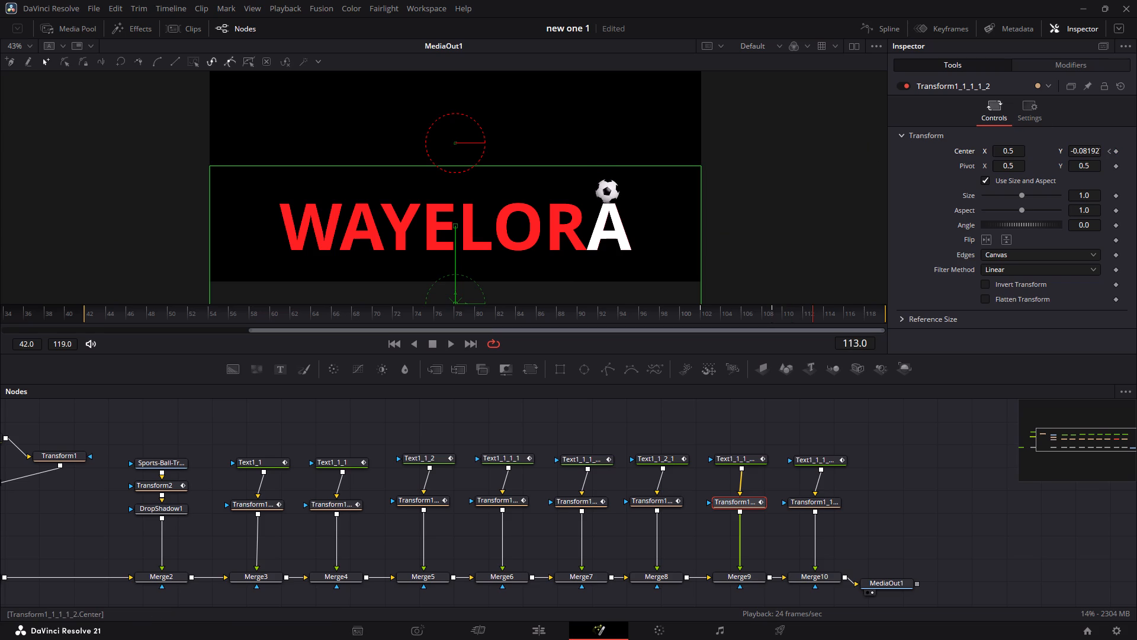
left_click_drag(1068, 150, 1125, 156)
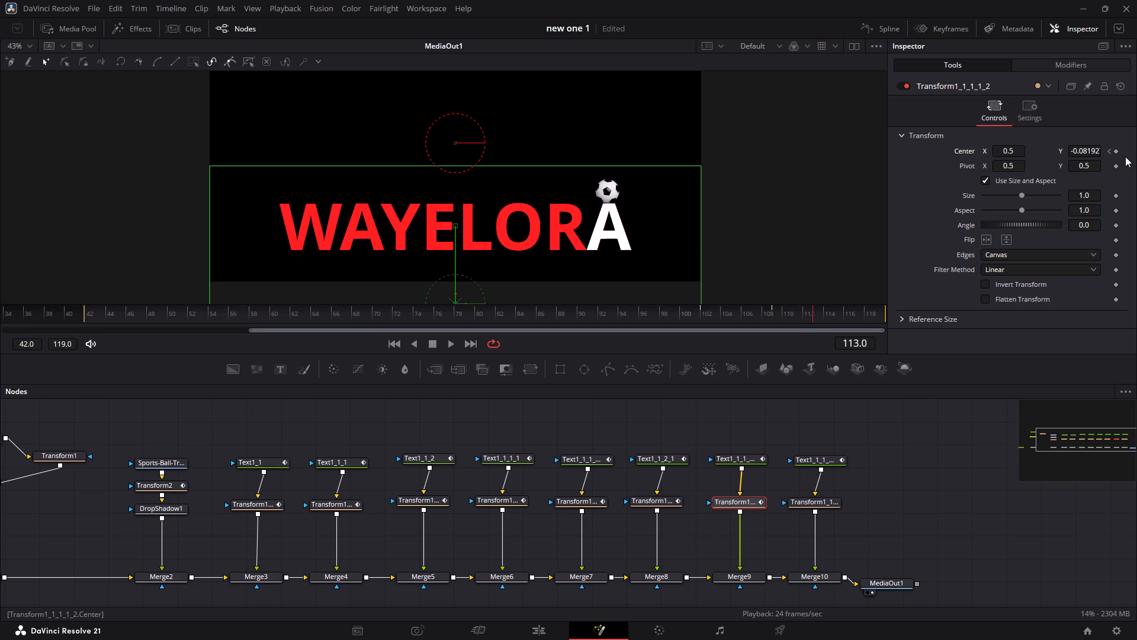
left_click_drag(1125, 156, 1113, 152)
left_click(1113, 152)
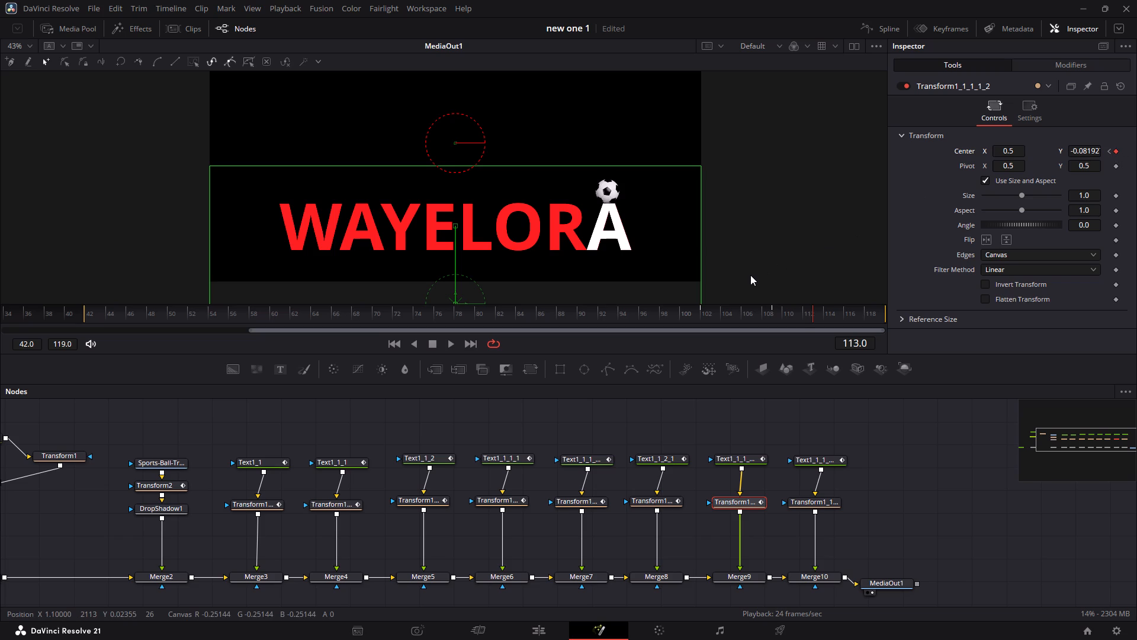
At frame 118, lower the Center Y of Transform1_1_1_1_2 to about -0.119.
key("Right")
key("Right")
key("Right")
key("Right")
key("Right")
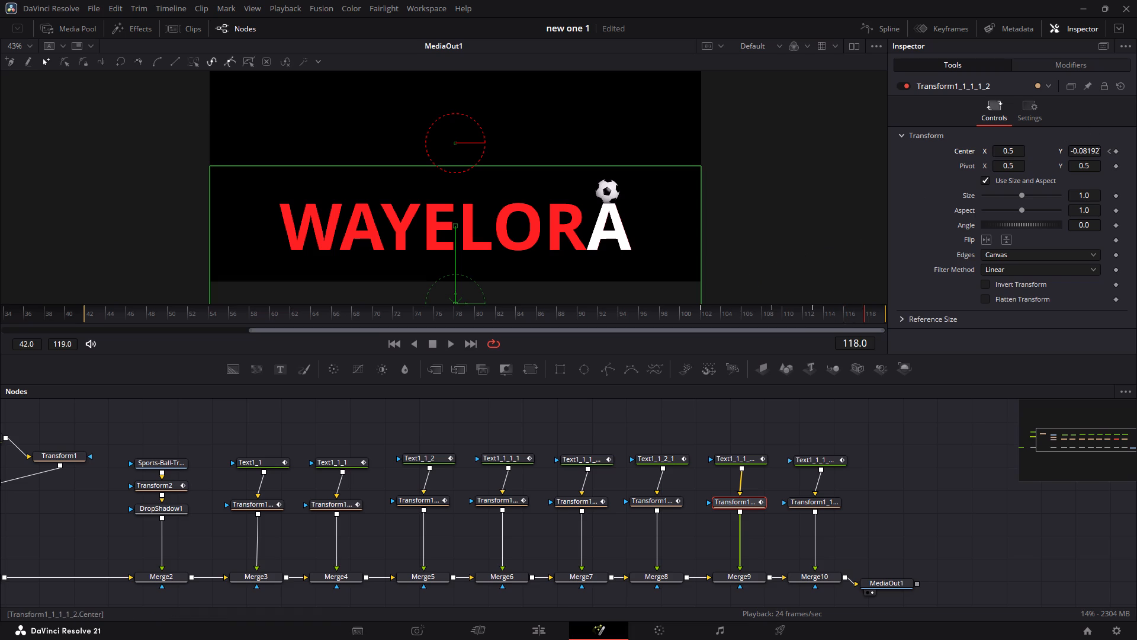
left_click_drag(1072, 155, 1050, 148)
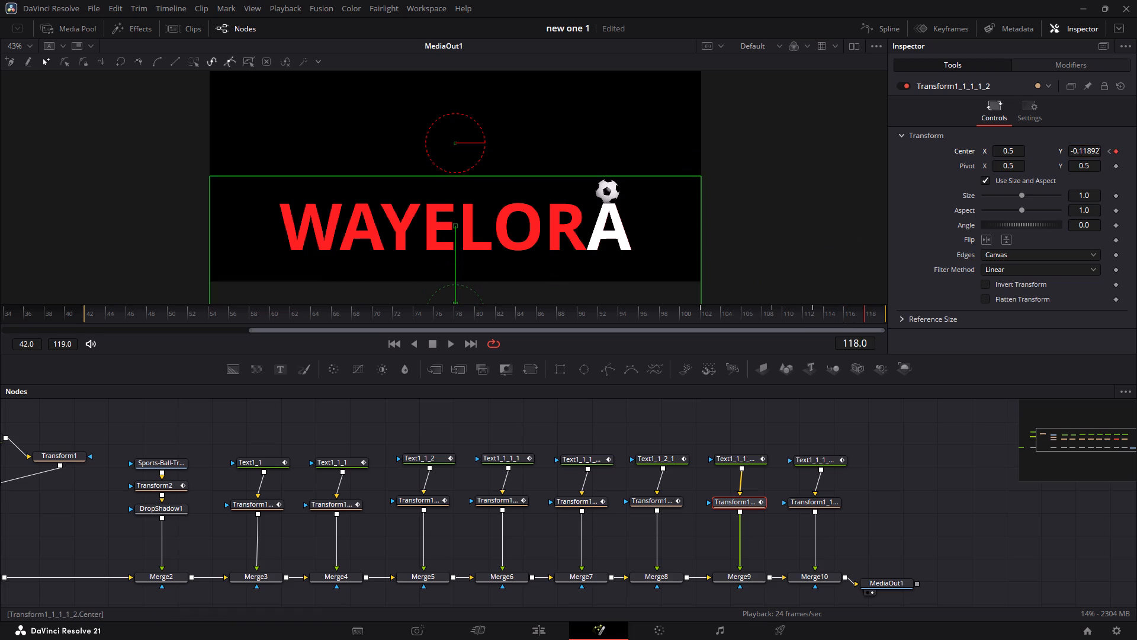
Undo the last lowering of the R's Transform1_1_1_1_2 at frame 118, keeping its Center Y at about -0.082.
key("ctrl+z")
key("ctrl+z")
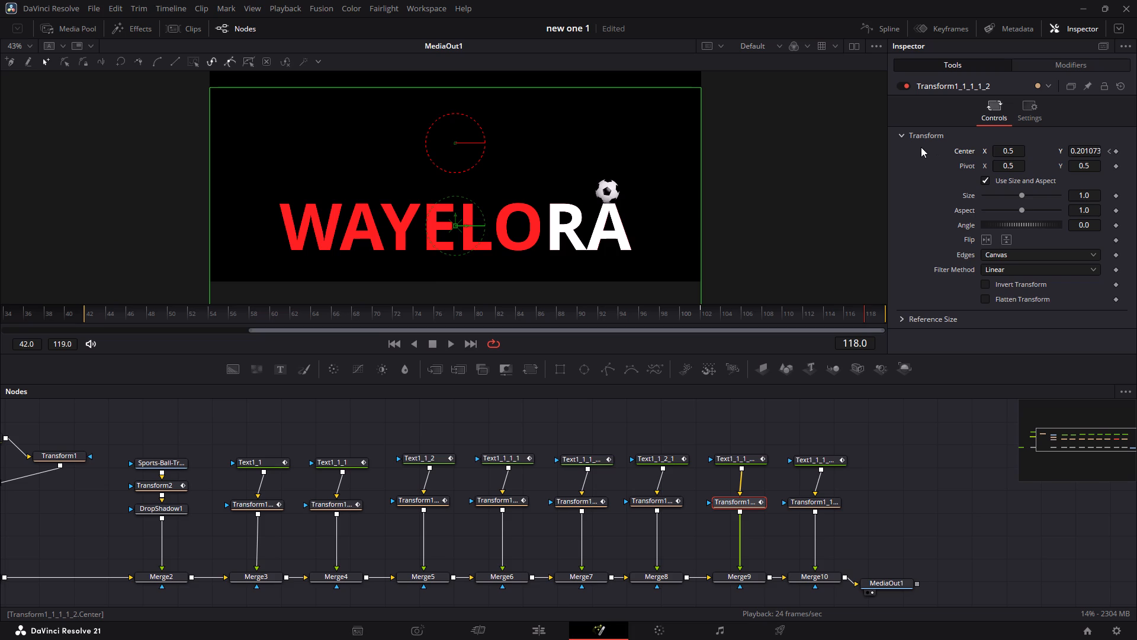
key("ctrl+y")
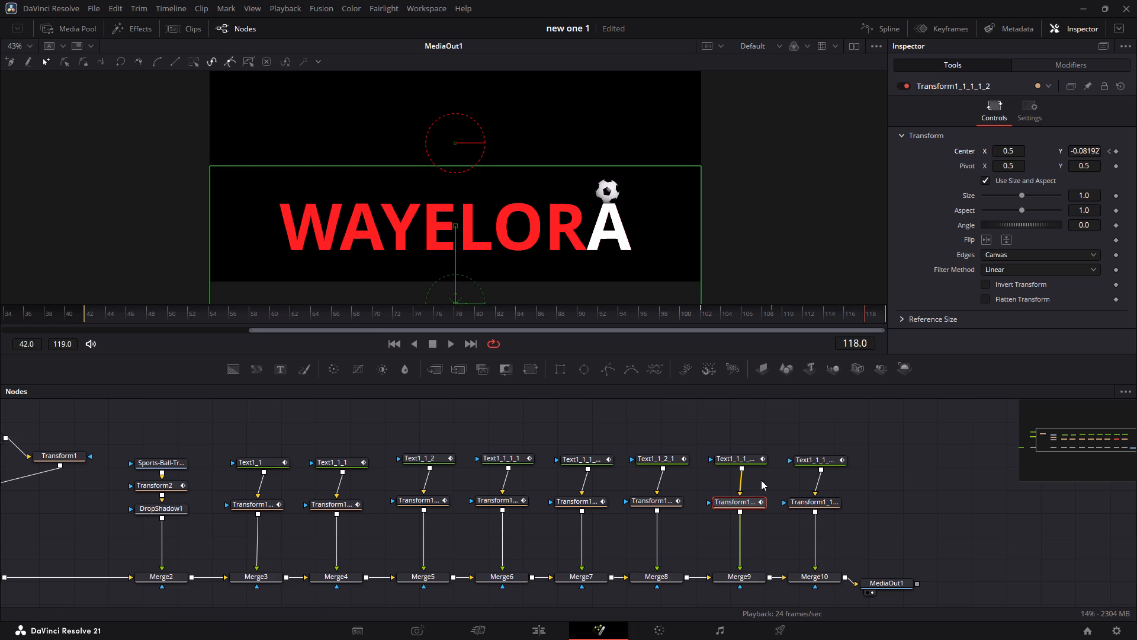
Add a Center keyframe at frame 112 to Transform1_1_1_1_1_1, the transform of the final white A.
left_click(807, 504)
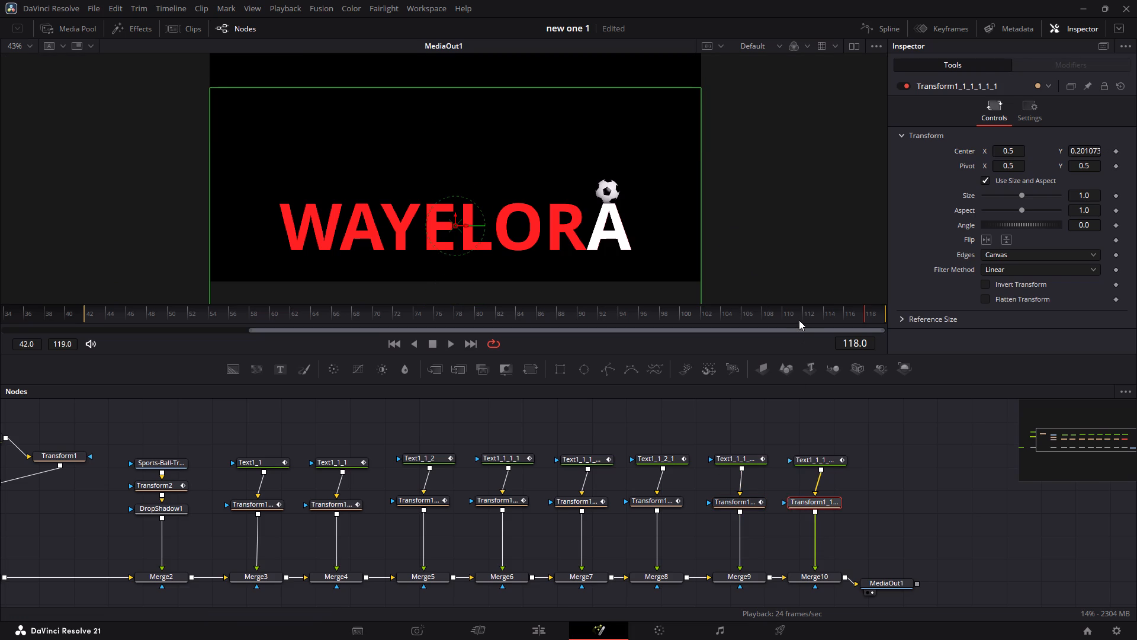
key("Left")
key("Left")
key("Left")
key("Left")
key("Left")
key("Left")
key("Left")
key("Left")
key("Left")
key("Left")
key("Left")
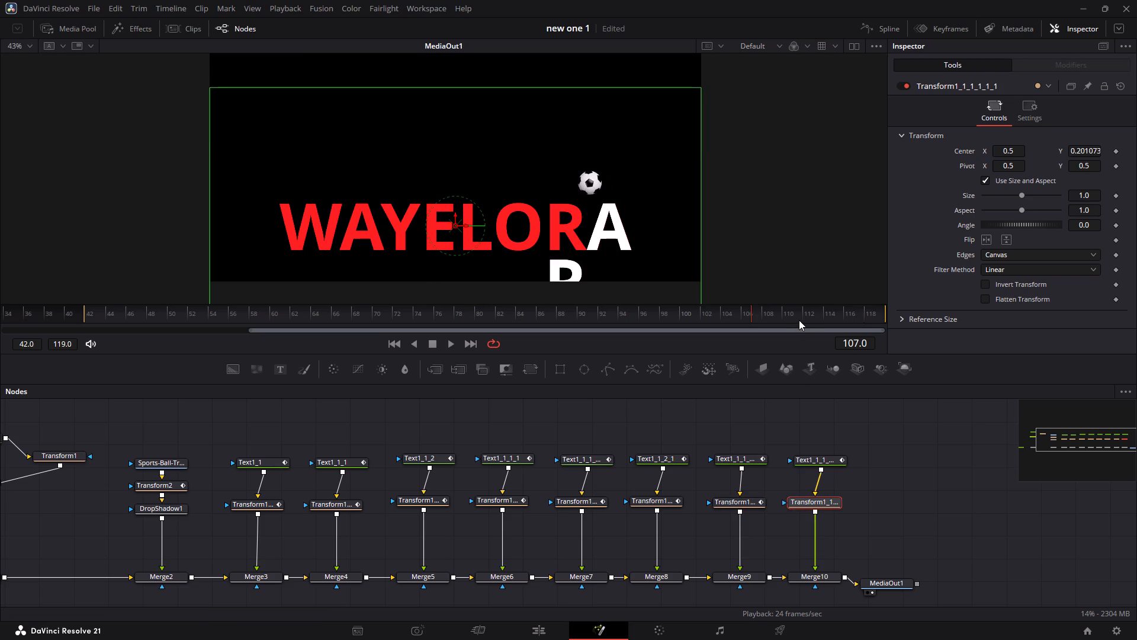
key("Right")
key("Right")
key("Right")
key("Right")
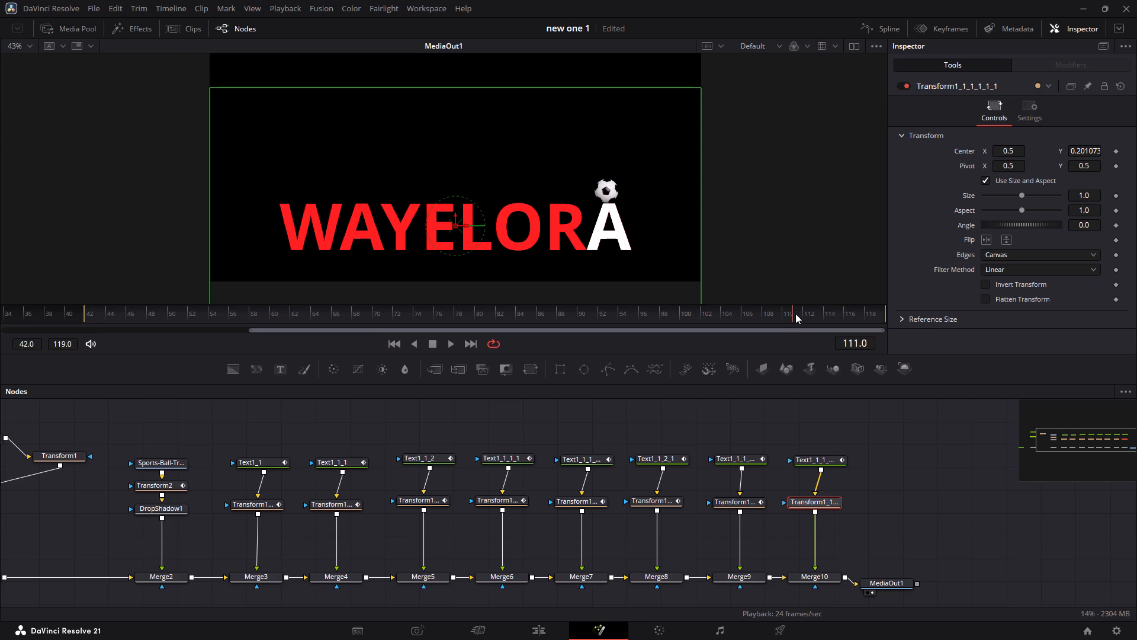
key("Left")
key("Right")
key("Right")
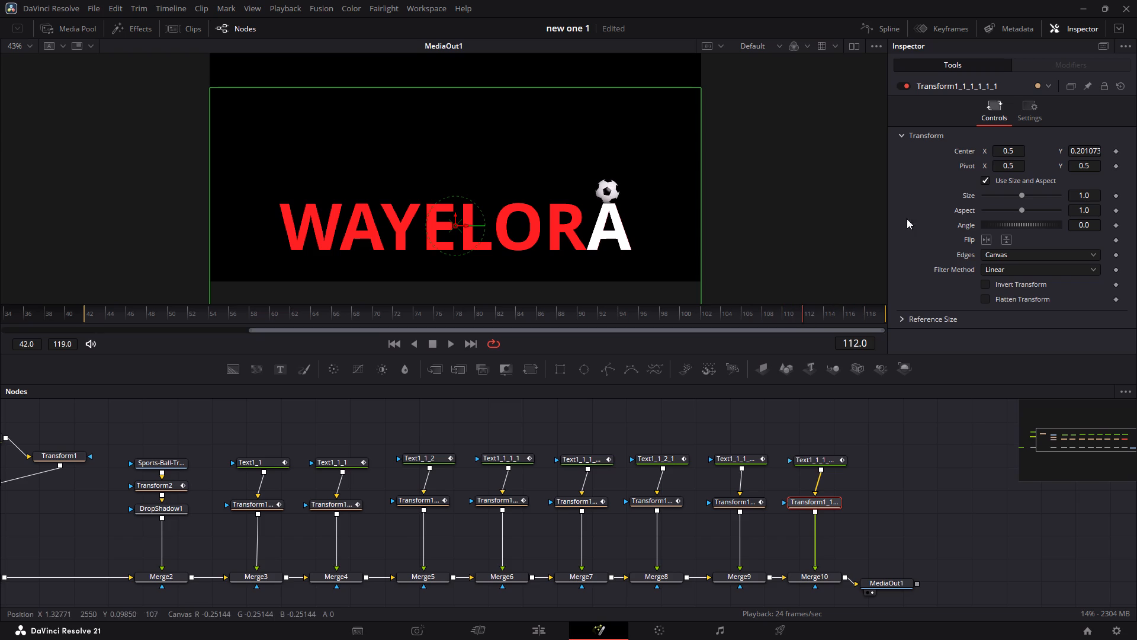
left_click(1115, 152)
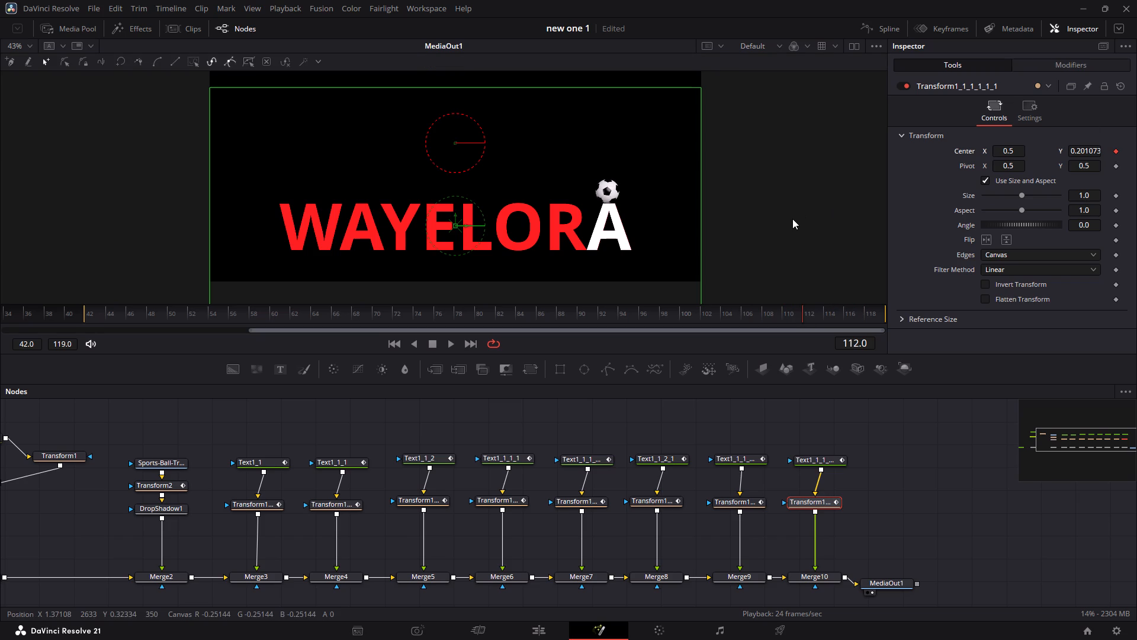
At frame 118, lower the Center Y of the final A's Transform1_1_1_1_1_1 to about -0.085.
key("Right")
key("Right")
key("Right")
key("Right")
key("Right")
key("Right")
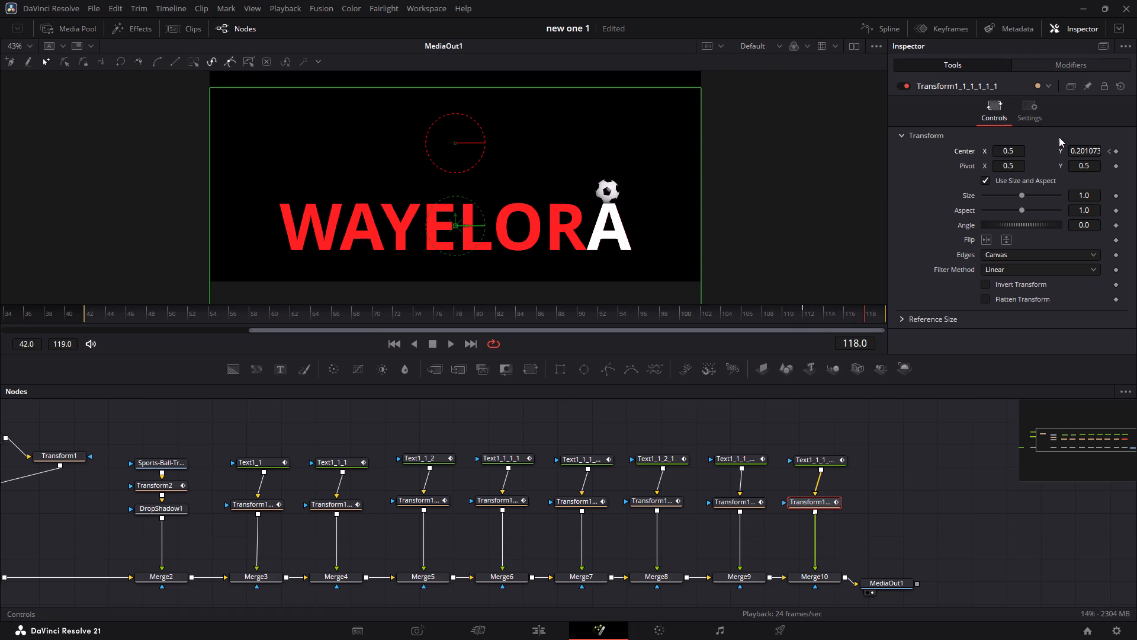
left_click_drag(1070, 149, 987, 175)
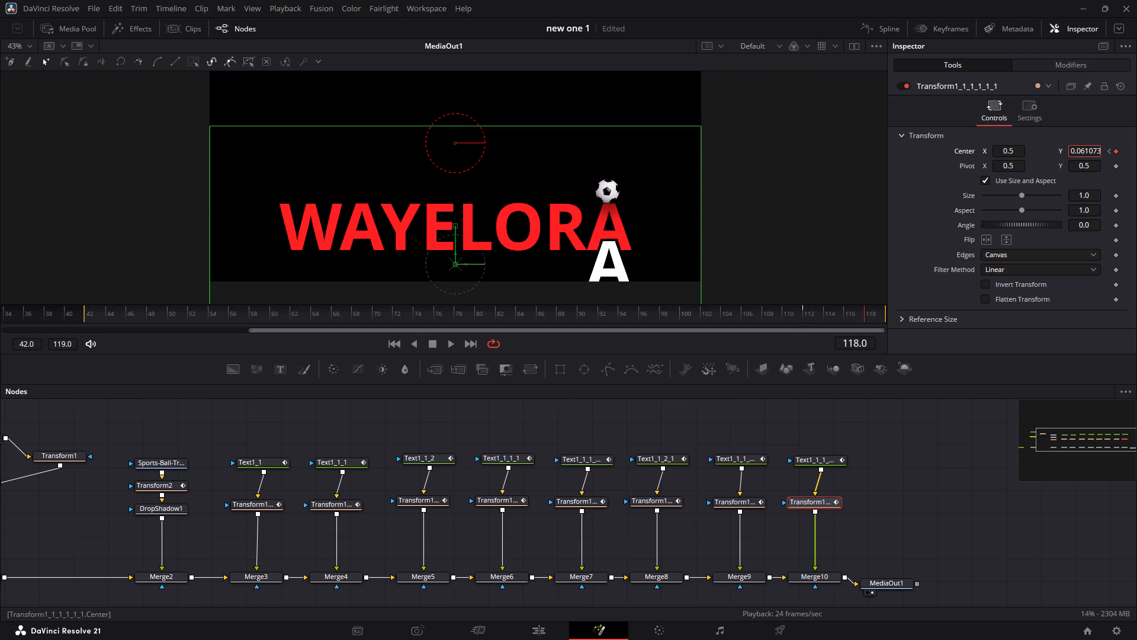
left_click_drag(987, 175, 901, 186)
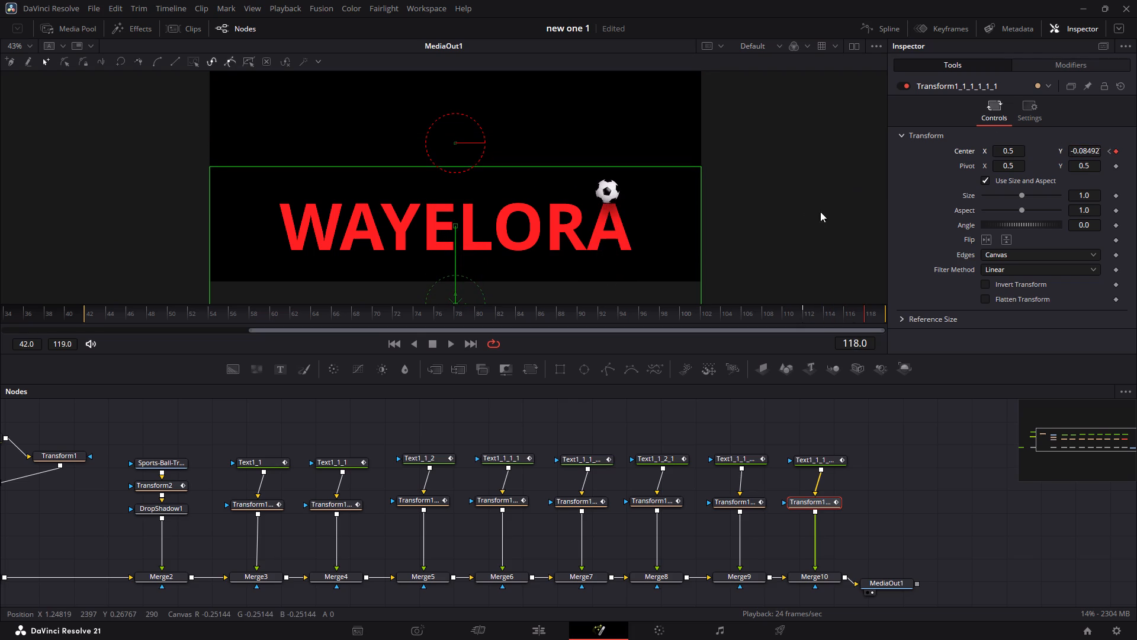
left_click(810, 226)
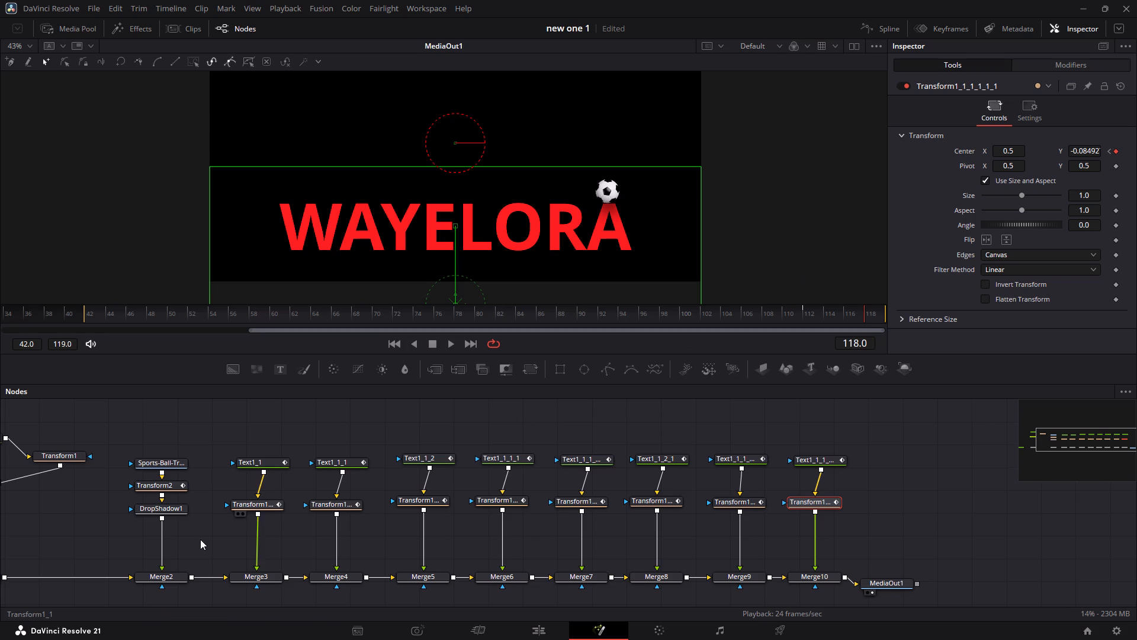
At frame 118, move the ball straight down out of the picture, to Transform2 Center Y about 0.218, and preview the motion.
scroll(200, 539, "right", 2)
left_click(270, 488)
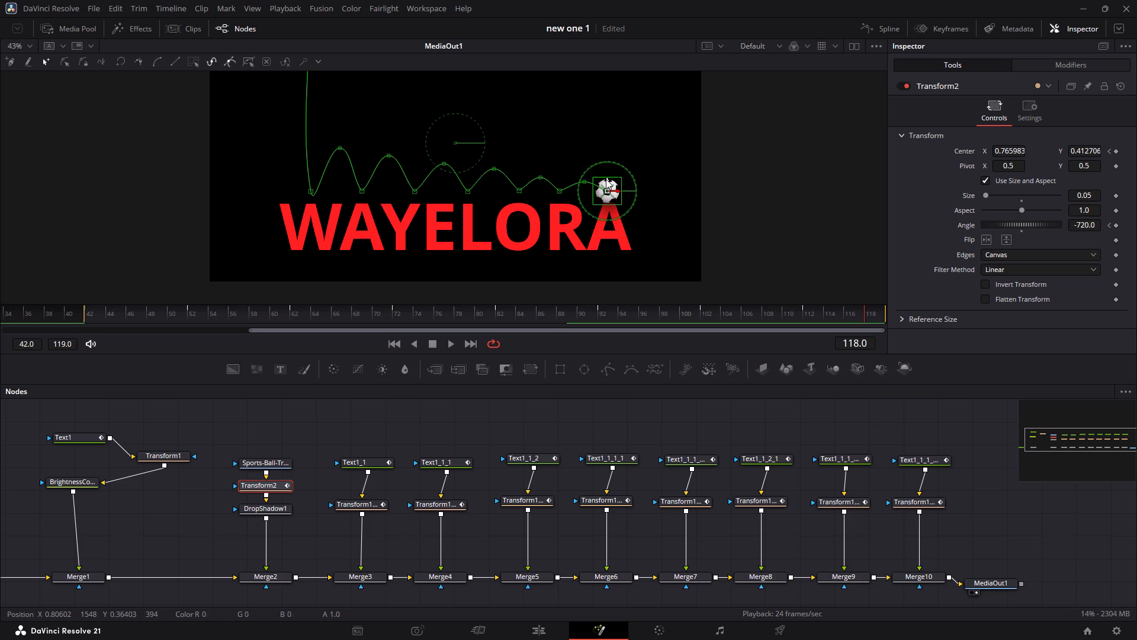
left_click_drag(605, 180, 605, 188)
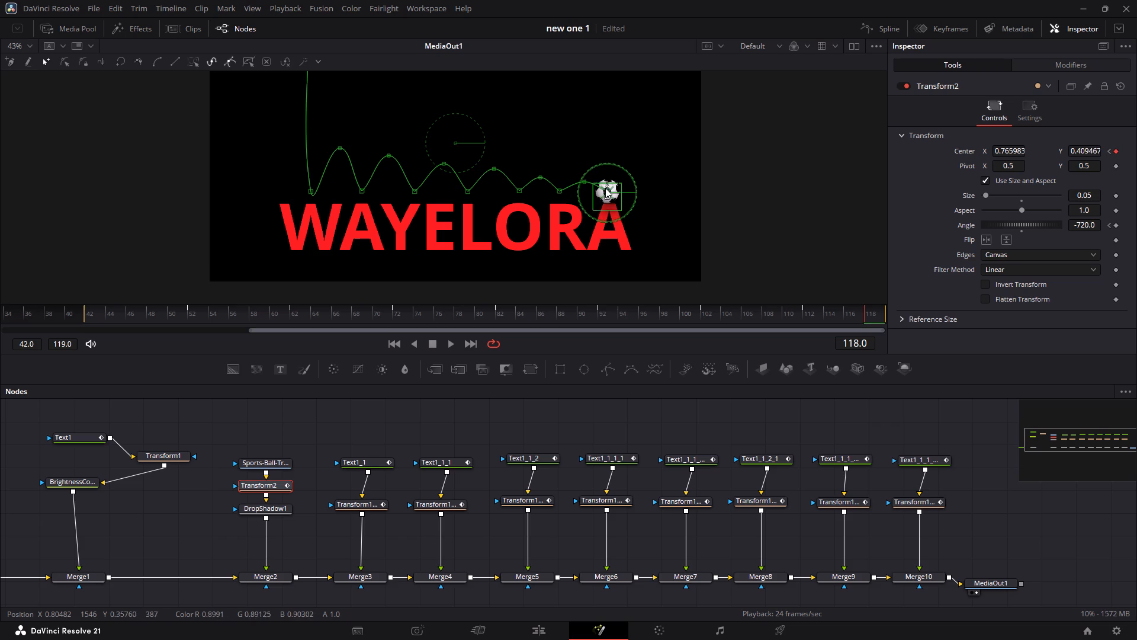
left_click_drag(605, 188, 605, 265)
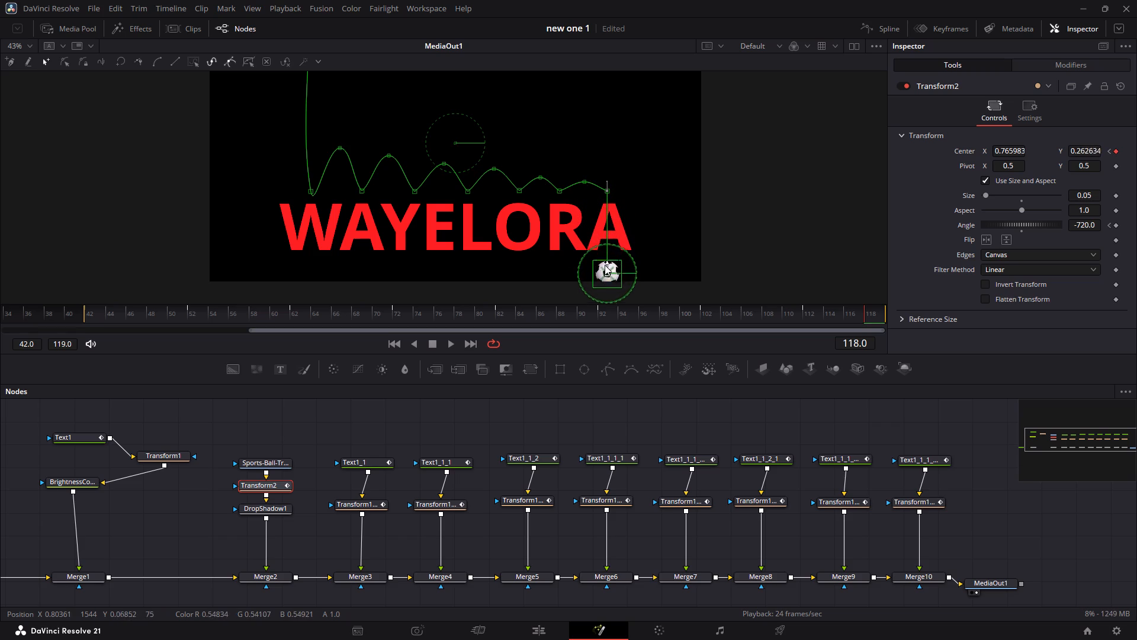
left_click_drag(605, 265, 606, 287)
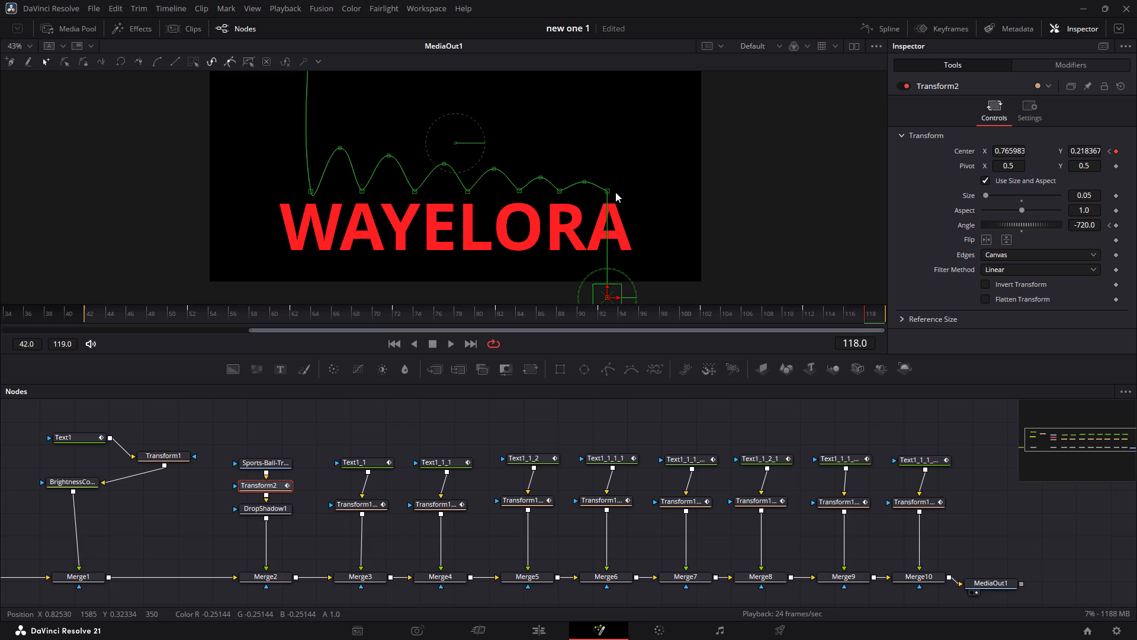
key("space")
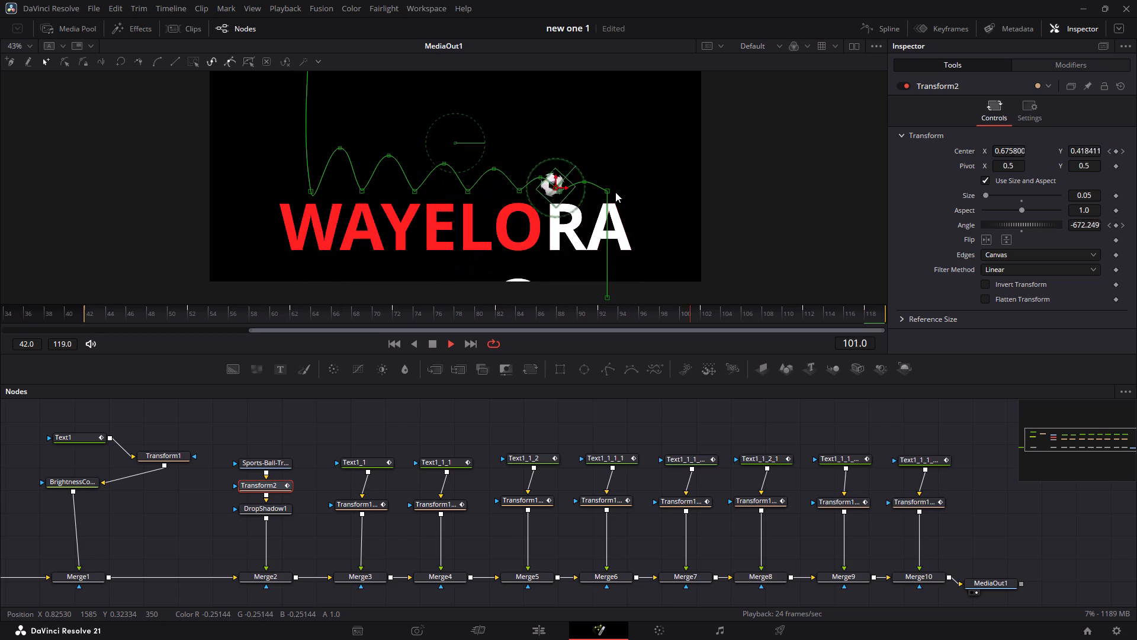
key("space")
key("space")
key("space")
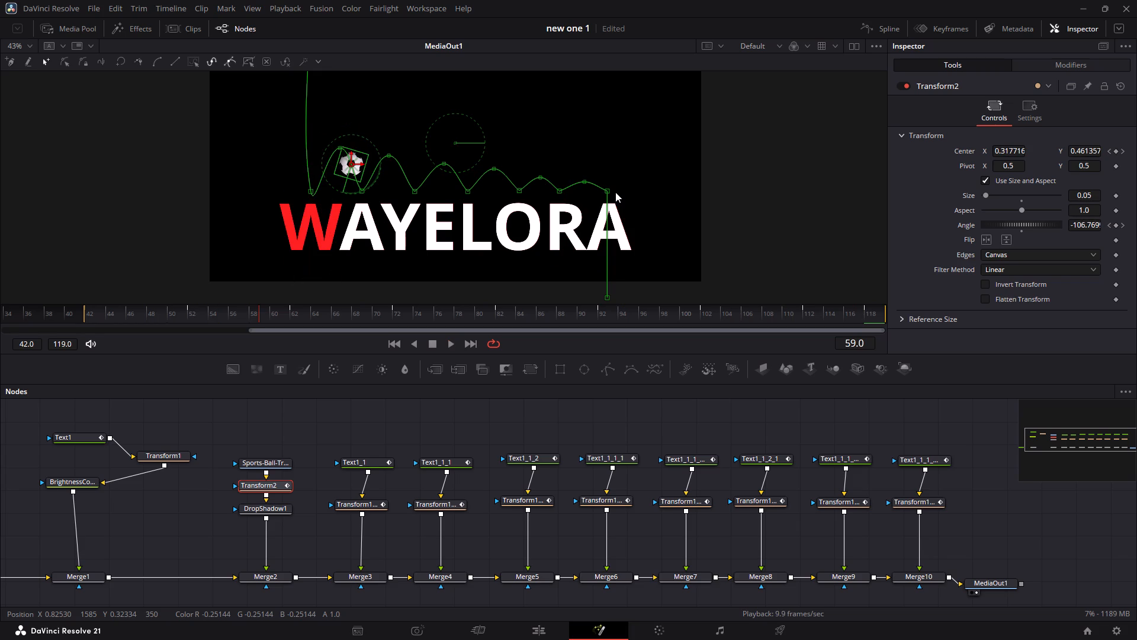
Smooth the ball's motion path at its last bounce point above the final A.
left_click(605, 192)
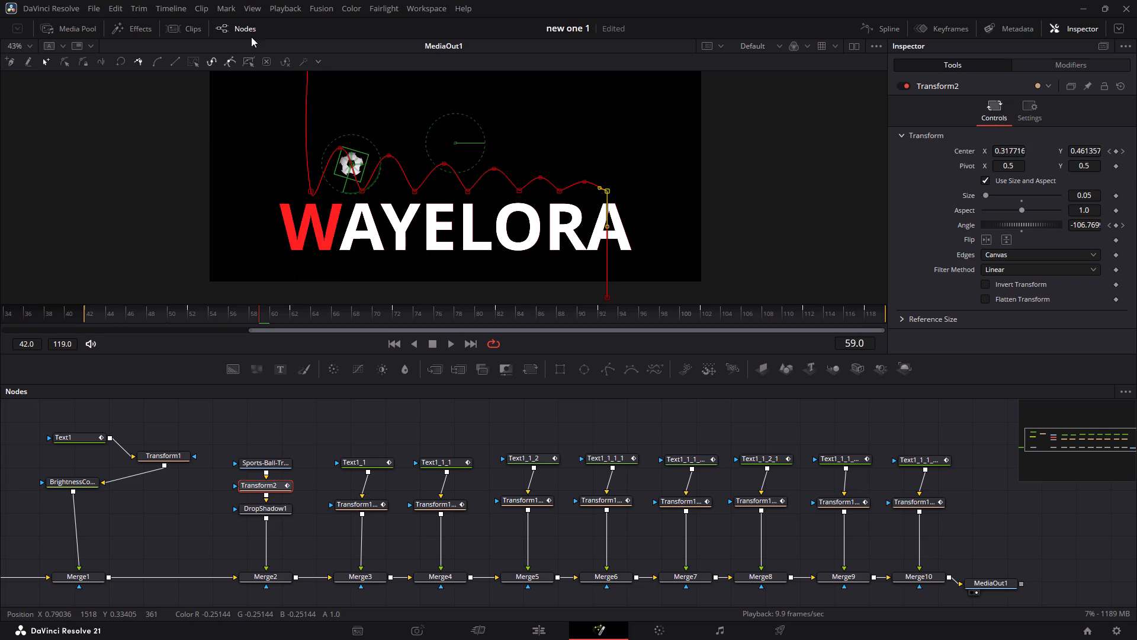
left_click(157, 57)
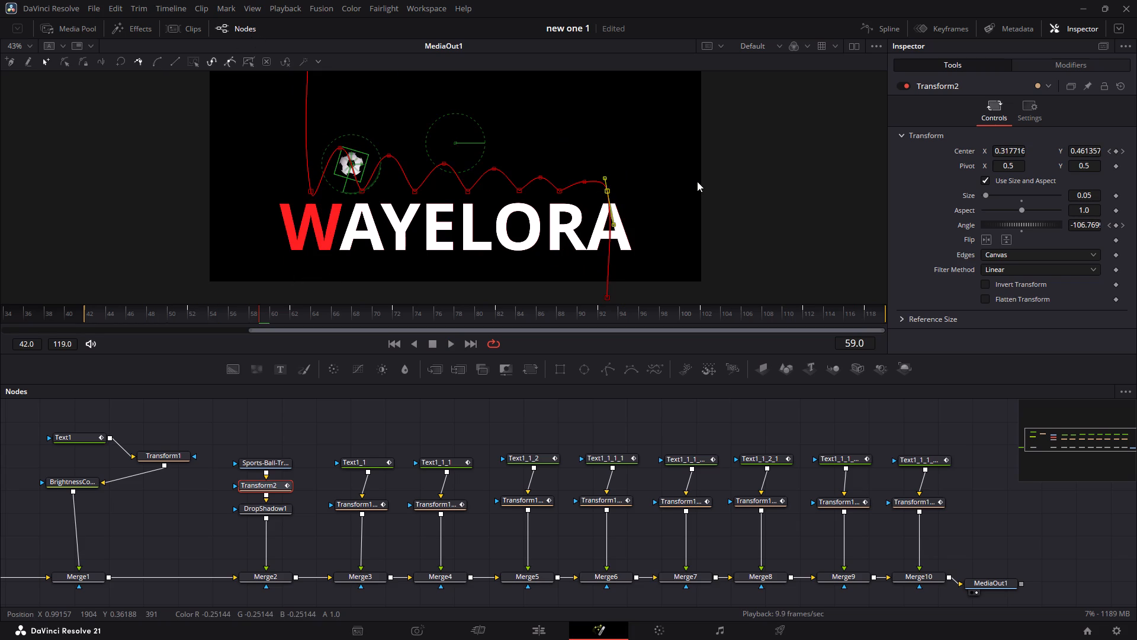
left_click(697, 181)
Deselect the nodes and play the animation repeatedly to review the ball's bounces, the letter drops and the ball's exit.
key("space")
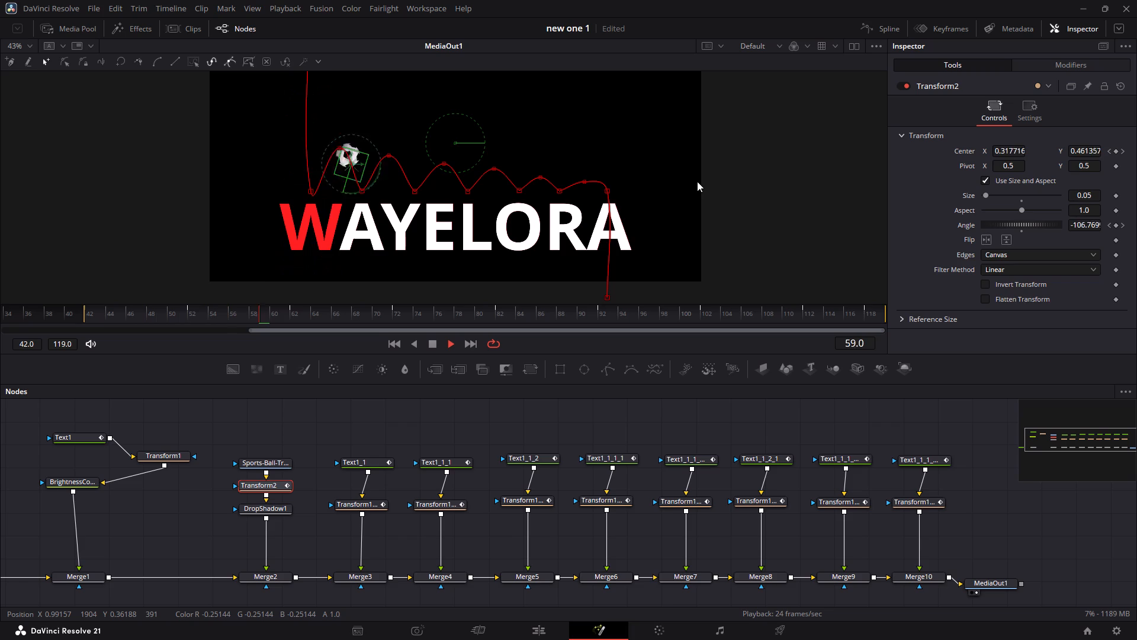
key("space")
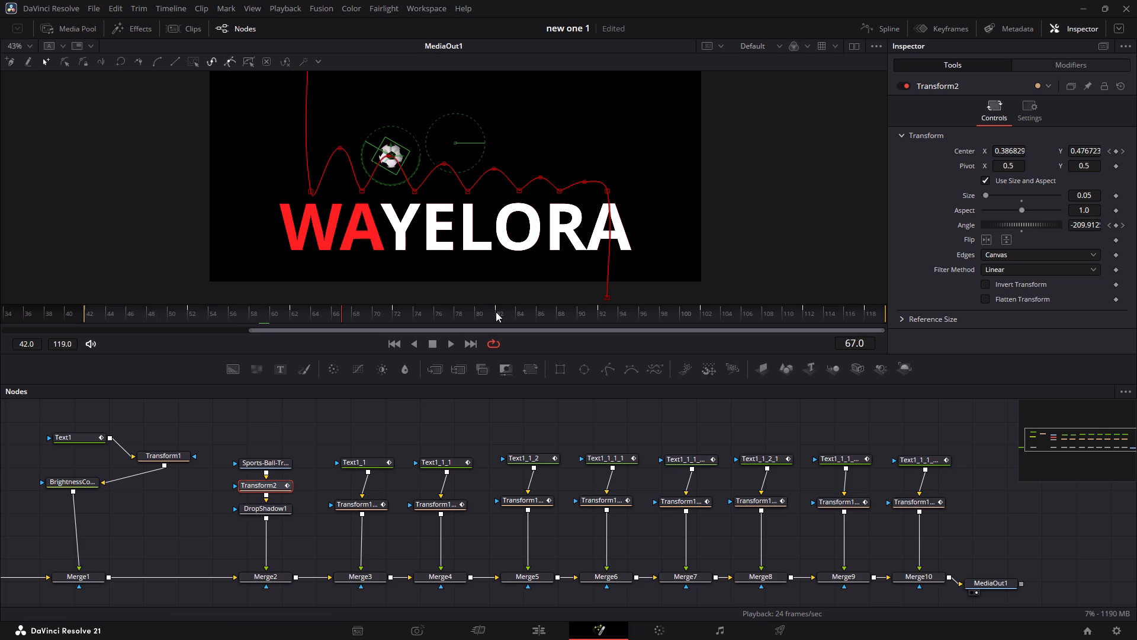
left_click(381, 460)
double_click(409, 433)
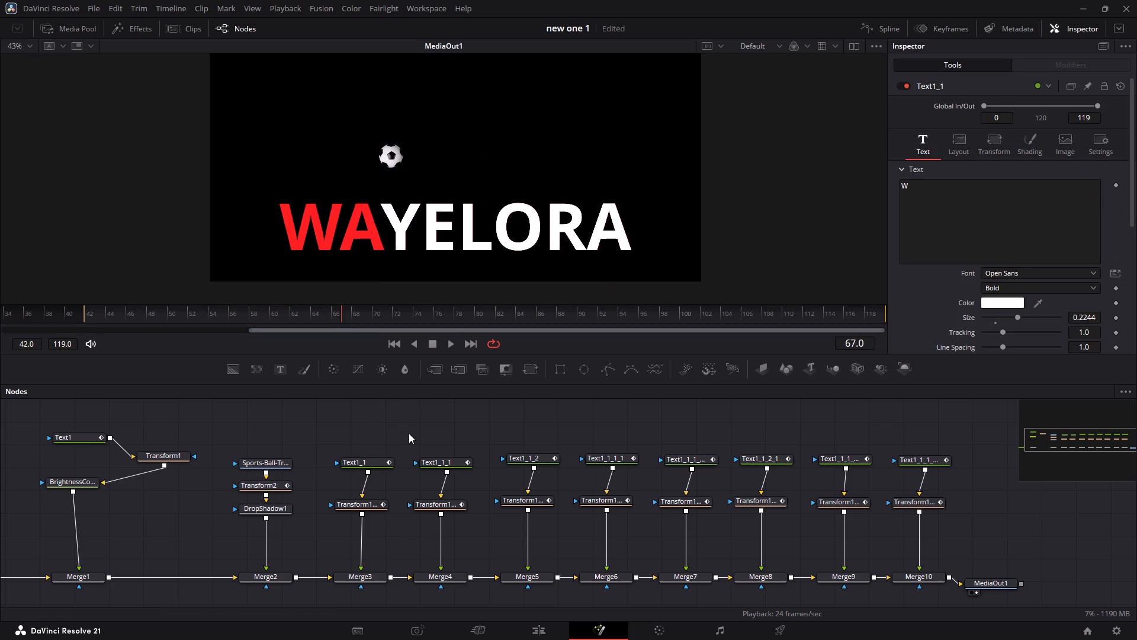
key("space")
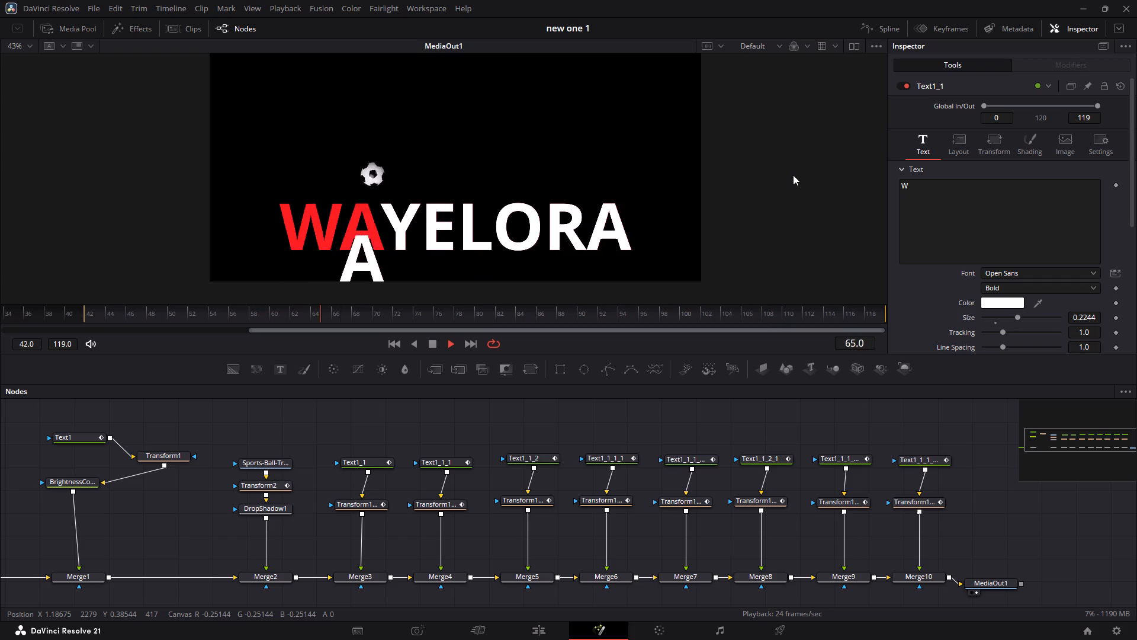
key("space")
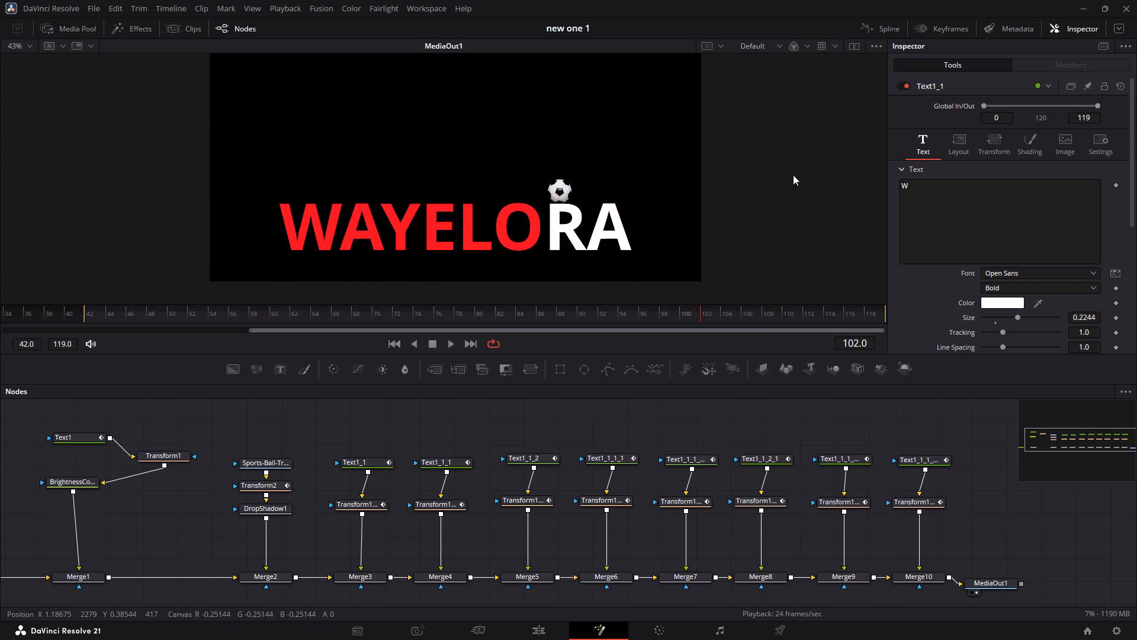
key("space")
key("space")
key("space")
key("space")
key("space")
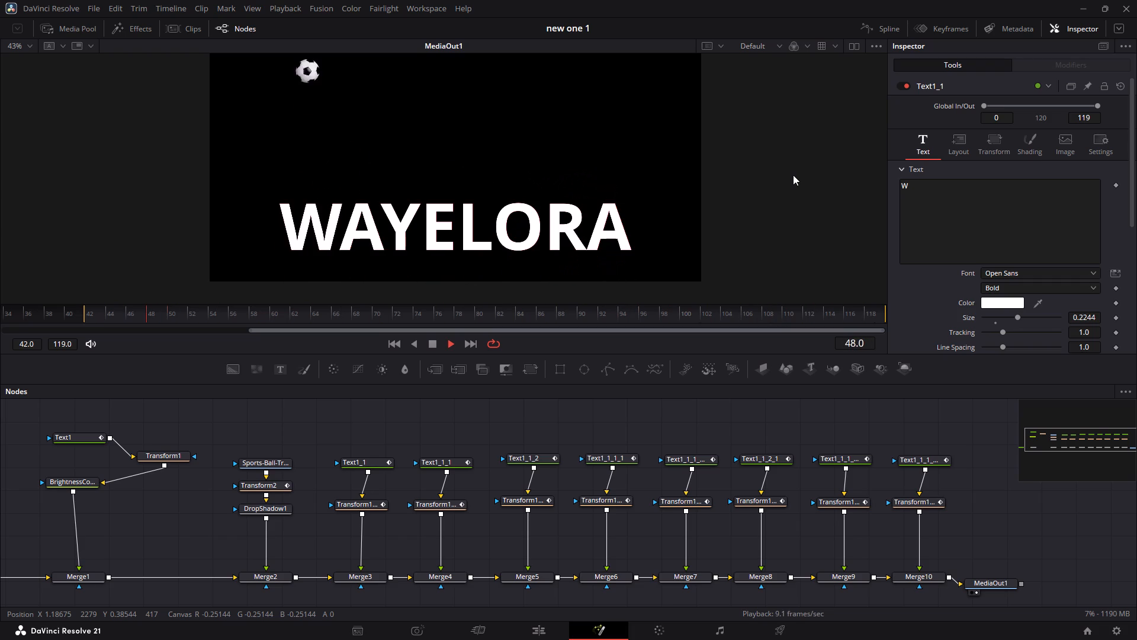
key("space")
key("space")
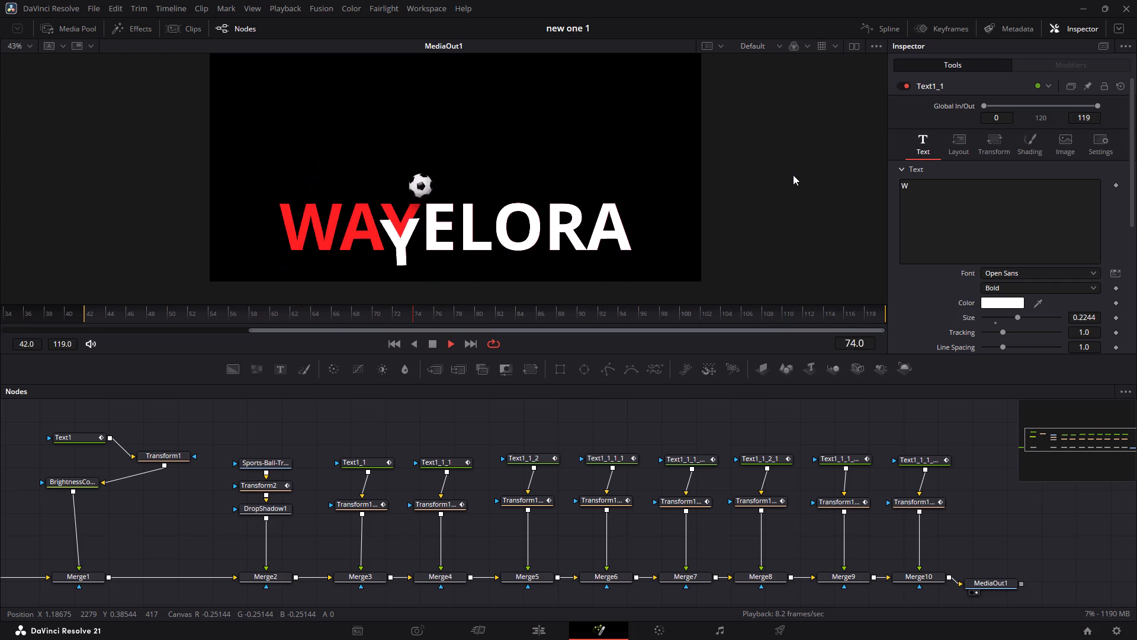
key("space")
key("space")
key("space")
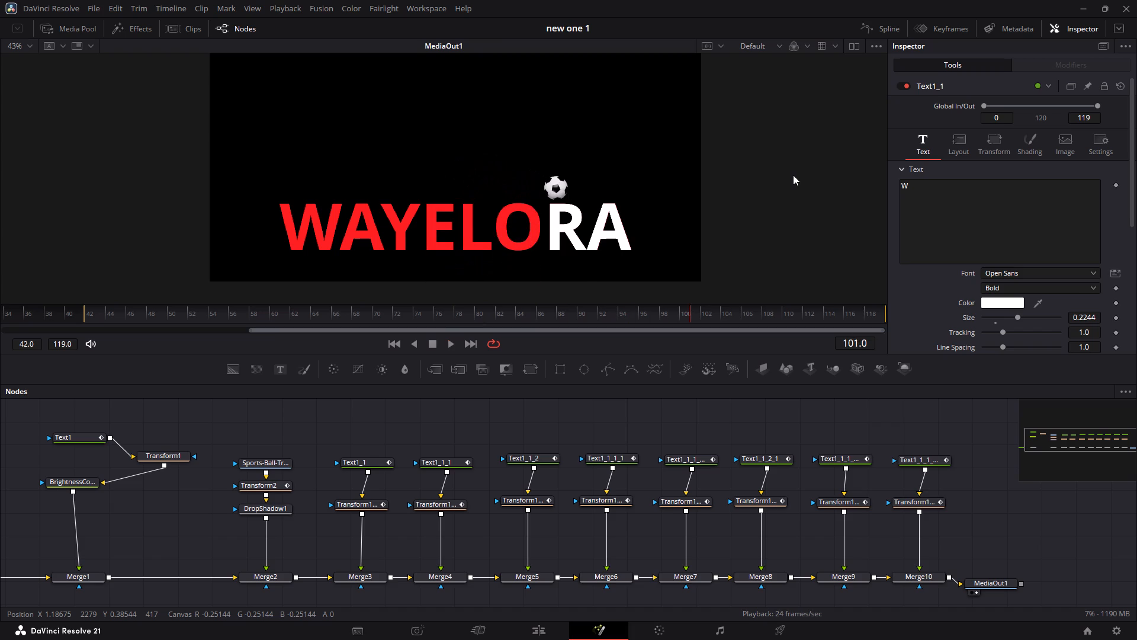
key("space")
key("space")
key("space")
key("space")
key("space")
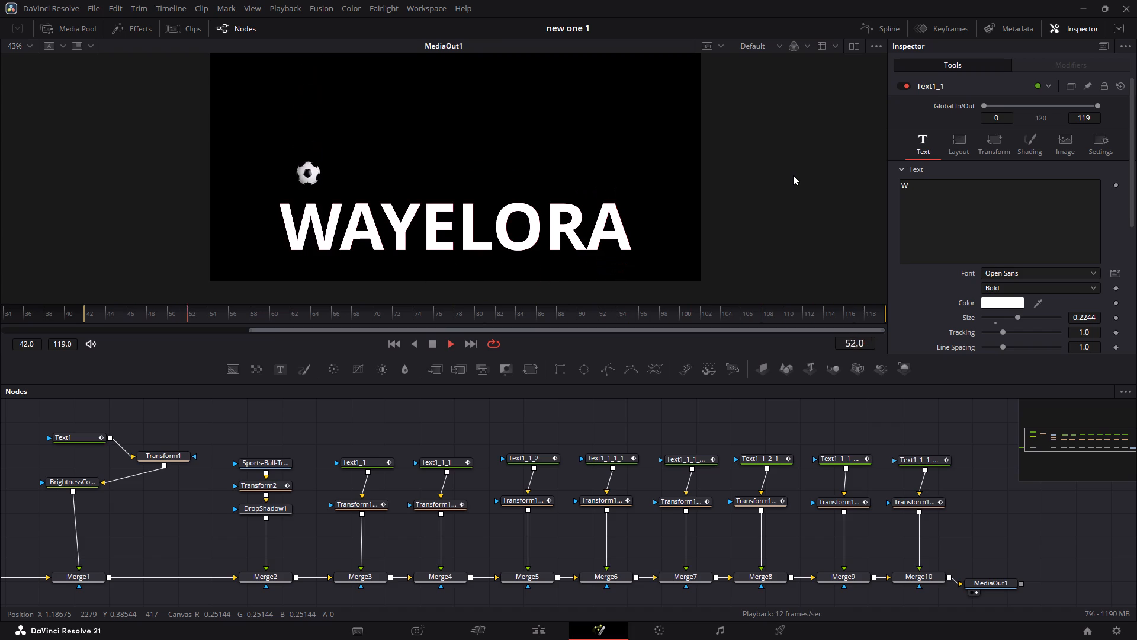
key("space")
key("space")
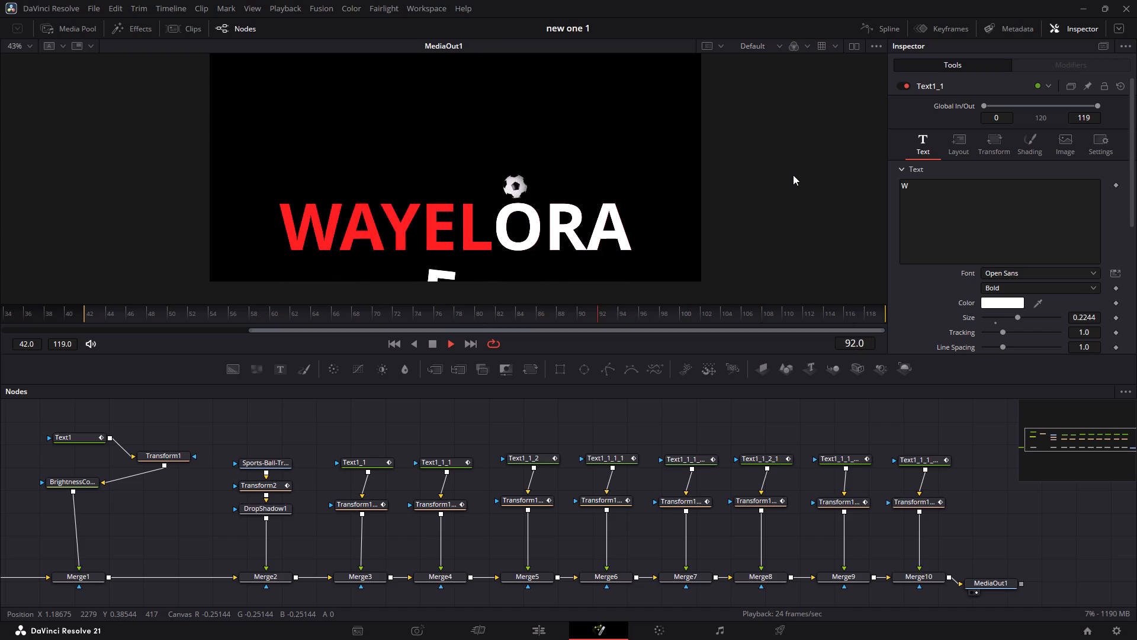
key("space")
key("space")
key("space")
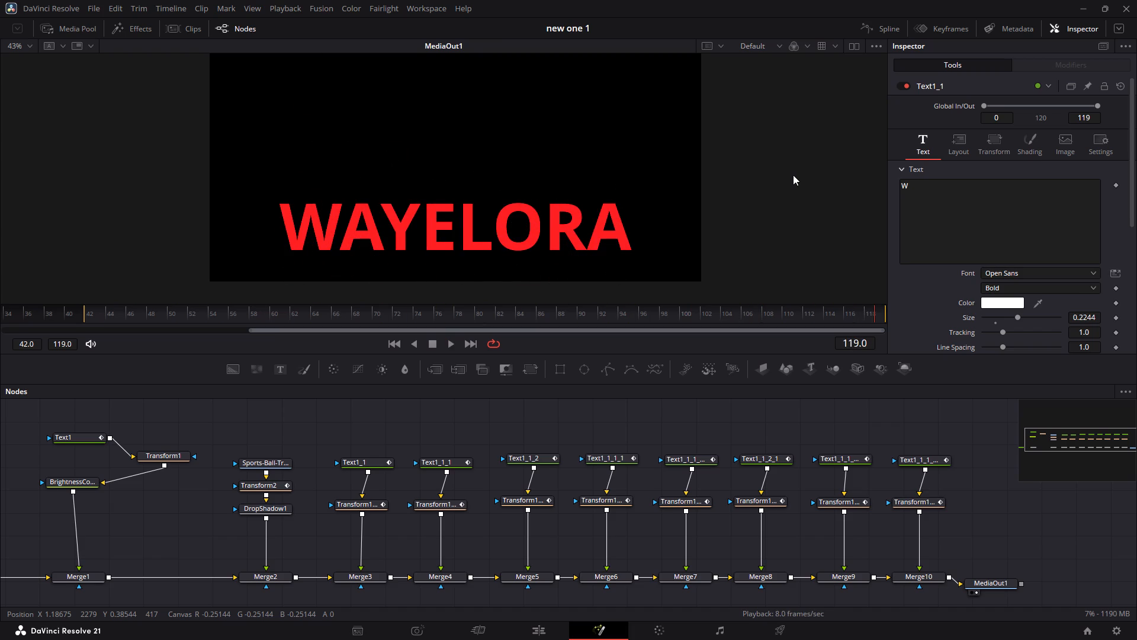
key("space")
key("space")
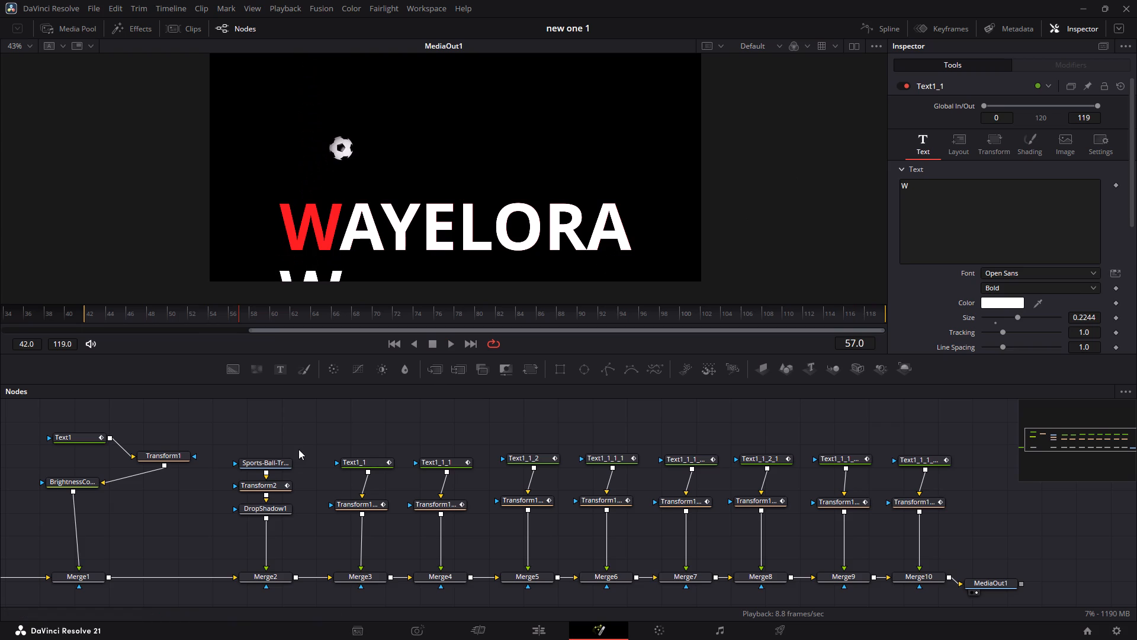
Detach the ball's three nodes and Merge2 from the chain, place them beyond Merge10, and move MediaOut1 farther along to make room.
left_click_drag(219, 434, 224, 471)
left_click_drag(224, 471, 296, 584)
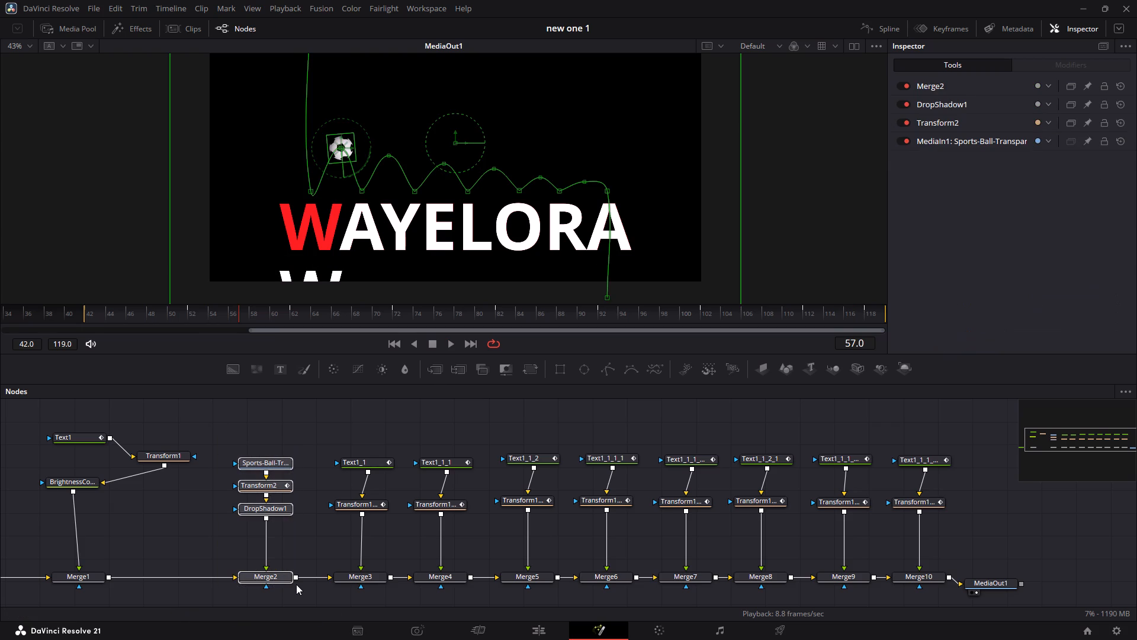
left_click_drag(287, 575, 720, 535, "shift")
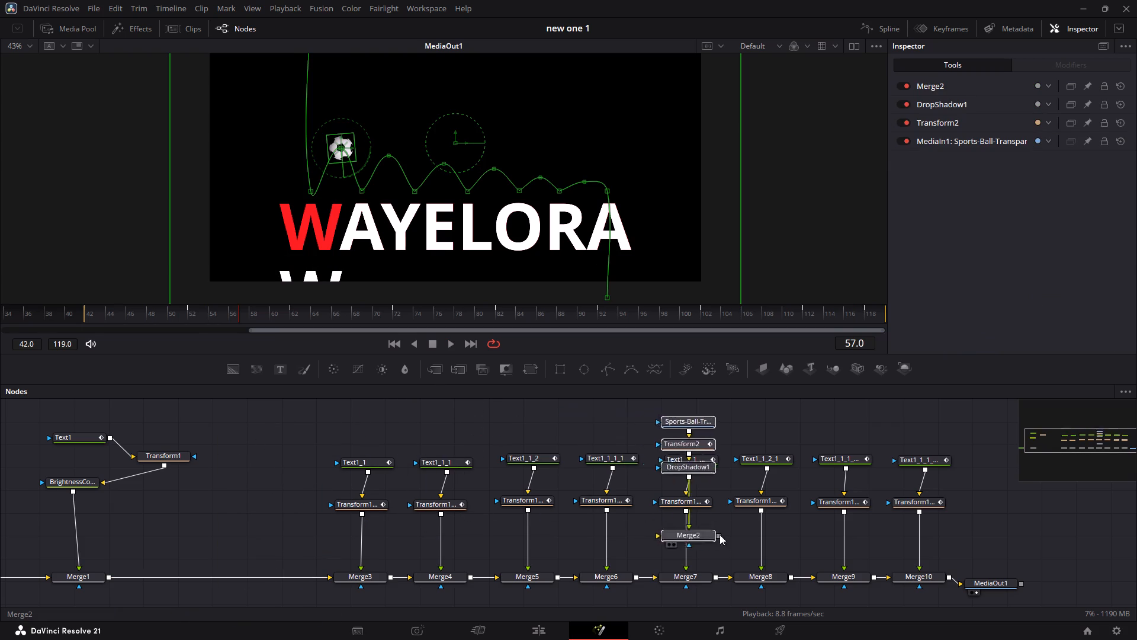
left_click_drag(720, 535, 1008, 533, "shift")
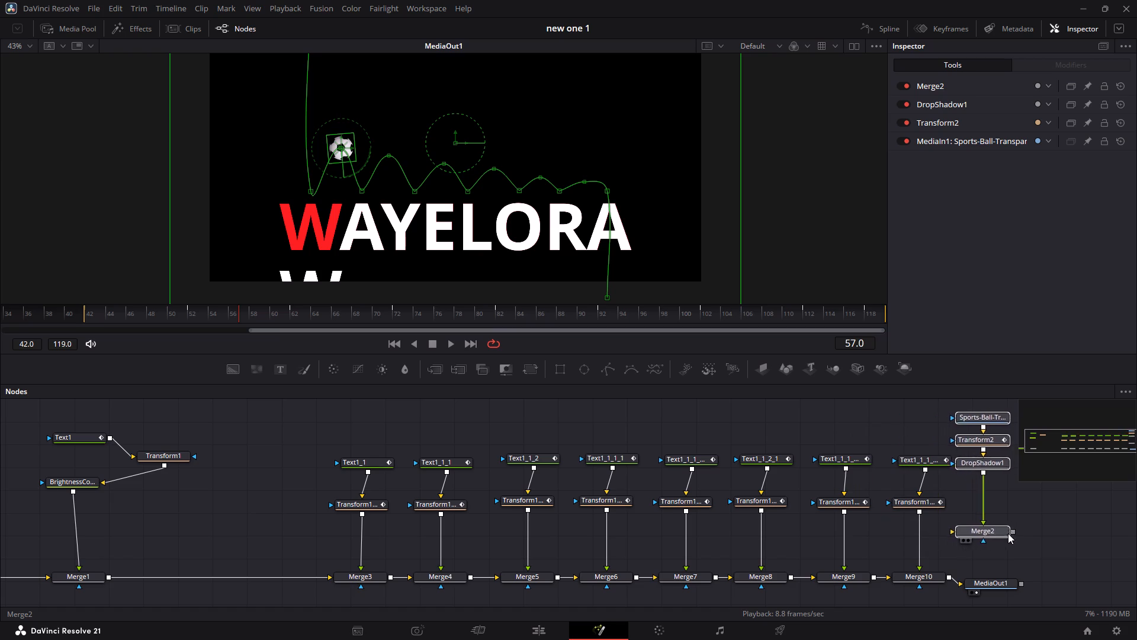
left_click_drag(1008, 533, 1023, 557, "shift")
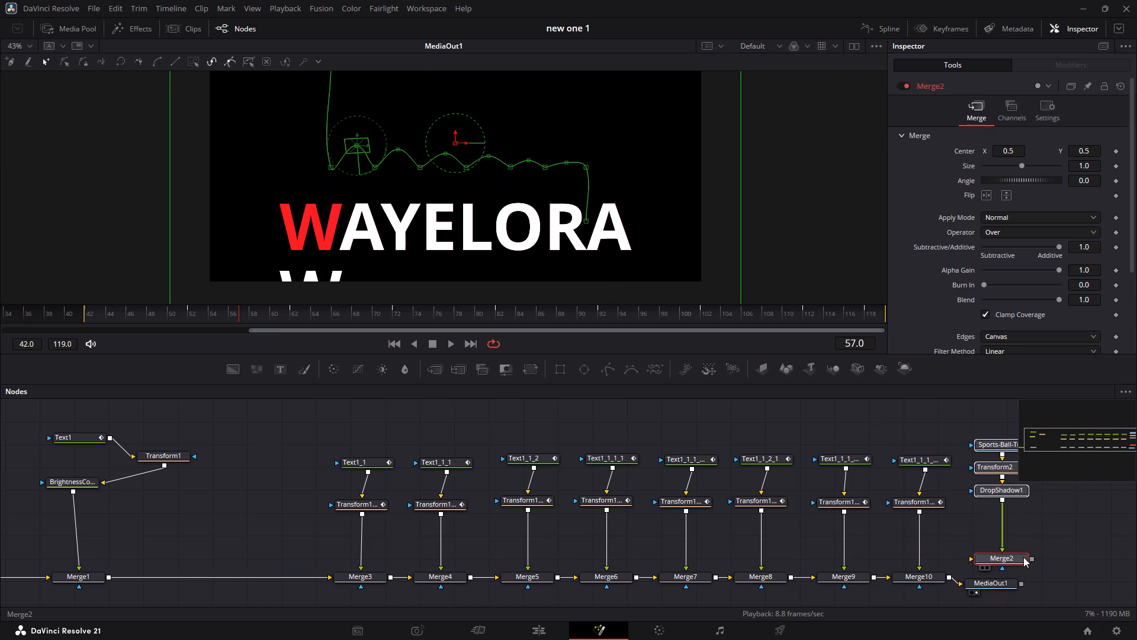
scroll(885, 520, "left", 3)
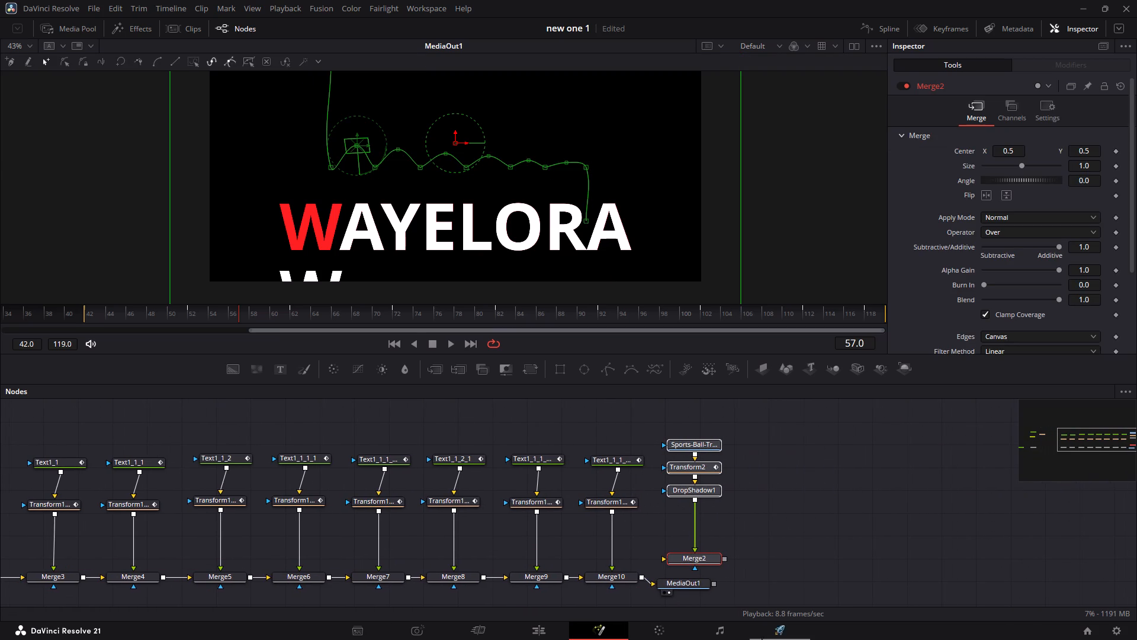
left_click_drag(695, 585, 896, 588)
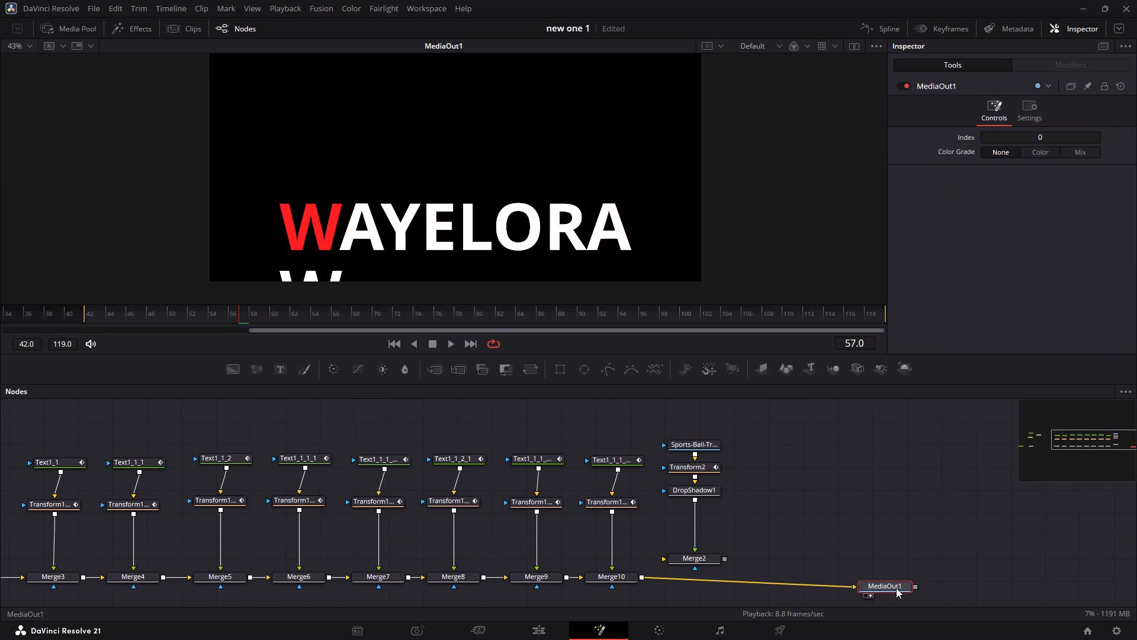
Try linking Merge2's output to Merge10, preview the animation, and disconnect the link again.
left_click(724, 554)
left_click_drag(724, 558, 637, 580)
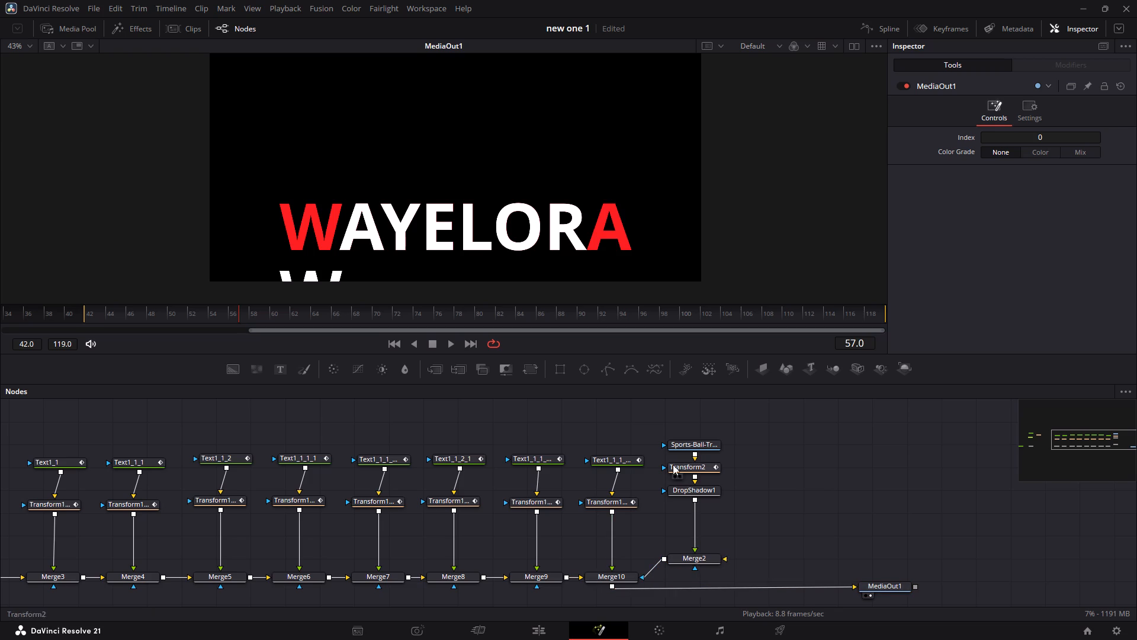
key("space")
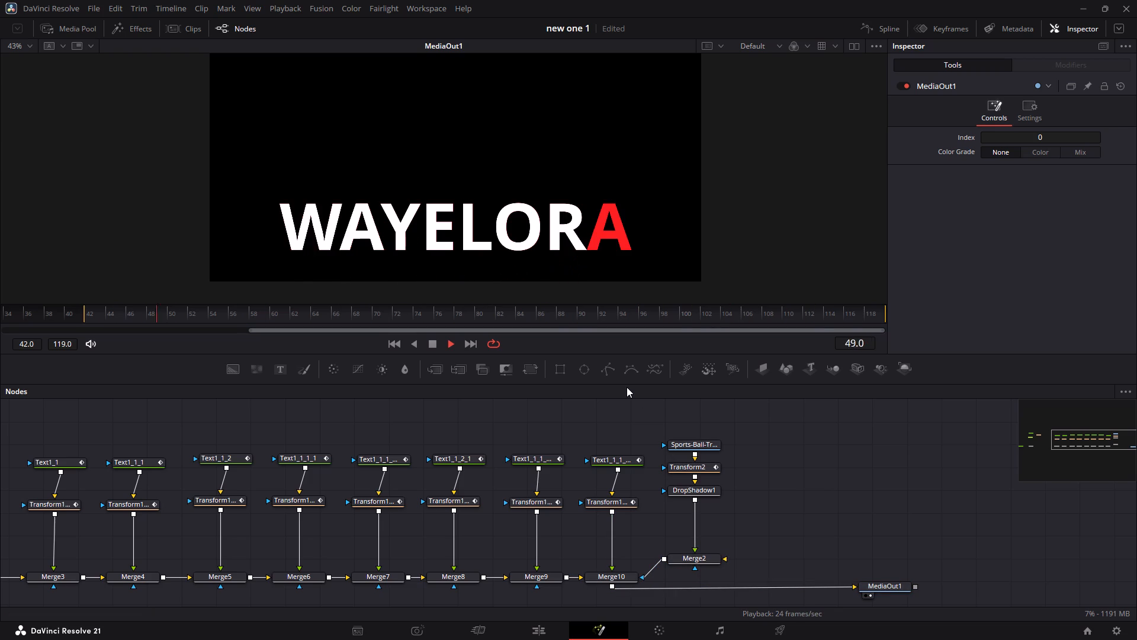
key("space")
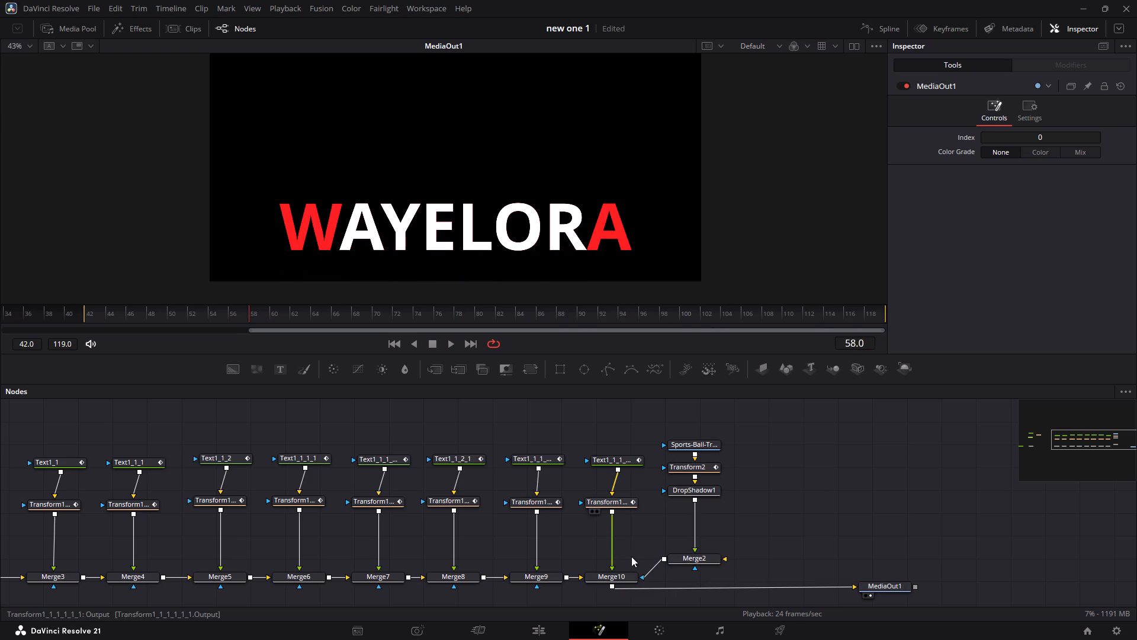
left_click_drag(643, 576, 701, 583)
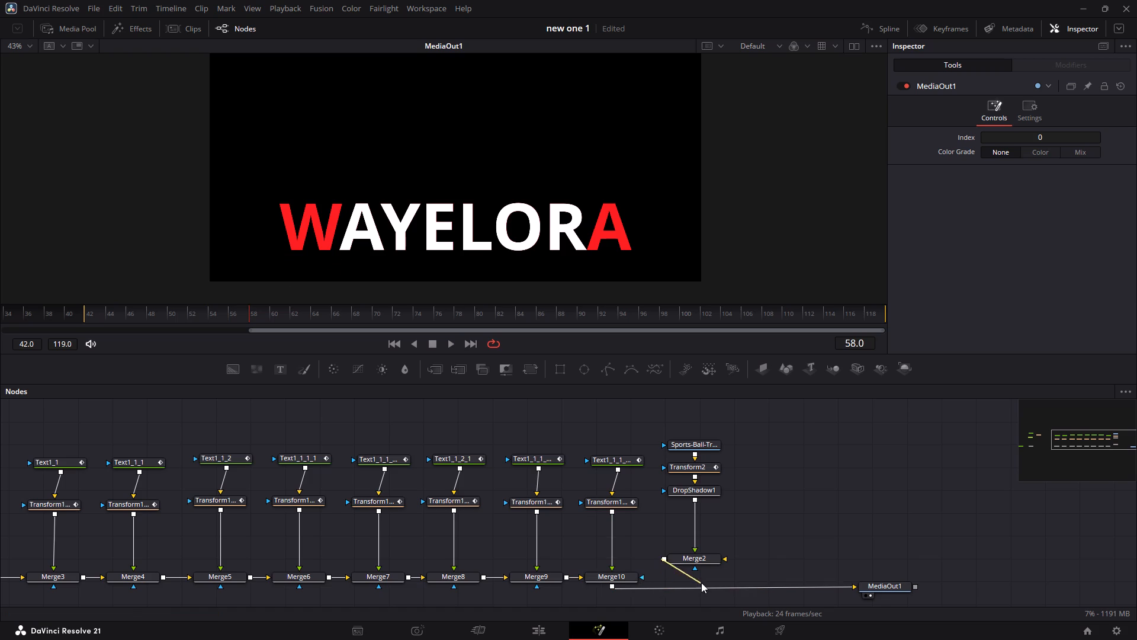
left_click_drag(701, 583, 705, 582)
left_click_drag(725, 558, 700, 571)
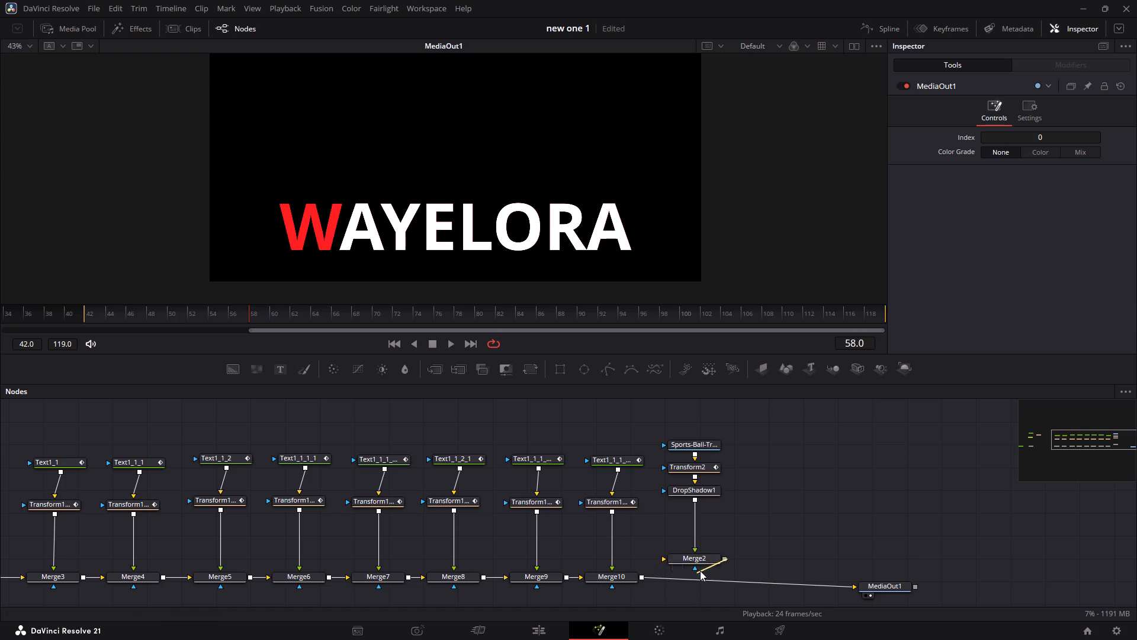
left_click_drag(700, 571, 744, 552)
Insert Merge2 between Merge10 and MediaOut1, reconnect DropShadow1 to it as foreground, and place the ball's nodes just above it.
left_click_drag(709, 559, 718, 579)
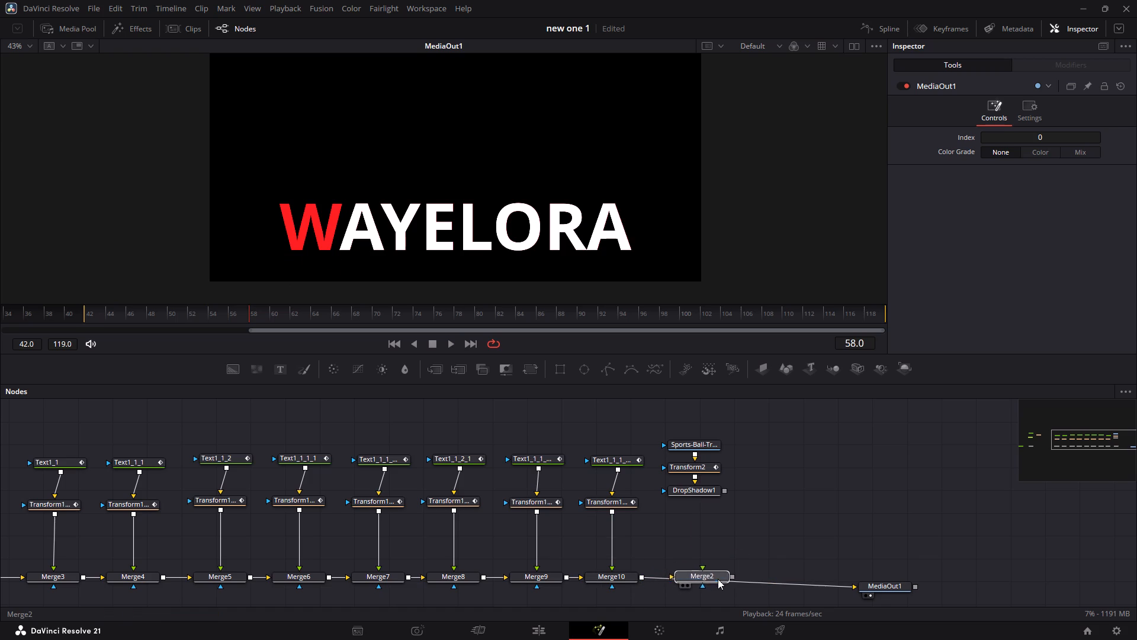
left_click_drag(718, 579, 722, 579)
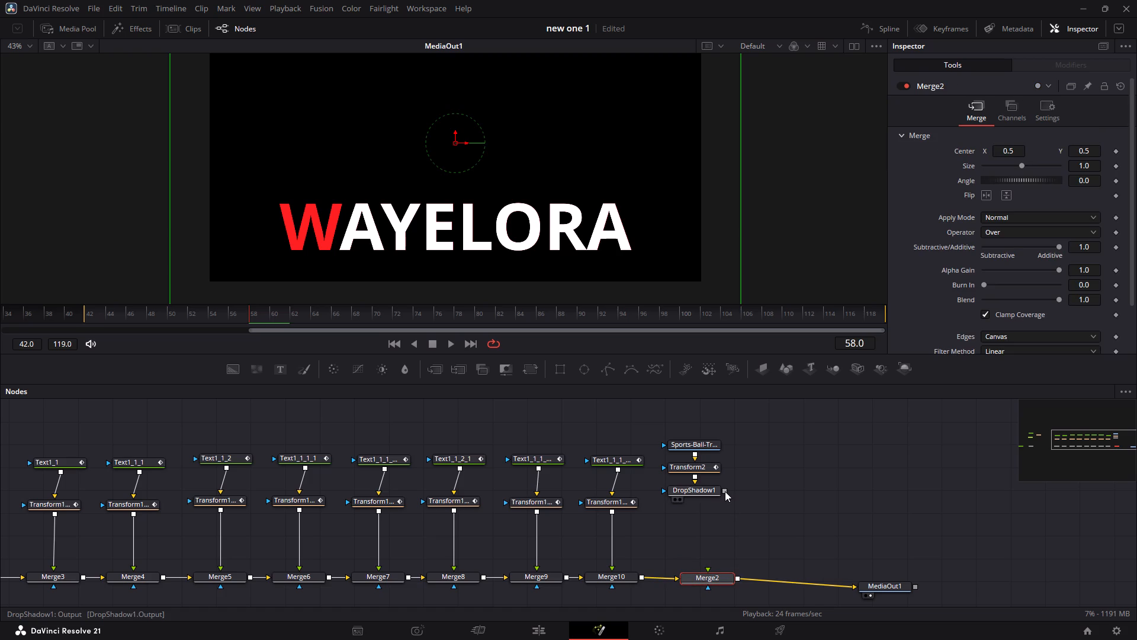
left_click_drag(725, 491, 718, 579)
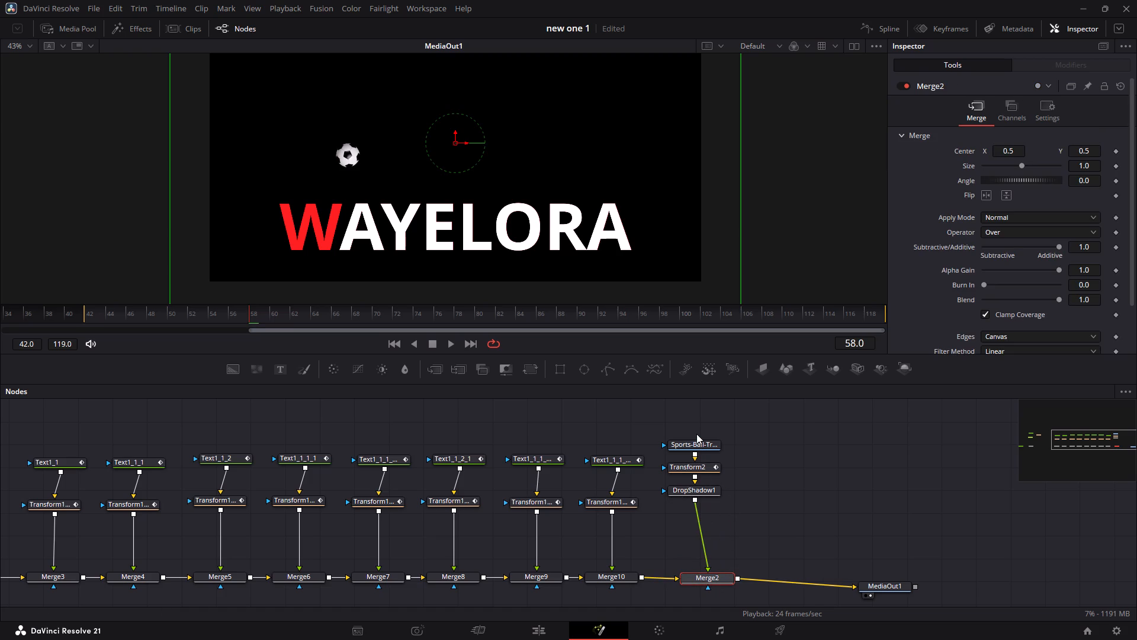
left_click_drag(660, 418, 701, 504)
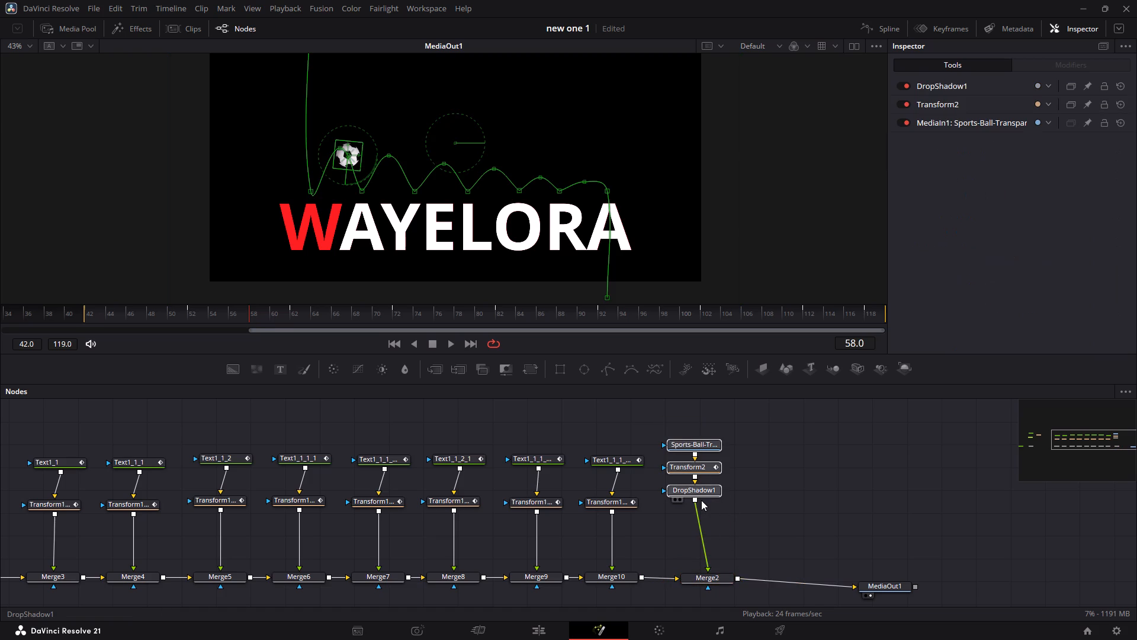
left_click_drag(698, 491, 702, 543)
left_click(722, 420)
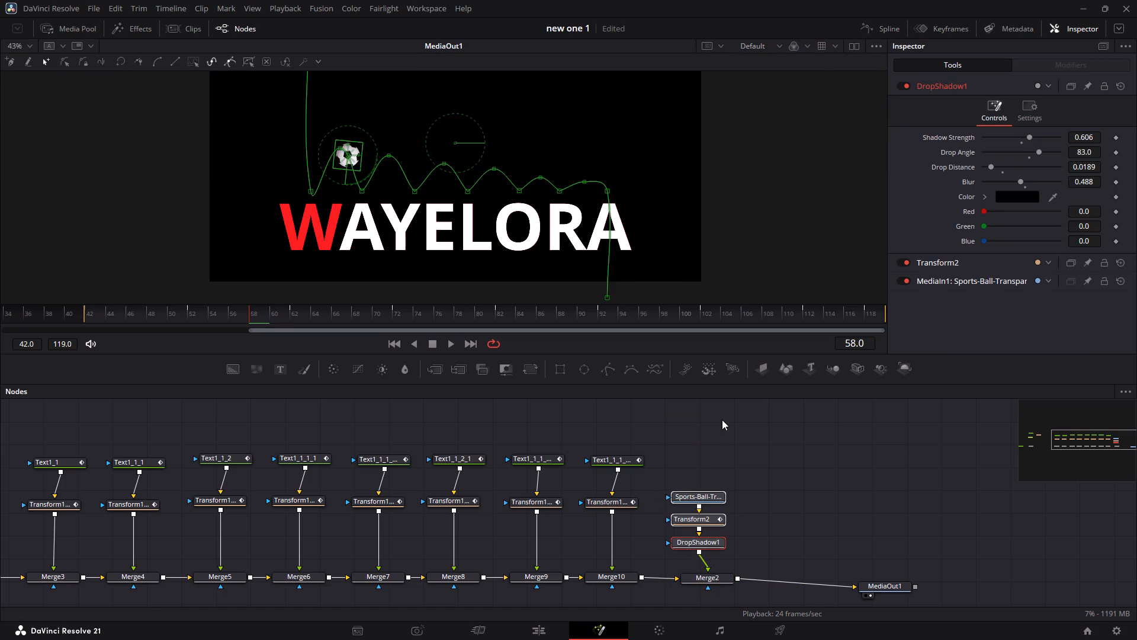
Step back to frame 52 and play the animation to check how the ball layers over the falling letters.
key("Left")
key("Left")
key("Left")
key("Left")
key("Left")
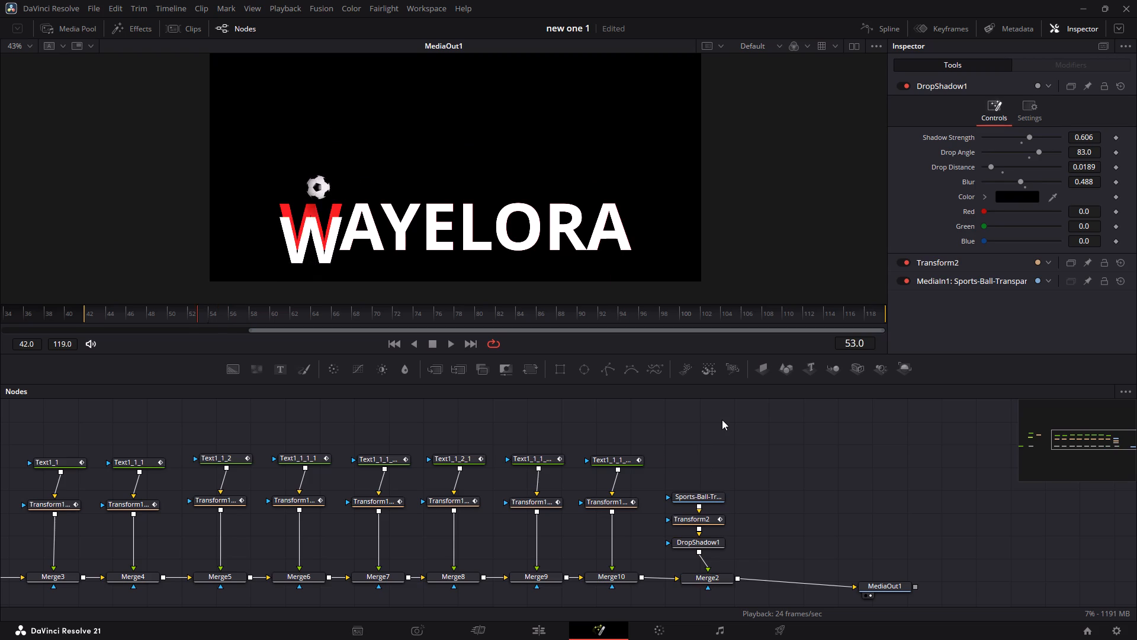
key("Left")
key("space")
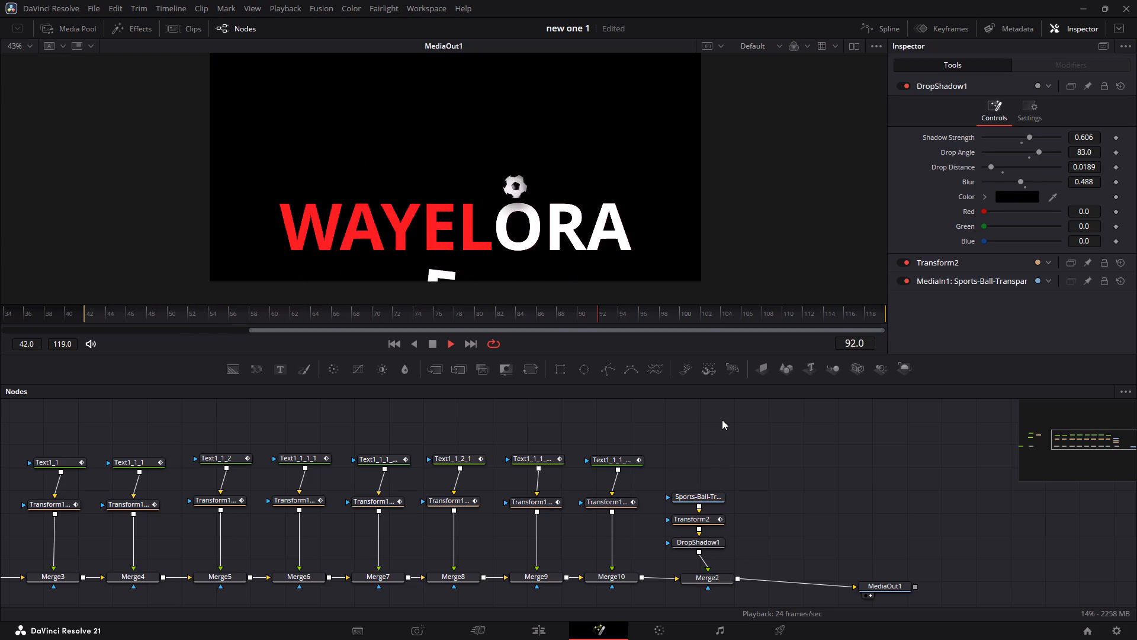
key("space")
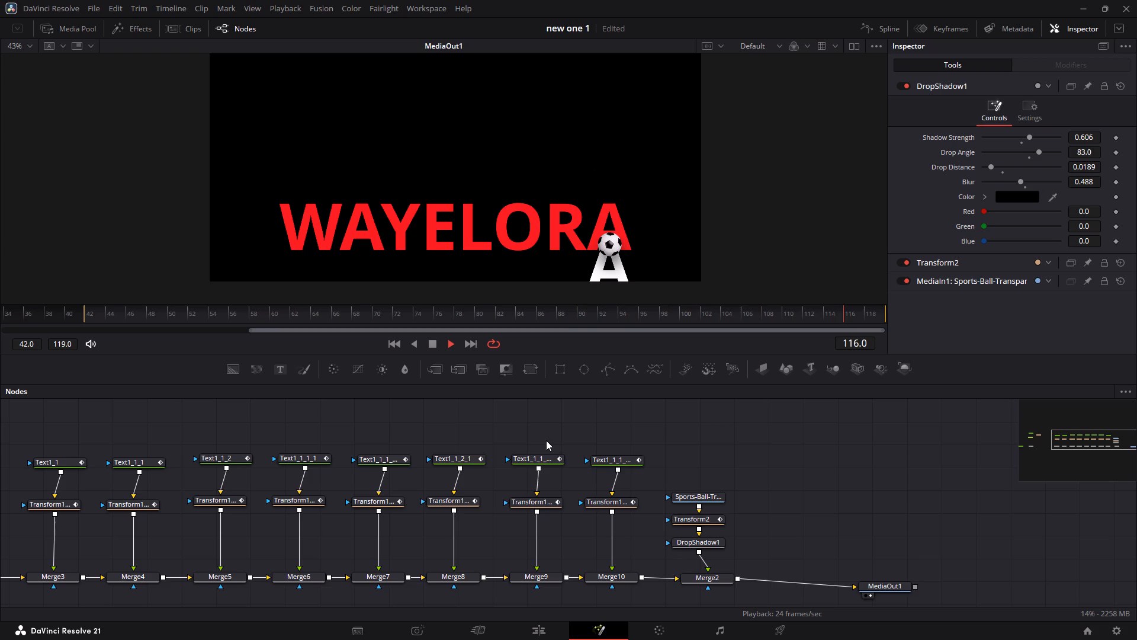
Select the Text and Transform nodes of all eight white letters together, from Text1_1 through the final A.
scroll(546, 440, "right", 1)
left_click_drag(130, 449, 246, 513)
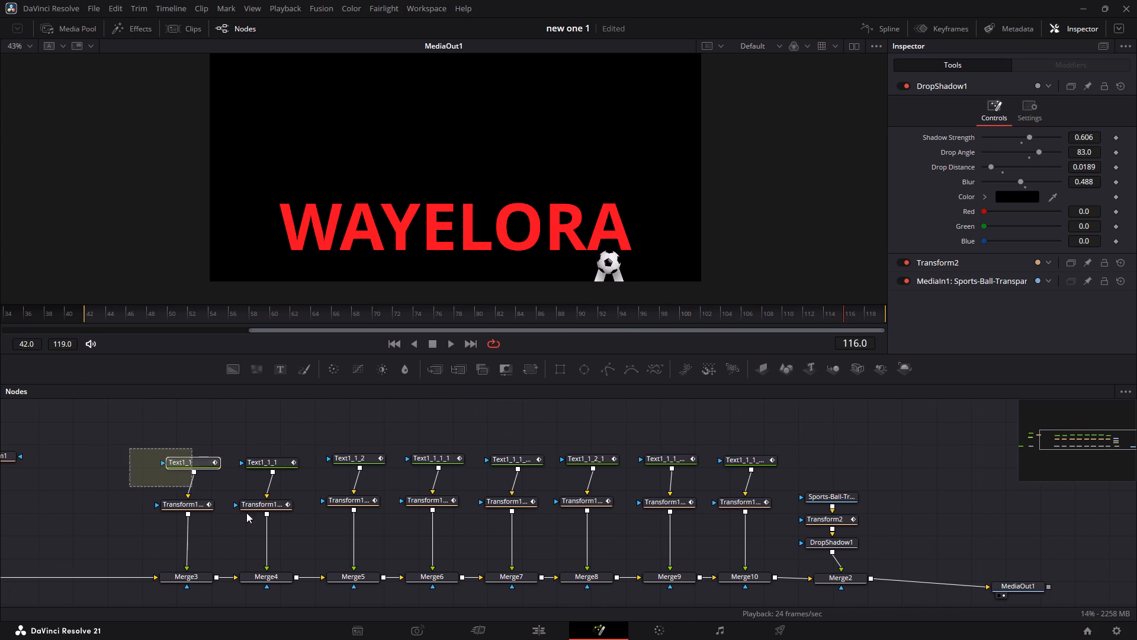
left_click_drag(246, 513, 680, 533)
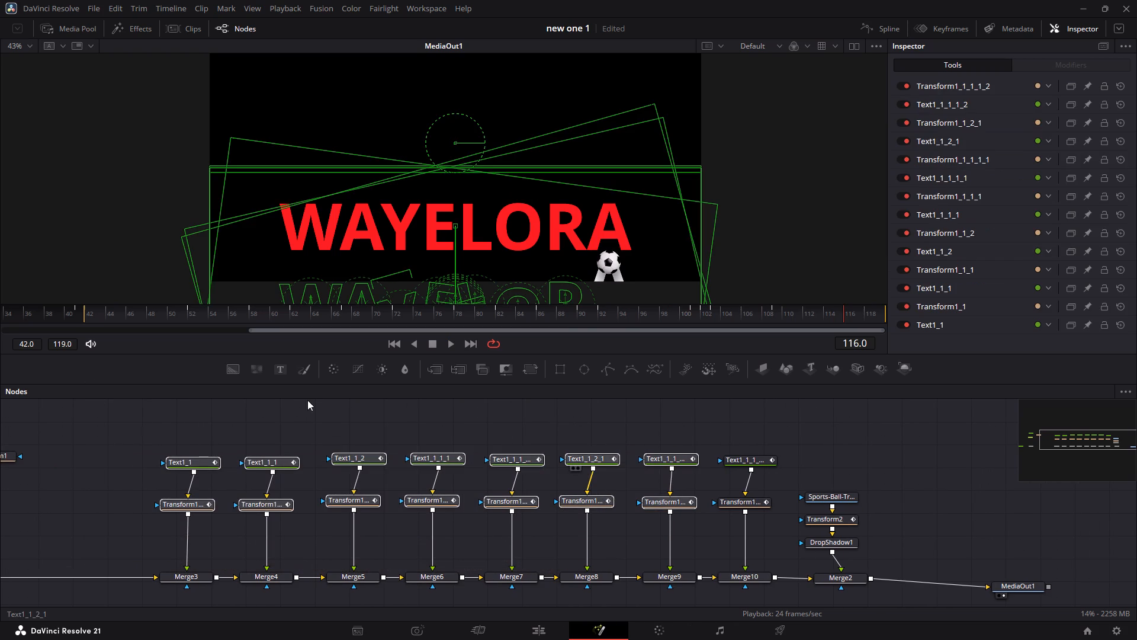
left_click_drag(145, 427, 705, 530)
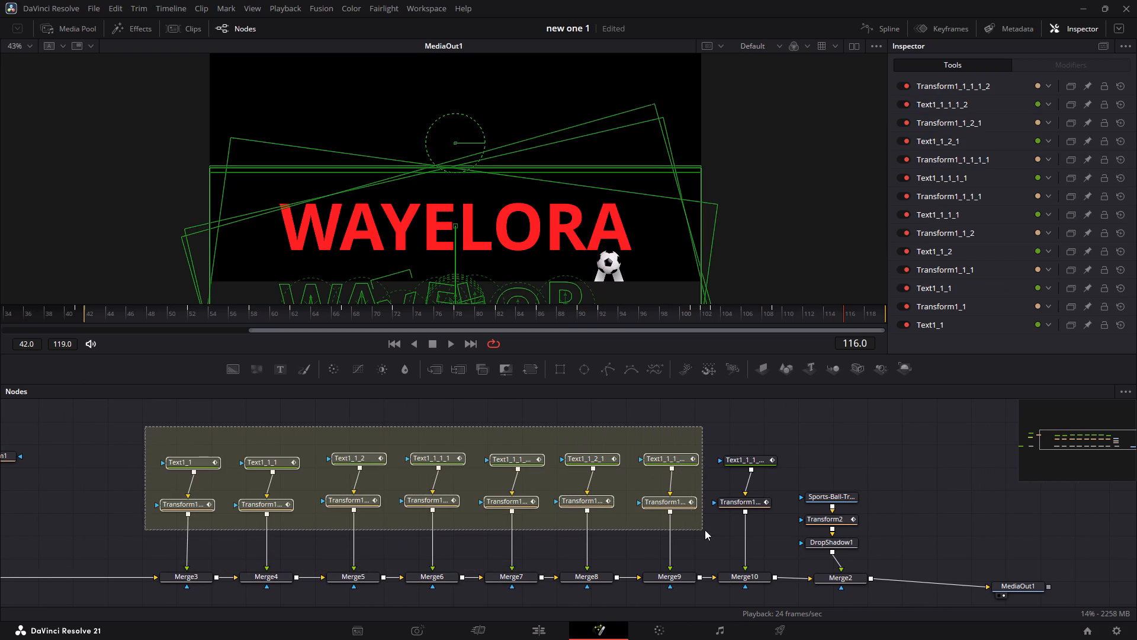
left_click_drag(705, 530, 767, 536)
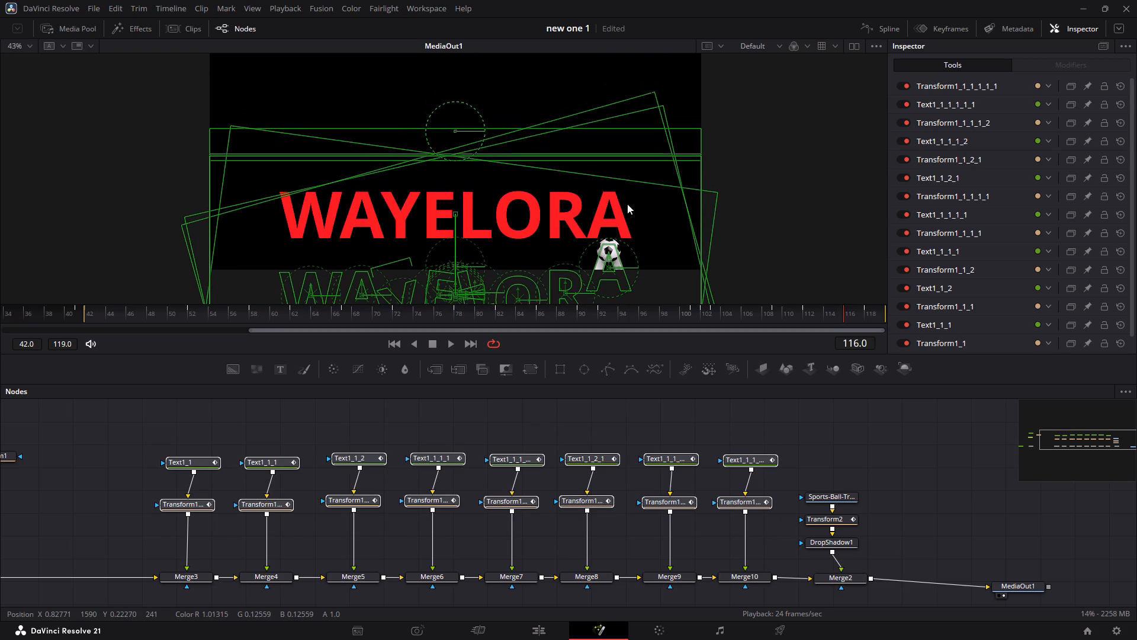
scroll(660, 199, "down", 1)
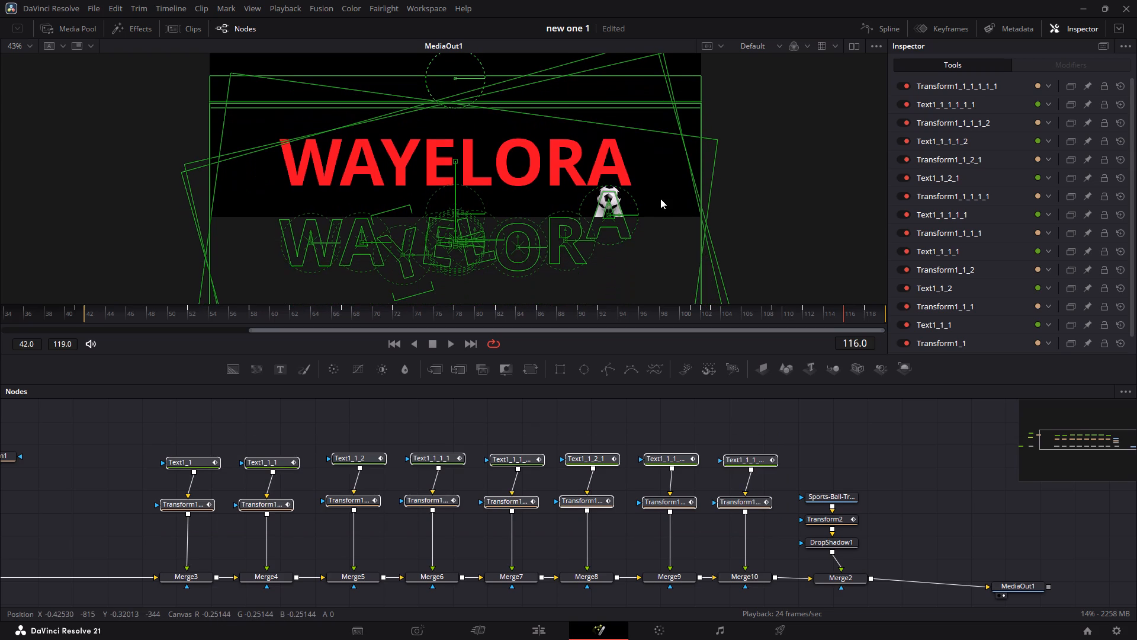
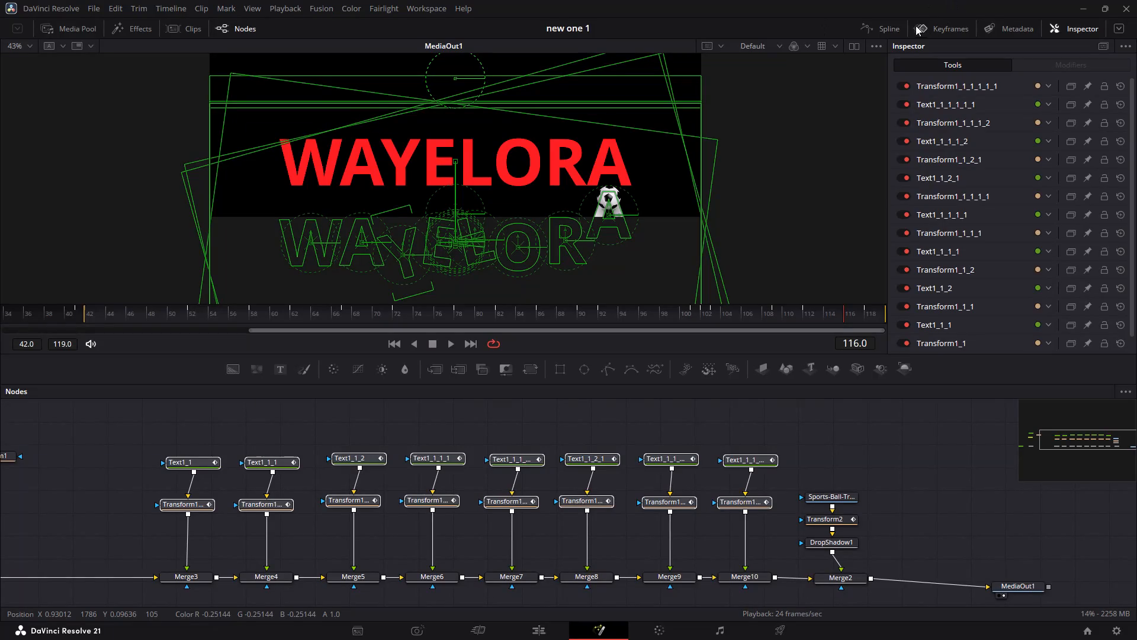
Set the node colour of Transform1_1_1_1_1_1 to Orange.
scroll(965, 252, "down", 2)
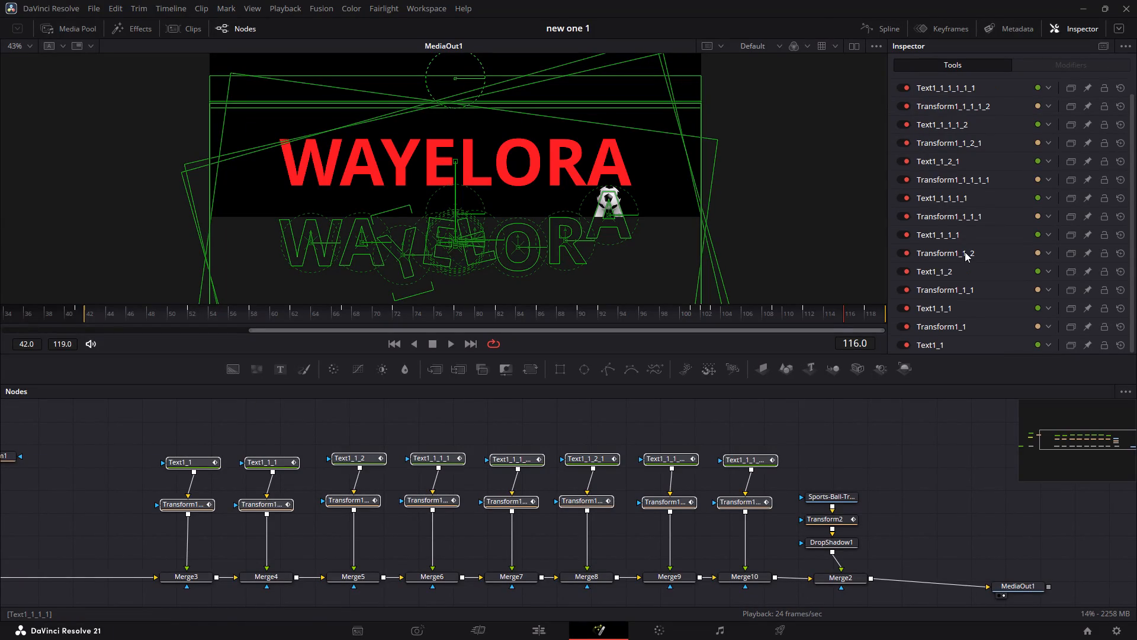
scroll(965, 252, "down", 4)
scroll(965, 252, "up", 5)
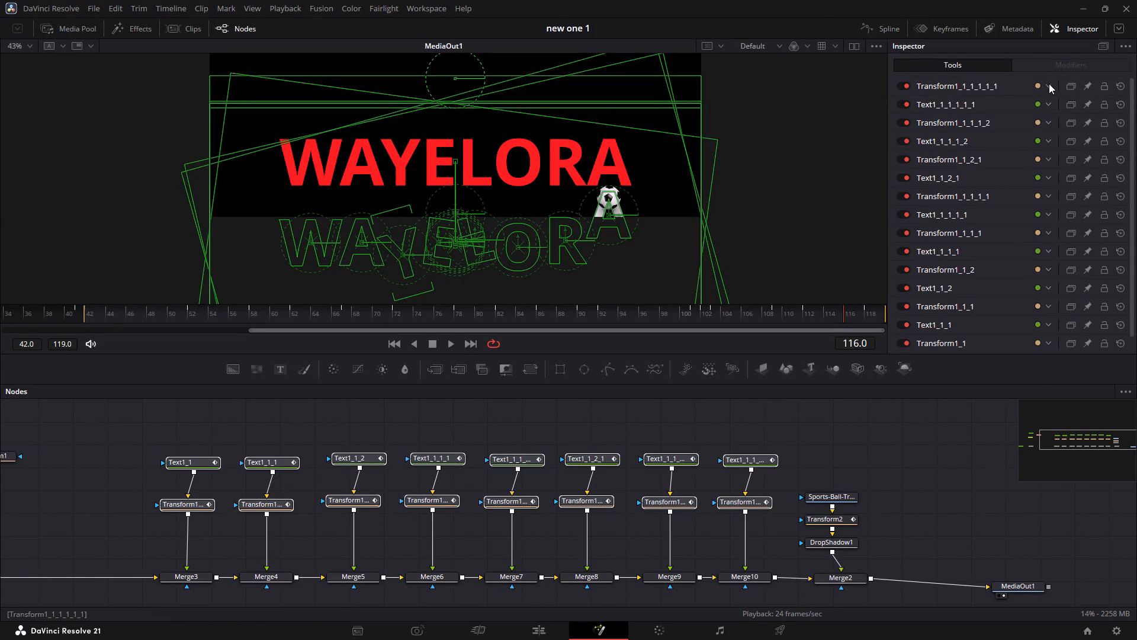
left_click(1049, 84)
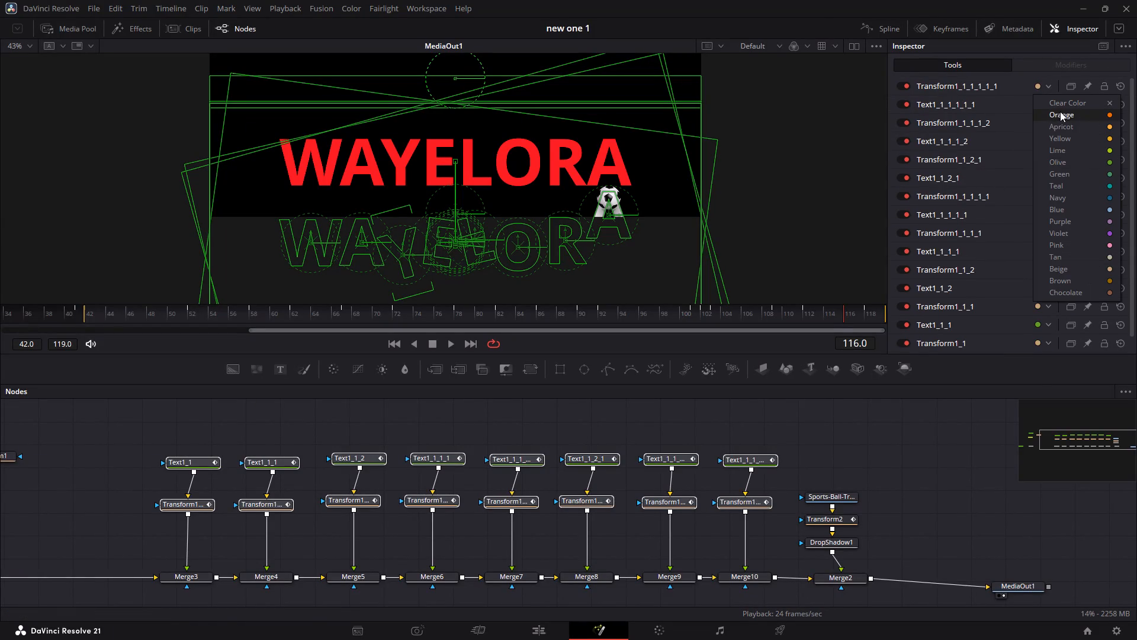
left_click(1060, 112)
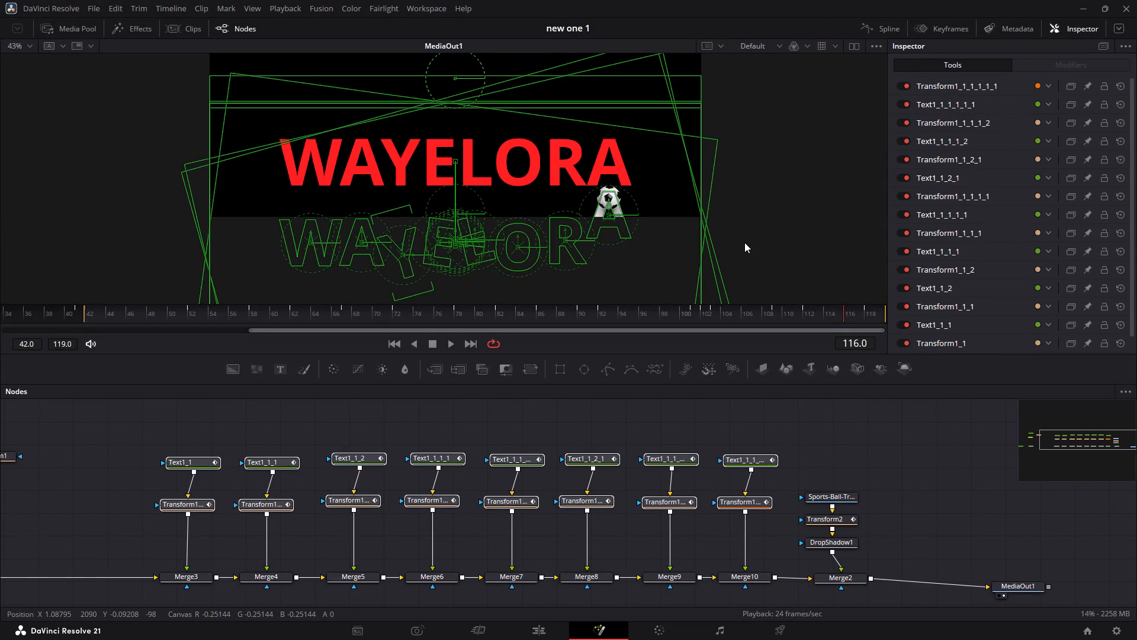
Play the title animation in the viewer and stop it at frame 82.
key("space")
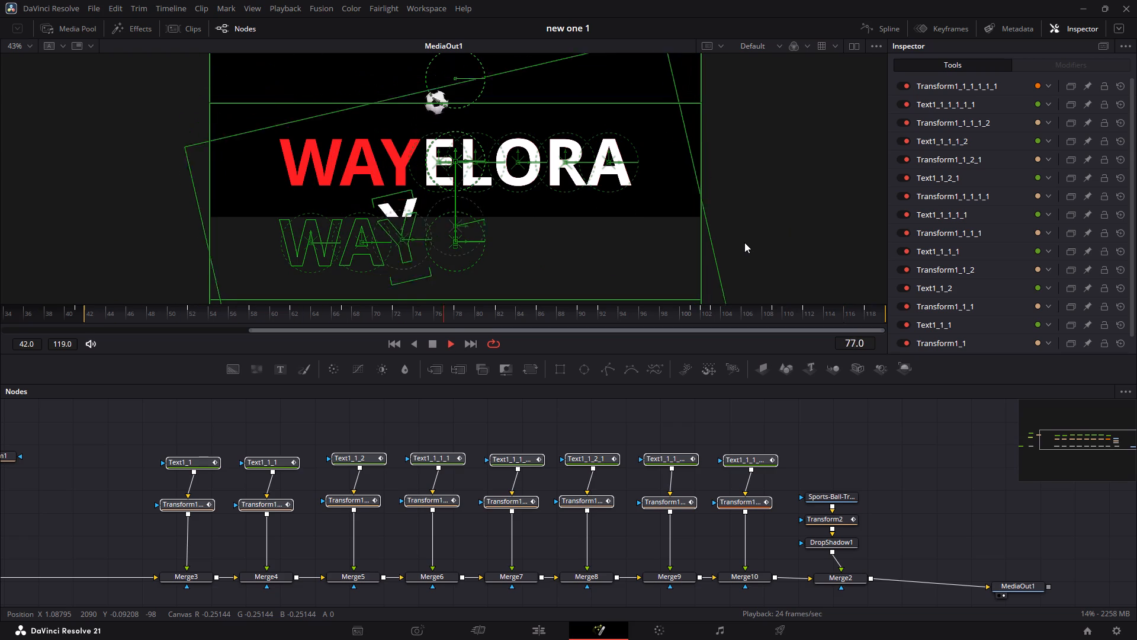
key("space")
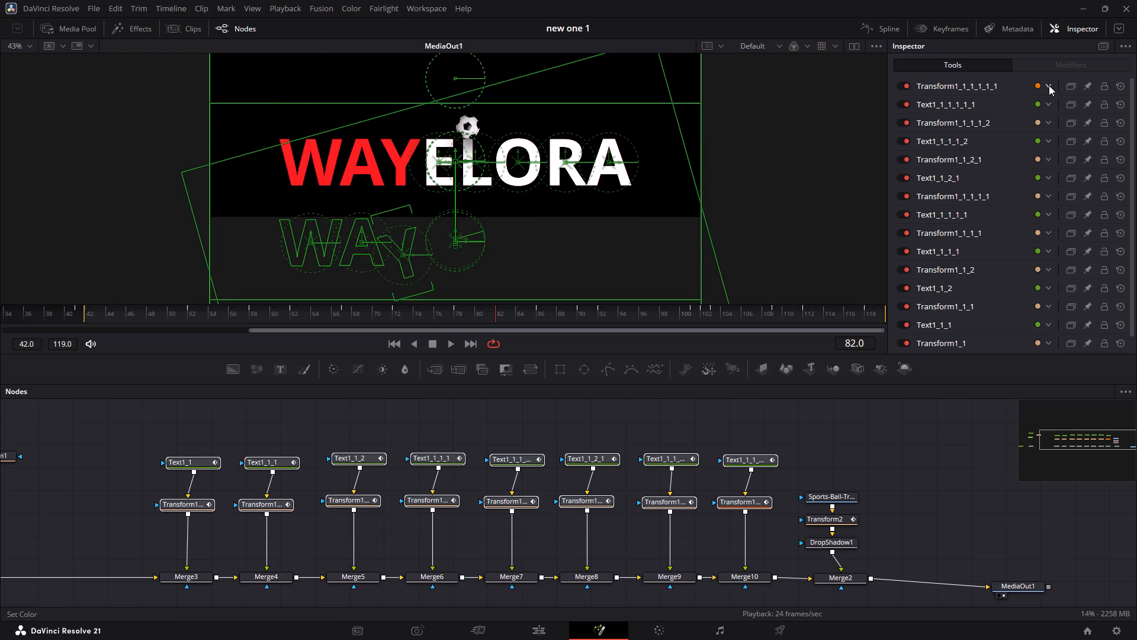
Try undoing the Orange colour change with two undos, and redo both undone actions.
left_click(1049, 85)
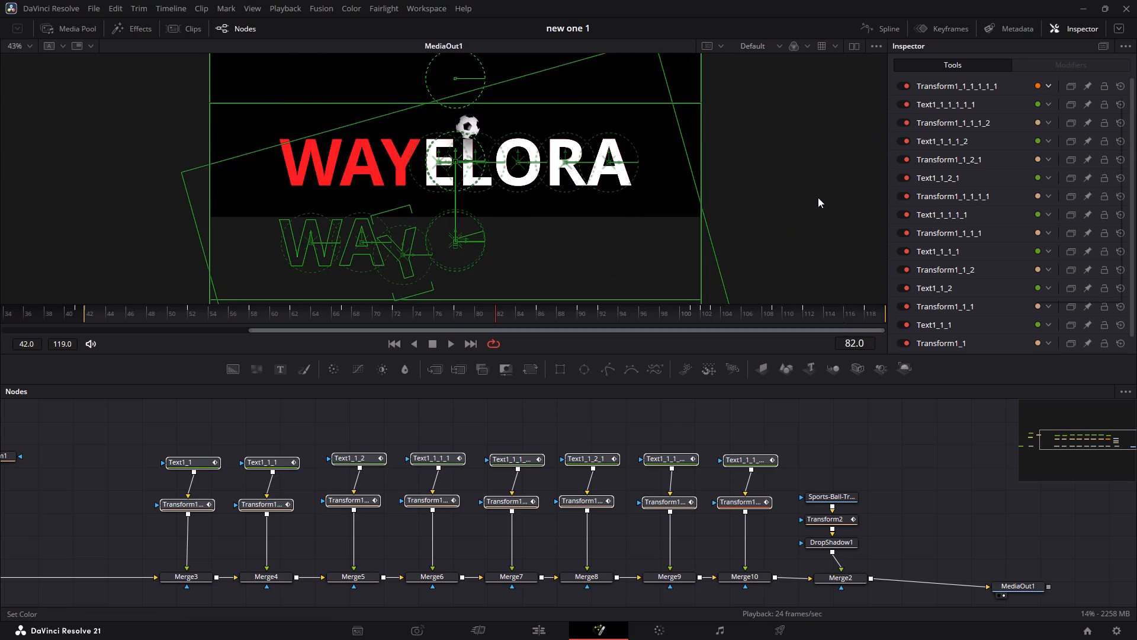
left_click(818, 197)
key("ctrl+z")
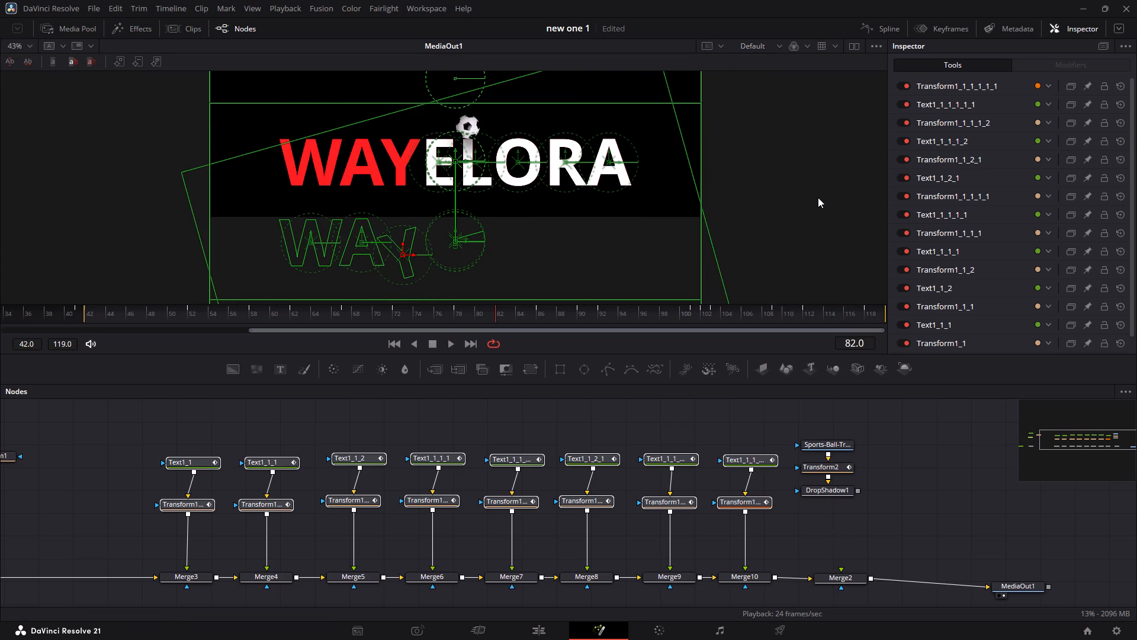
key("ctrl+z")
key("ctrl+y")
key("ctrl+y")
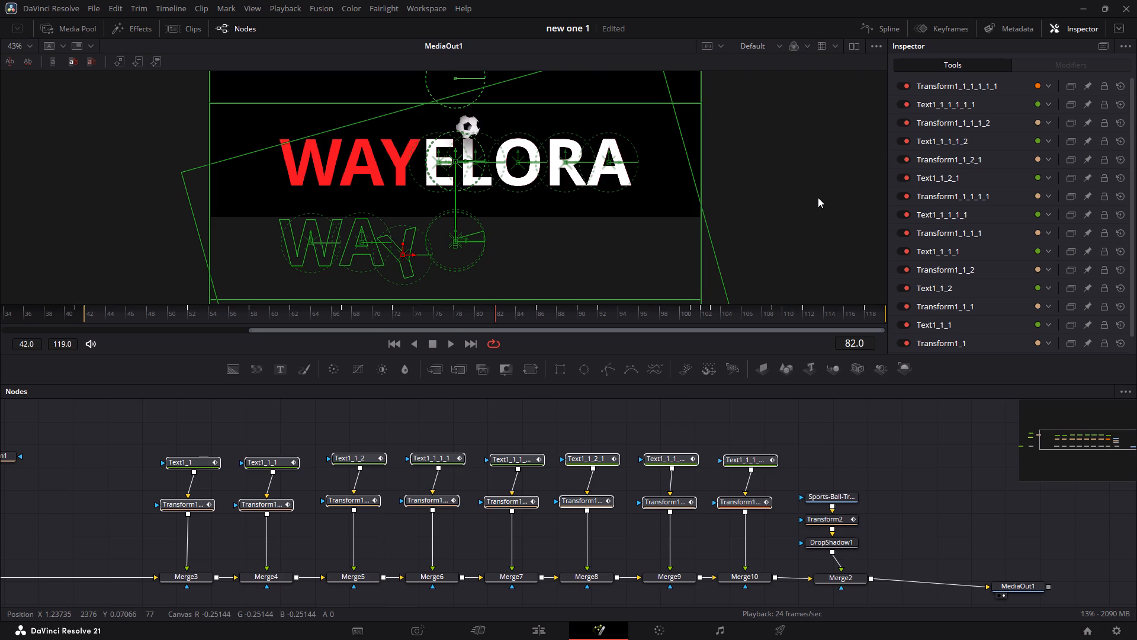
Set the node colour of Transform1_1_1_1_1_1 to Beige.
left_click(1045, 83)
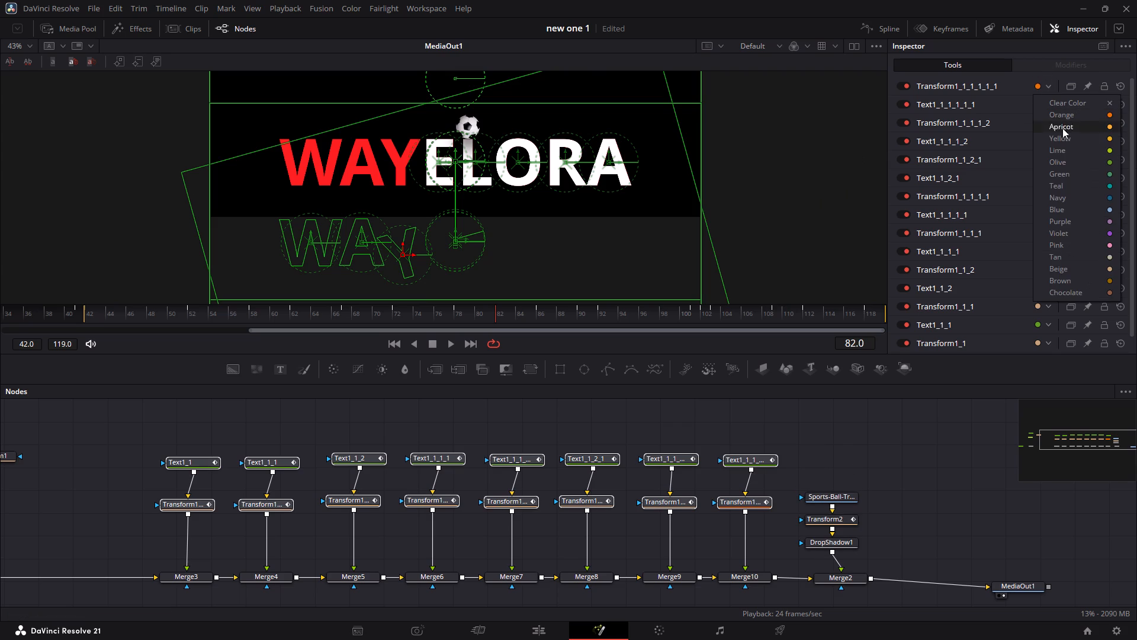
left_click(1068, 274)
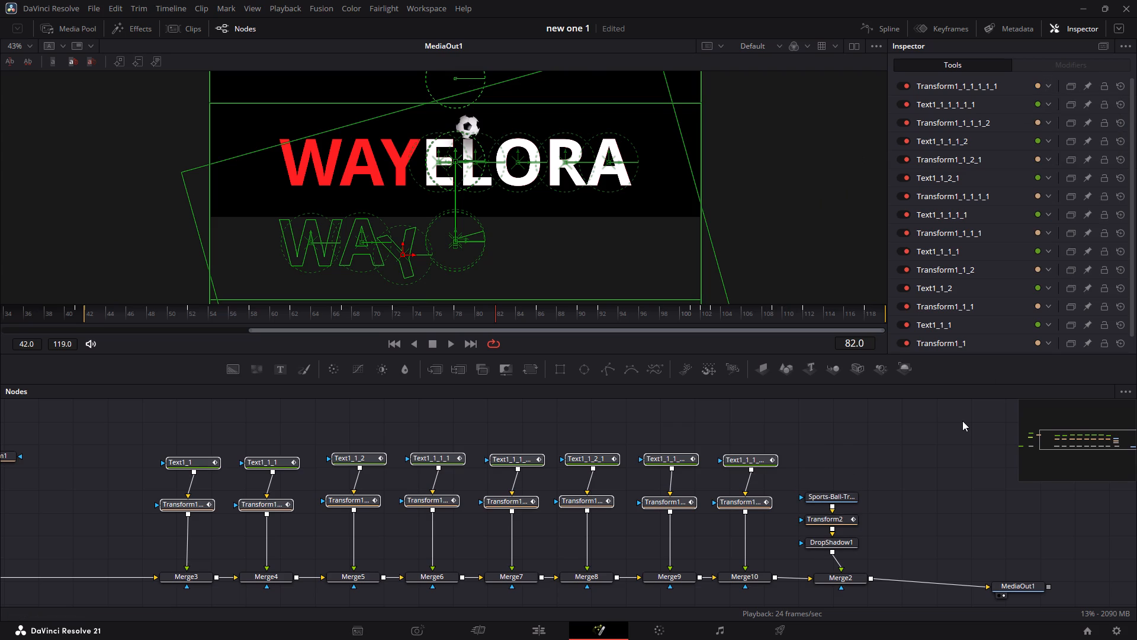
left_click(962, 421)
Open the Spline editor and fit all displayed animation curves in the graph.
left_click(881, 25)
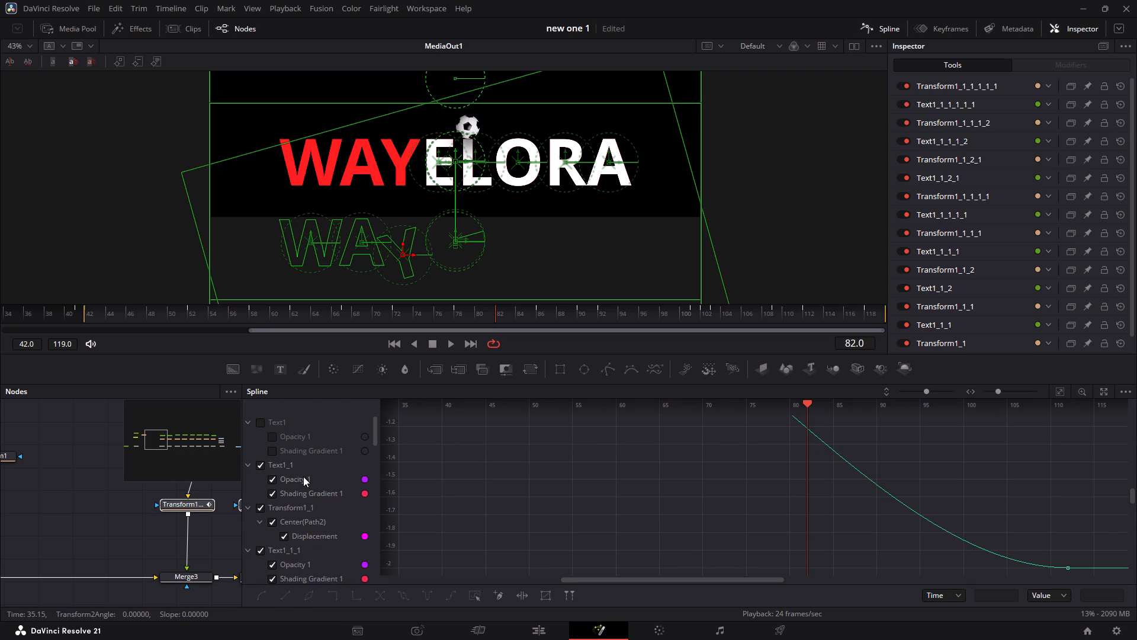
scroll(301, 479, "down", 7)
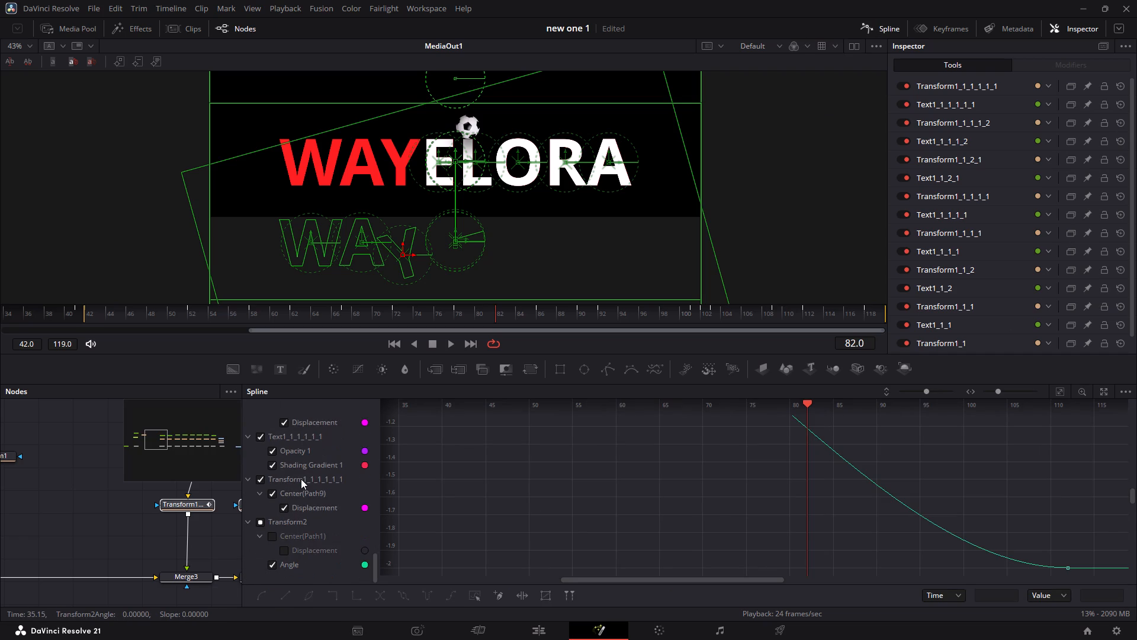
scroll(301, 479, "down", 1)
left_click(1059, 393)
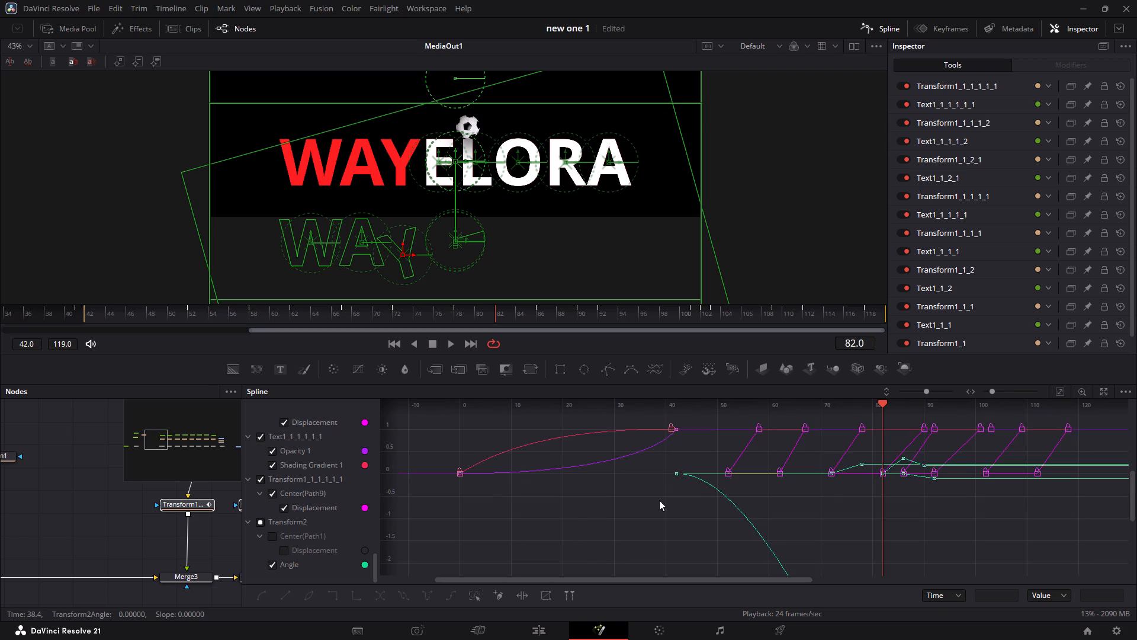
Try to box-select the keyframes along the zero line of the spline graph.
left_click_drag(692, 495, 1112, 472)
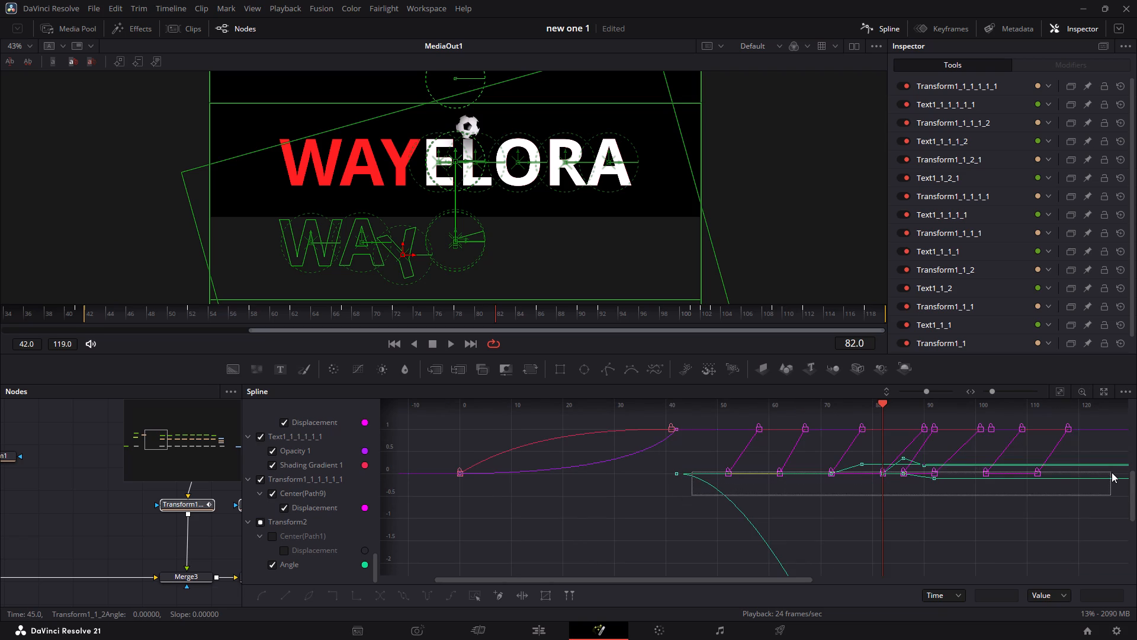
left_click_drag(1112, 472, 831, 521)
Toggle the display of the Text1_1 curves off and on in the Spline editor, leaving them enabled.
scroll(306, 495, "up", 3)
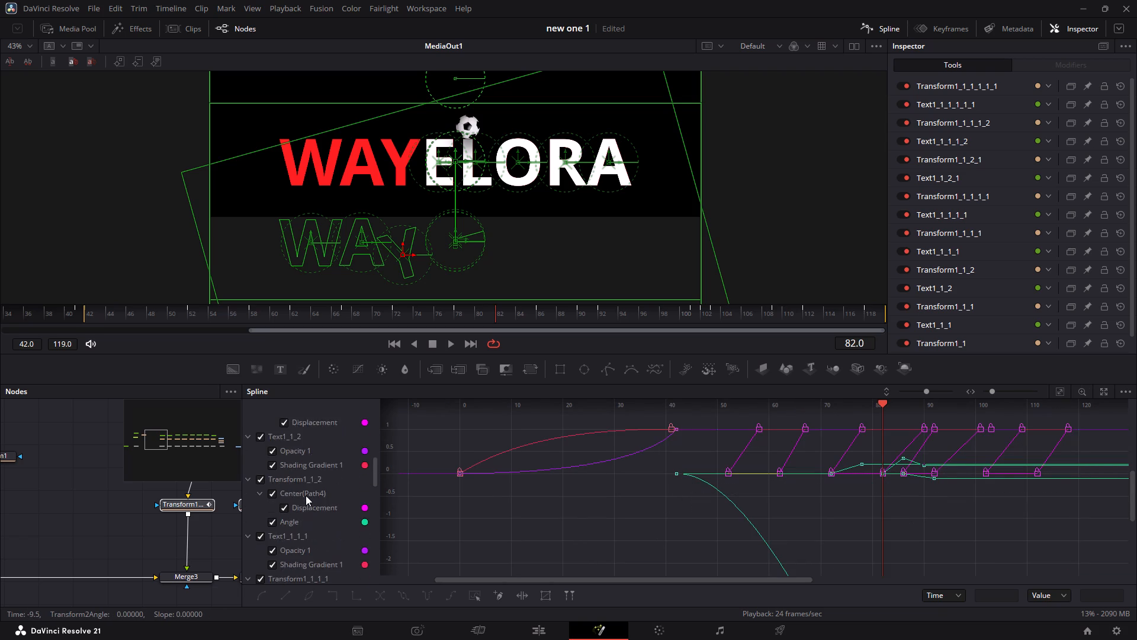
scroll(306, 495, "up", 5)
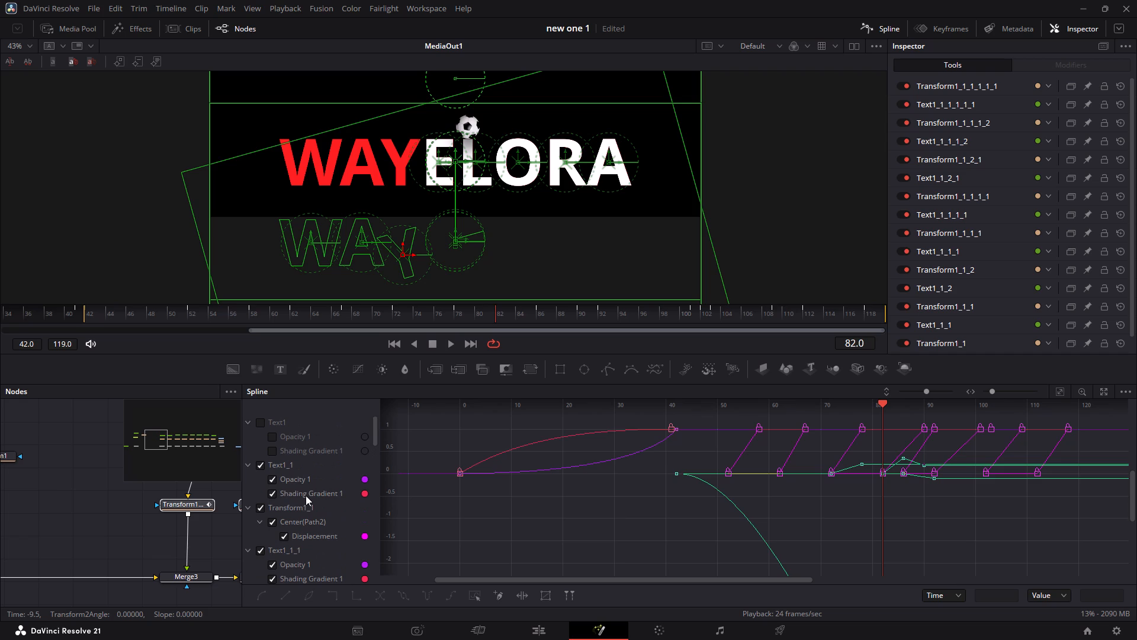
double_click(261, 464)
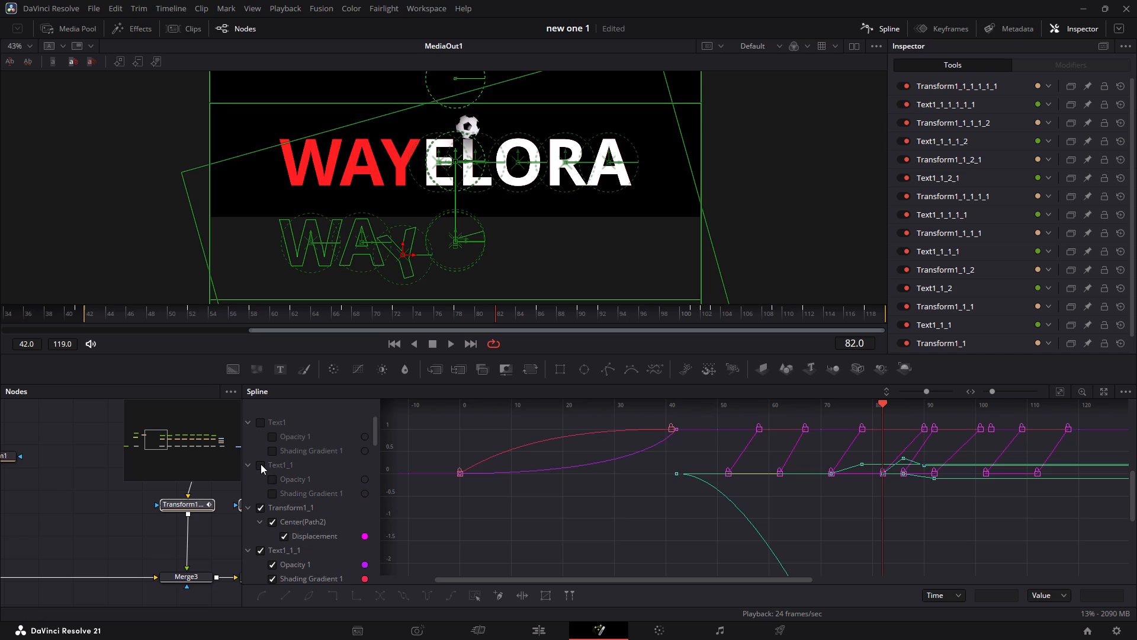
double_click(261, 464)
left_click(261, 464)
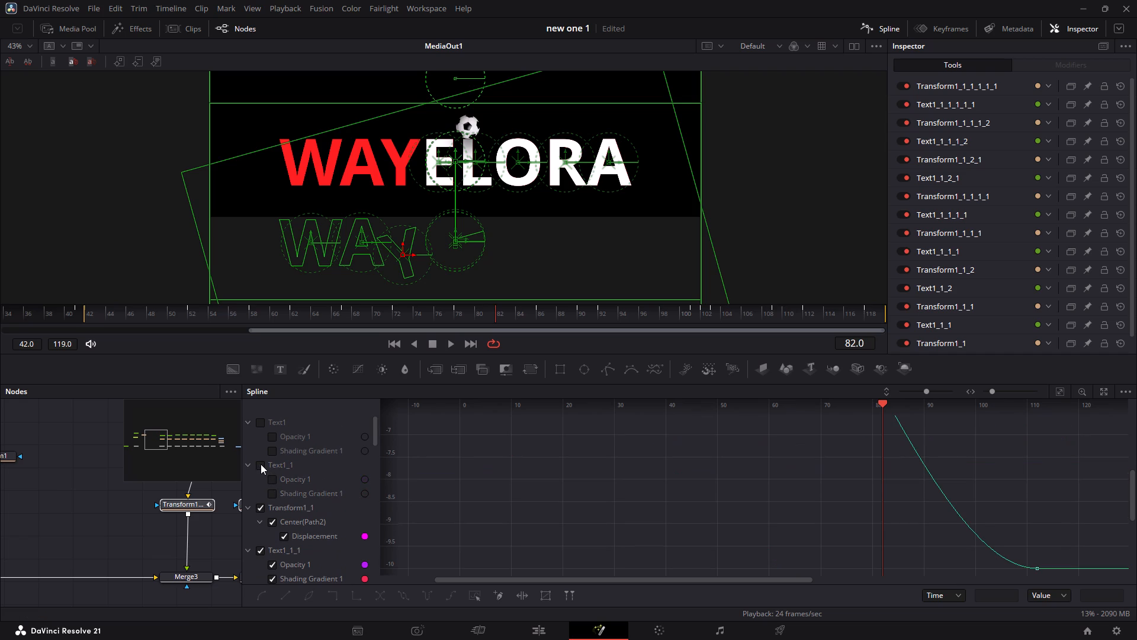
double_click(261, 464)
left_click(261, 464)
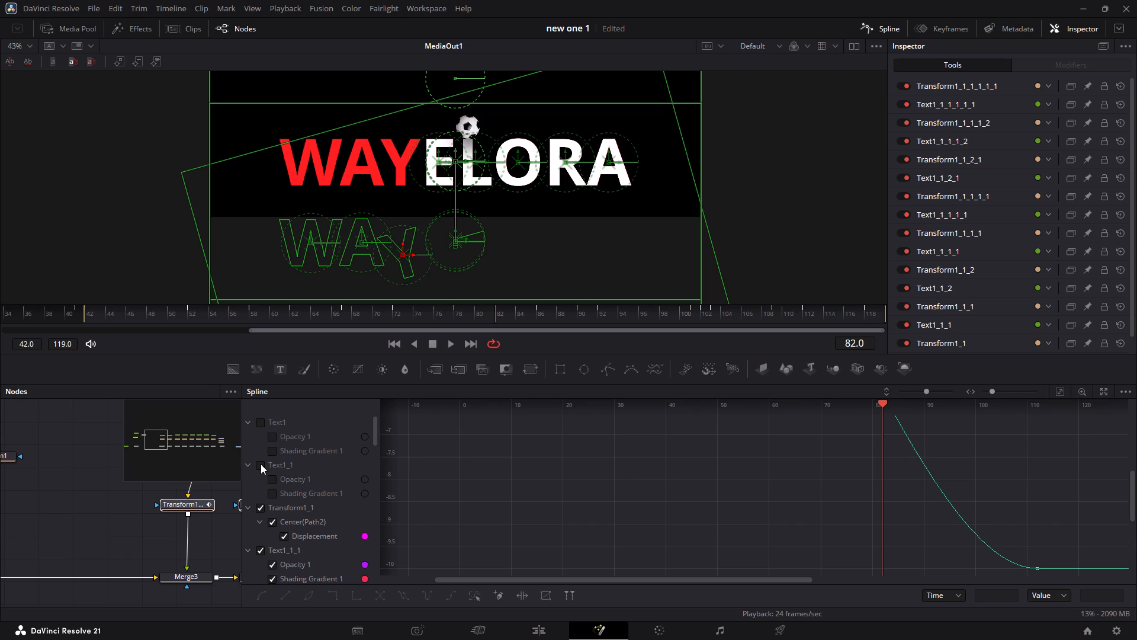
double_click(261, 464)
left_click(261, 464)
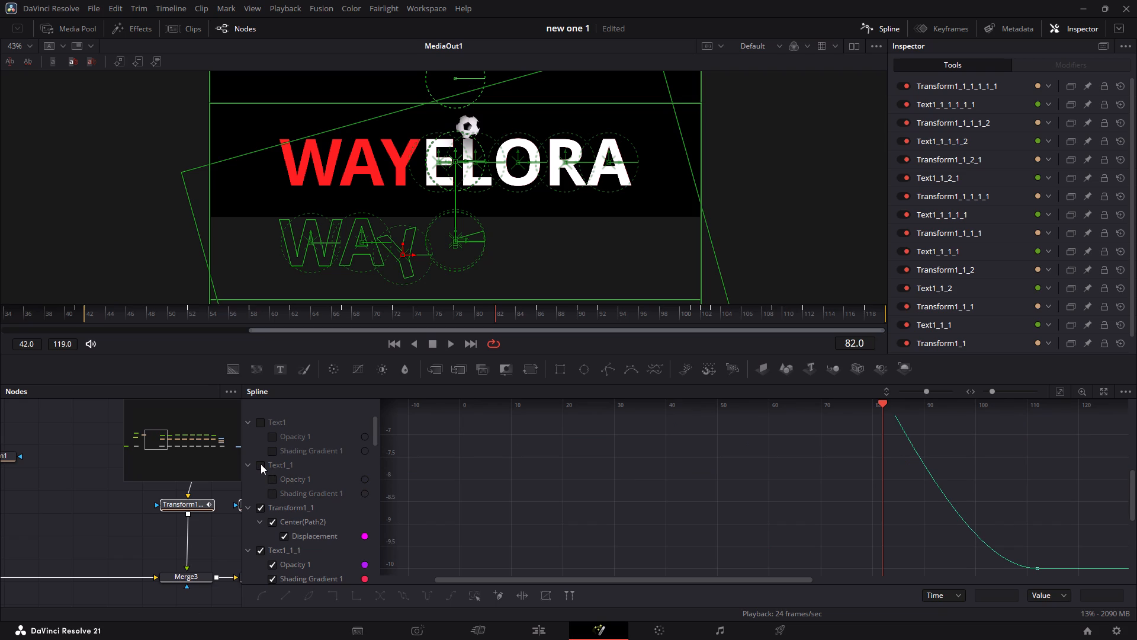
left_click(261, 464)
Deselect all the selected text and transform nodes in the node graph.
scroll(341, 528, "down", 1)
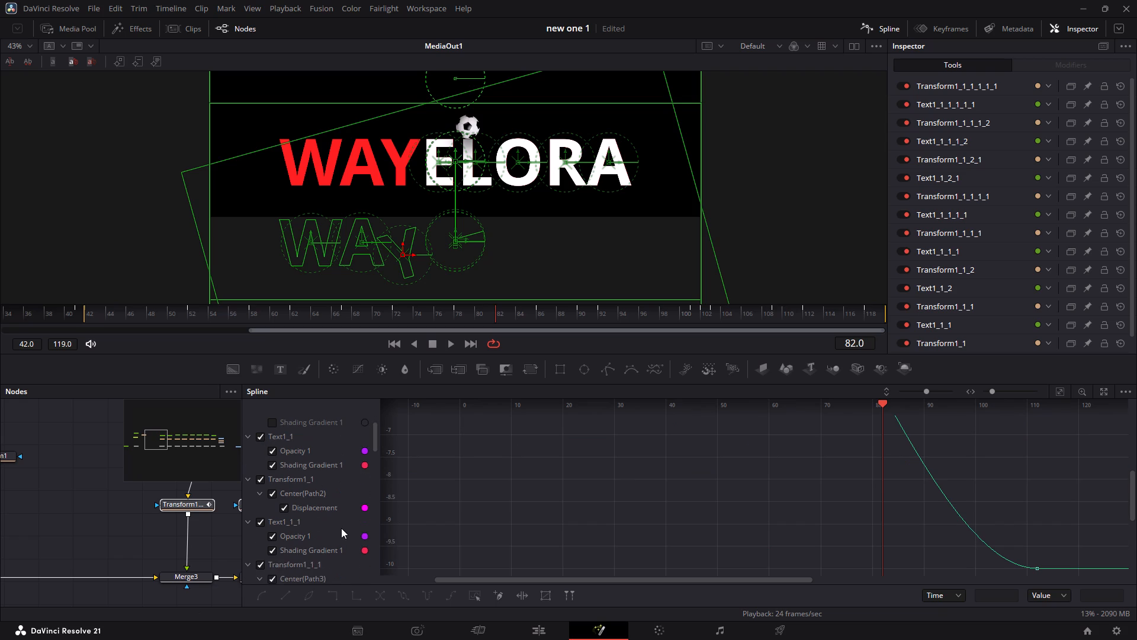
scroll(341, 528, "down", 1)
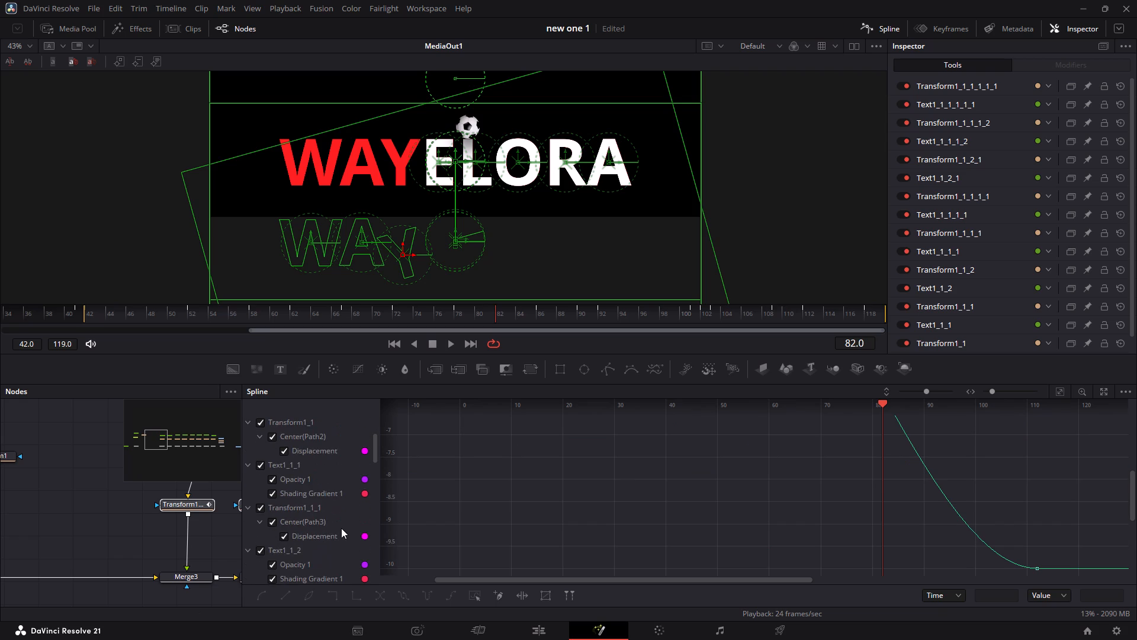
left_click(167, 532)
triple_click(167, 532)
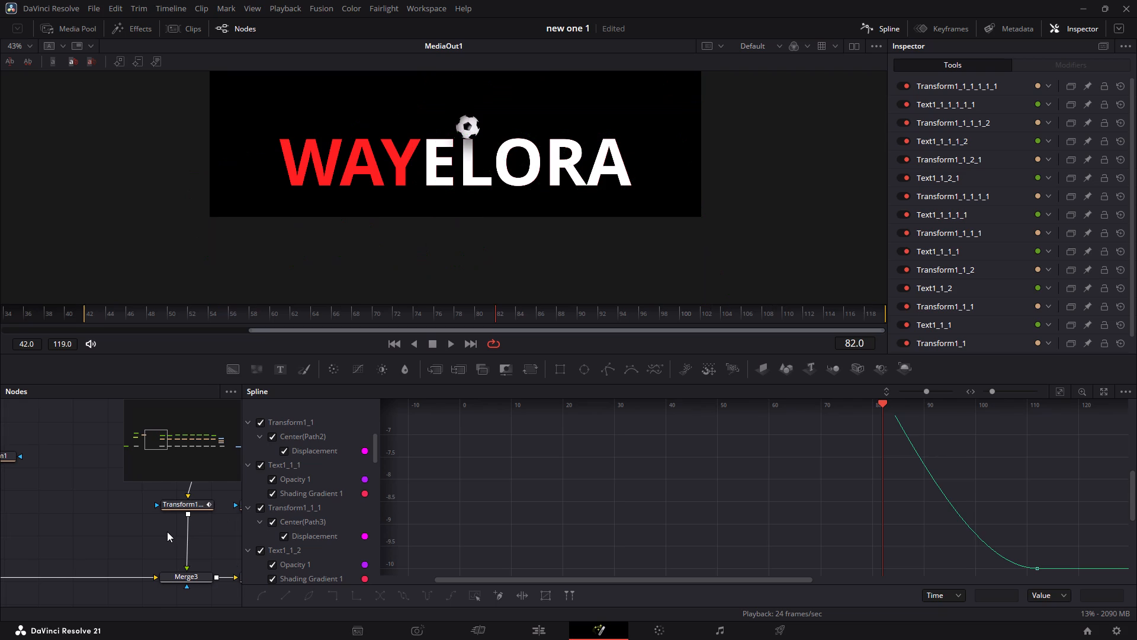
Examine the node chain from Merge3 to the ball and MediaOut1 nodes, and review the Spline editor's parameter list.
scroll(167, 532, "left", 1)
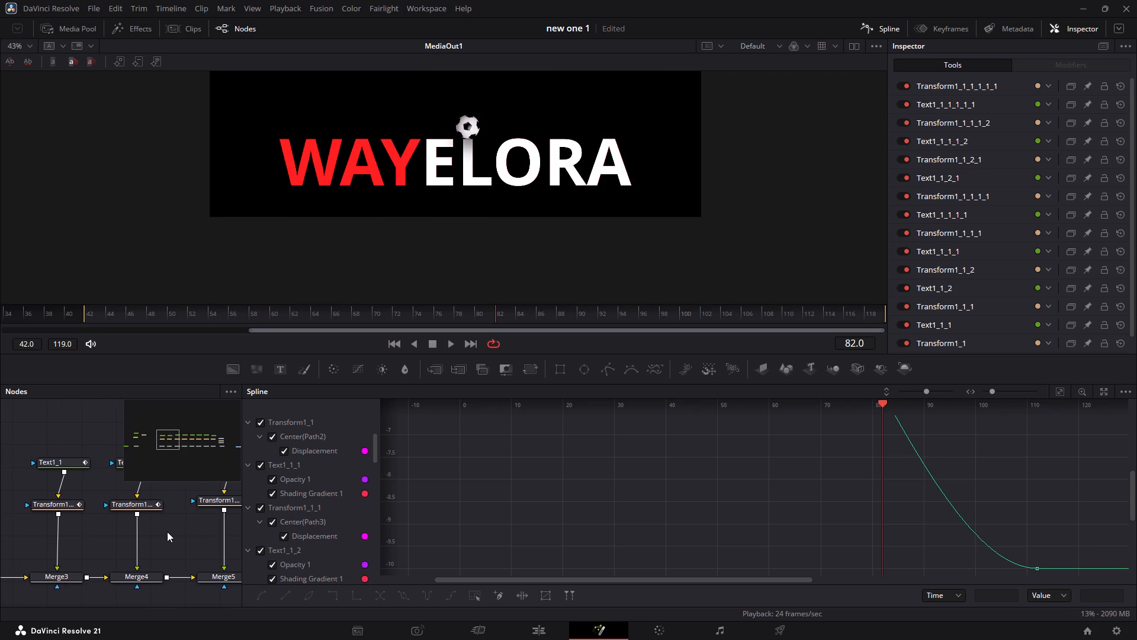
scroll(167, 532, "left", 1)
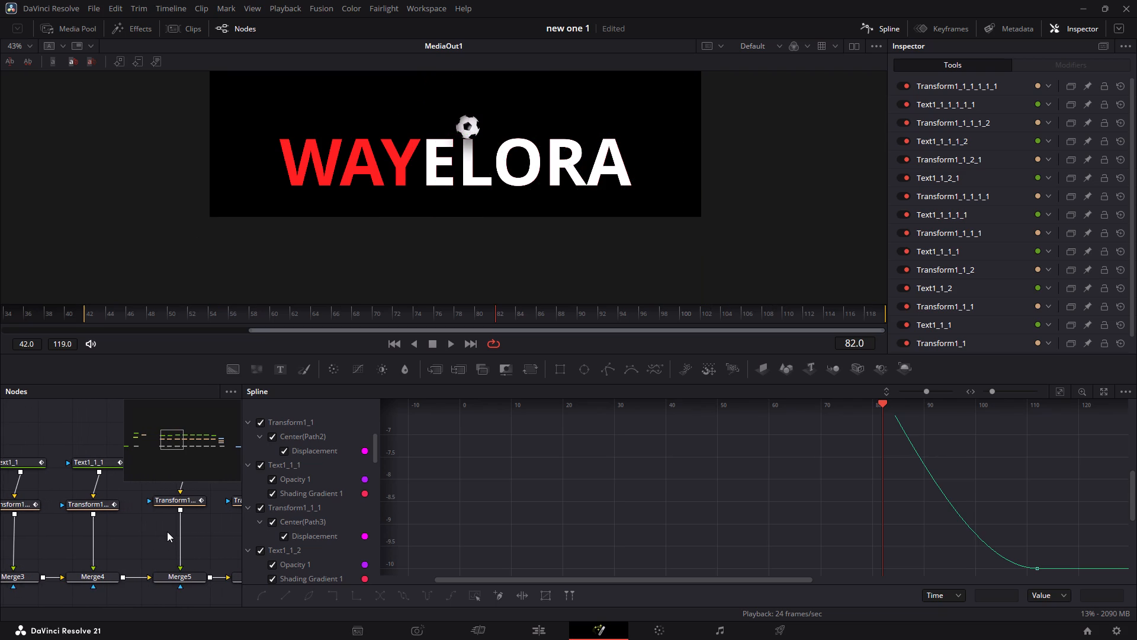
scroll(167, 532, "left", 3)
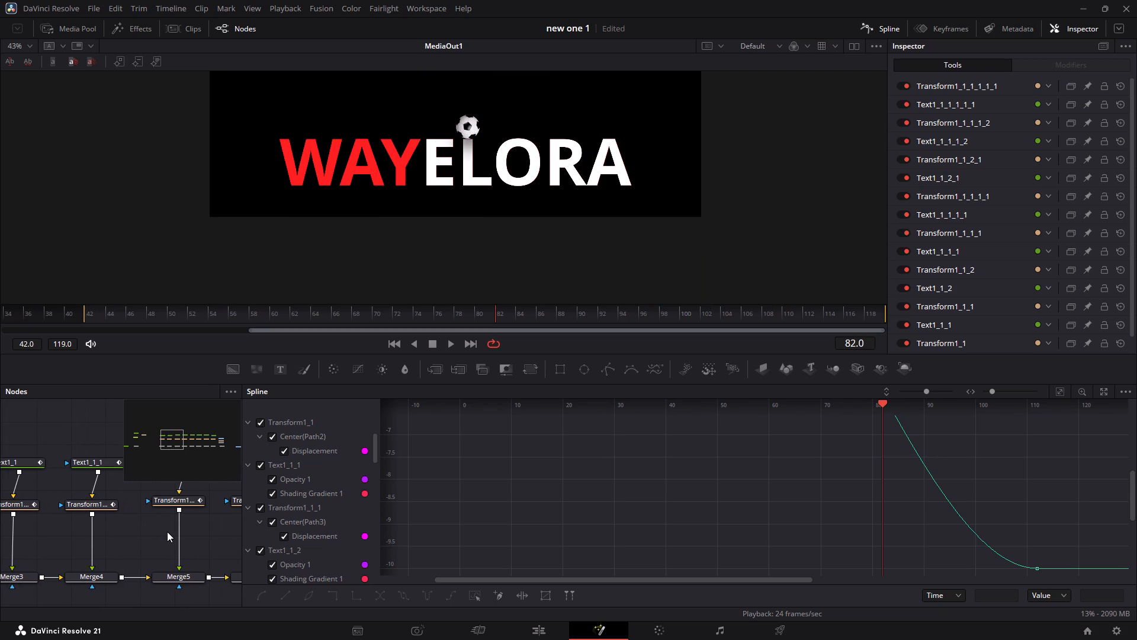
scroll(167, 532, "left", 1)
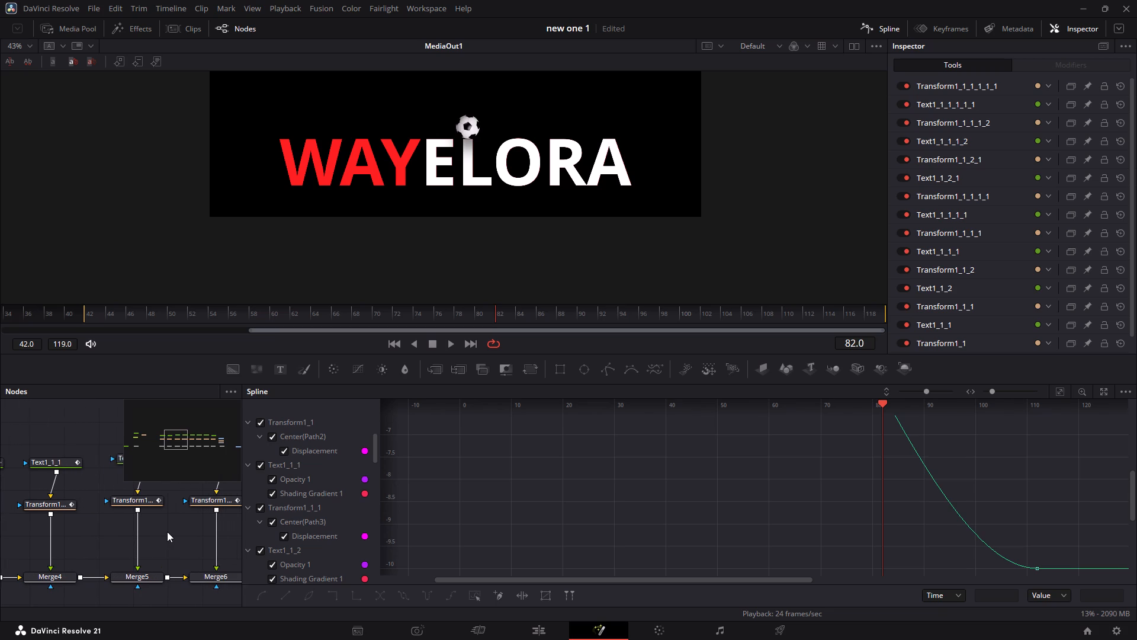
scroll(167, 532, "left", 4)
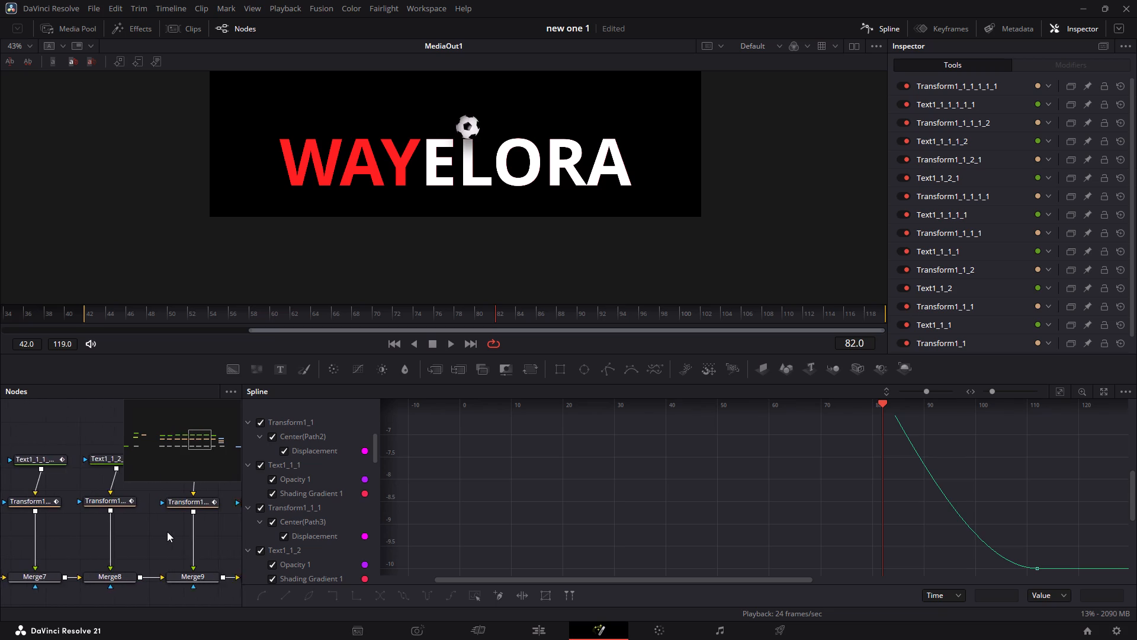
scroll(167, 532, "left", 5)
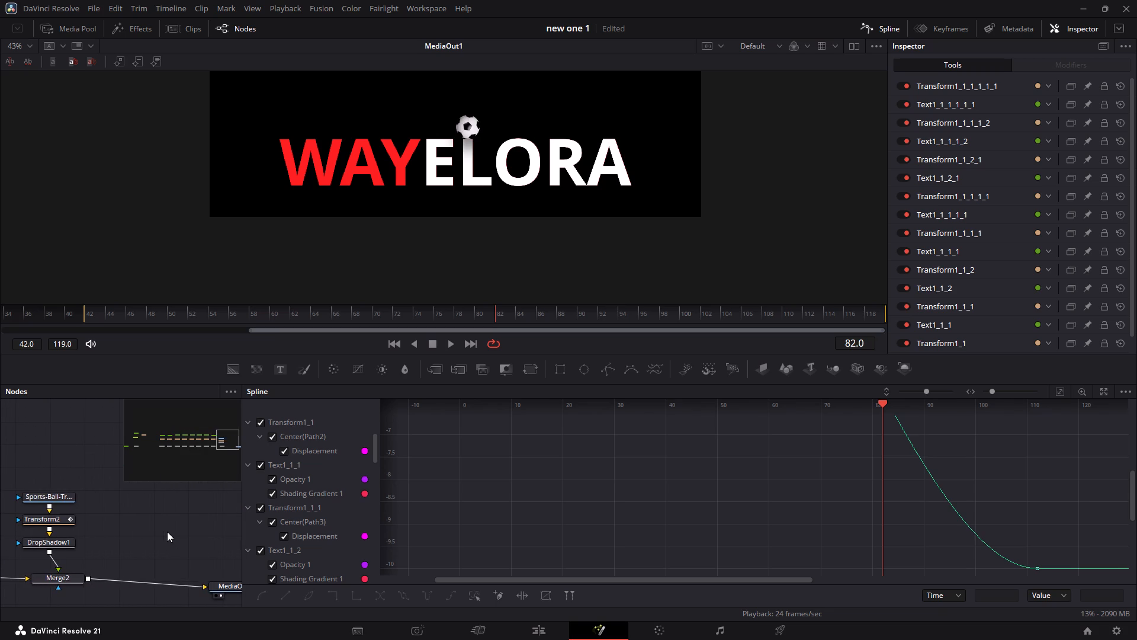
scroll(167, 532, "right", 1)
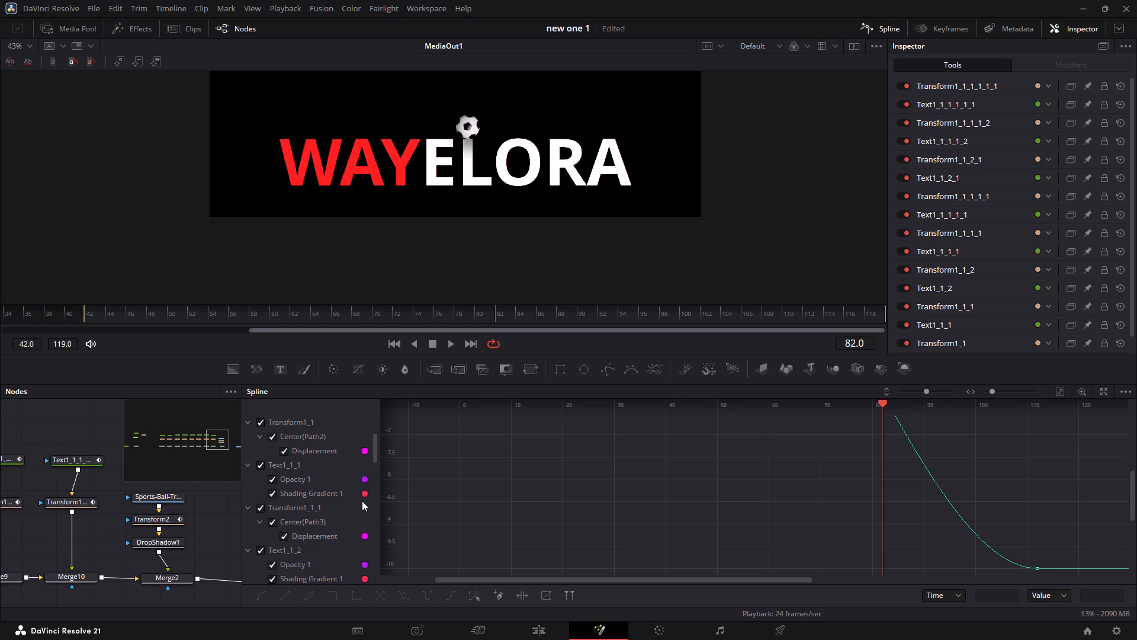
scroll(362, 501, "down", 4)
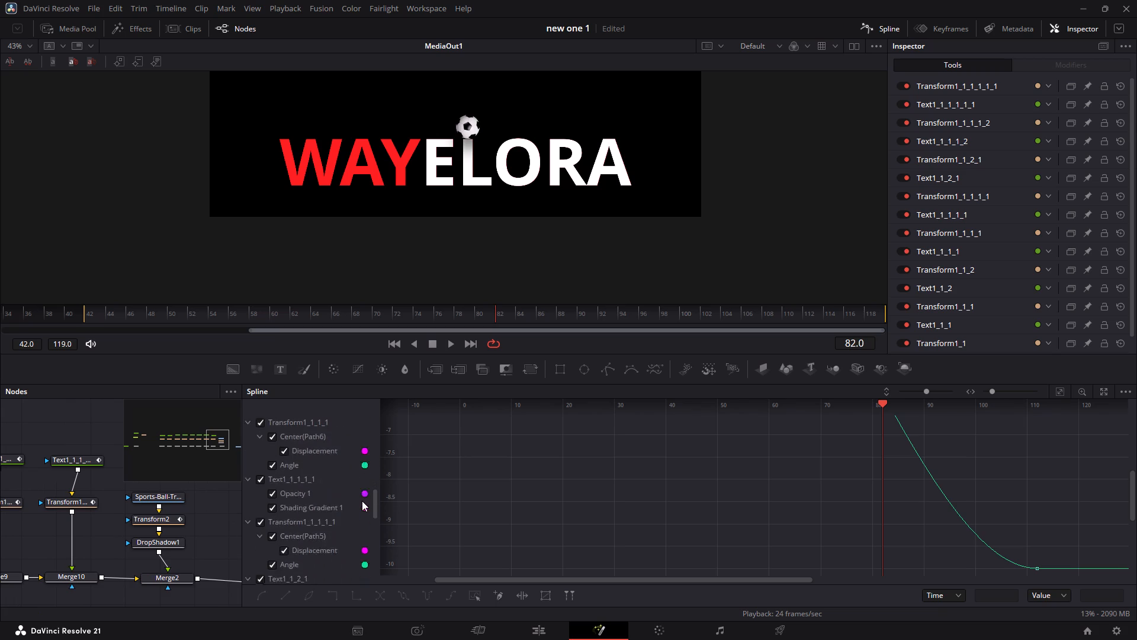
scroll(362, 501, "down", 2)
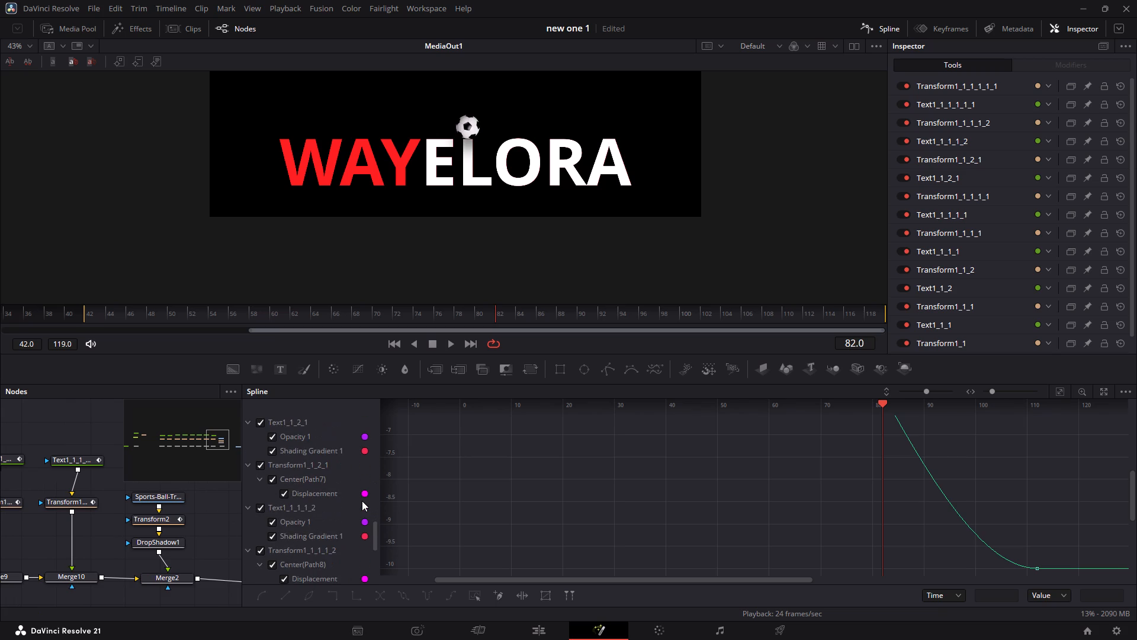
scroll(362, 501, "down", 1)
Hide all of Transform2's curves in the Spline editor's parameter list.
scroll(362, 501, "down", 3)
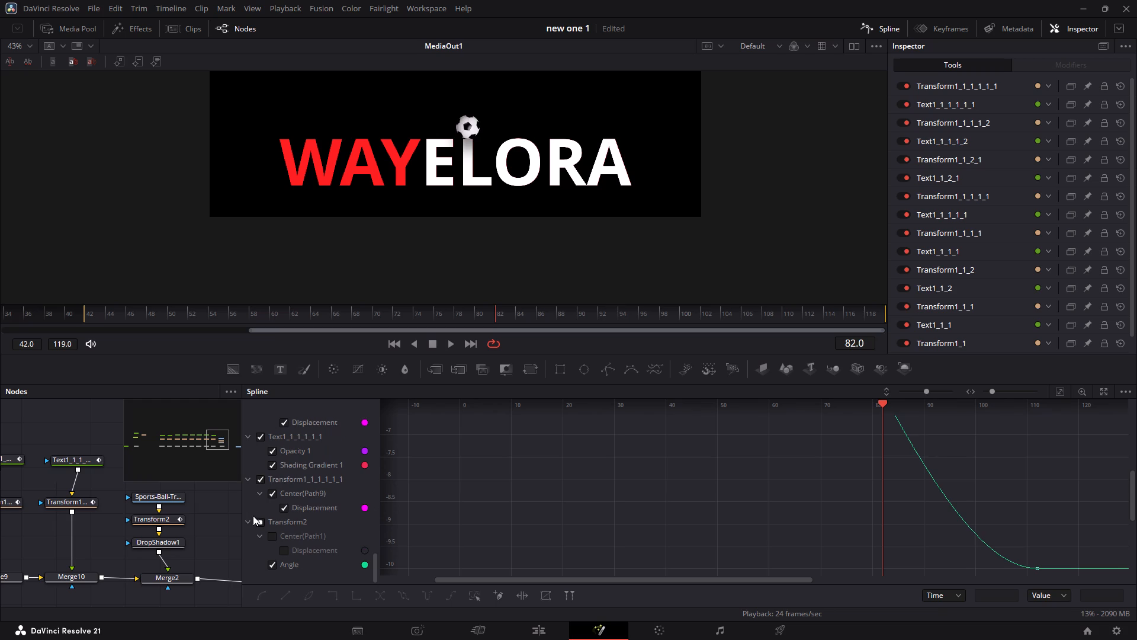
left_click(261, 521)
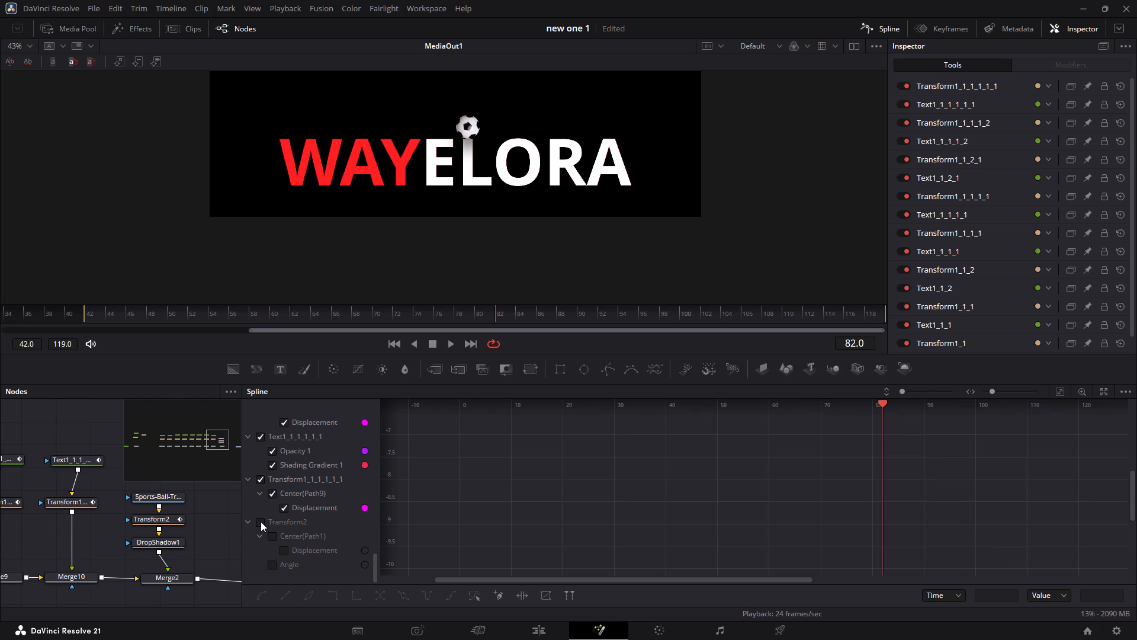
left_click(261, 521)
left_click(261, 521)
left_click(261, 521)
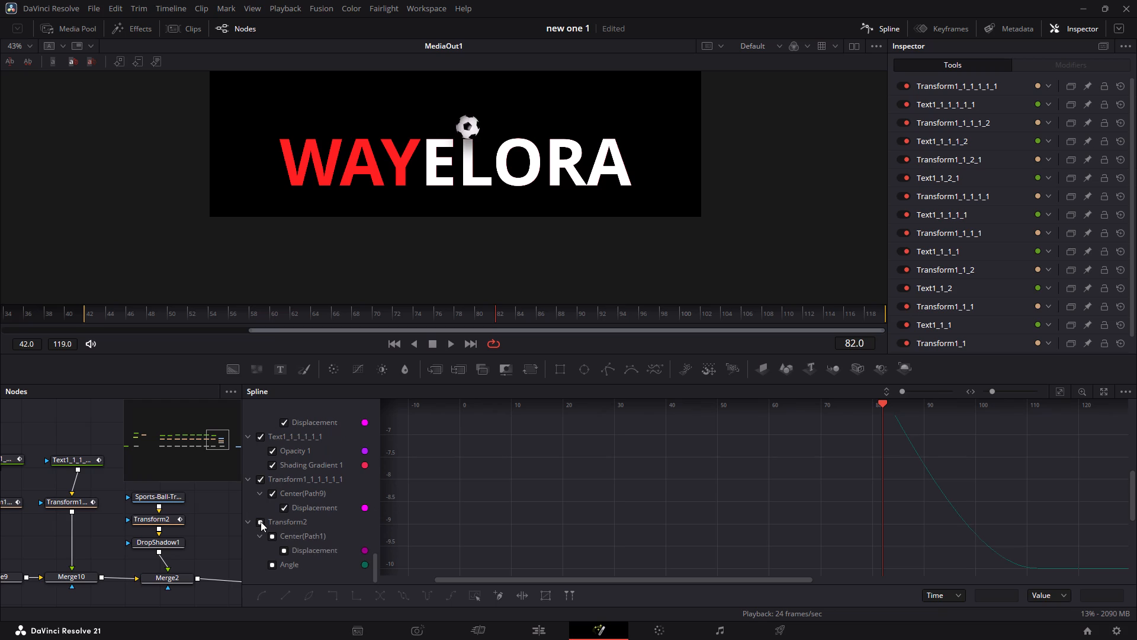
Fit the curves in the spline graph and smooth all the letter keyframes between about frames 50 and 120.
left_click(1062, 393)
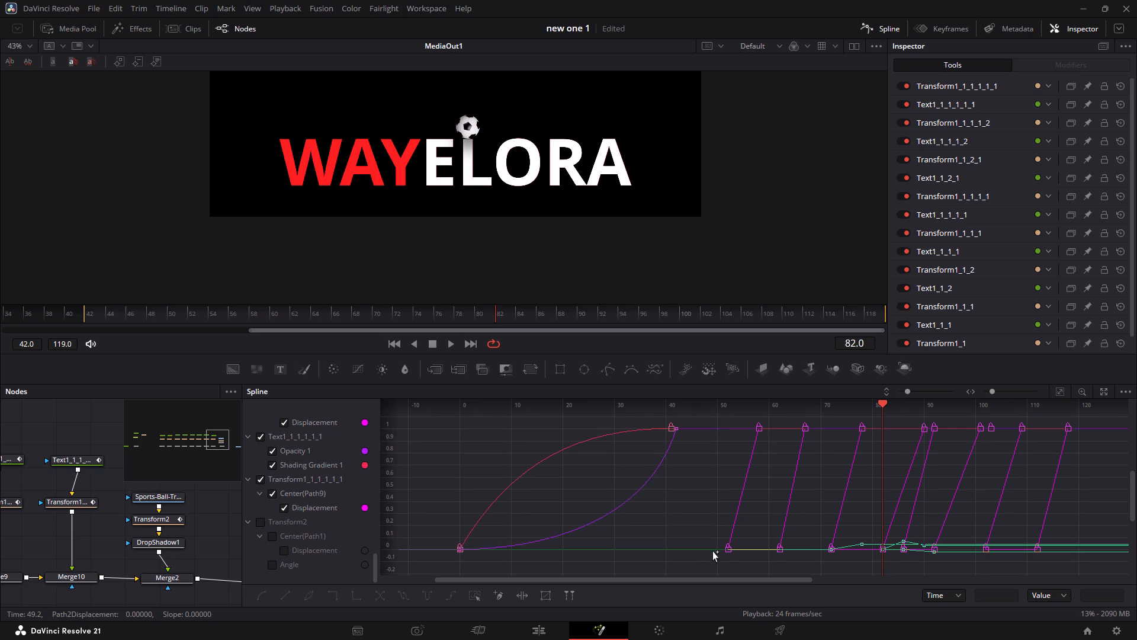
left_click_drag(715, 558, 1086, 415)
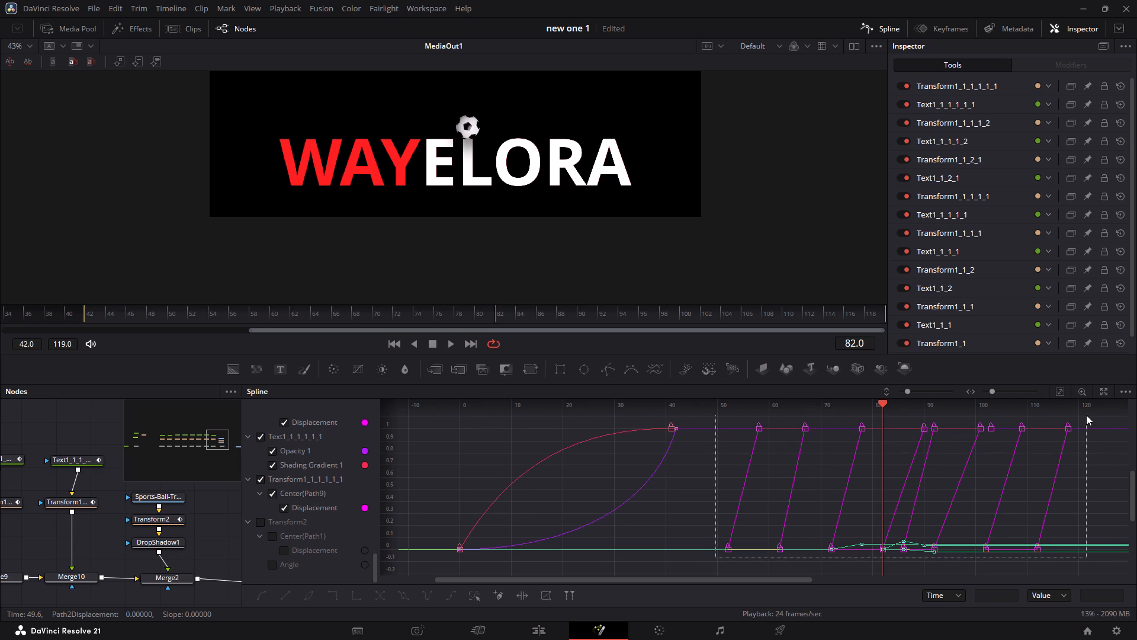
left_click_drag(1086, 415, 1087, 417)
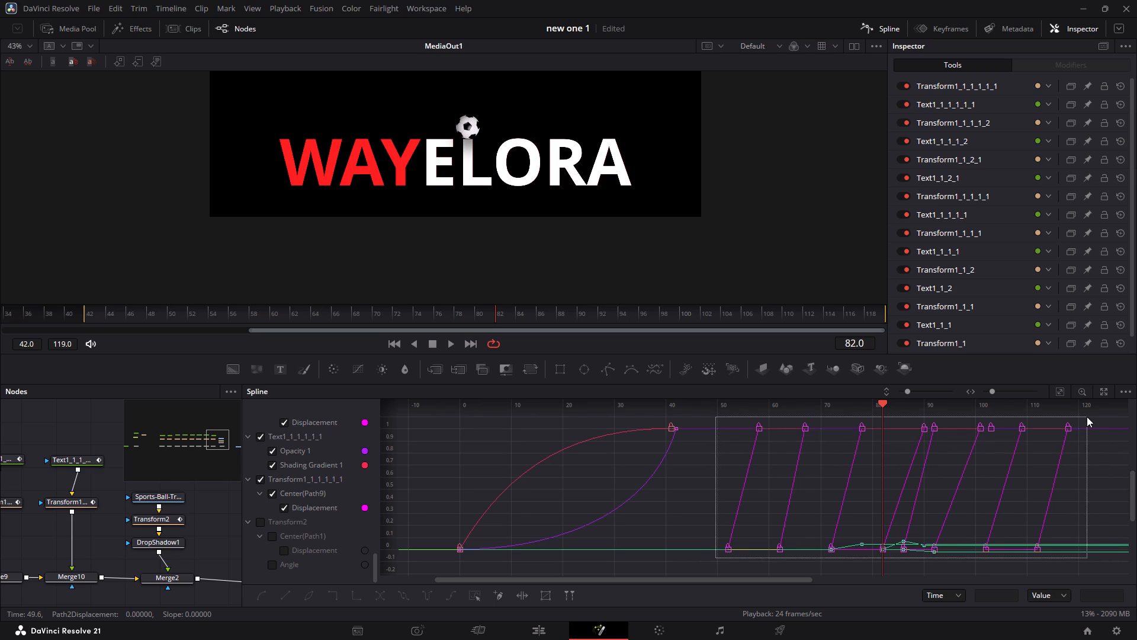
key("s")
Play the animation to check the smoothed letter motion.
key("space")
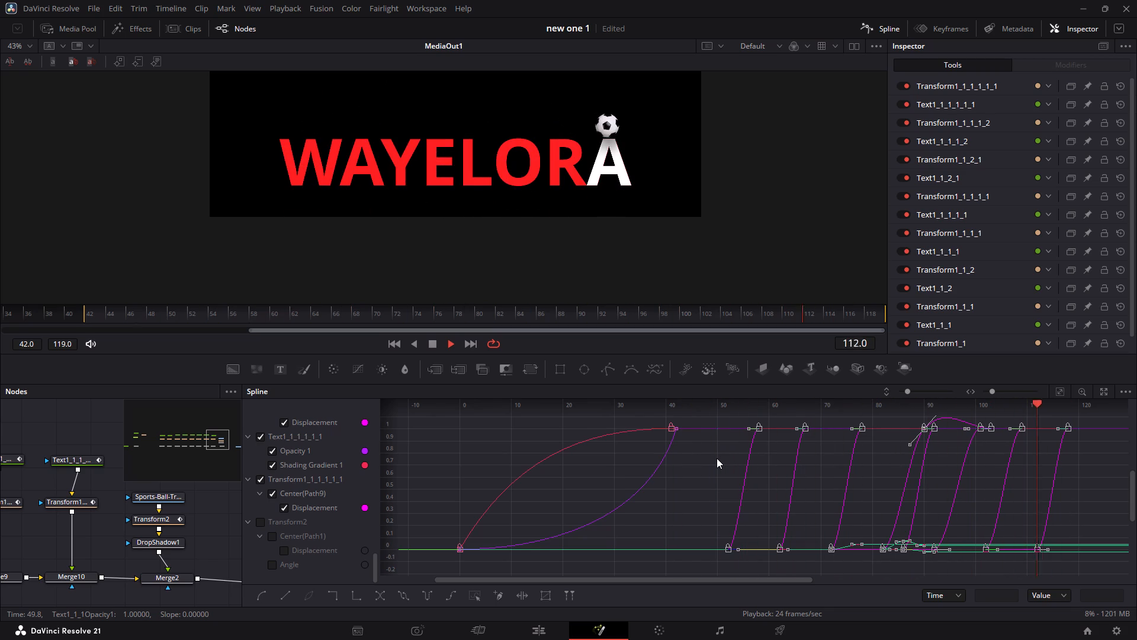
key("space")
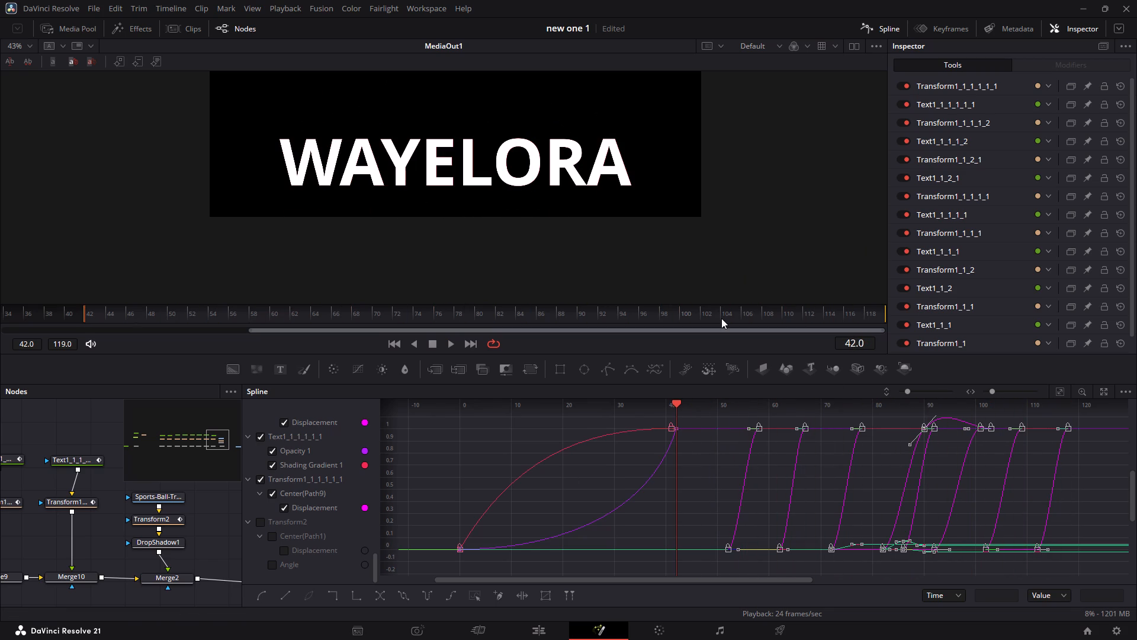
Close the Spline editor.
left_click(883, 31)
Play the animation with the whole frame visible in the viewer, checking the ball's bounces against the letters.
scroll(788, 220, "up", 1)
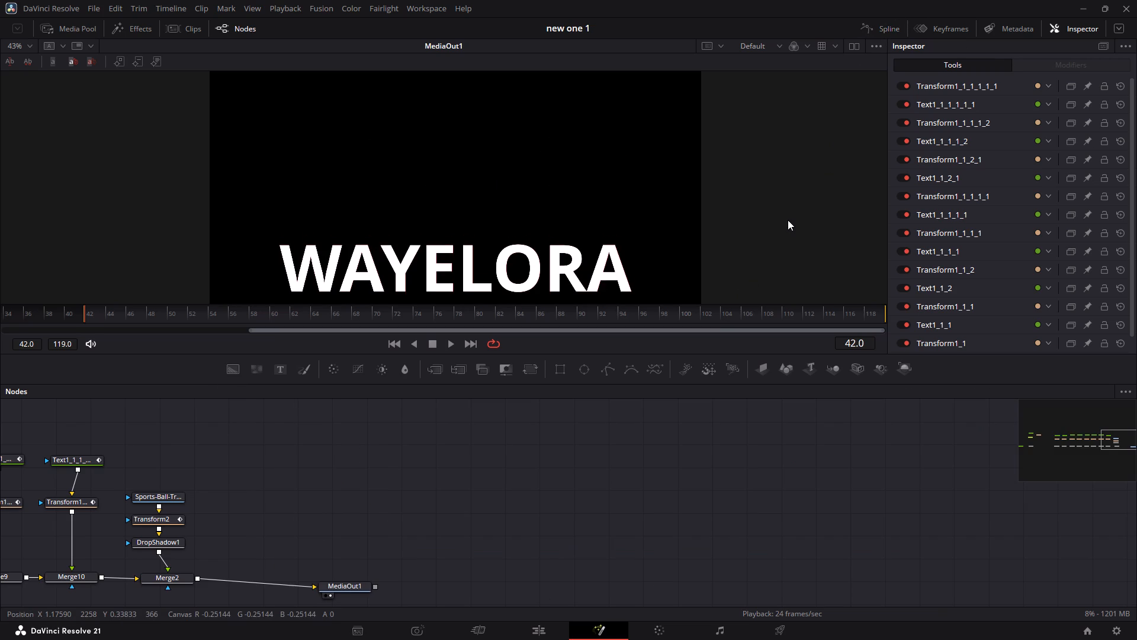
scroll(788, 220, "down", 2, "ctrl")
scroll(788, 220, "up", 1, "ctrl")
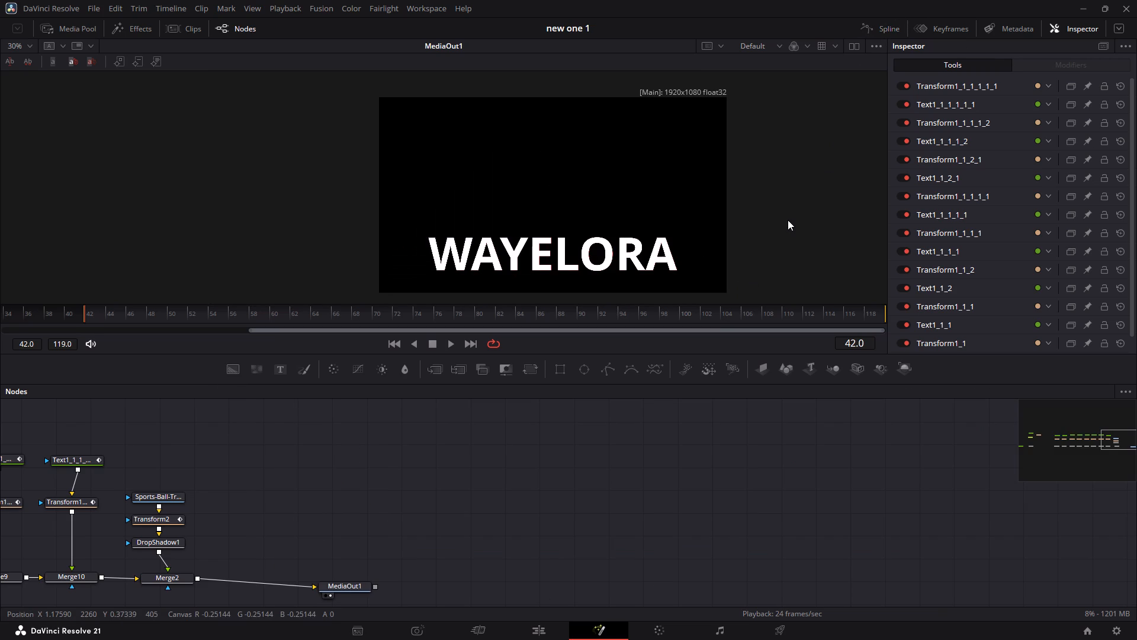
scroll(788, 220, "left", 1)
key("space")
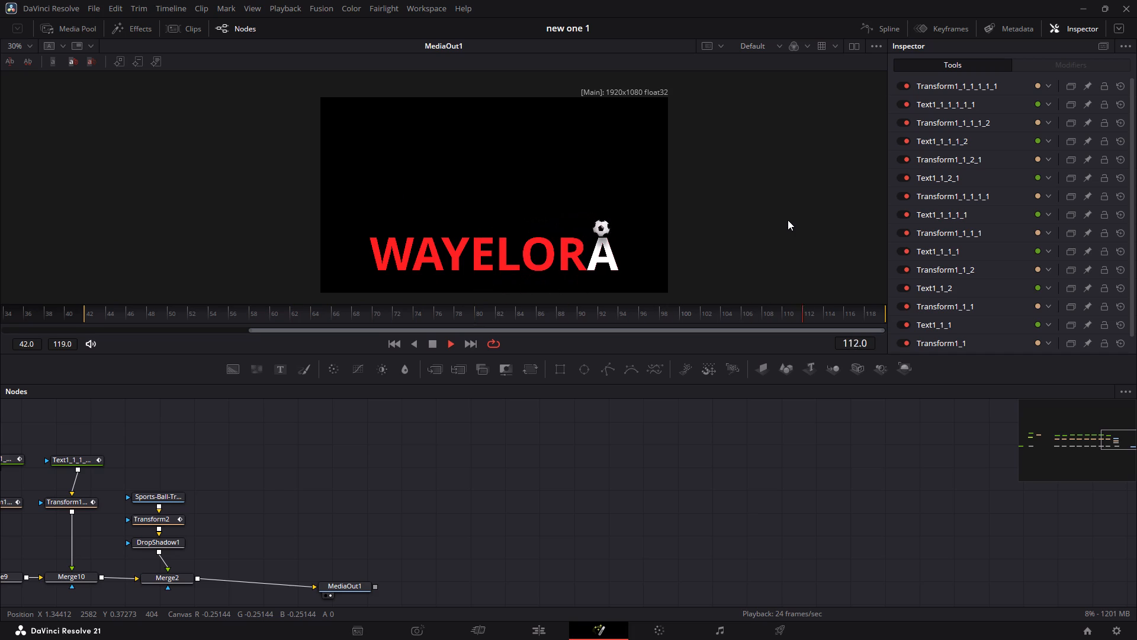
key("space")
key("space")
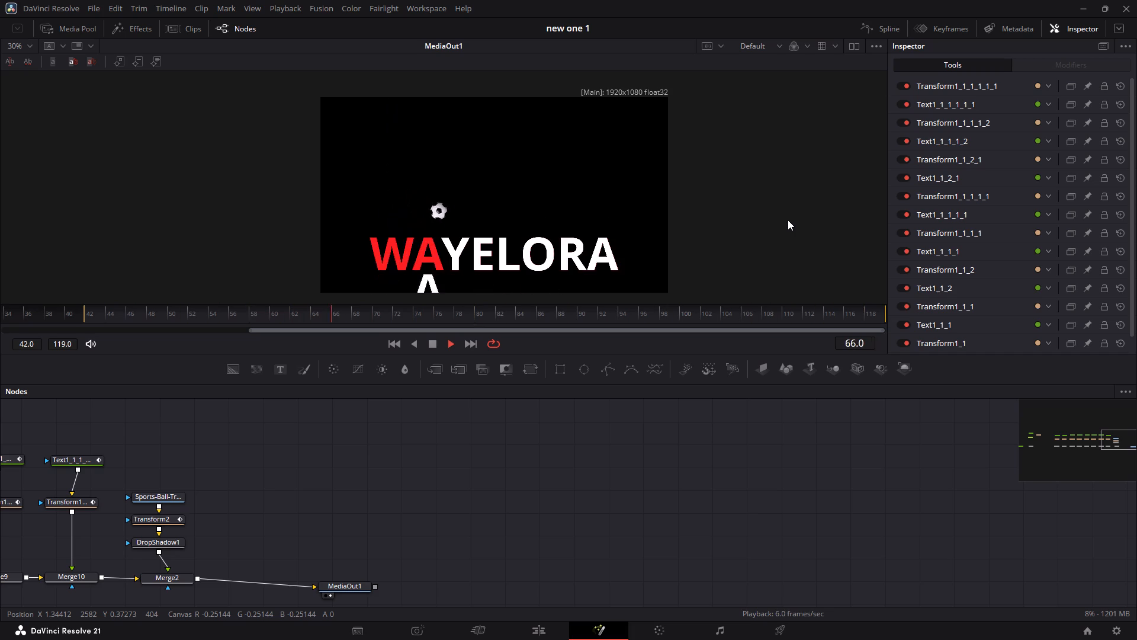
key("space")
Move the Sports-Ball, Transform2 and DropShadow1 nodes up together to leave space above Merge2, and clear the selection.
scroll(535, 380, "right", 3)
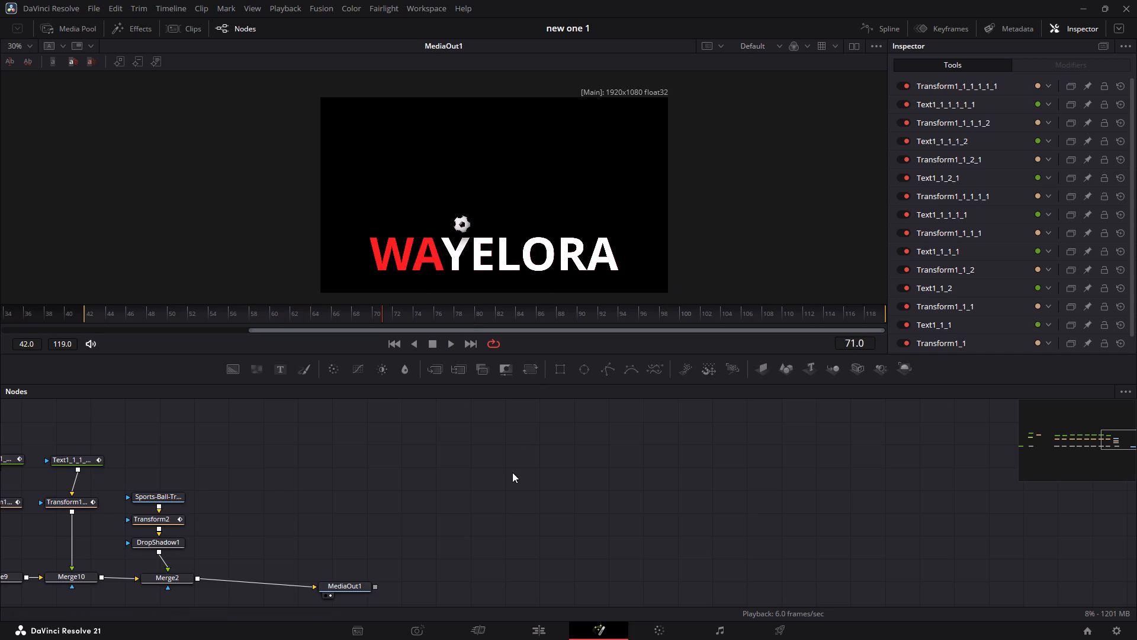
scroll(512, 473, "right", 5)
left_click_drag(470, 451, 523, 545)
left_click_drag(508, 542, 514, 505)
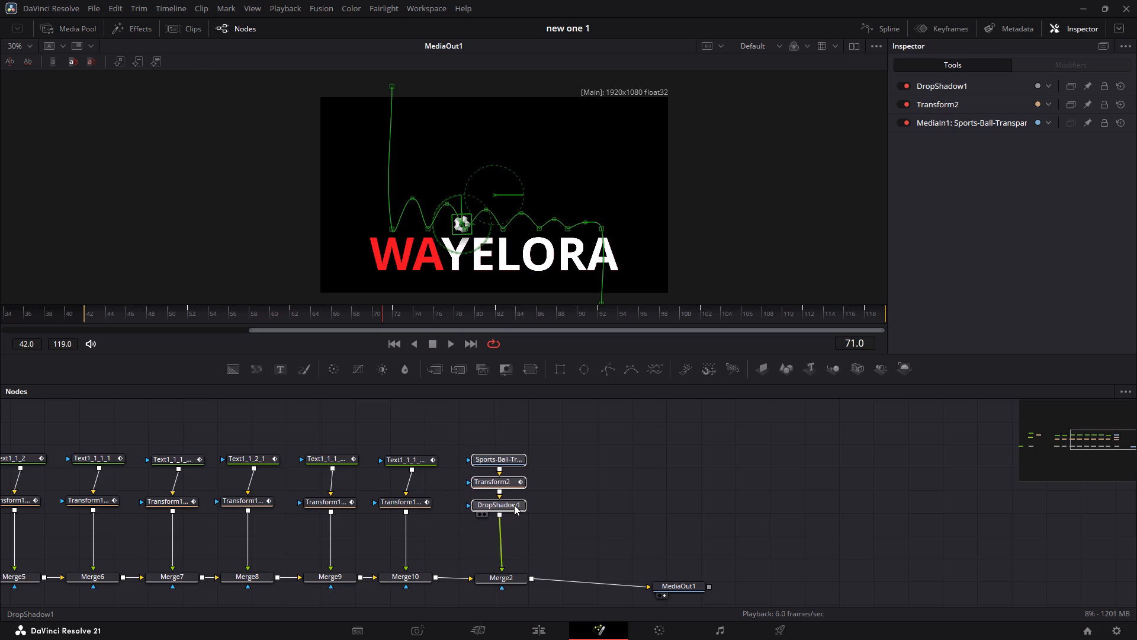
left_click_drag(514, 505, 517, 505)
left_click(517, 505)
left_click(601, 498)
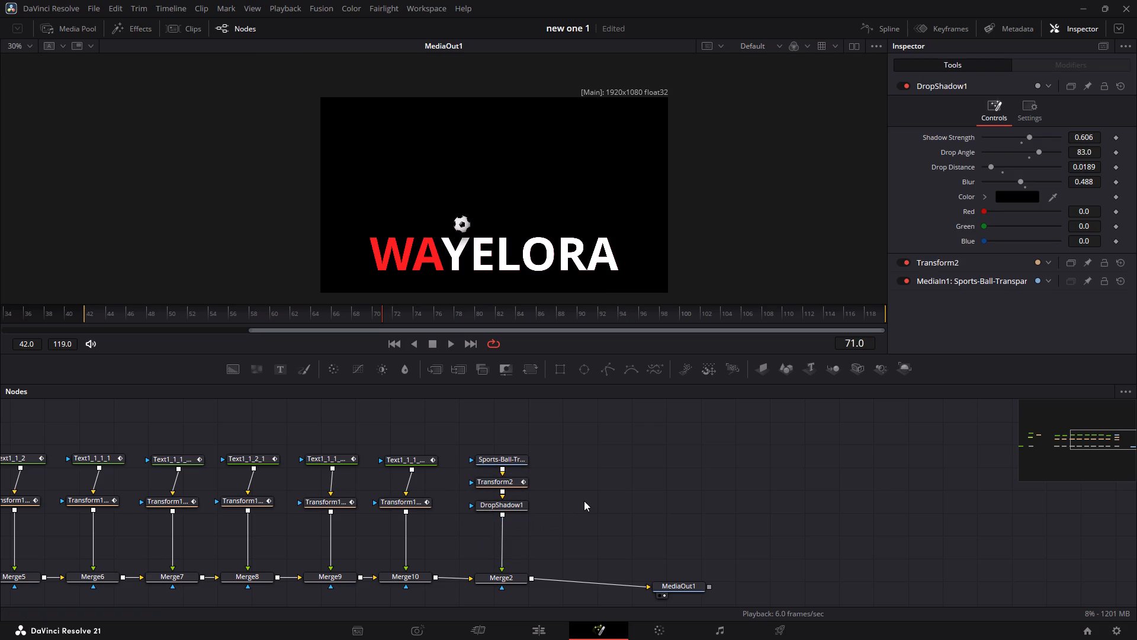
Add a Soft Glow node and insert it between DropShadow1 and Merge2.
key("shift+space")
type("glow")
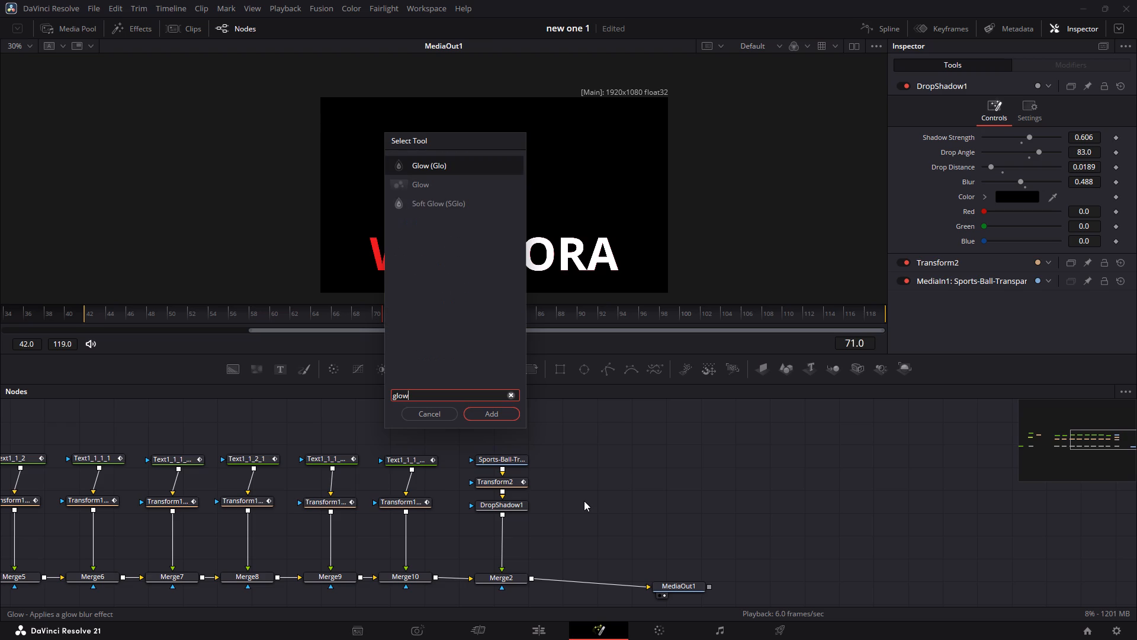
key("Down")
key("Down")
key("backslash")
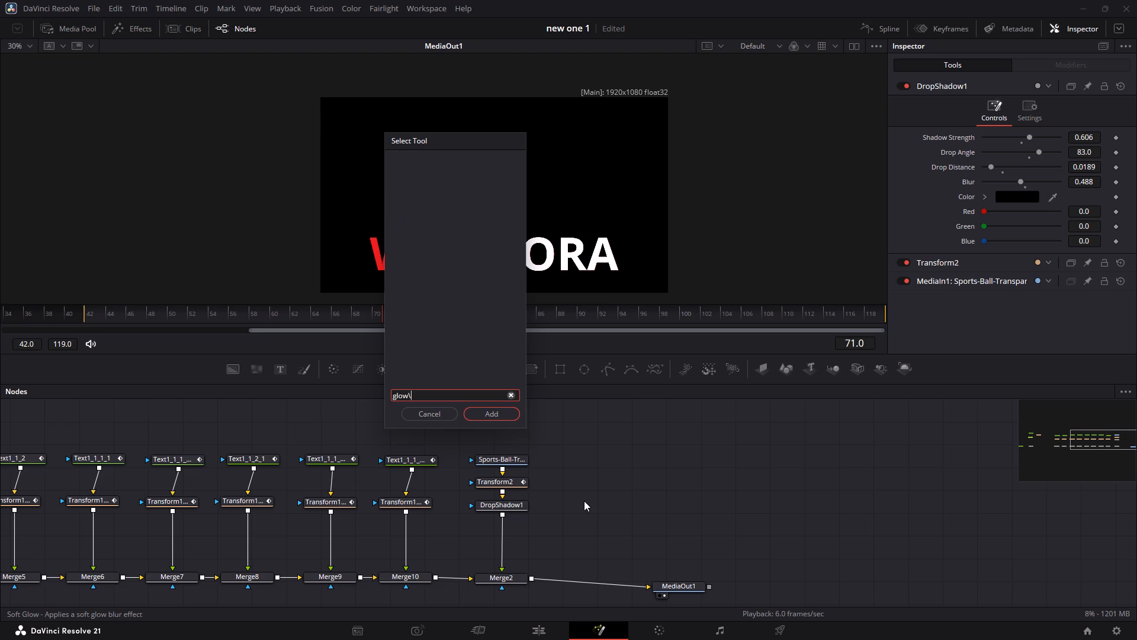
key("BackSpace")
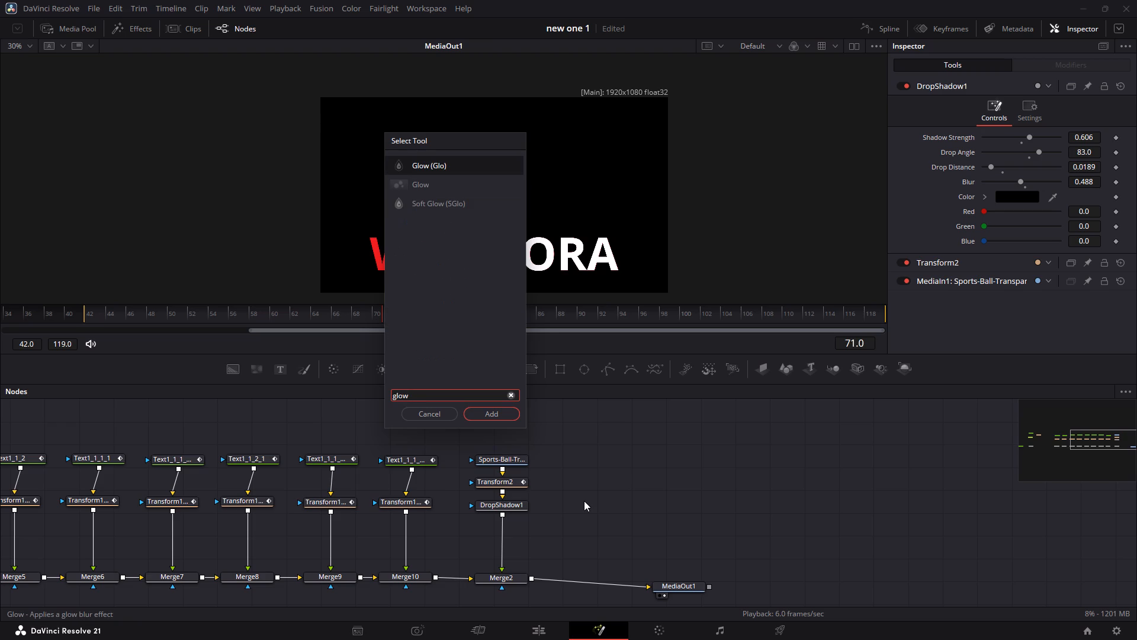
key("Down")
key("Down")
key("Return")
left_click_drag(598, 501, 499, 541)
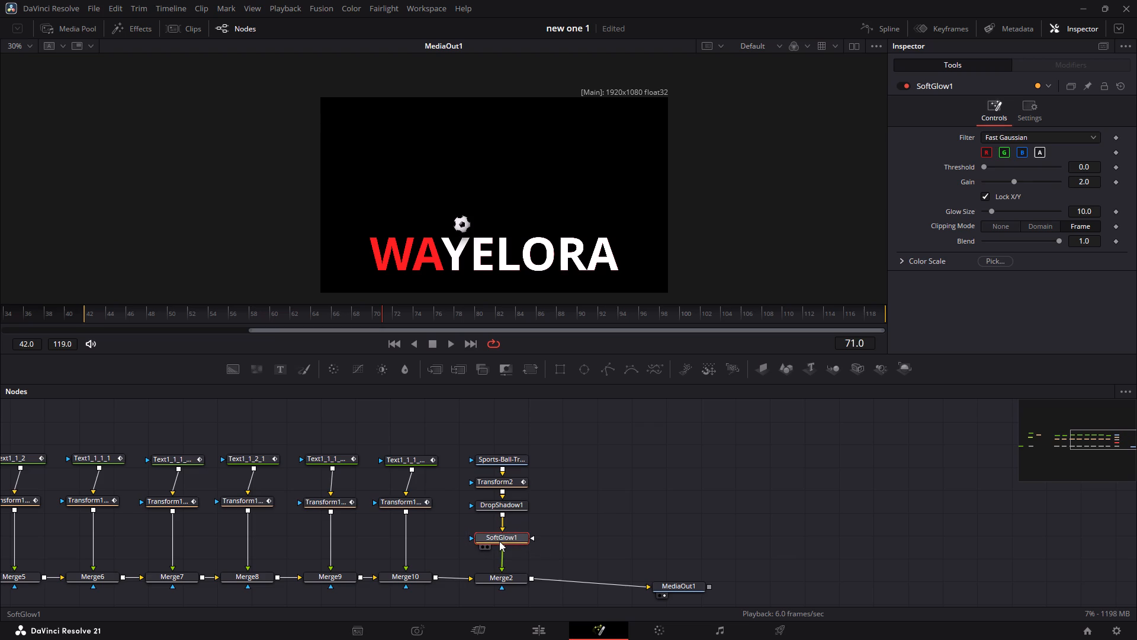
left_click(509, 538)
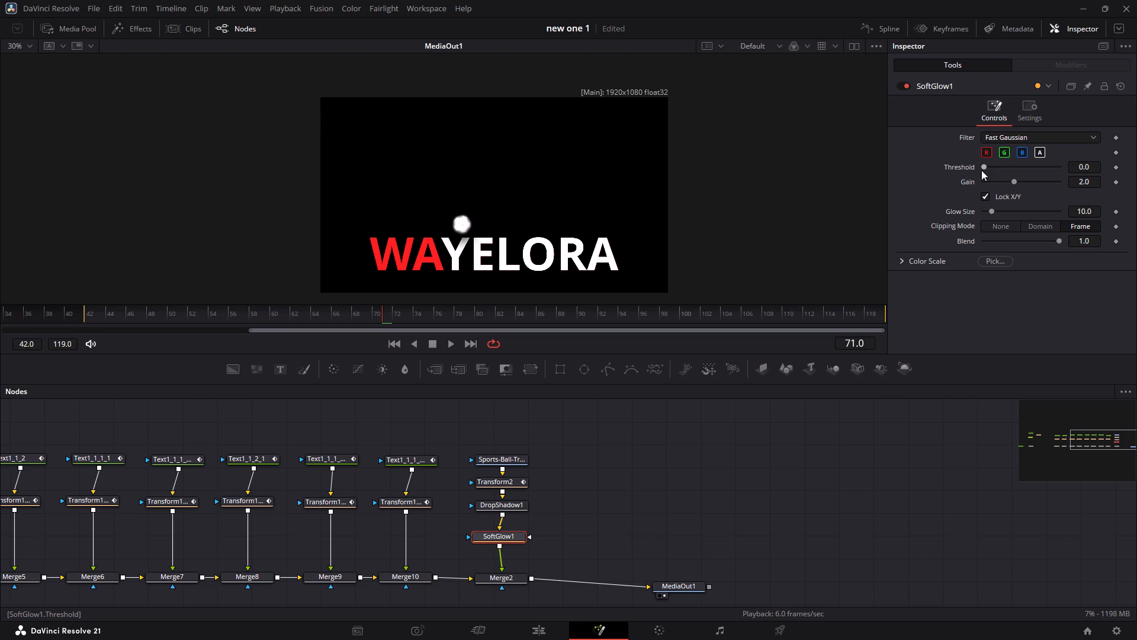
Set the Soft Glow's threshold to about 0.89, gain to about 2.638 and glow size to about 29.9.
left_click_drag(983, 164, 1030, 161)
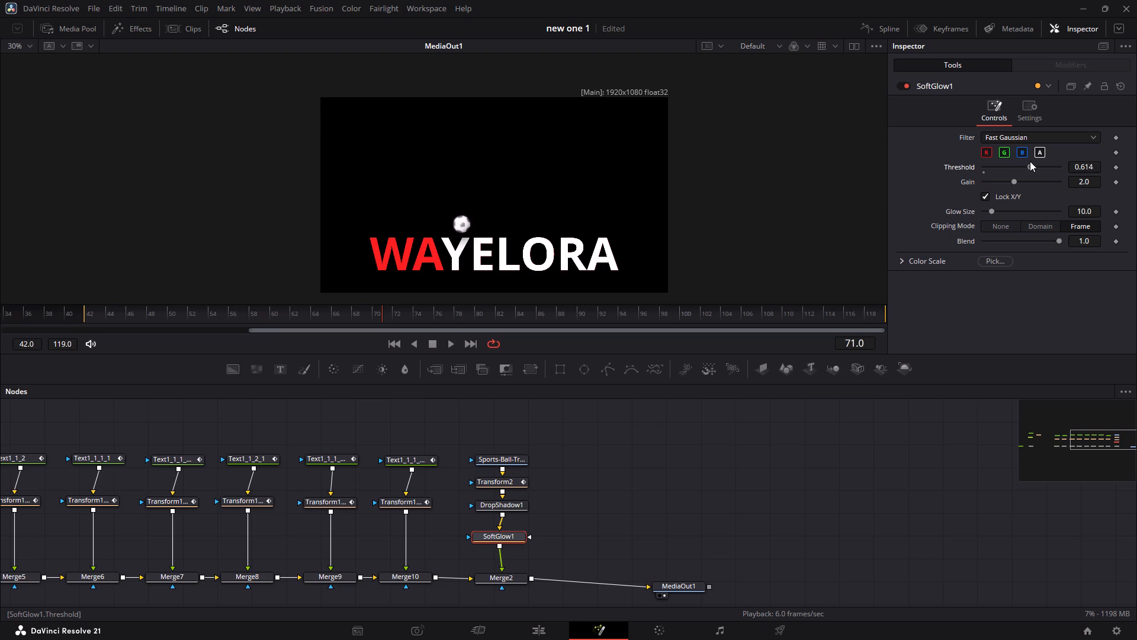
left_click_drag(1030, 161, 1054, 154)
left_click_drag(1014, 180, 1006, 179)
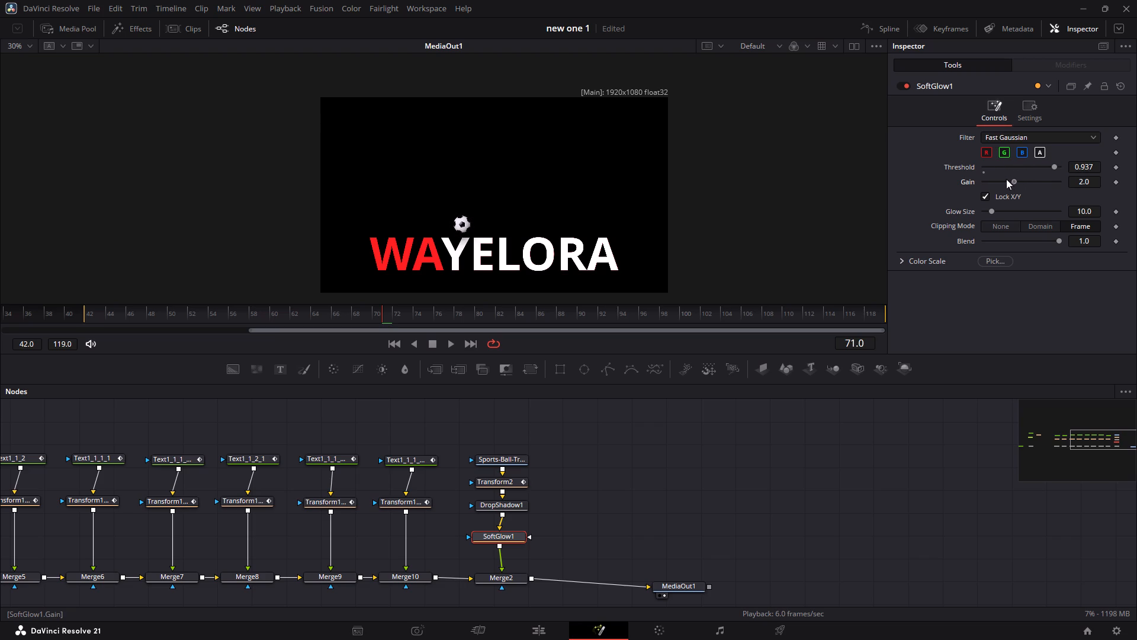
left_click_drag(1006, 179, 1030, 191)
left_click_drag(1030, 191, 1023, 191)
left_click_drag(993, 213, 1011, 215)
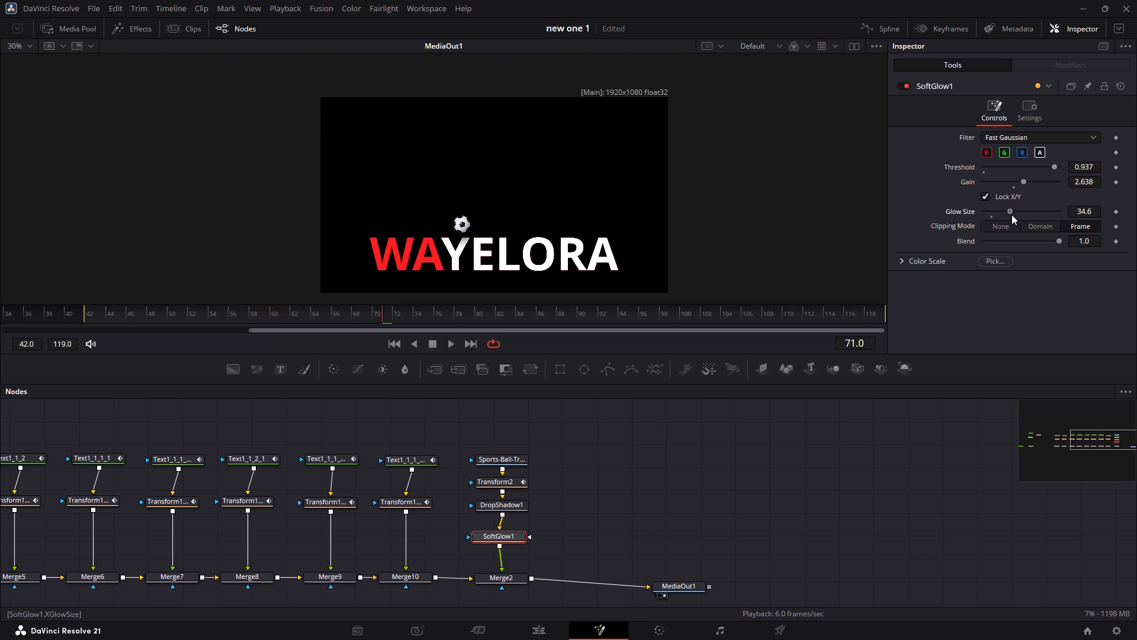
left_click_drag(1011, 215, 1007, 215)
left_click(1056, 166)
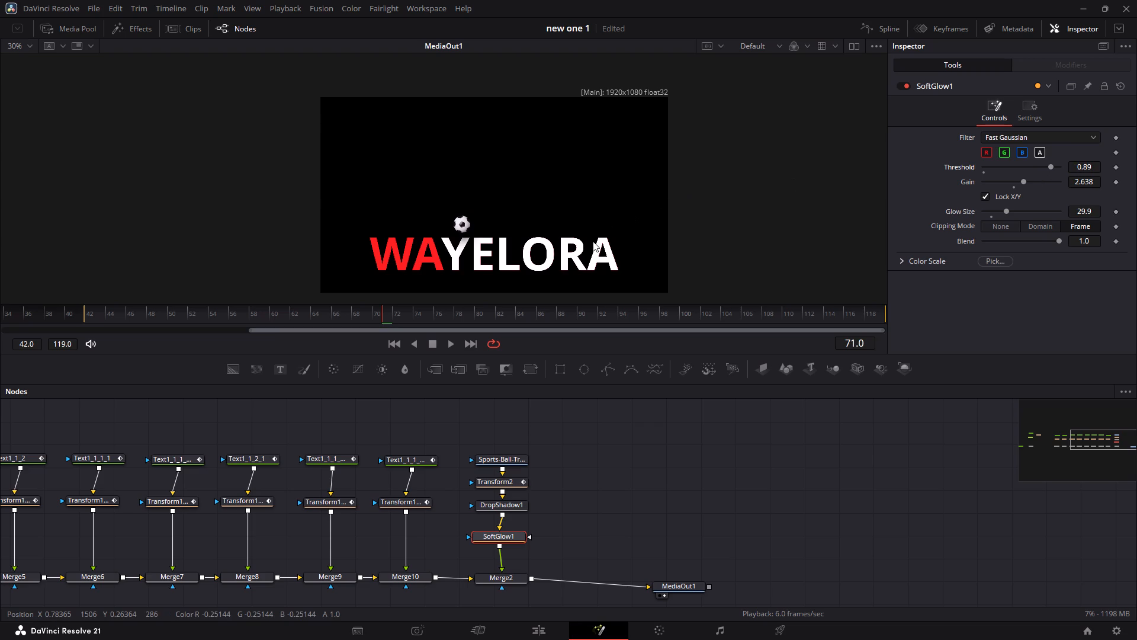
Play the animation with the viewer zoomed in on the ball and letters to check the glow.
scroll(593, 241, "up", 2, "ctrl")
scroll(593, 241, "up", 1)
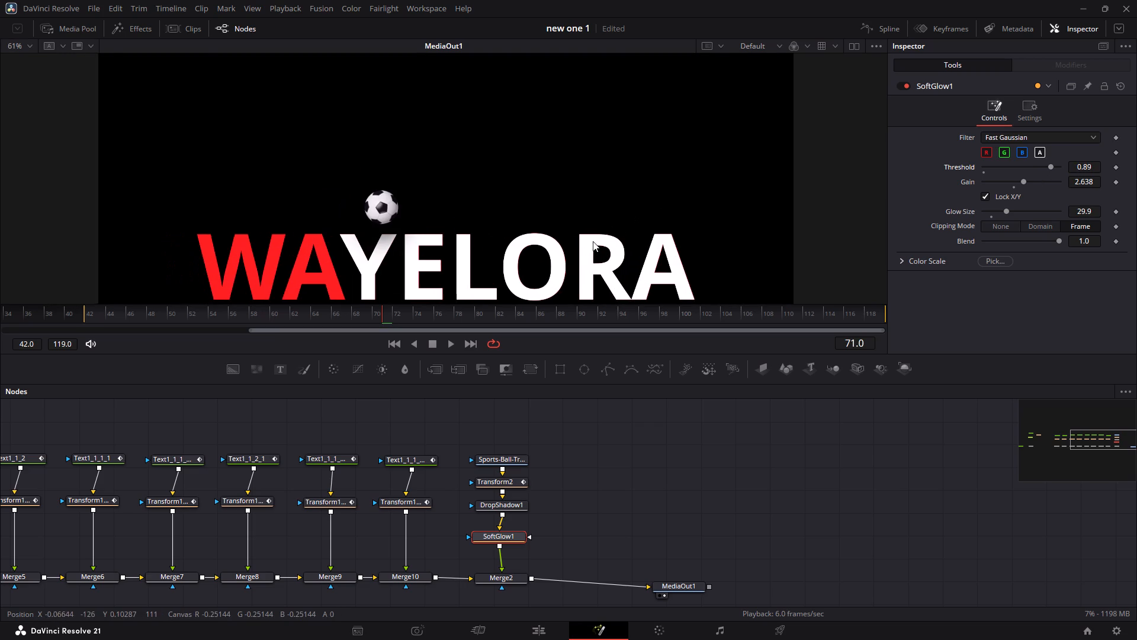
scroll(593, 241, "up", 1)
key("space")
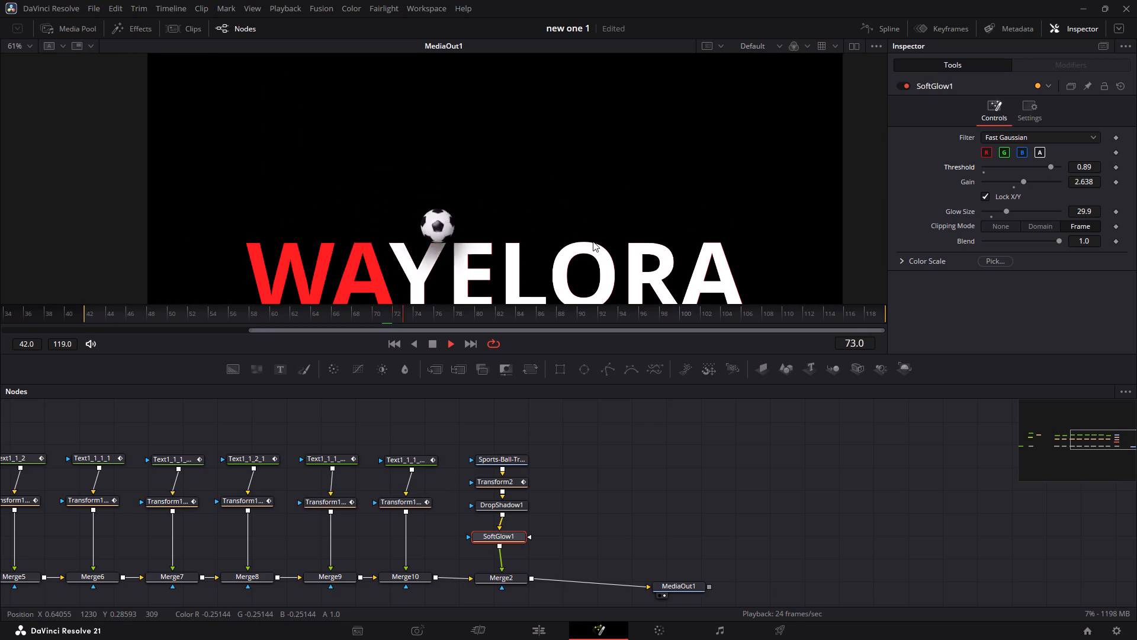
key("space")
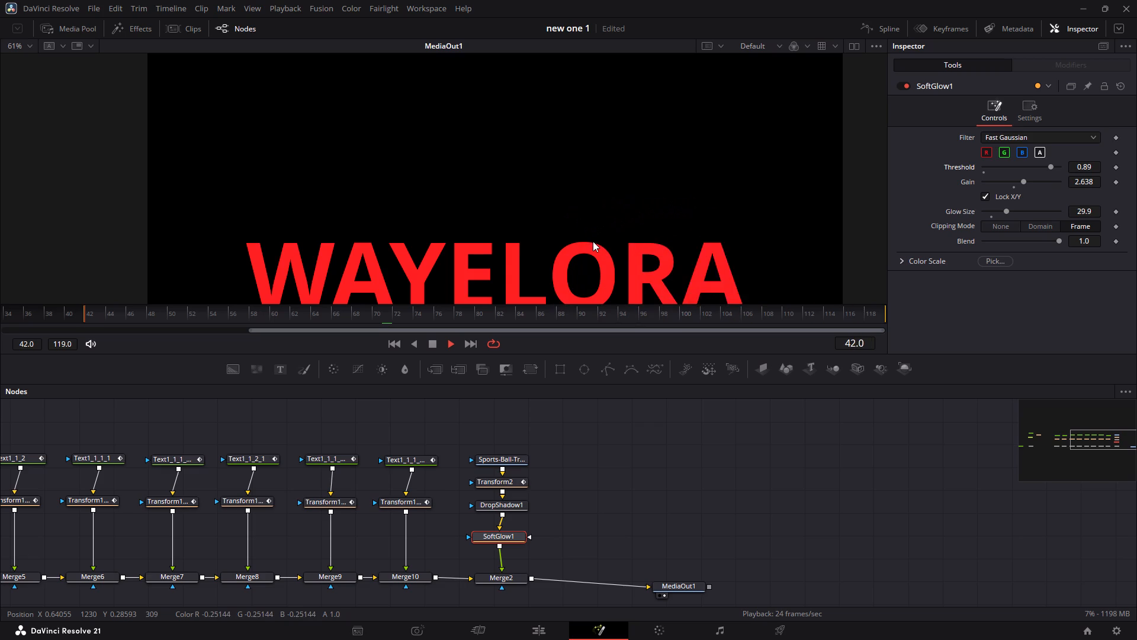
Bring the whole node chain into view and replay the animation to check the bounce and colour changes.
left_click(634, 484)
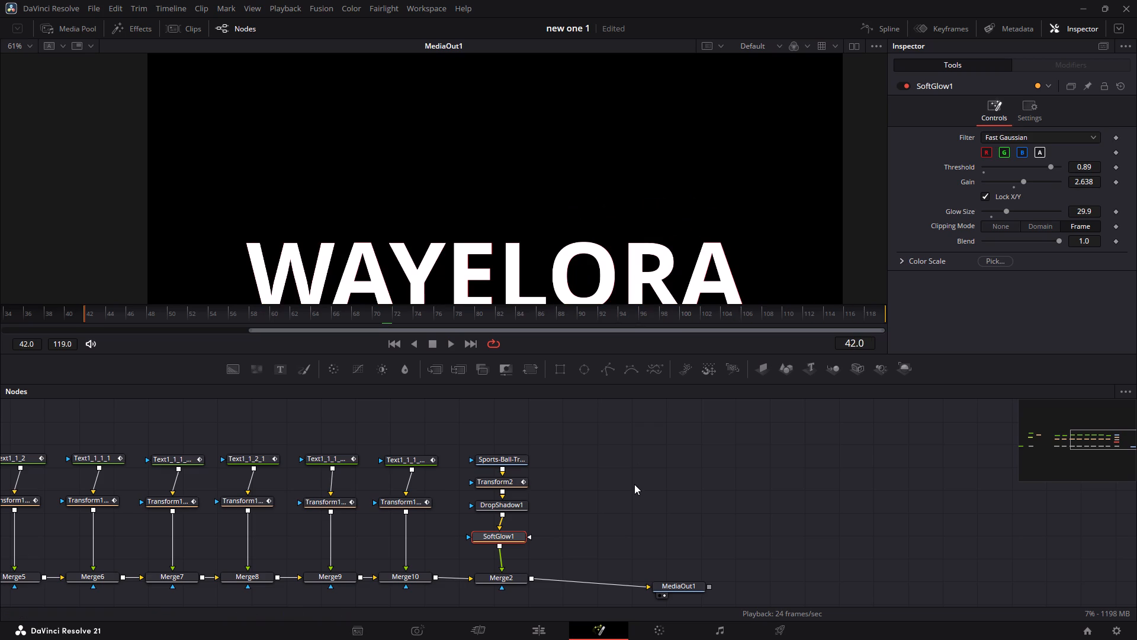
scroll(634, 484, "down", 2, "ctrl")
left_click(634, 484)
scroll(634, 484, "up", 1, "ctrl")
scroll(634, 484, "right", 1)
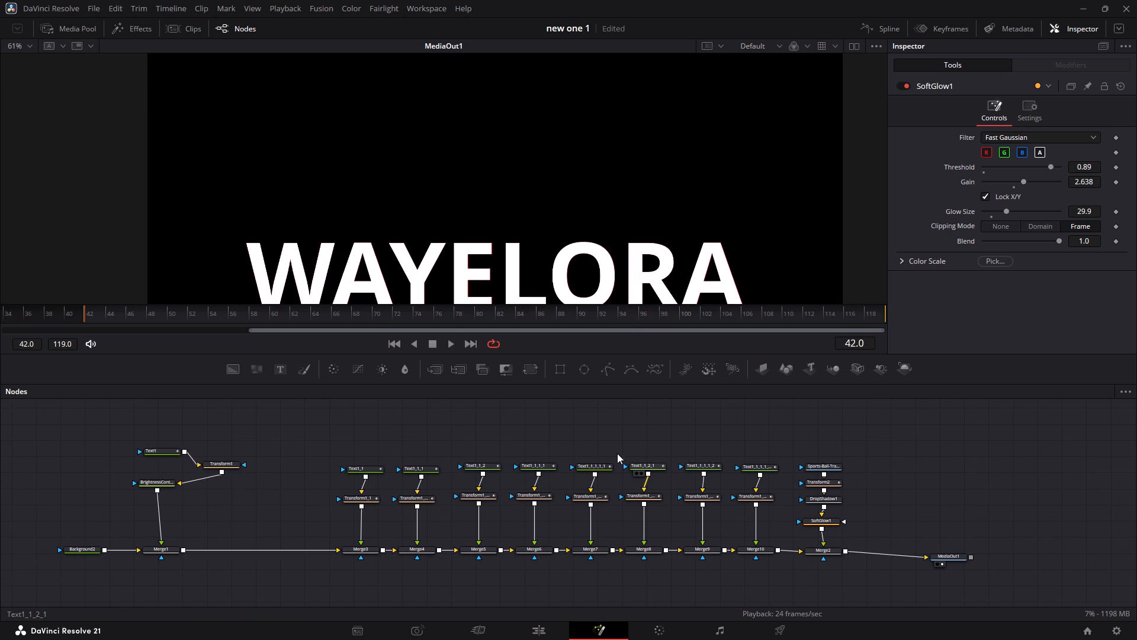
left_click(595, 436)
key("space")
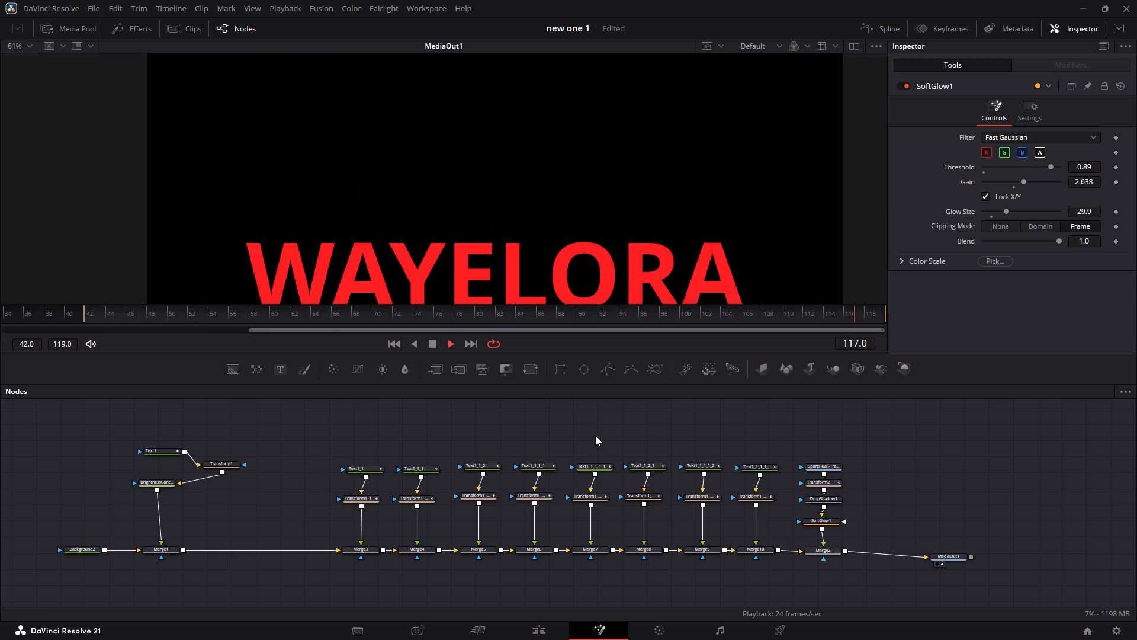
key("space")
key("space")
key("space")
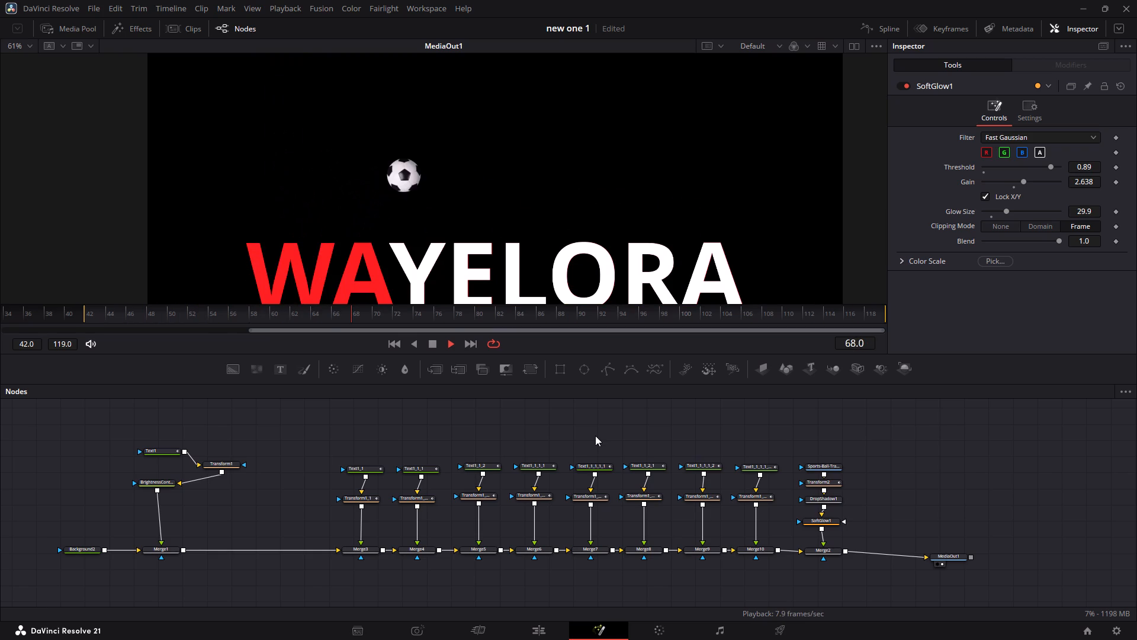
key("space")
key("space")
key("space")
key("space")
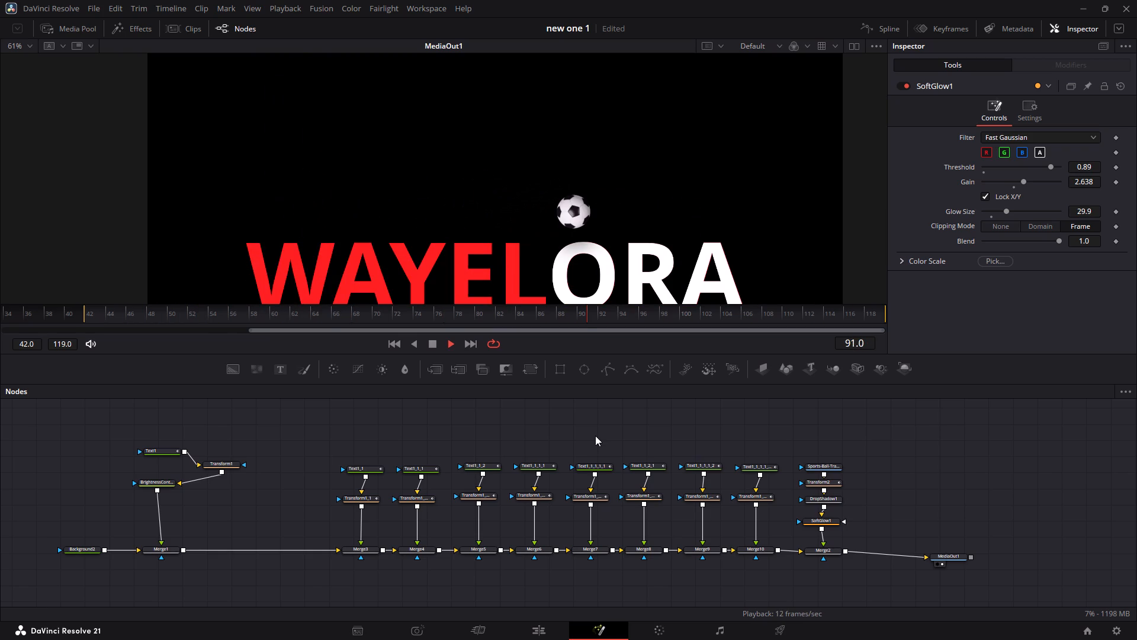
Step through the animation frame by frame from the bounce on the L to the ball's contact with the final A.
key("Left")
key("Left")
key("Left")
key("Left")
key("Left")
key("Left")
key("Left")
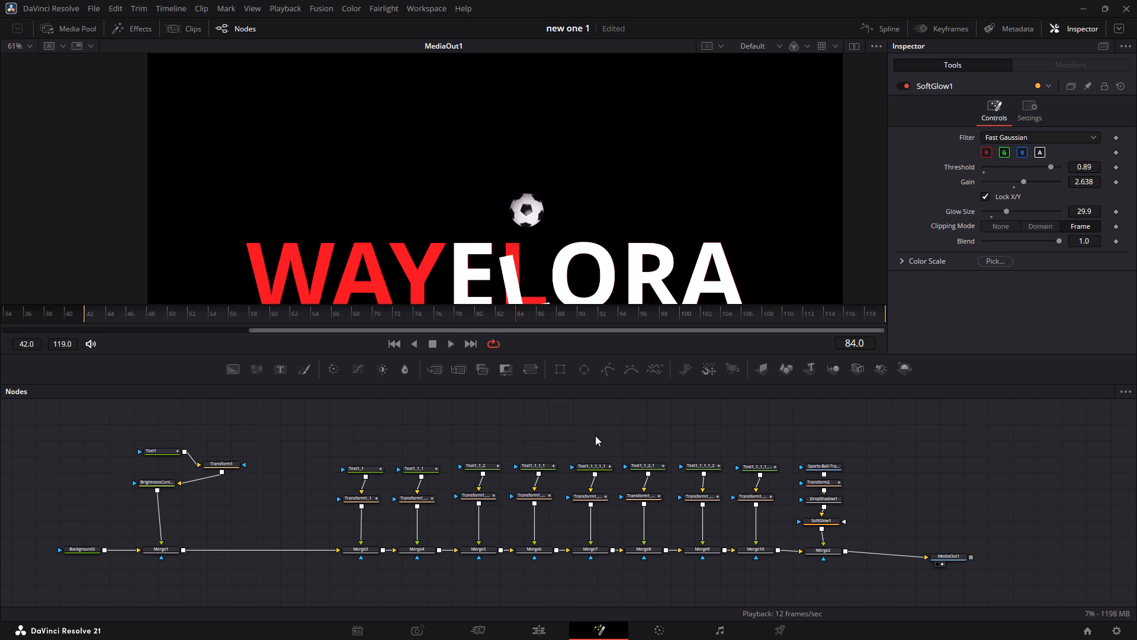
key("Right")
key("Right")
key("Right")
key("Right")
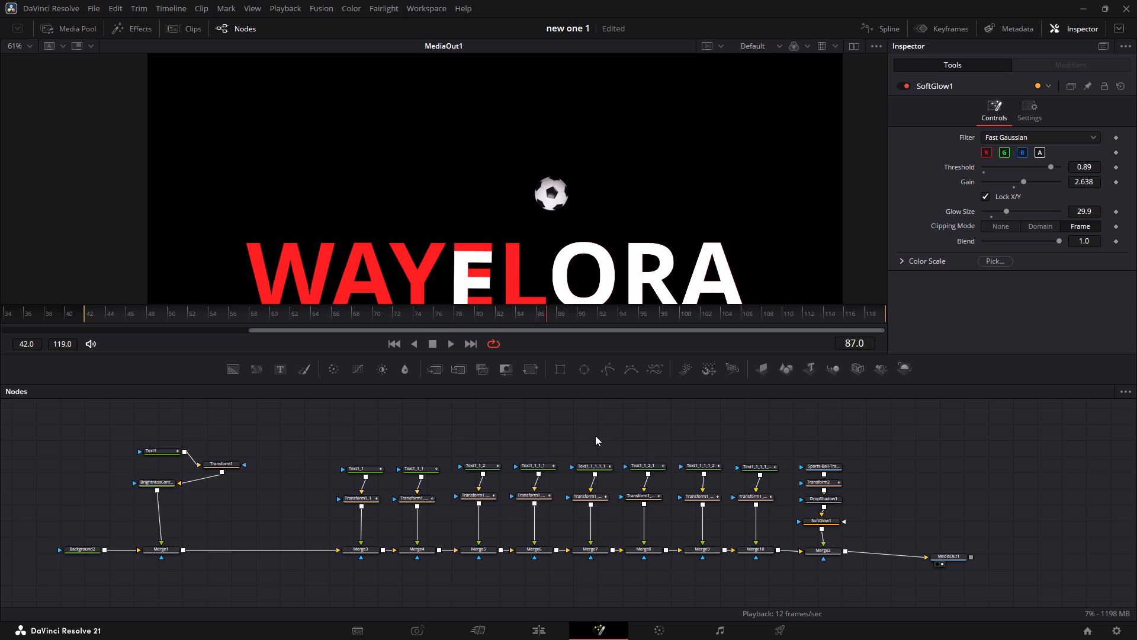
key("Right")
key("Right")
key("Right")
key("Right")
key("Right")
key("Right")
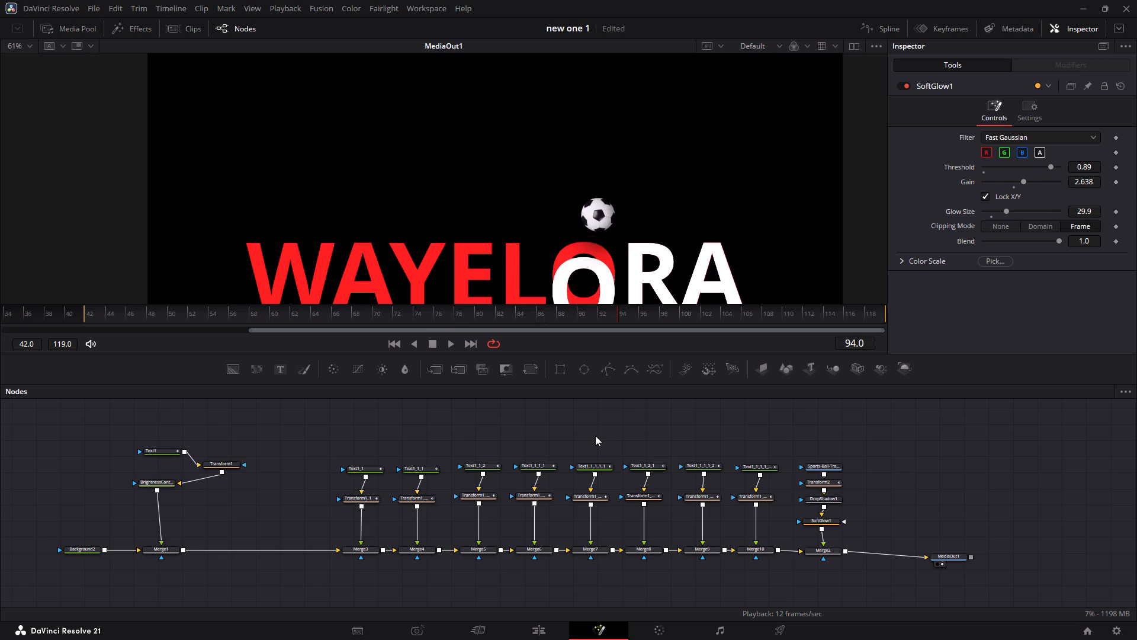
key("Right")
key("Right")
key("Right")
key("Right")
key("Right")
key("Right")
key("Right")
key("Right")
key("Right")
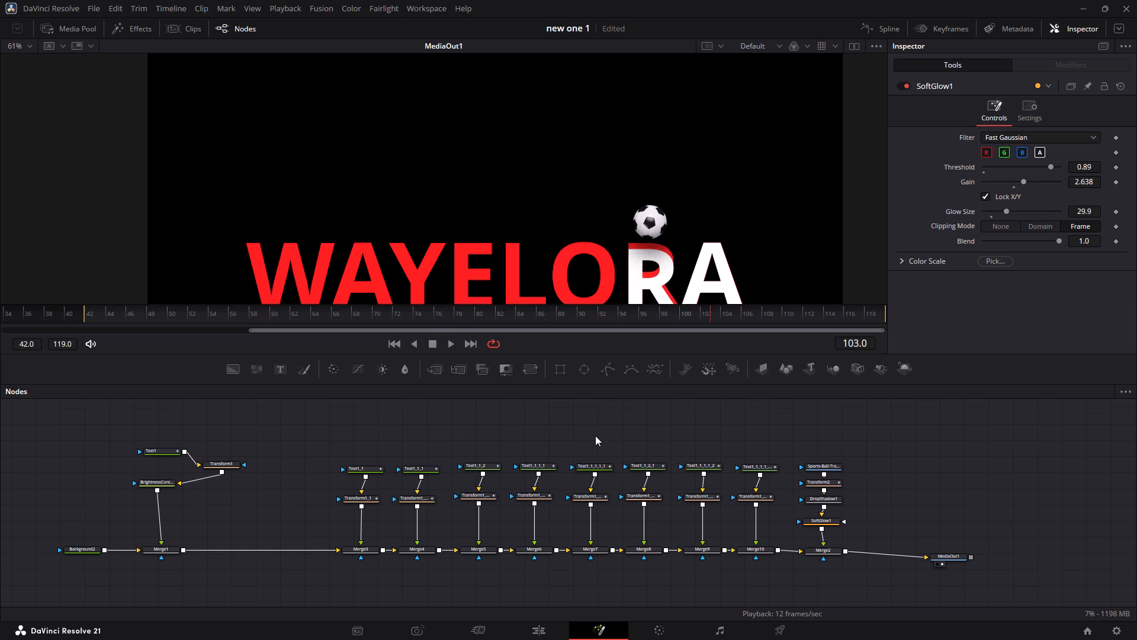
key("Right")
key("Right")
key("Right")
key("Right")
key("Right")
key("Right")
key("Right")
key("Right")
key("Right")
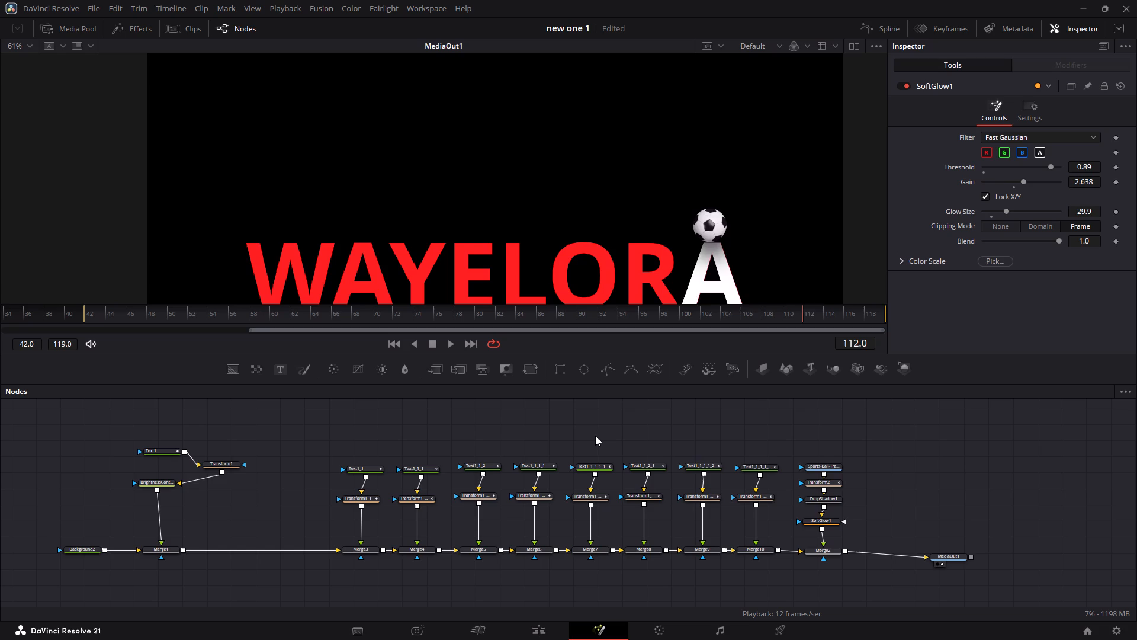
key("Right")
Replay the animation several times to examine how the ball leaves the final A.
key("space")
key("space")
key("space")
key("space")
key("space")
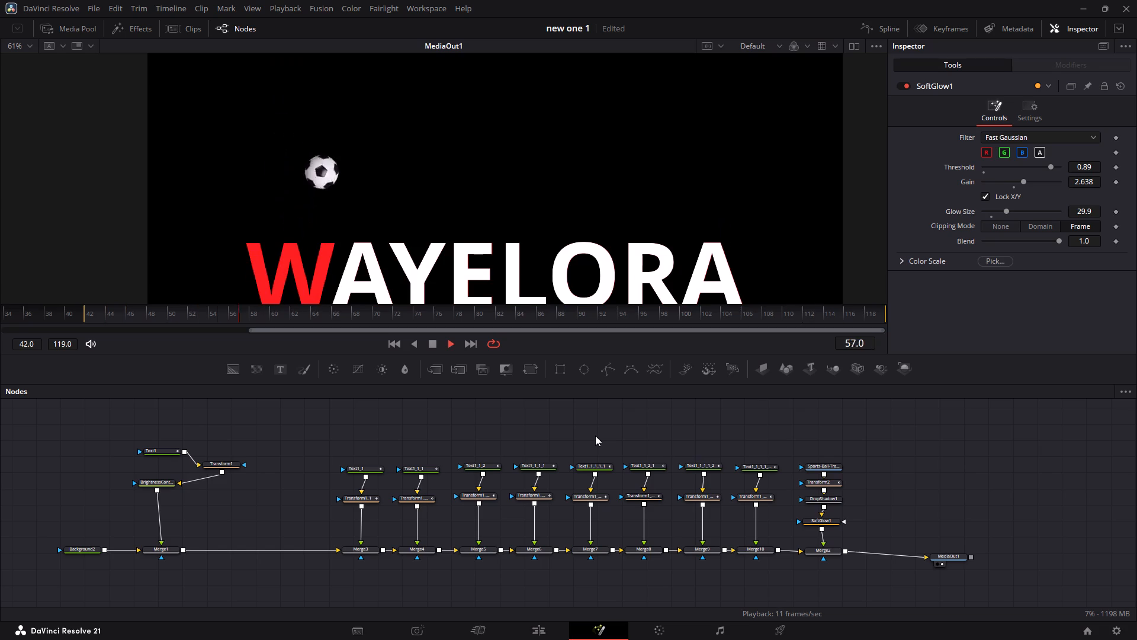
key("space")
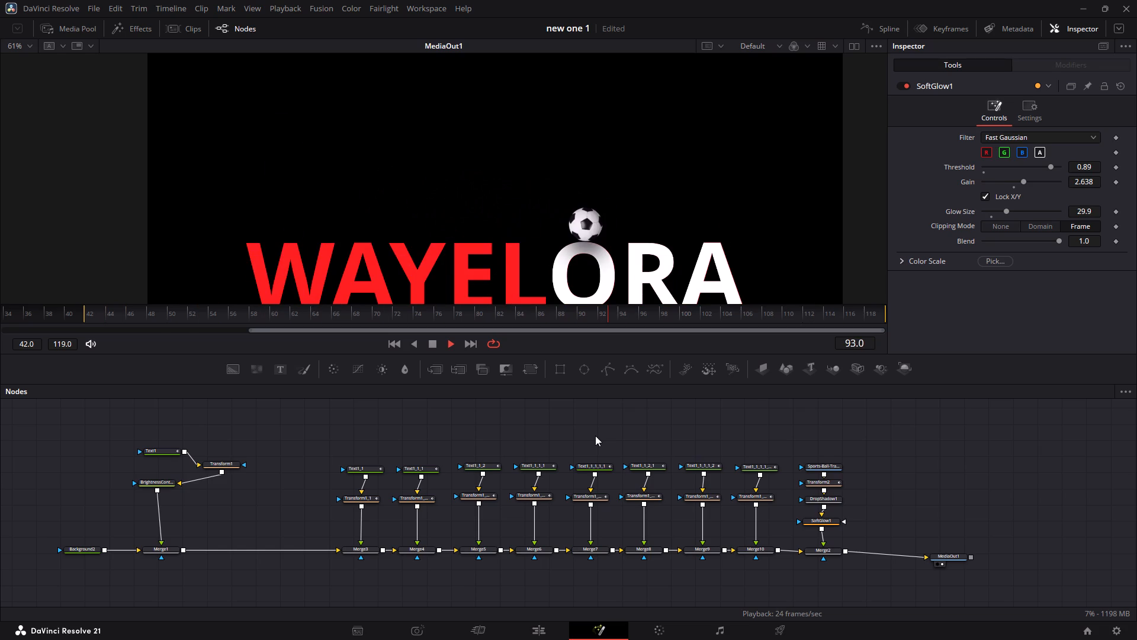
key("space")
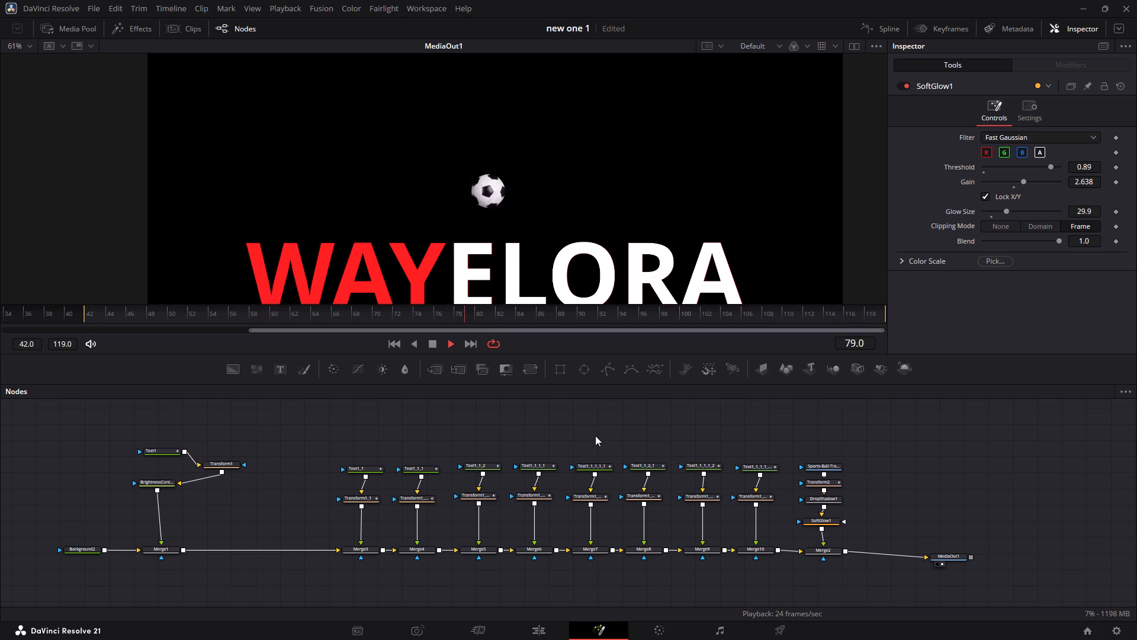
key("space")
key("space")
key("space")
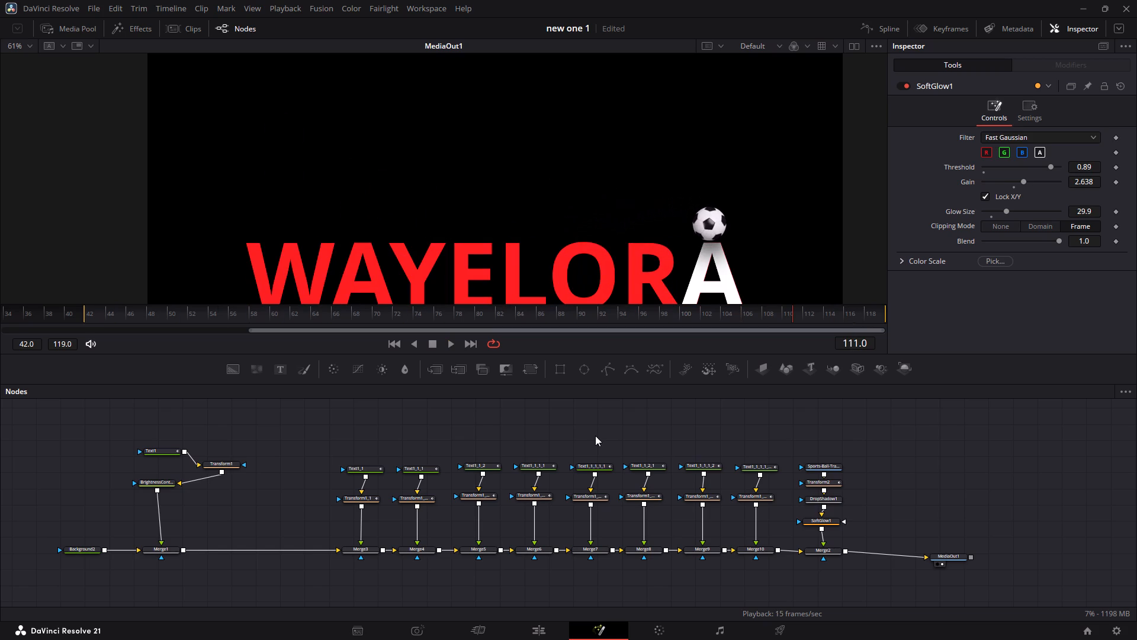
Delete the last point of the Transform2 motion path, below the frame under the final A.
scroll(826, 452, "down", 1)
scroll(826, 452, "up", 4, "ctrl")
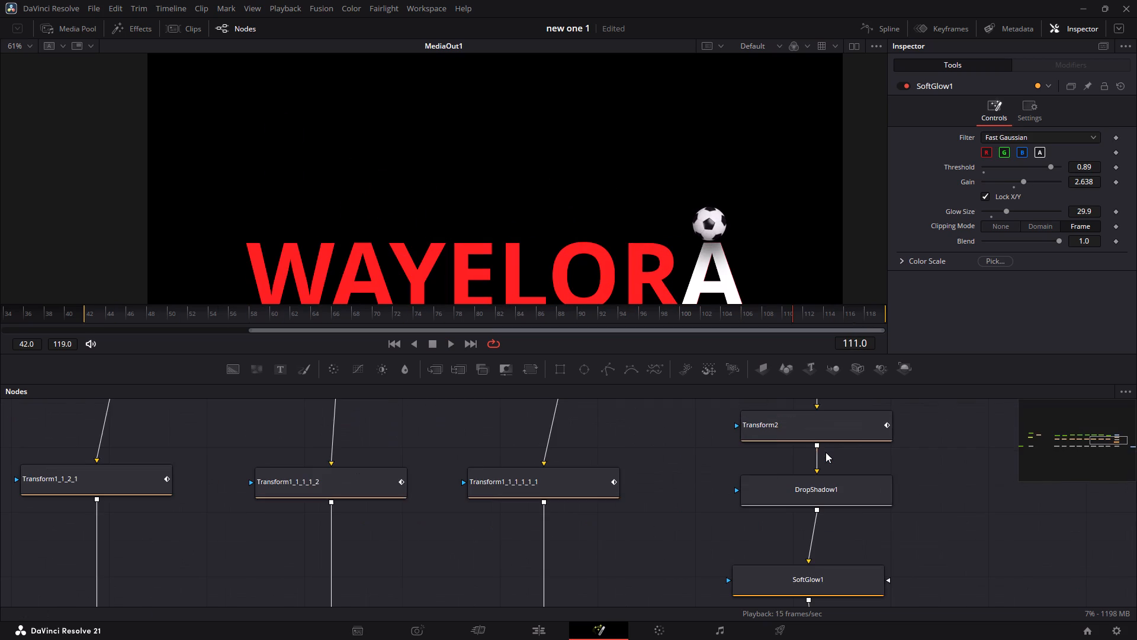
scroll(826, 452, "down", 3, "ctrl")
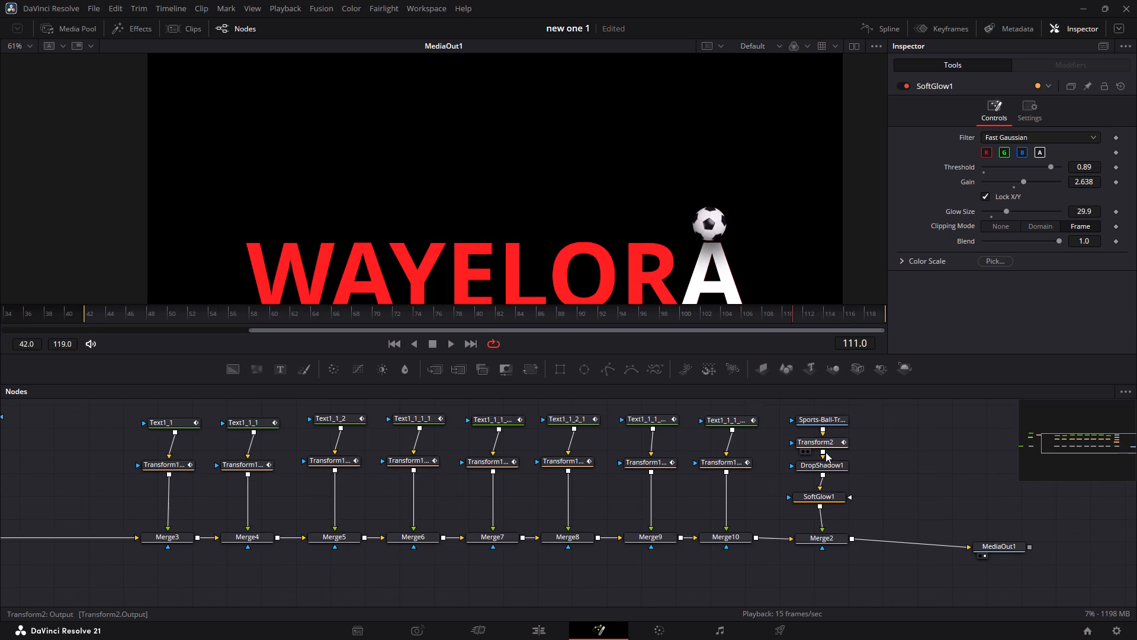
scroll(782, 483, "left", 3)
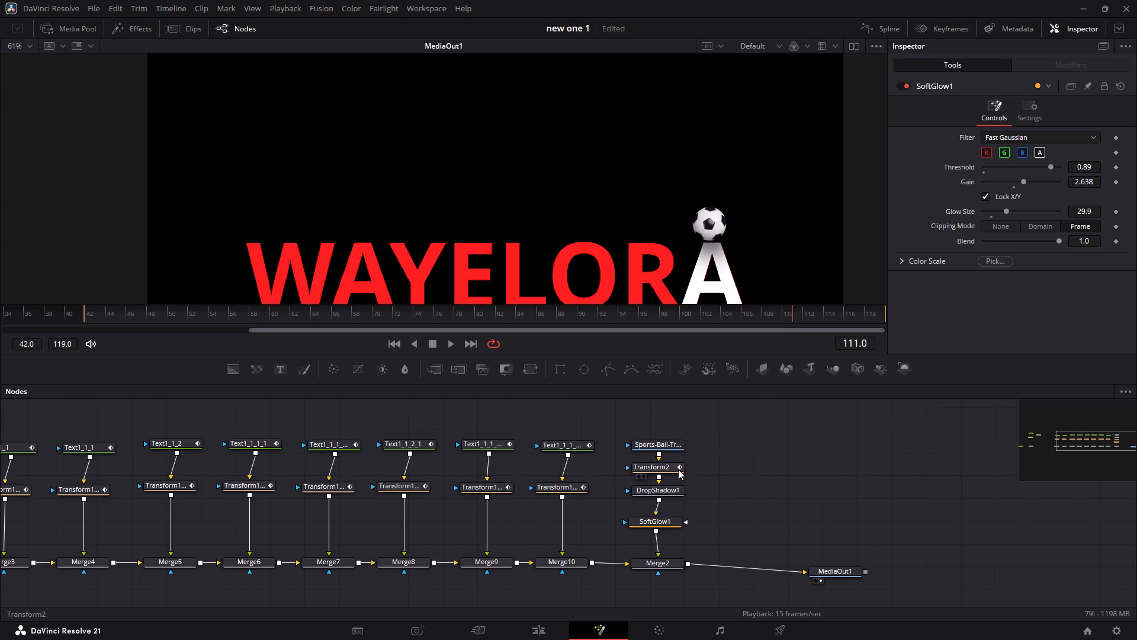
left_click(669, 467)
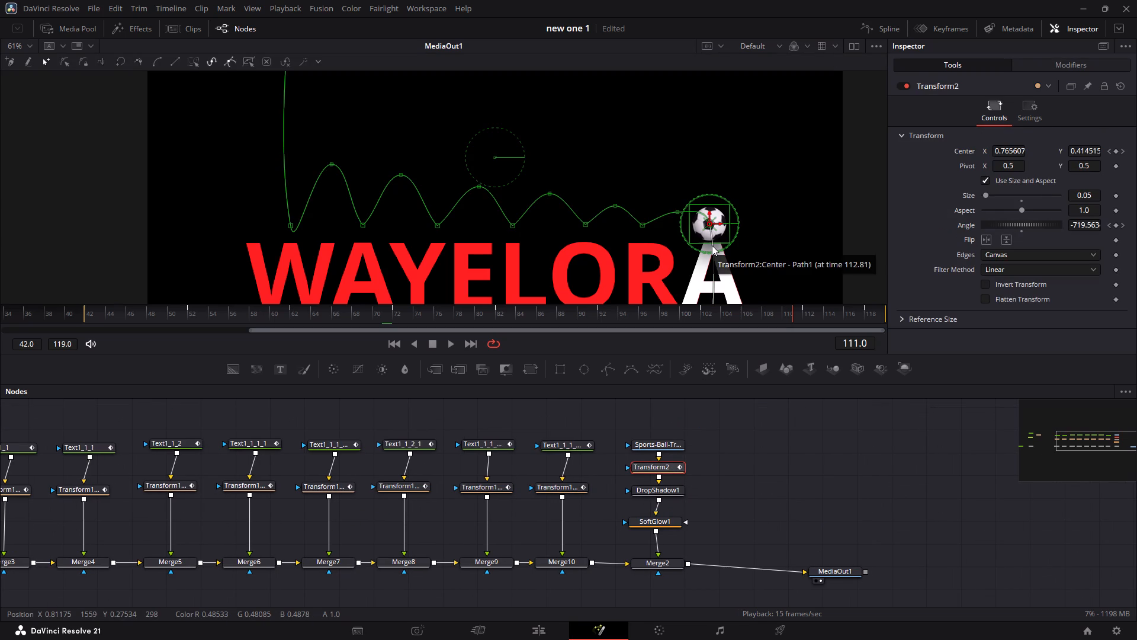
scroll(718, 265, "down", 1)
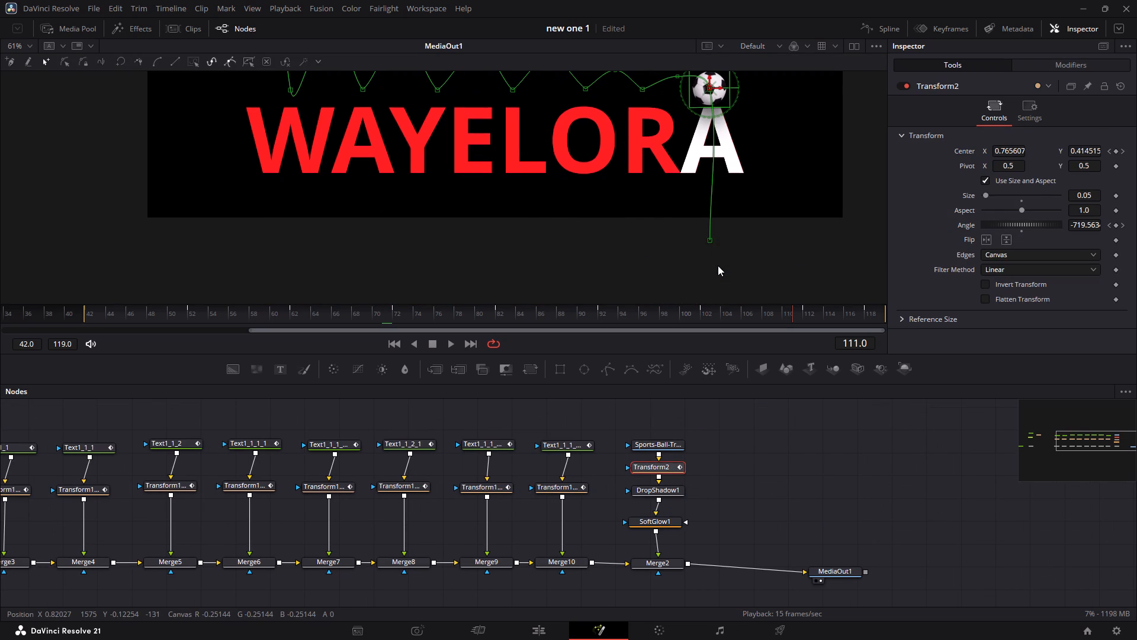
scroll(718, 265, "down", 1)
left_click(709, 271)
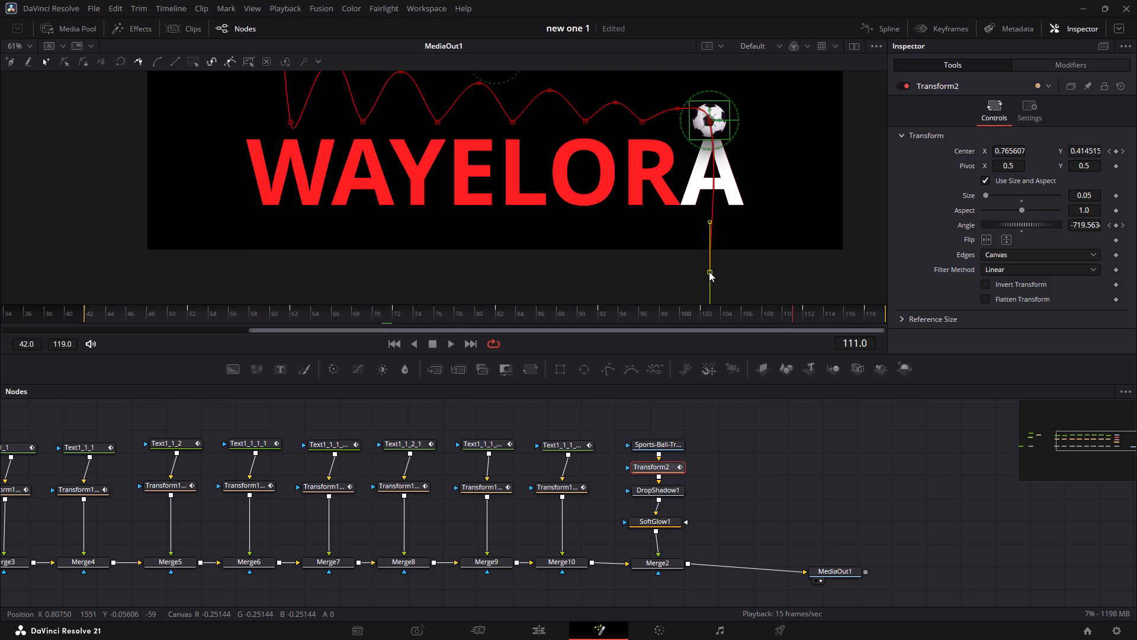
key("BackSpace")
Replay the animation and inspect the ending frames where the ball reaches the final A.
scroll(709, 271, "up", 1)
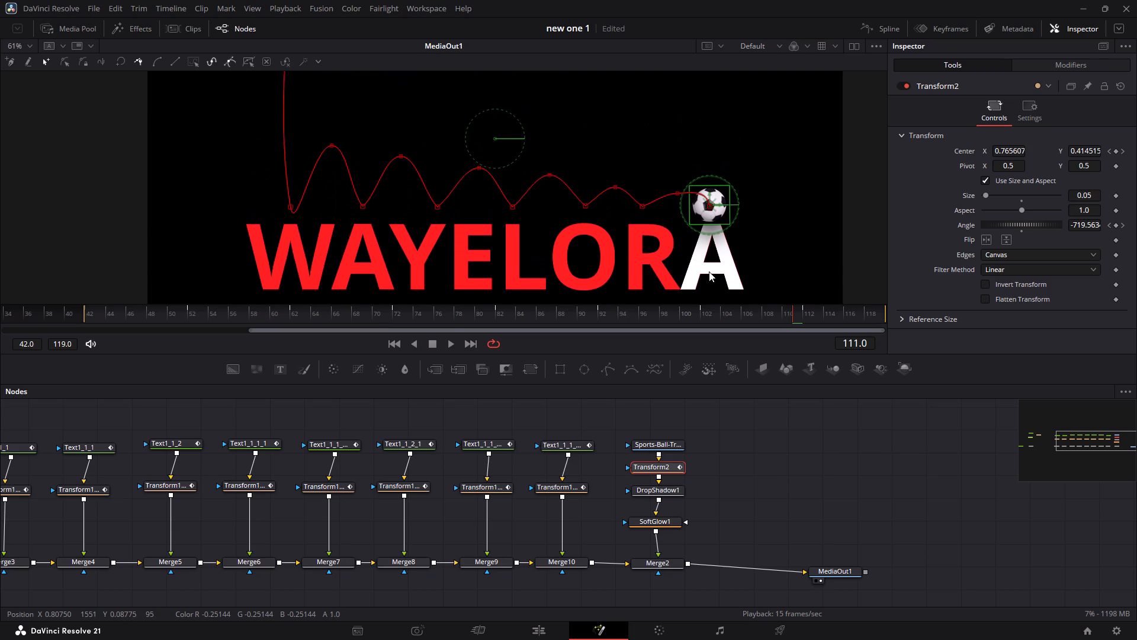
scroll(709, 271, "up", 1)
key("space")
key("space")
key("space")
key("space")
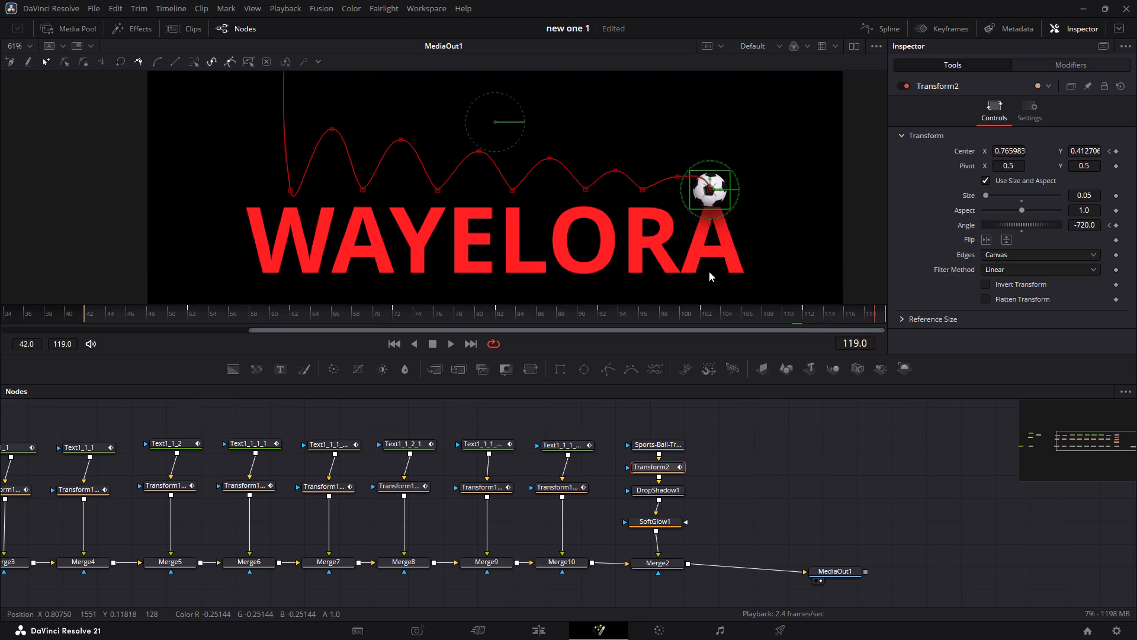
key("space")
key("space")
key("space")
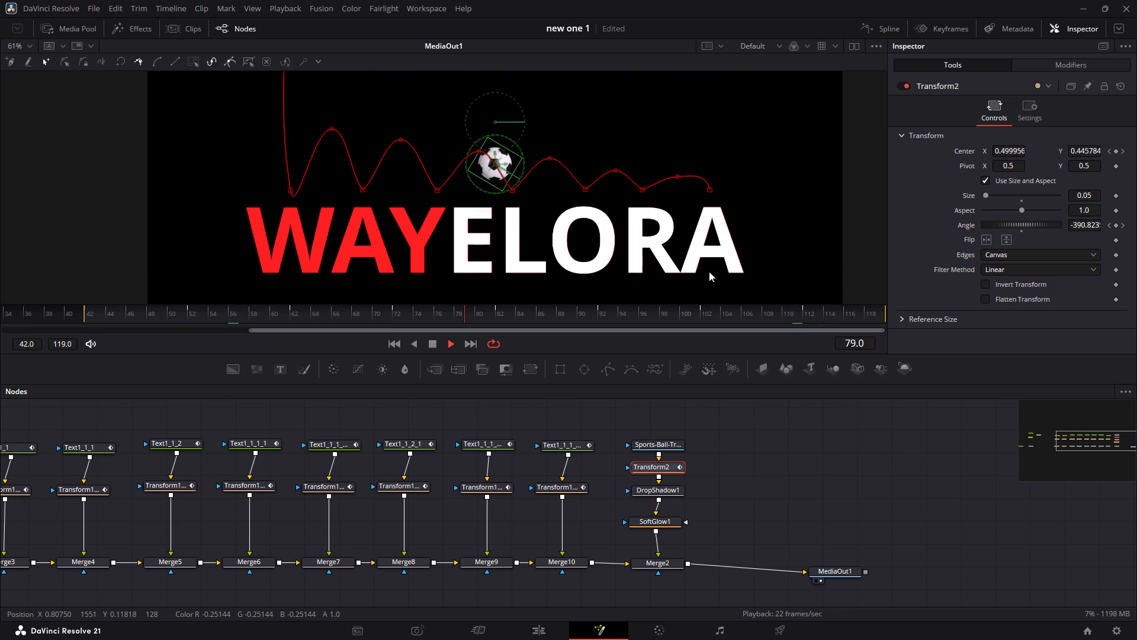
key("space")
key("space")
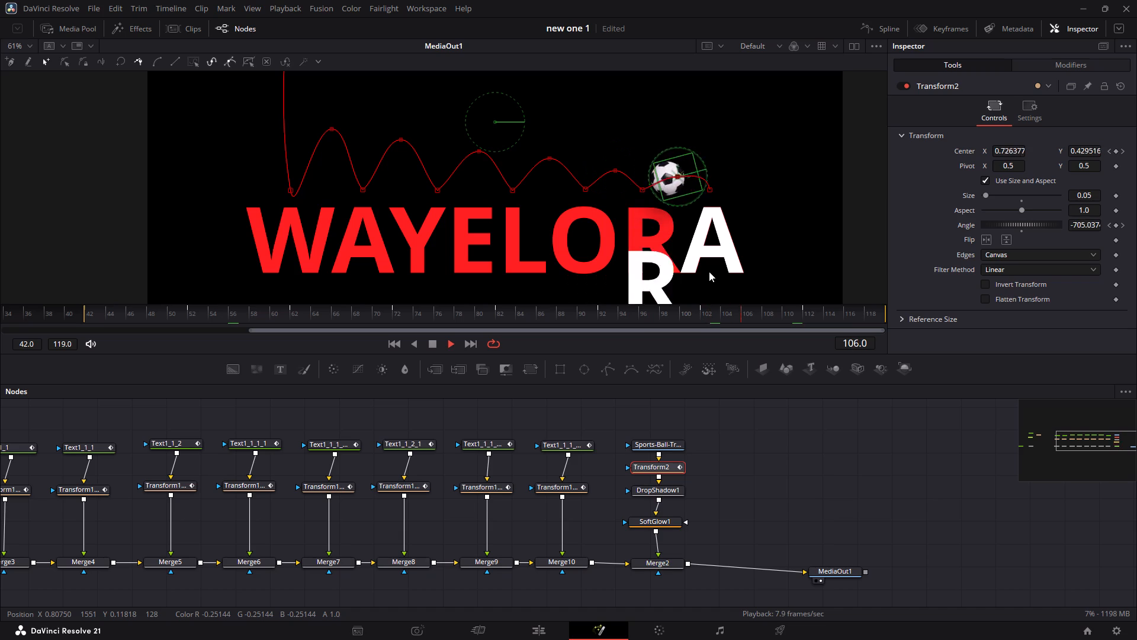
key("space")
key("space")
key("space")
key("Left")
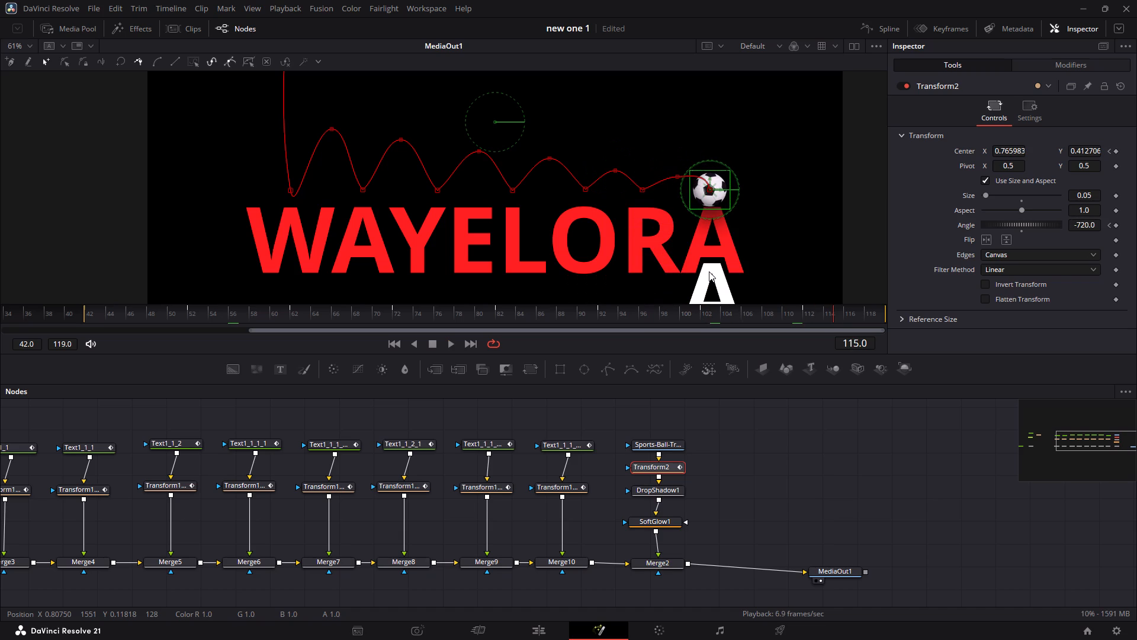
key("Left")
key("Left")
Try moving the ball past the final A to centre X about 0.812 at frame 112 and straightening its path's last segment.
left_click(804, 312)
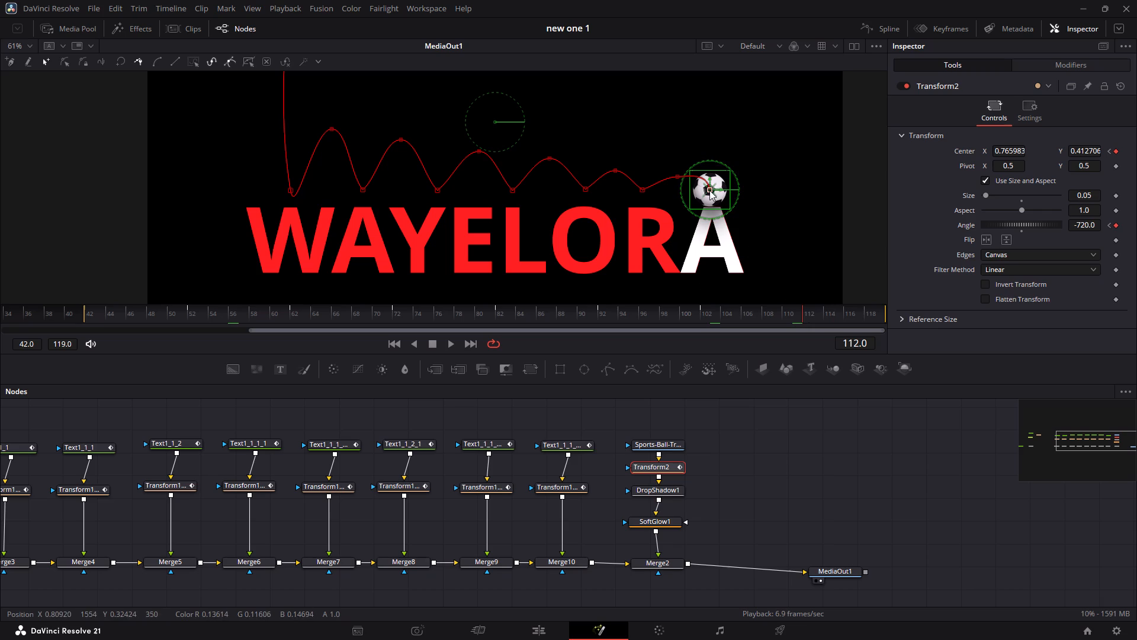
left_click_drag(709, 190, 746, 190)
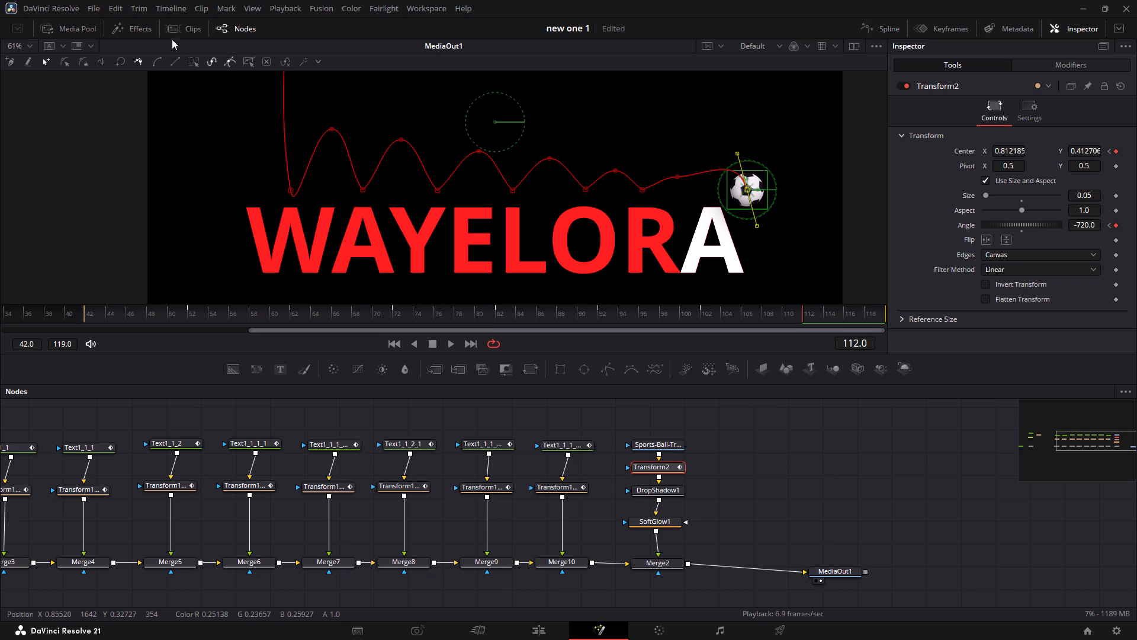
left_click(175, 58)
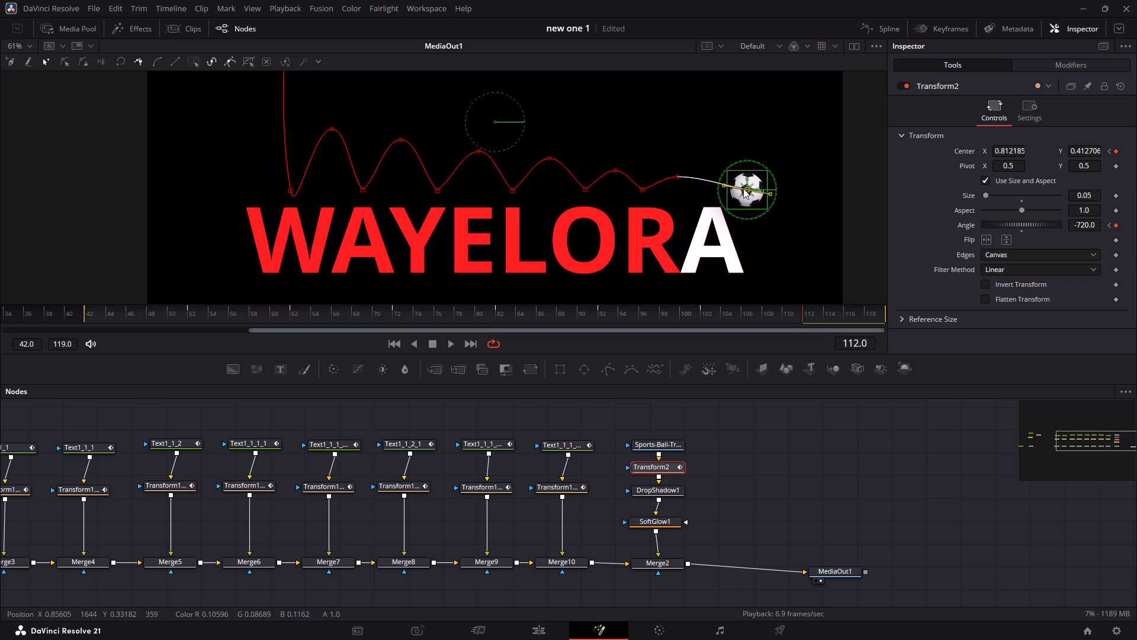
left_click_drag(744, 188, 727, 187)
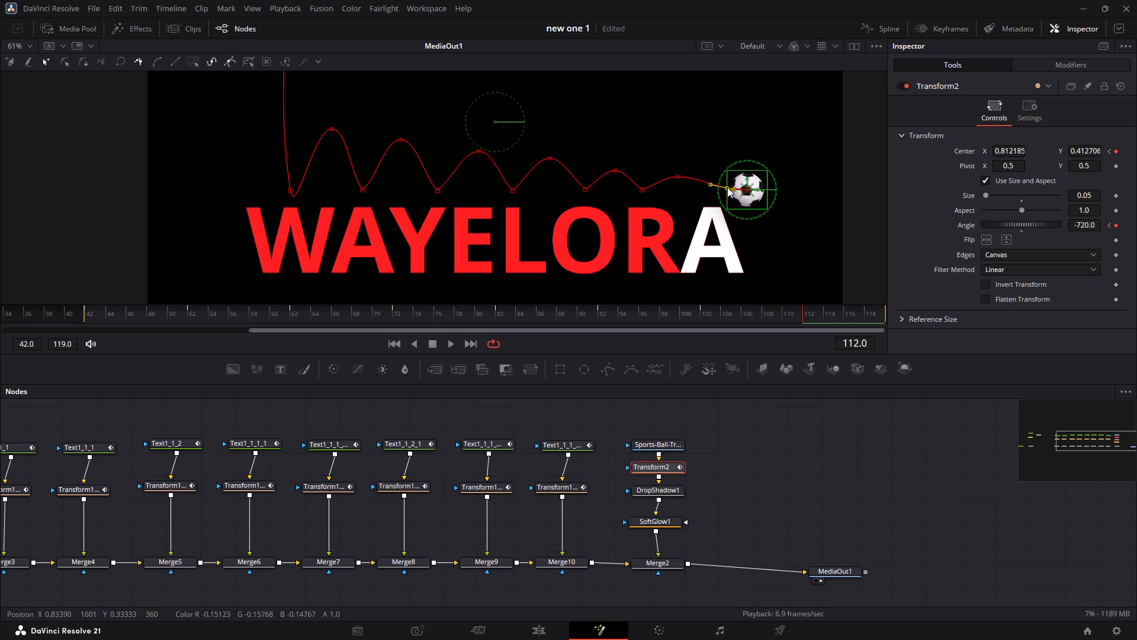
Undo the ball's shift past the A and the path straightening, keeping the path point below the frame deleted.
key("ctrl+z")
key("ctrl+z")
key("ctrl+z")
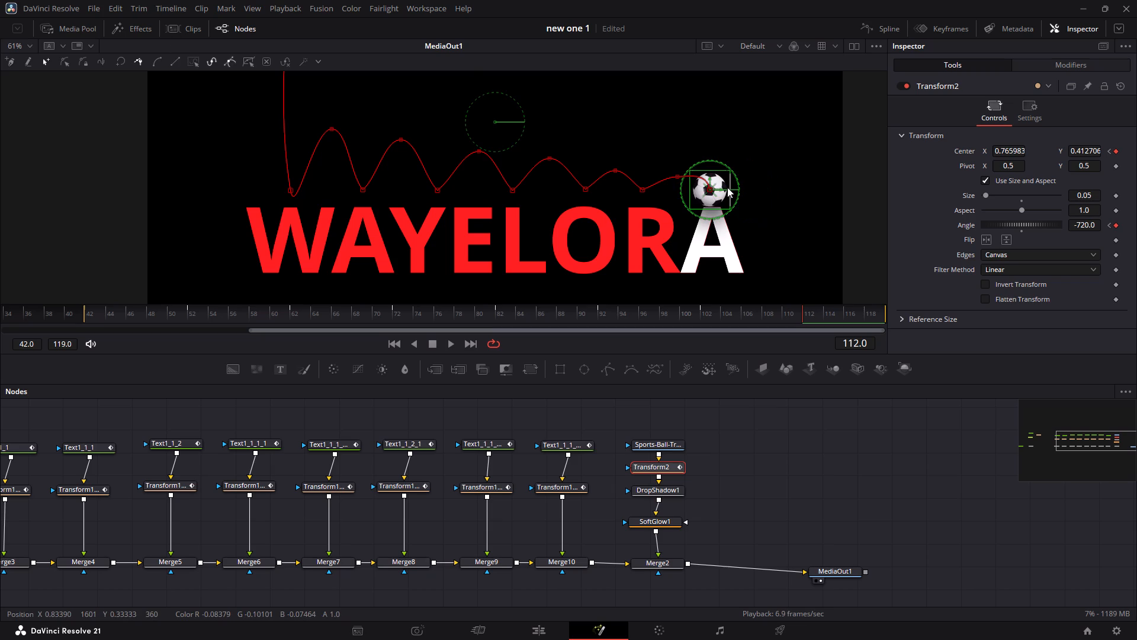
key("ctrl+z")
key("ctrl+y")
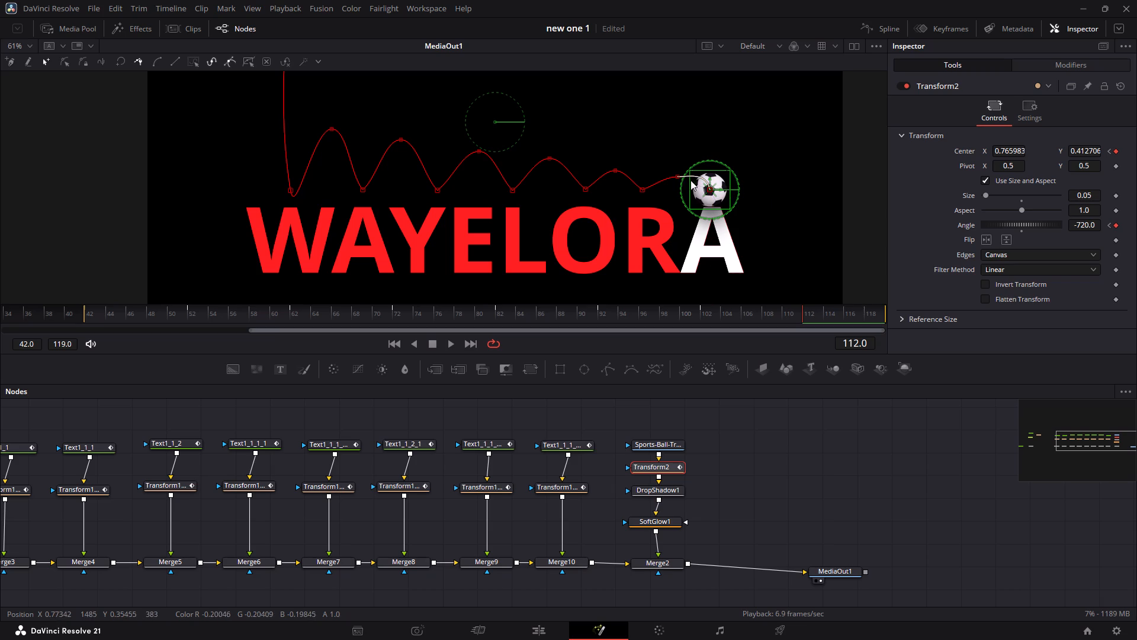
Nudge the Transform2 path point above the final A to centre X about 0.768.
left_click(709, 191)
left_click(863, 317)
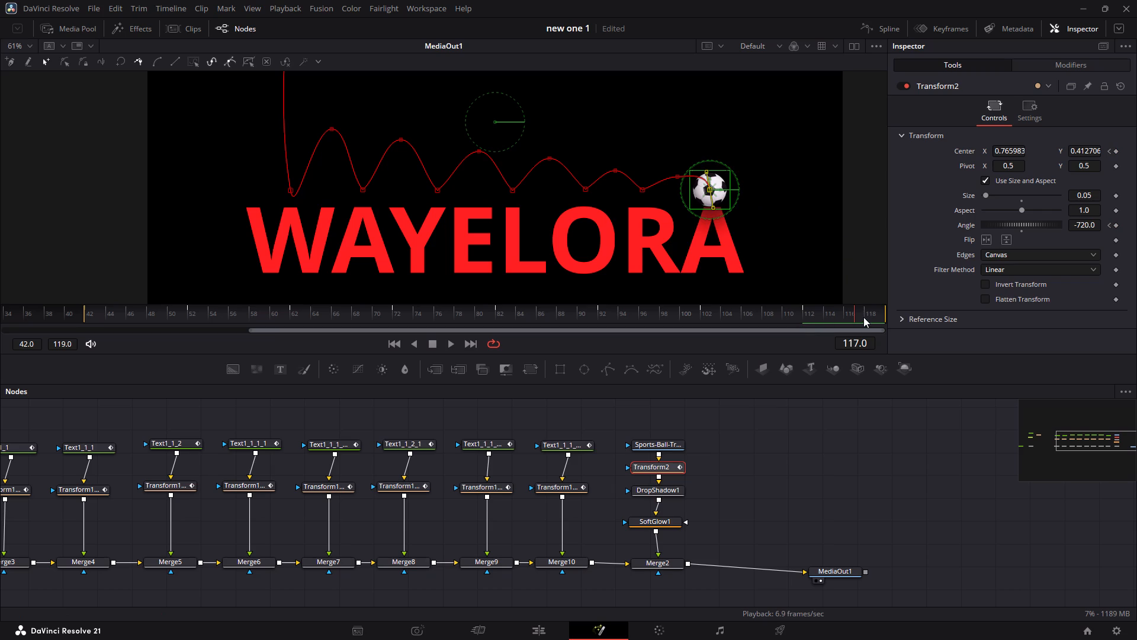
key("Right")
key("Right")
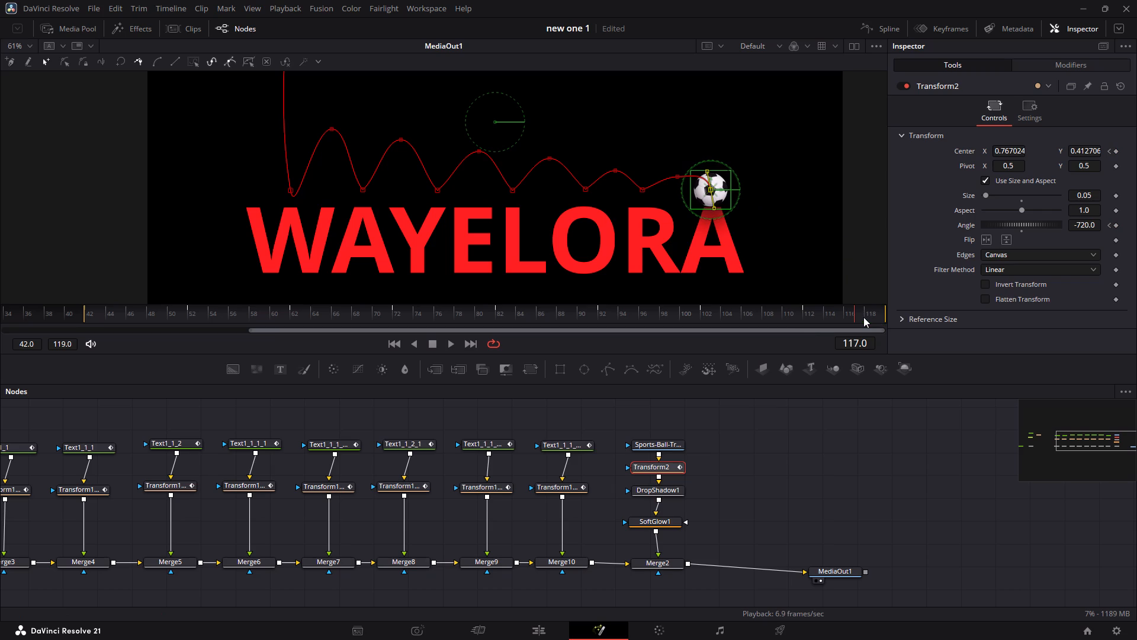
key("Right")
key("Right")
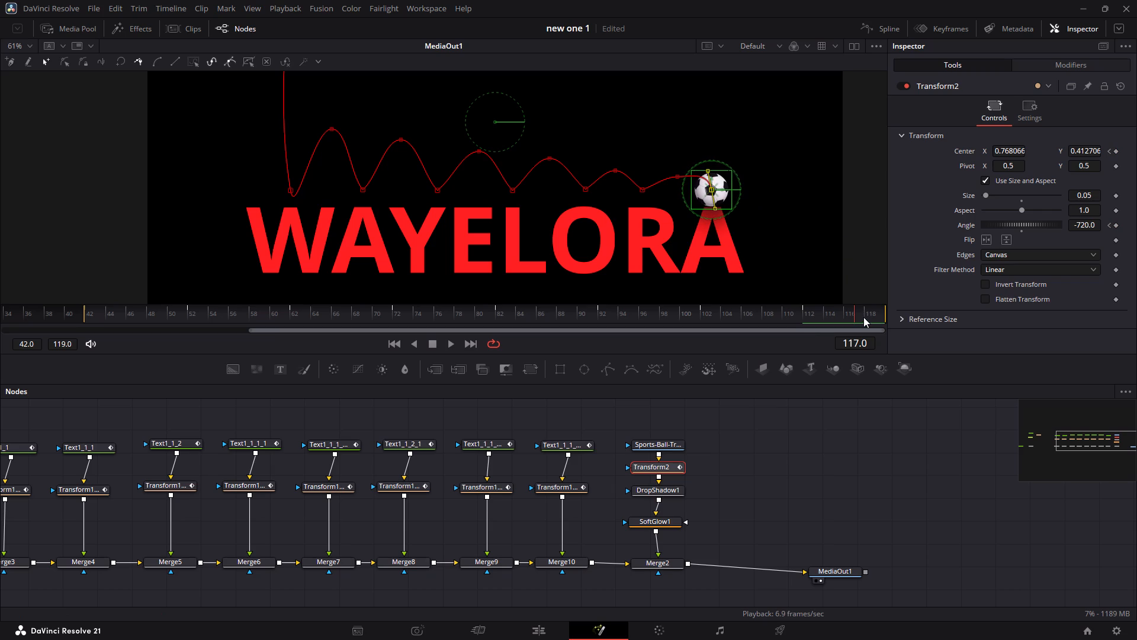
At frame 119, move the ball past the frame's side edge to centre X about 0.970, Y about 0.328.
left_click(866, 313)
left_click_drag(866, 313, 884, 312)
left_click_drag(712, 189, 716, 189)
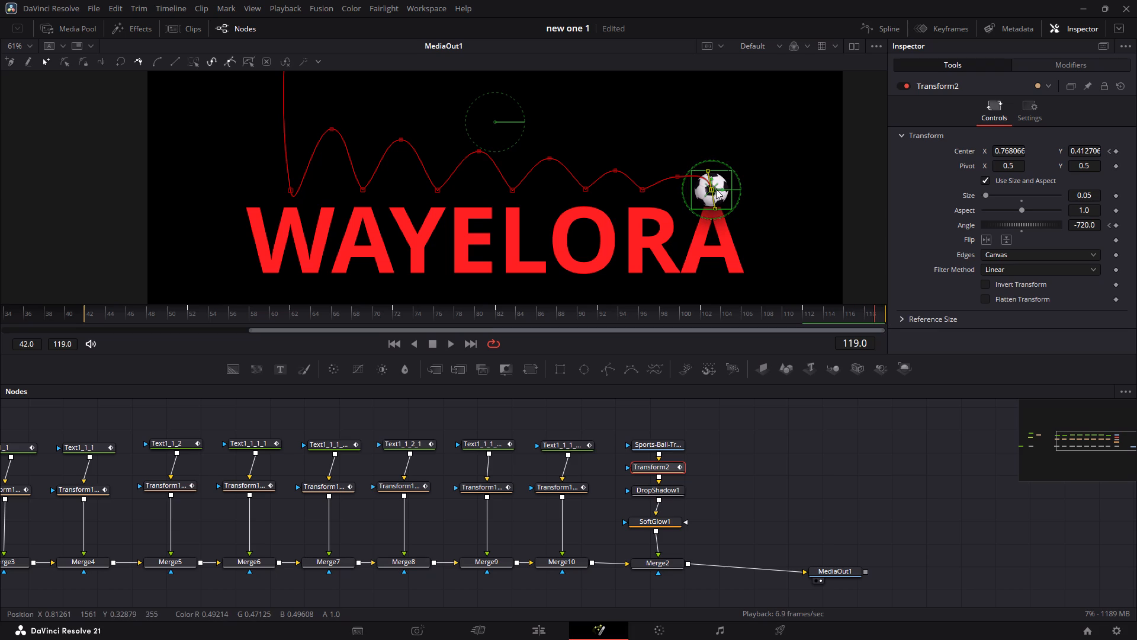
left_click_drag(716, 189, 781, 194)
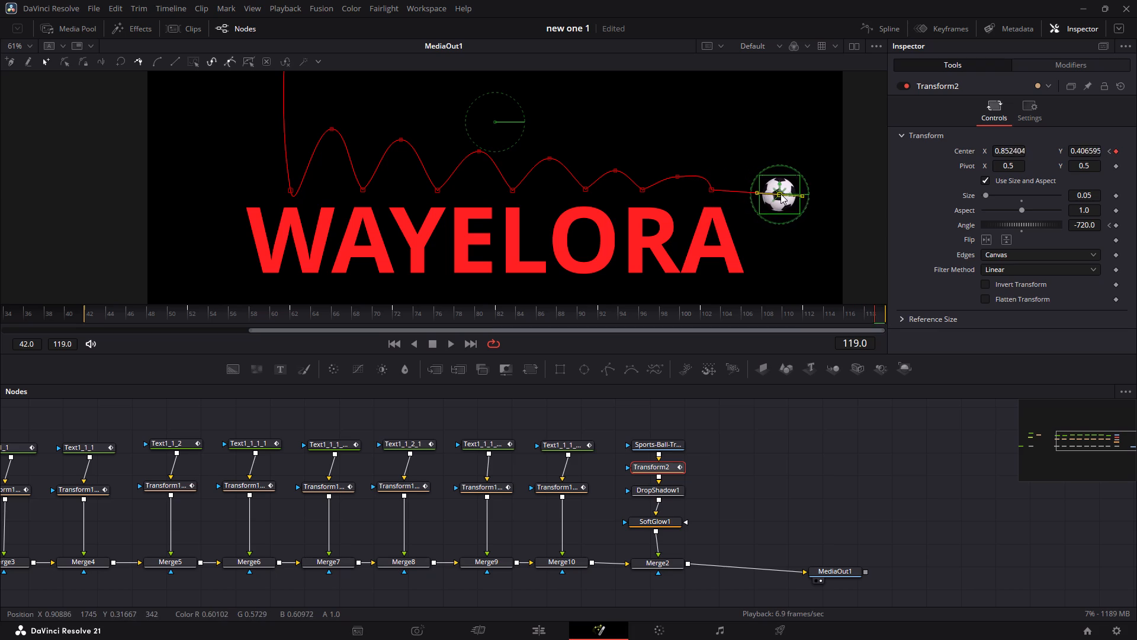
left_click_drag(781, 194, 868, 245)
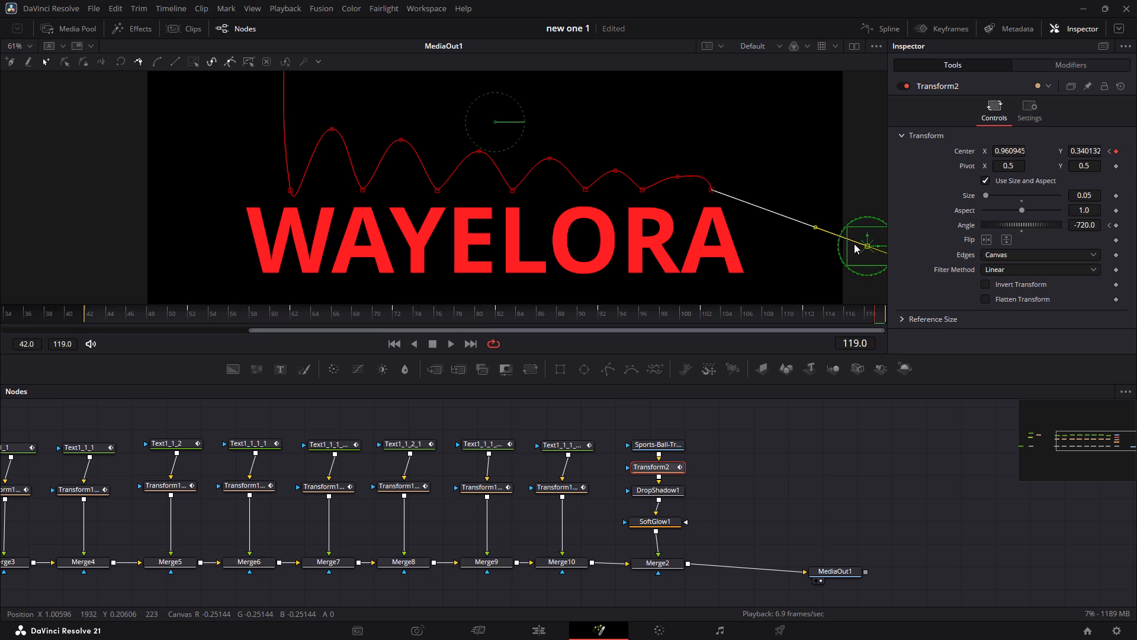
left_click_drag(866, 245, 872, 254)
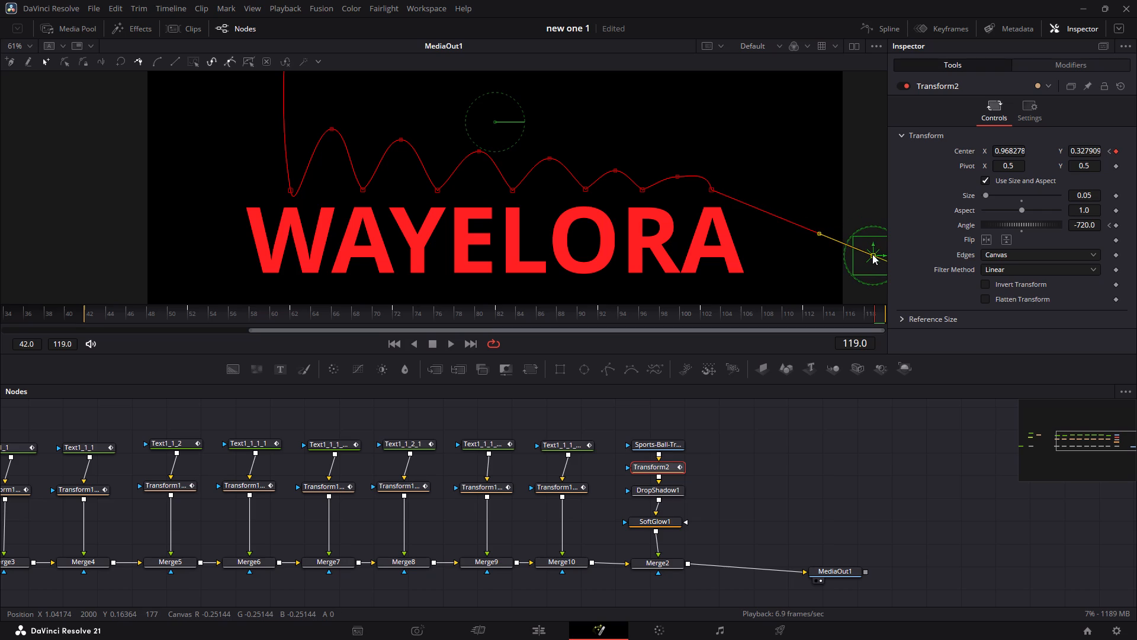
left_click_drag(872, 254, 873, 254)
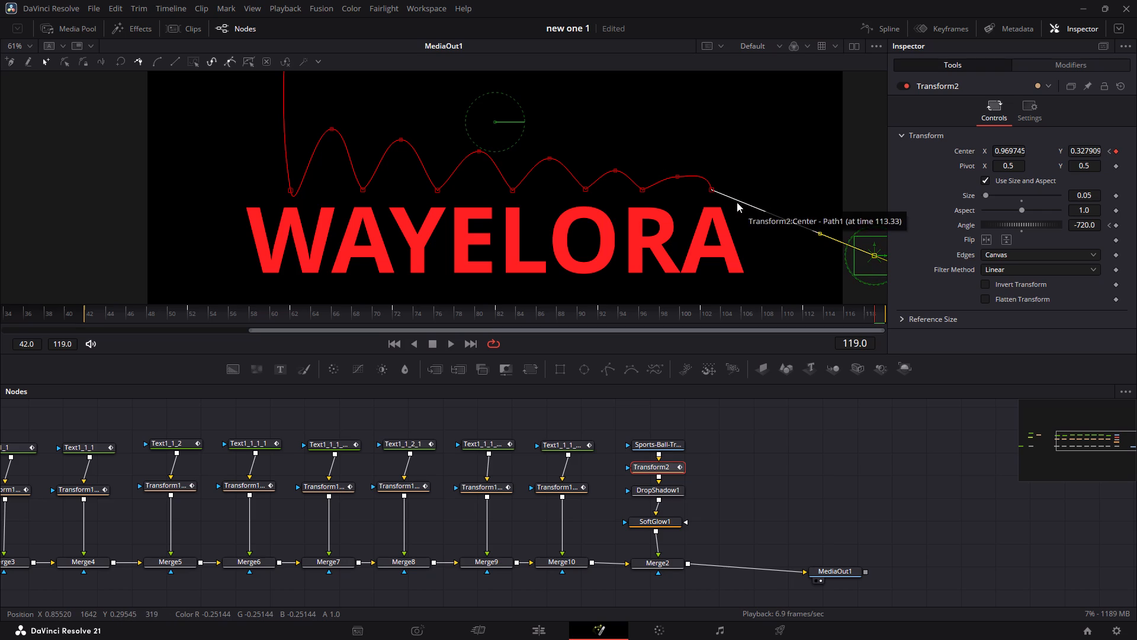
Add a path point between the final A and the off-frame end, raise it slightly to bend the exit, and replay the animation.
left_click(822, 234)
left_click(804, 226)
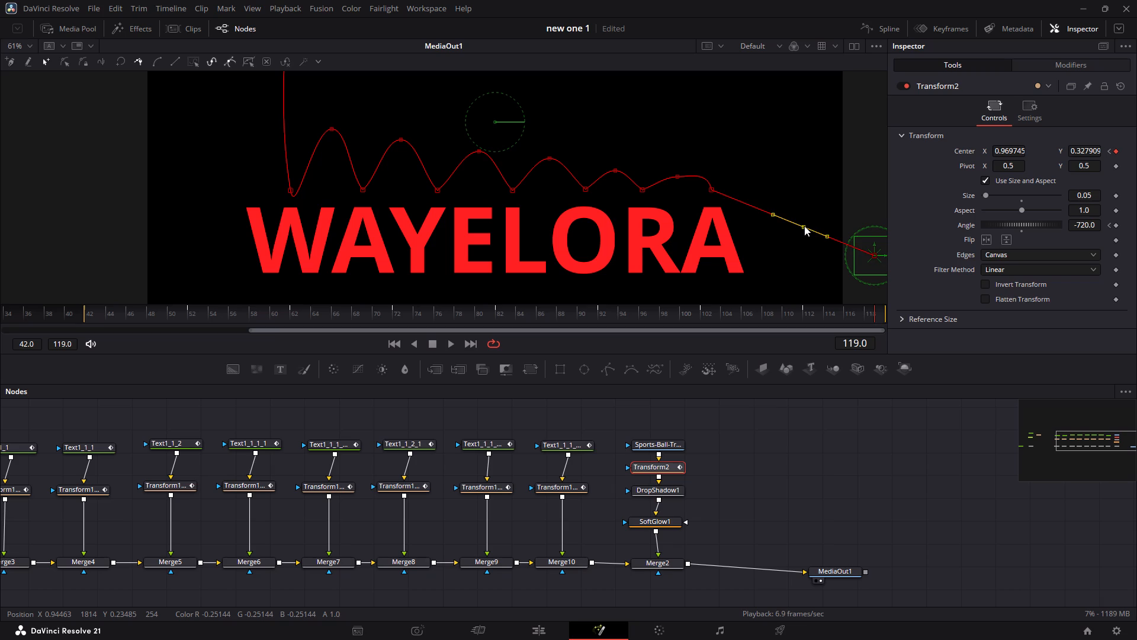
left_click_drag(804, 226, 811, 217)
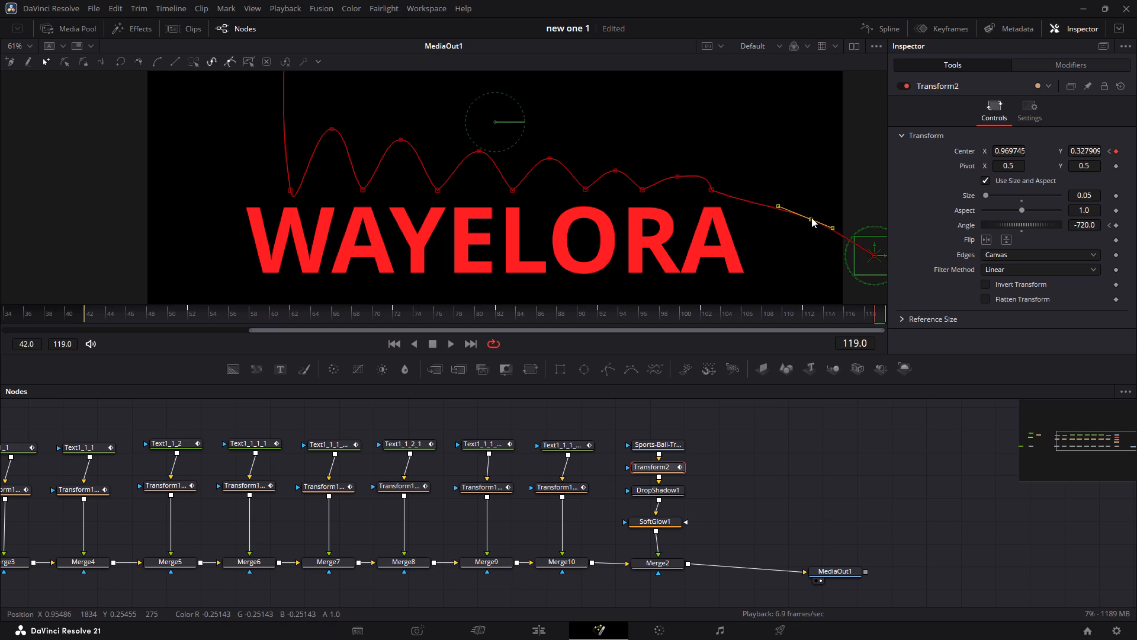
left_click_drag(811, 217, 808, 216)
key("space")
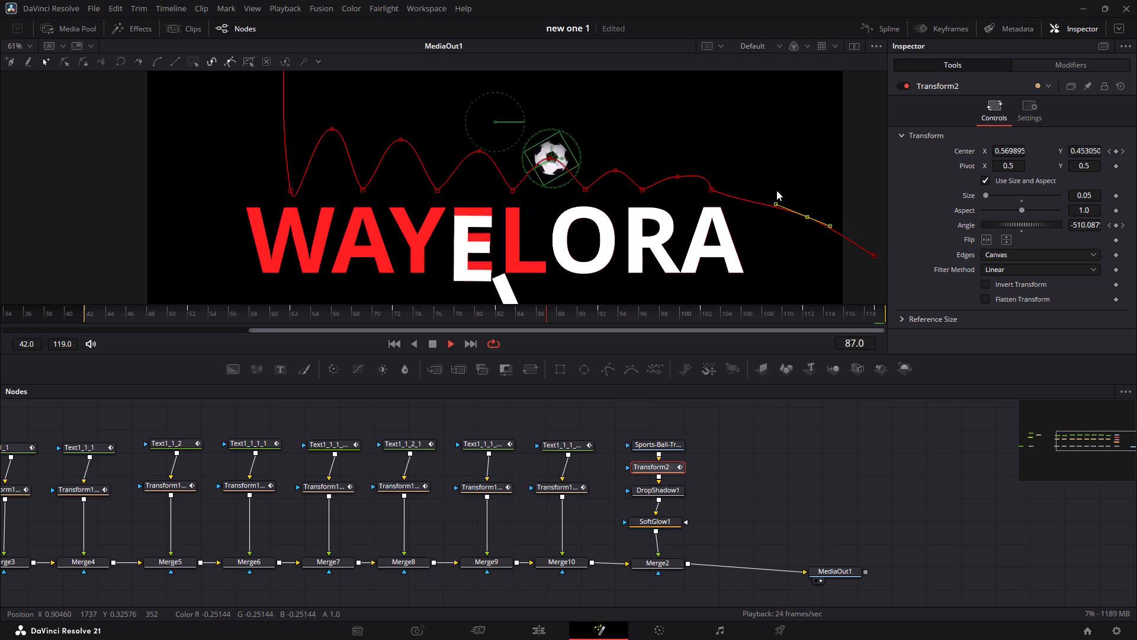
key("space")
key("space")
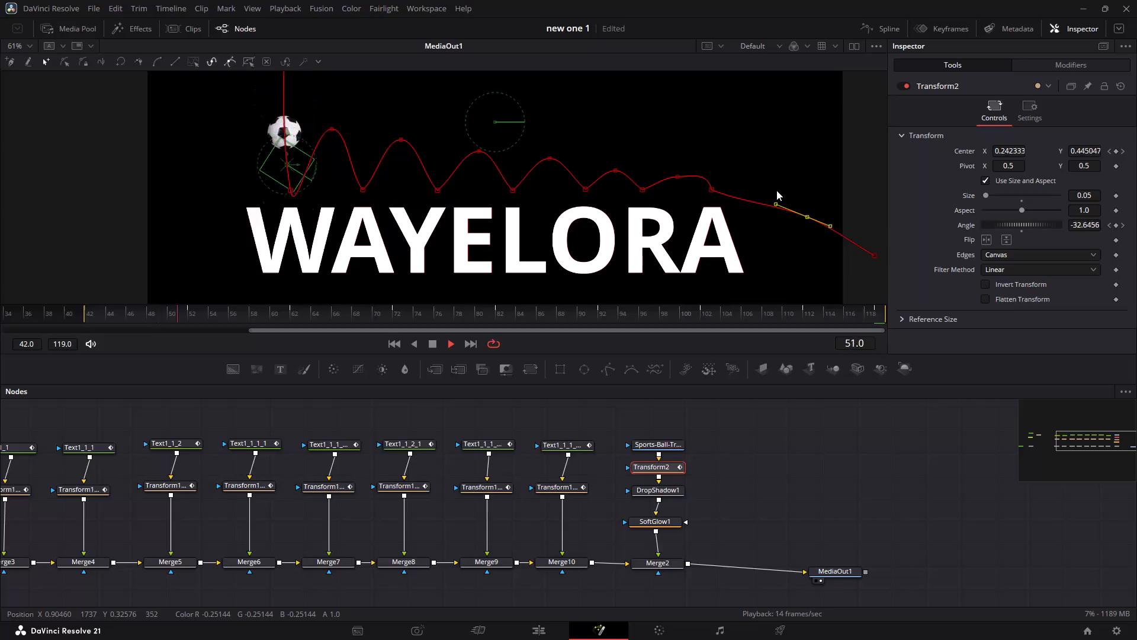
key("space")
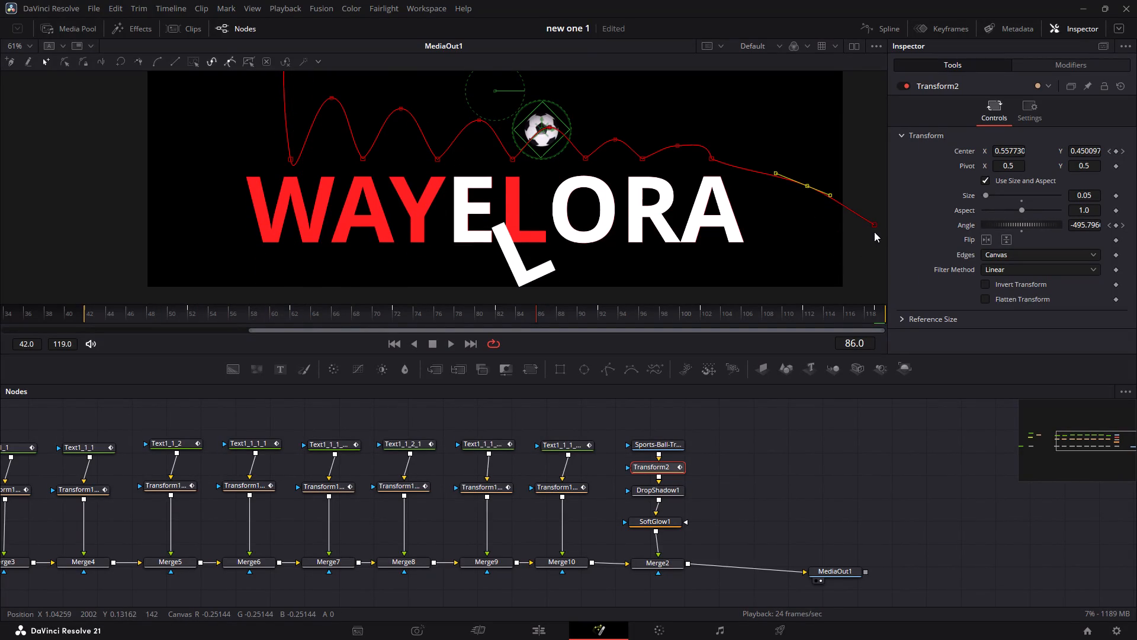
Move the path's end point below the frame's bottom edge and shift the added middle point closer to the final A.
left_click_drag(875, 225, 833, 284)
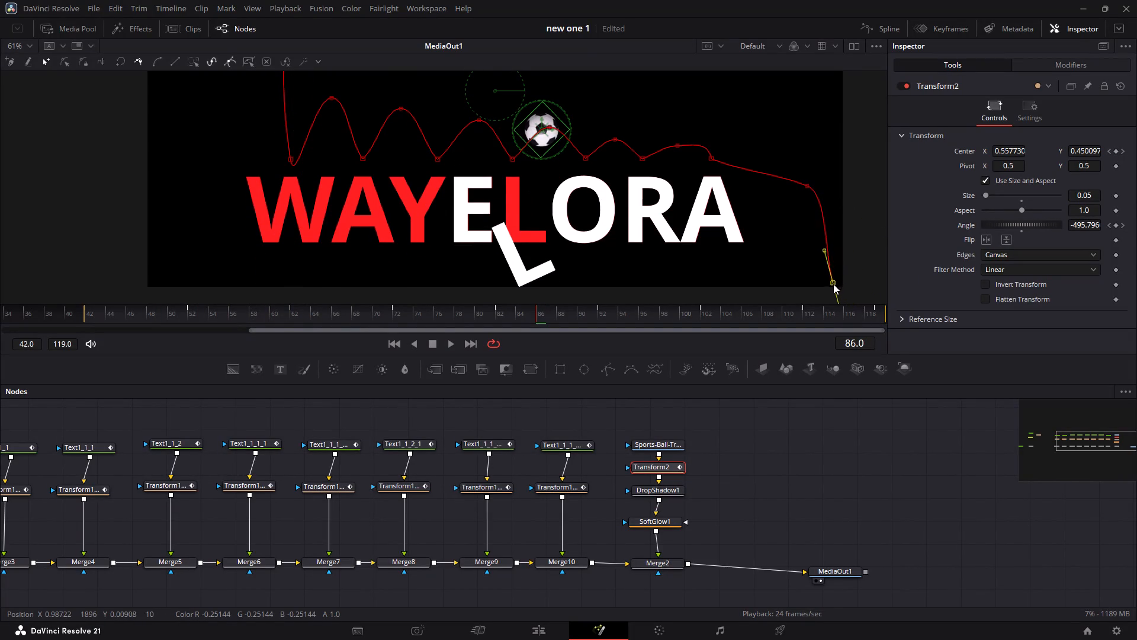
left_click_drag(833, 284, 833, 297)
left_click_drag(807, 187, 772, 188)
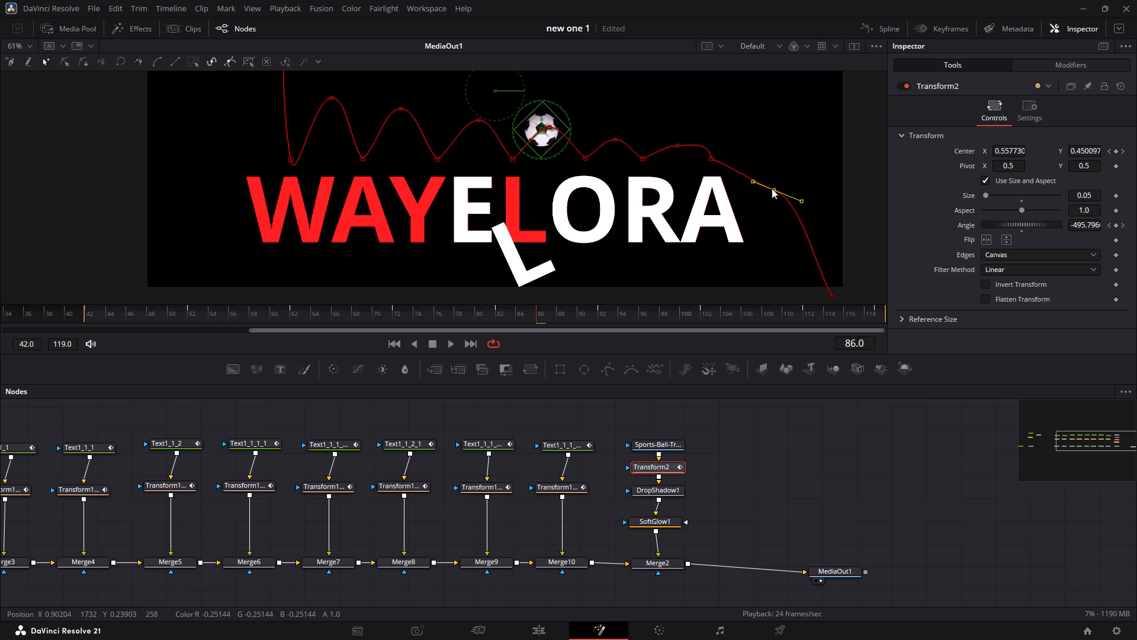
left_click_drag(772, 188, 771, 188)
Replay the animation several times and inspect how the ball drops out of frame after the final A.
key("space")
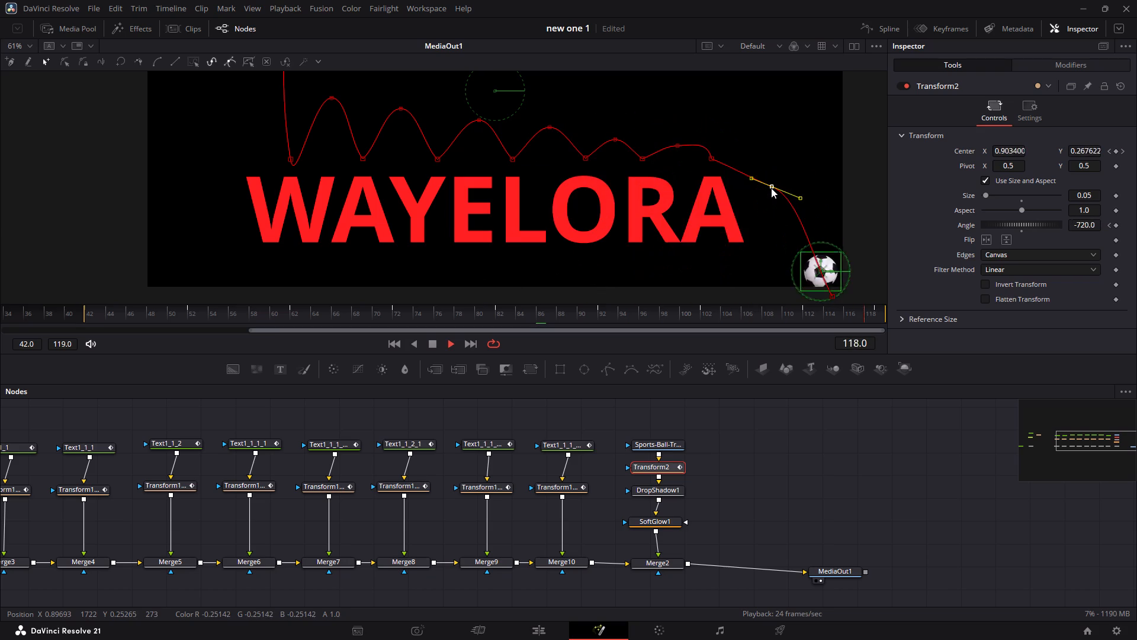
key("space")
key("space")
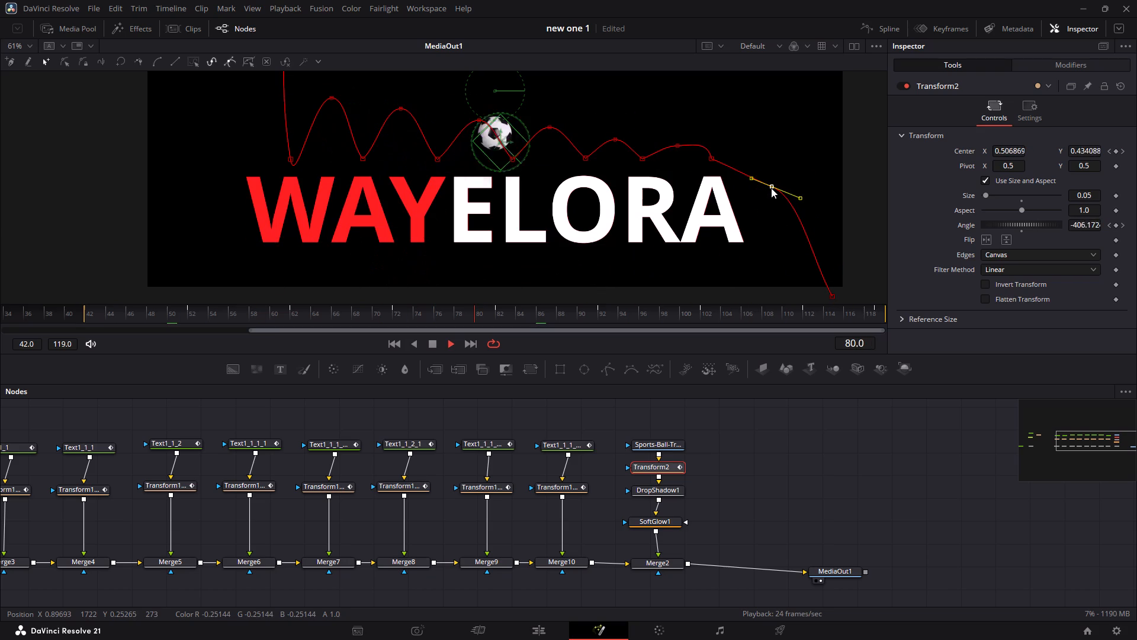
key("space")
key("space")
key("space")
key("space")
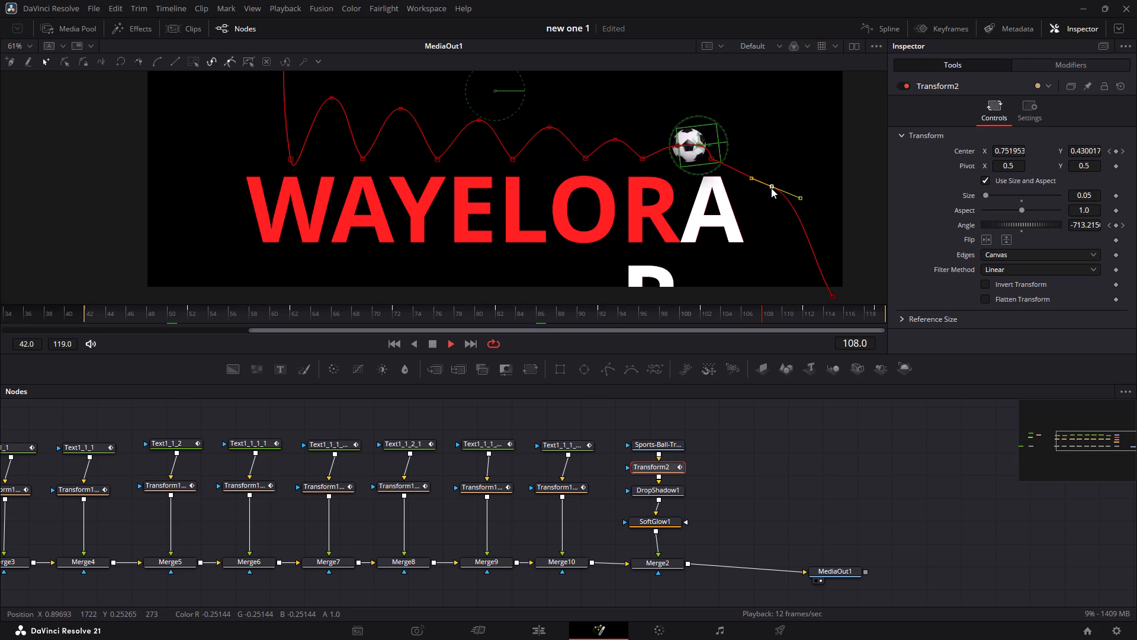
key("space")
key("space")
key("space")
key("Left")
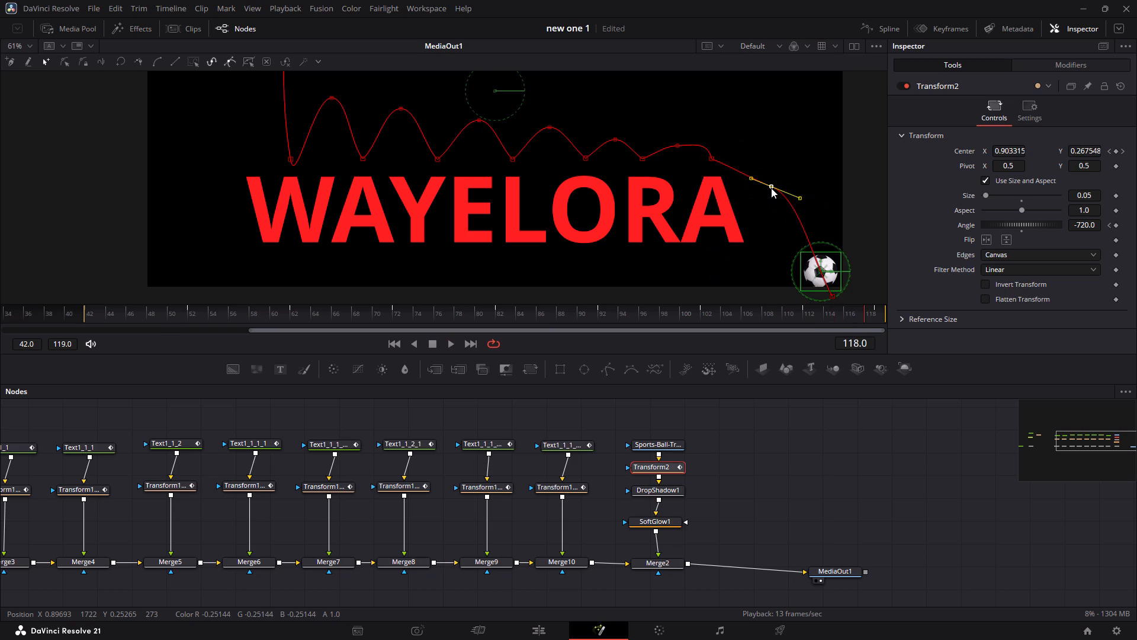
Nudge the path point above the final A back to centre X about 0.767 and check the ball at frame 112.
left_click(832, 308)
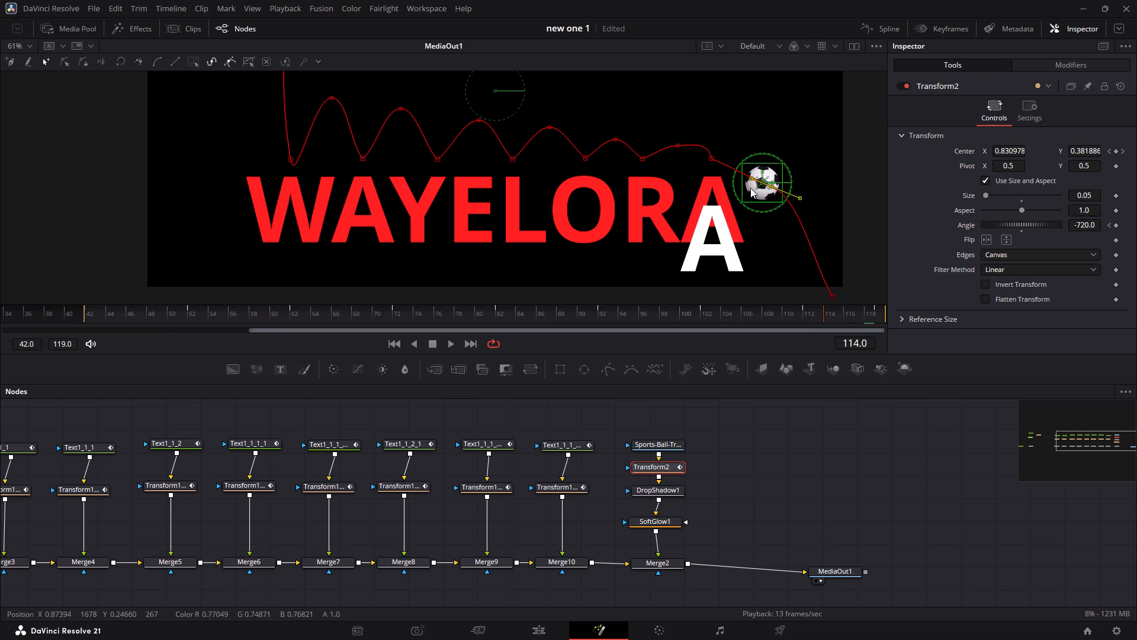
left_click(711, 158)
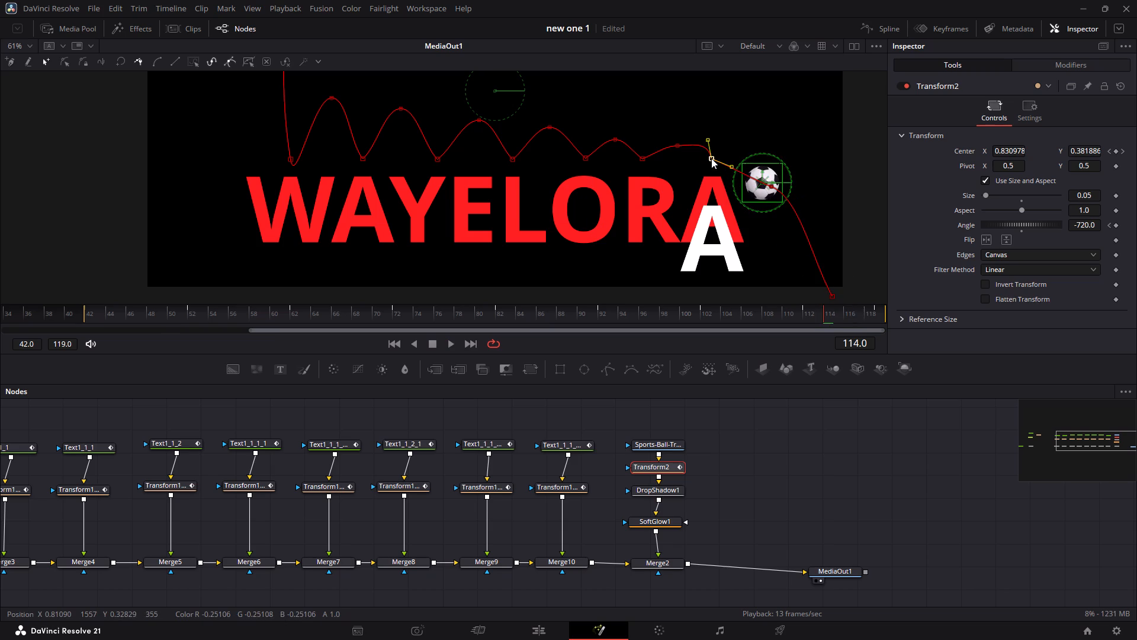
key("Left")
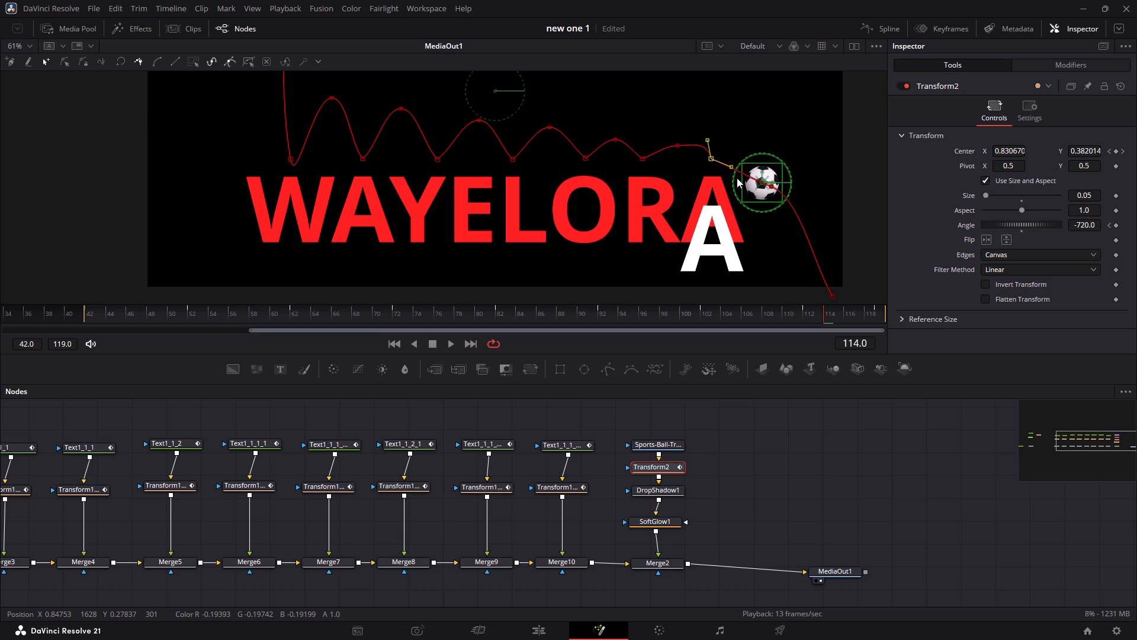
key("Left")
left_click(801, 318)
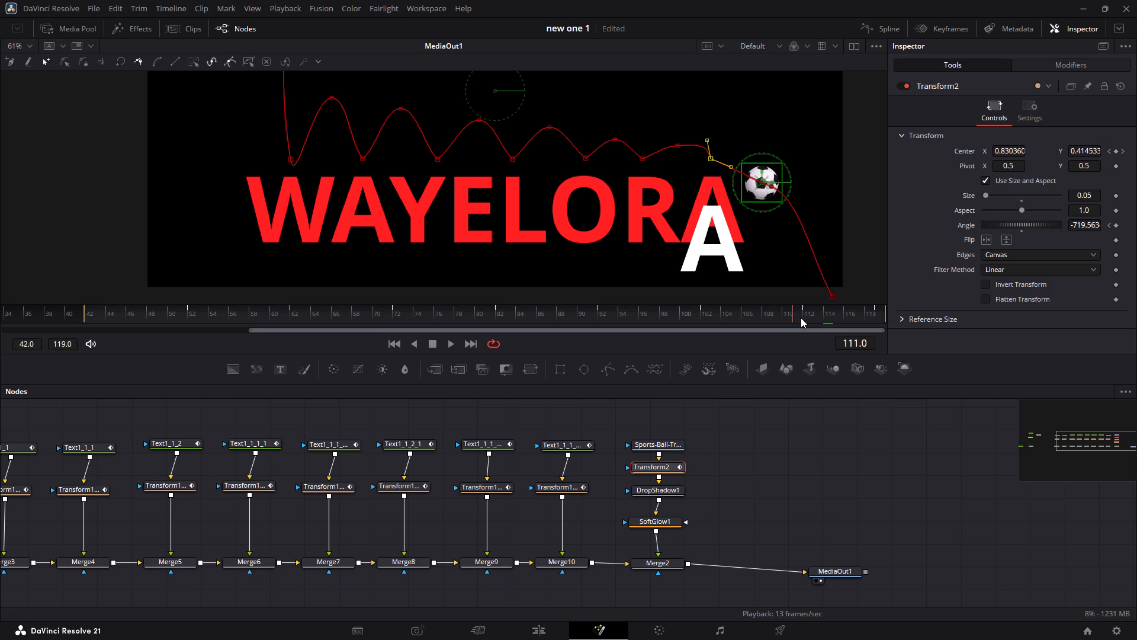
left_click(803, 311)
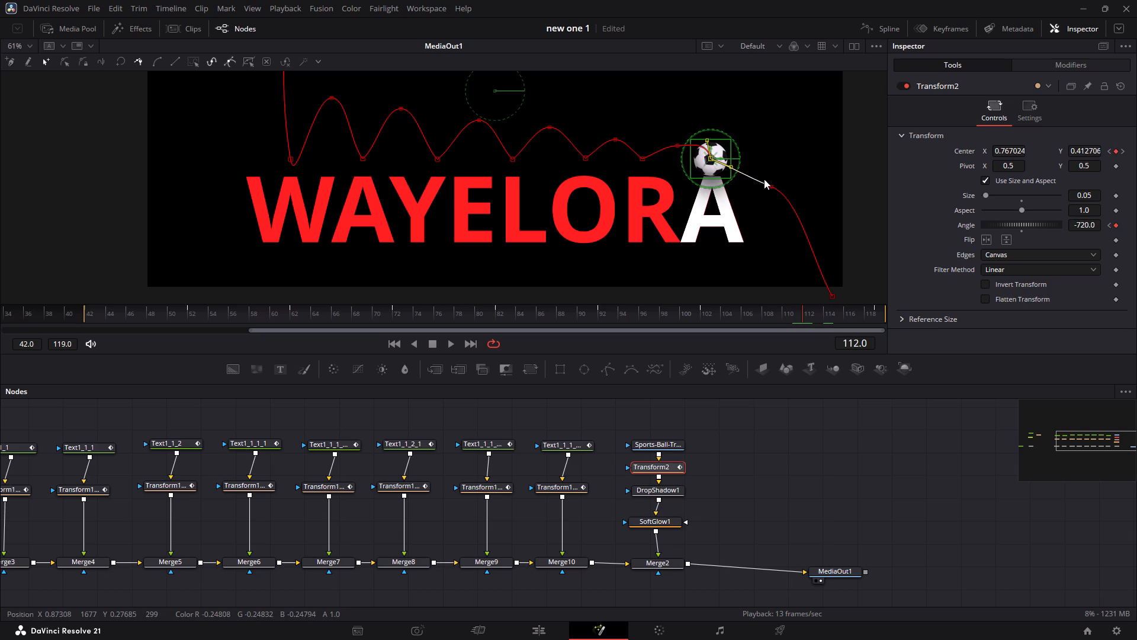
Raise the middle path point to nearly the ball's height above the A, farther past the letter, and make the point linear.
left_click_drag(769, 187, 784, 161)
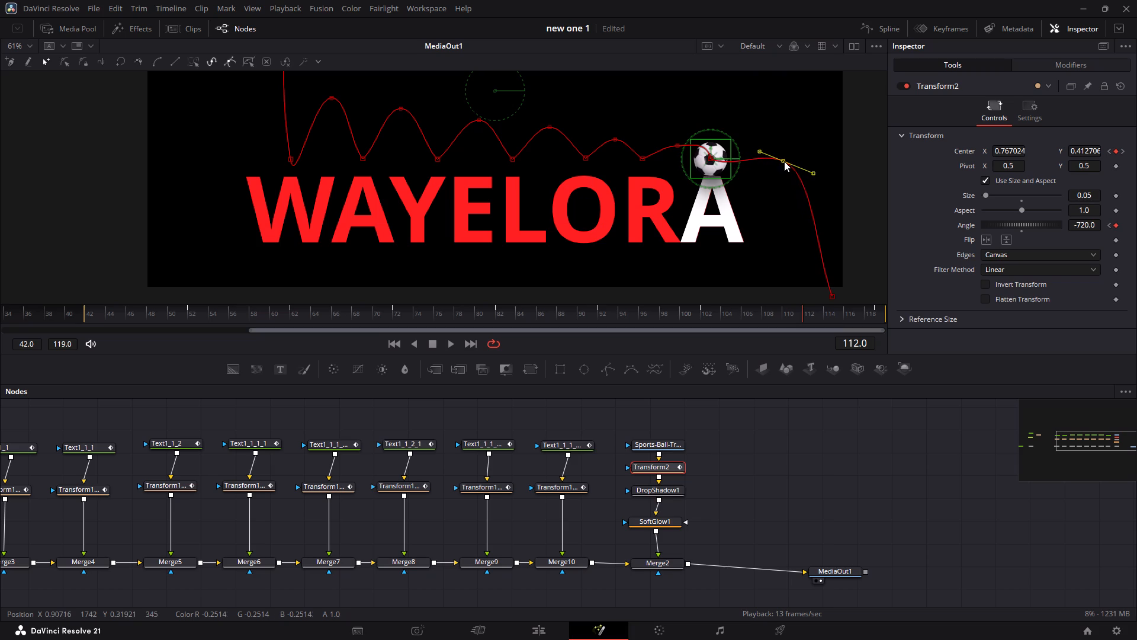
left_click_drag(784, 161, 785, 161)
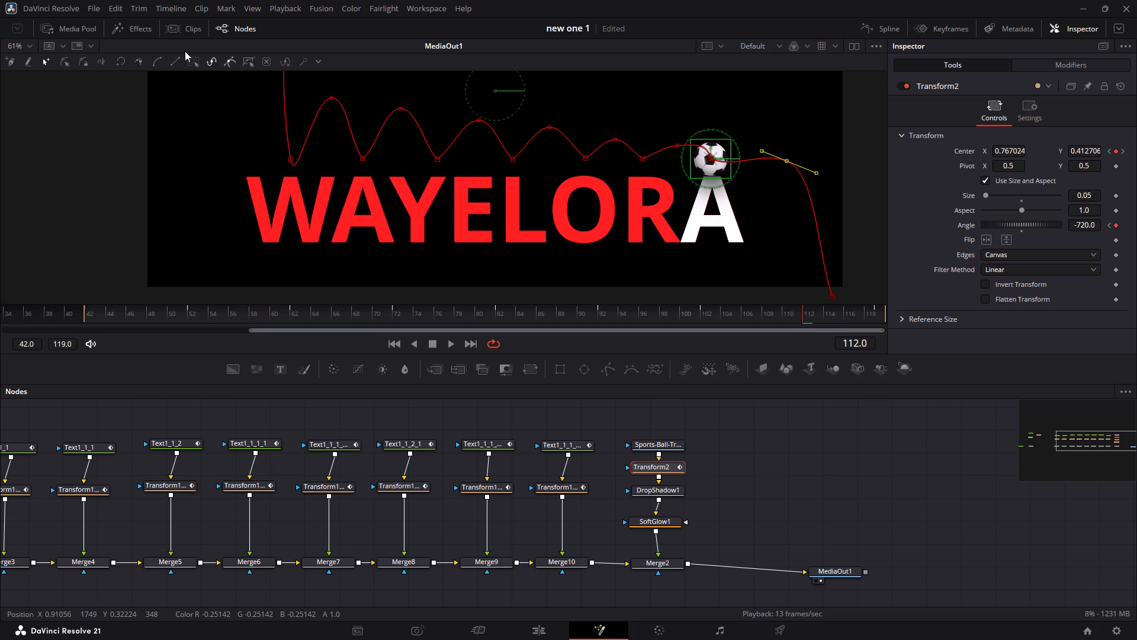
left_click(174, 64)
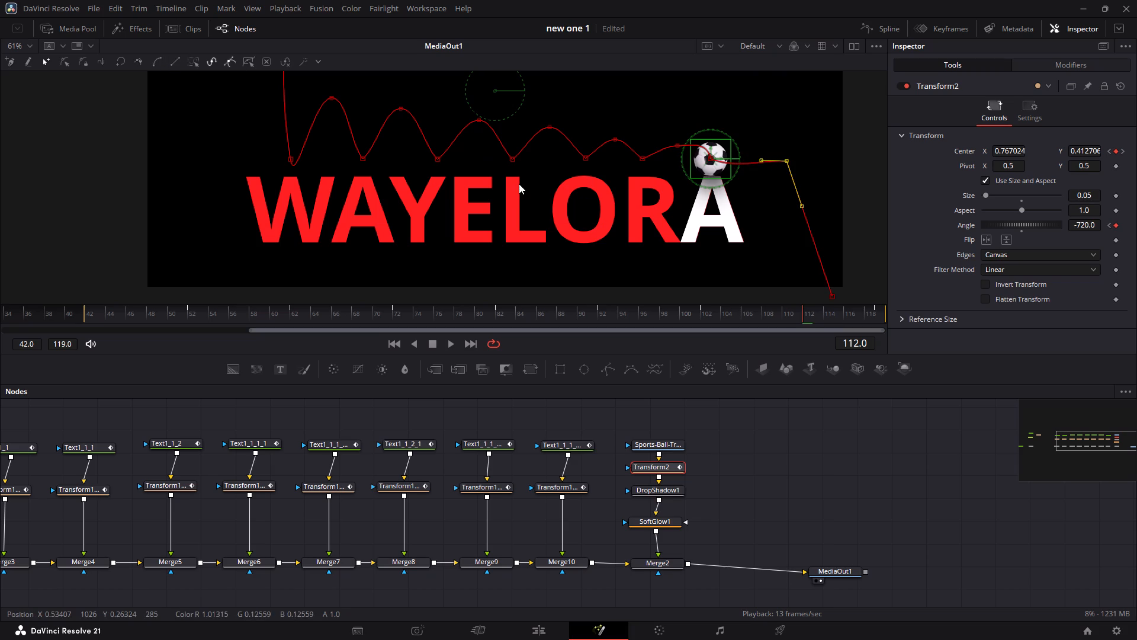
left_click_drag(785, 161, 787, 162)
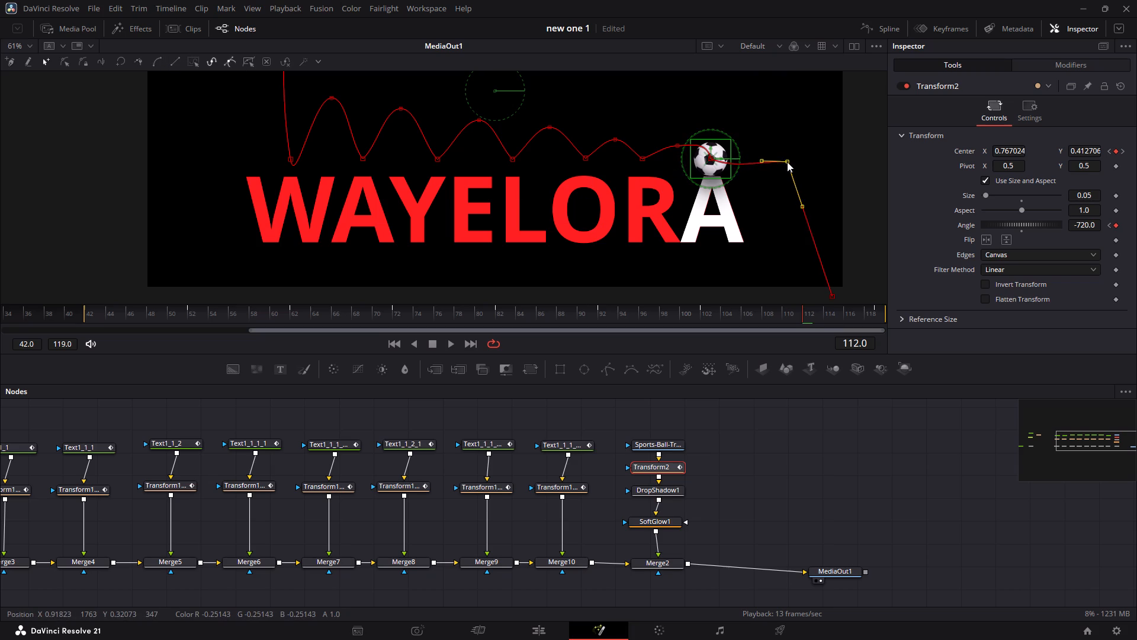
left_click_drag(787, 162, 791, 164)
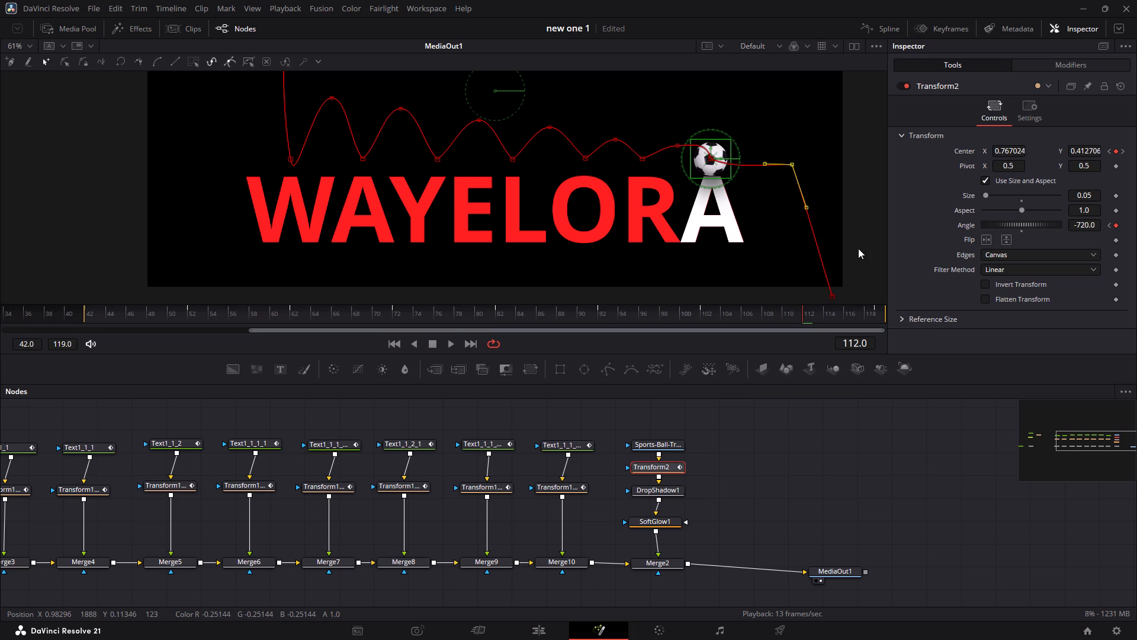
Delete the motion path's end point below the frame's bottom edge.
left_click_drag(869, 252, 823, 301)
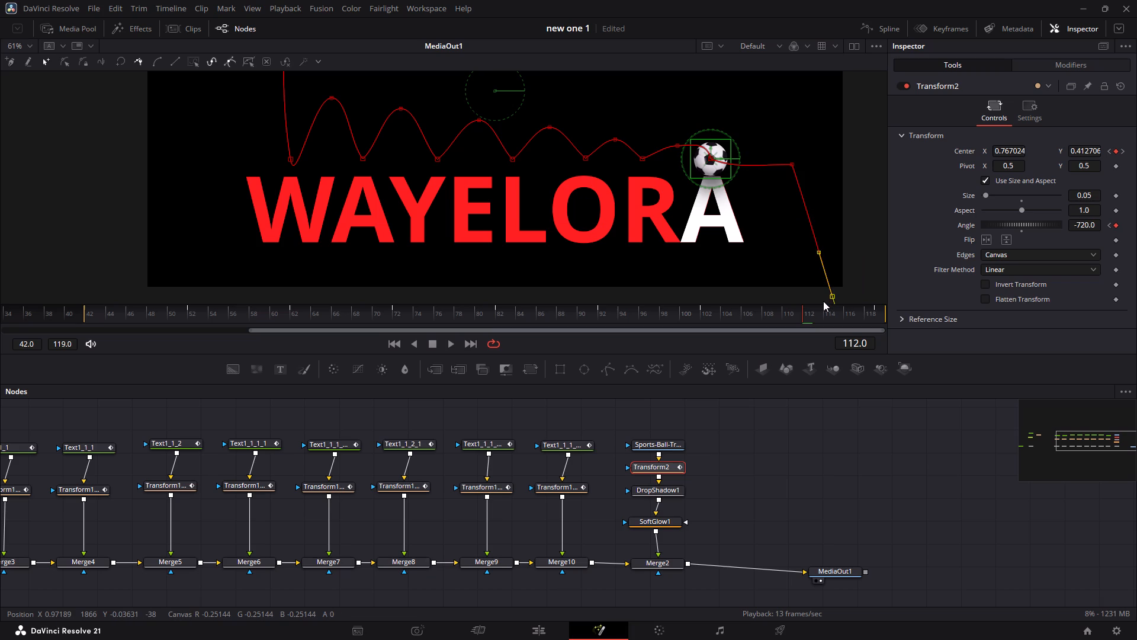
key("BackSpace")
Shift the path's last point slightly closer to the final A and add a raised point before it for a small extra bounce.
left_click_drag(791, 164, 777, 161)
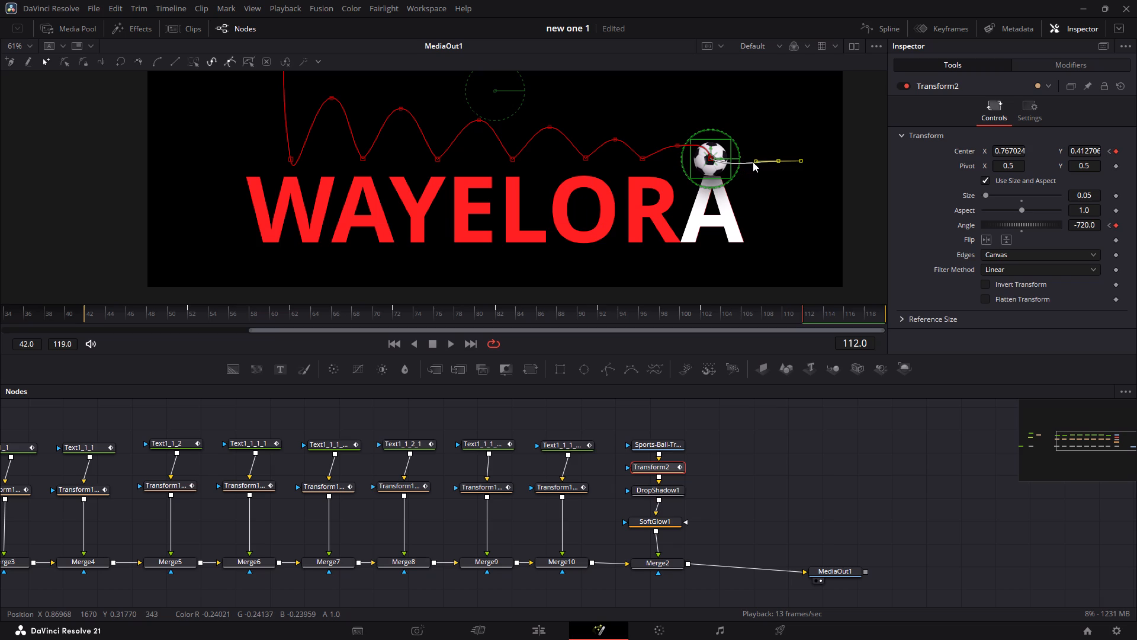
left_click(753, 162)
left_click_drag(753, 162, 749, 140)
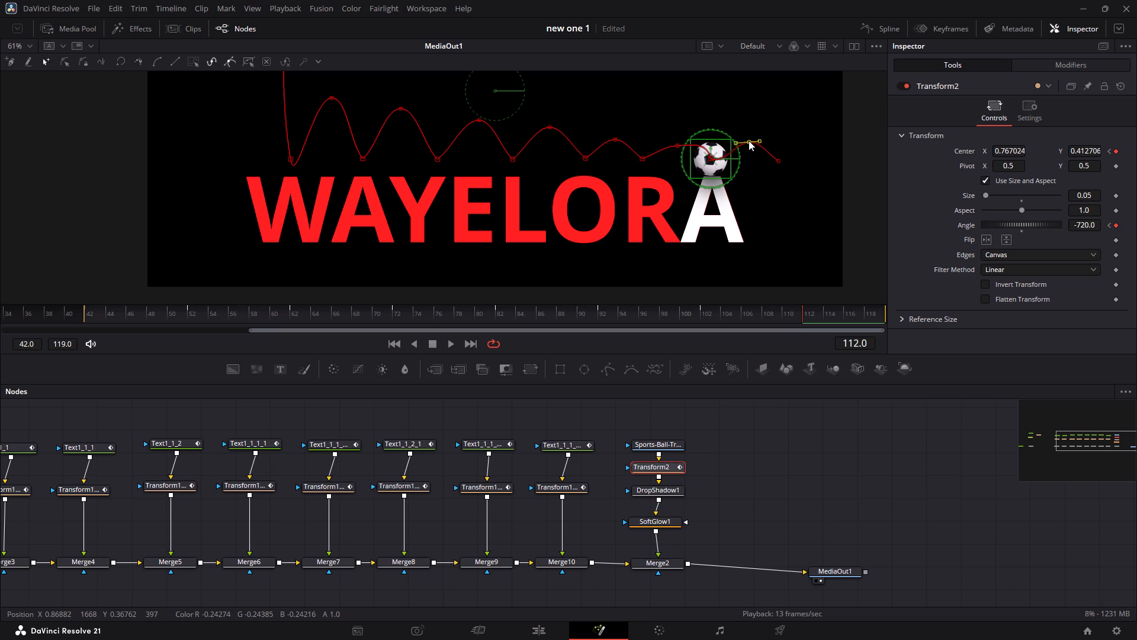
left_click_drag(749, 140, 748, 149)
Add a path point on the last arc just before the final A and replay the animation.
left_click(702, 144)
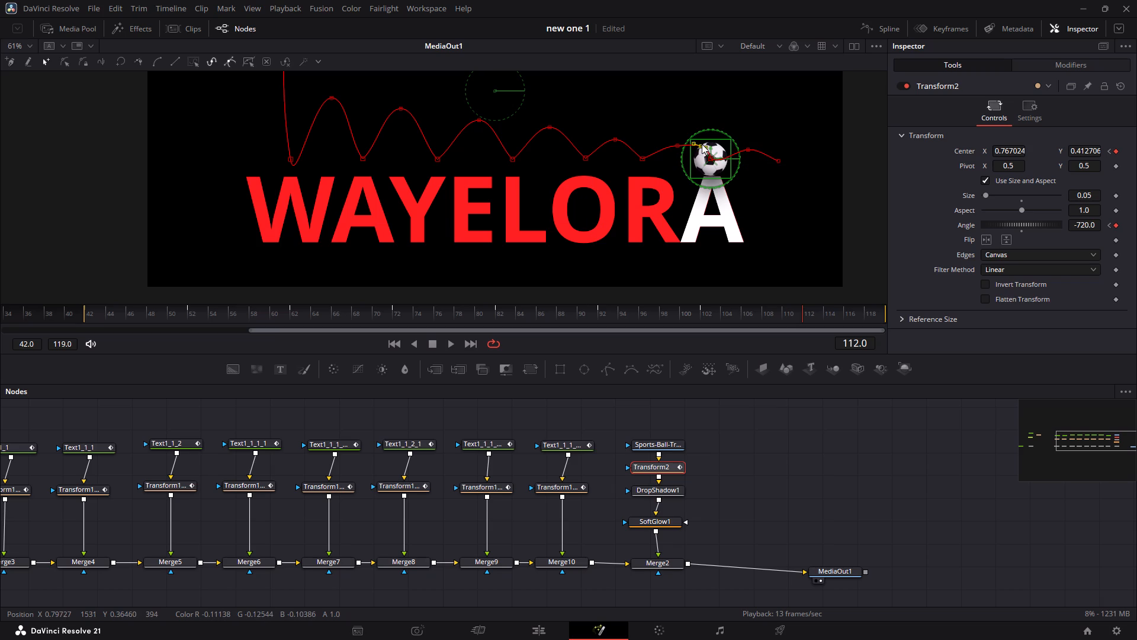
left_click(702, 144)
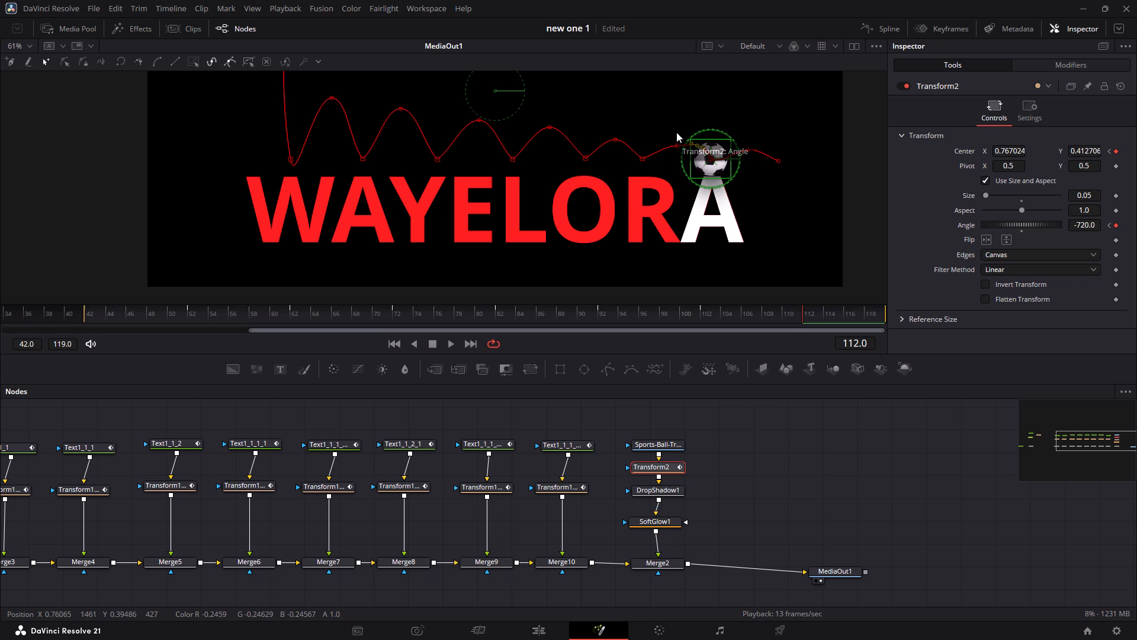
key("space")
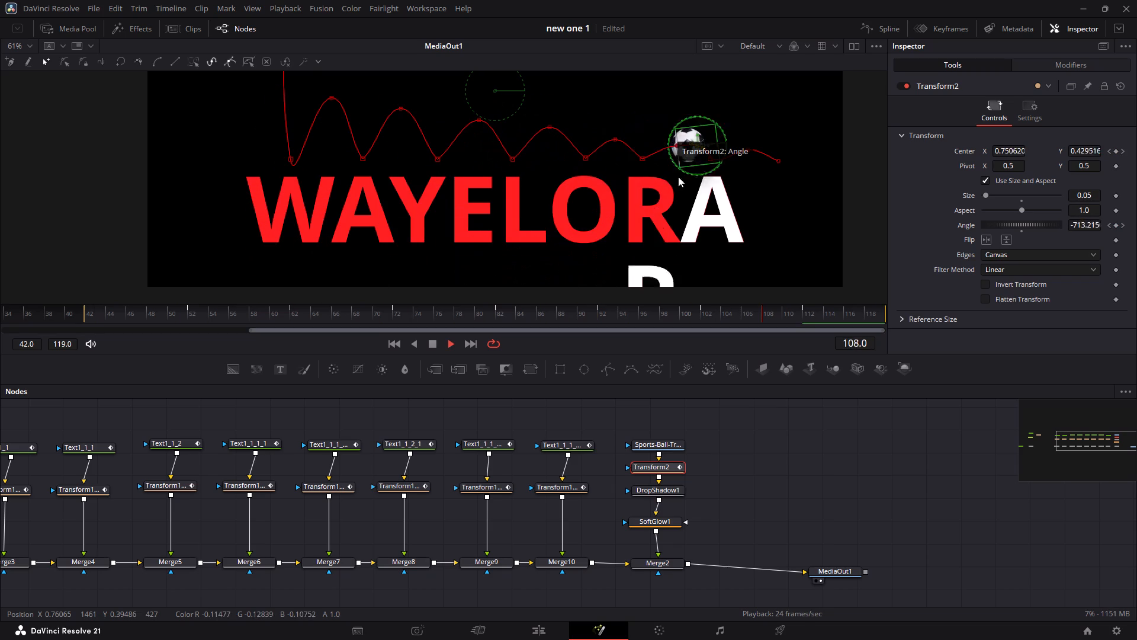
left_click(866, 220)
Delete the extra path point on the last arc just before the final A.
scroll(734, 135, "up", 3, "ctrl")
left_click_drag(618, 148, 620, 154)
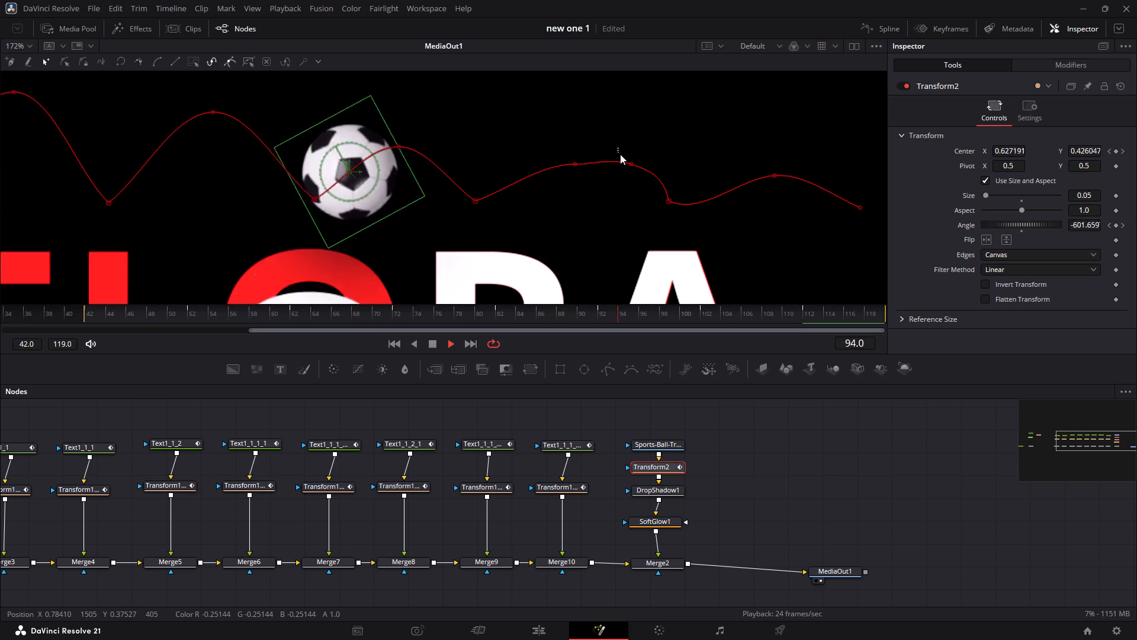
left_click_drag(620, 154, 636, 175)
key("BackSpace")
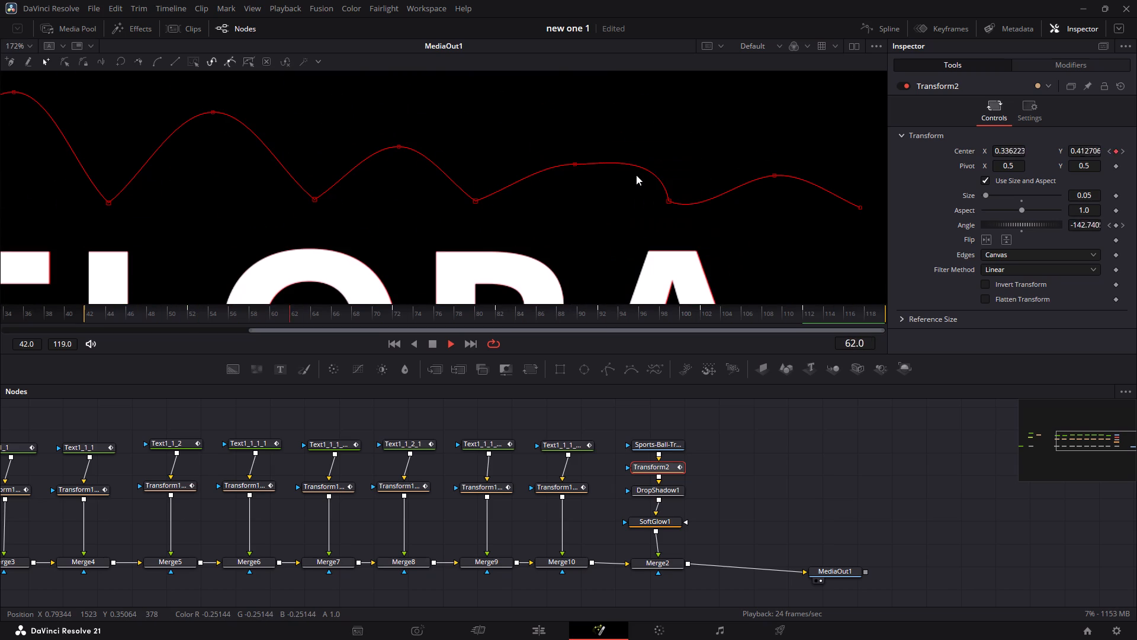
Make the path point above the final A linear and stop the playback.
left_click(669, 200)
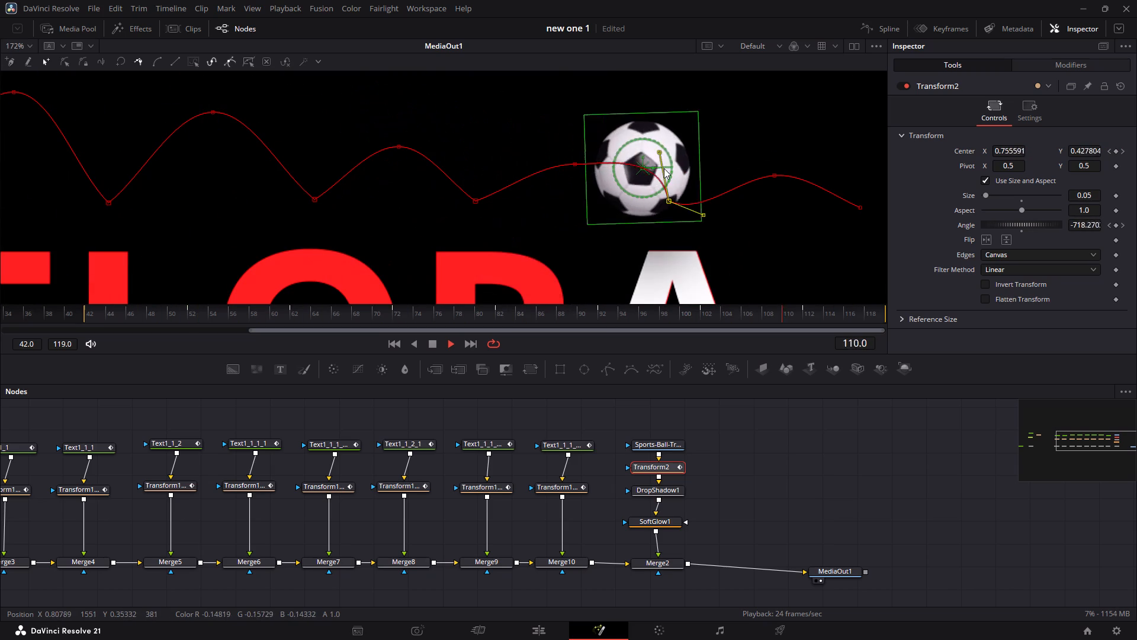
left_click(657, 151)
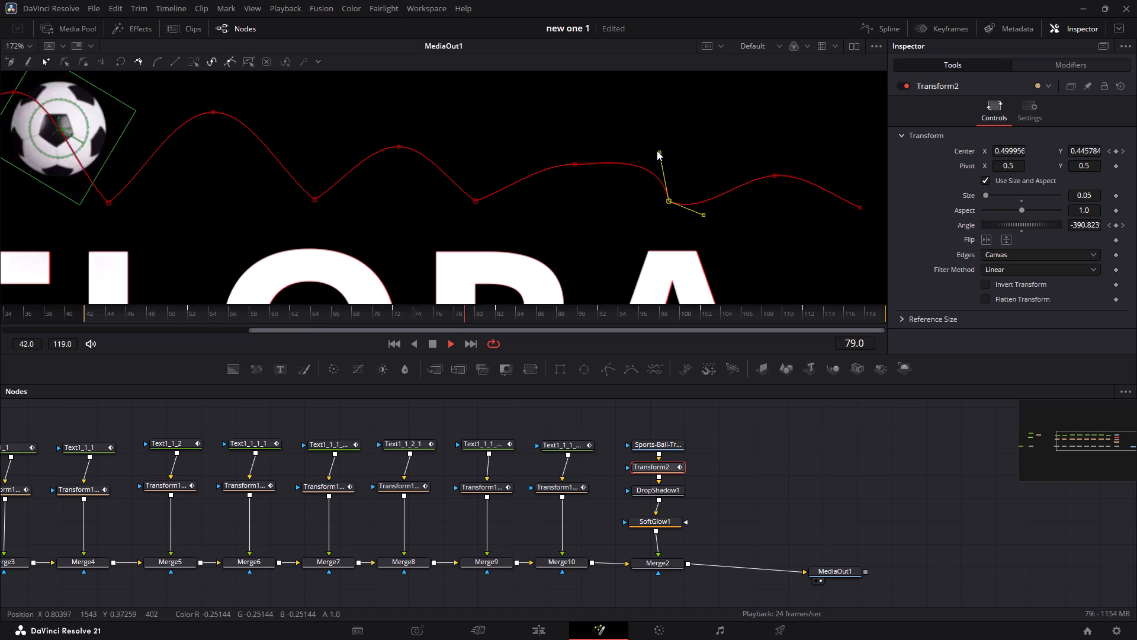
left_click(668, 201)
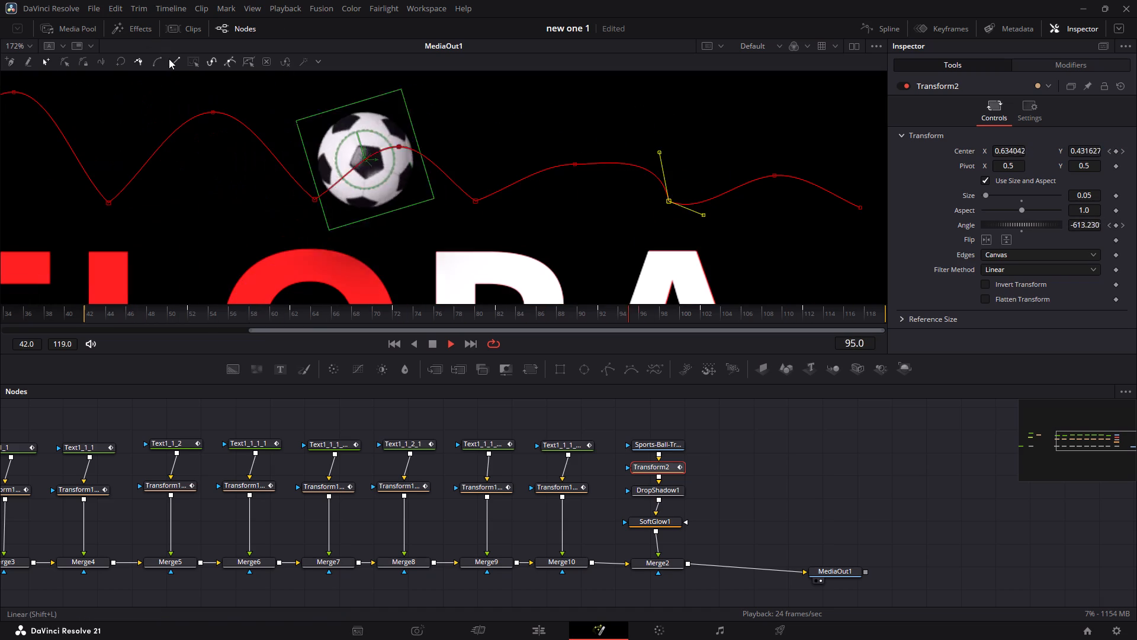
left_click(169, 59)
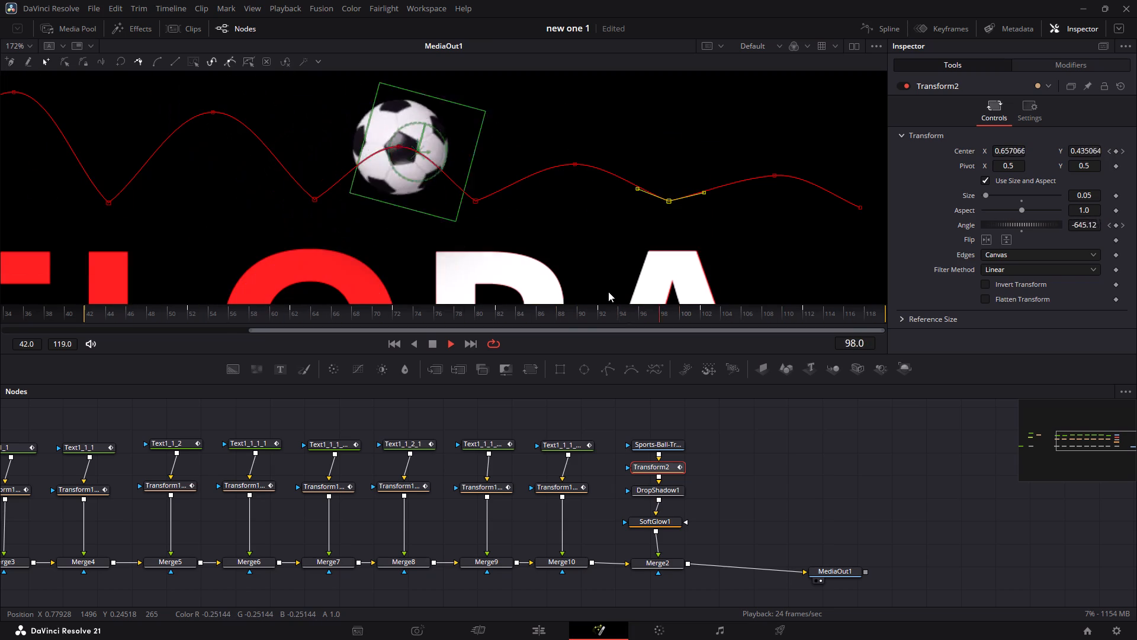
key("space")
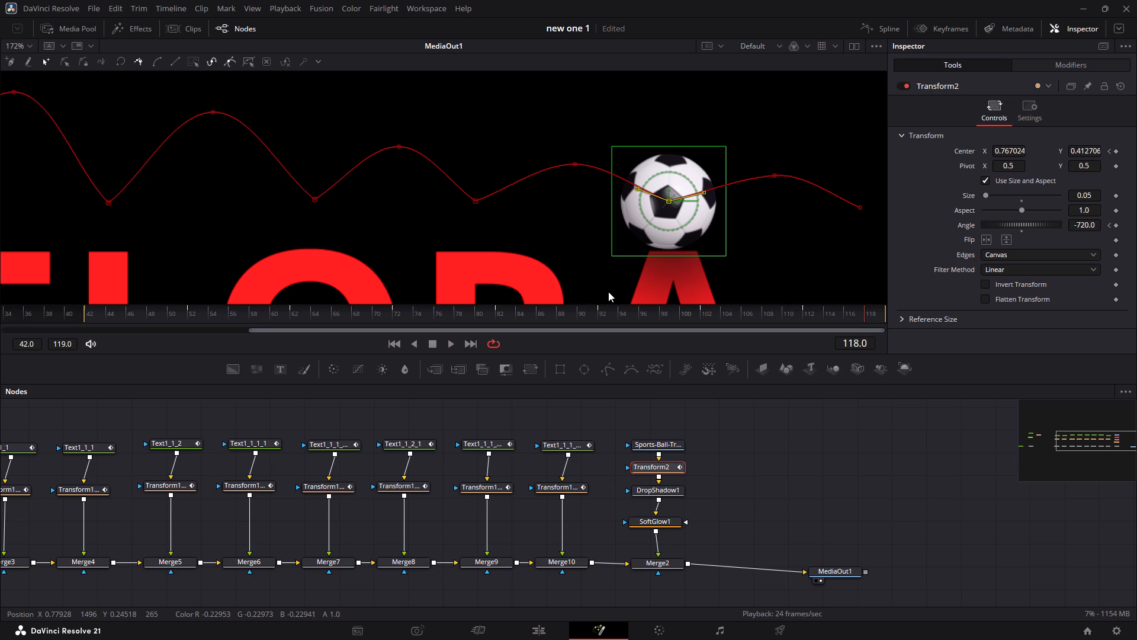
Check the ball's position at frame 118 and replay the animation up to the final A.
left_click(863, 315)
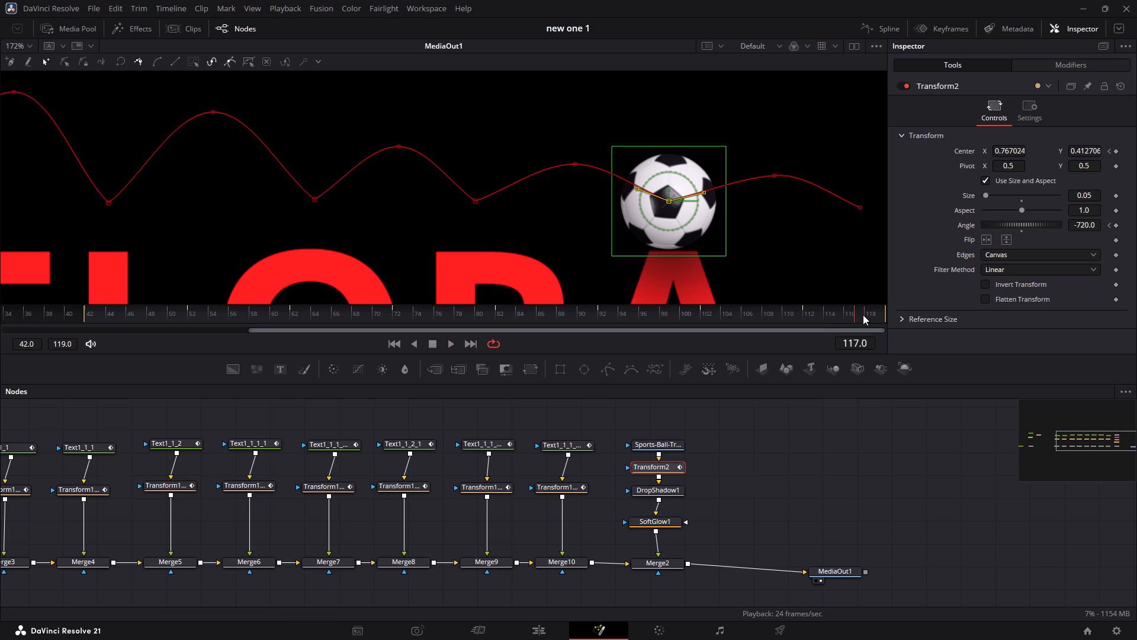
left_click(865, 315)
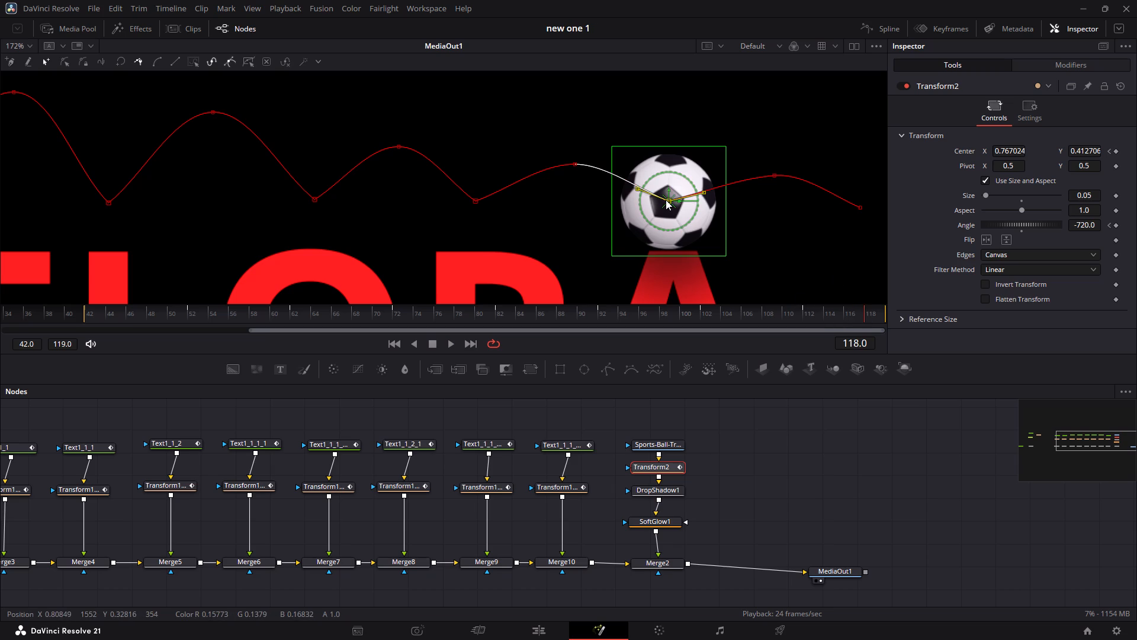
left_click(802, 312)
key("space")
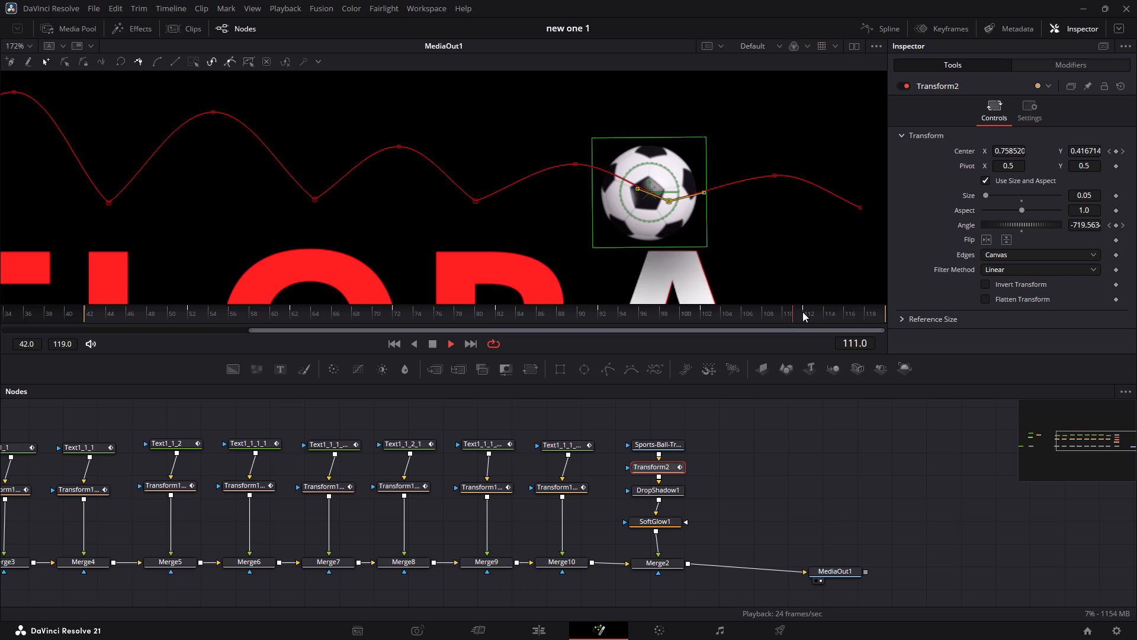
key("space")
key("space")
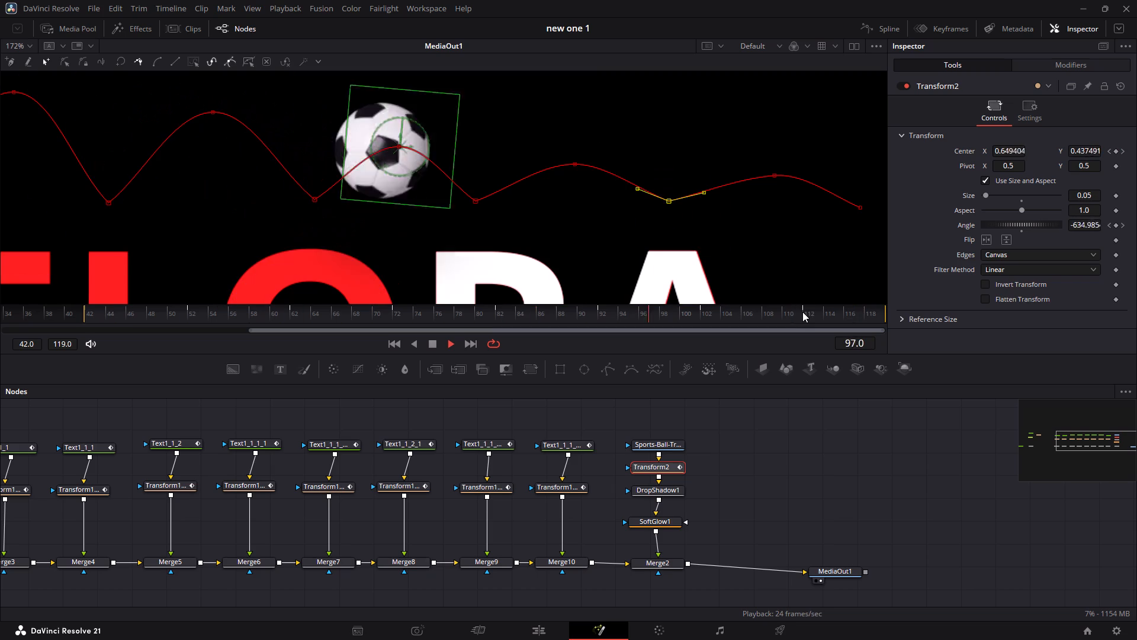
key("space")
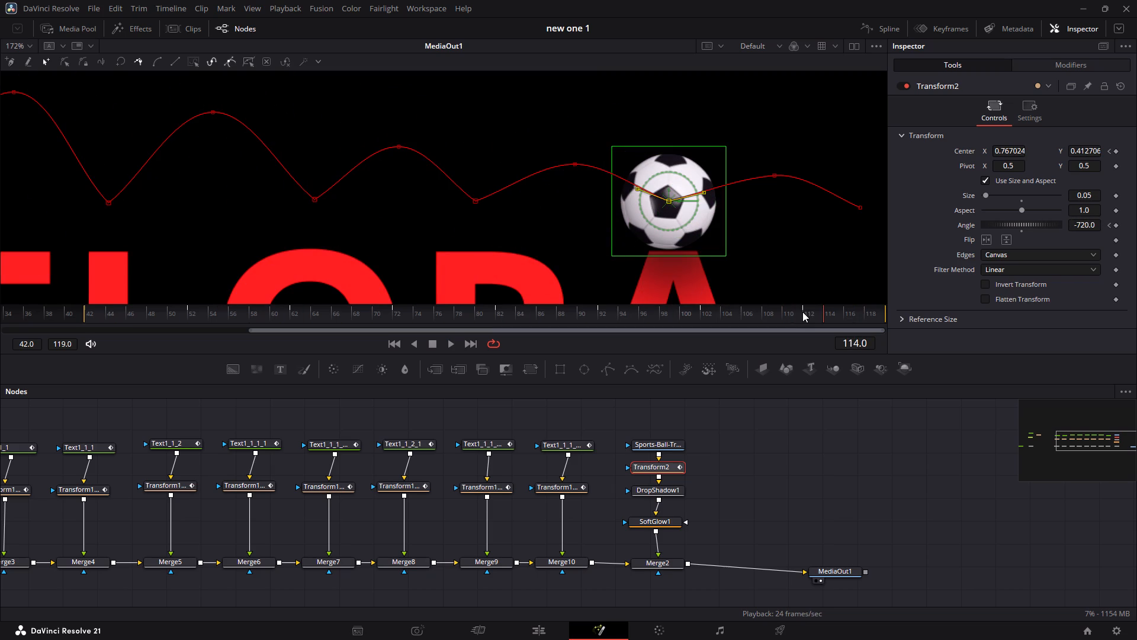
Nudge the path point above the final A to centre X about 0.7665 and go to frame 112.
key("Left")
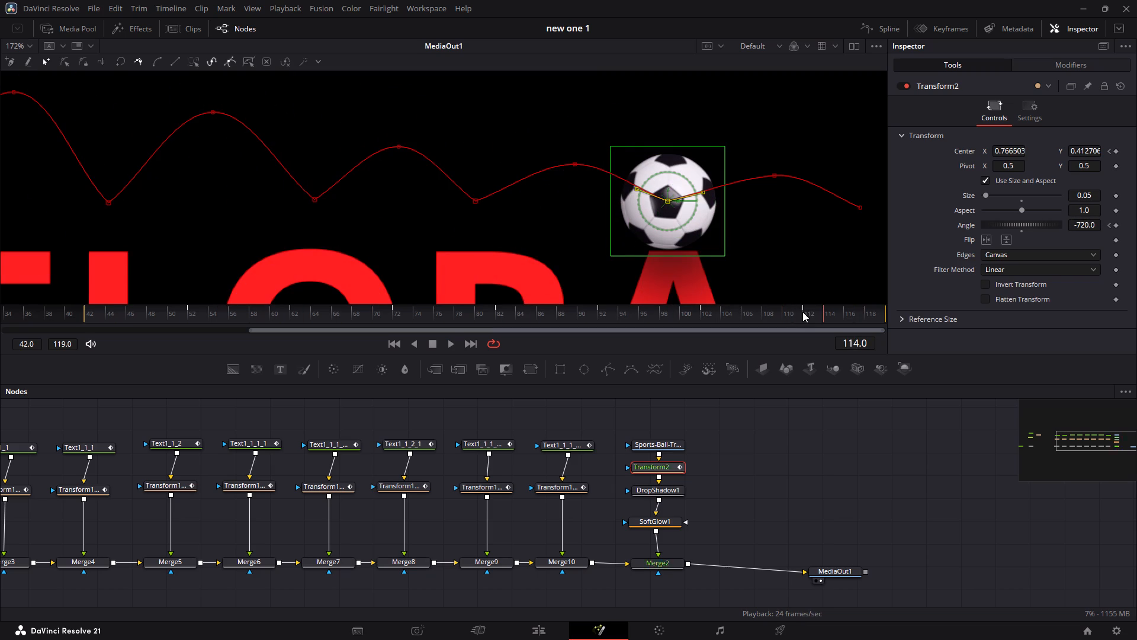
left_click(802, 312)
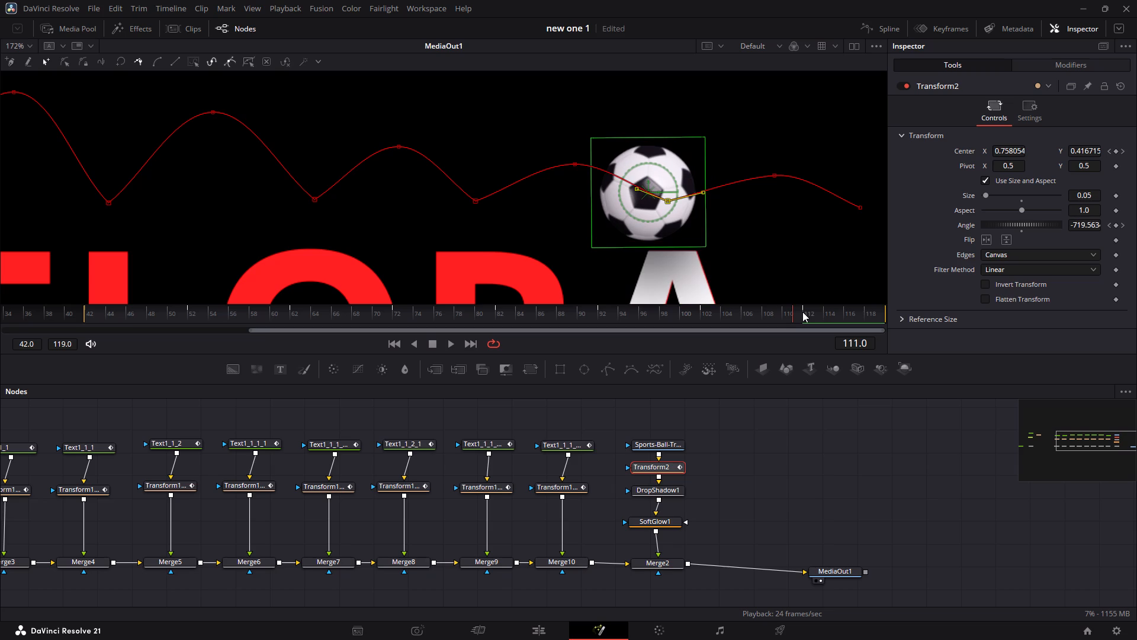
left_click(804, 312)
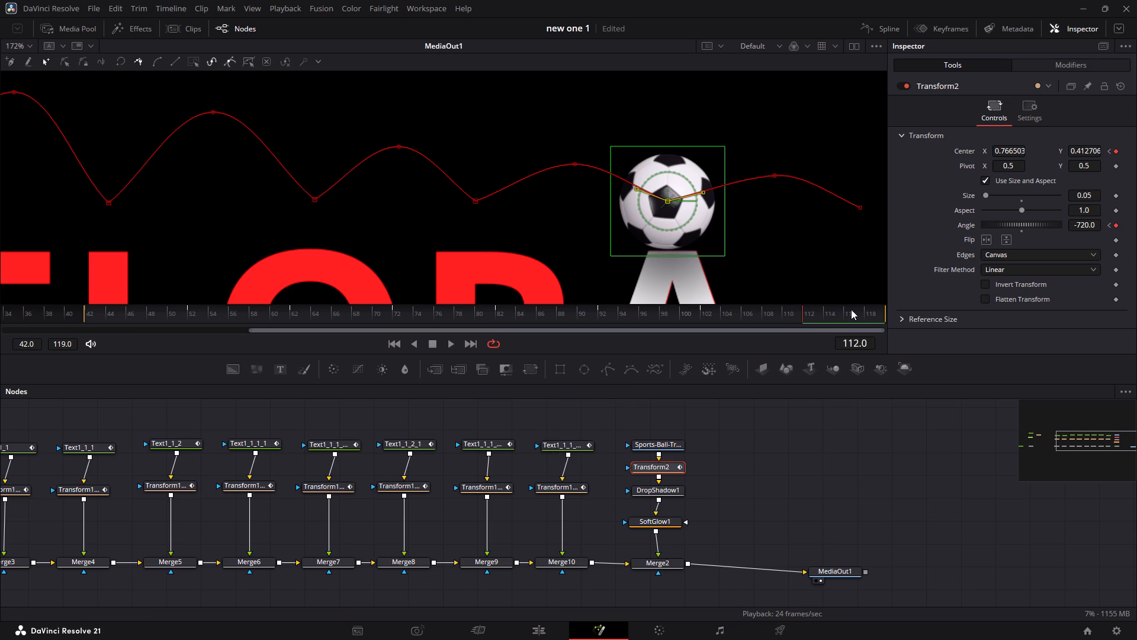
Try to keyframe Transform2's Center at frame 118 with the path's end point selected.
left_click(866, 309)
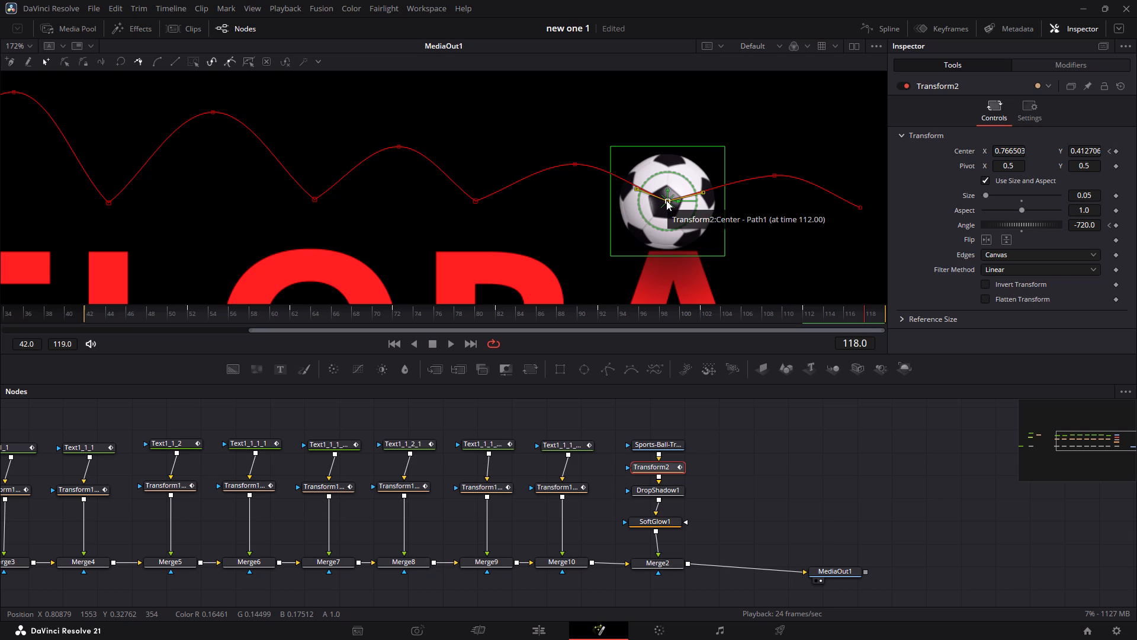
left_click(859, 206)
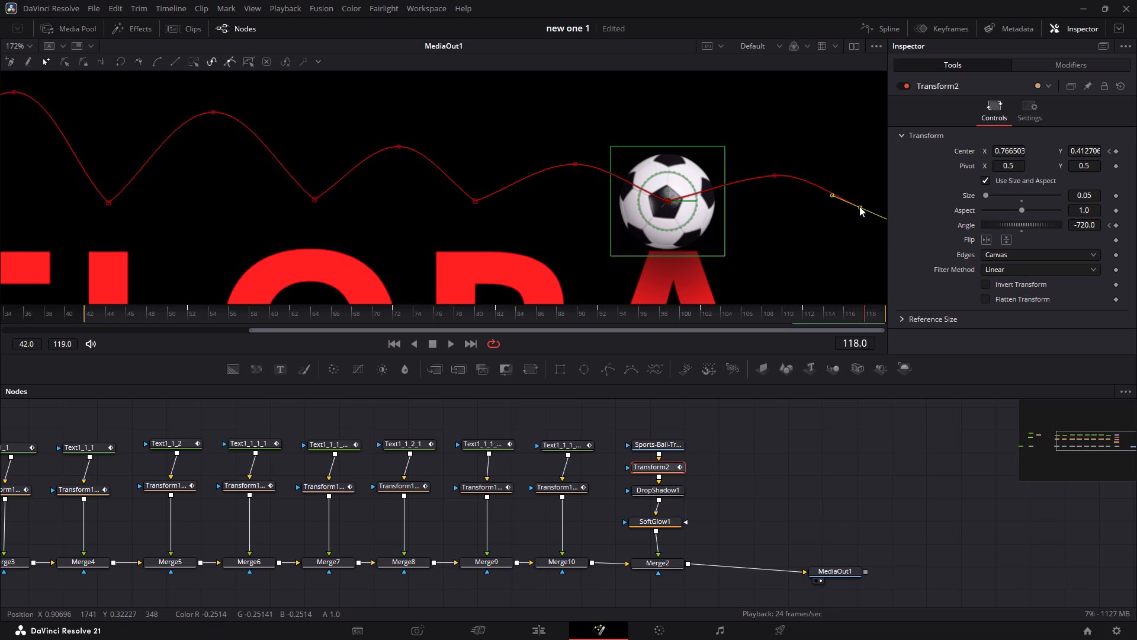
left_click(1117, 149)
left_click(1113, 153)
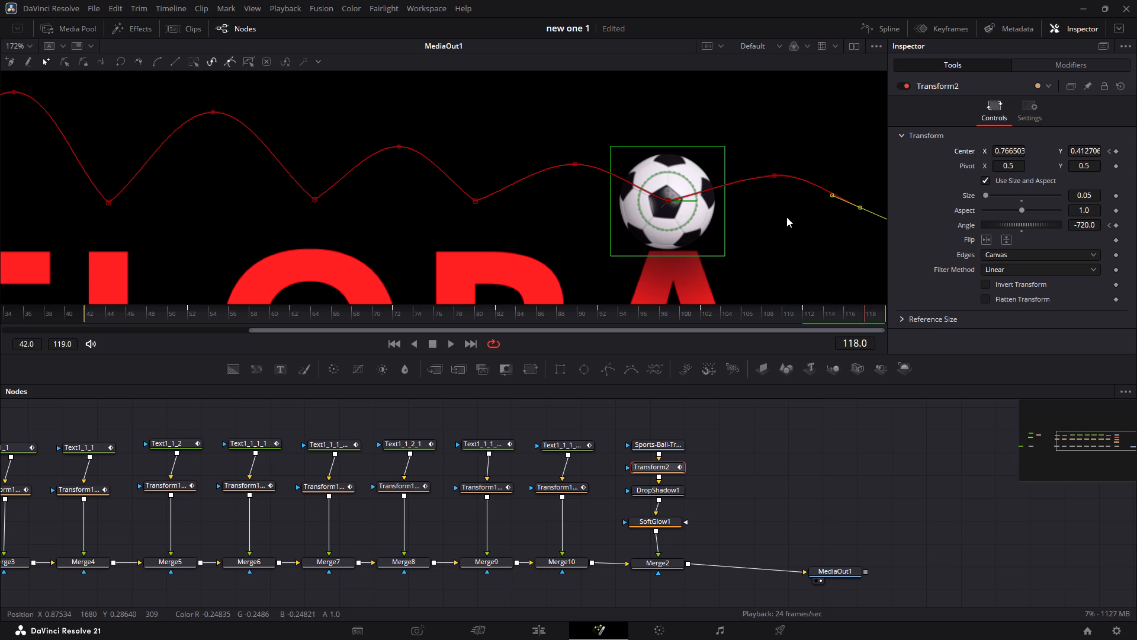
Replay the animation and check the ball above the final A at frames 111 and 112.
key("space")
key("space")
key("space")
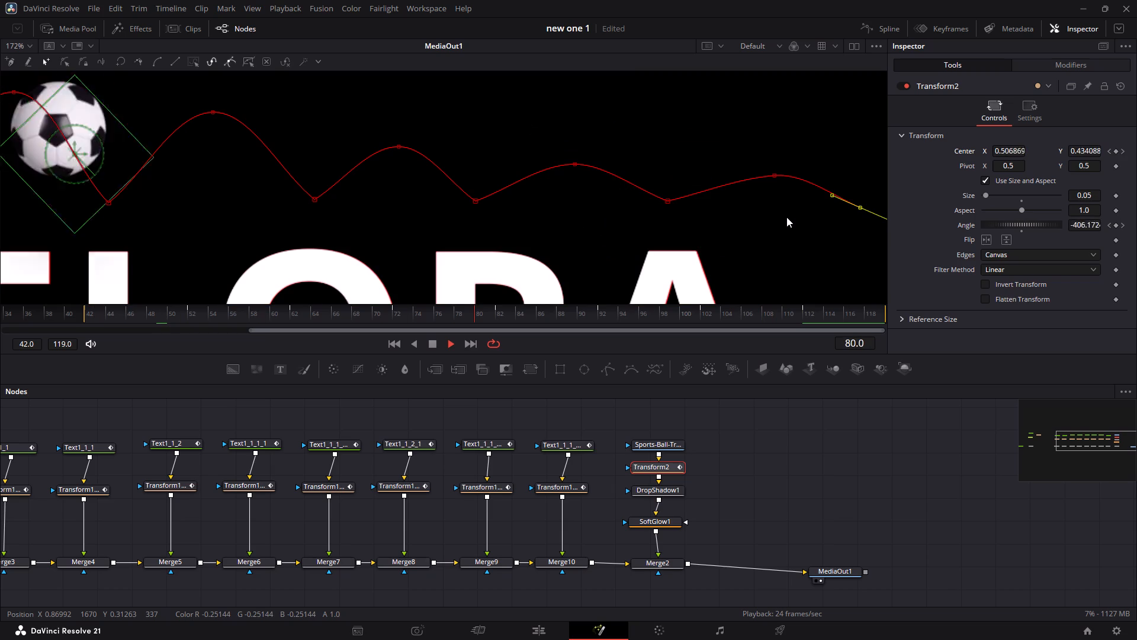
key("space")
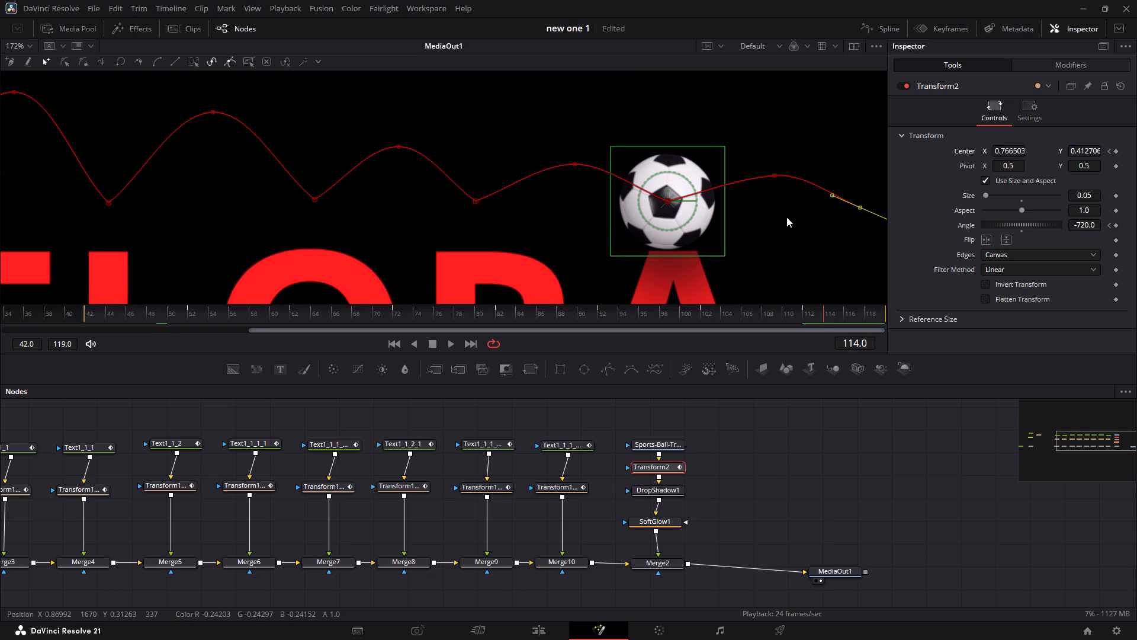
left_click(802, 312)
left_click(802, 312)
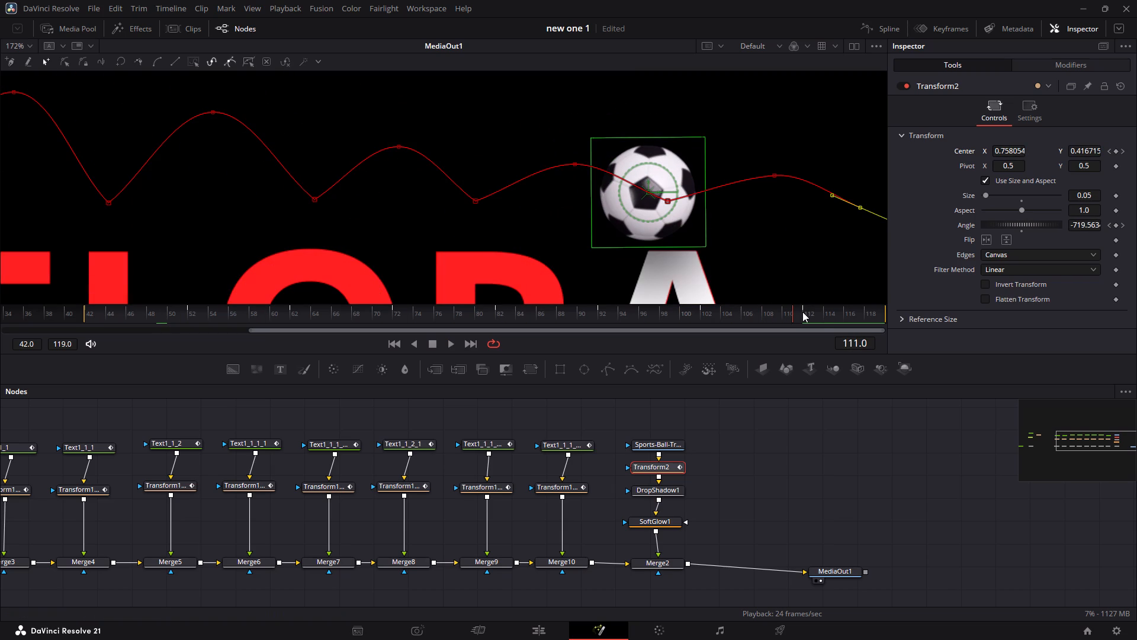
left_click(804, 313)
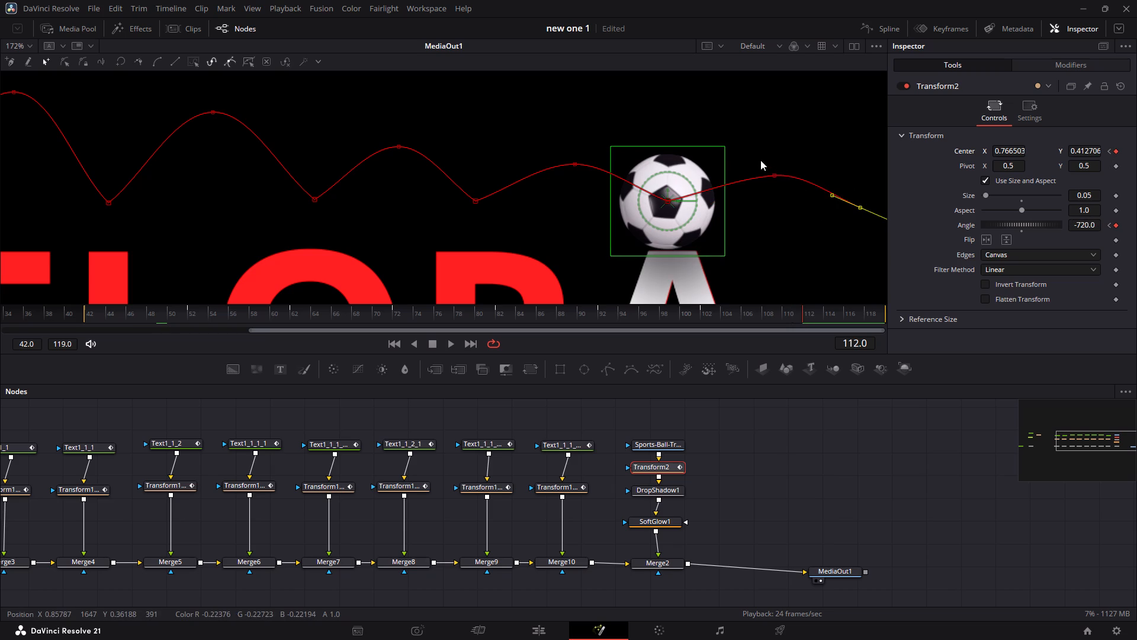
Delete both path points beyond the final A so the path ends above that letter.
left_click_drag(757, 155, 867, 222)
key("BackSpace")
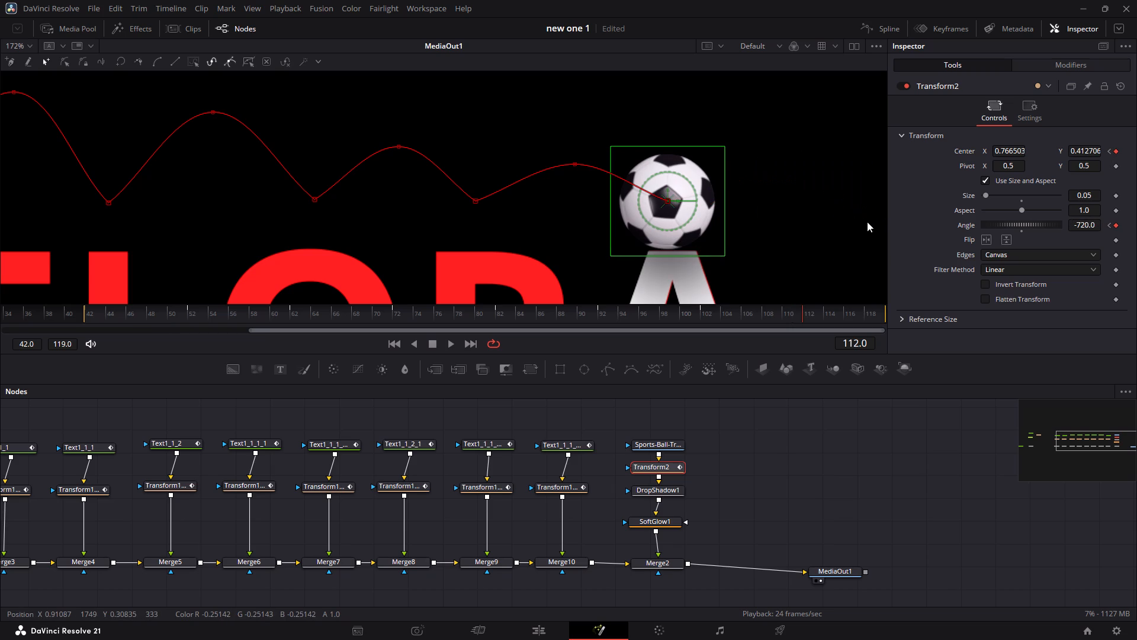
At frame 118, move the ball past the final A to centre X about 0.828, Y about 0.413, level with the previous point.
left_click(871, 311)
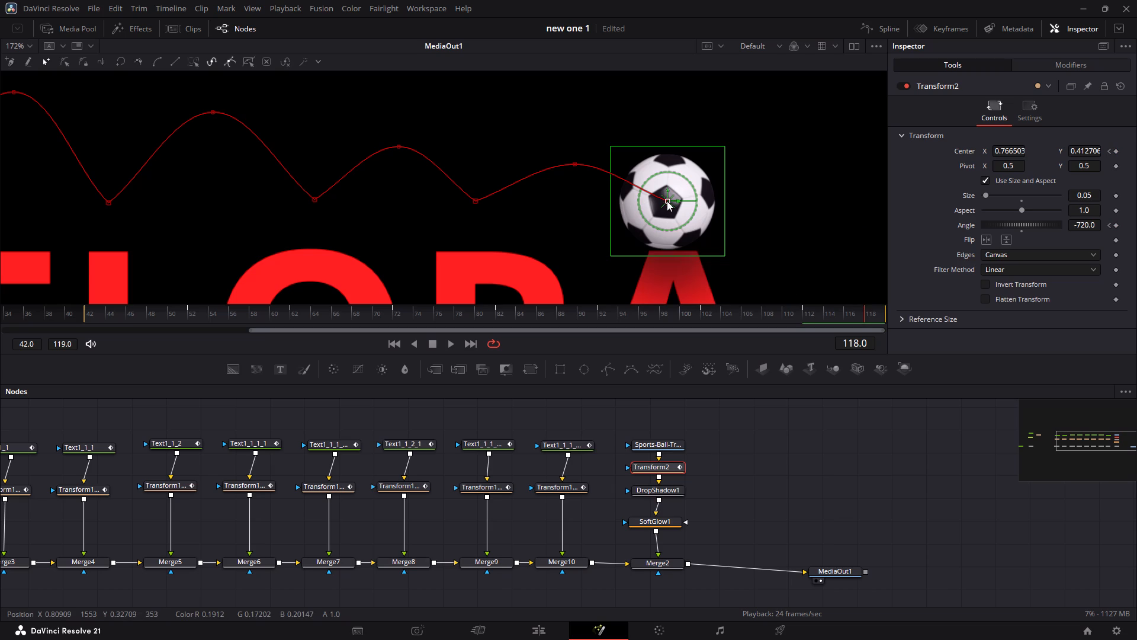
left_click_drag(667, 201, 727, 172)
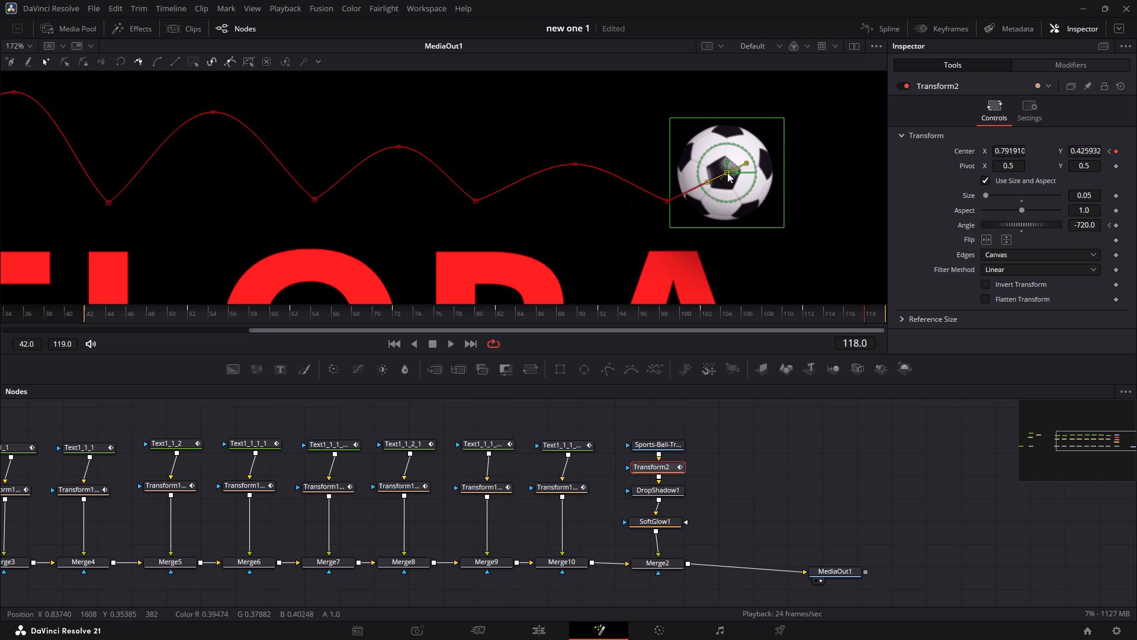
left_click_drag(727, 172, 804, 200)
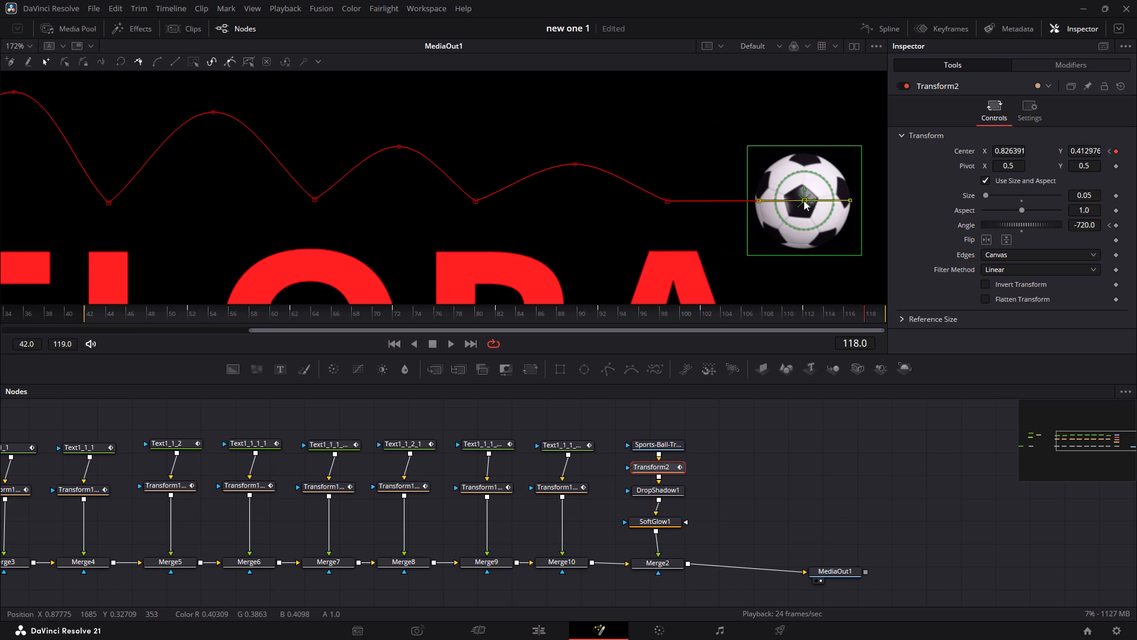
left_click_drag(804, 200, 808, 201)
scroll(808, 201, "left", 1)
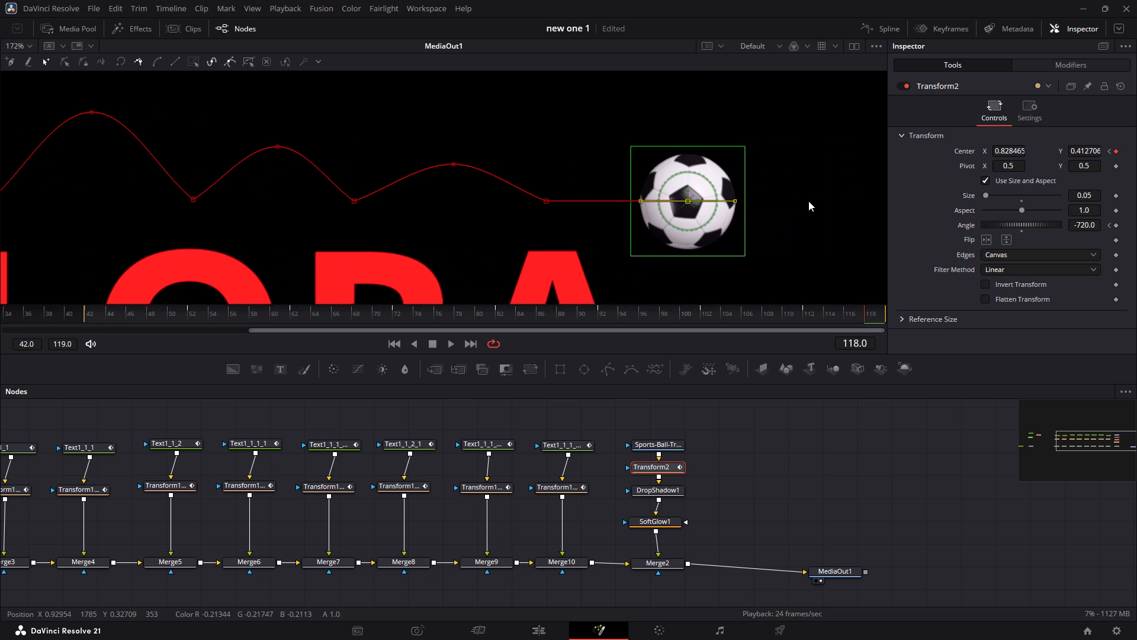
scroll(808, 201, "left", 1)
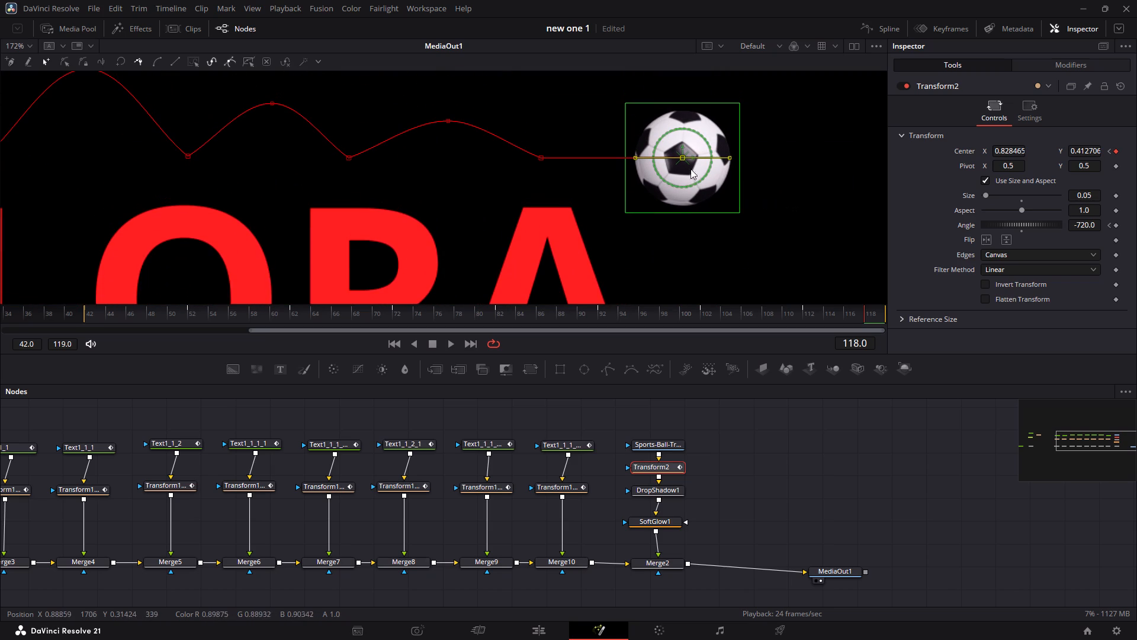
Add a point midway along the path segment past the final A, raise it into a small bounce and smooth its curve.
left_click(624, 156)
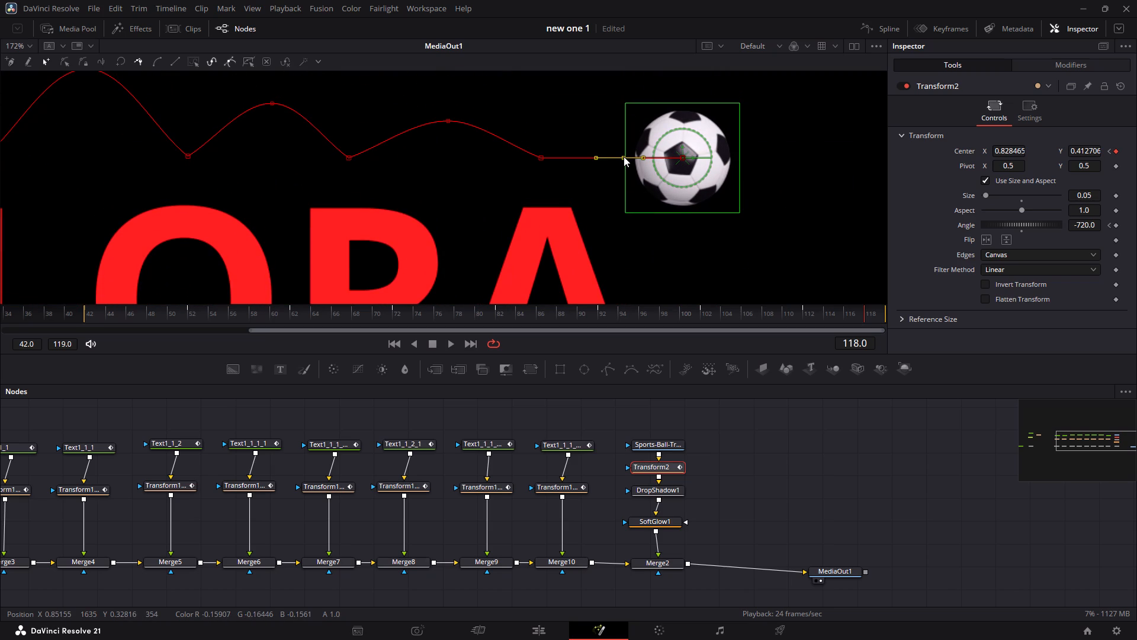
left_click_drag(624, 156, 624, 118)
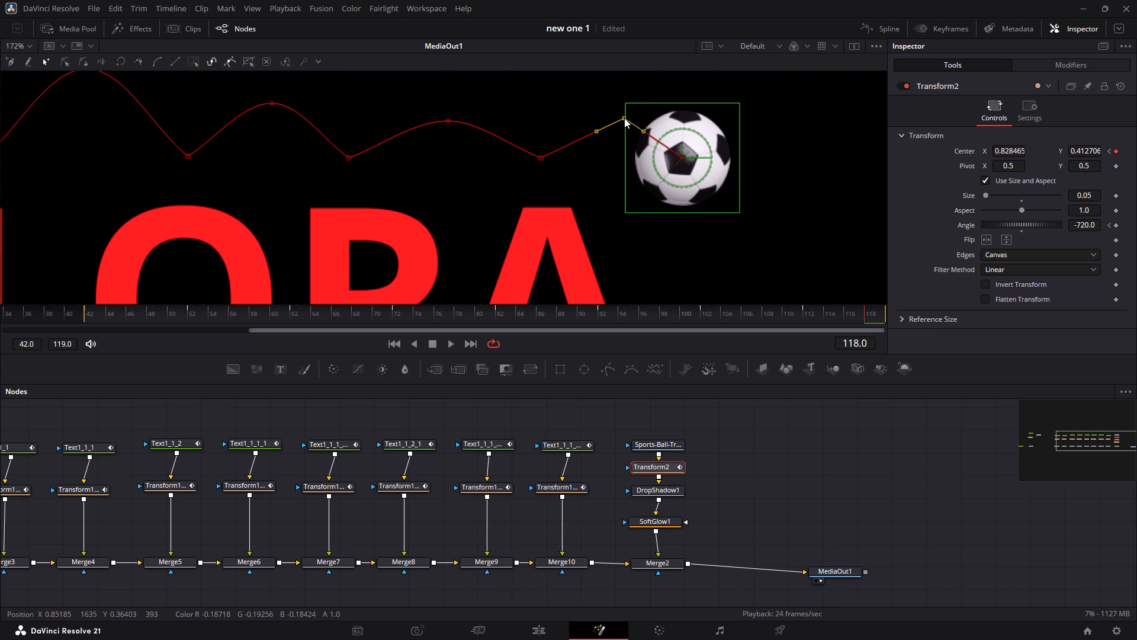
left_click_drag(624, 118, 622, 128)
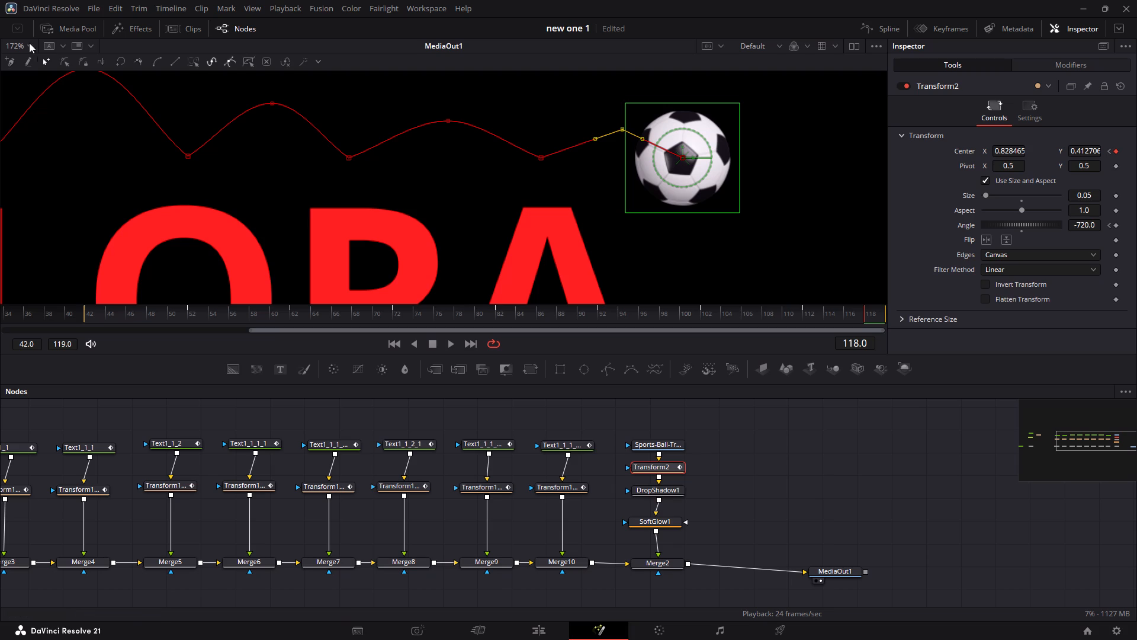
left_click(159, 63)
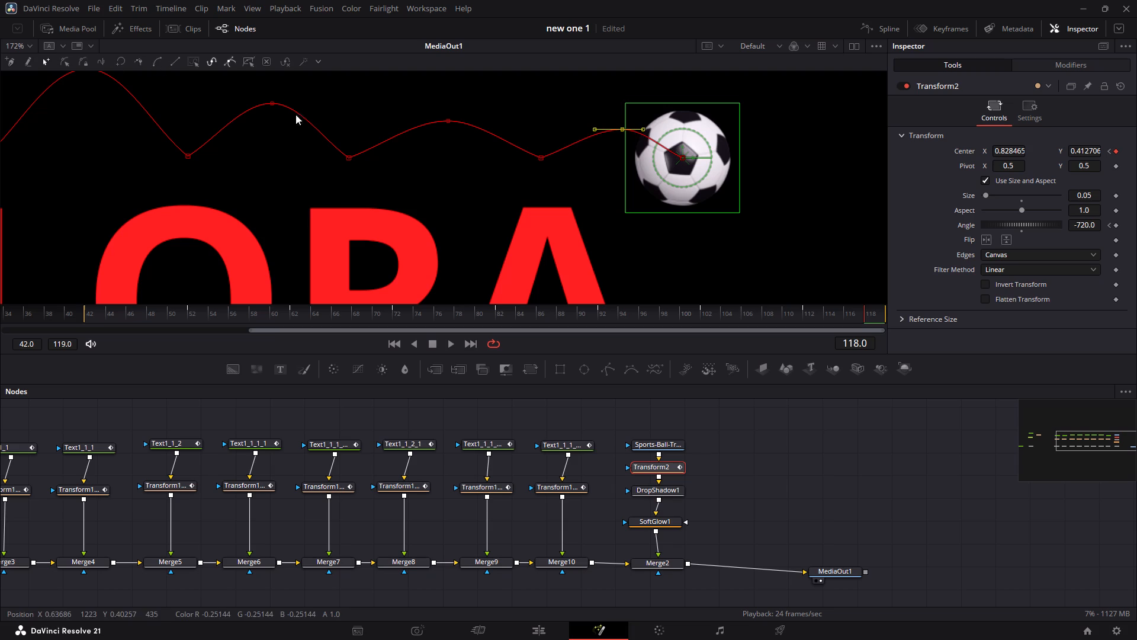
left_click(620, 128)
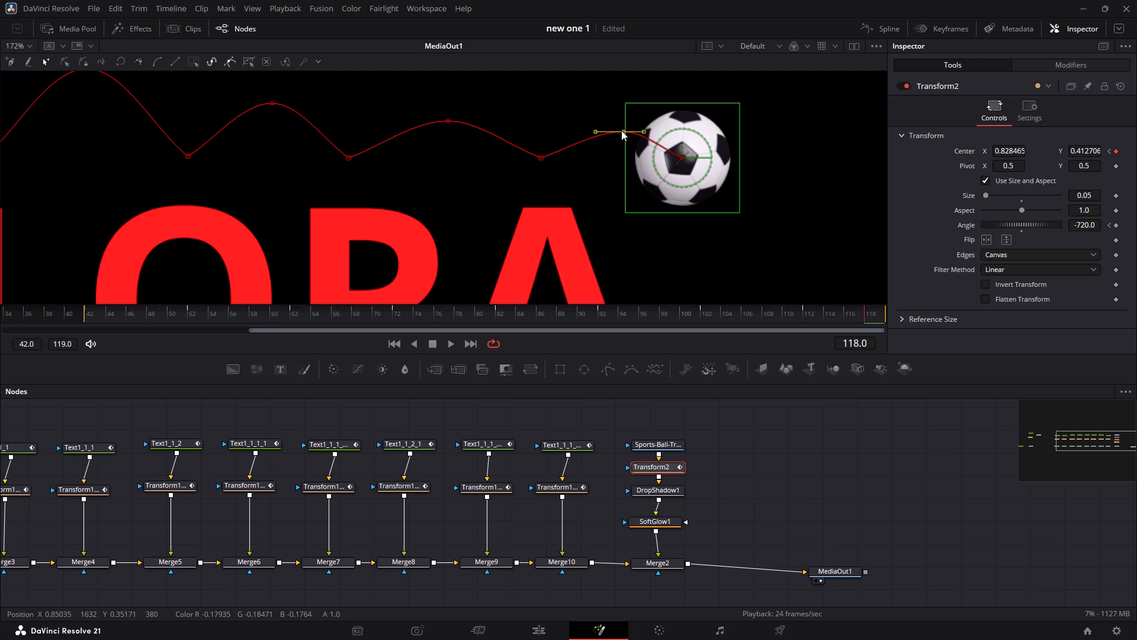
left_click(790, 217)
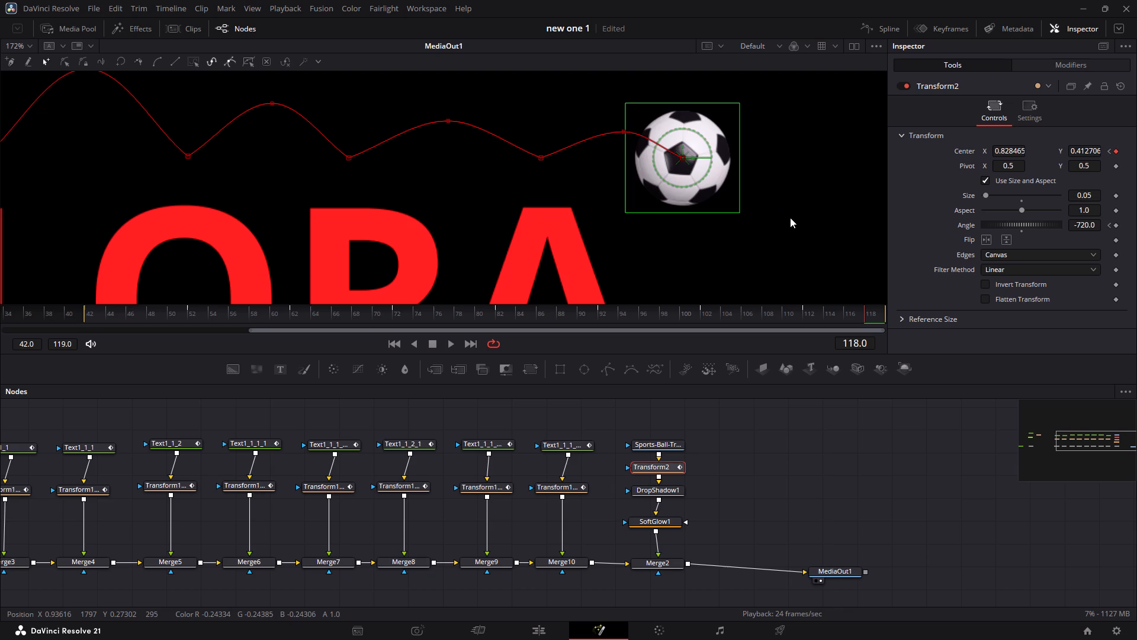
Replay the animation to check the ball's motion along the reshaped path.
key("space")
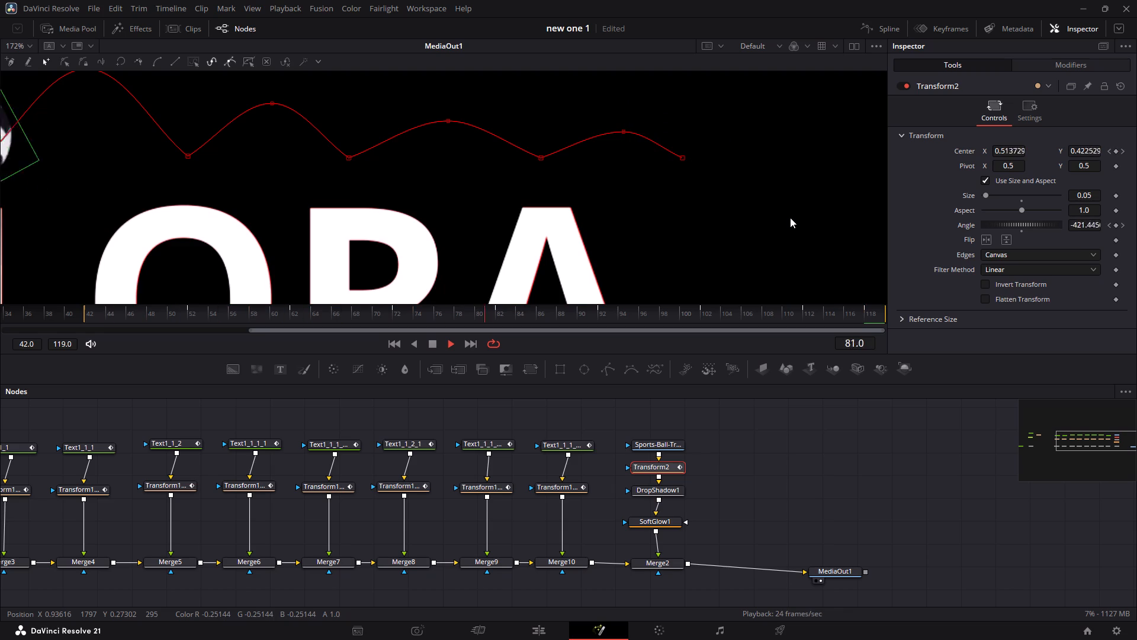
key("space")
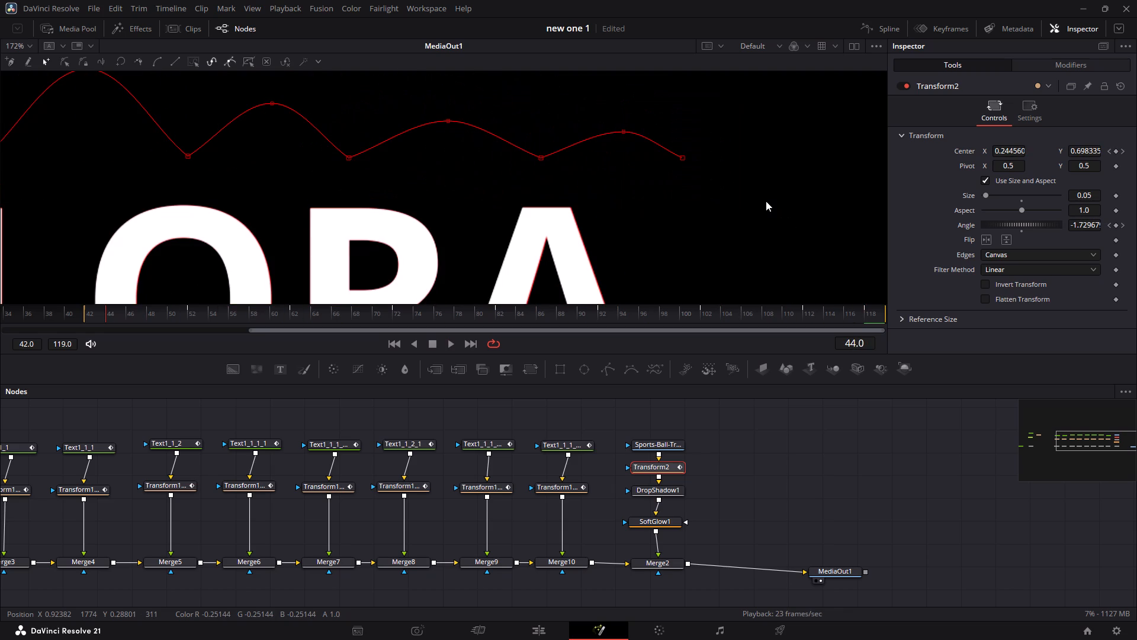
At frame 119, move the ball down past the final A and off the canvas's lower edge, to centre X about 0.920, Y about 0.221.
scroll(766, 201, "up", 1)
scroll(766, 201, "down", 2, "ctrl")
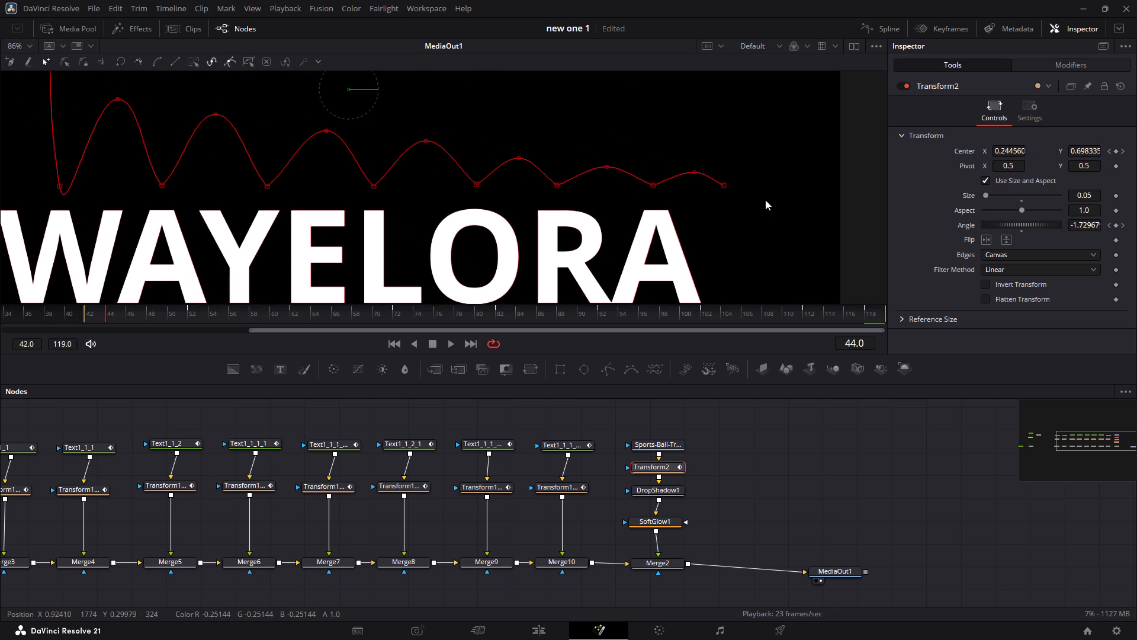
left_click(862, 312)
left_click(866, 312)
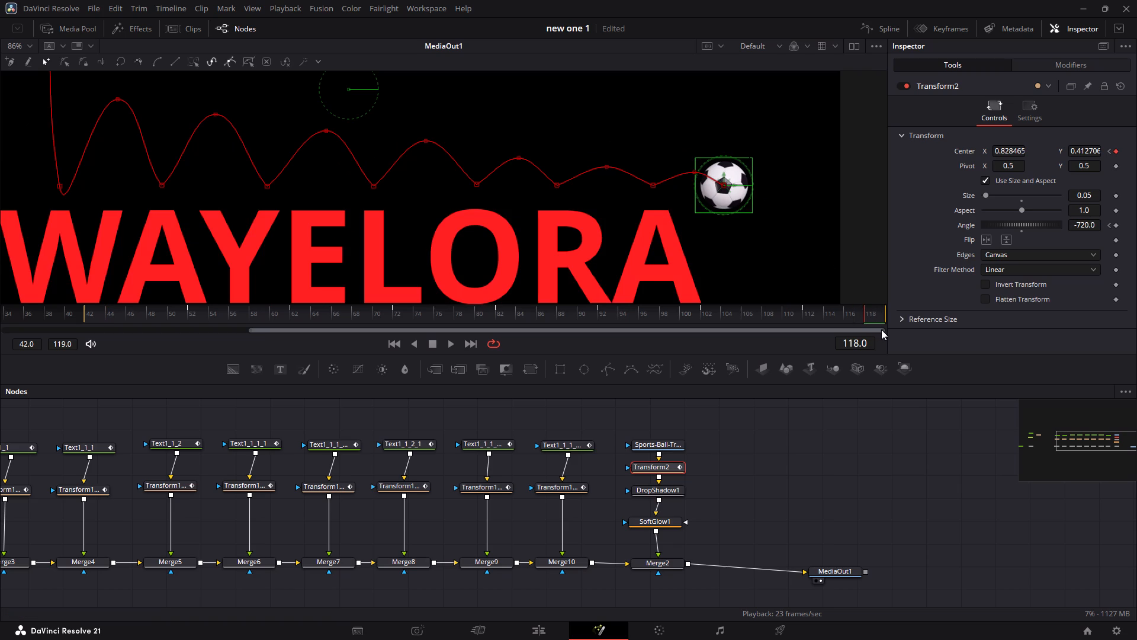
left_click(881, 315)
left_click(722, 183)
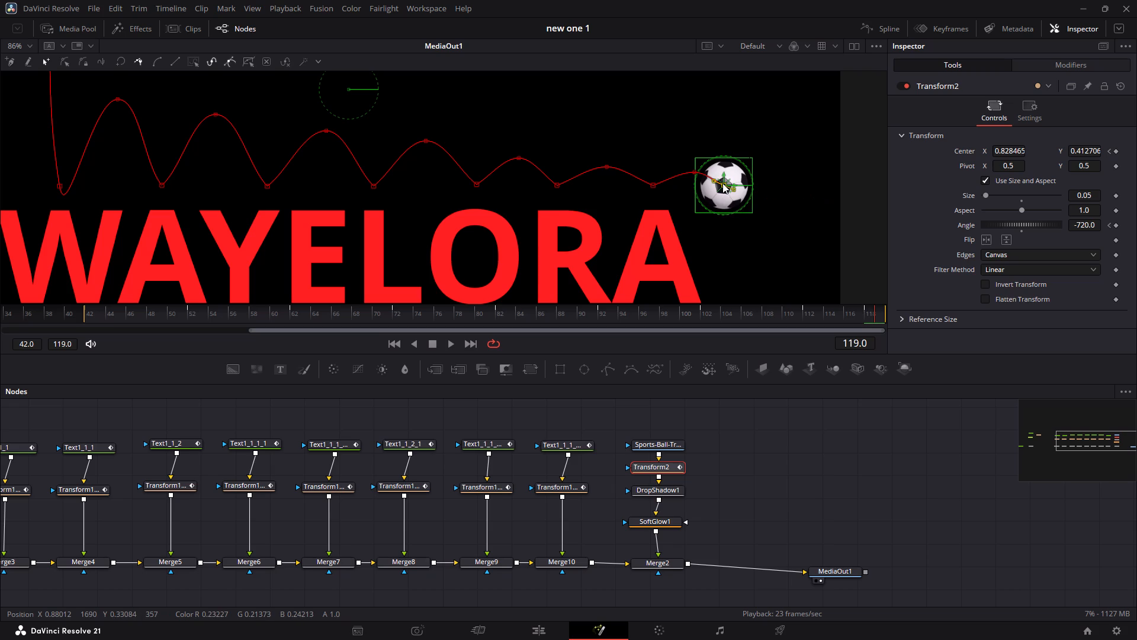
left_click(827, 295)
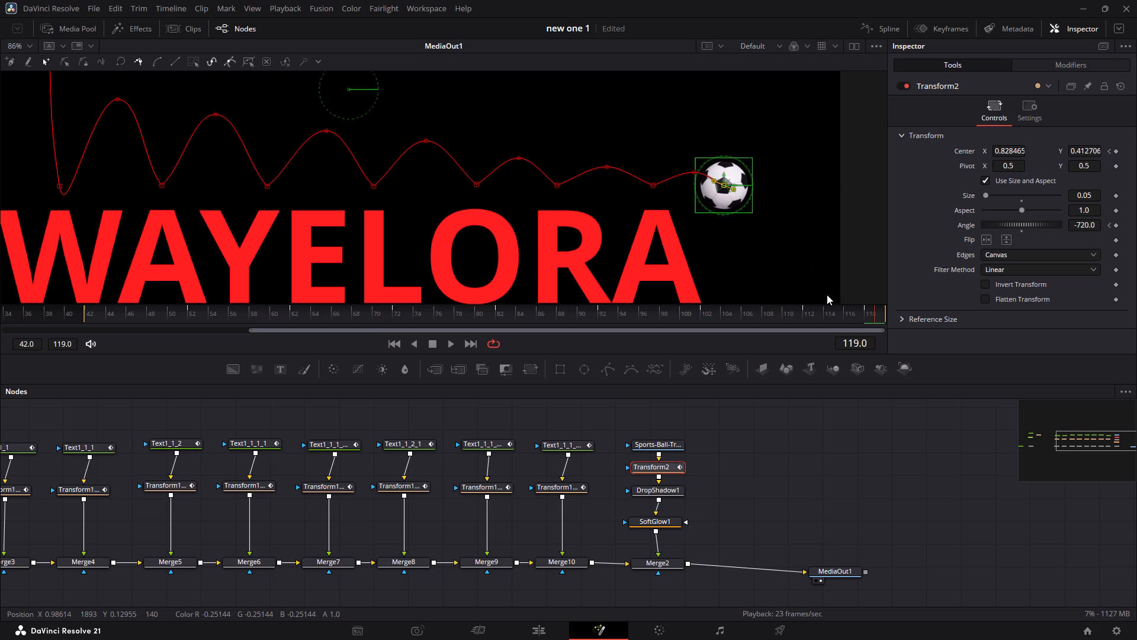
left_click_drag(724, 184, 792, 256)
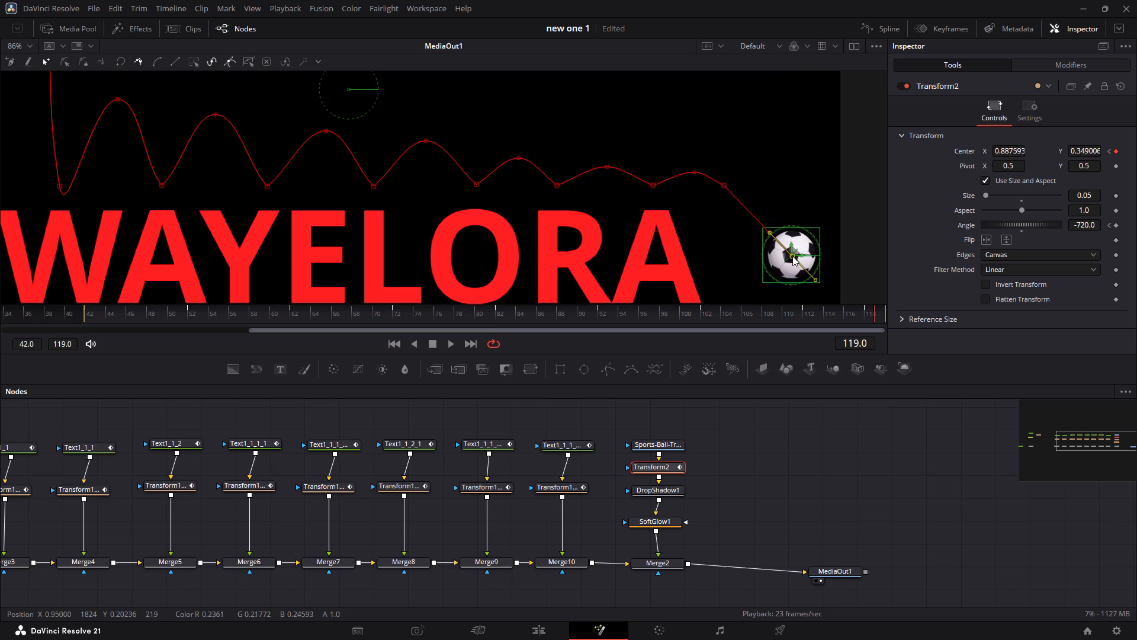
left_click_drag(792, 256, 816, 292)
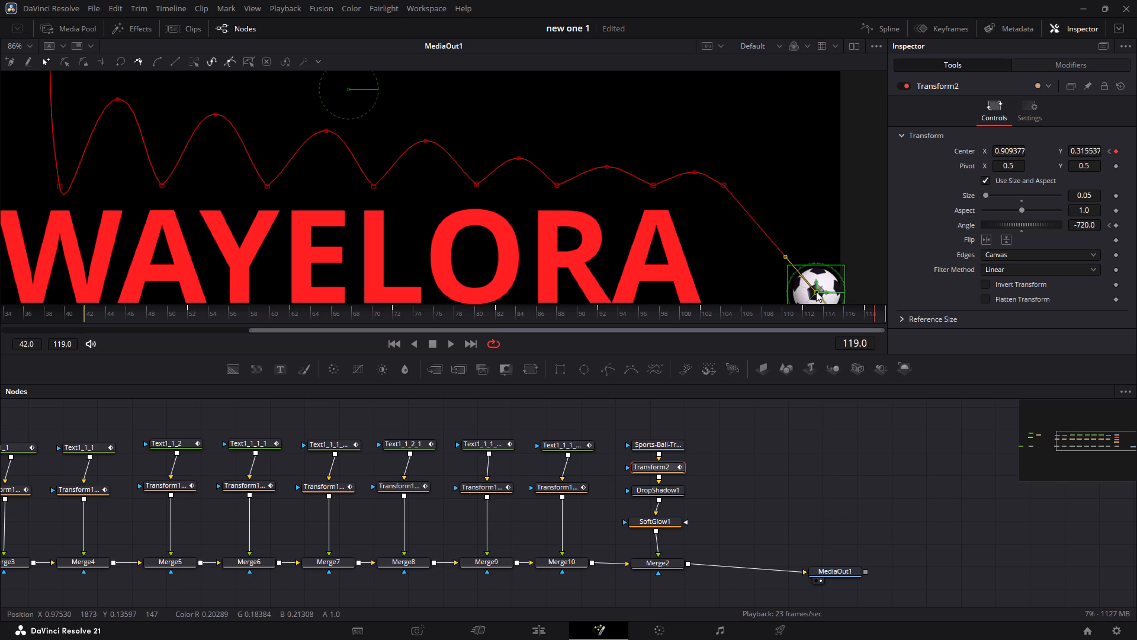
left_click_drag(816, 292, 818, 304)
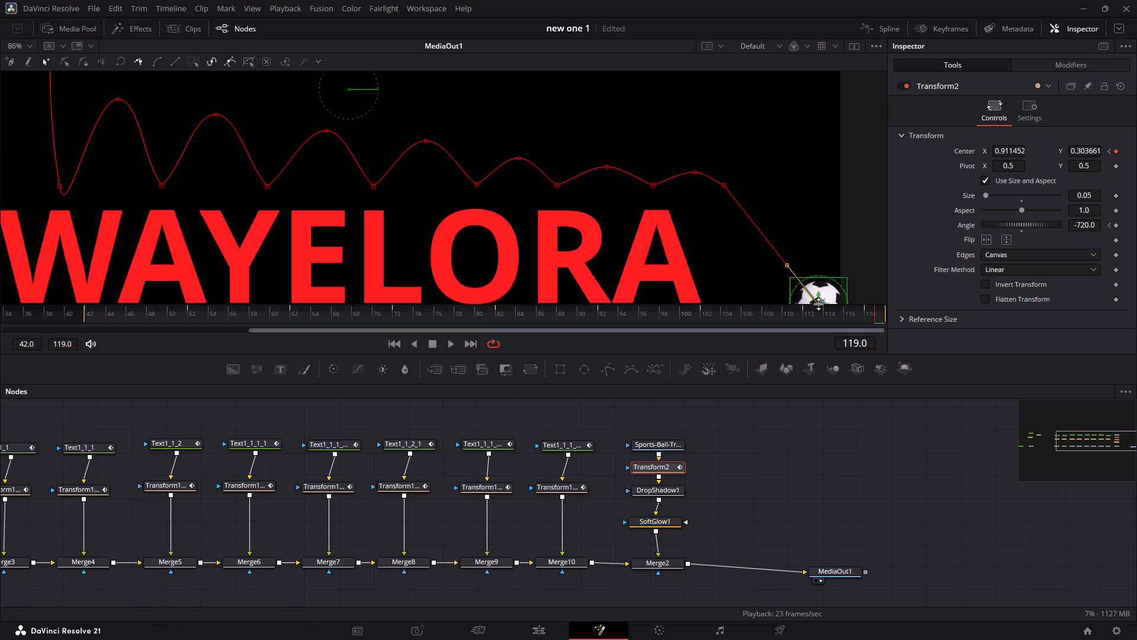
scroll(796, 263, "down", 1)
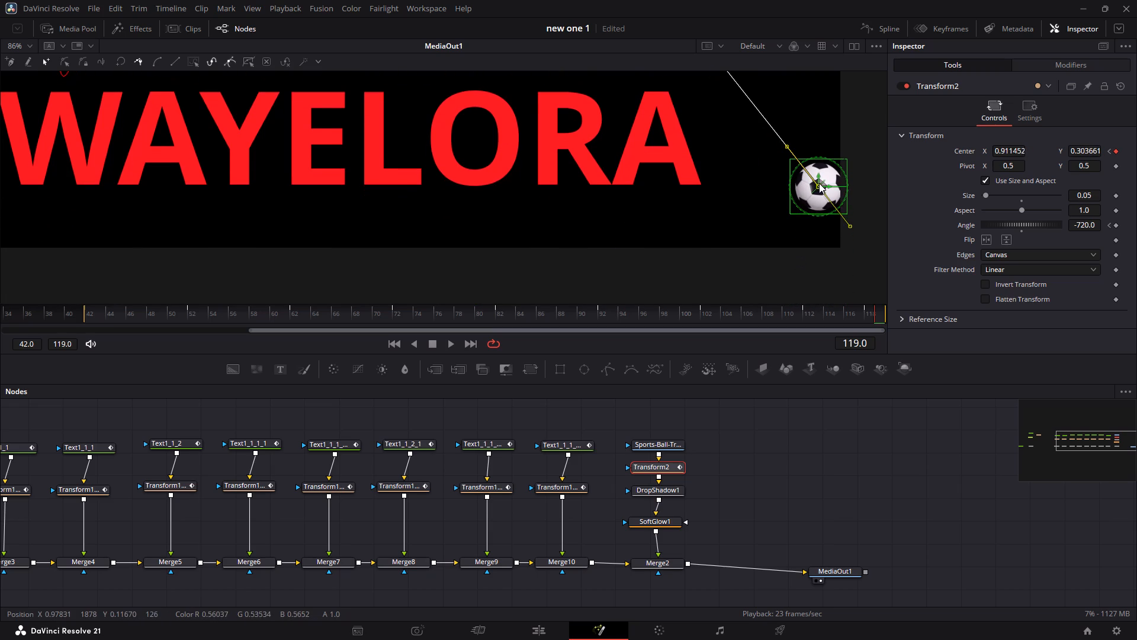
left_click_drag(819, 185, 819, 253)
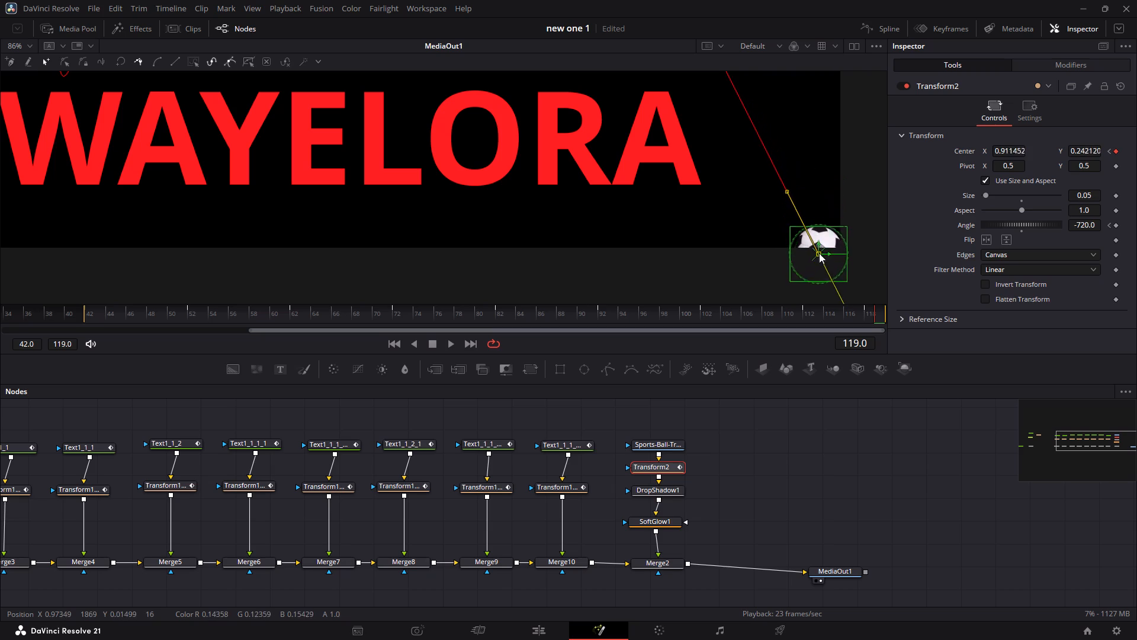
left_click_drag(819, 253, 828, 276)
Replay the animation several times and examine the ball's bounces across the letters and its drop past the final A.
scroll(810, 232, "up", 1)
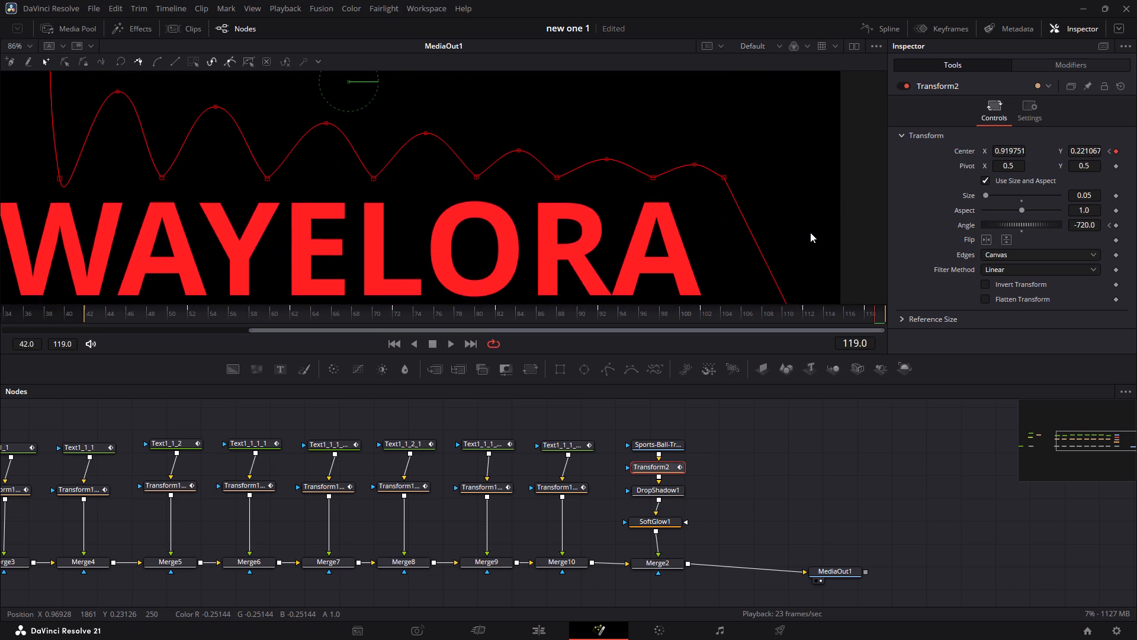
scroll(810, 232, "up", 1)
key("space")
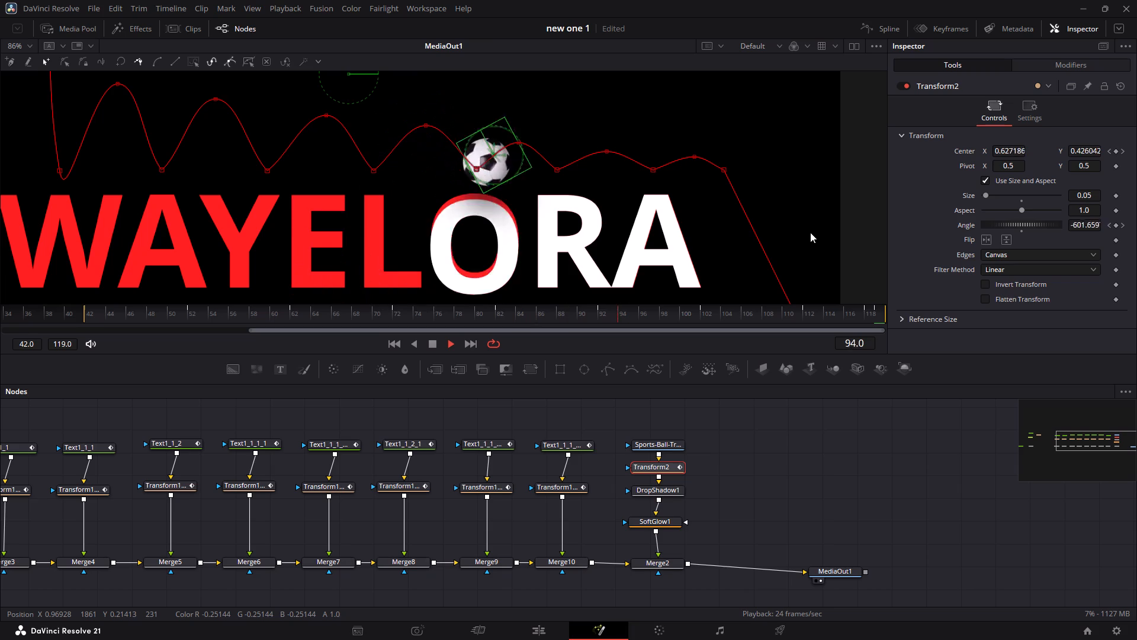
key("space")
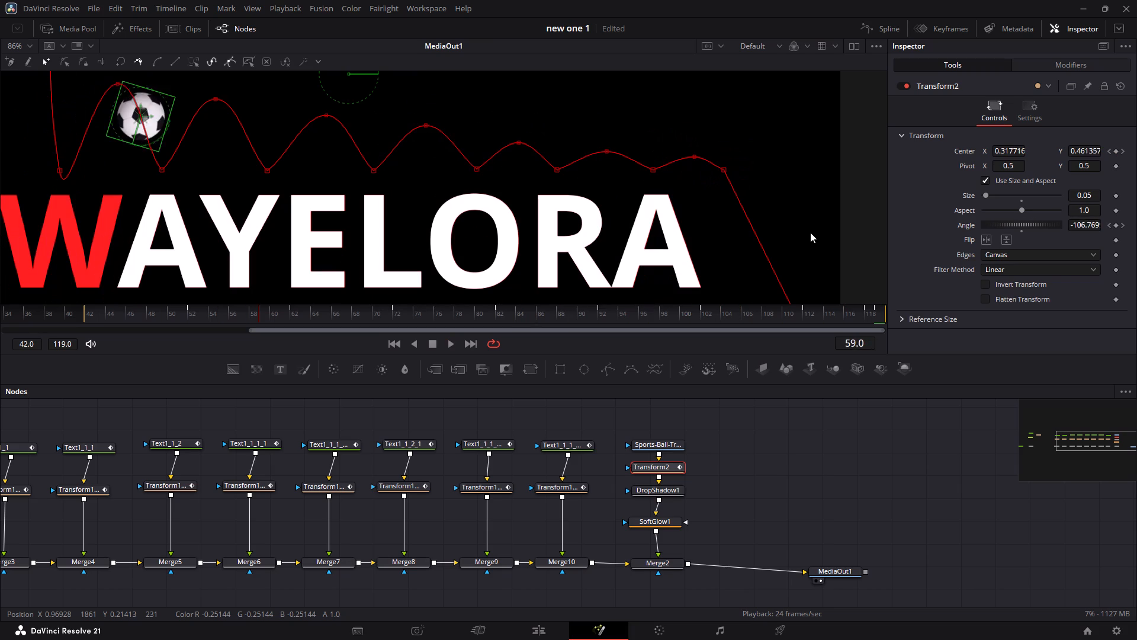
key("space")
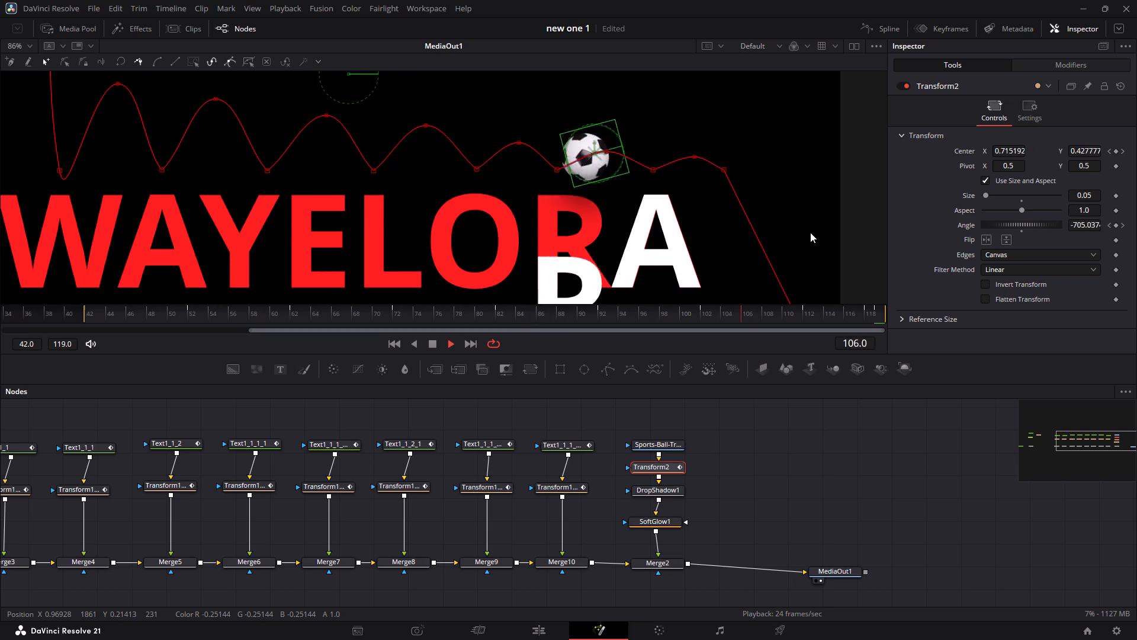
key("space")
key("space")
key("space")
key("space")
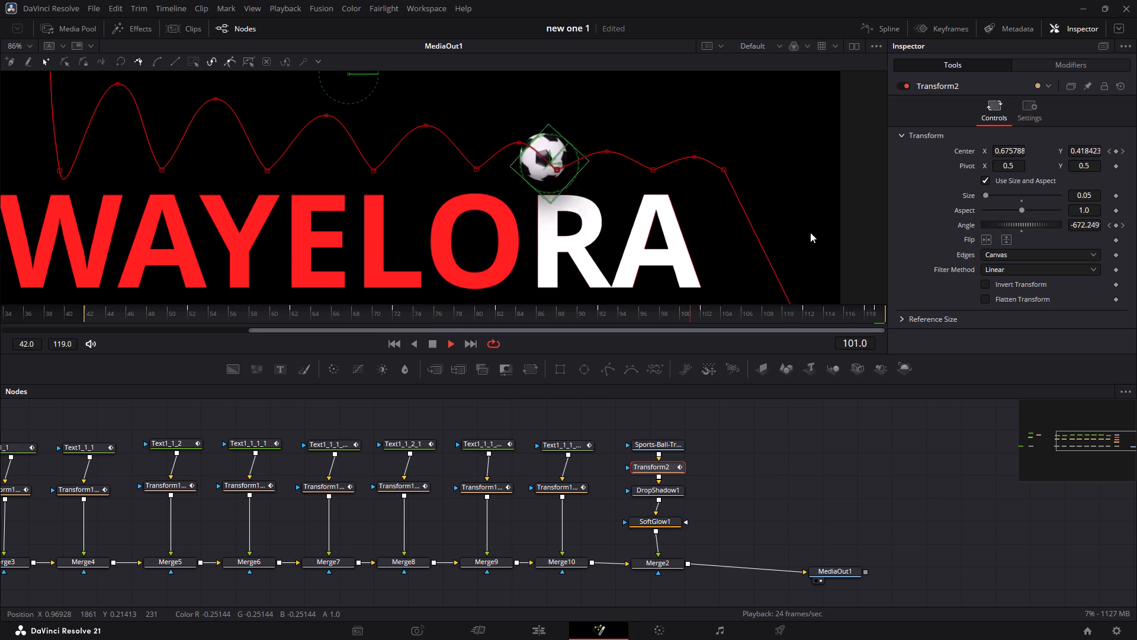
key("space")
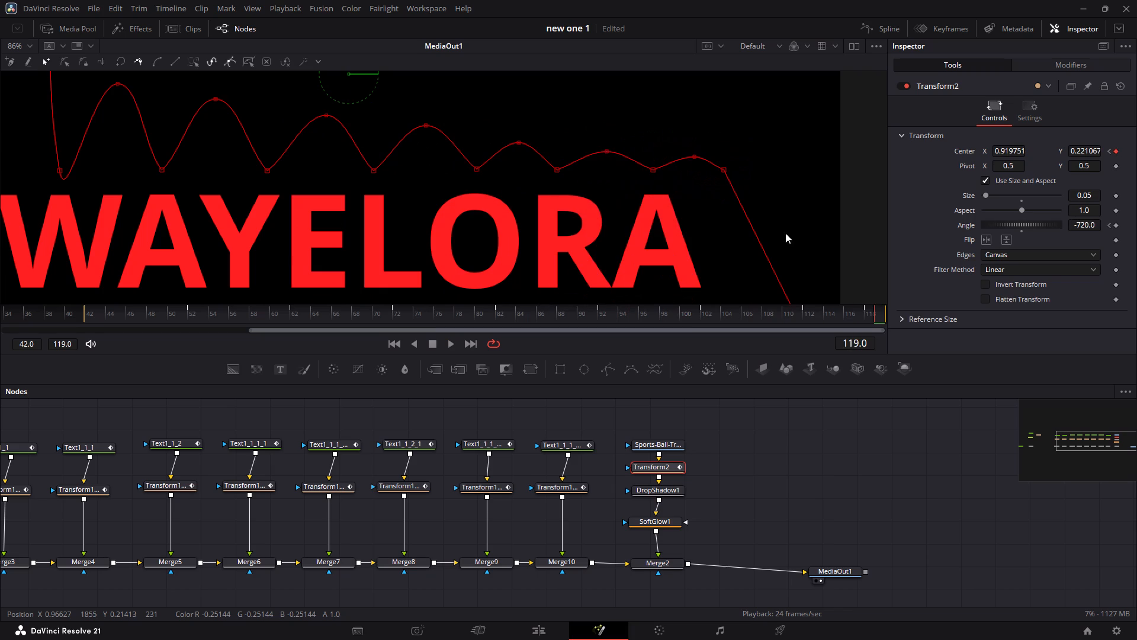
scroll(672, 220, "down", 2, "ctrl")
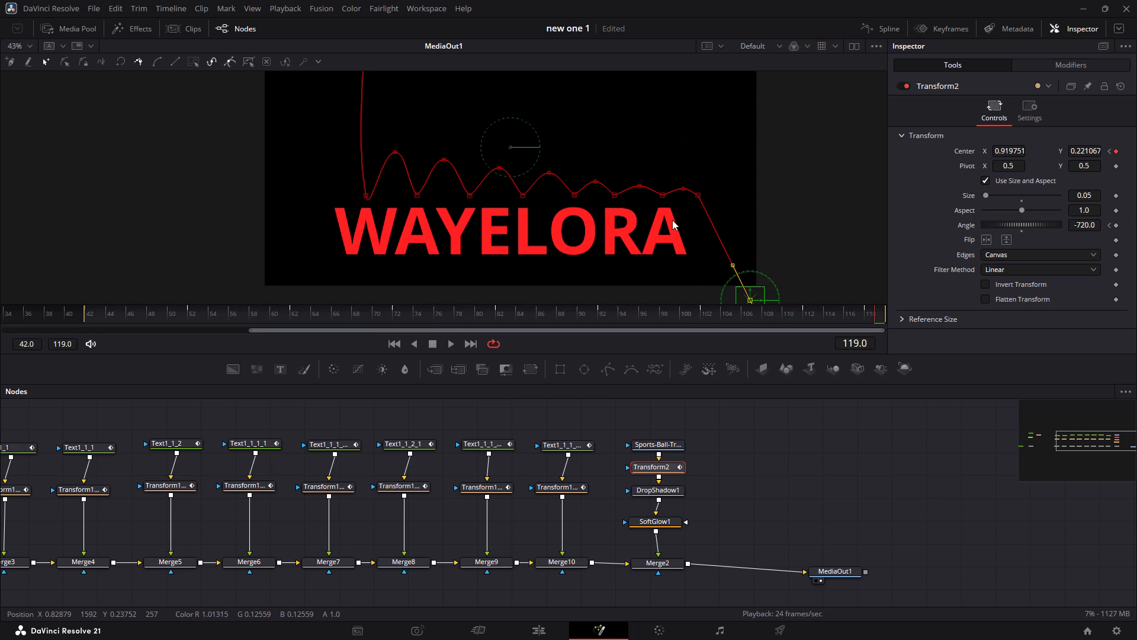
scroll(672, 220, "right", 1)
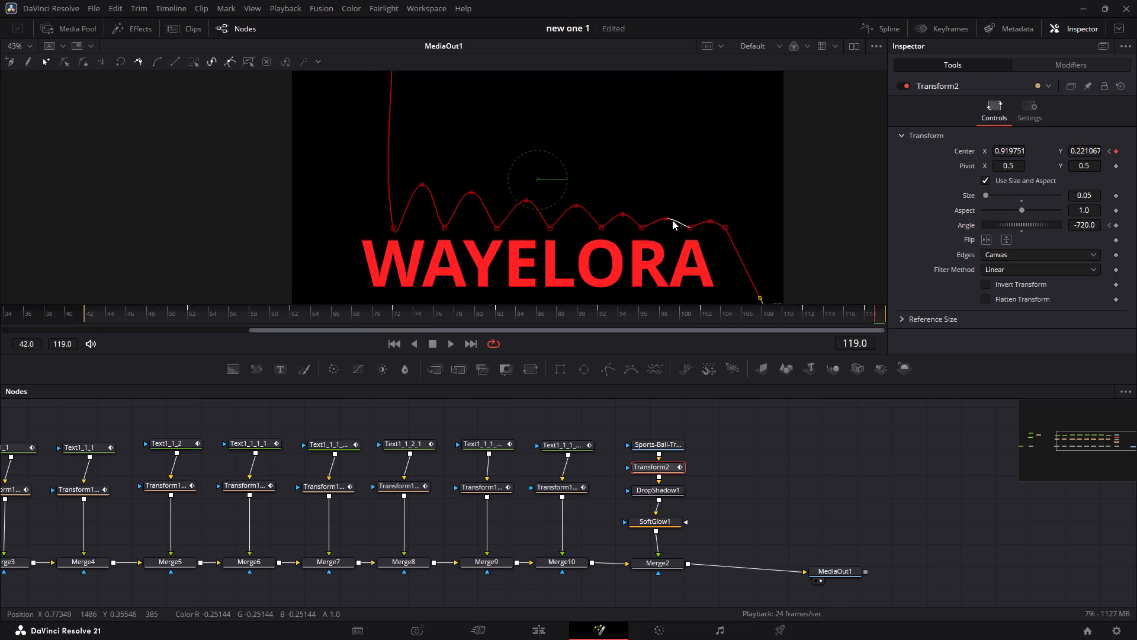
scroll(672, 220, "right", 1)
Select all letter and ball nodes with their merges, from Merge3 through Merge2, and move them together closer to Merge1.
left_click(590, 413)
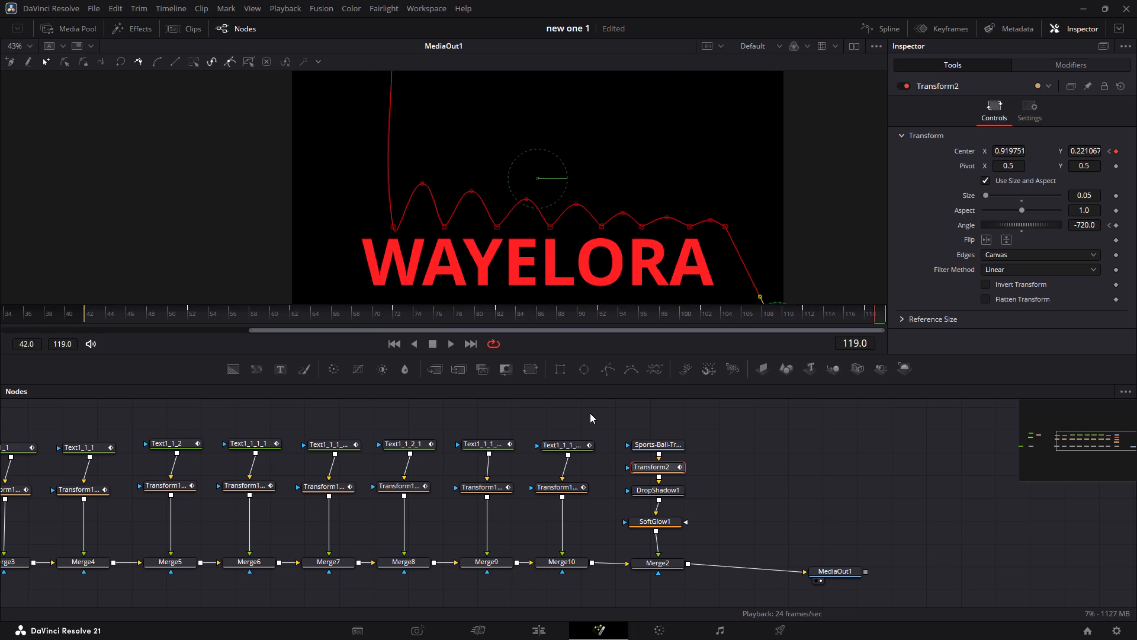
double_click(590, 413)
scroll(372, 526, "right", 1)
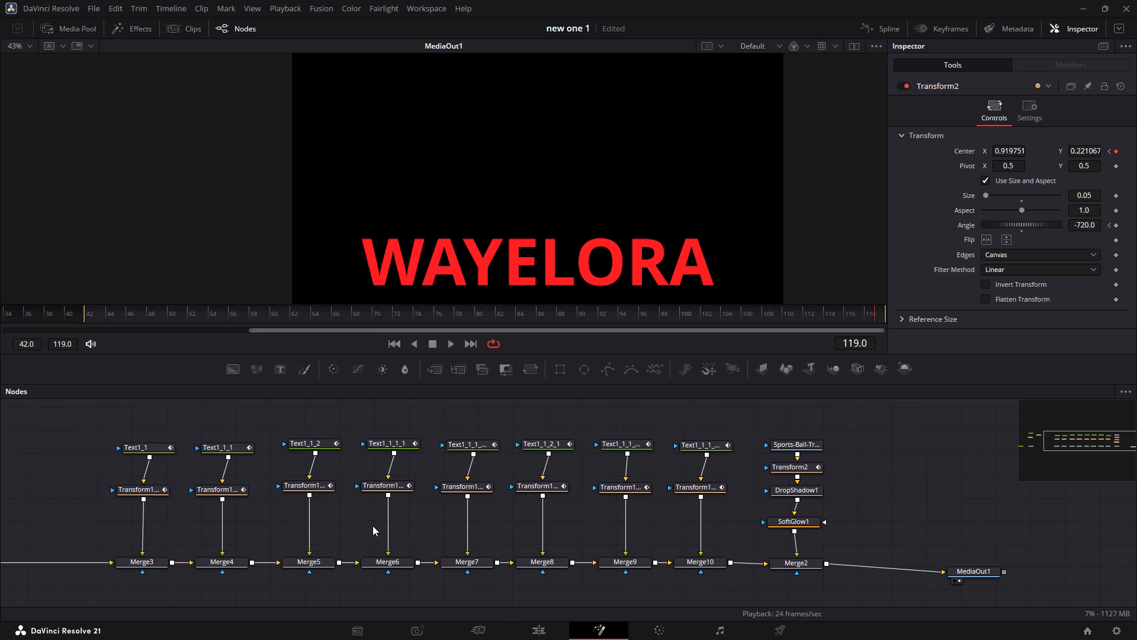
scroll(372, 526, "right", 1)
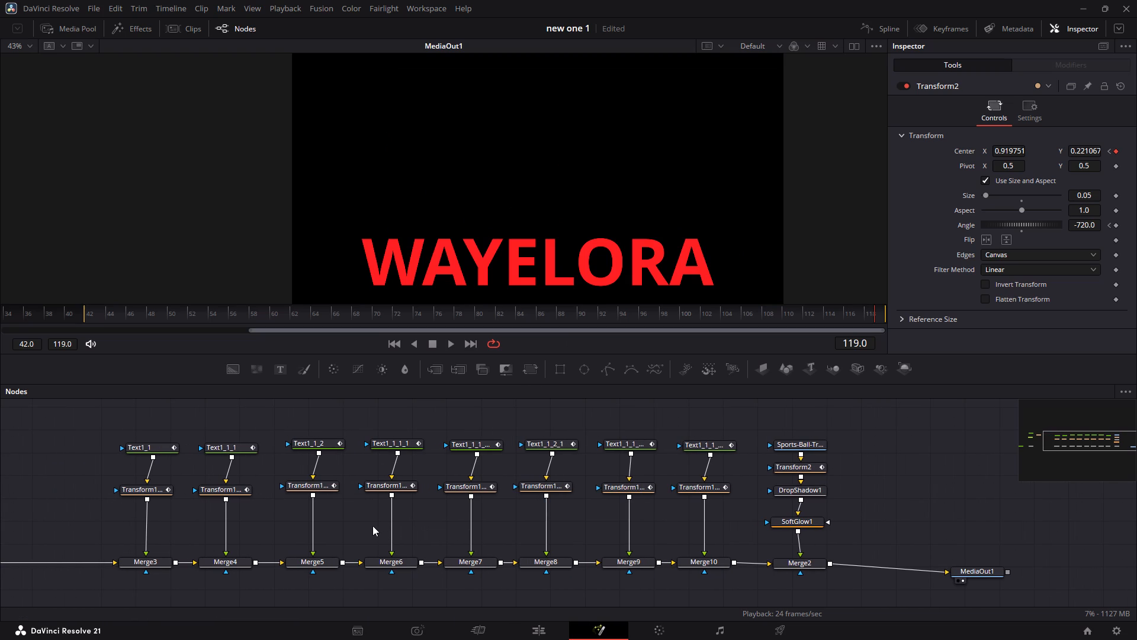
scroll(176, 527, "right", 1)
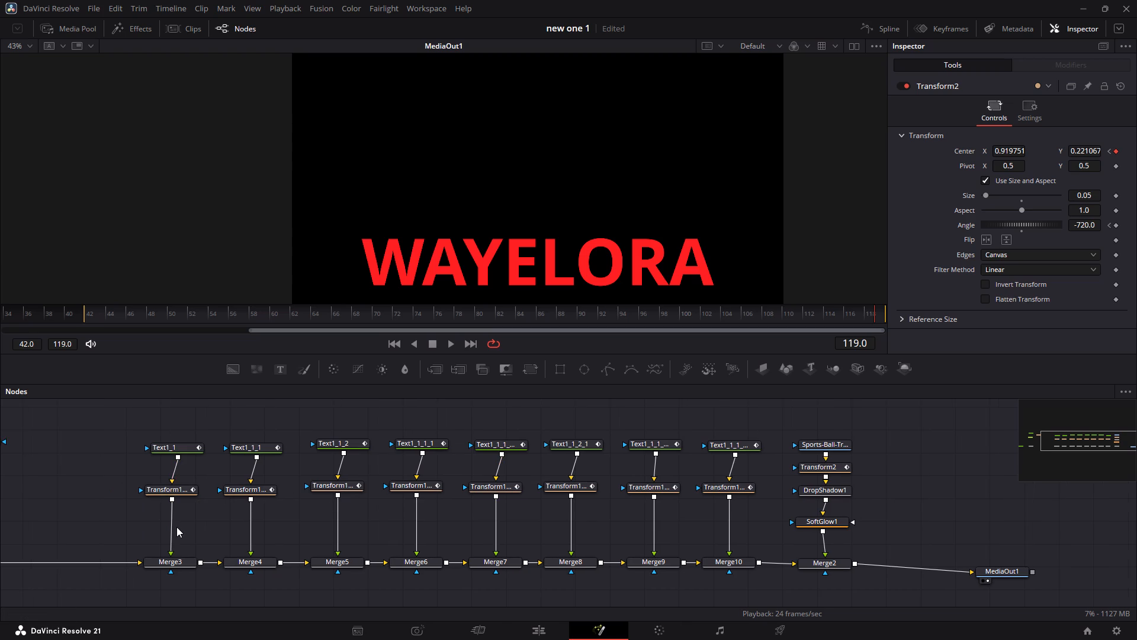
scroll(176, 527, "right", 2)
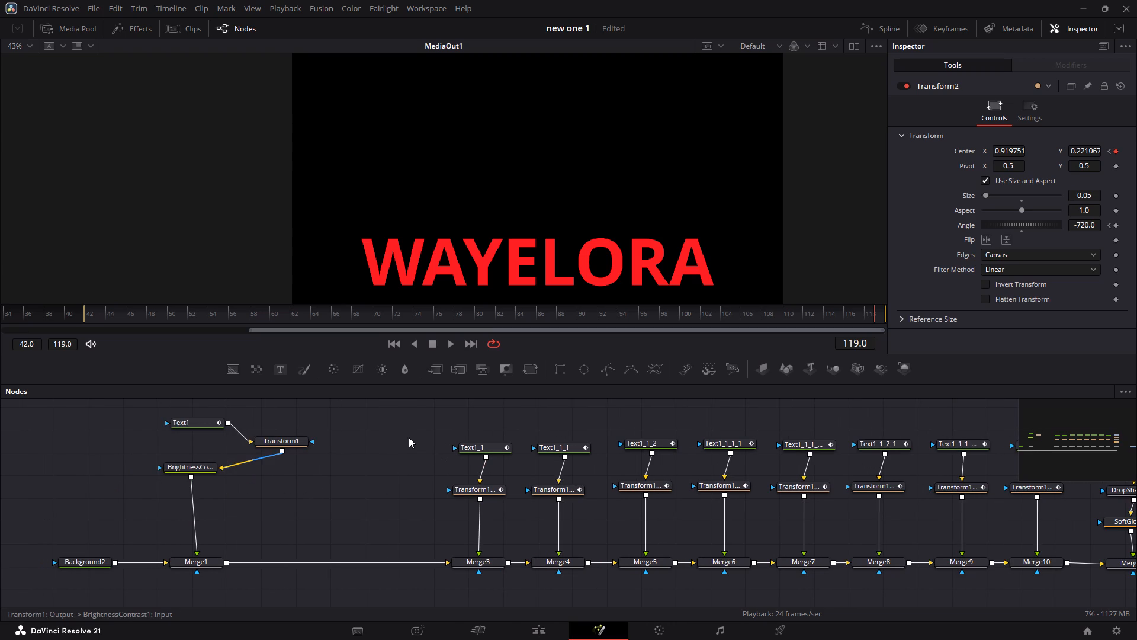
left_click_drag(426, 431, 1136, 578)
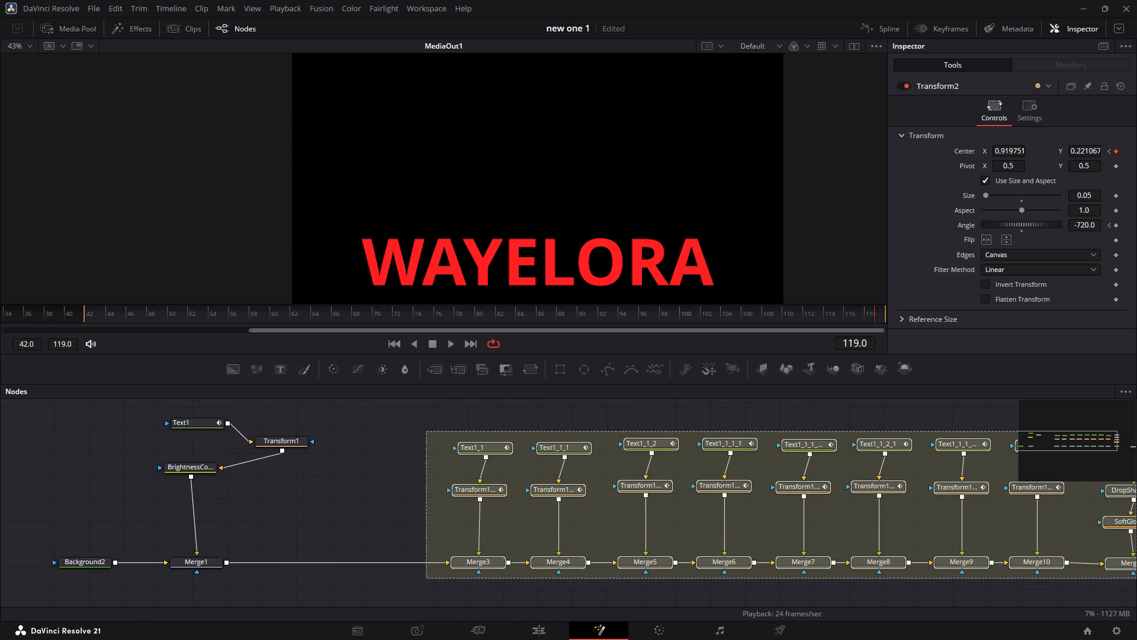
left_click_drag(1136, 578, 1136, 588)
scroll(860, 541, "left", 1)
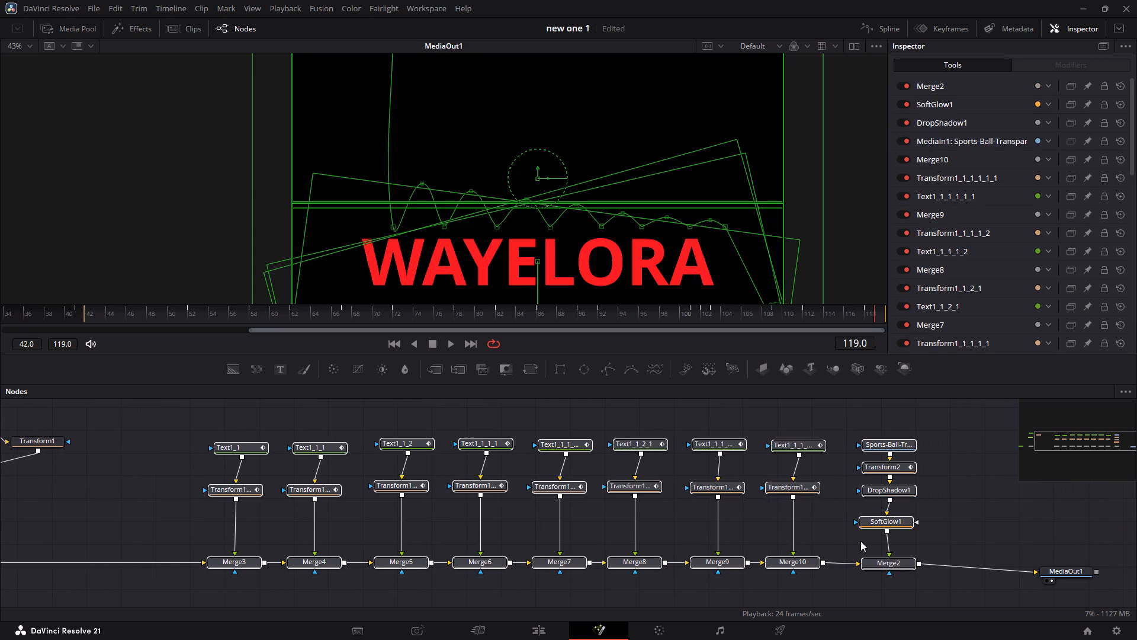
scroll(860, 541, "left", 1)
left_click_drag(890, 564, 807, 563)
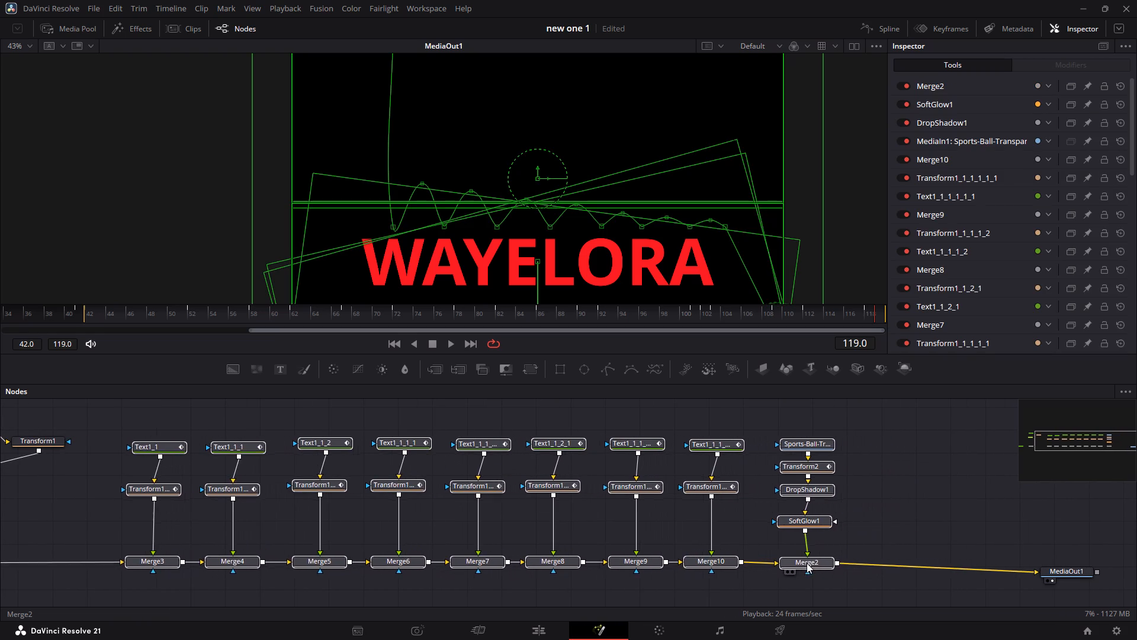
left_click_drag(807, 563, 769, 565)
scroll(769, 565, "right", 4)
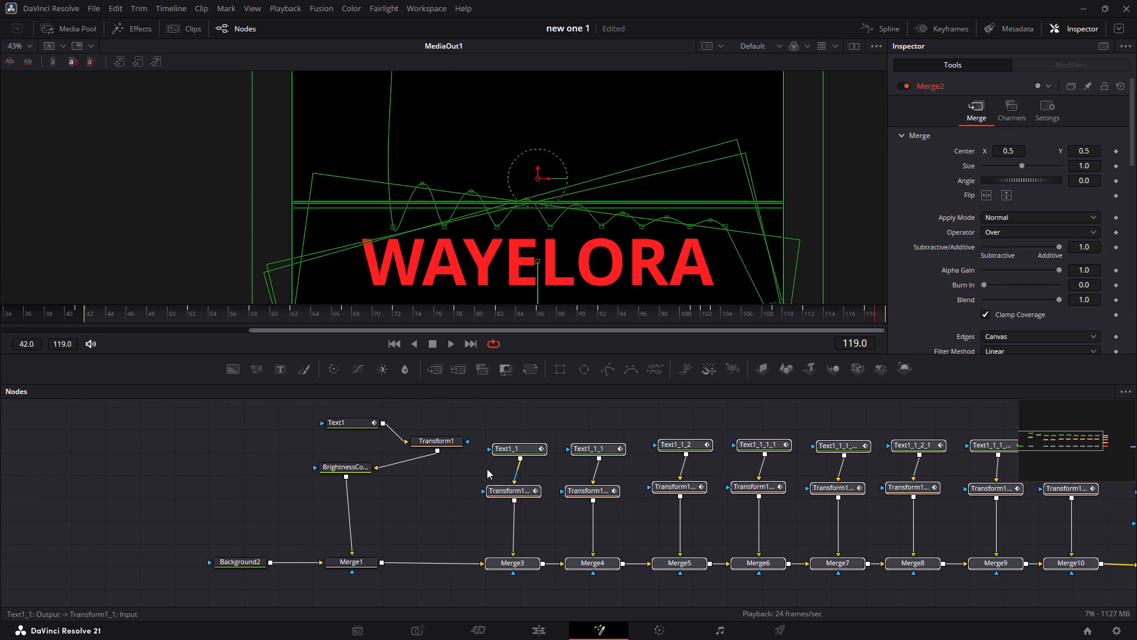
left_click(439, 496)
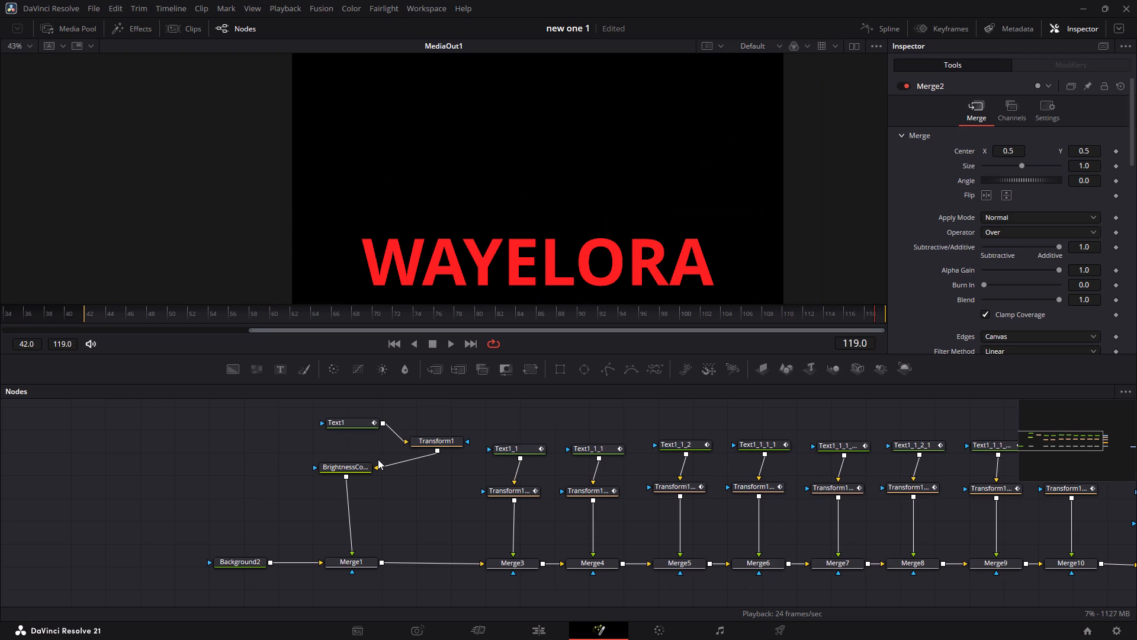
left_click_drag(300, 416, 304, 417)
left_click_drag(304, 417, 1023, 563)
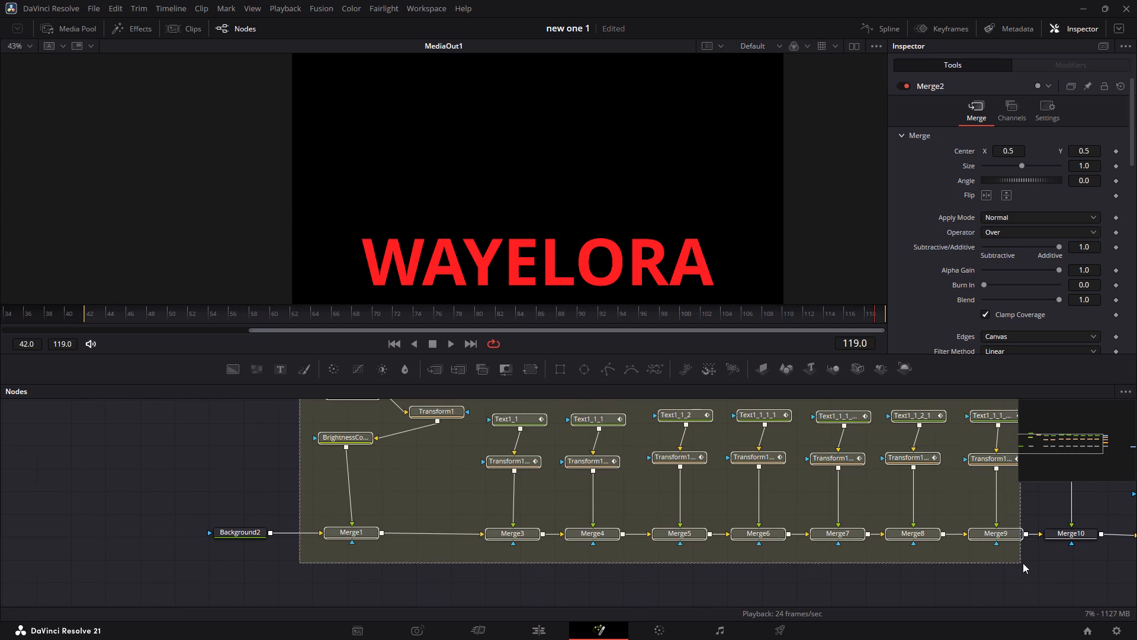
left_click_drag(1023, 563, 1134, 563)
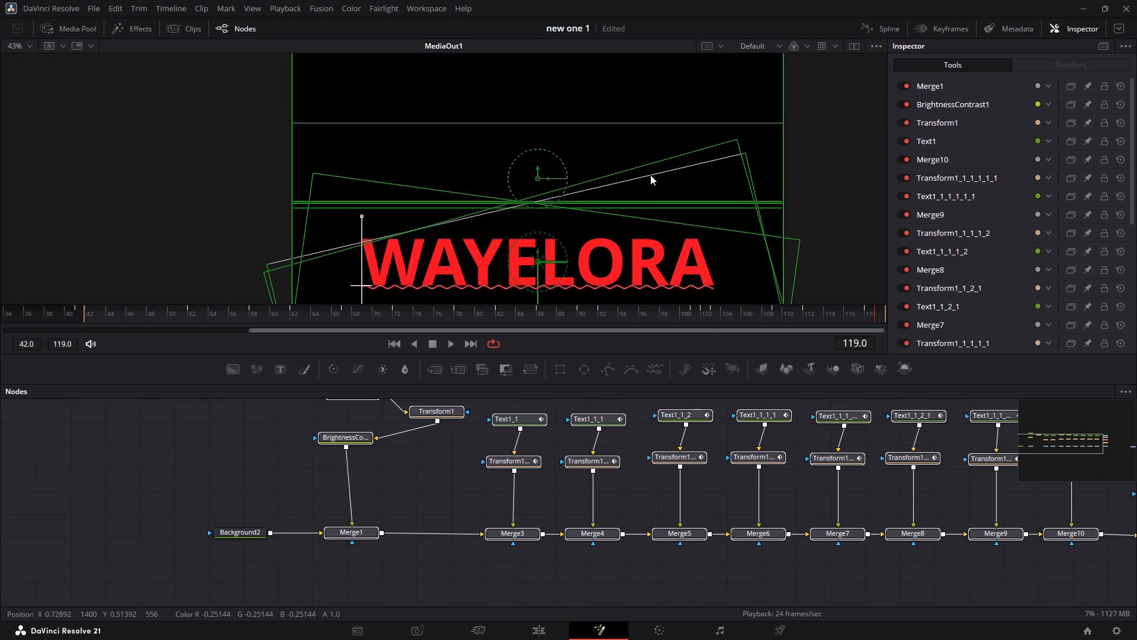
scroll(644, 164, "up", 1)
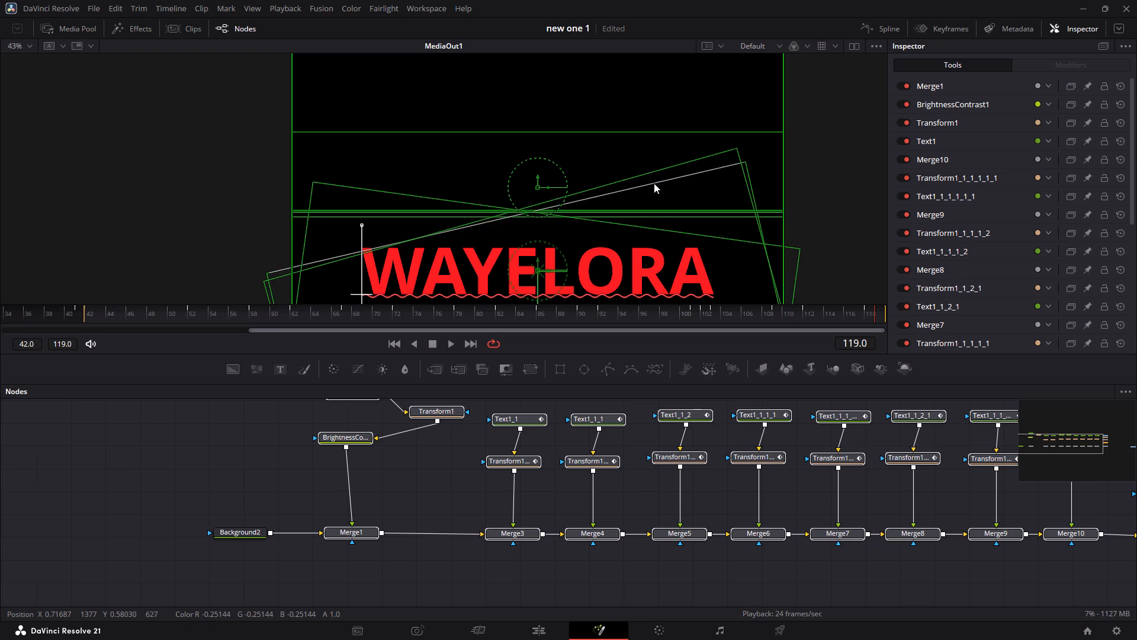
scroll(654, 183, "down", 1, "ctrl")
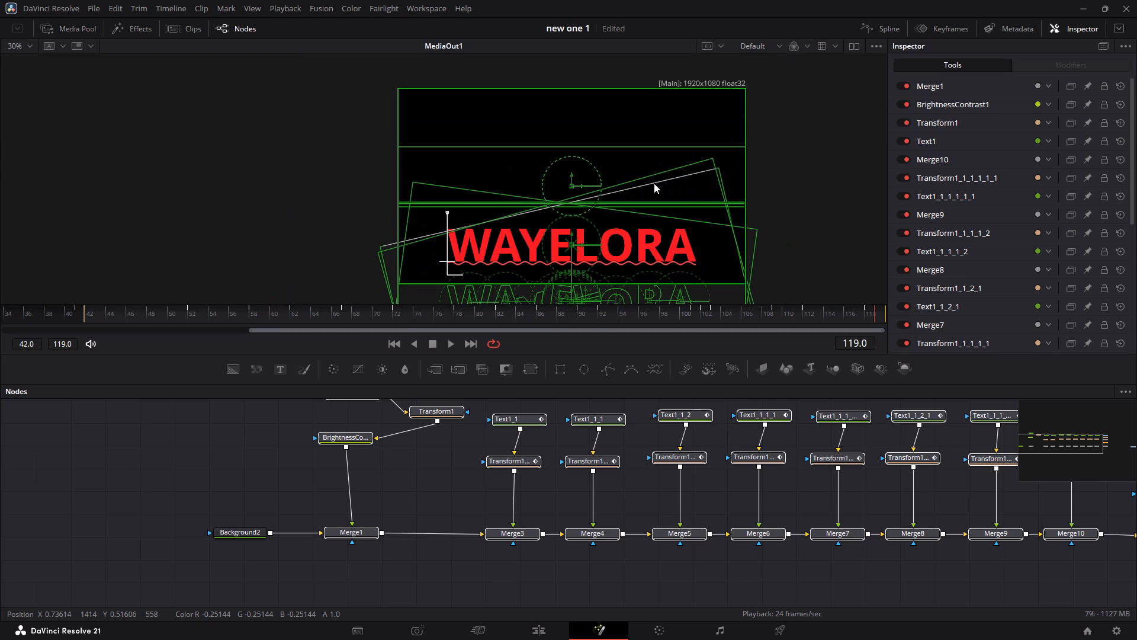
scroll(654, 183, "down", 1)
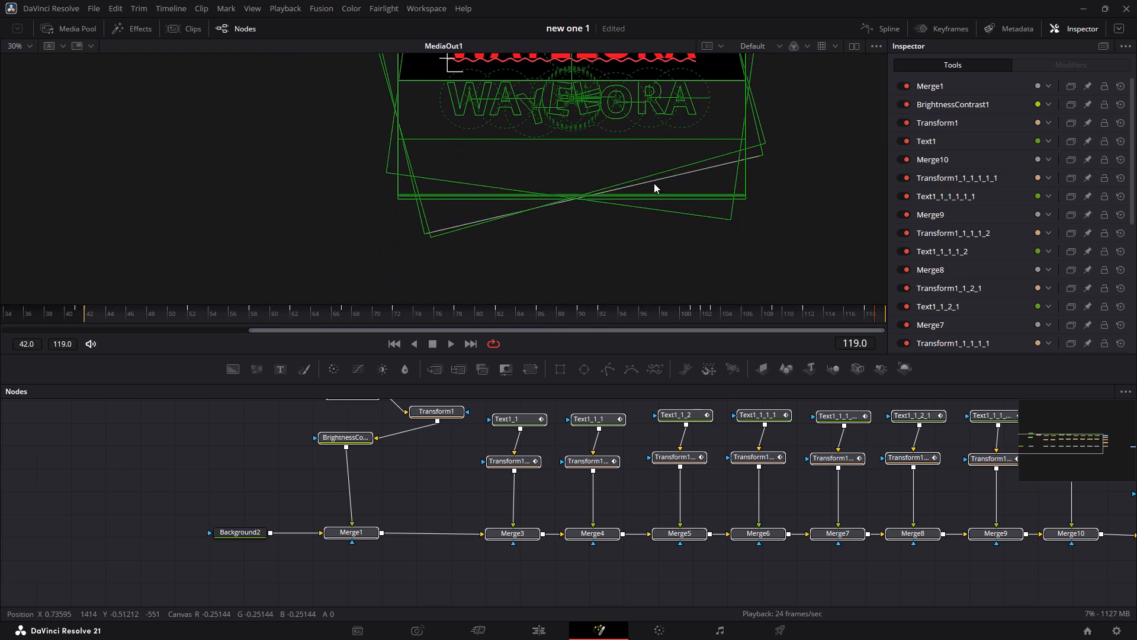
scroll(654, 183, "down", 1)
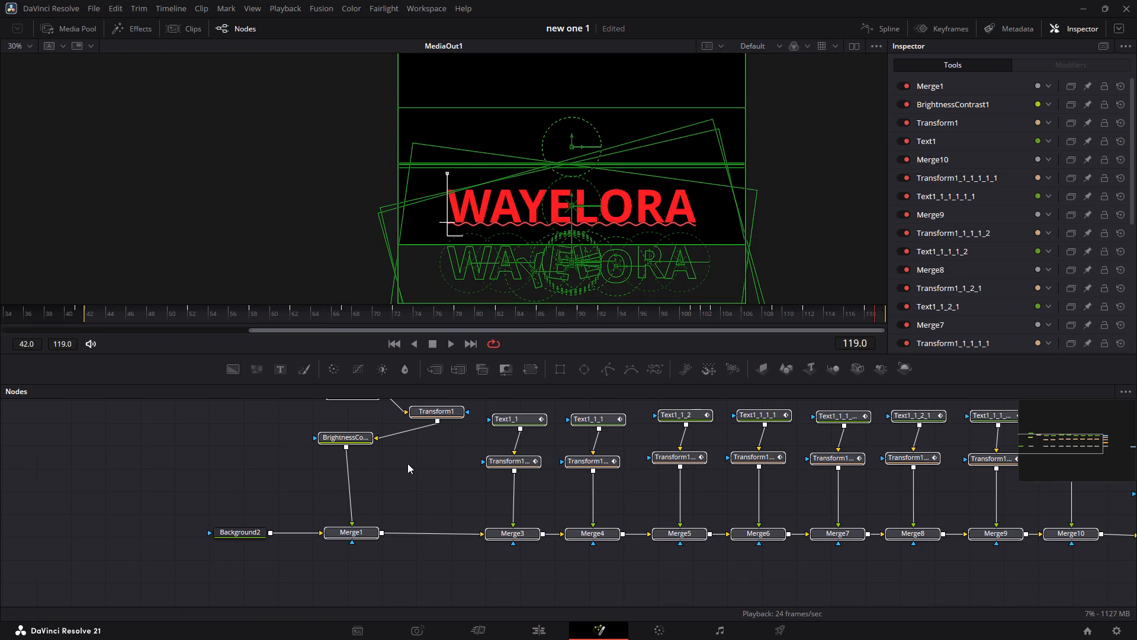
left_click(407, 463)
Change the colour of the WAYELORA text in the Text1 node to dark red, #550000.
scroll(452, 217, "up", 2, "ctrl")
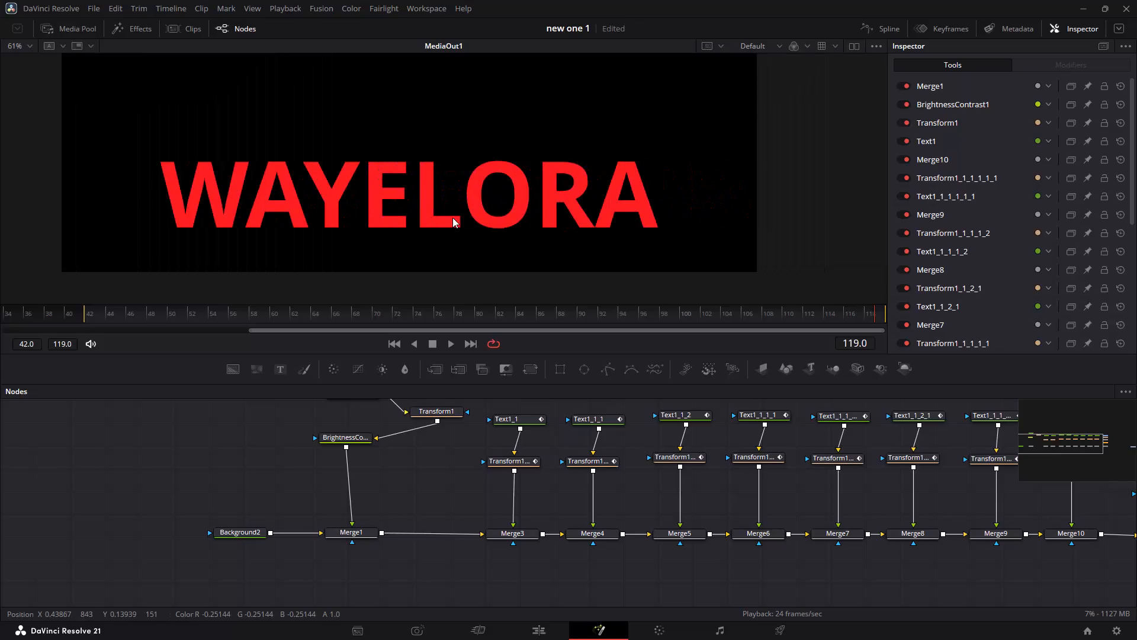
scroll(452, 217, "up", 1)
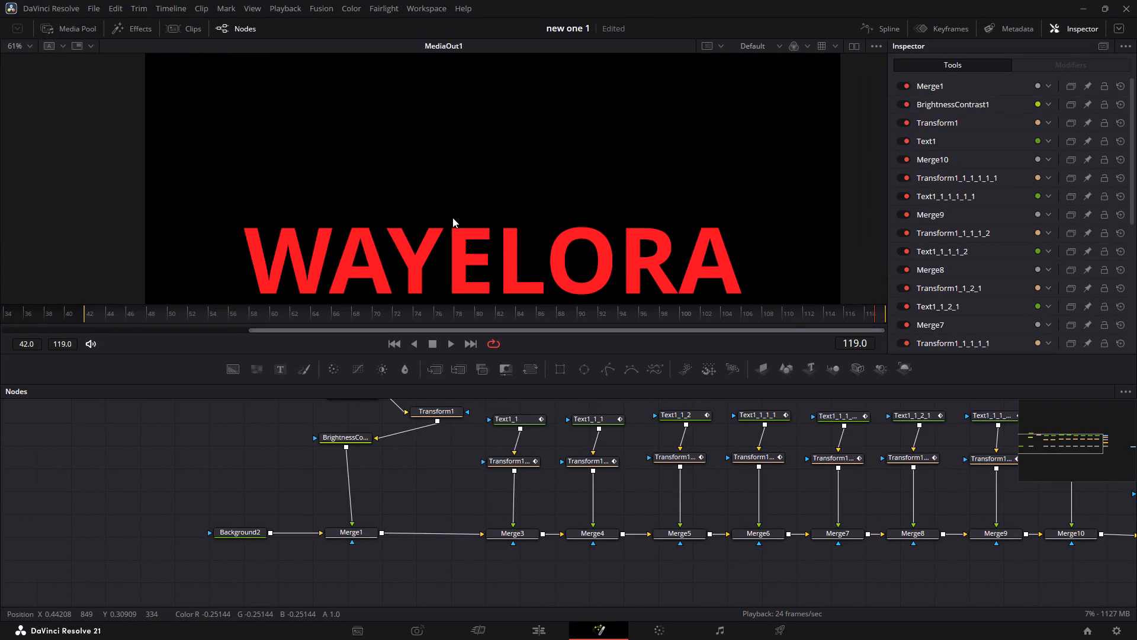
scroll(452, 217, "up", 1)
left_click(295, 492)
scroll(295, 492, "up", 1)
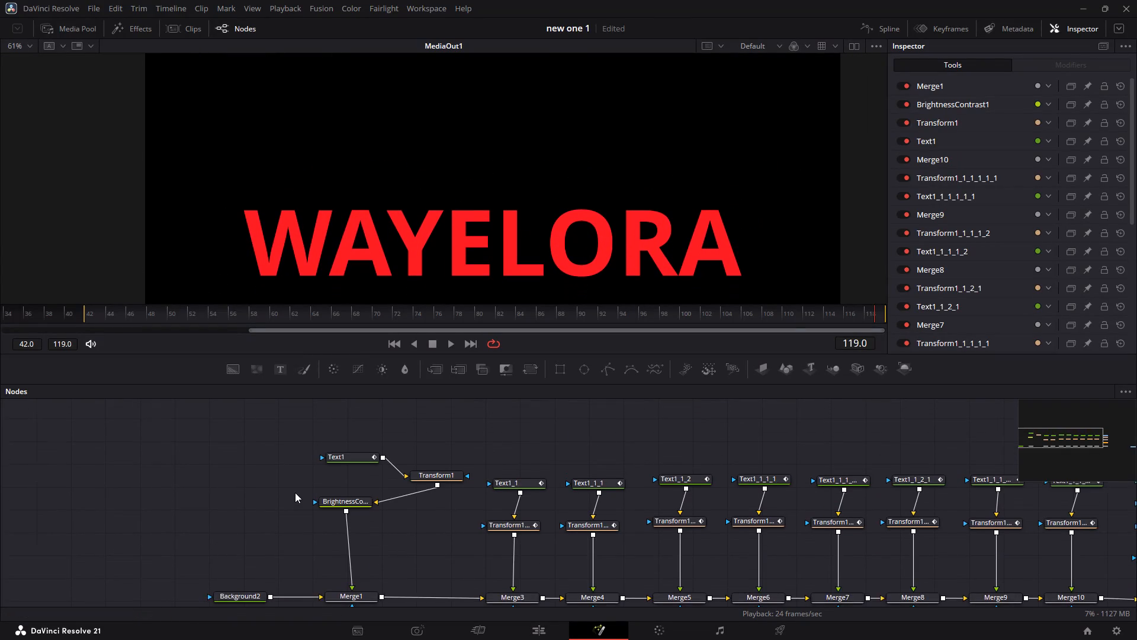
scroll(295, 492, "up", 1)
left_click(346, 457)
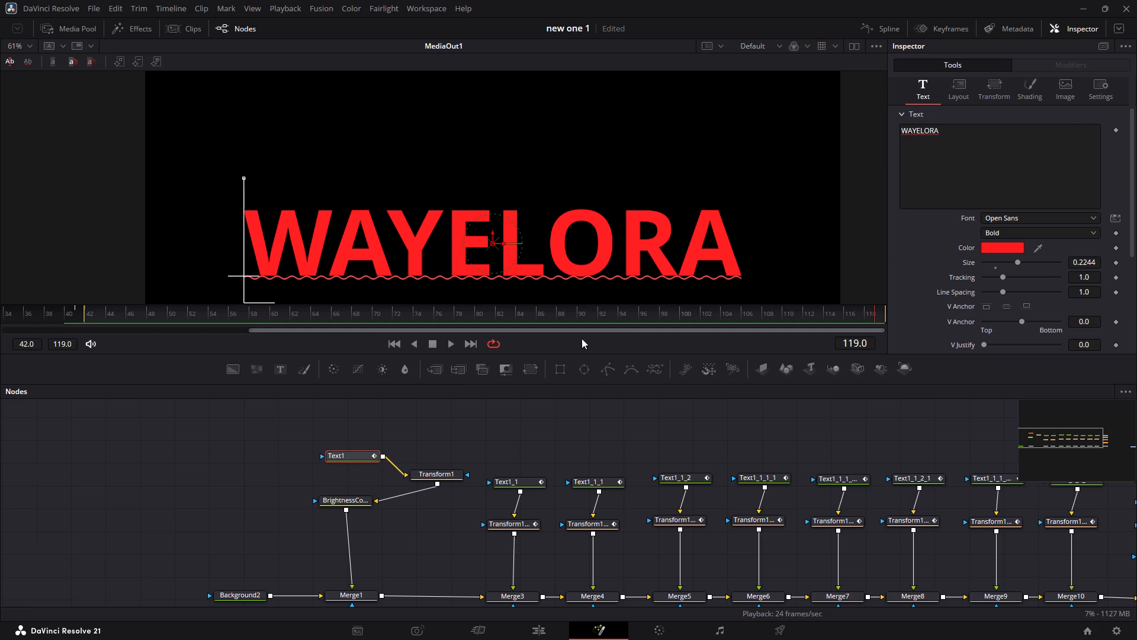
left_click(997, 244)
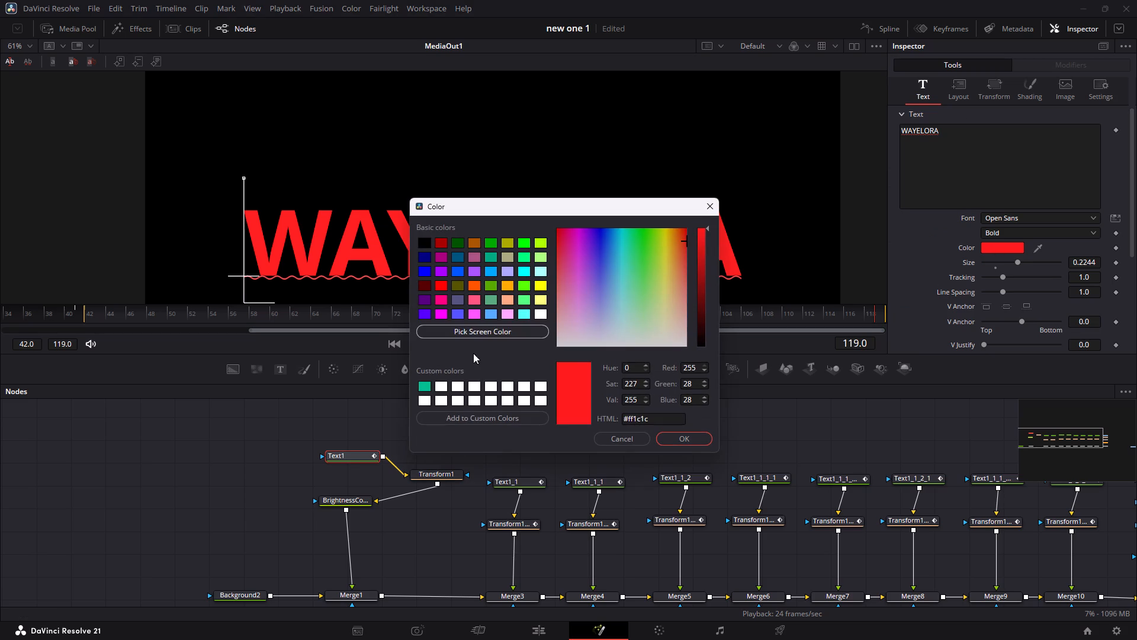
left_click(428, 287)
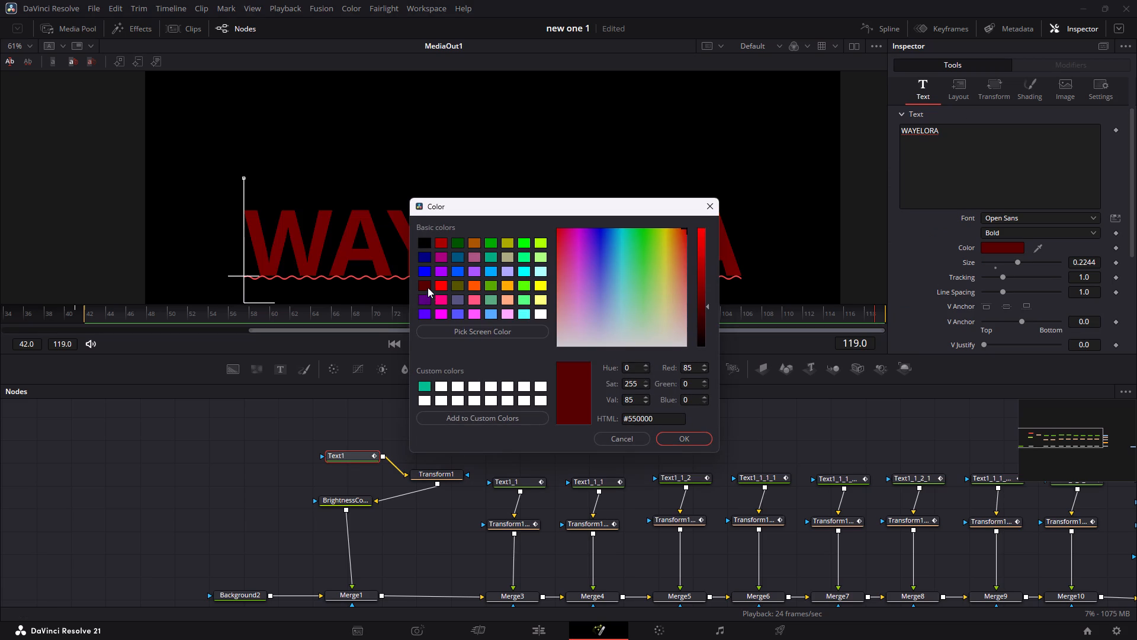
left_click(683, 437)
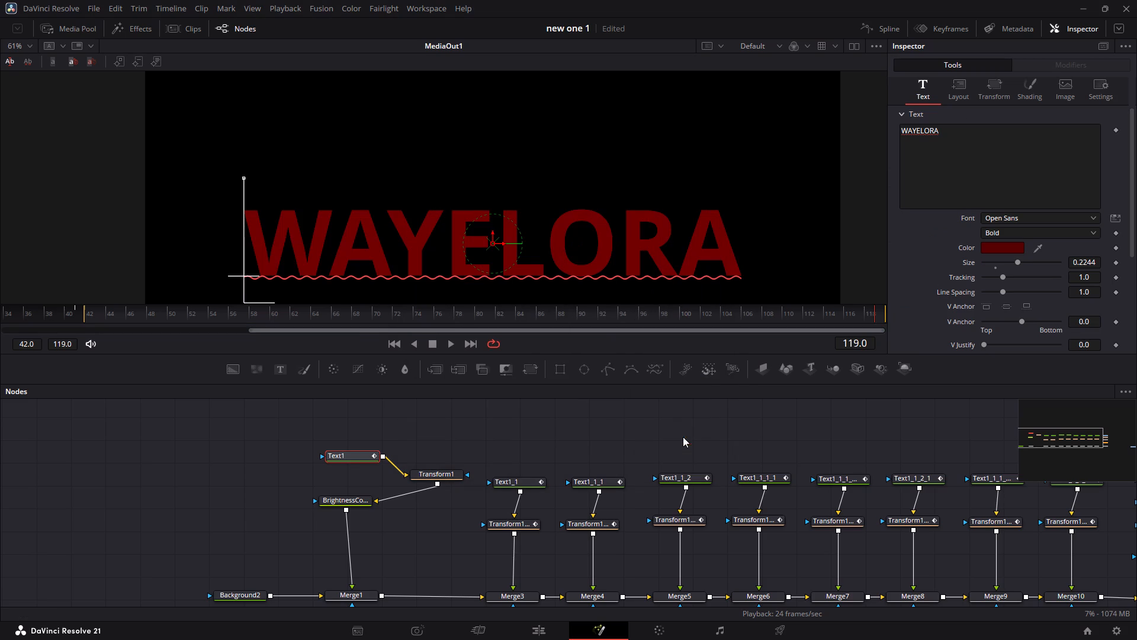
Replay the animation to check the dark red title text against the falling white letters.
left_click(614, 417)
key("space")
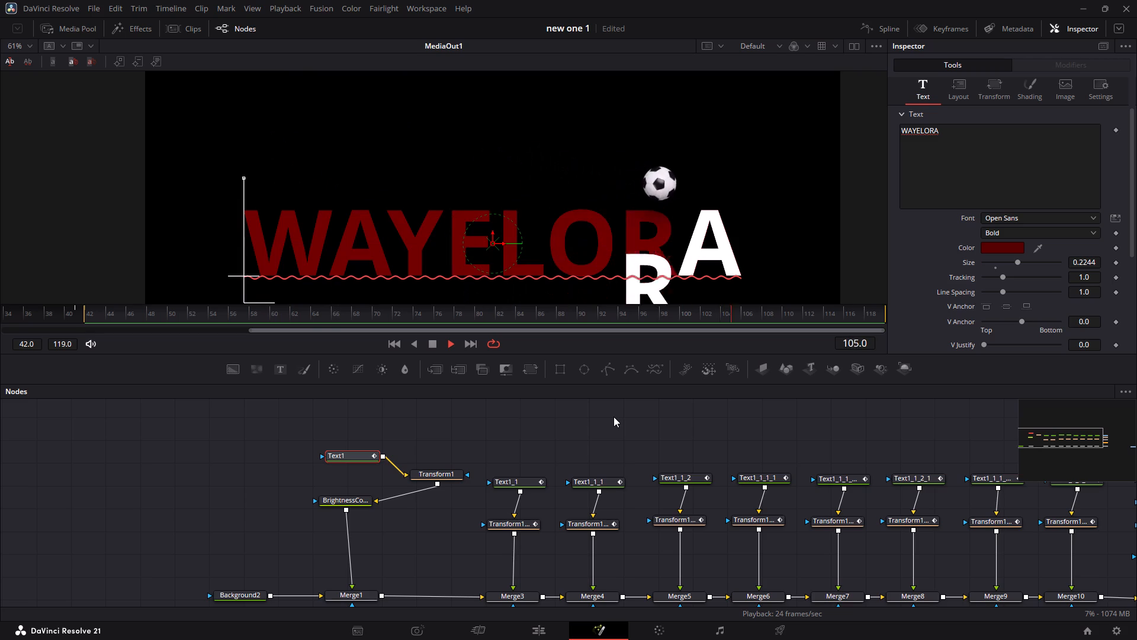
key("space")
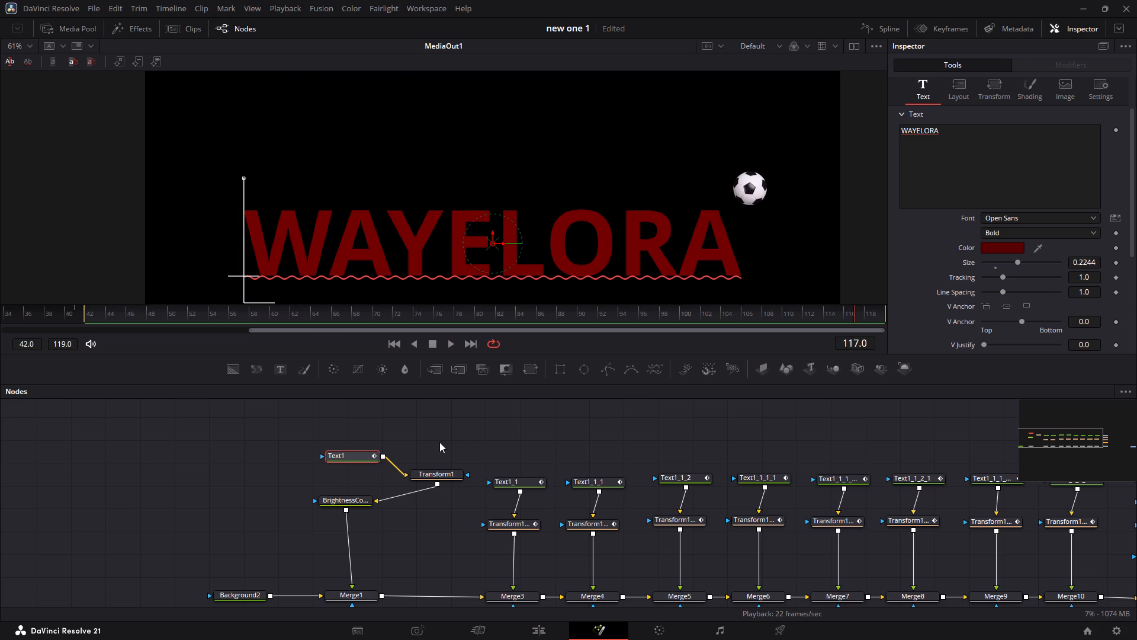
Select the eight white letter text nodes with their transform nodes, leaving out the merges, and combine them into one group.
scroll(478, 447, "left", 2)
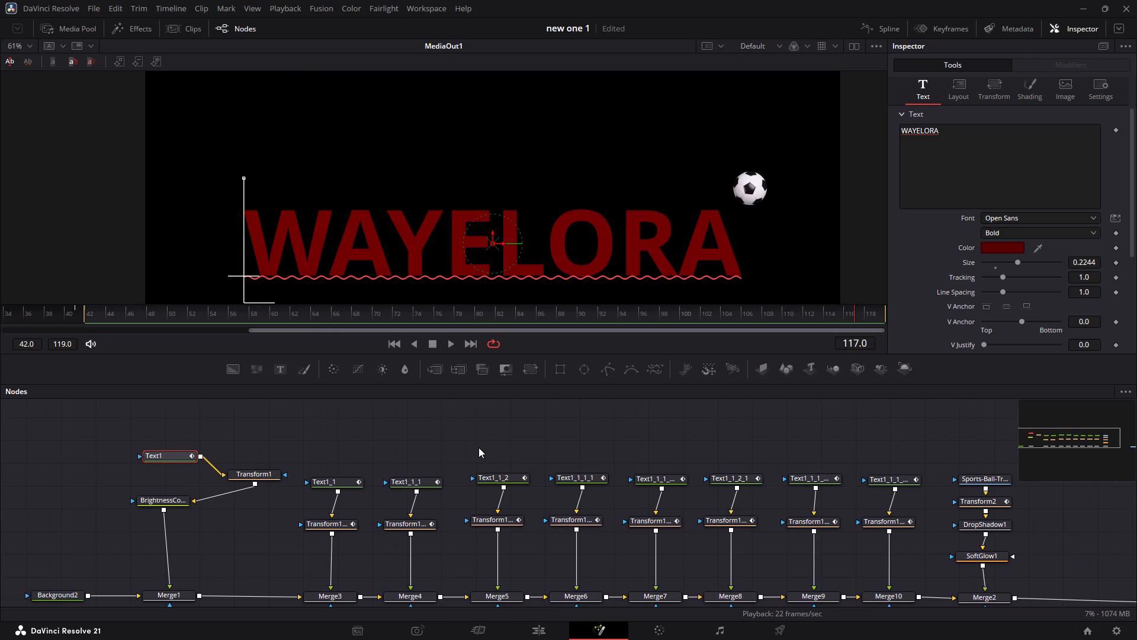
left_click_drag(304, 455, 903, 462)
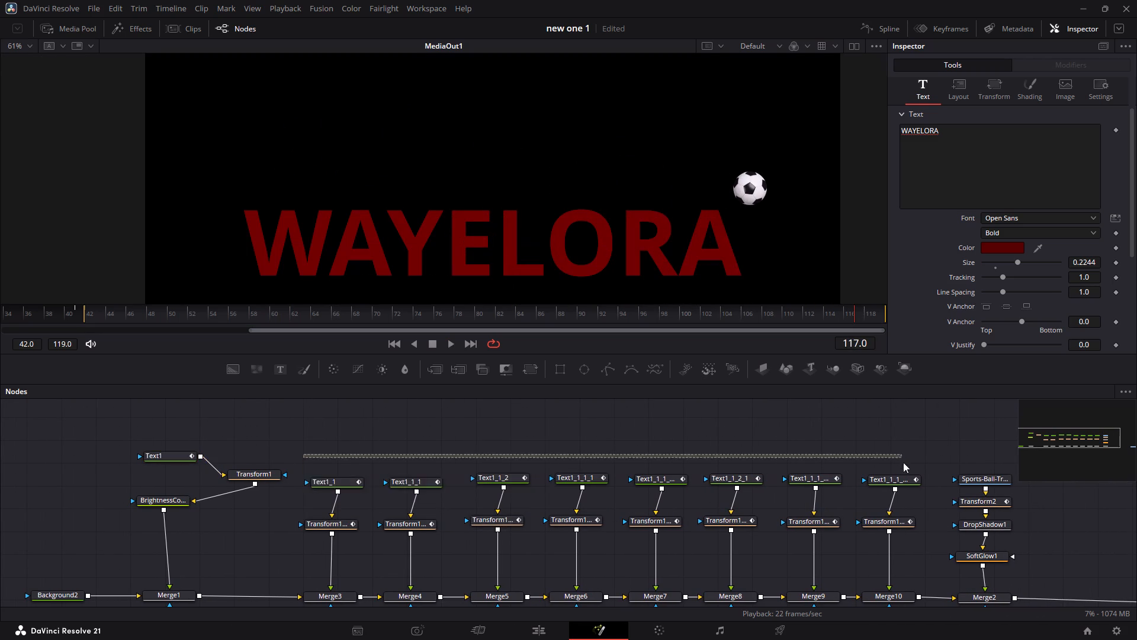
left_click_drag(903, 462, 913, 526)
right_click(913, 526)
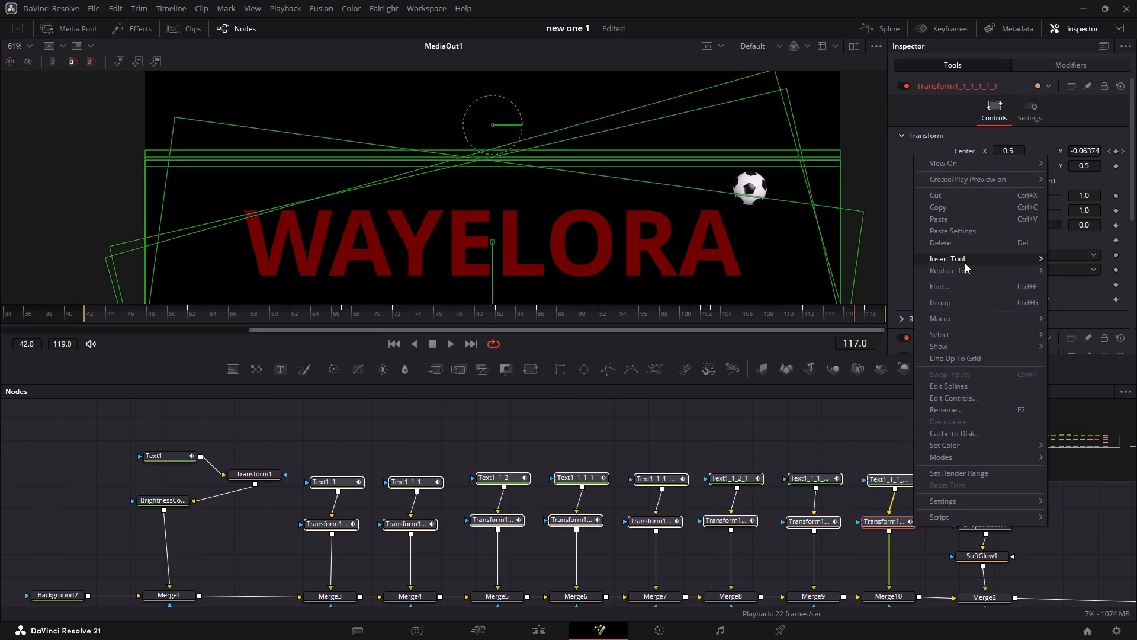
left_click(996, 306)
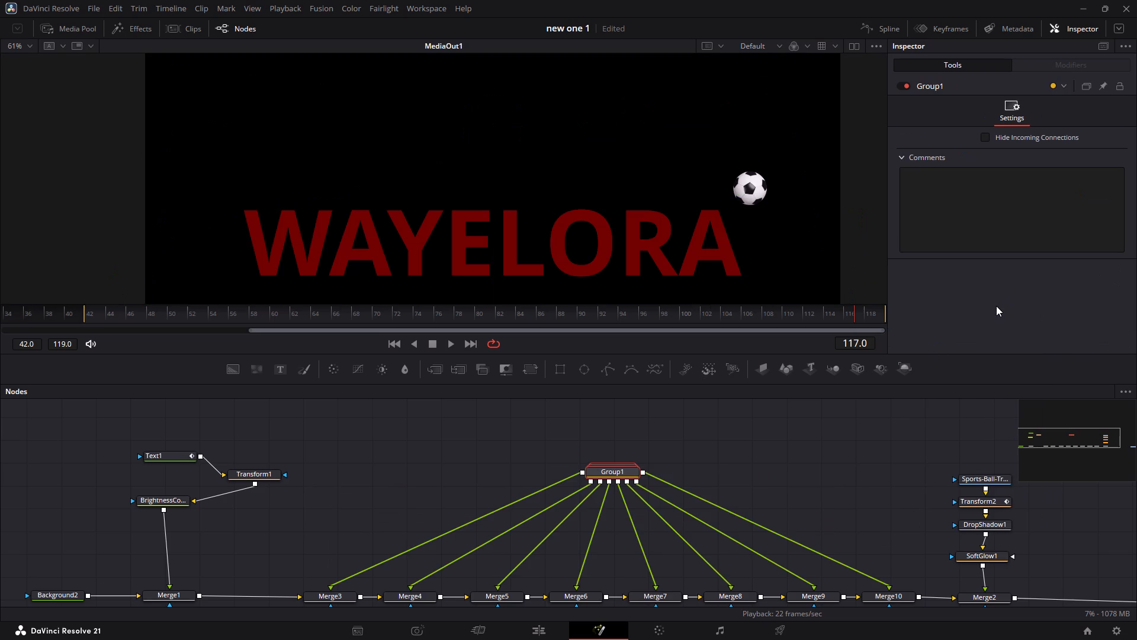
left_click(669, 450)
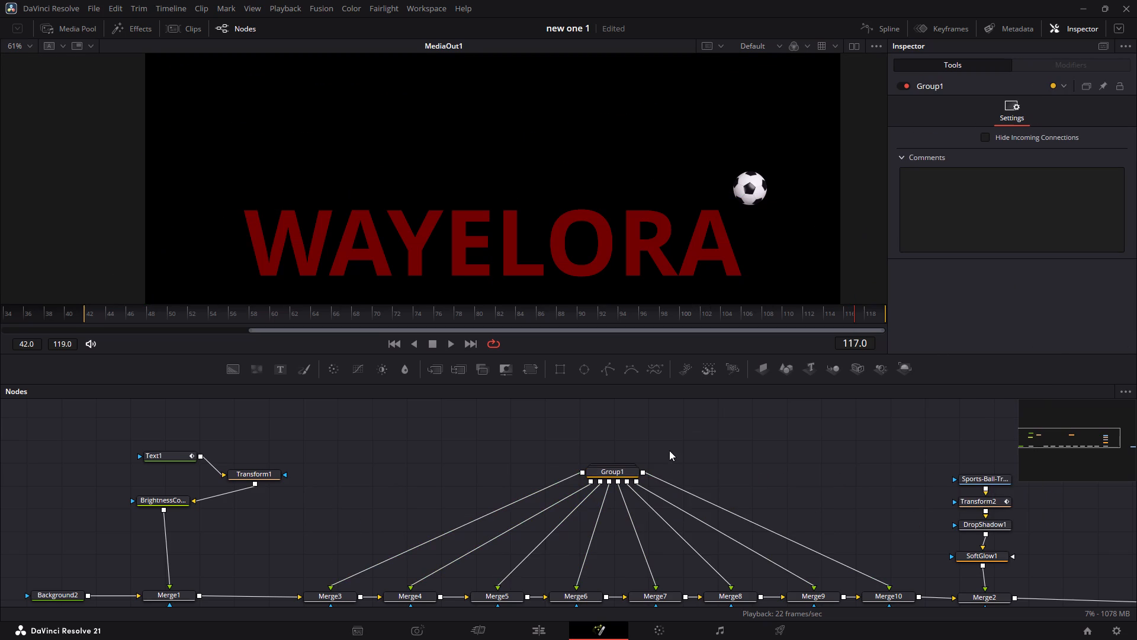
Replay the animation to check the ball and letters with the letter nodes grouped.
key("space")
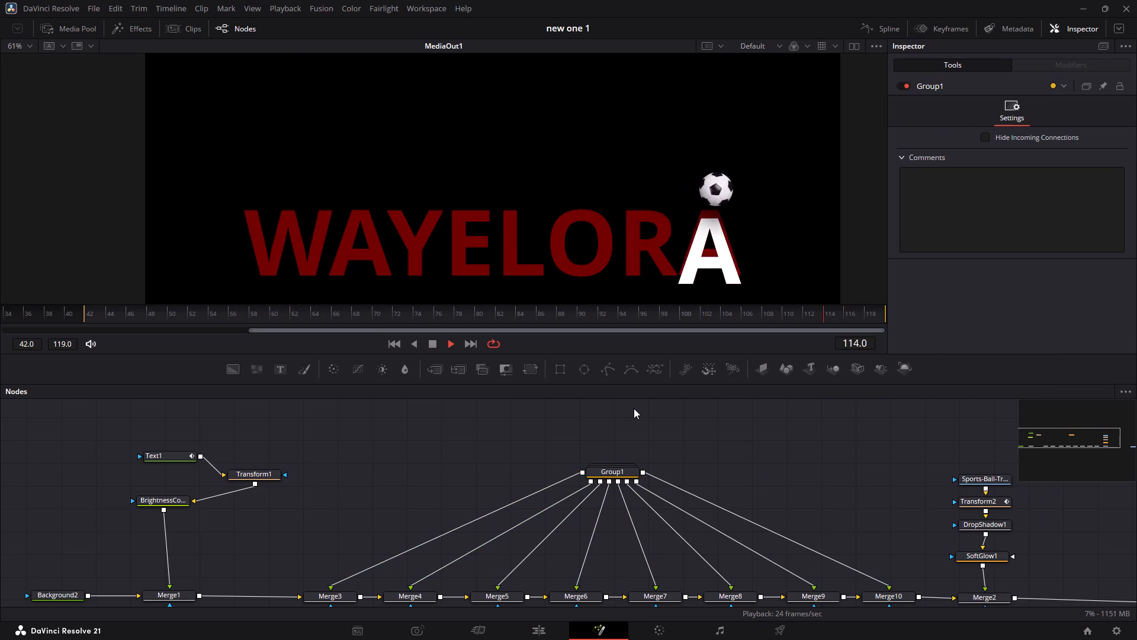
key("space")
key("space")
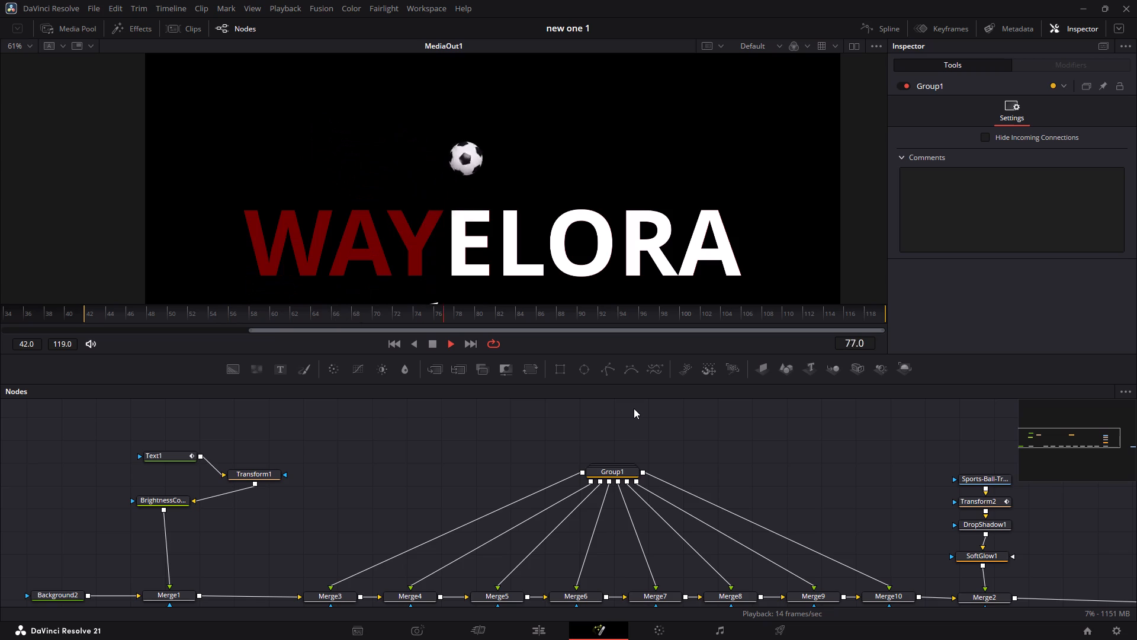
key("space")
key("space")
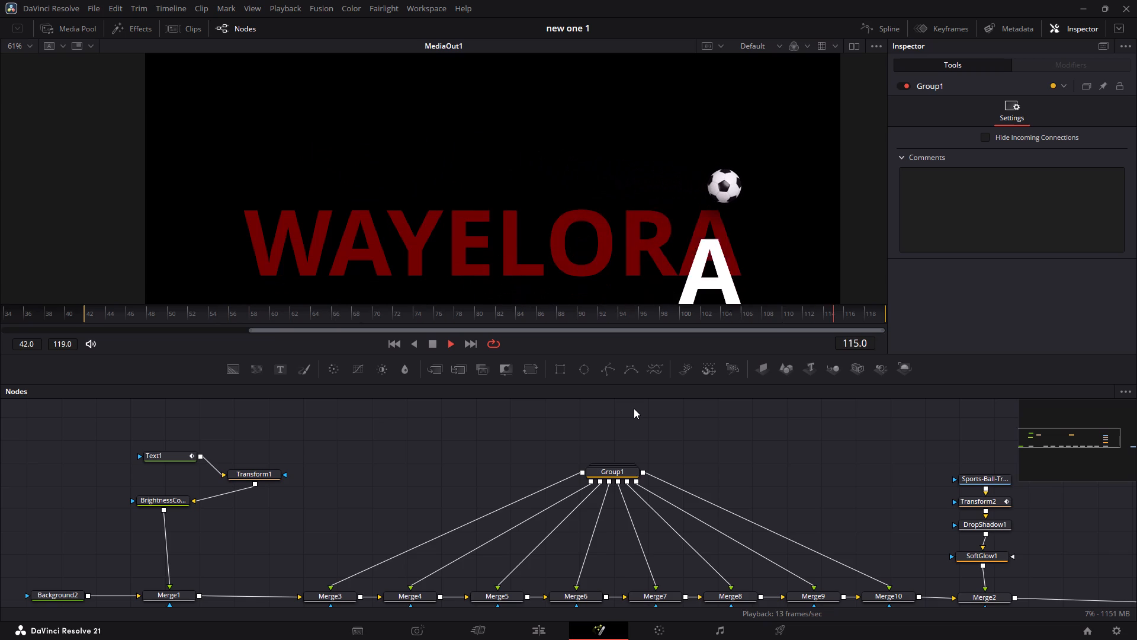
key("space")
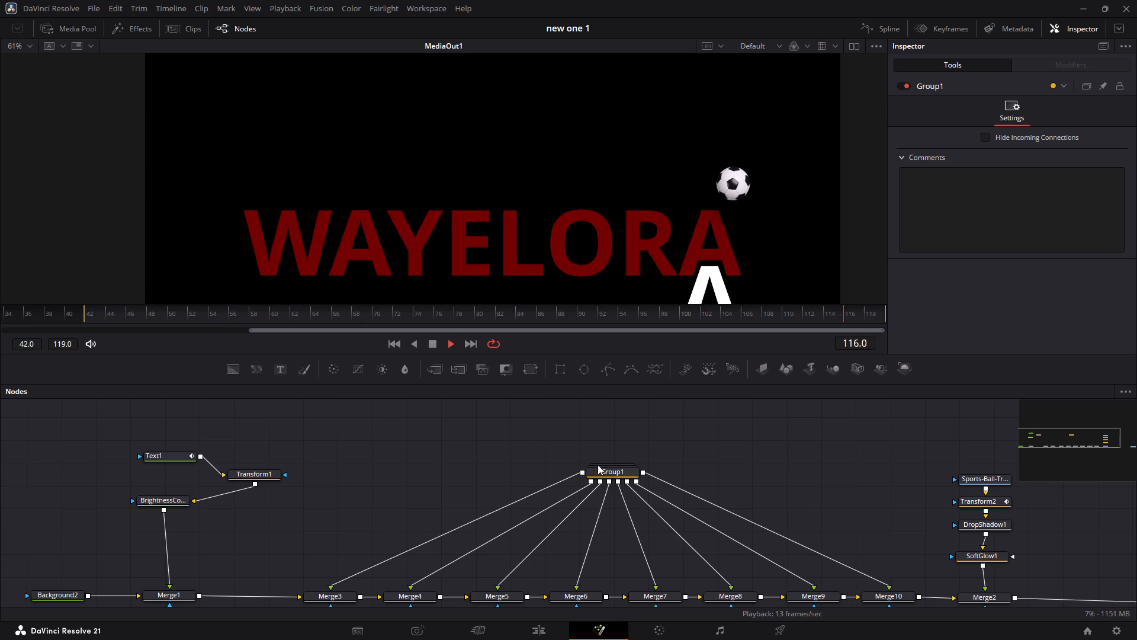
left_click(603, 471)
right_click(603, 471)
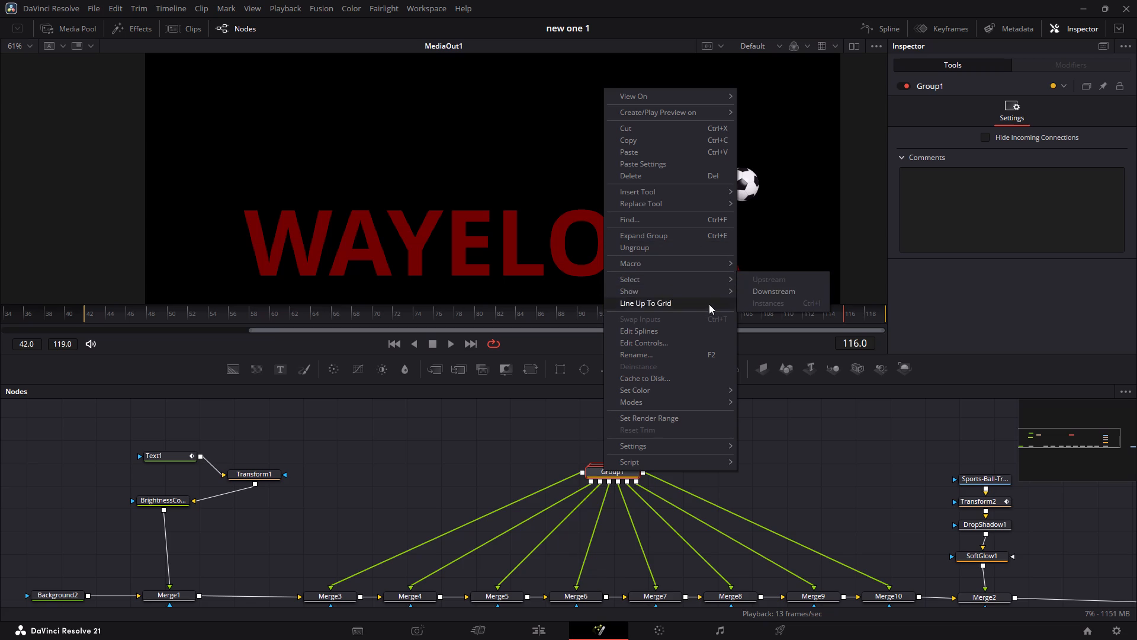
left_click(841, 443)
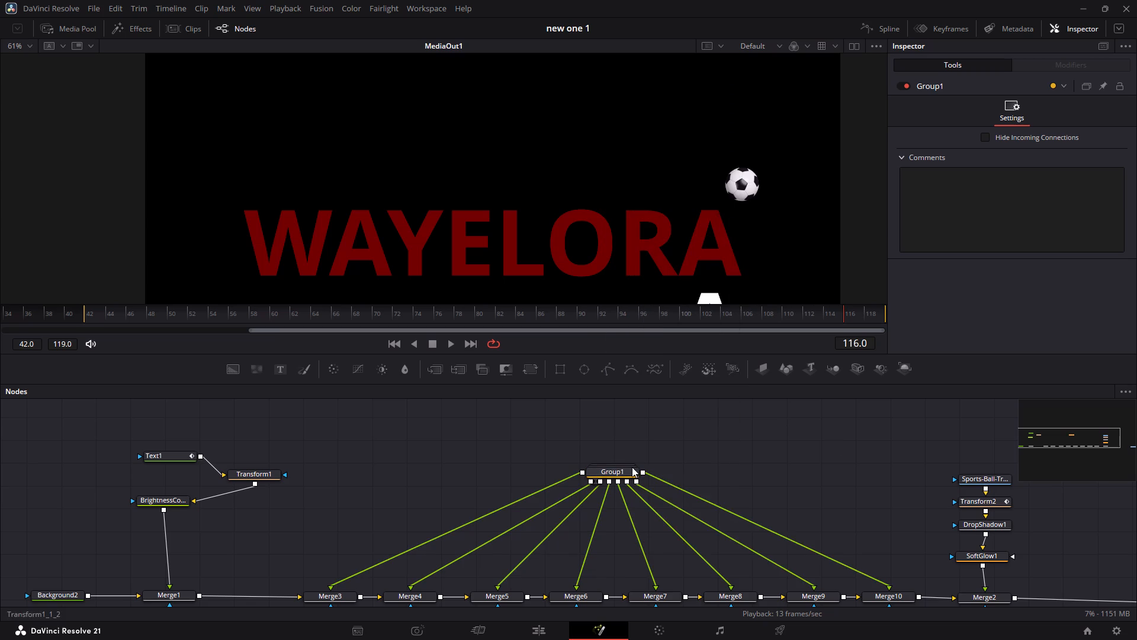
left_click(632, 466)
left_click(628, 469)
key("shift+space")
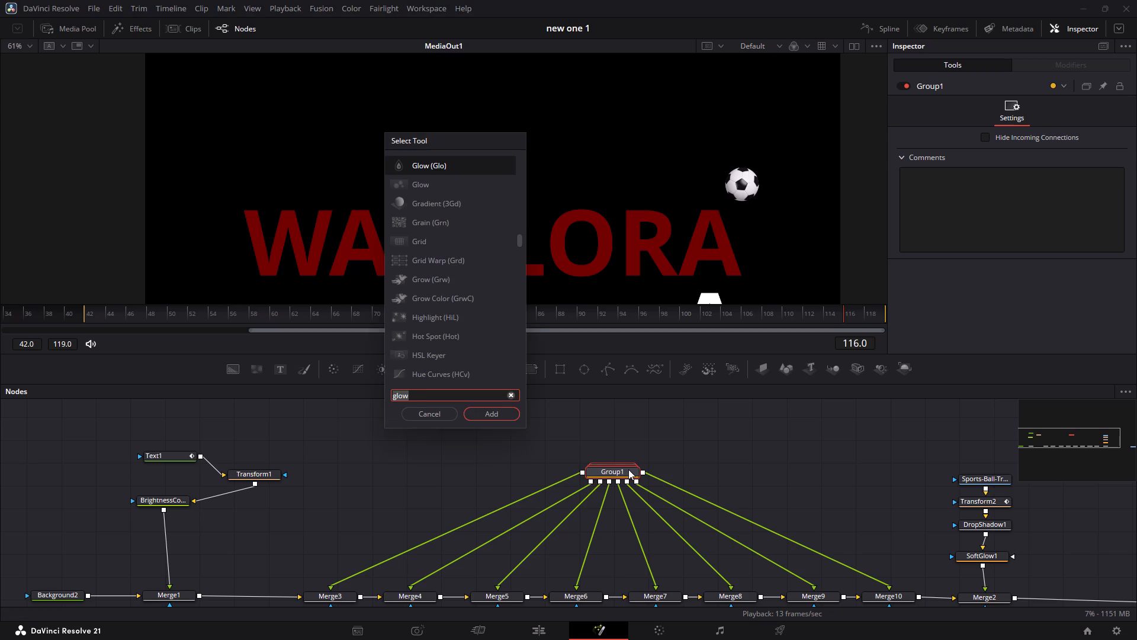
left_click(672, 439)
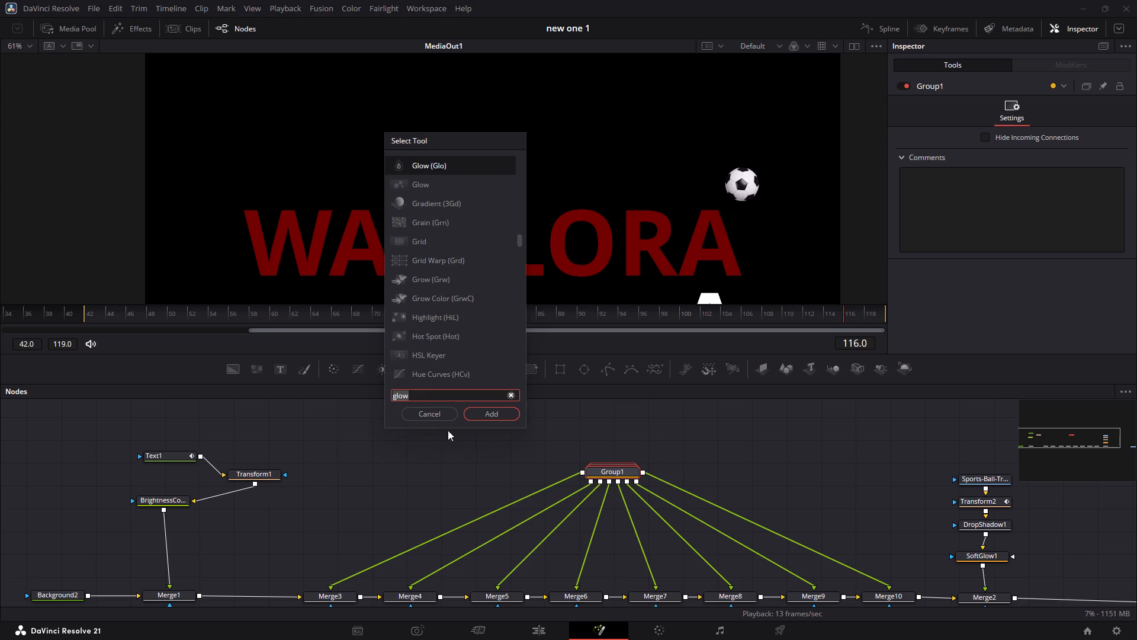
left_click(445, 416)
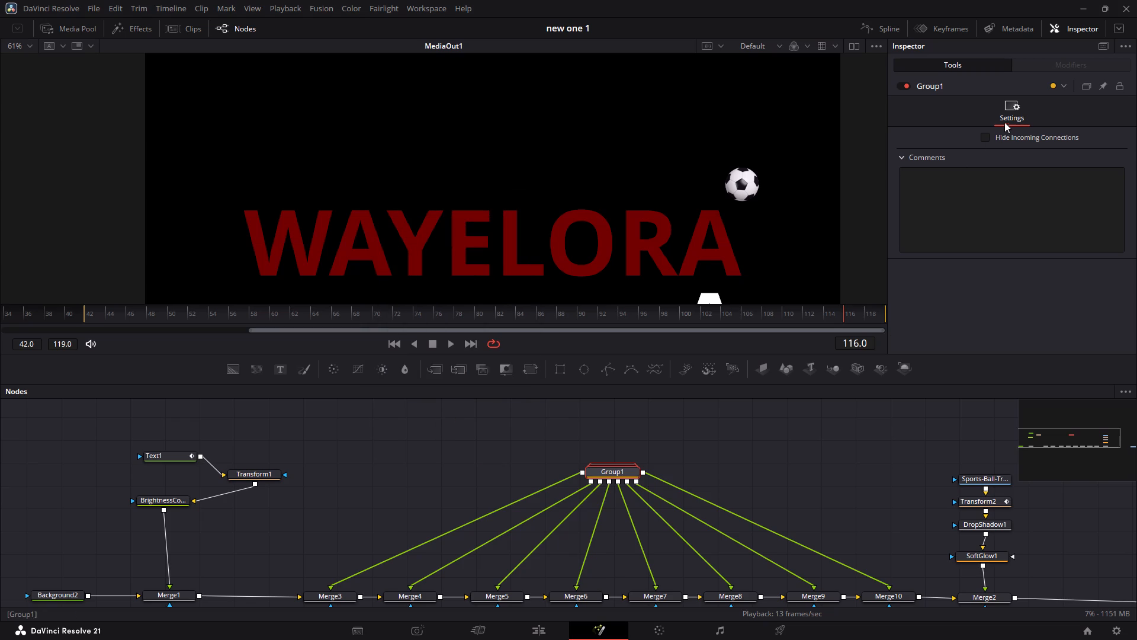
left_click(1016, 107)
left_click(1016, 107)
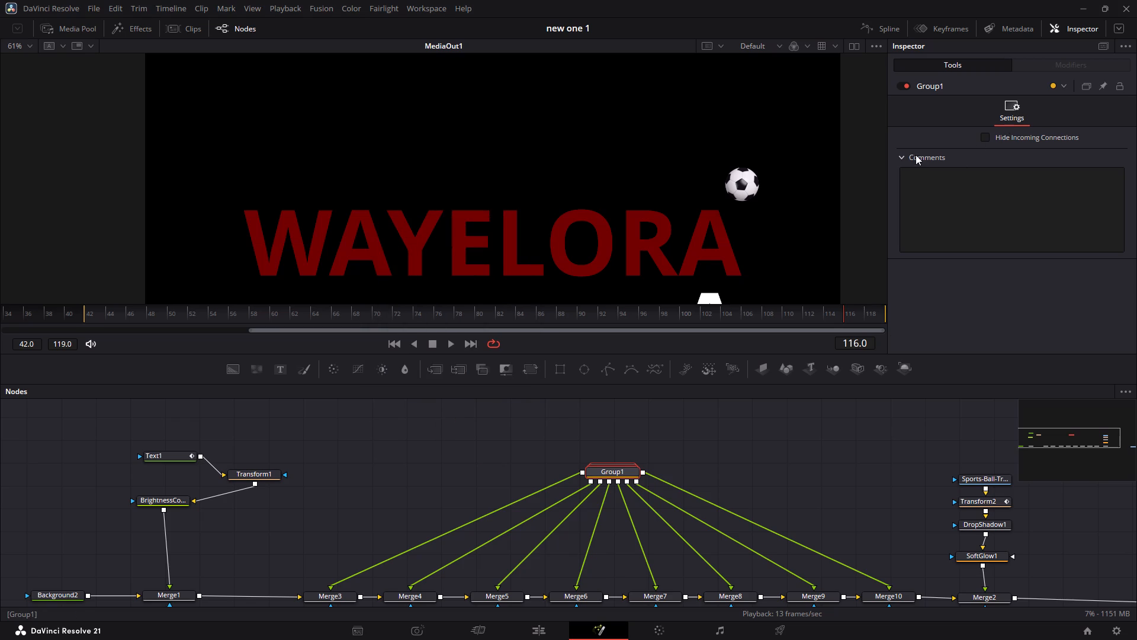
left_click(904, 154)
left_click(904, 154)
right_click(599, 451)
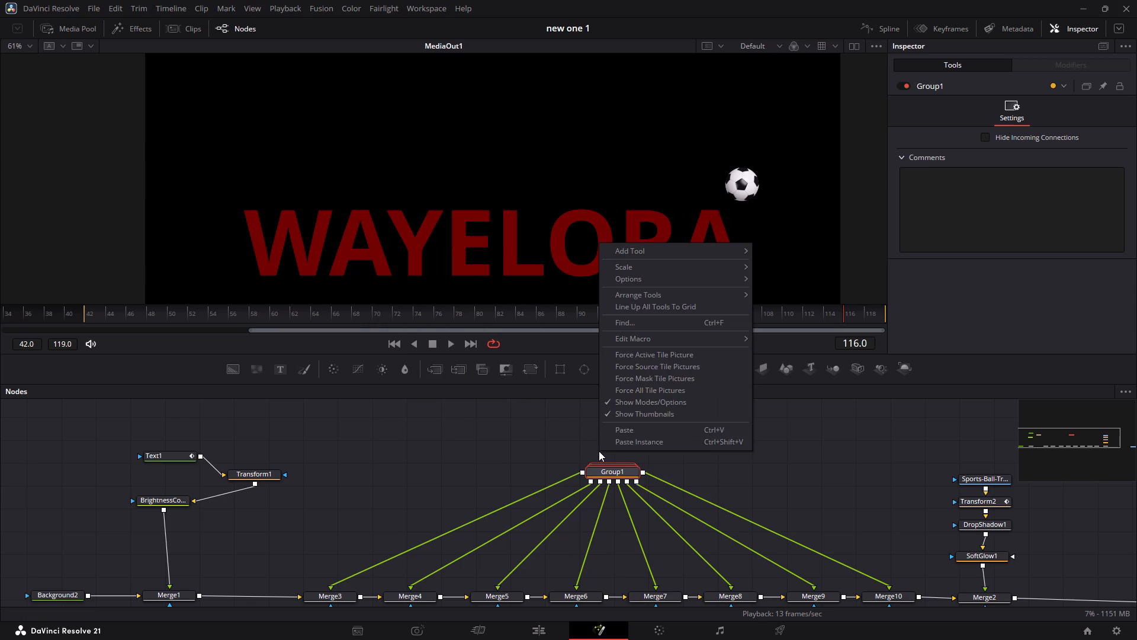
Ungroup the letter nodes in Group1 back into separate text and transform nodes, and clear the selection.
left_click(610, 469)
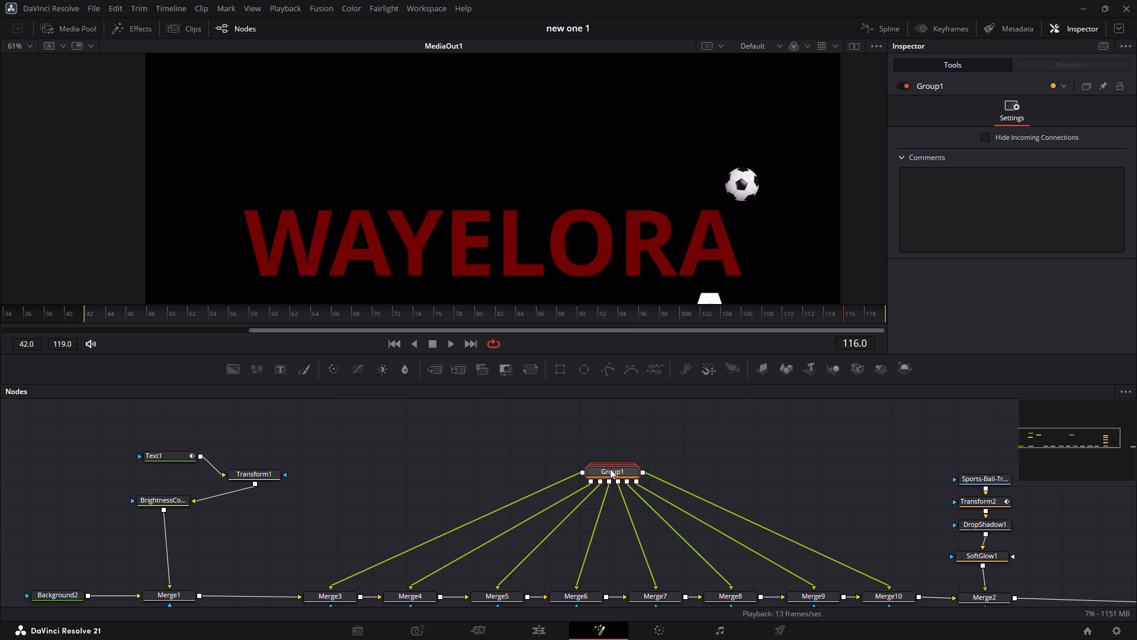
right_click(610, 469)
left_click(685, 246)
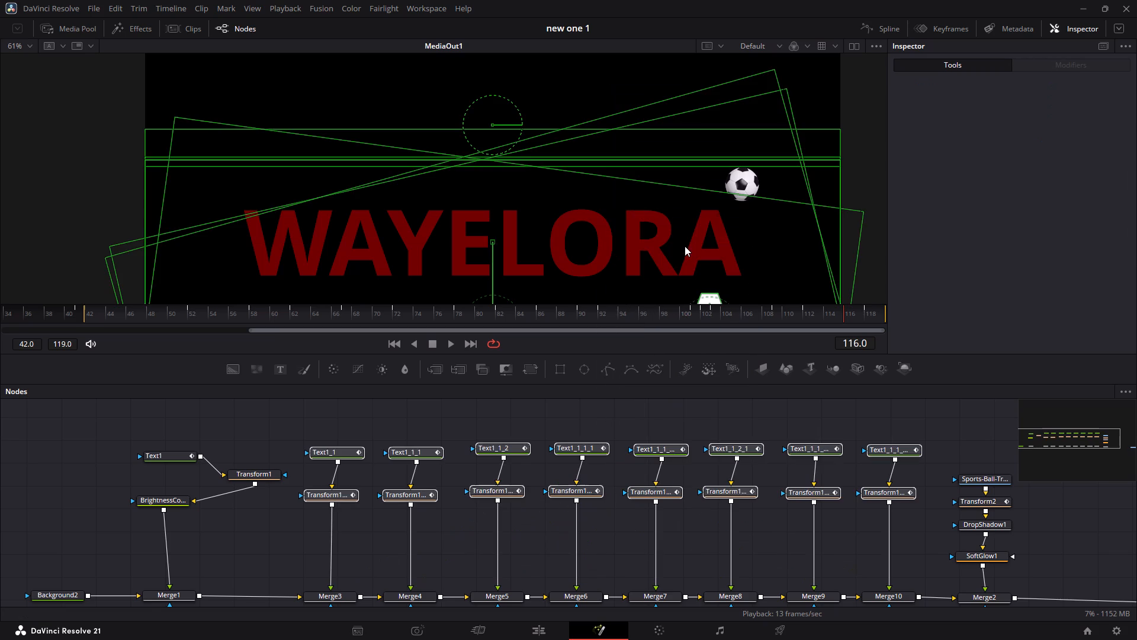
left_click(381, 431)
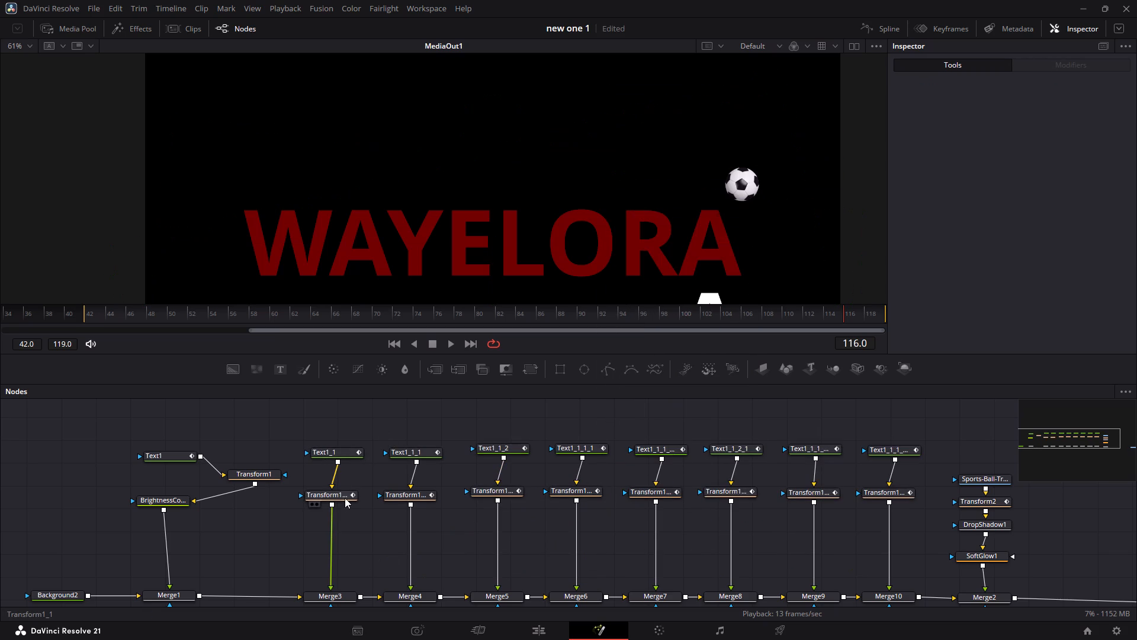
Enable motion blur on the W letter's transform node, Transform1_1, with a quality of 4.
left_click(345, 501)
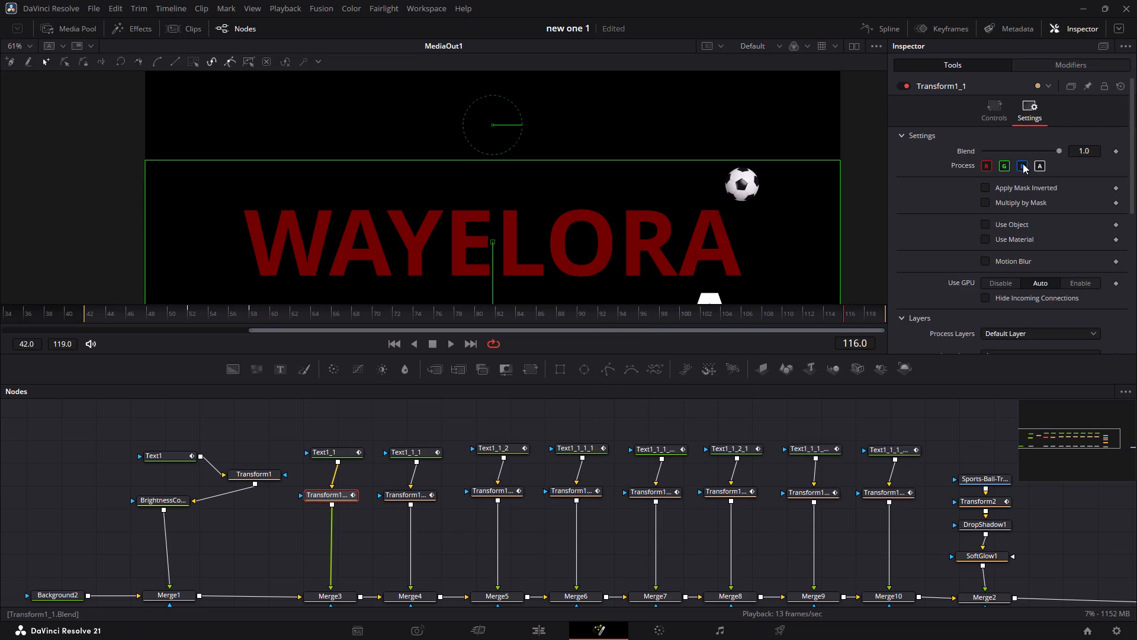
left_click(991, 263)
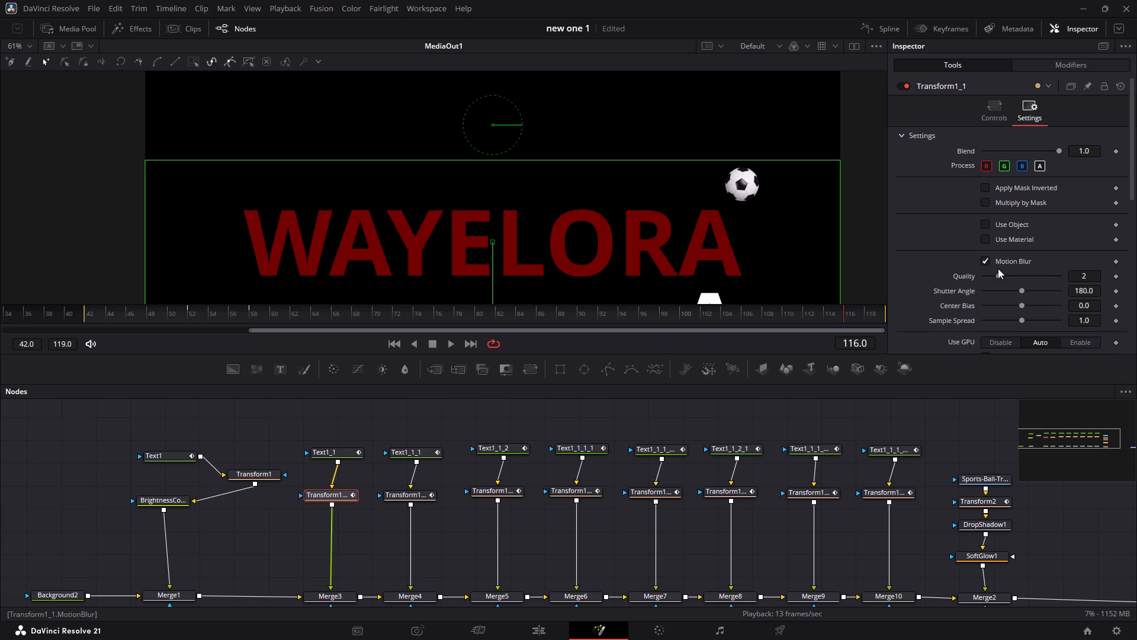
left_click_drag(1000, 276, 1015, 276)
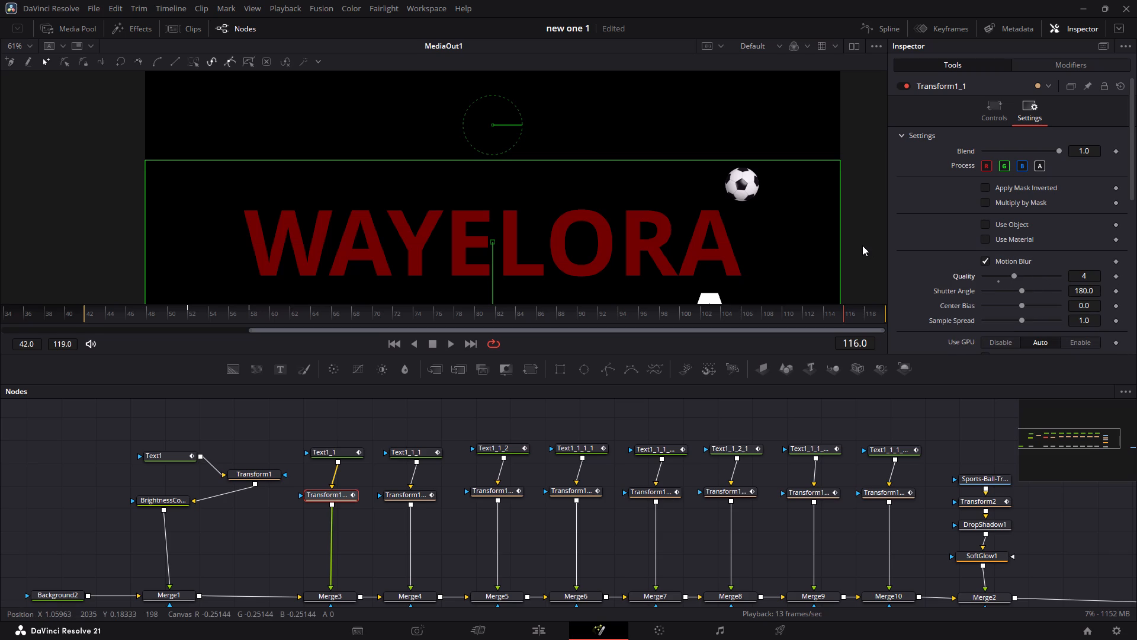
Replay the animation to check the motion blur on the falling W.
scroll(862, 245, "down", 1)
key("space")
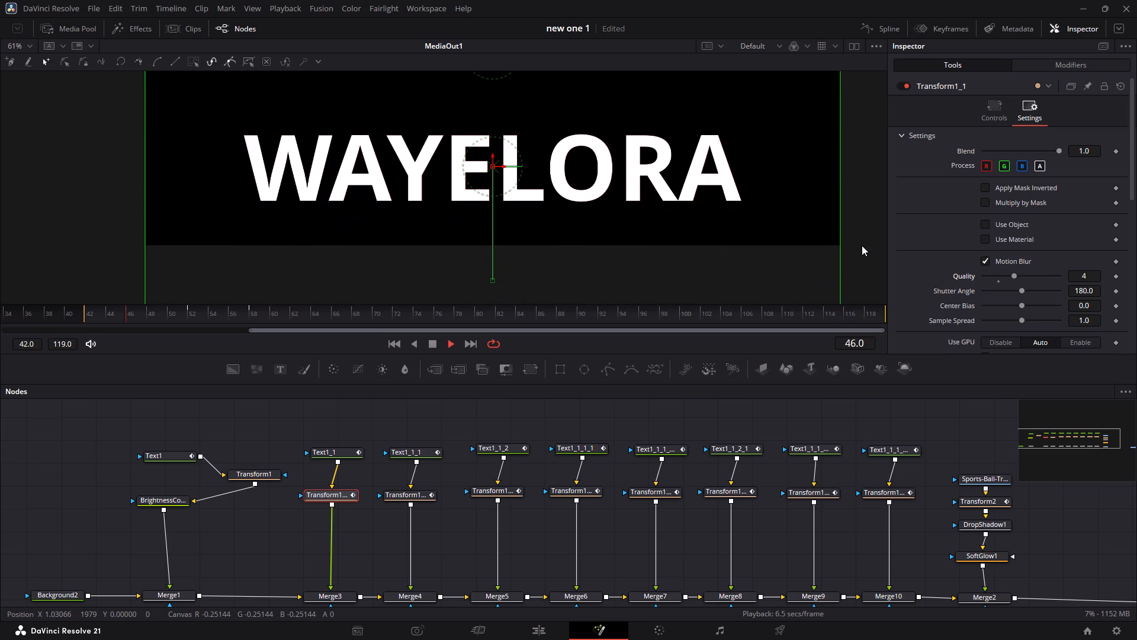
key("space")
key("space")
key("space")
key("space")
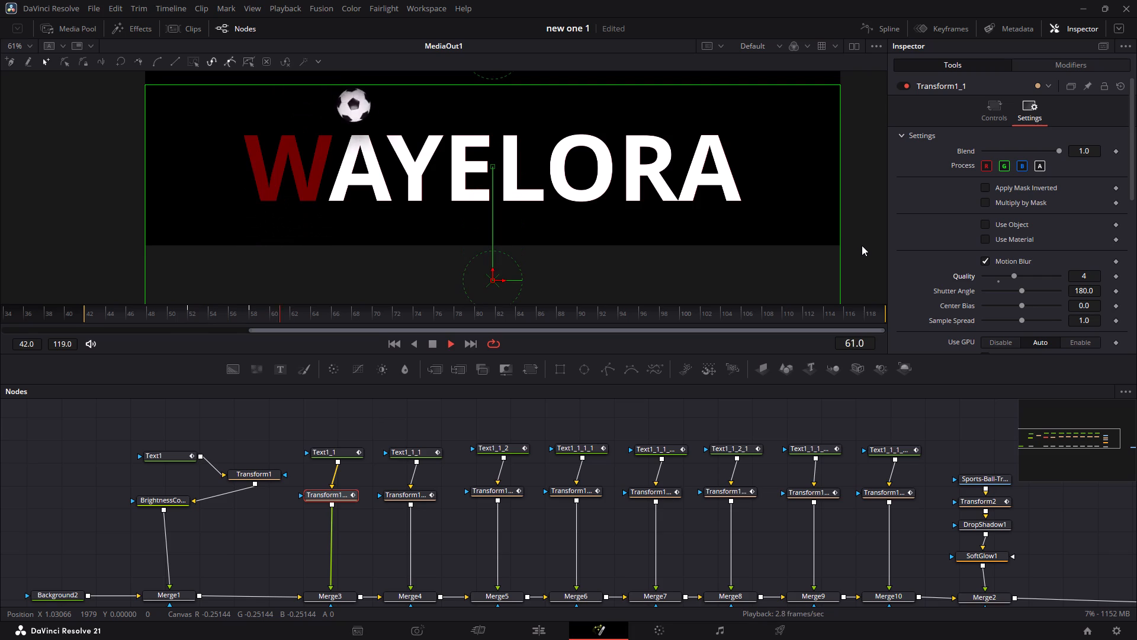
key("space")
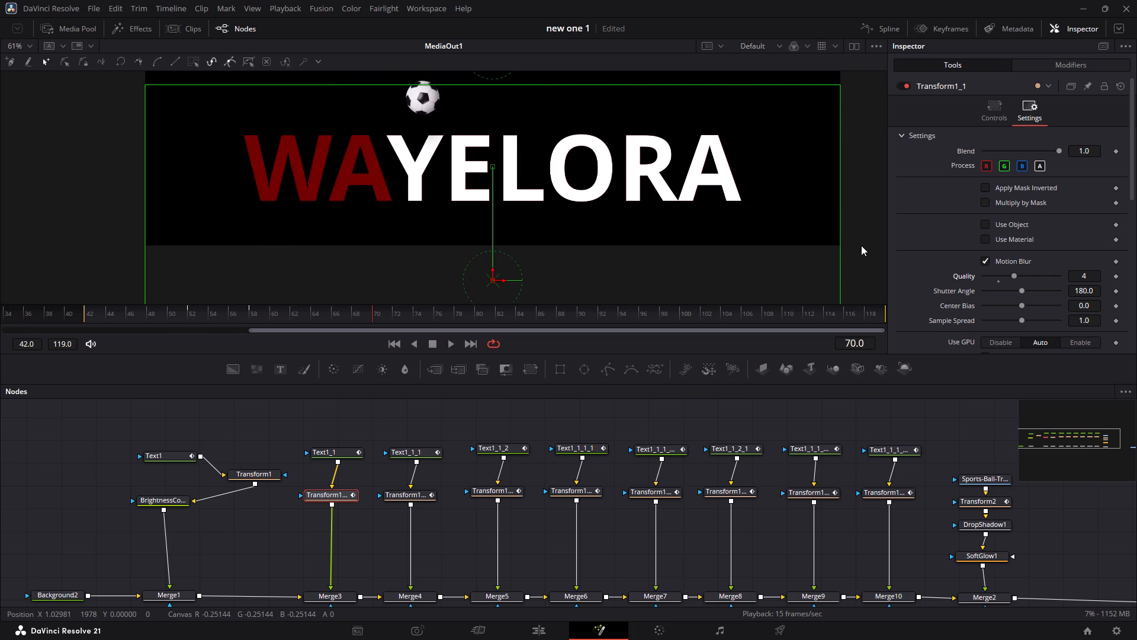
Set the motion blur quality of Transform1_1 to 2.
left_click(999, 277)
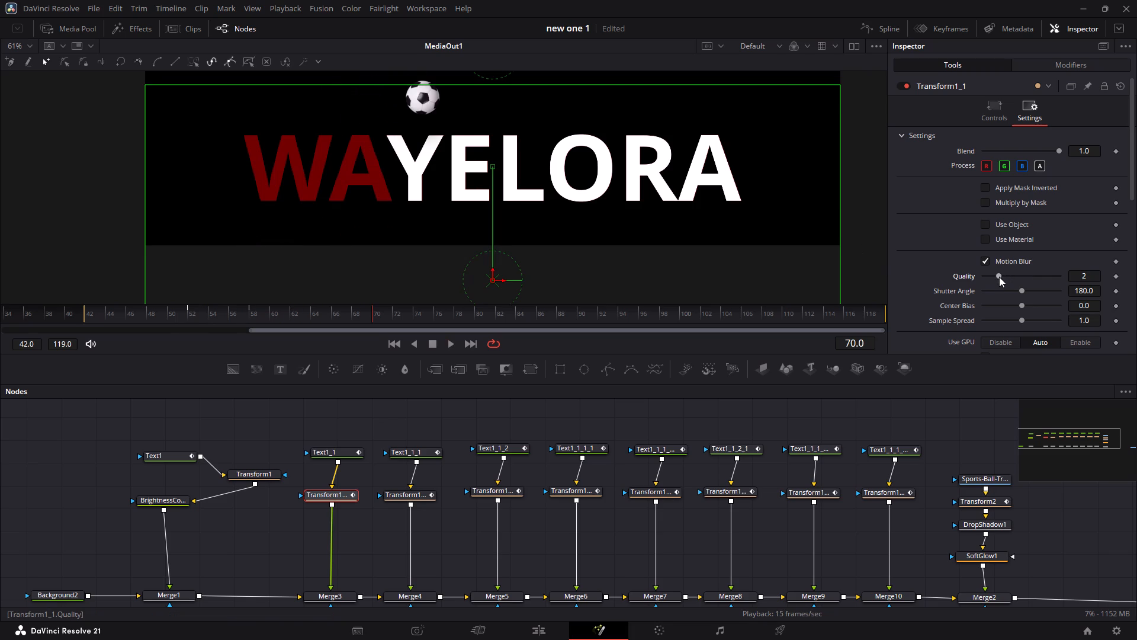
Replay and step frame by frame through the W's fall to examine its motion blur at the new quality.
key("Left")
key("Left")
key("Left")
key("Left")
key("Left")
key("Left")
key("Left")
key("Left")
key("Left")
key("Left")
key("Left")
key("Left")
key("Left")
key("Left")
key("Left")
key("Left")
key("Left")
key("Left")
key("Left")
key("Left")
key("Left")
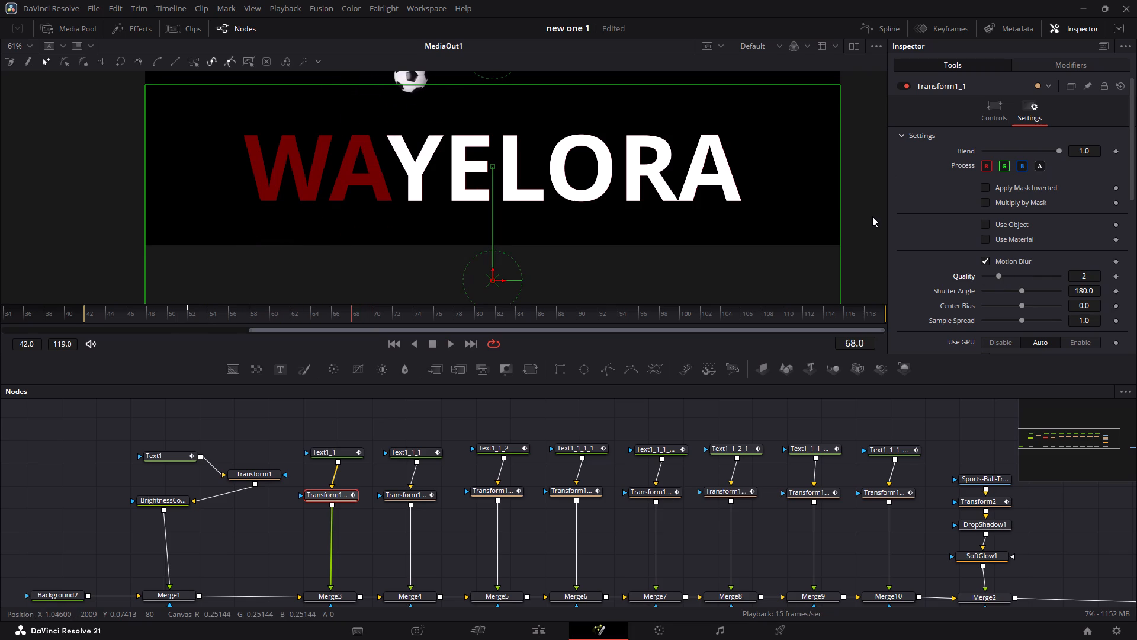
key("Left")
key("space")
key("space")
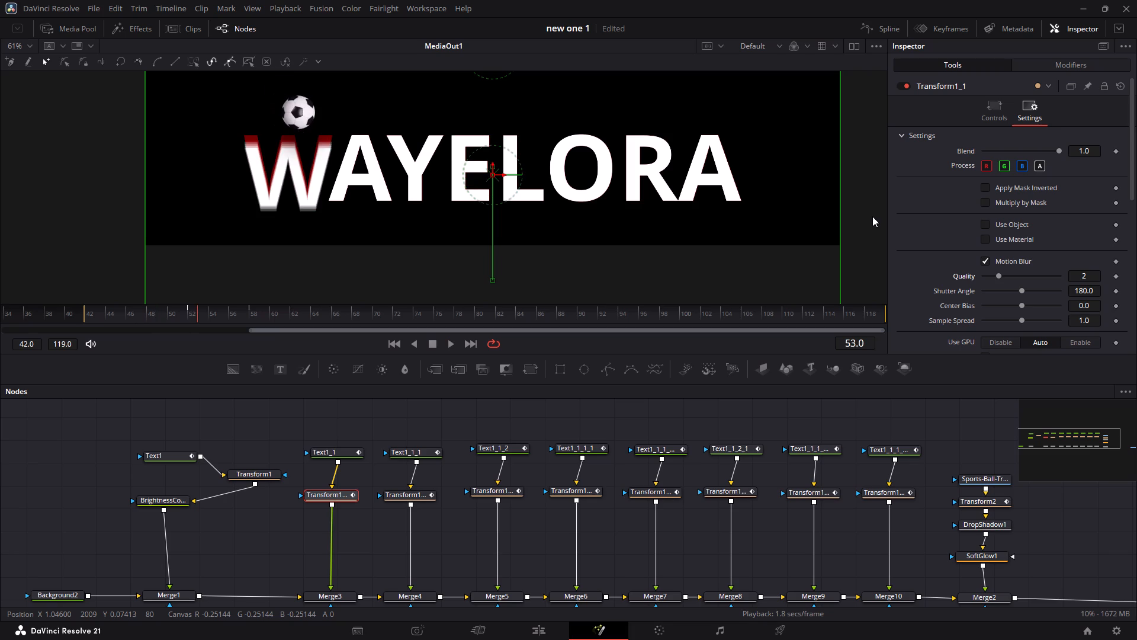
key("space")
key("space")
key("Left")
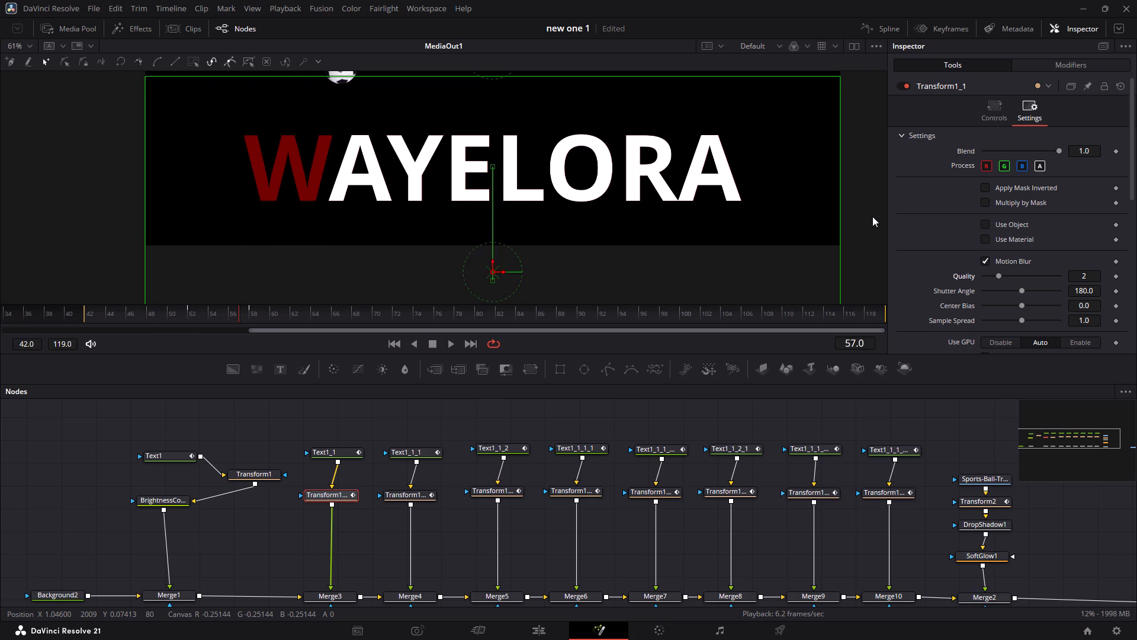
key("Left")
key("Left")
key("Left")
key("Left")
key("Left")
key("space")
key("space")
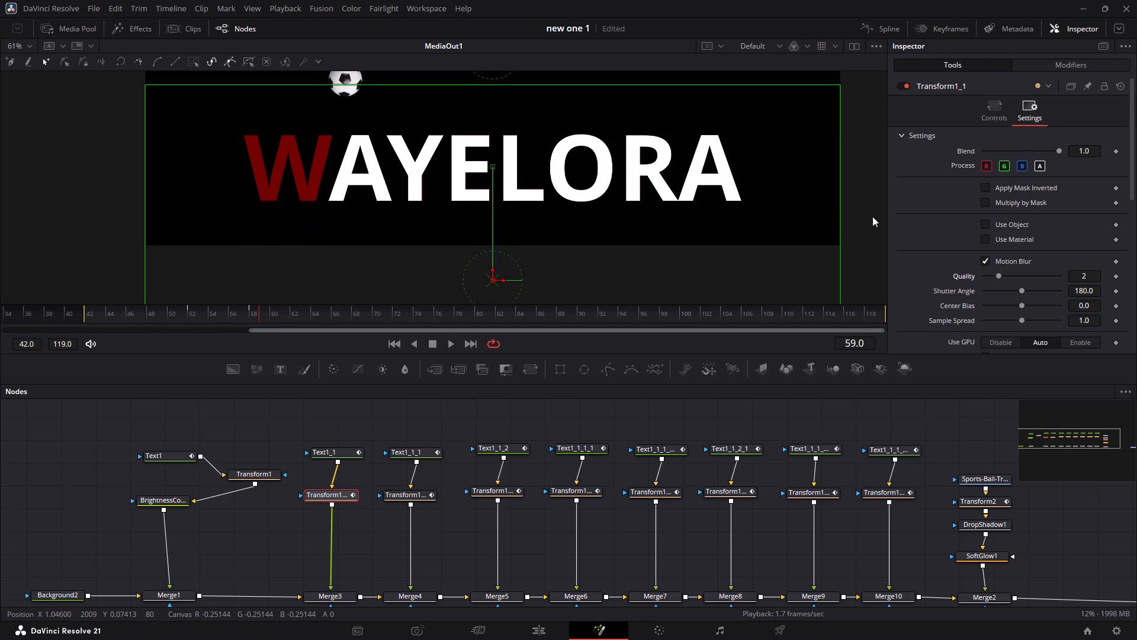
key("Left")
key("Left")
key("Left")
key("Left")
key("Left")
key("Left")
key("Left")
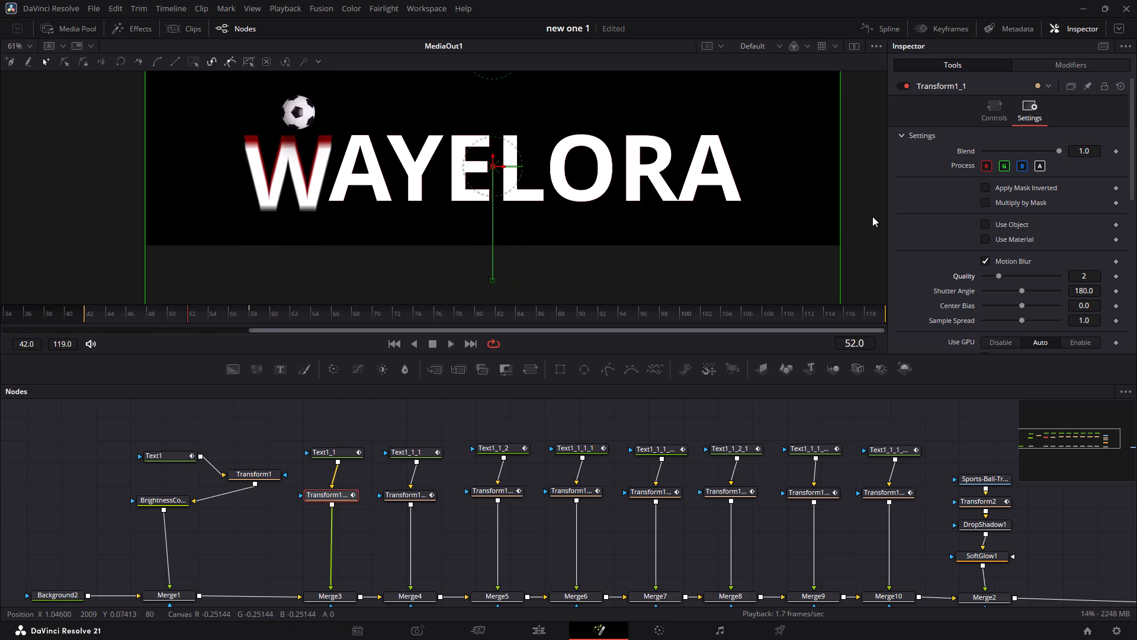
key("Right")
key("Right")
key("Right")
key("Right")
key("Right")
key("Right")
key("Right")
key("Right")
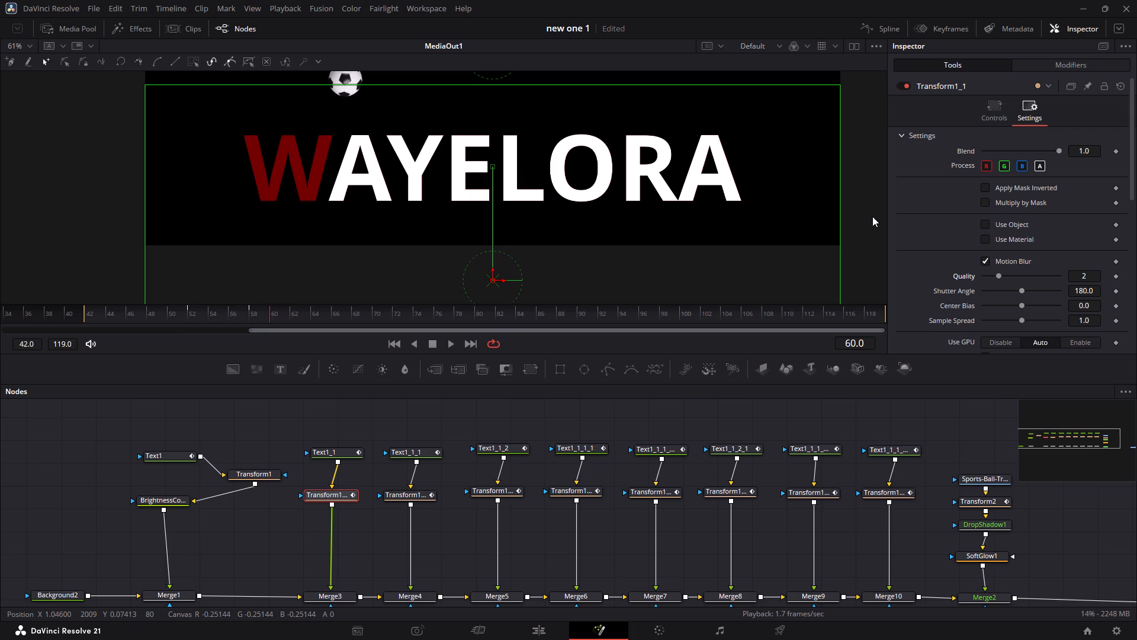
key("Right")
key("Right")
Enable motion blur on the three letter transform nodes feeding Merge4, Merge5 and Merge6.
left_click(411, 498)
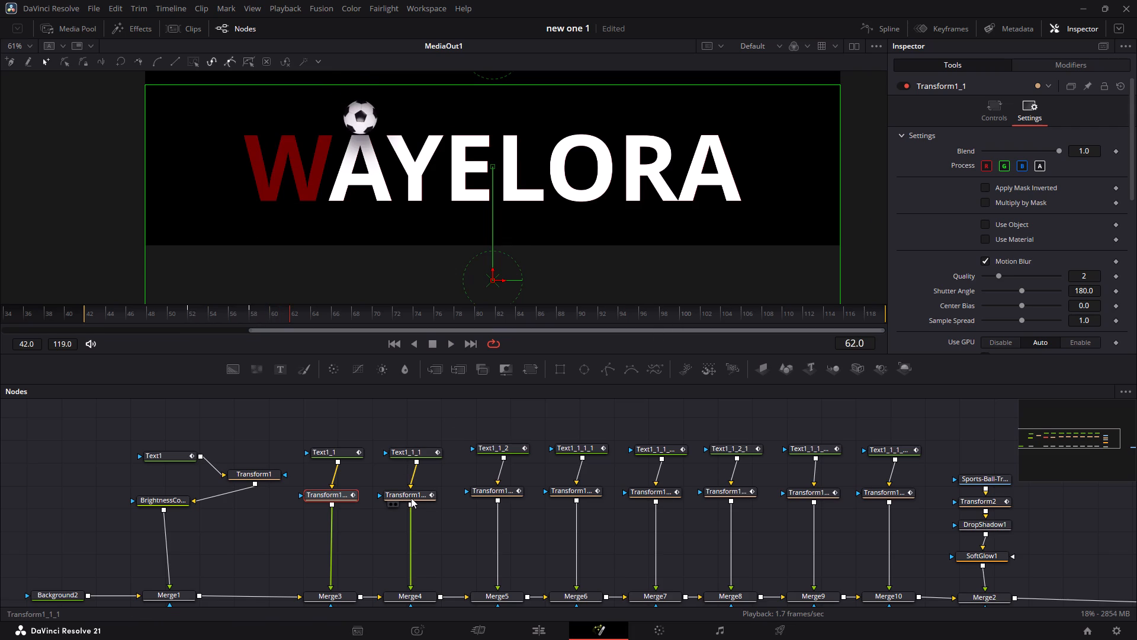
left_click(1030, 103)
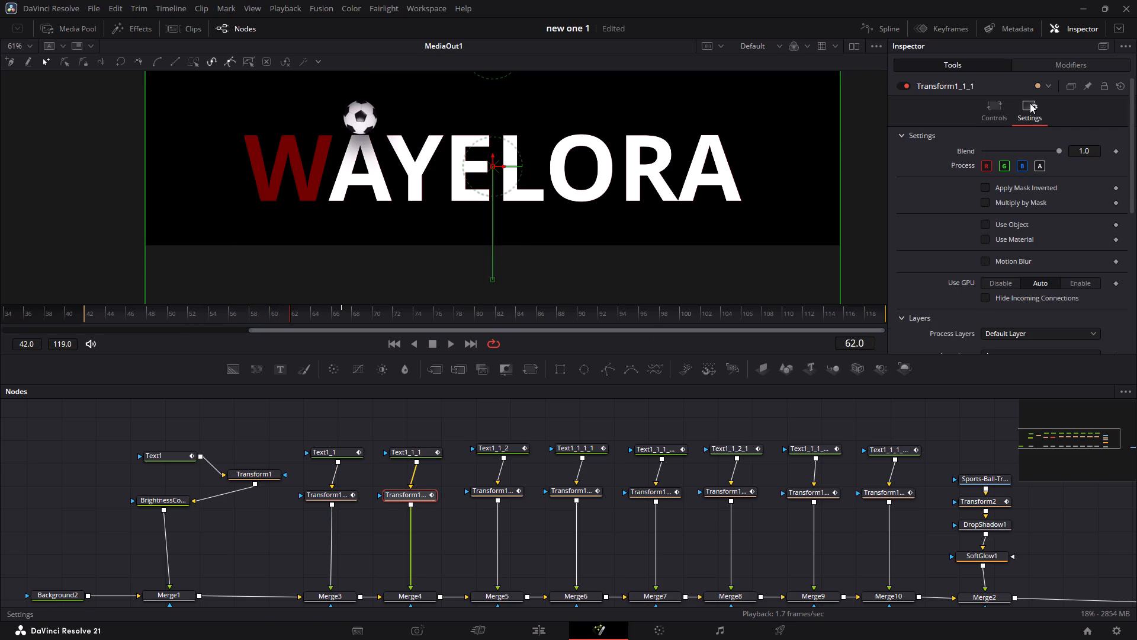
left_click(983, 263)
left_click(498, 489)
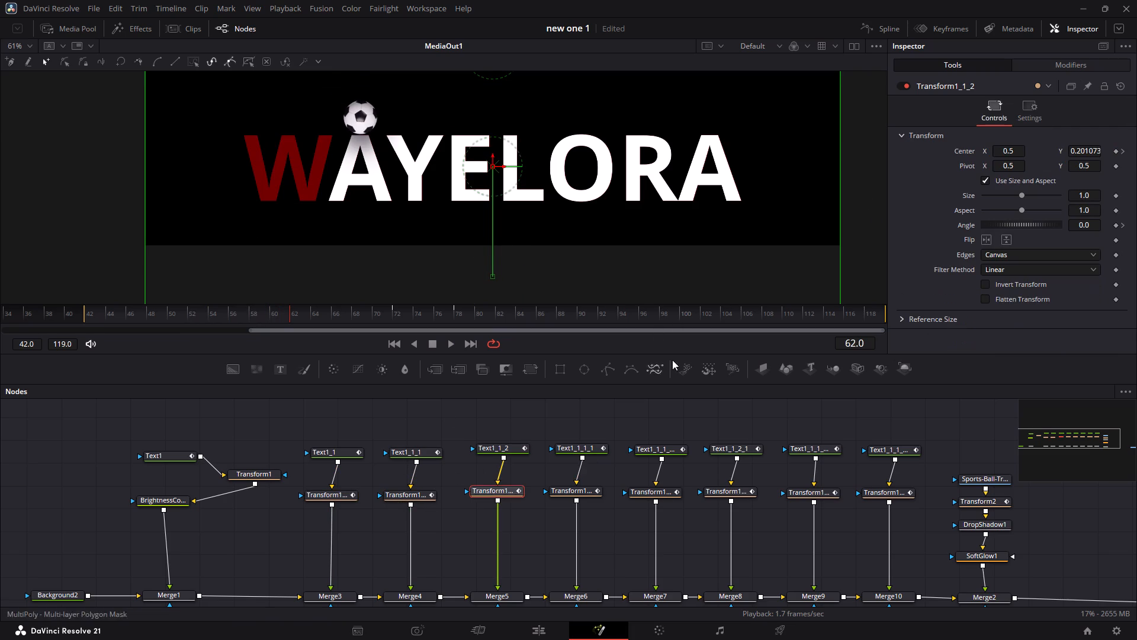
left_click(1020, 114)
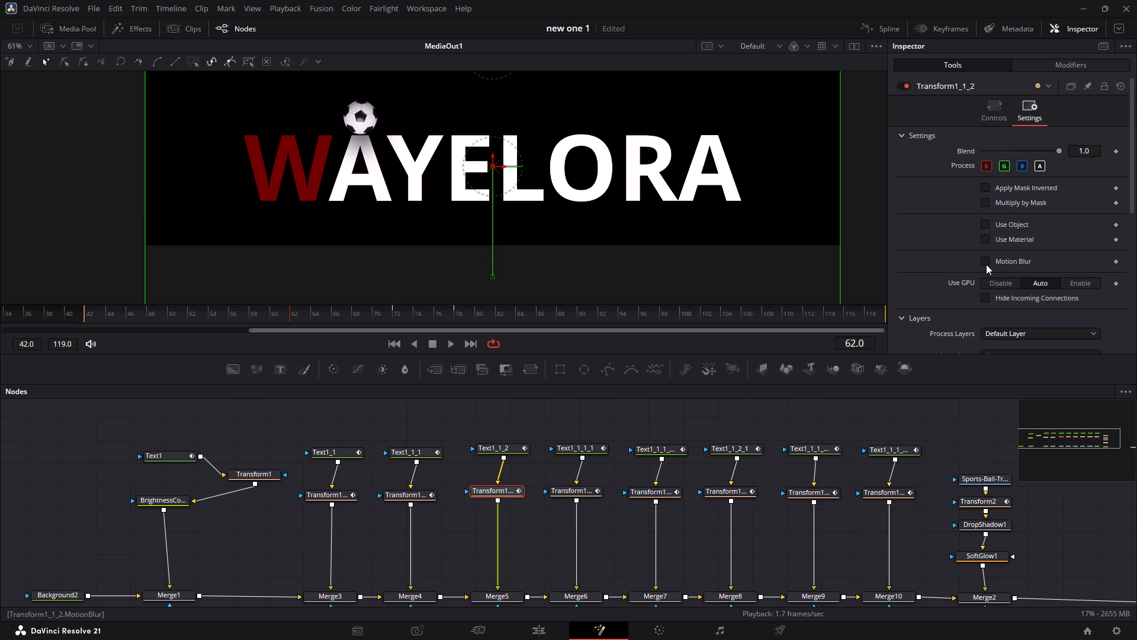
left_click(986, 264)
left_click(582, 487)
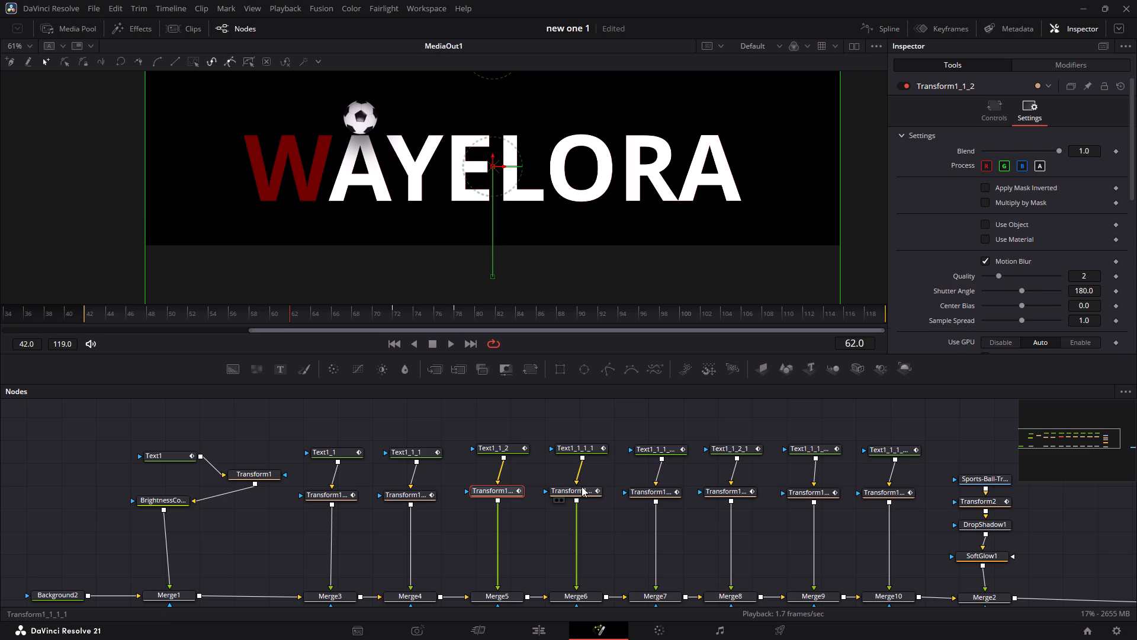
left_click(1024, 126)
left_click(1026, 110)
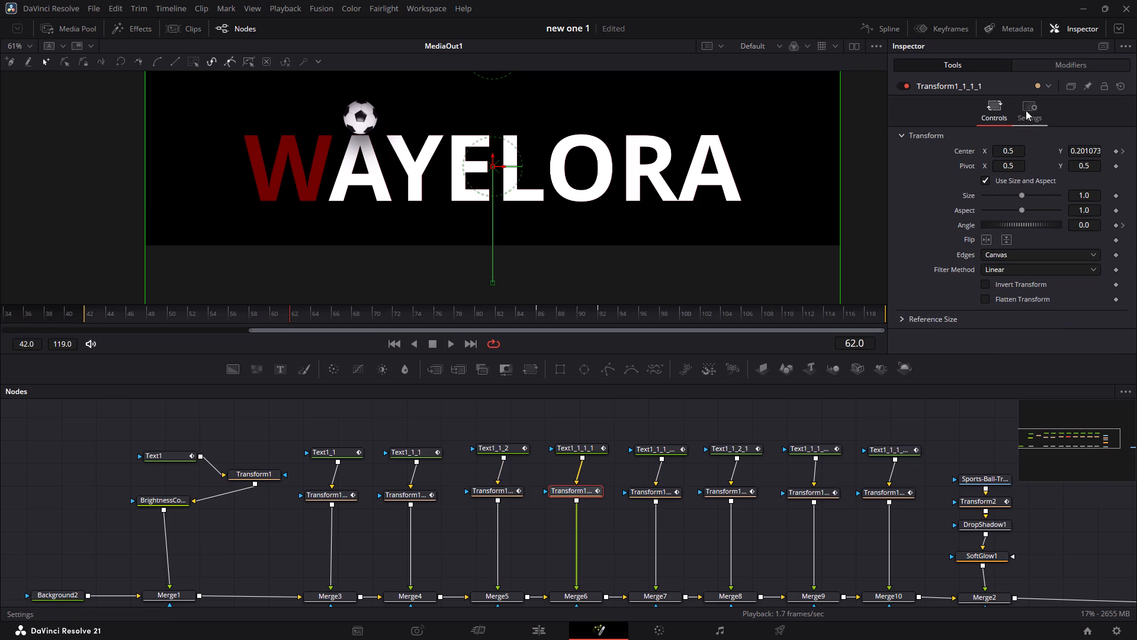
left_click(985, 260)
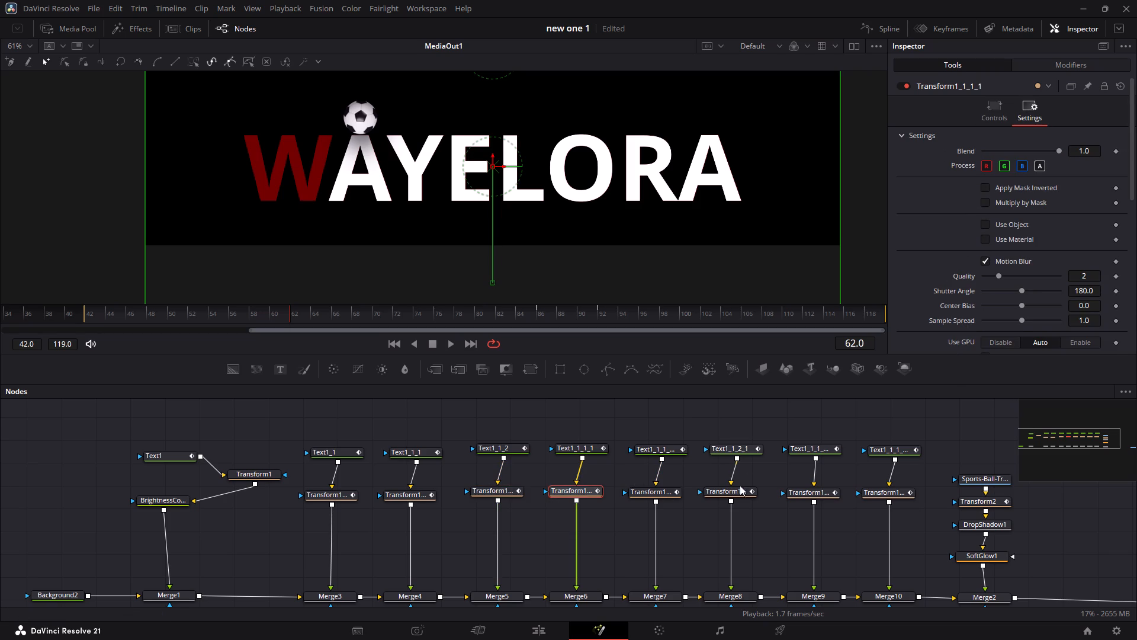
Enable motion blur on the four letter transform nodes feeding Merge7, Merge8, Merge9 and Merge10.
left_click(674, 491)
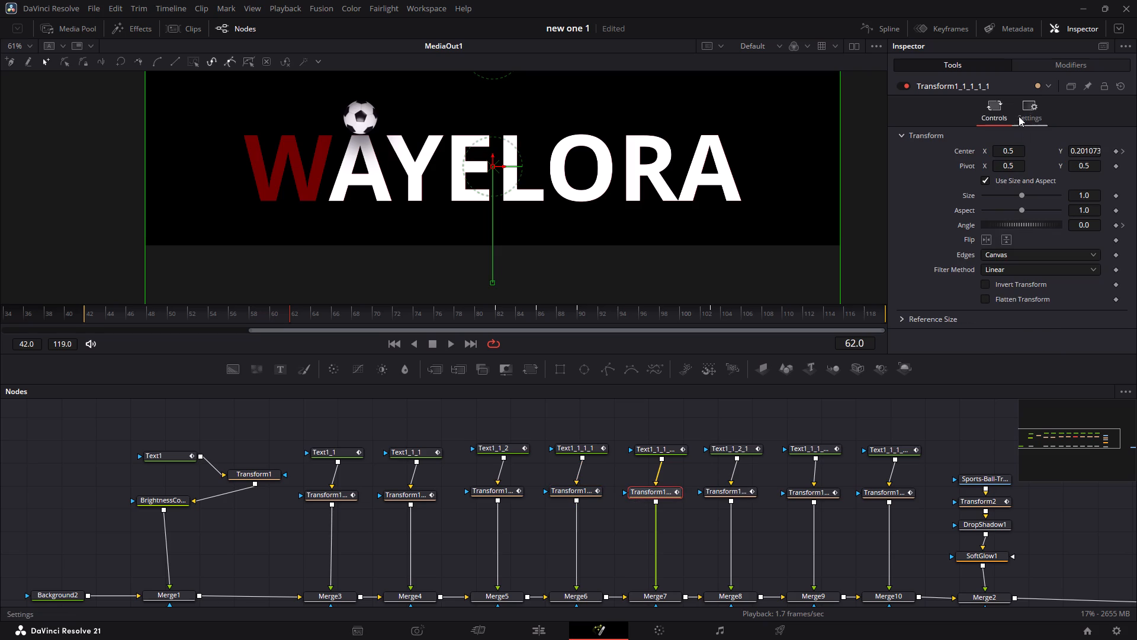
left_click(1032, 112)
left_click(984, 261)
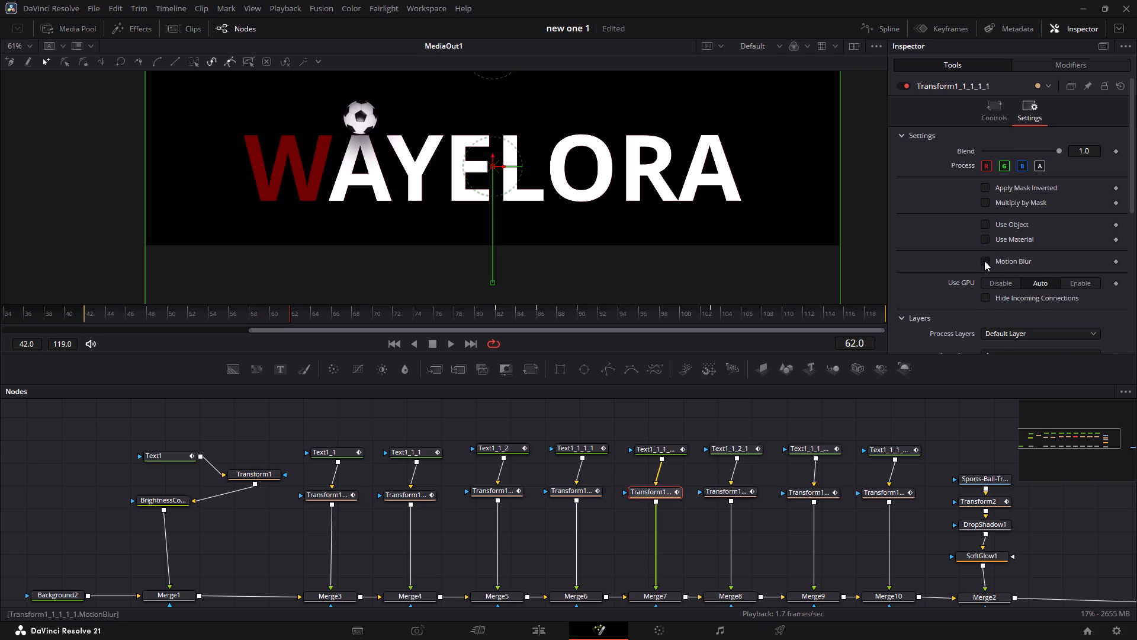
left_click(734, 496)
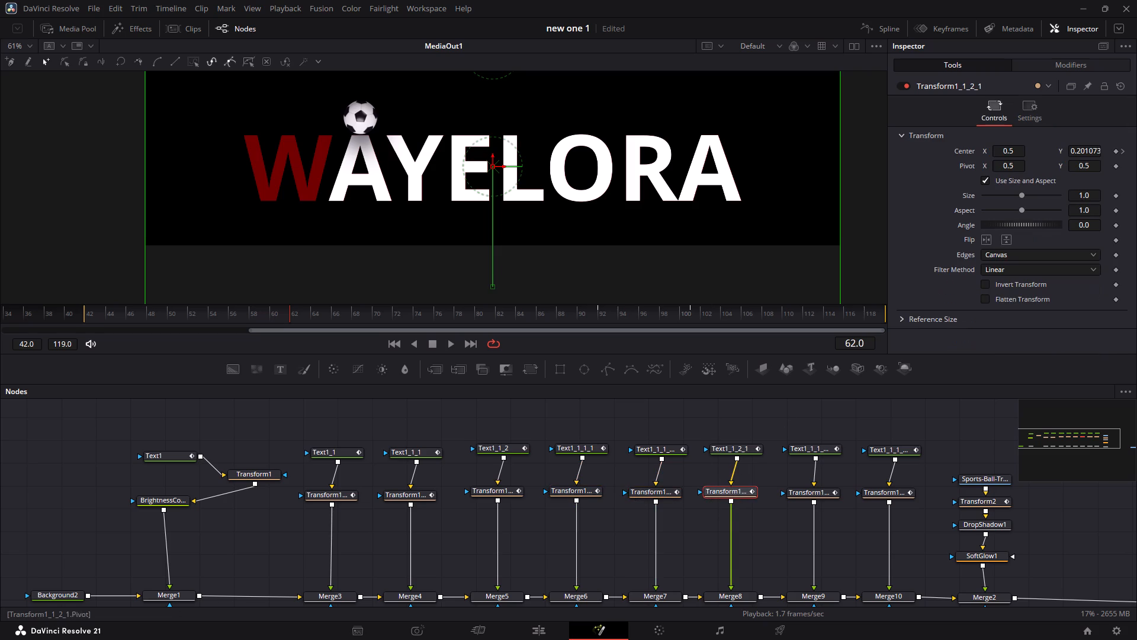
left_click(1033, 113)
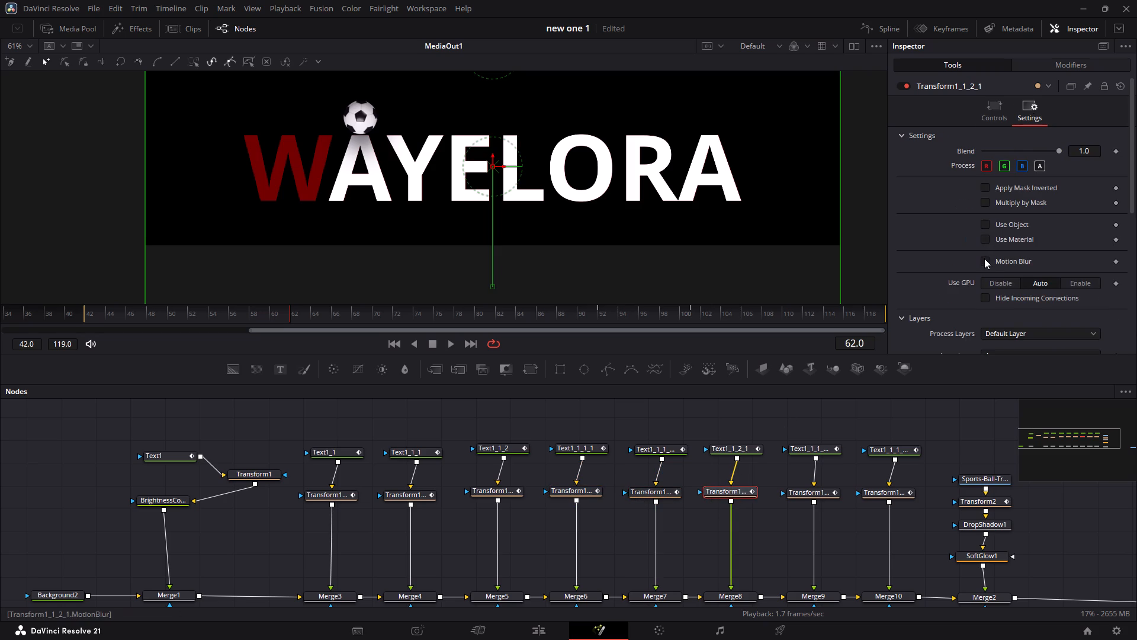
left_click(984, 258)
left_click(834, 489)
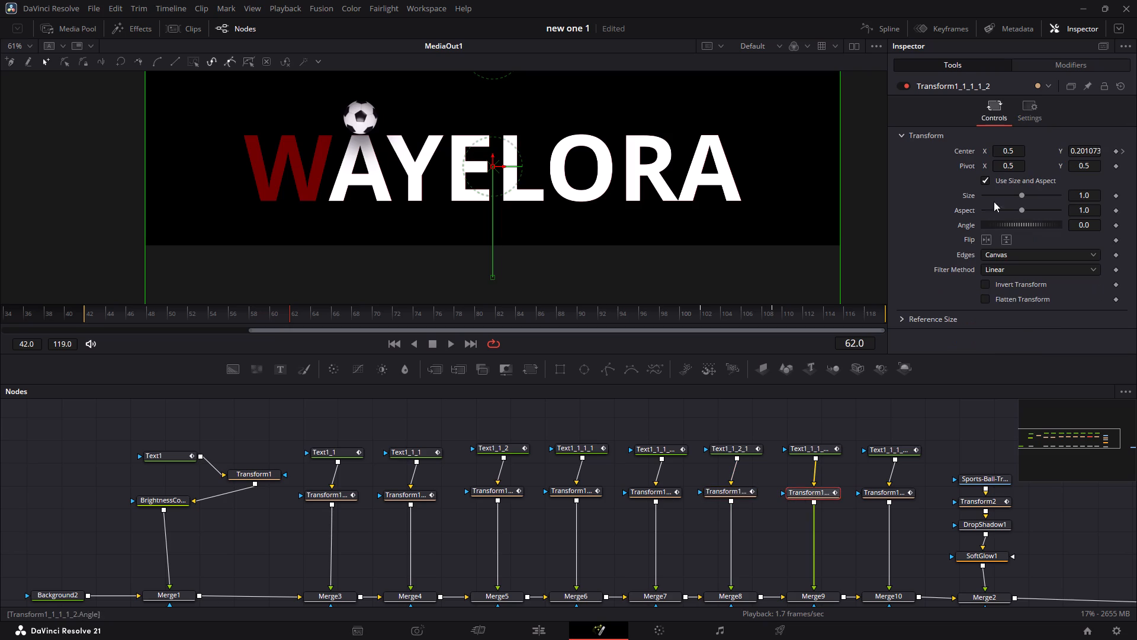
left_click(1031, 104)
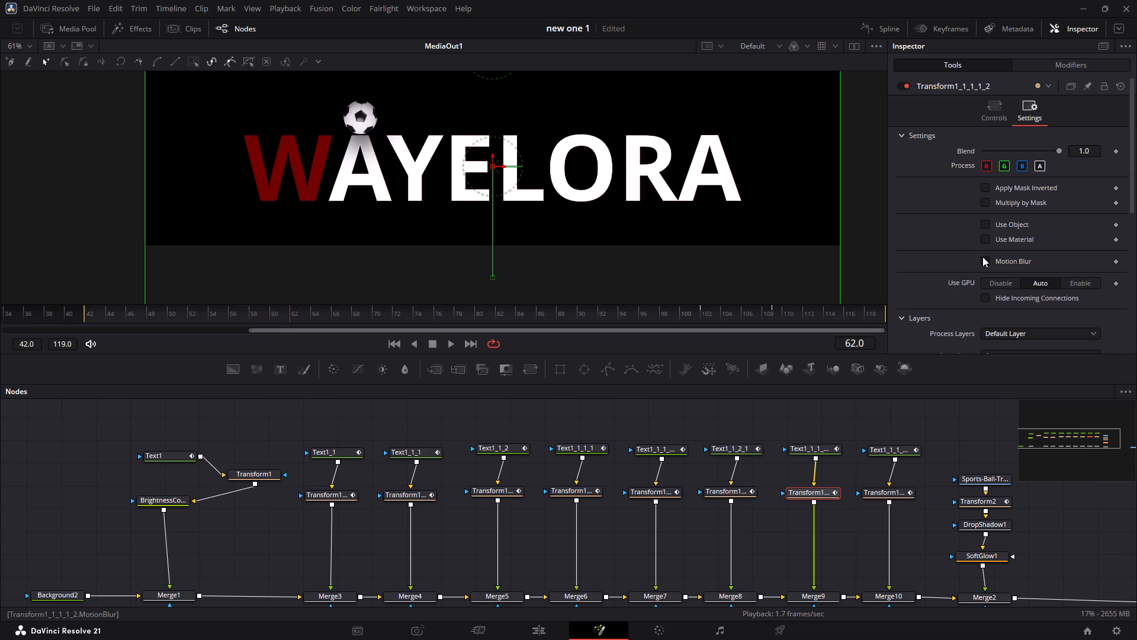
left_click(982, 257)
left_click(892, 492)
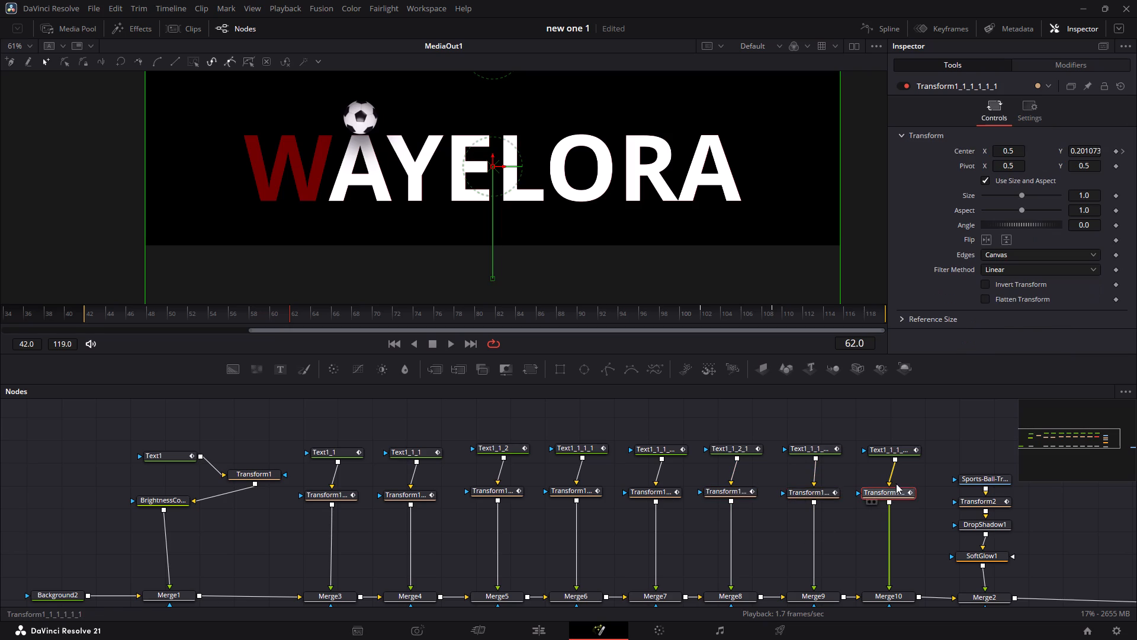
left_click(1029, 113)
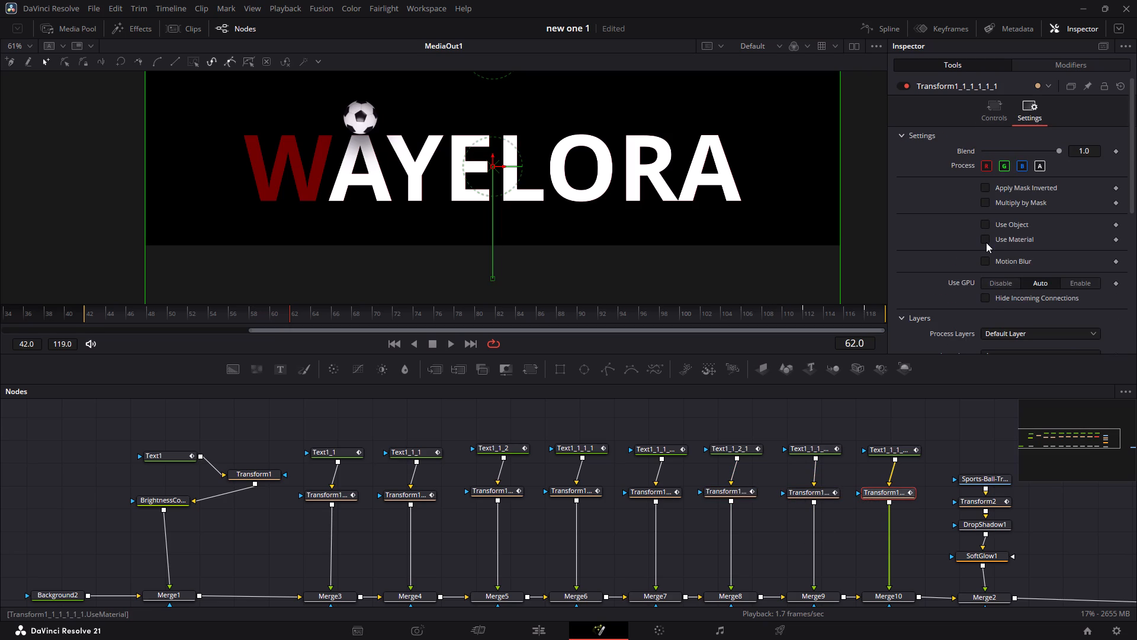
left_click(986, 242)
left_click(986, 242)
left_click(981, 260)
Replay the animation to check the motion blur on all the falling letters.
scroll(847, 232, "down", 2, "ctrl")
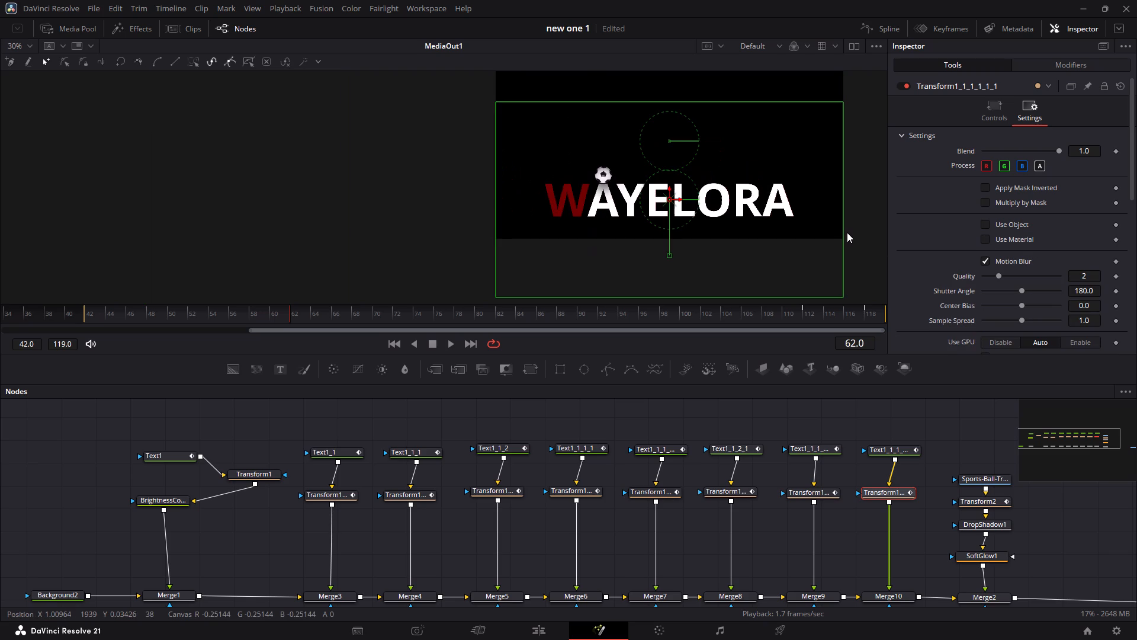
scroll(847, 232, "up", 1)
key("space")
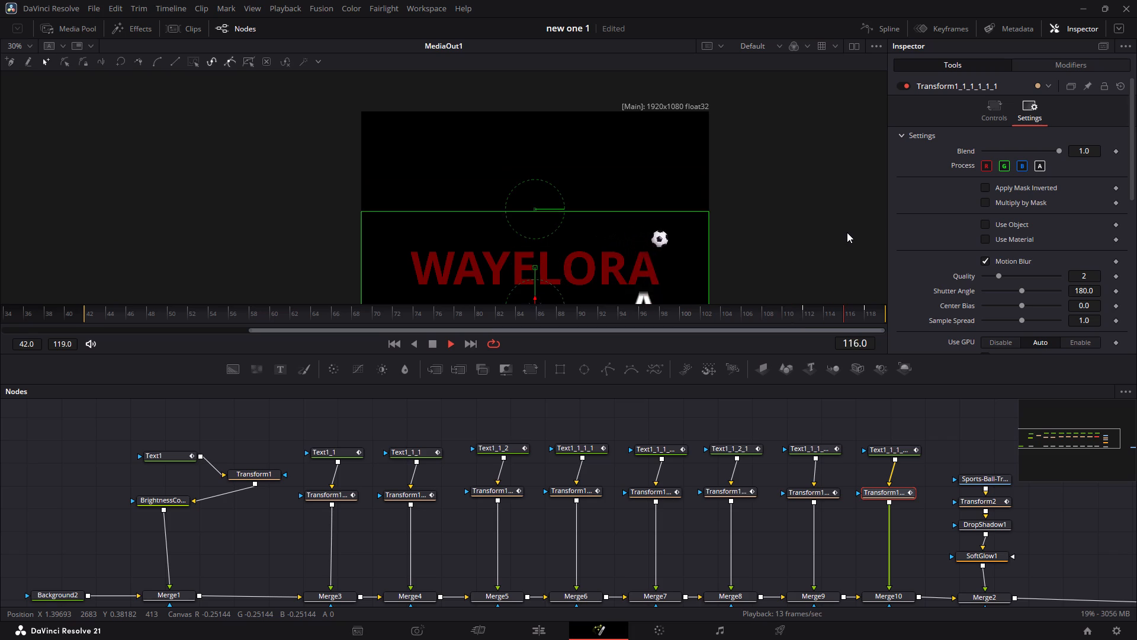
Watch the looping playback of the falling letters to judge their motion blur, and stop it near the ball's entry.
left_click(847, 232)
left_click(847, 232)
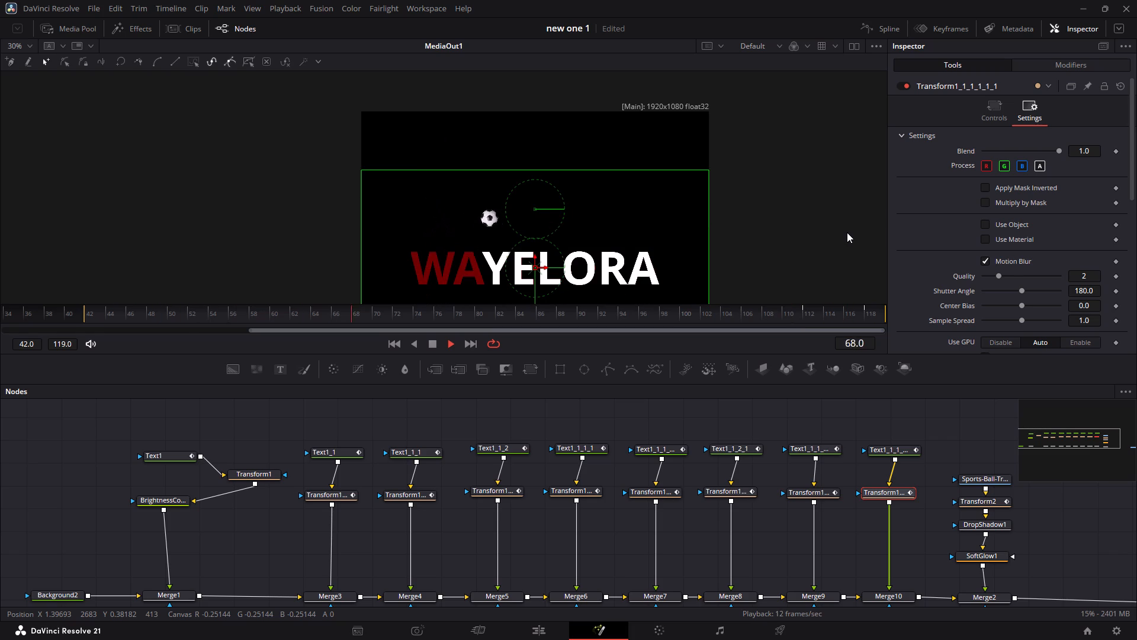
left_click(847, 232)
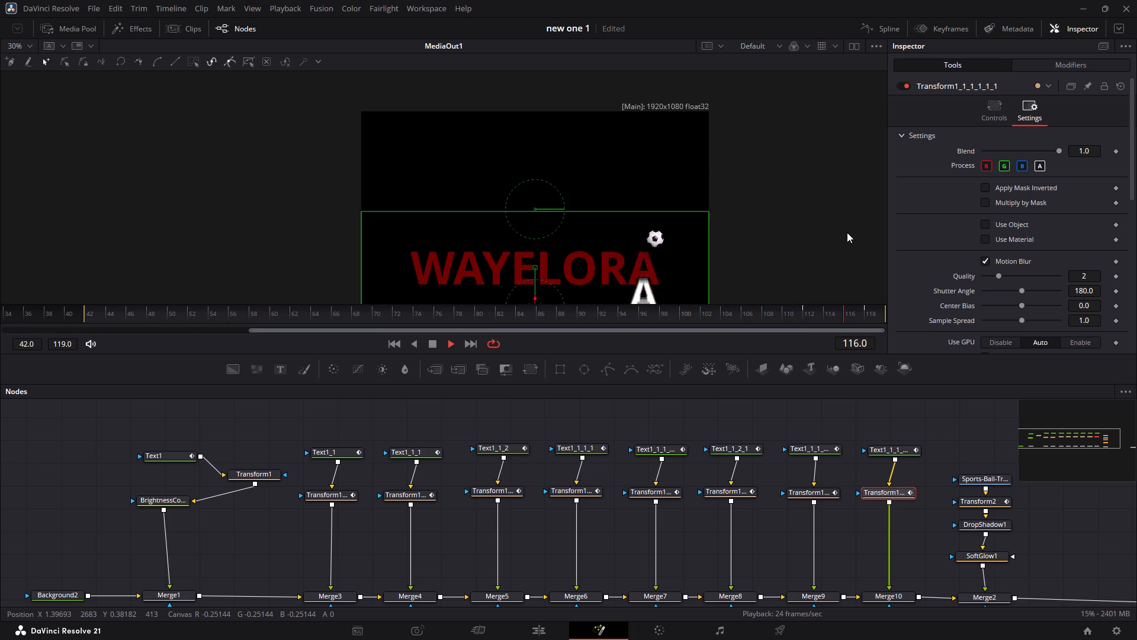
left_click(847, 232)
left_click(847, 232)
double_click(847, 232)
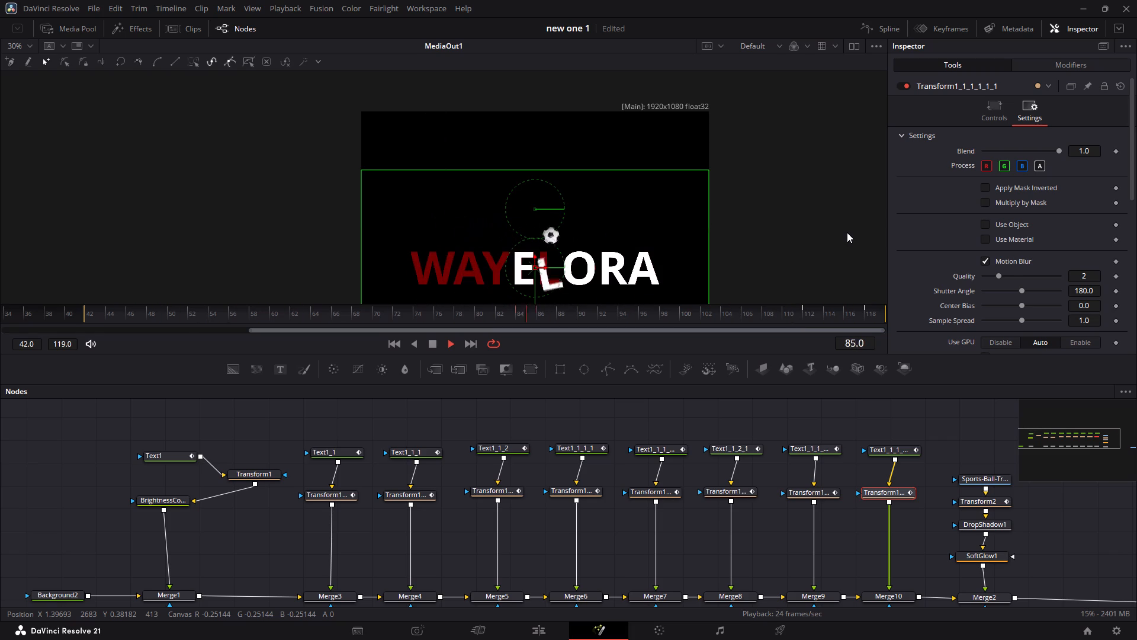
left_click(794, 421)
left_click(794, 421)
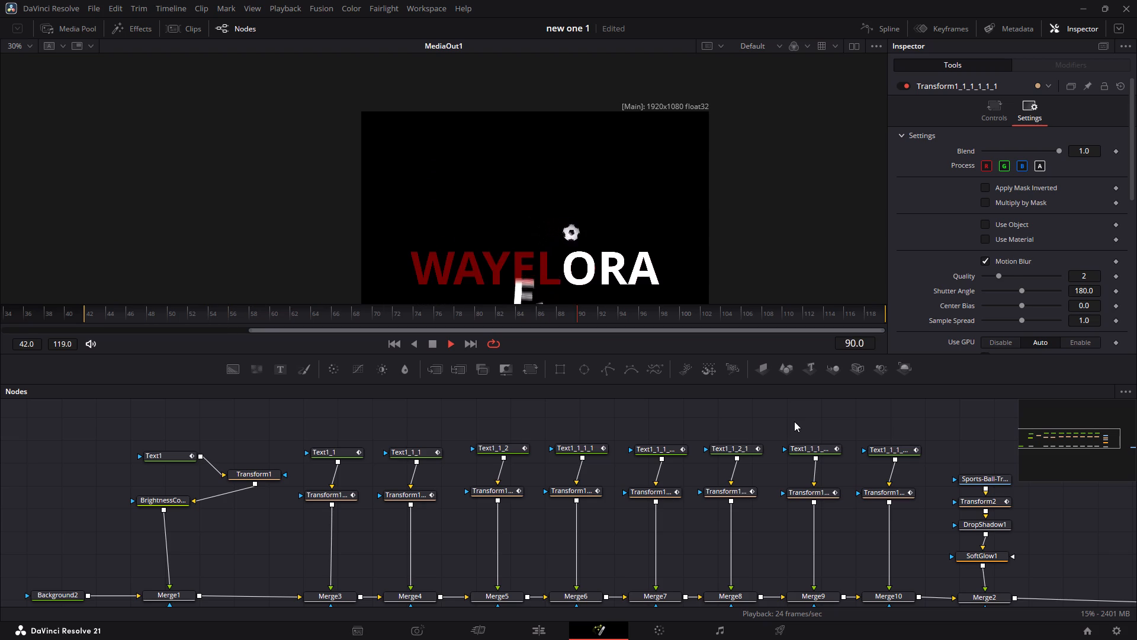
key("space")
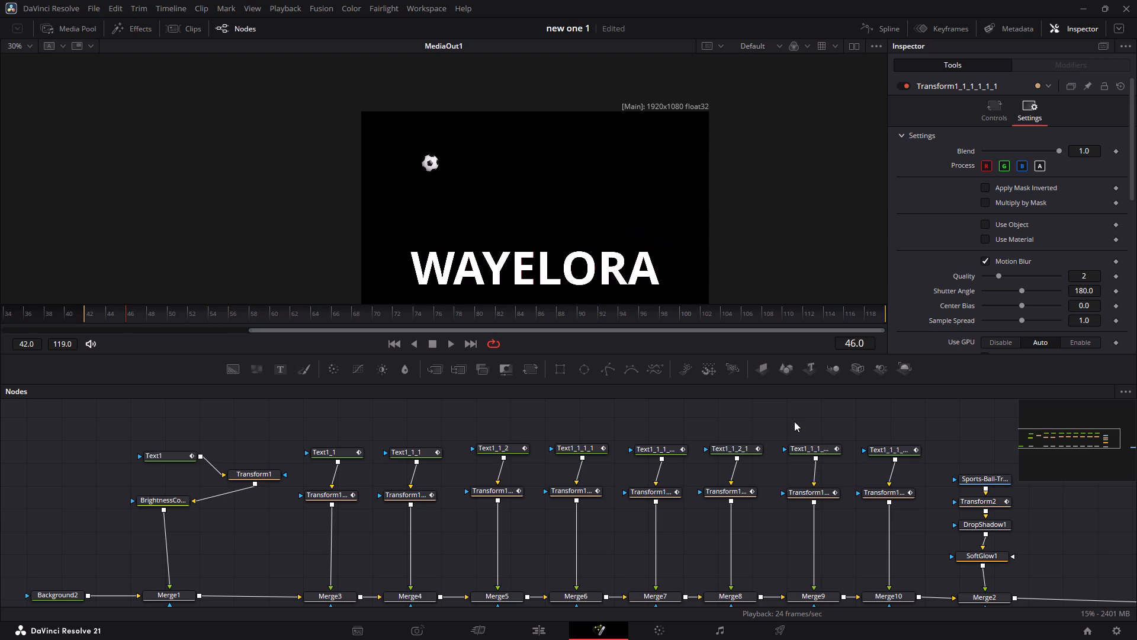
Move the starting point of the ball's Transform2 motion path down and just outside the frame's left edge.
scroll(569, 516, "right", 2)
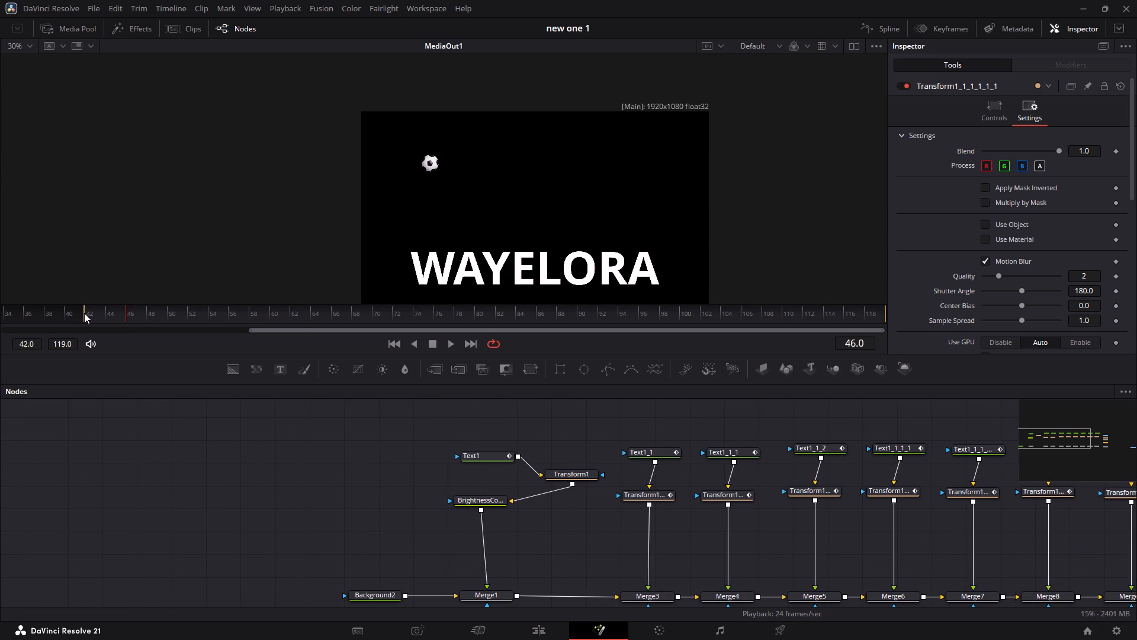
scroll(604, 488, "left", 1)
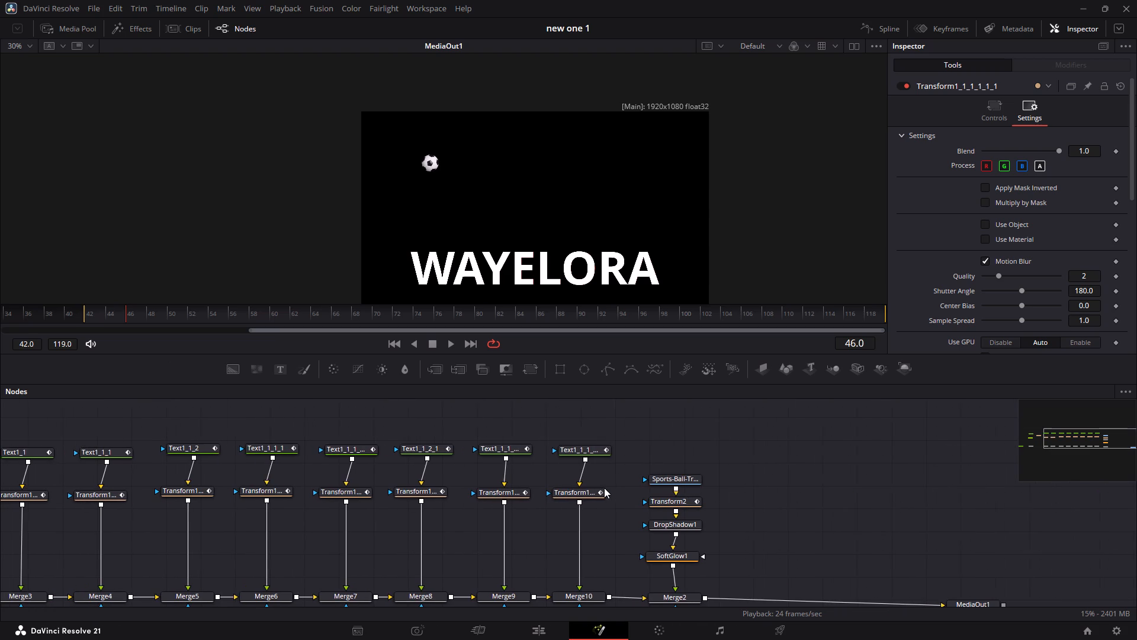
scroll(604, 488, "left", 1)
left_click(685, 474)
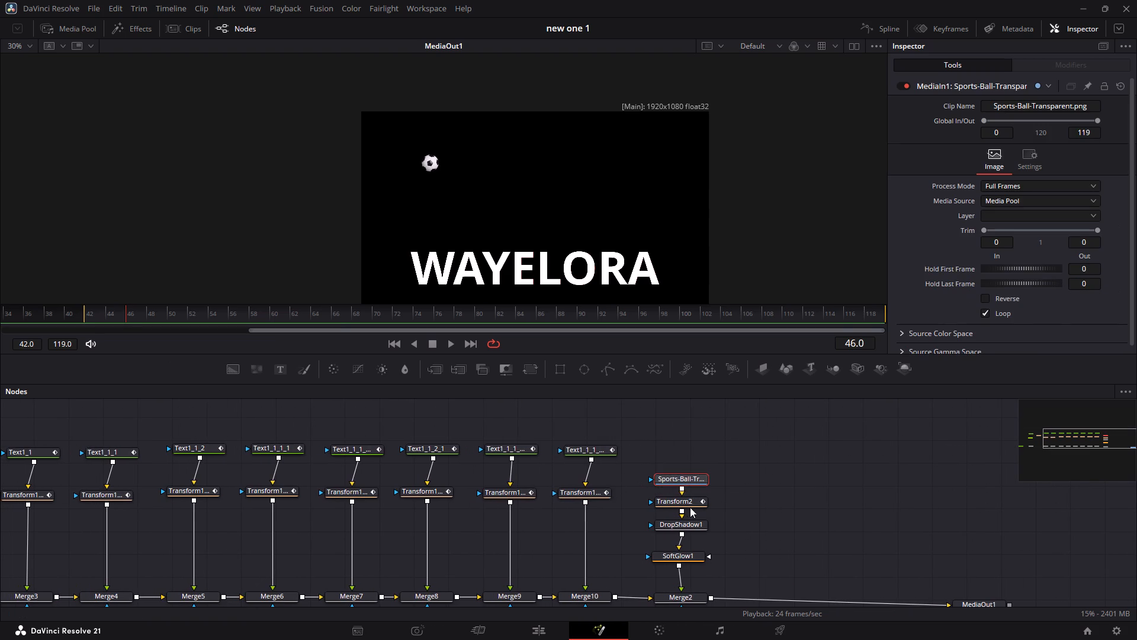
left_click(688, 501)
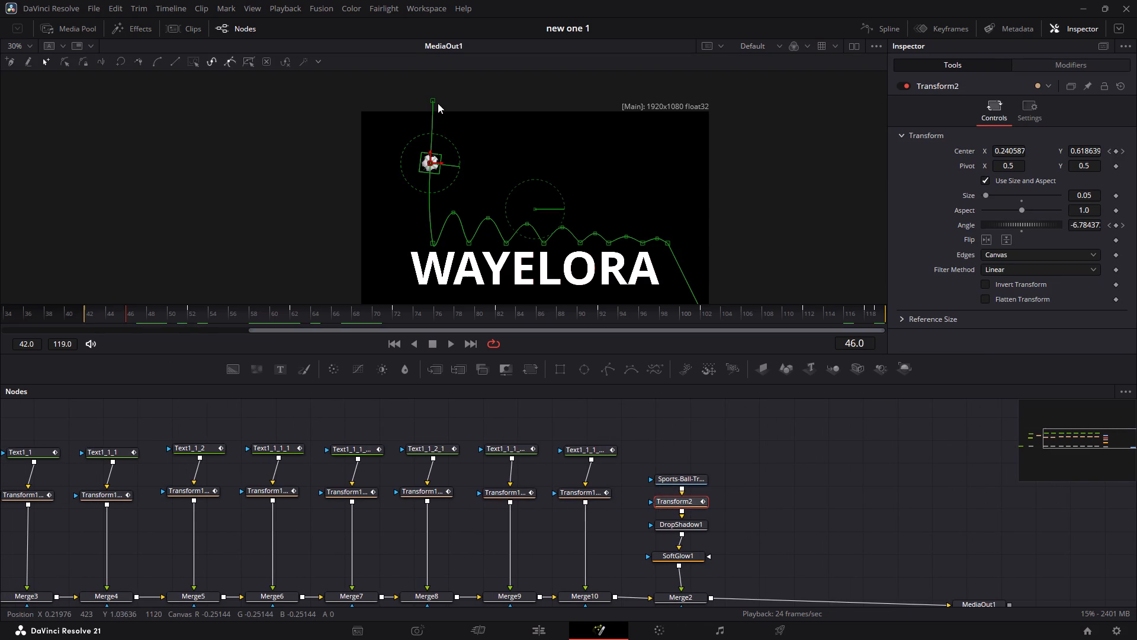
left_click_drag(432, 100, 356, 143)
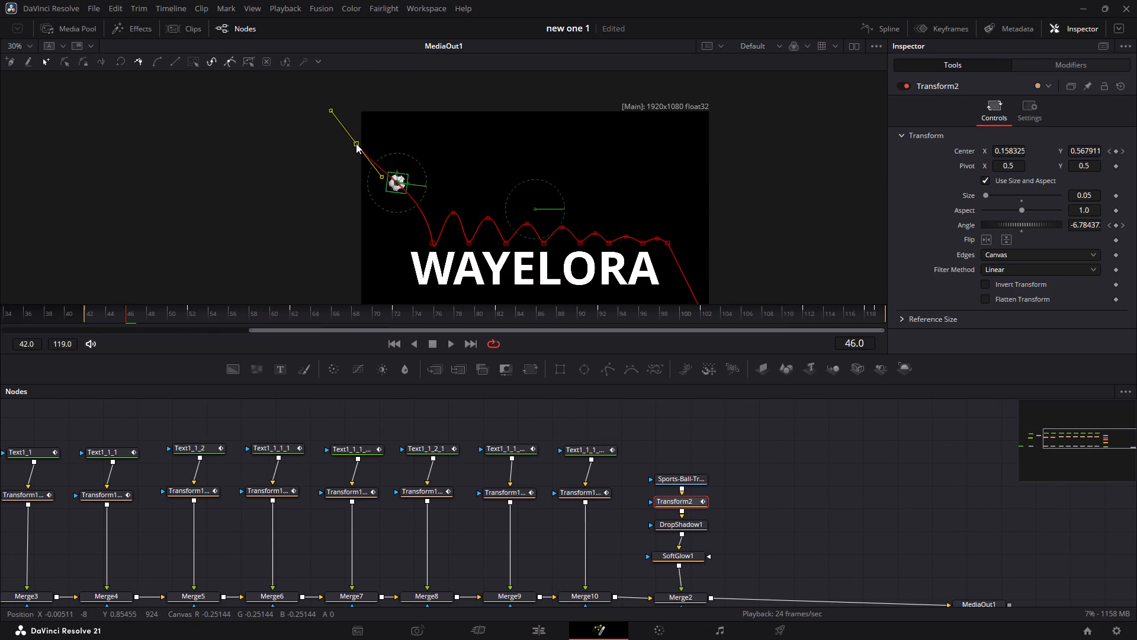
left_click_drag(356, 143, 347, 145)
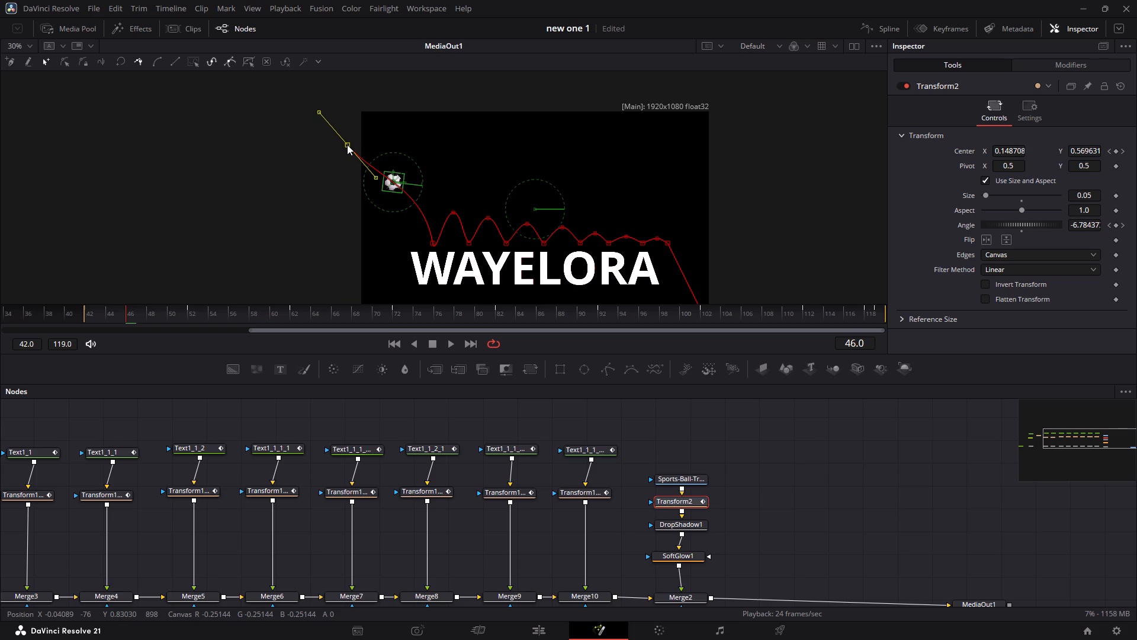
left_click_drag(347, 145, 346, 145)
Reshape the ball's entry arc with a path point at about 0.141, 0.604, a start near 0.015, 0.632 and a horizontal start handle.
left_click(389, 179)
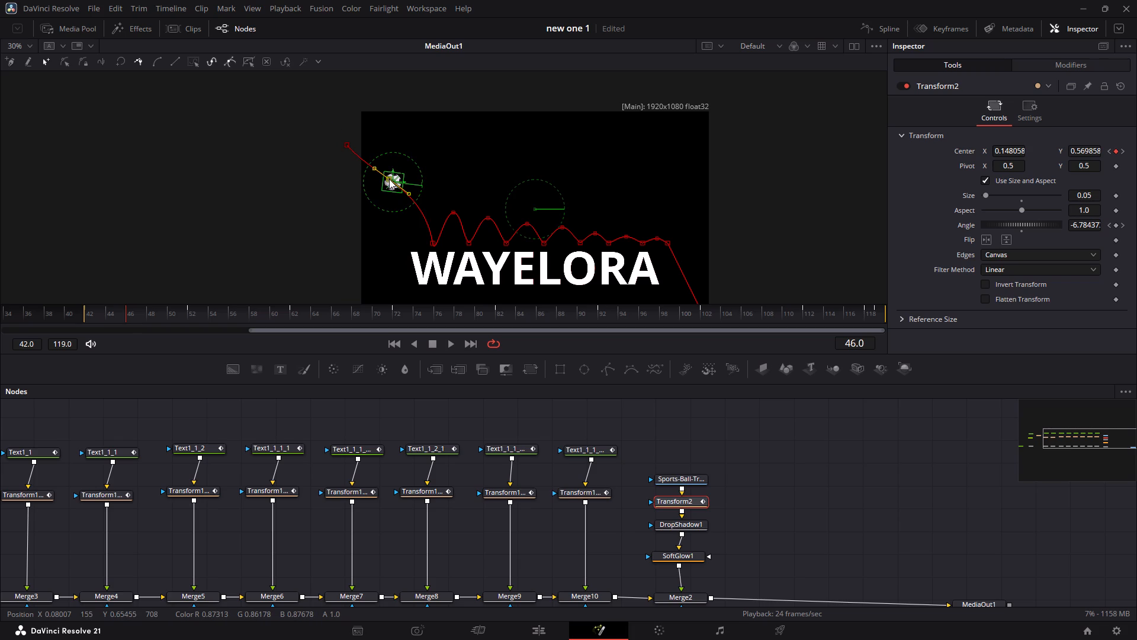
left_click_drag(389, 179, 391, 170)
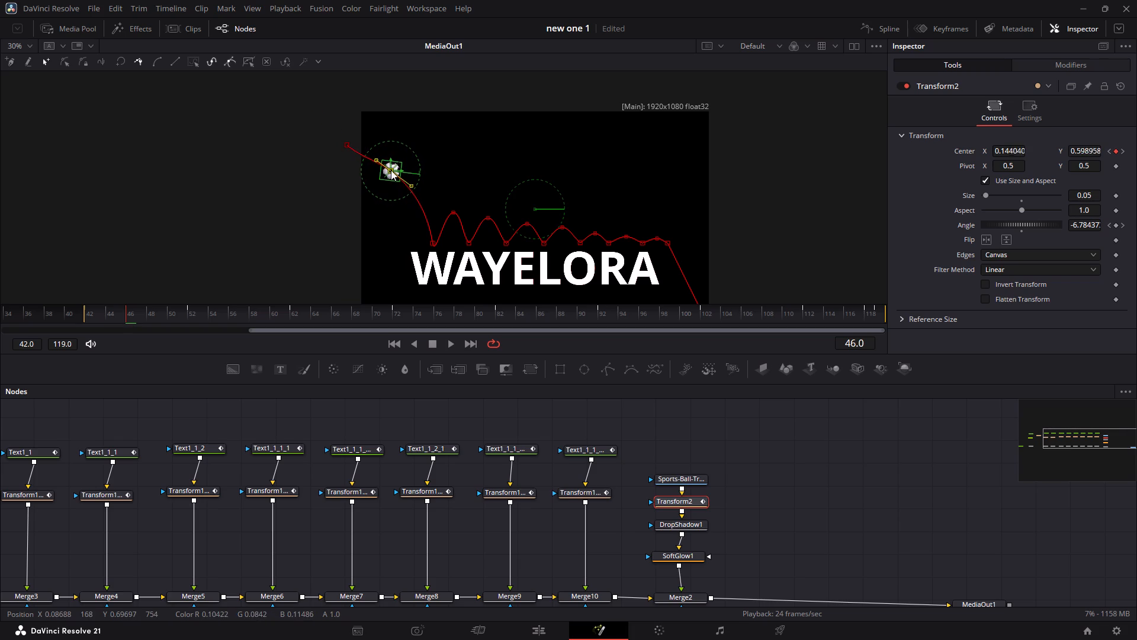
left_click_drag(391, 170, 390, 169)
left_click_drag(346, 145, 338, 158)
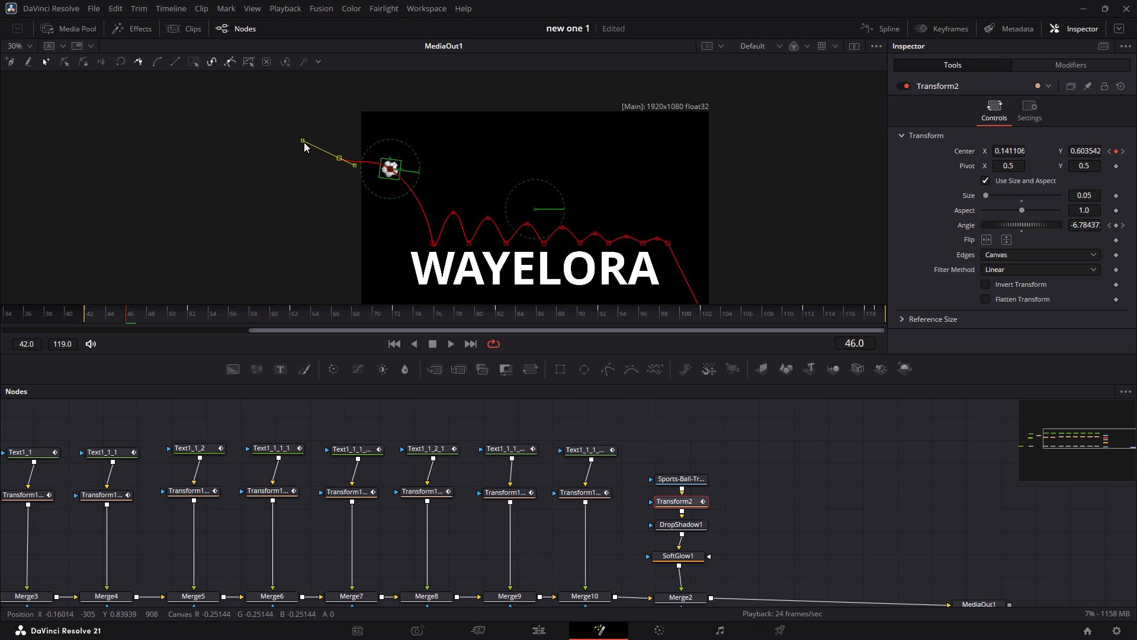
left_click_drag(302, 140, 303, 158)
Replay the animation to check the ball's new entry arc and its bounces across the letters.
key("space")
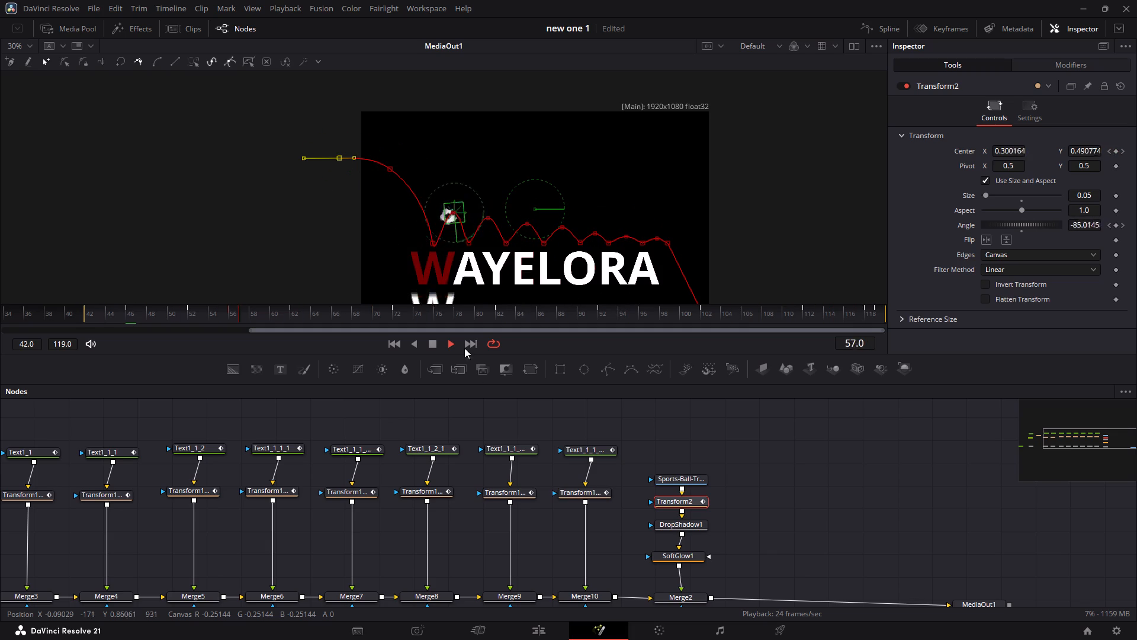
left_click(740, 495)
left_click(740, 495)
left_click(740, 495)
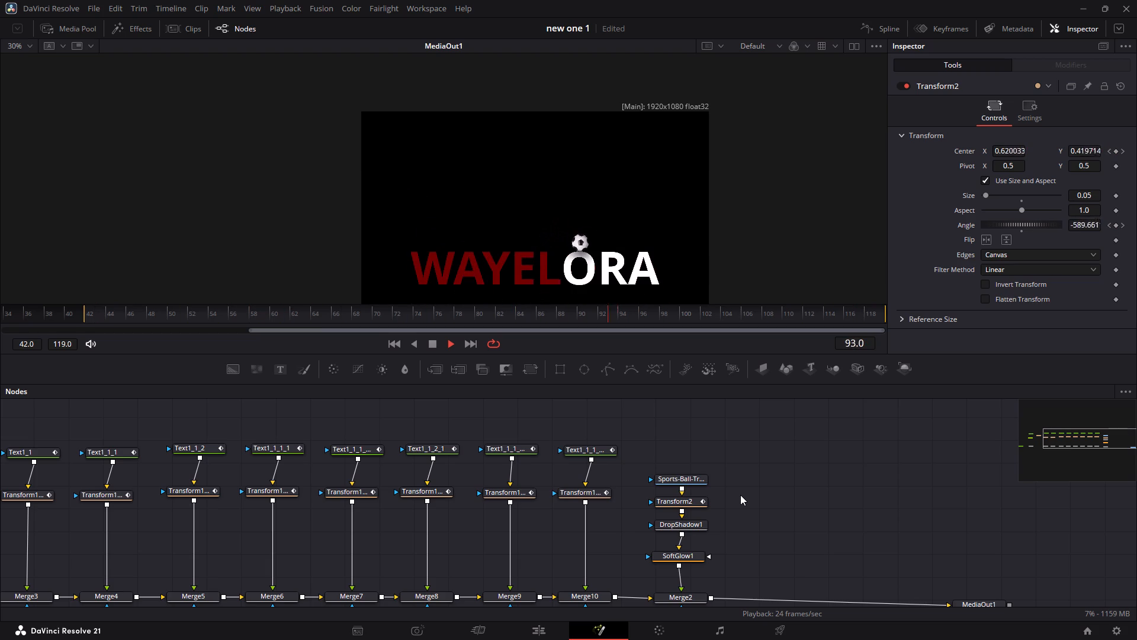
key("space")
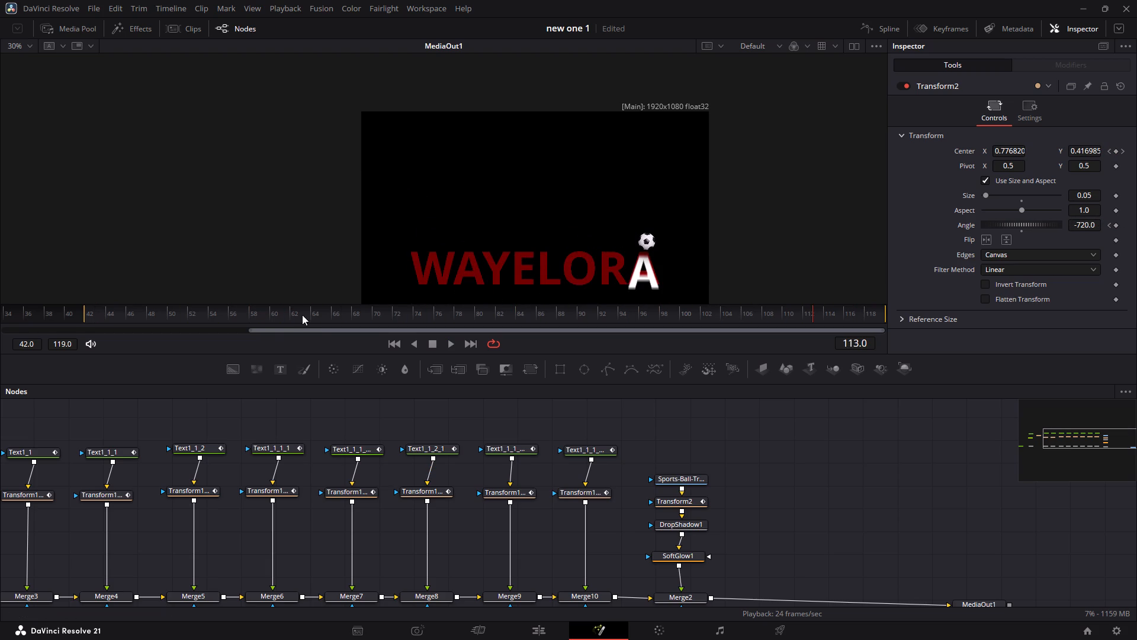
Extend the playback range to start at frame 0.
left_click_drag(249, 328, 0, 331)
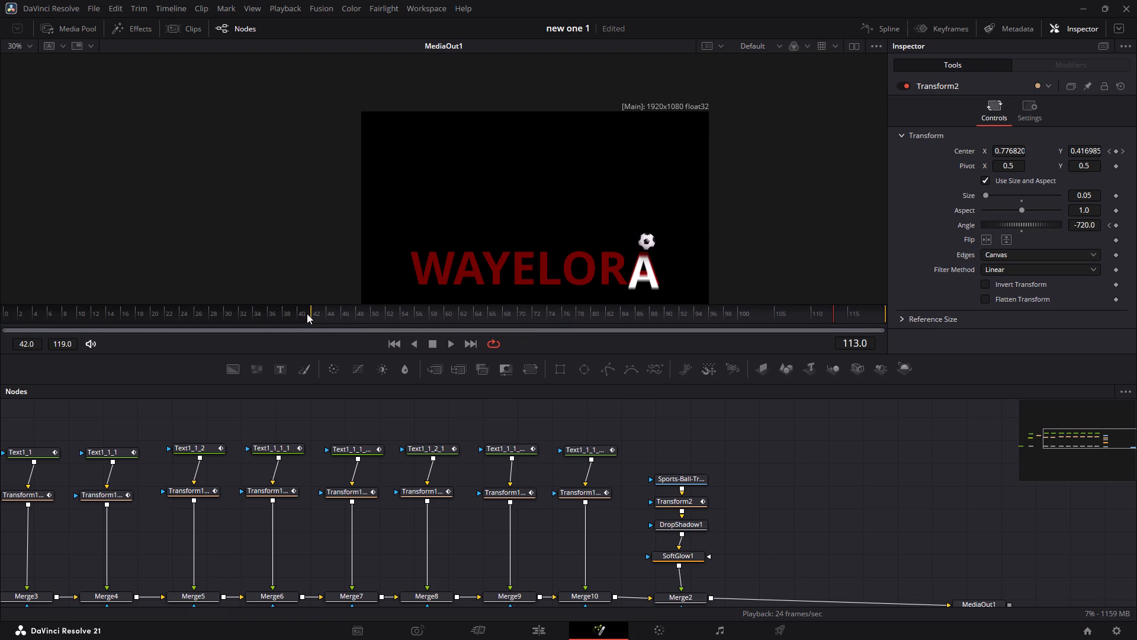
left_click_drag(311, 313, 2, 306)
Play the whole animation from frame 0 to review the title's fade-in and the ball's entry.
key("space")
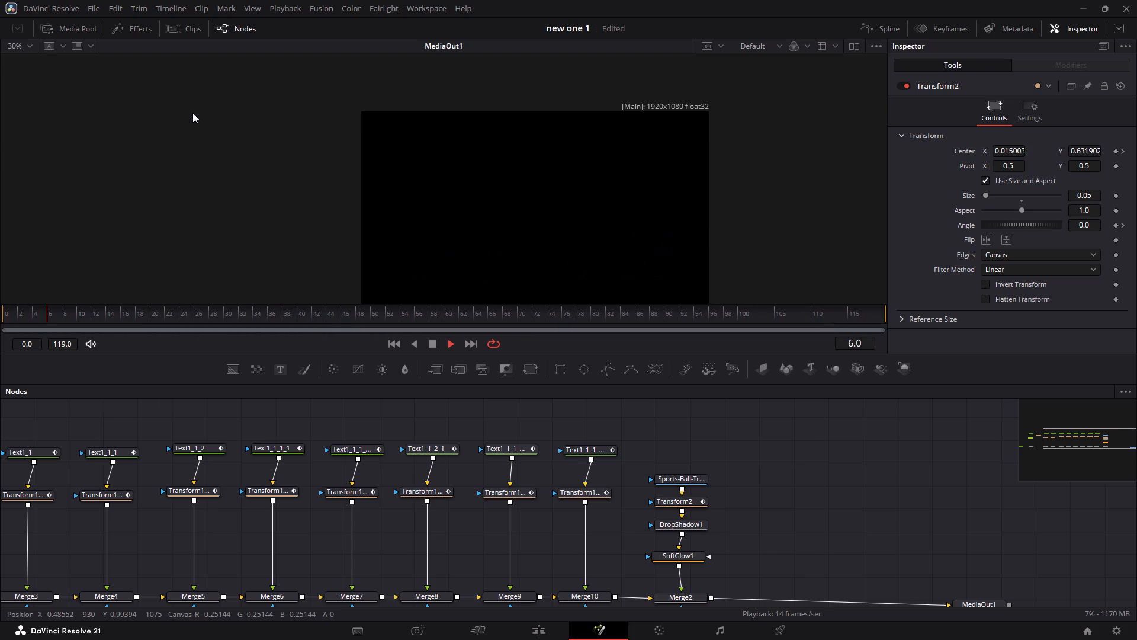
scroll(386, 204, "right", 1)
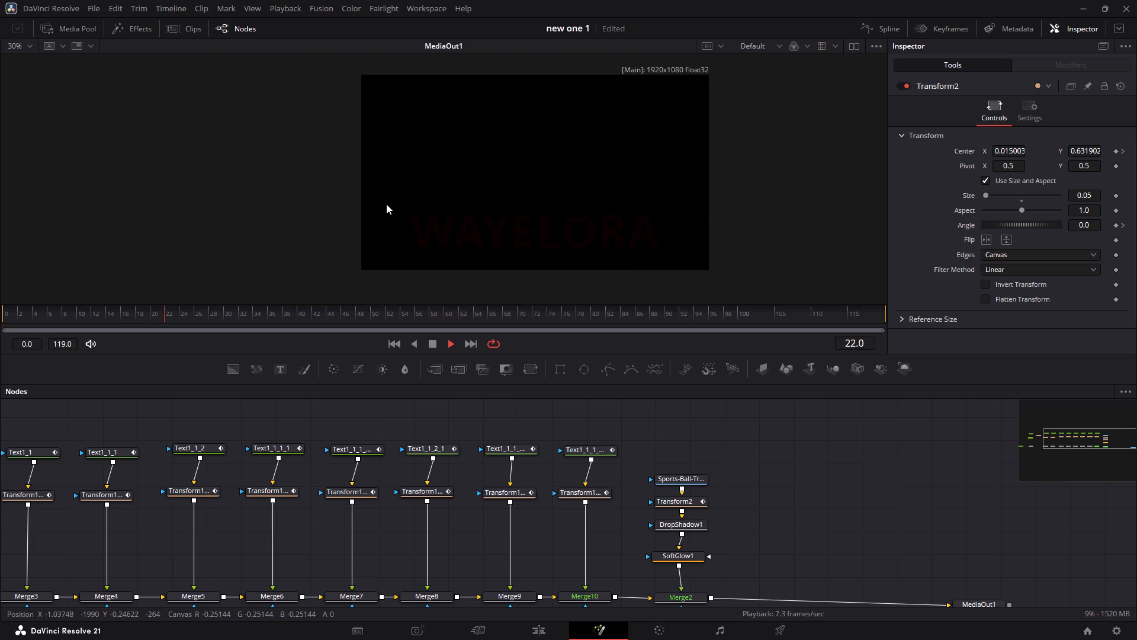
scroll(386, 204, "right", 1)
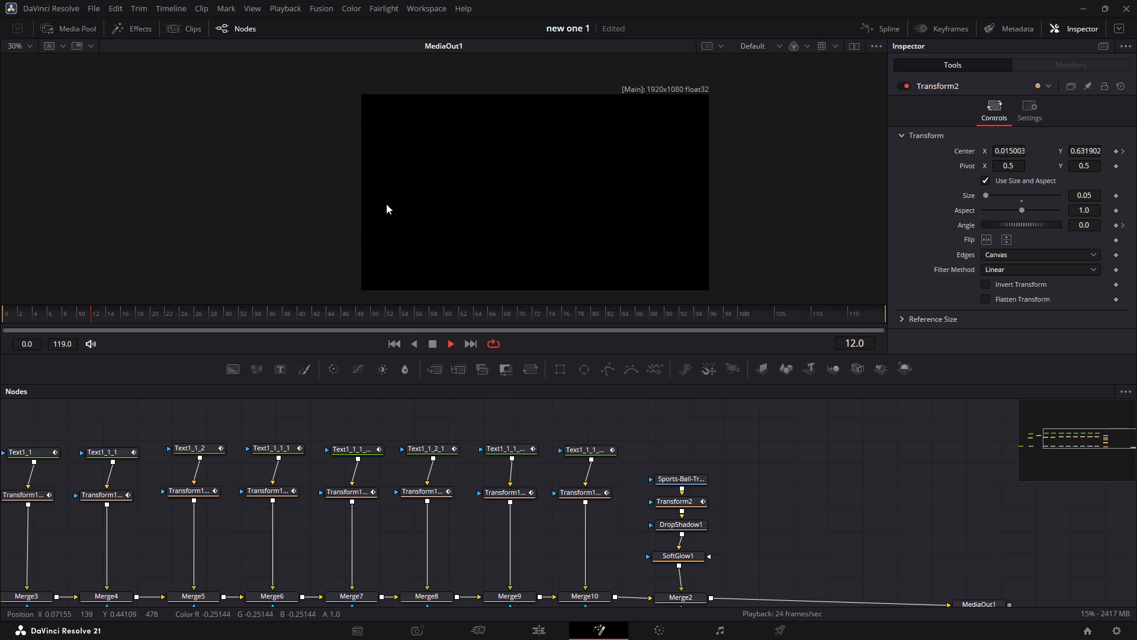
key("space")
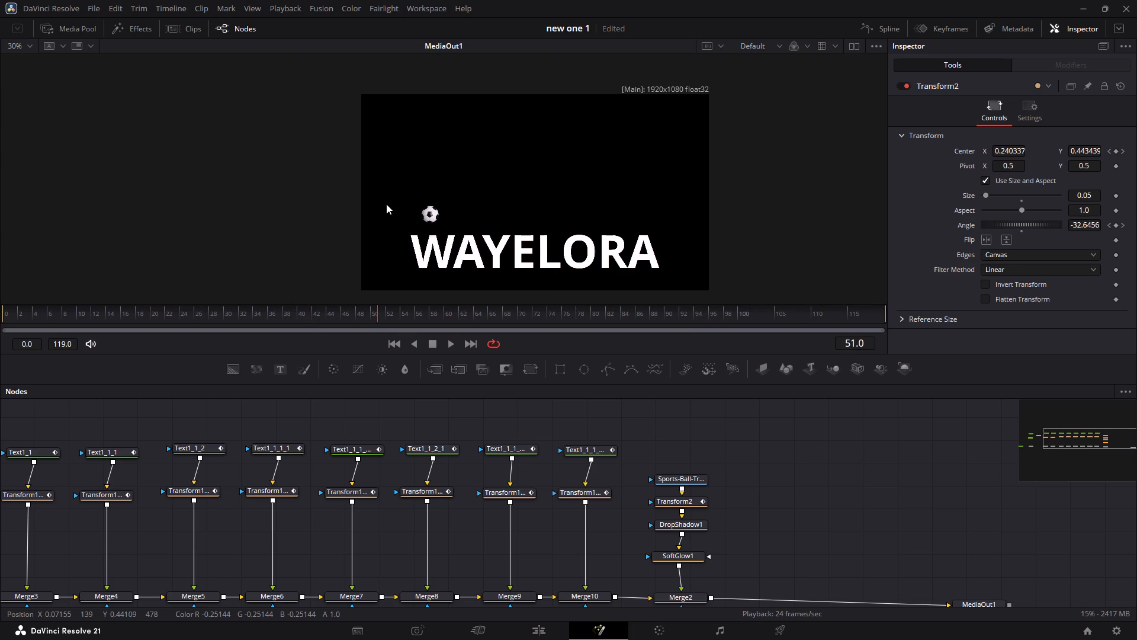
Limit the playback range to end at frame 44, covering only the title's intro.
scroll(382, 504, "right", 1)
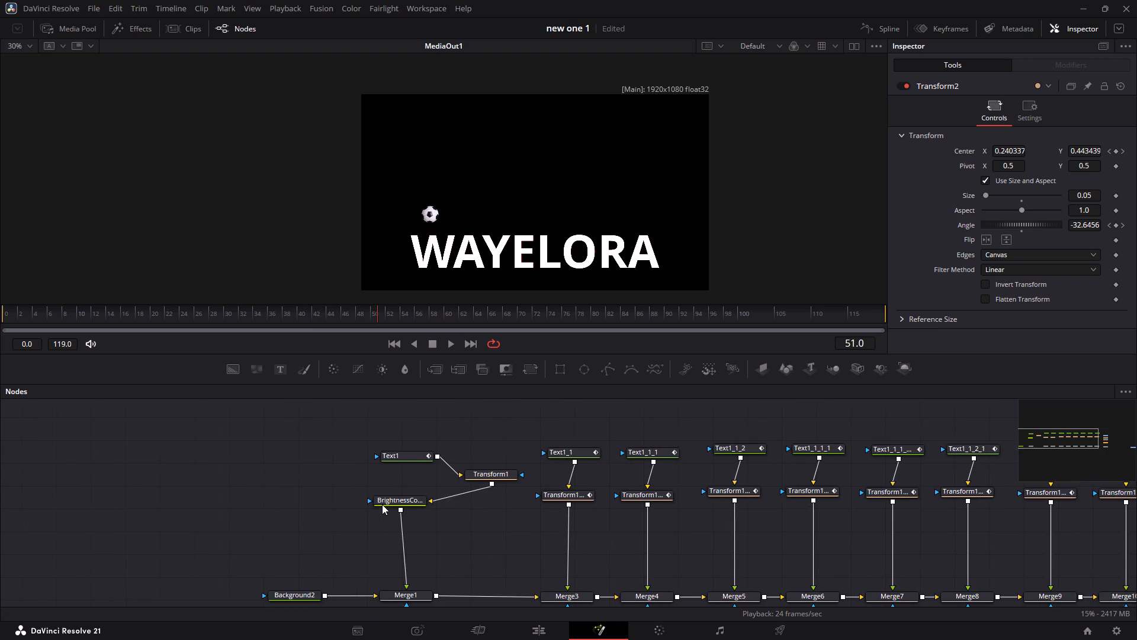
scroll(382, 504, "right", 1)
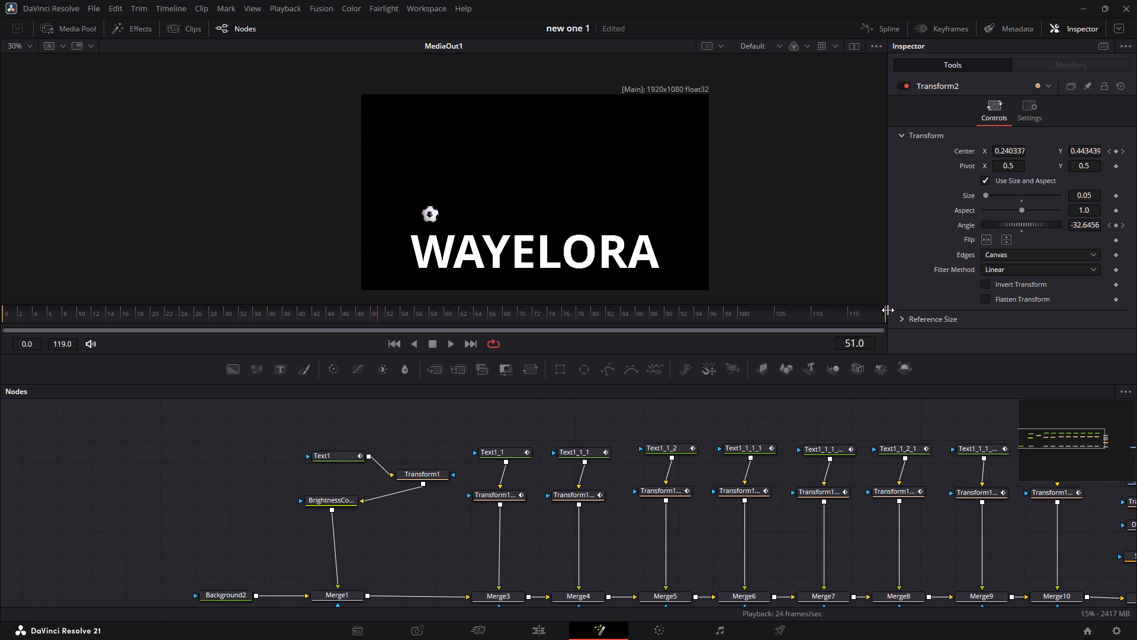
left_click_drag(886, 313, 853, 309)
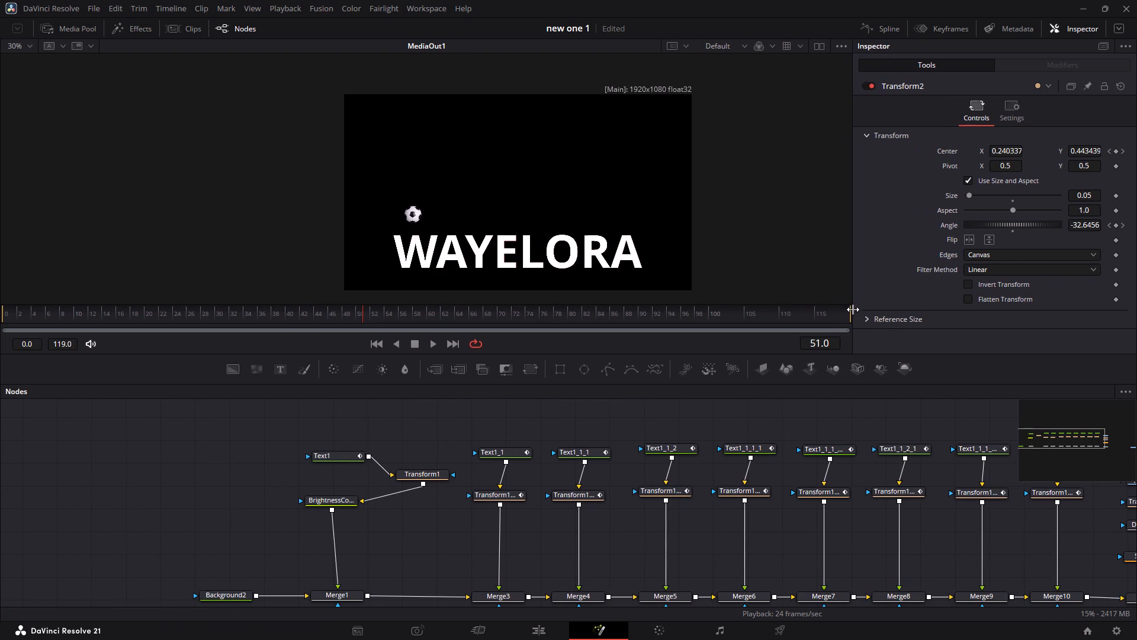
left_click_drag(853, 309, 855, 310)
left_click_drag(853, 315, 409, 341)
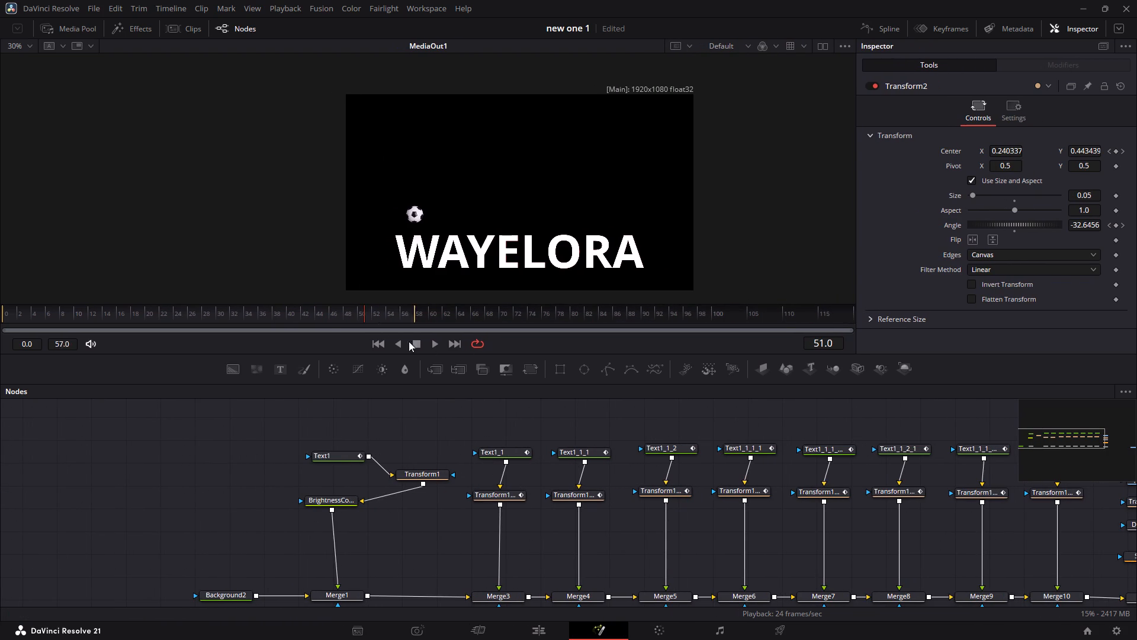
left_click_drag(409, 341, 316, 327)
left_click_drag(316, 327, 320, 327)
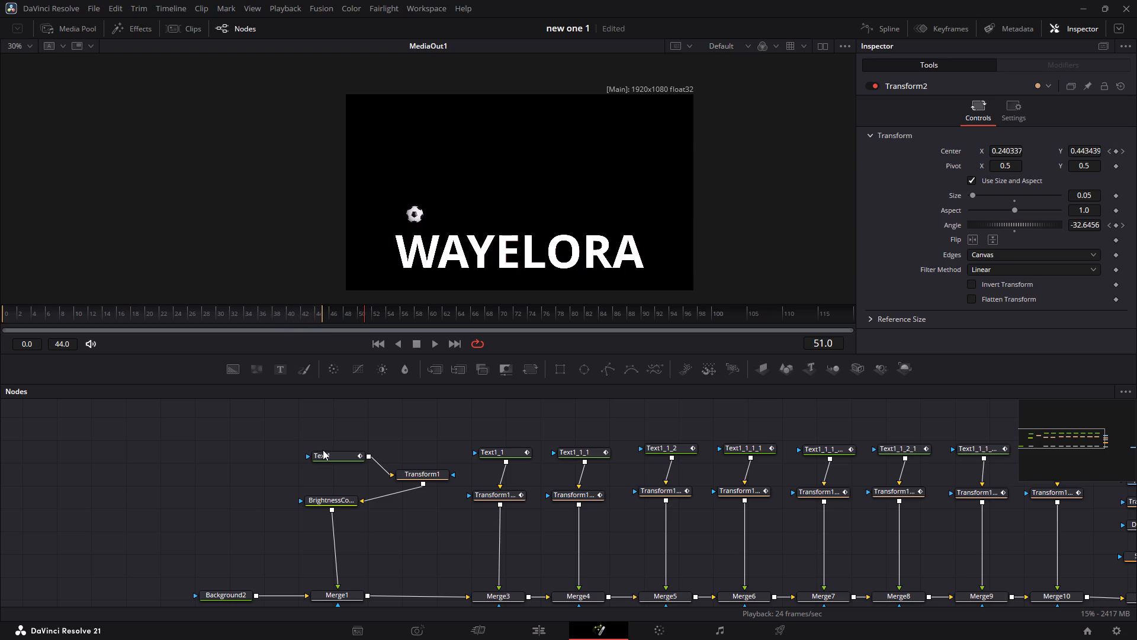
Examine the properties of Text1 and Transform1, including Text1's text, transform and motion blur settings, around frames 0, 40 and 41.
left_click(323, 450)
left_click(327, 459)
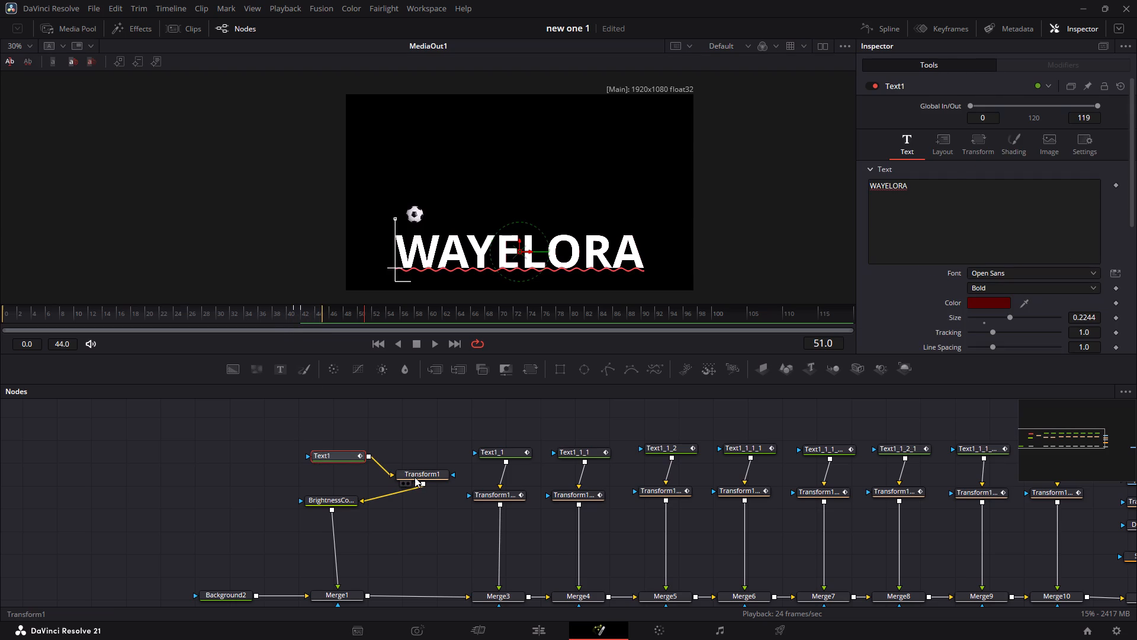
left_click(415, 477)
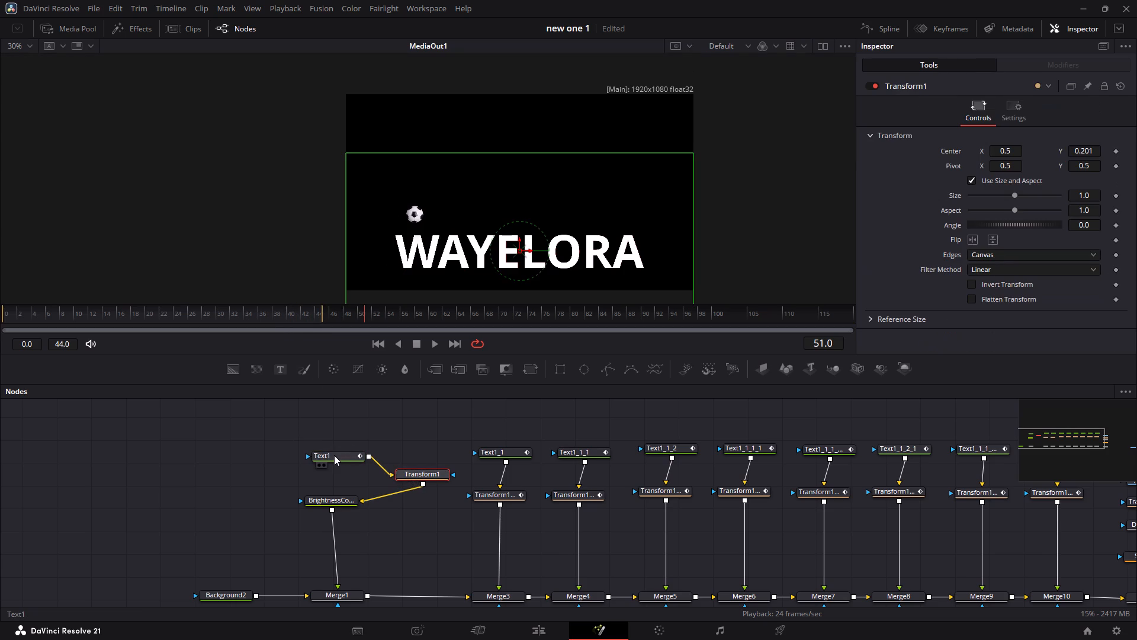
left_click(333, 455)
left_click(11, 305)
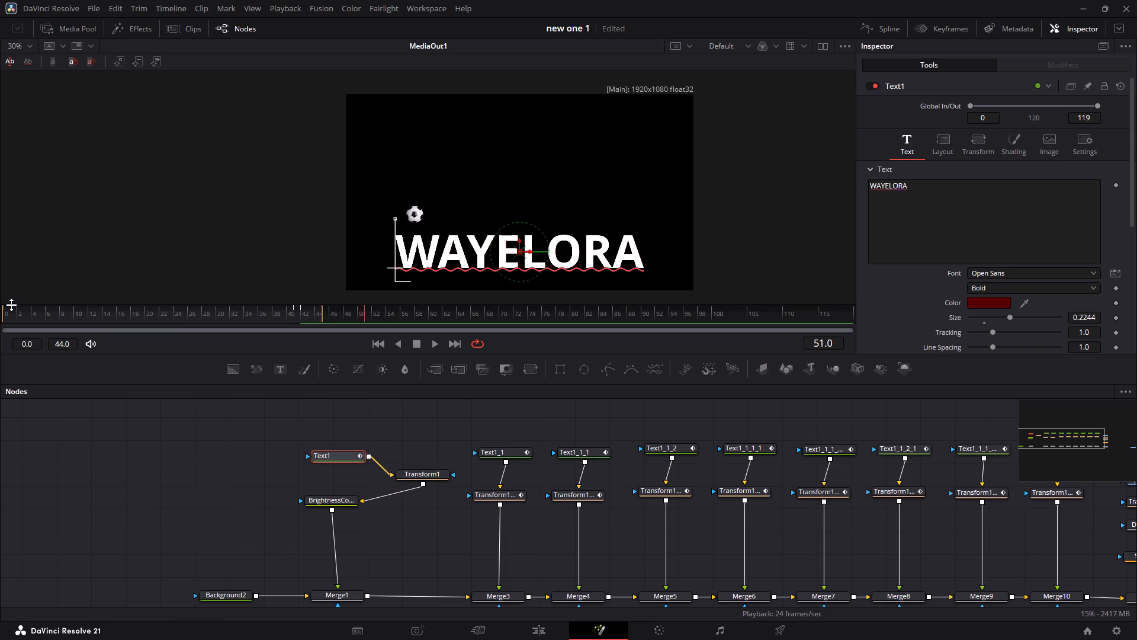
left_click(7, 312)
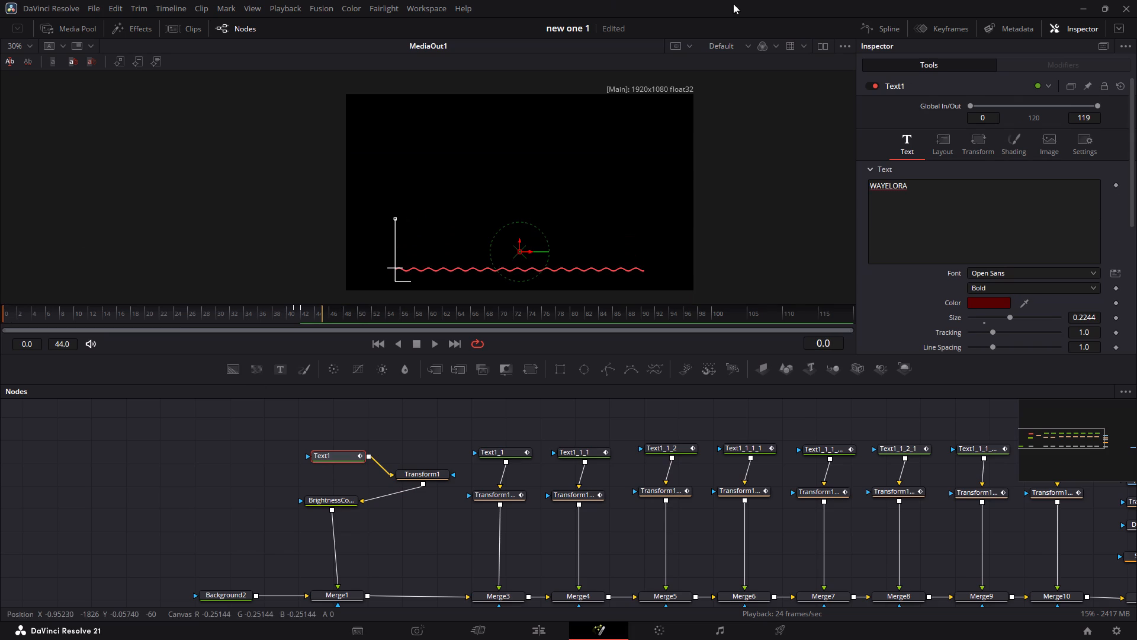
left_click(1087, 152)
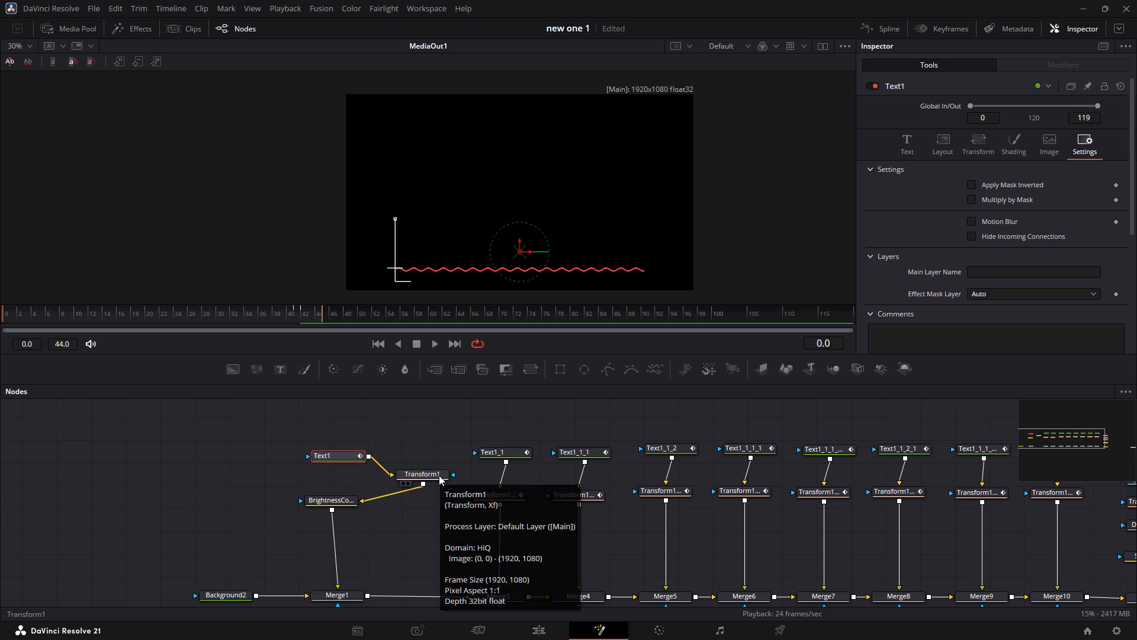
left_click(293, 313)
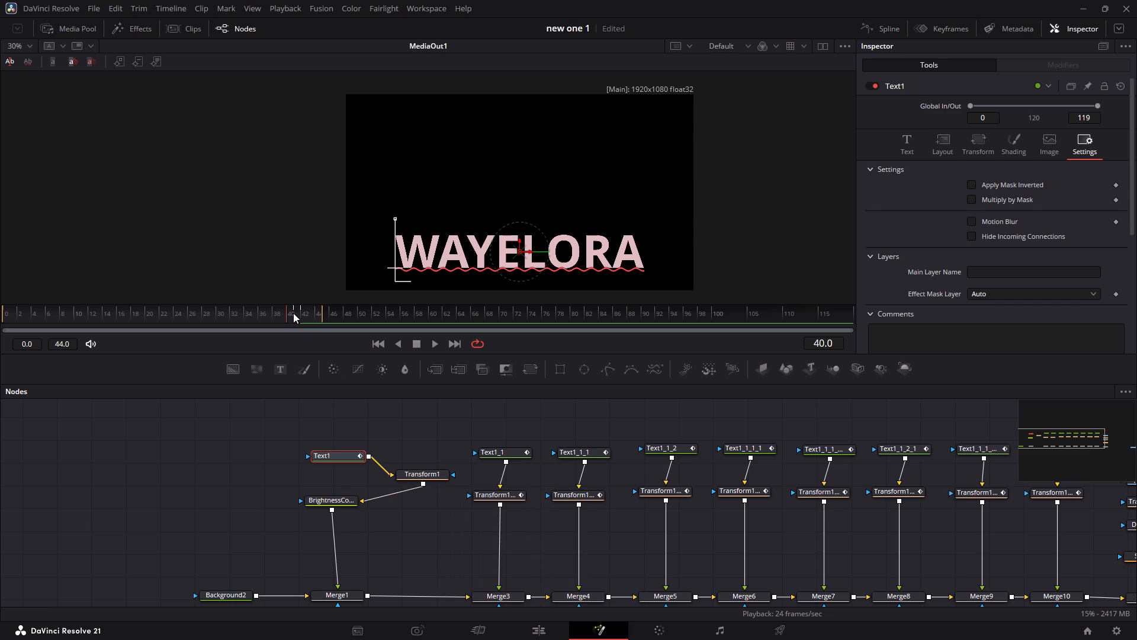
key("Right")
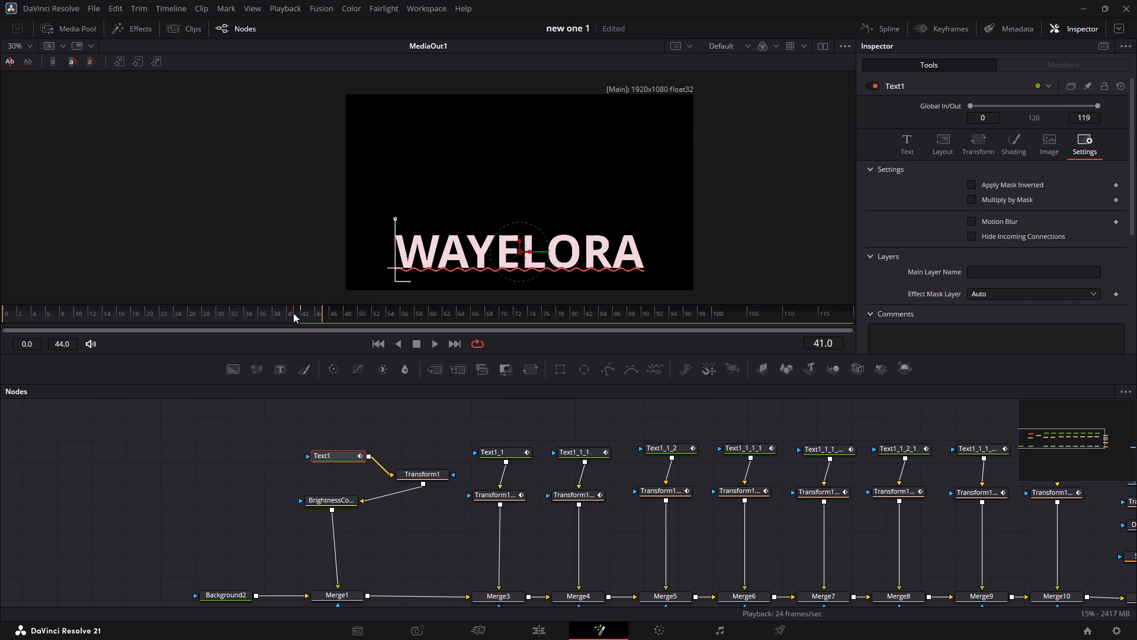
left_click(913, 150)
scroll(961, 312, "down", 1)
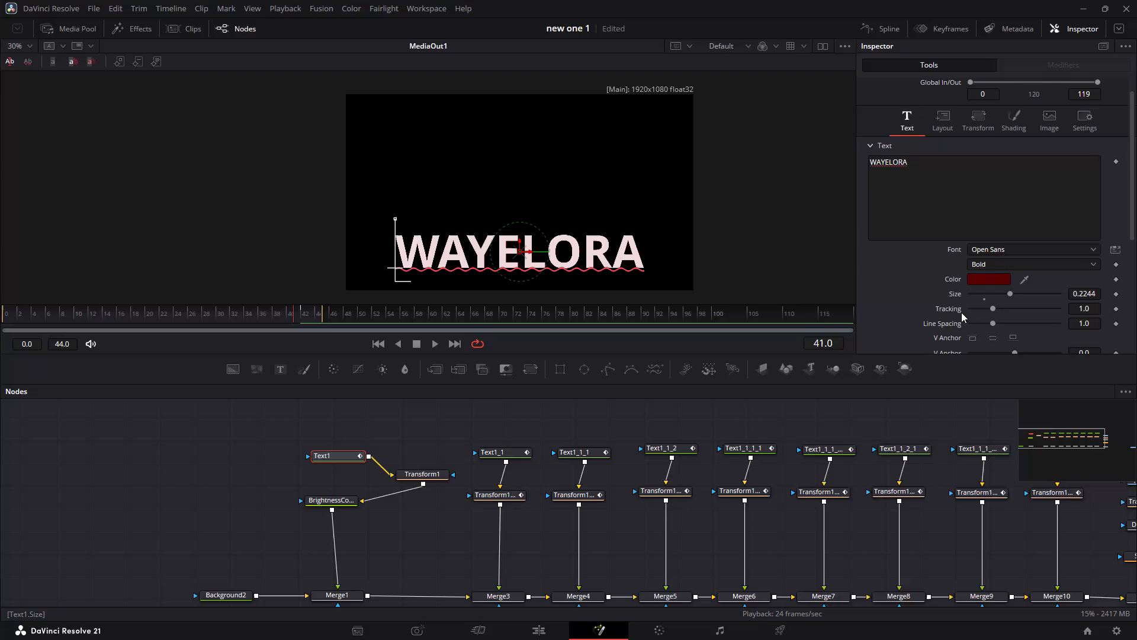
scroll(961, 312, "down", 1)
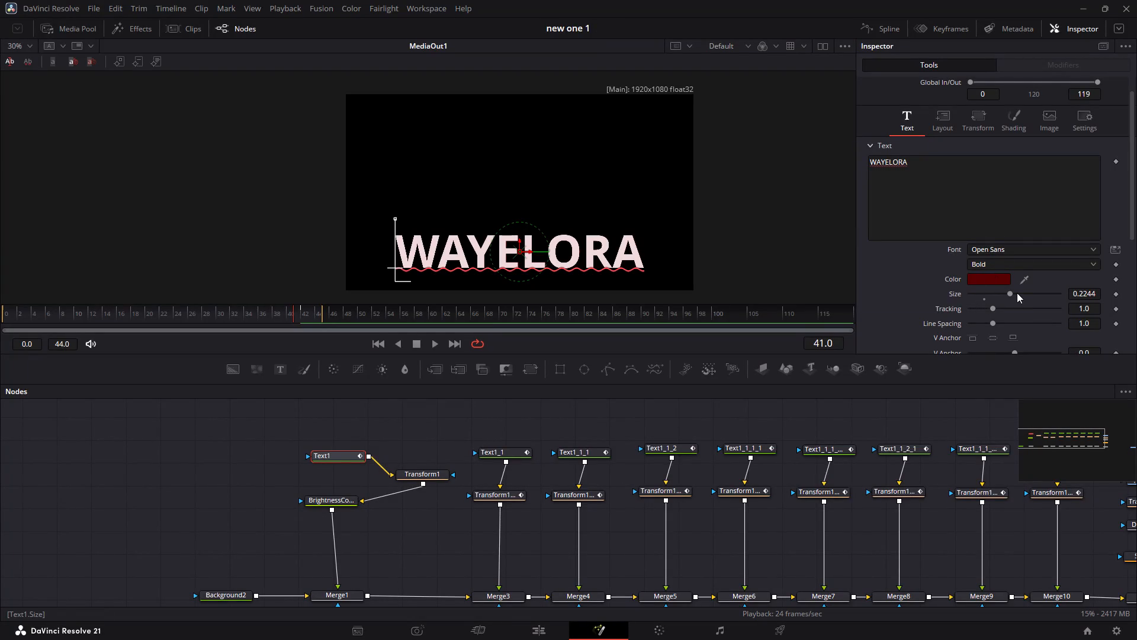
scroll(1017, 293, "down", 1)
left_click(977, 117)
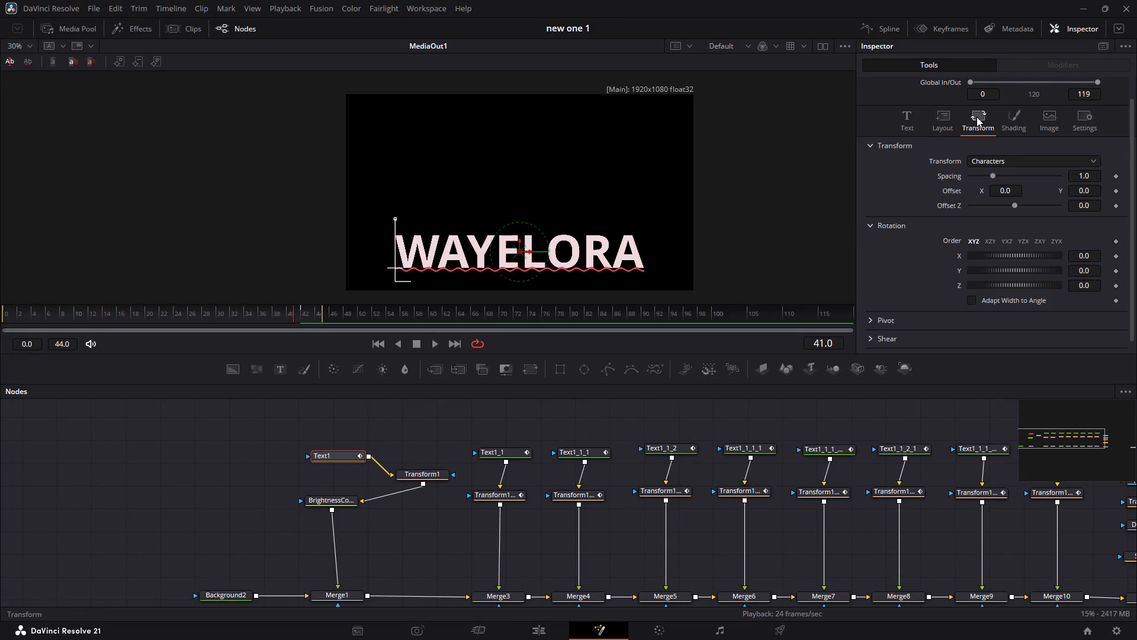
left_click(375, 418)
left_click(375, 418)
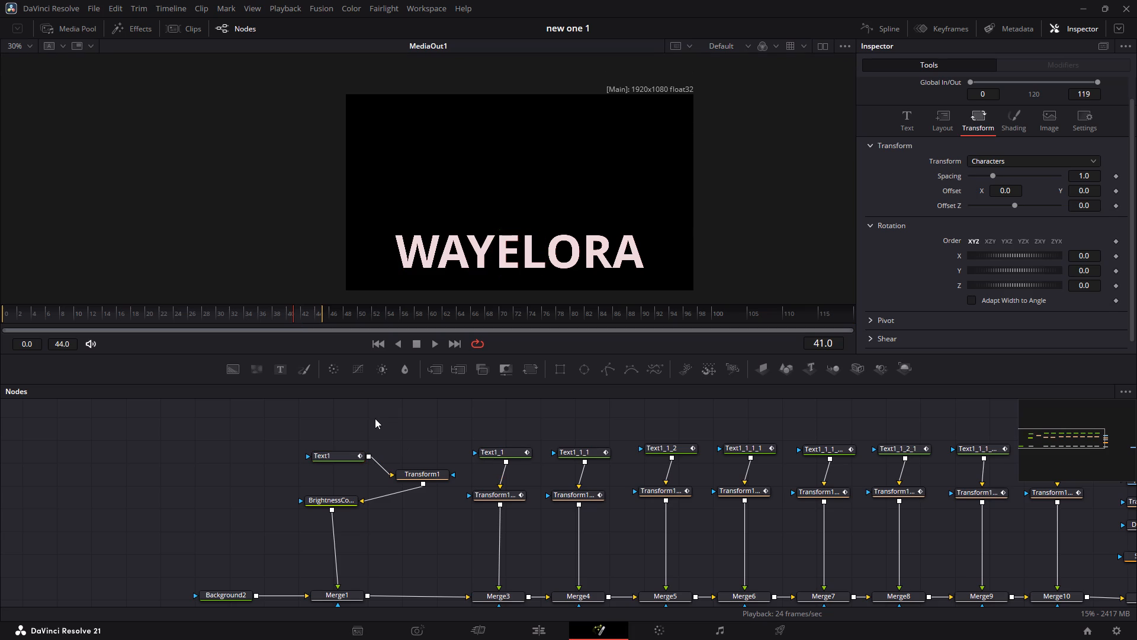
With Transform1 selected, step frame by frame through the title's fade-in, and play the intro from frame 0, stopping at frame 32.
left_click(410, 471)
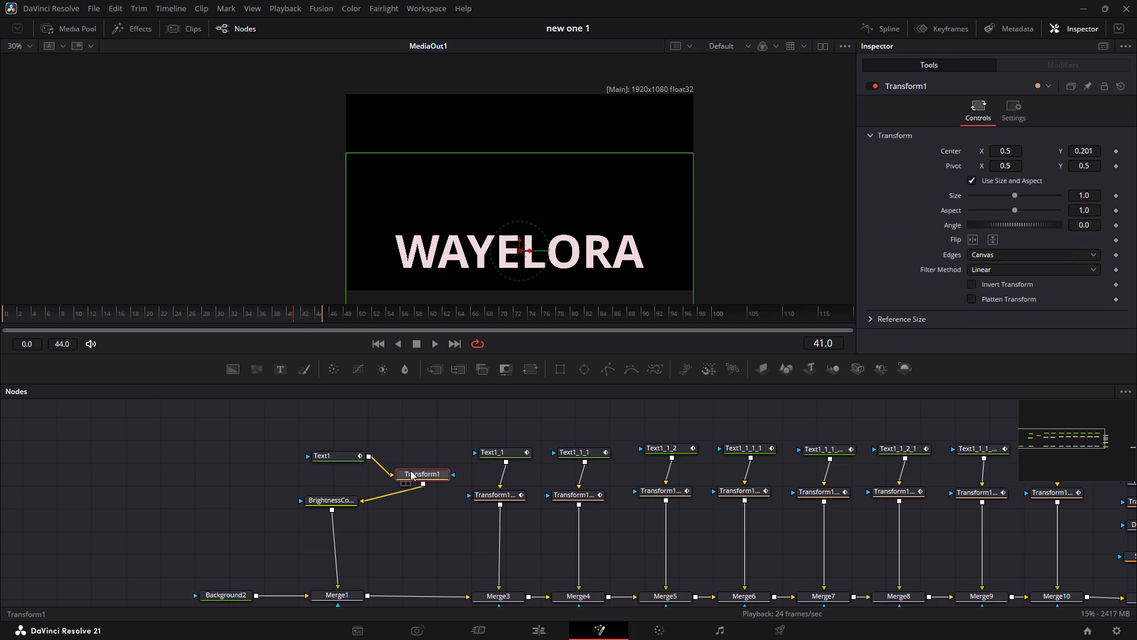
key("Right")
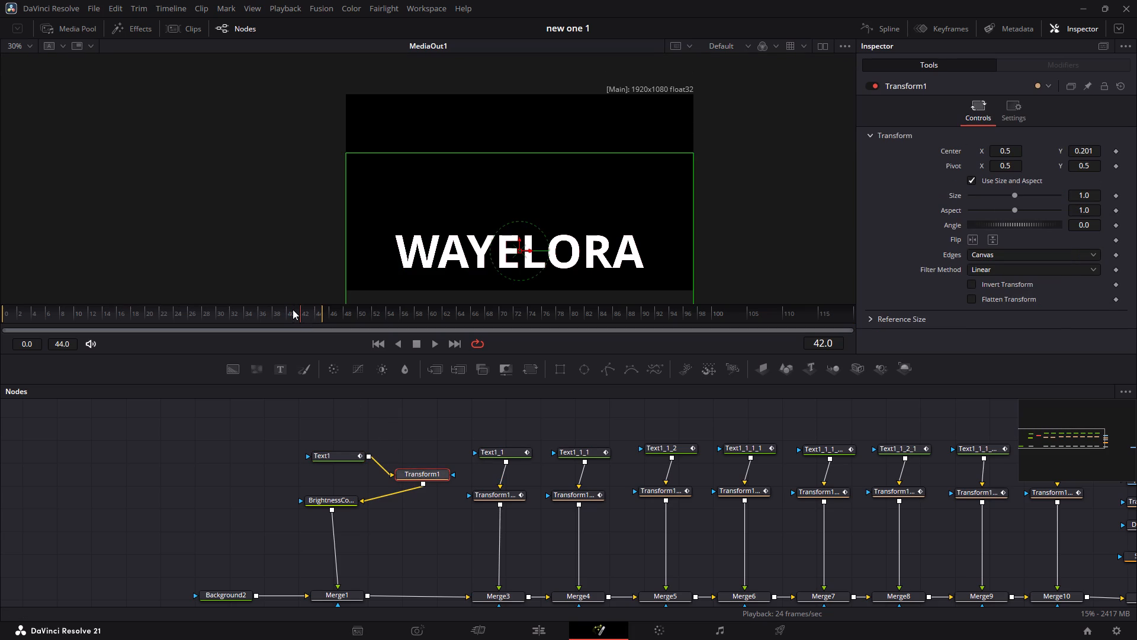
key("Right")
key("Left")
key("Left")
key("Left")
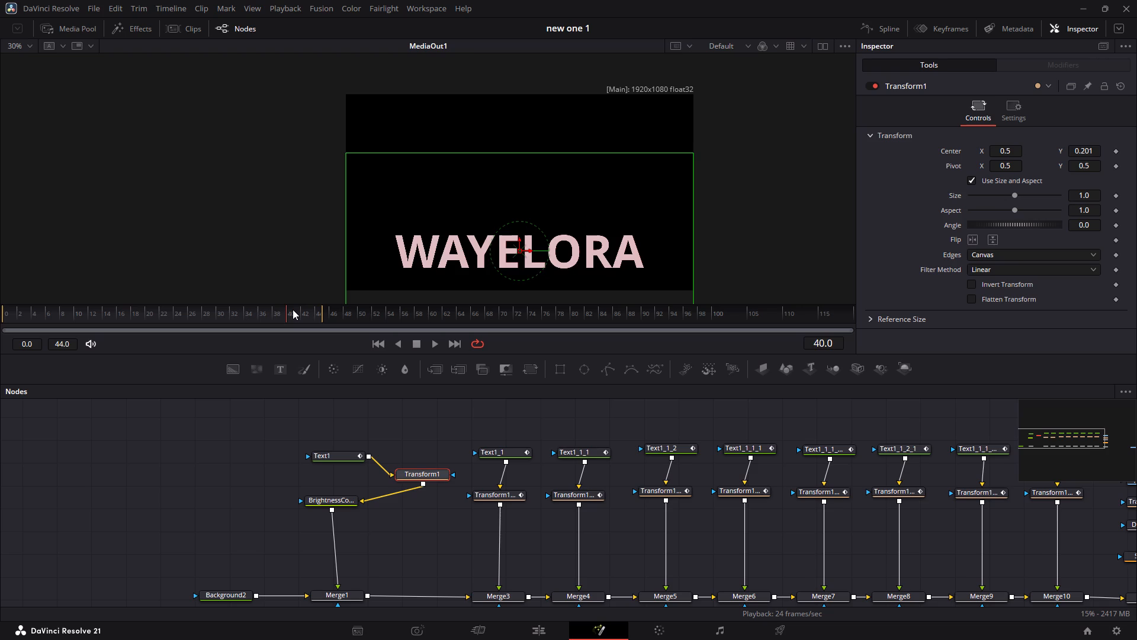
key("Left")
key("Left")
key("Left")
key("Left")
key("Left")
key("Left")
key("Left")
key("Left")
key("Left")
key("Left")
key("Left")
key("Left")
key("Left")
key("Left")
key("Left")
key("Left")
key("Left")
key("Left")
key("Left")
key("Left")
key("Left")
key("Left")
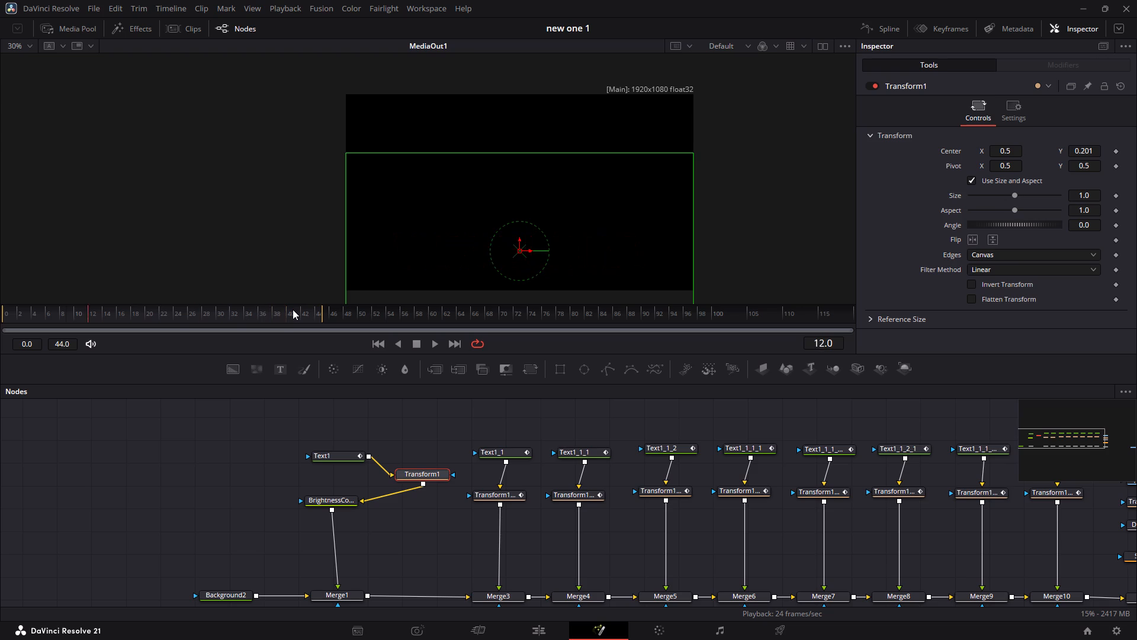
key("Right")
key("Right")
key("space")
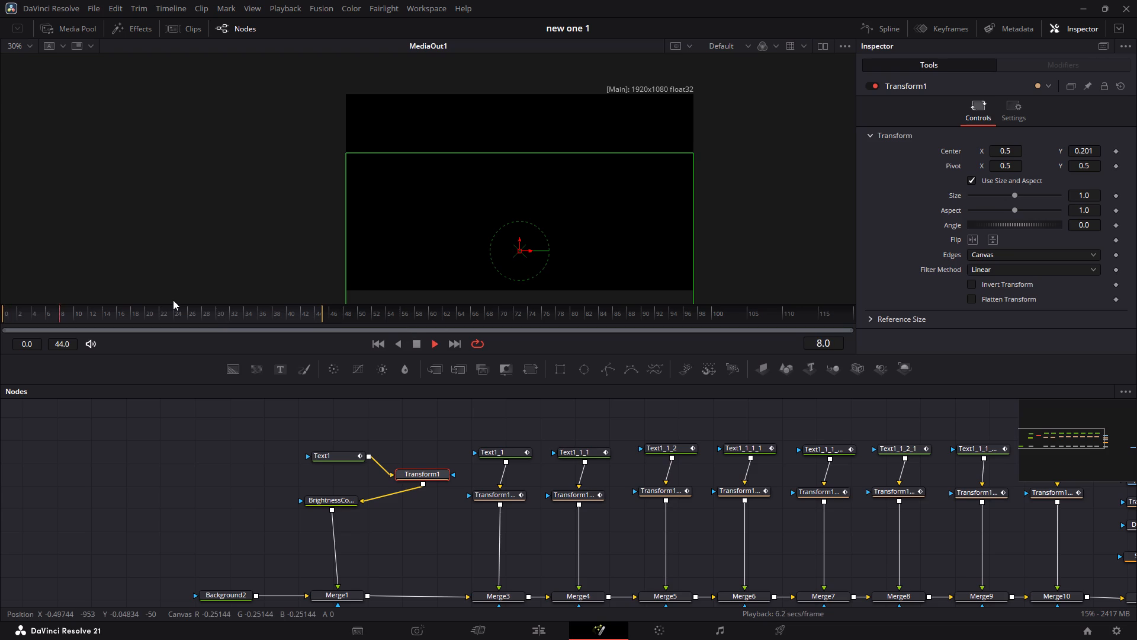
key("space")
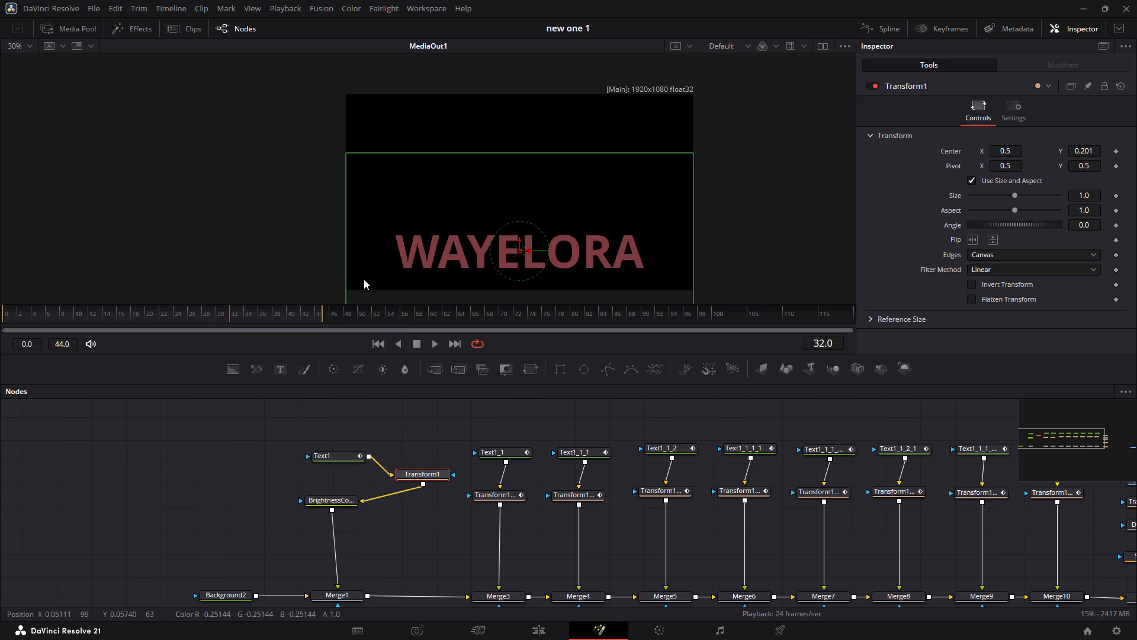
In the Spline editor, hide the curves of the first four letters' text and transform nodes, from Text1_1 through Transform1_1_1_1.
left_click(879, 27)
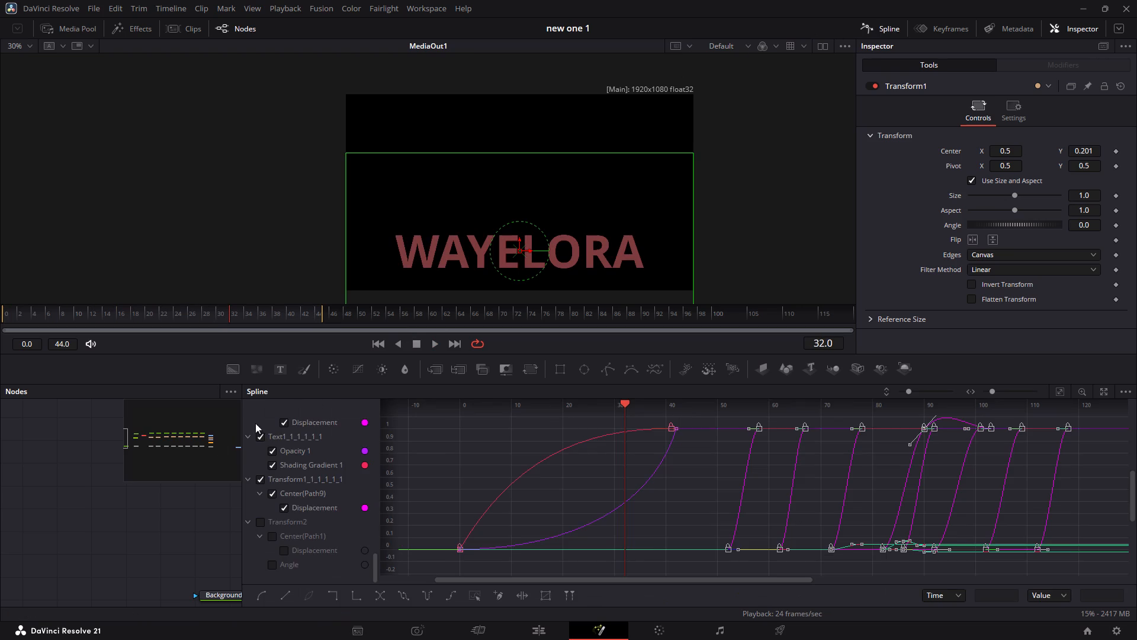
scroll(289, 484, "up", 8)
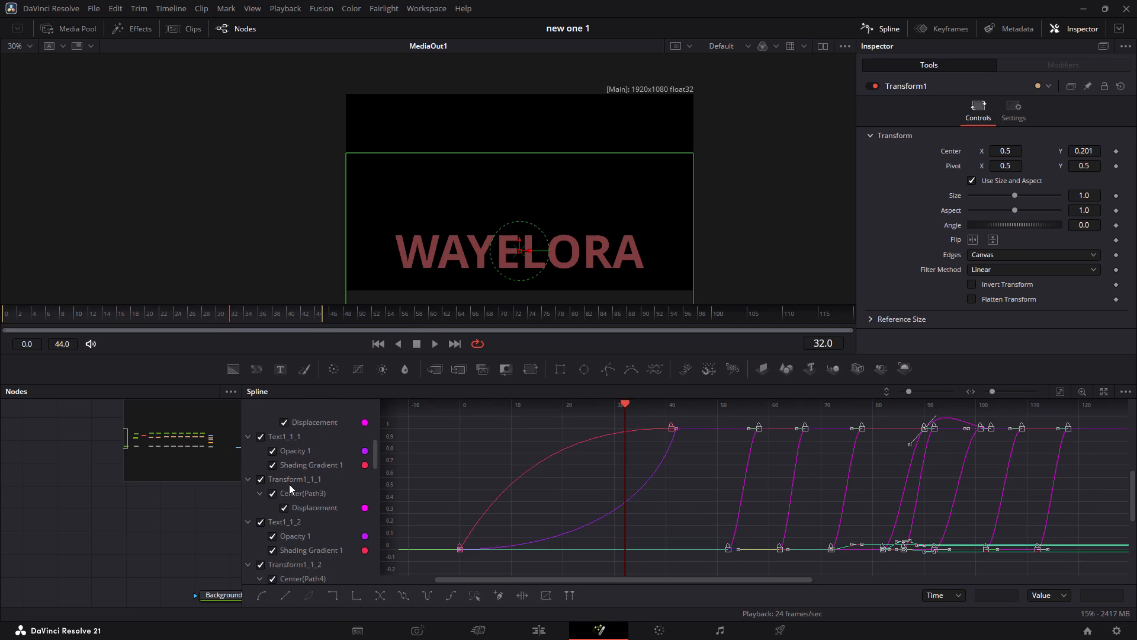
left_click(261, 464)
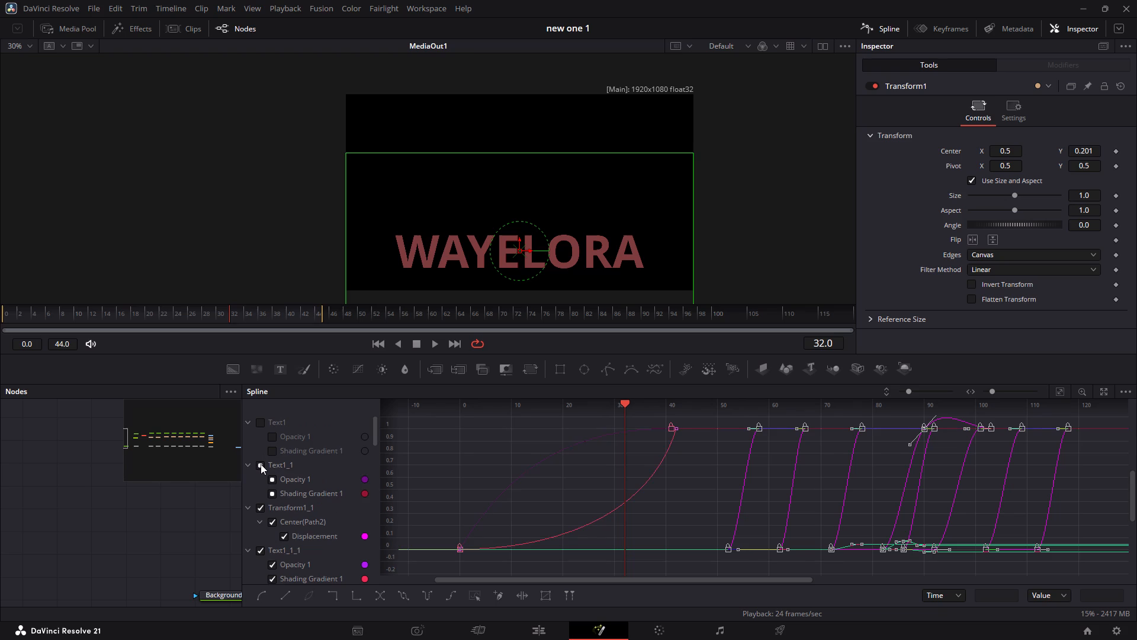
left_click(261, 464)
double_click(260, 508)
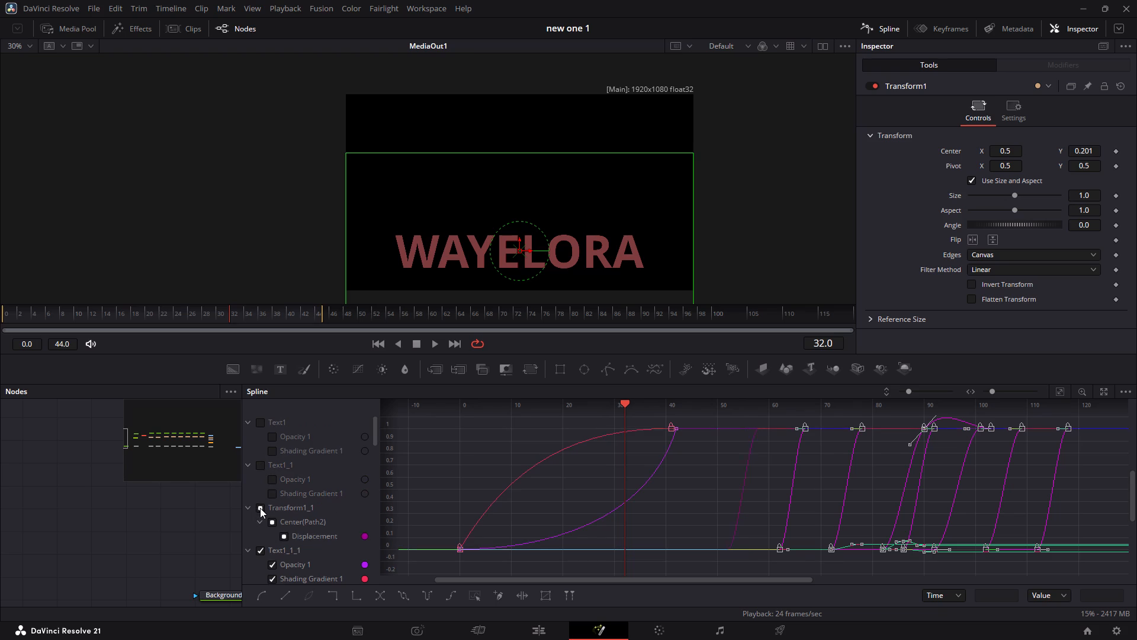
scroll(260, 508, "down", 1)
double_click(262, 464)
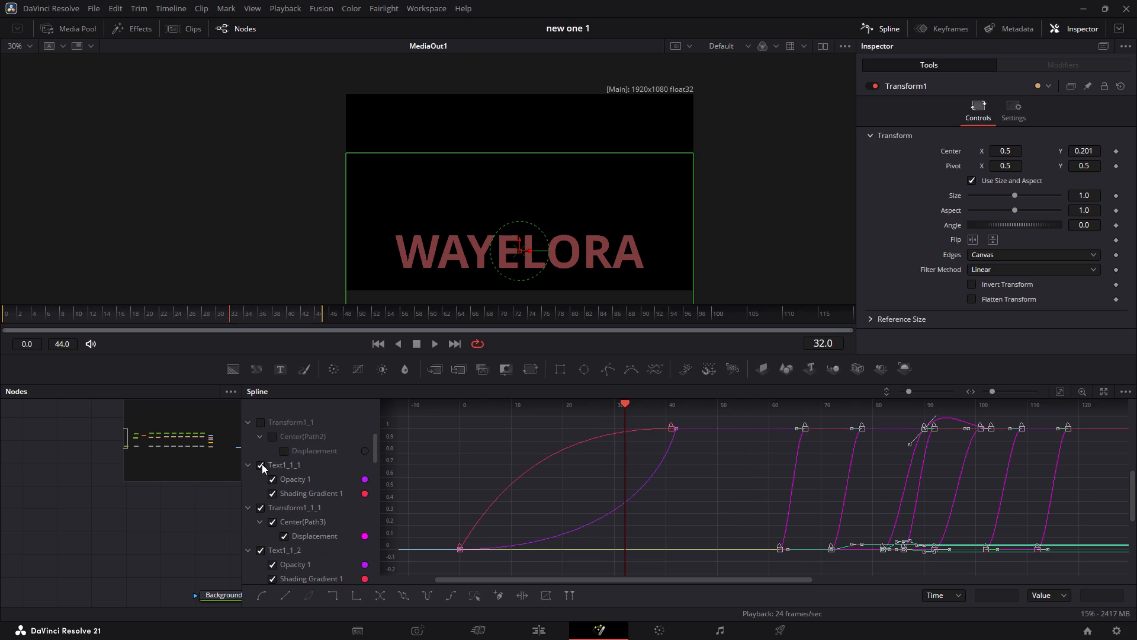
double_click(262, 505)
double_click(258, 550)
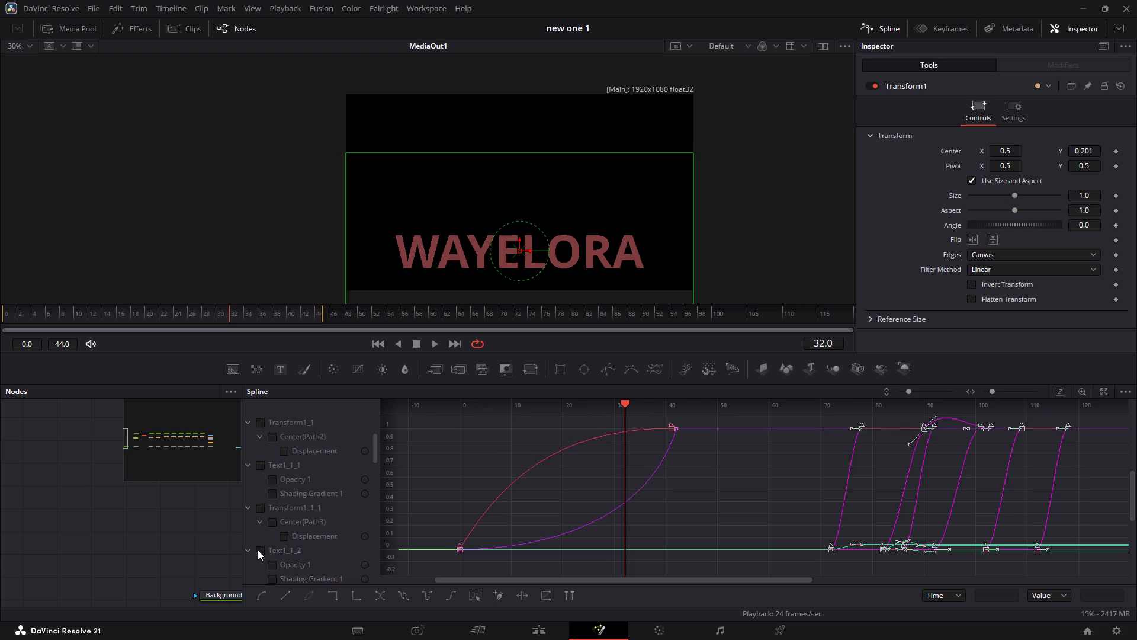
scroll(258, 550, "down", 1)
double_click(261, 465)
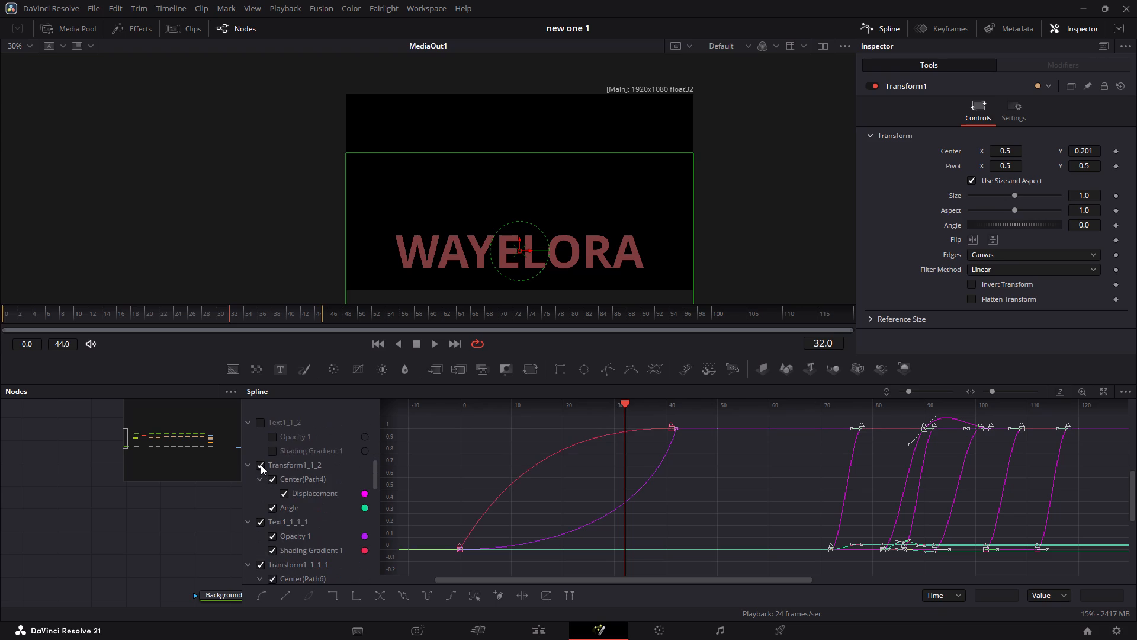
double_click(258, 521)
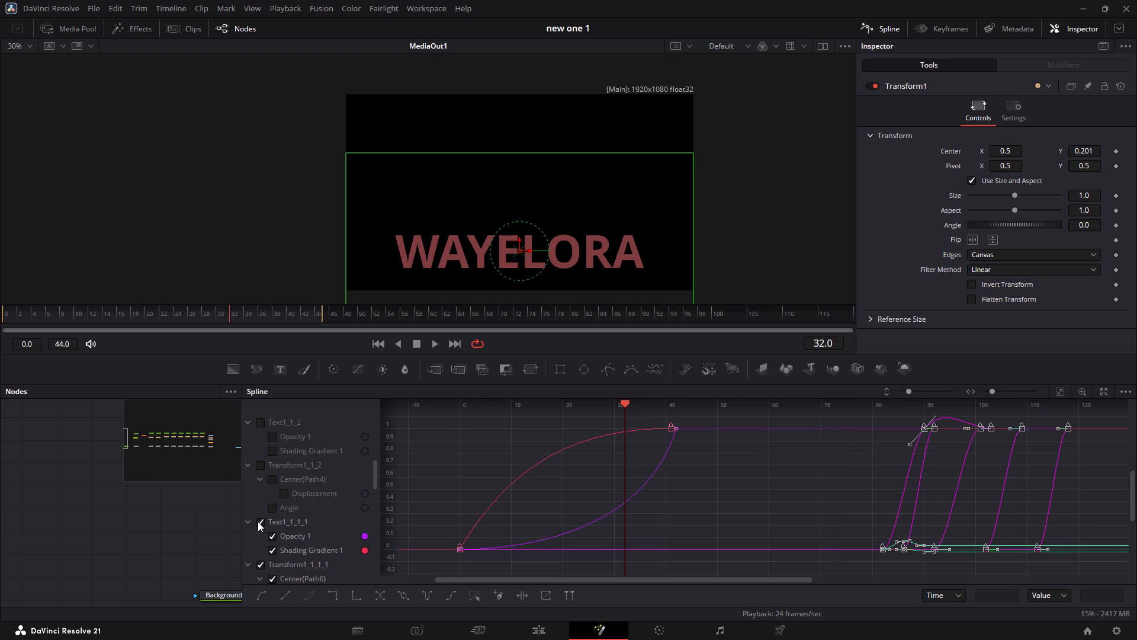
double_click(261, 562)
Hide the spline curves of the remaining letters' text and transform nodes, from Text1_1_1_1_1 through Transform1_1_1_1_1_1.
scroll(261, 562, "down", 1)
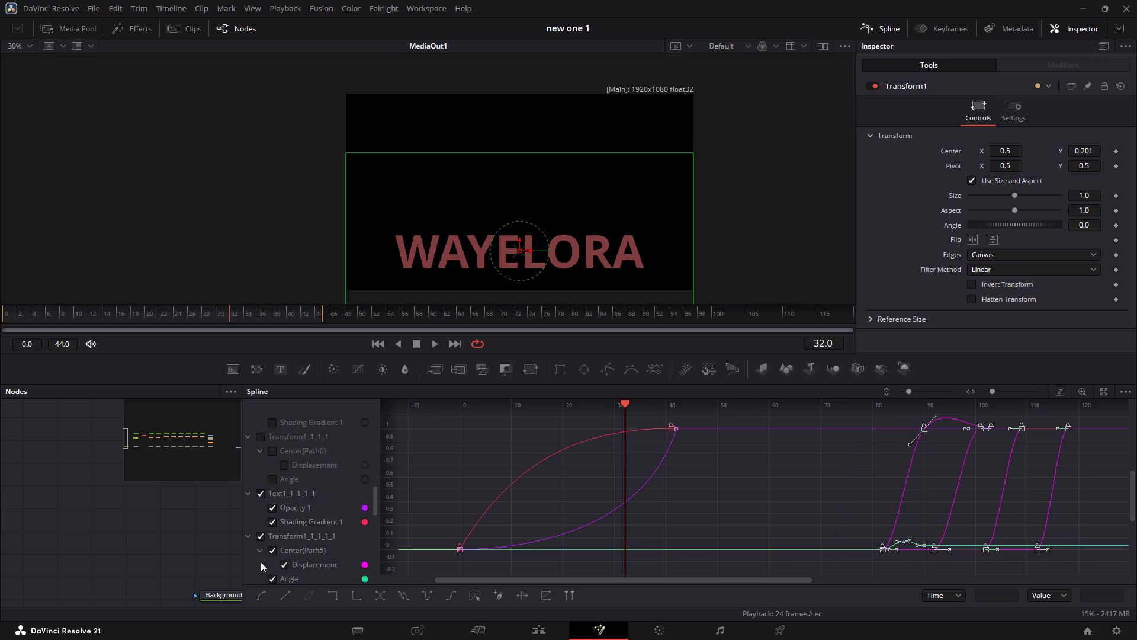
scroll(261, 562, "down", 1)
double_click(258, 421)
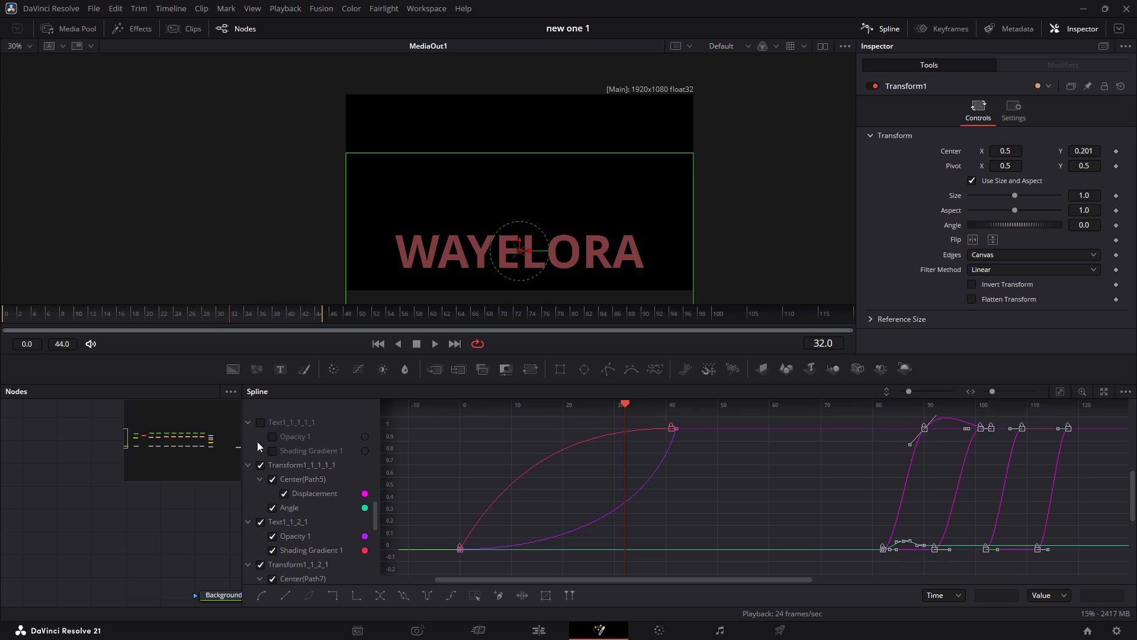
double_click(261, 466)
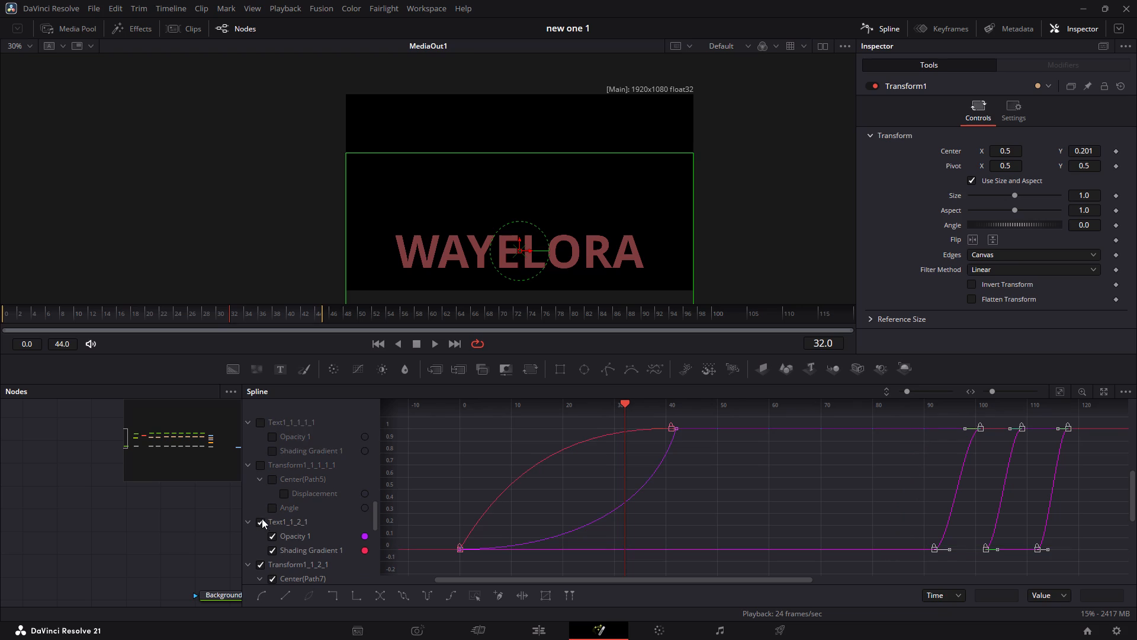
double_click(261, 521)
scroll(261, 521, "down", 1)
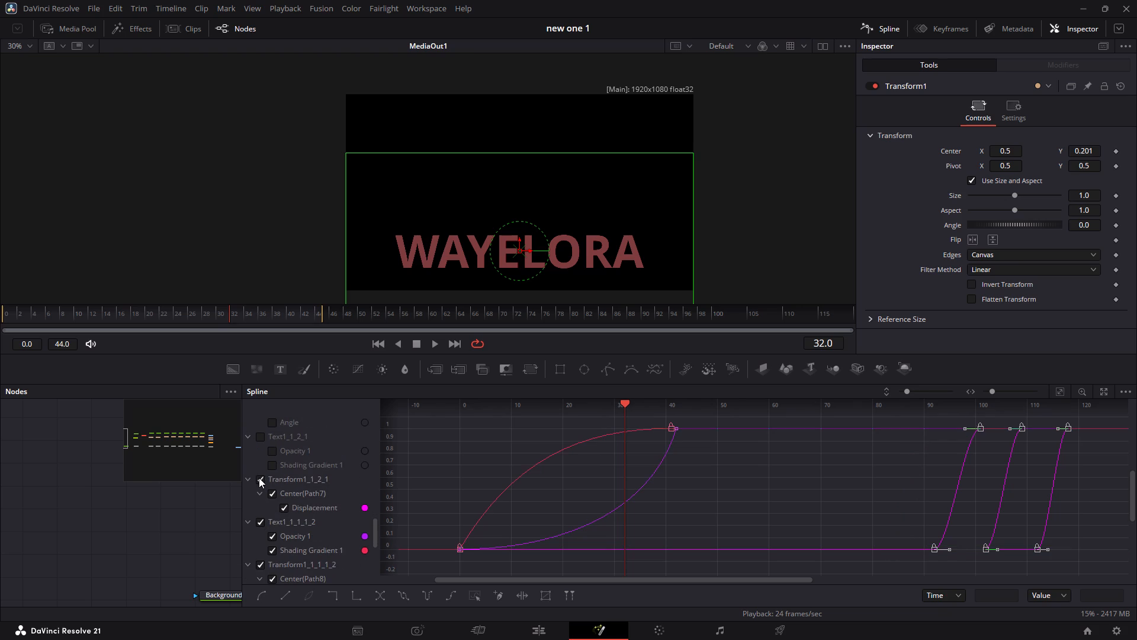
double_click(259, 478)
double_click(257, 520)
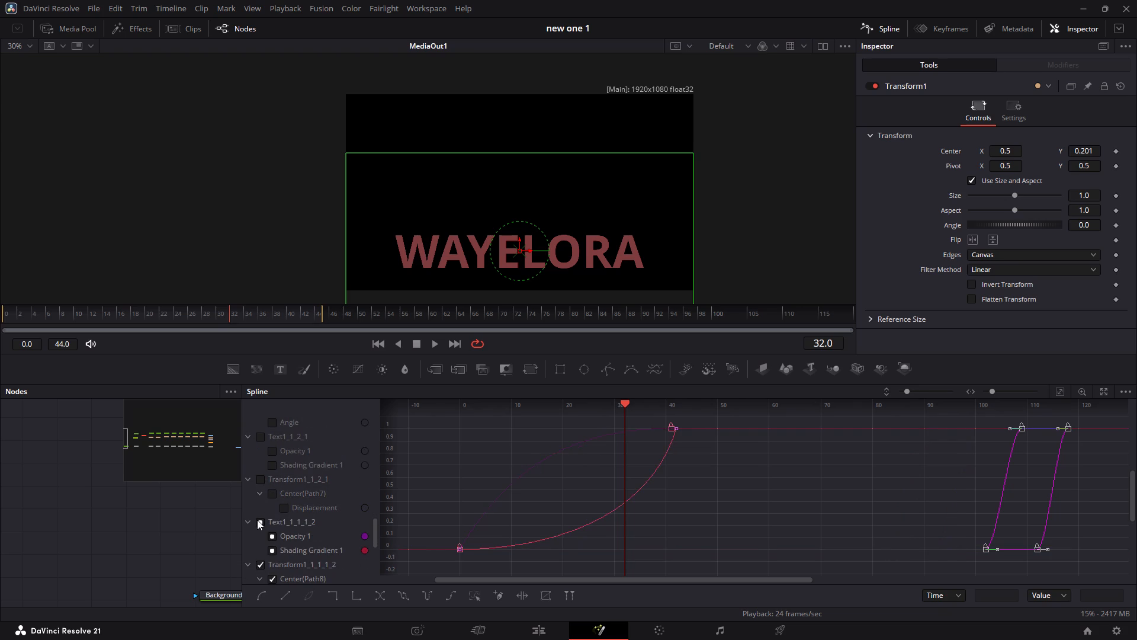
scroll(257, 520, "down", 1)
double_click(261, 508)
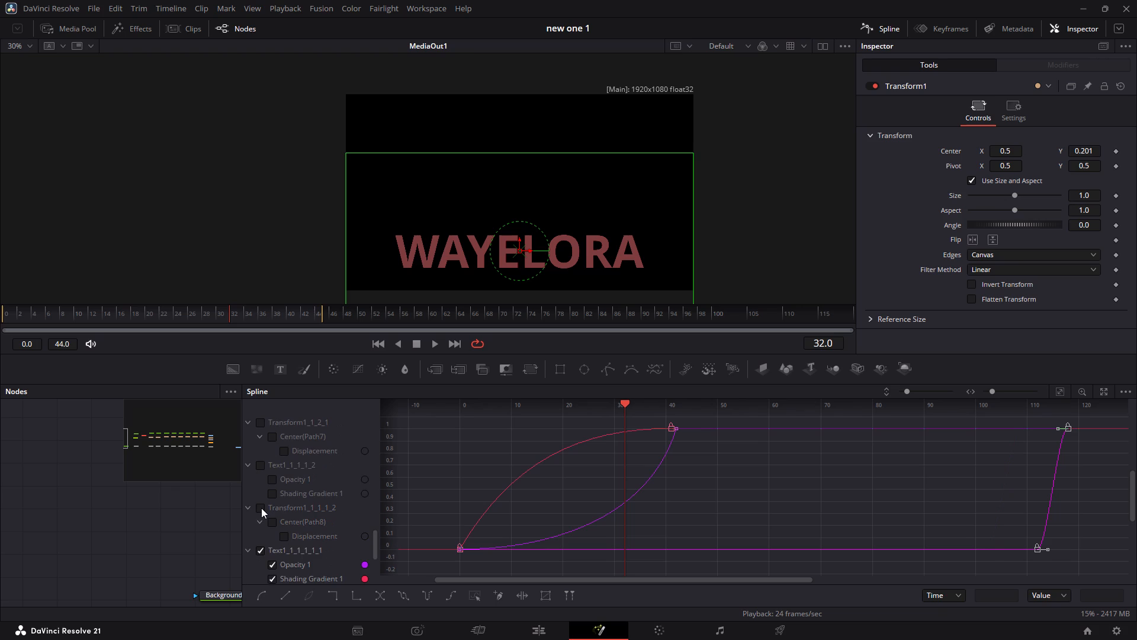
scroll(261, 508, "down", 1)
double_click(261, 494)
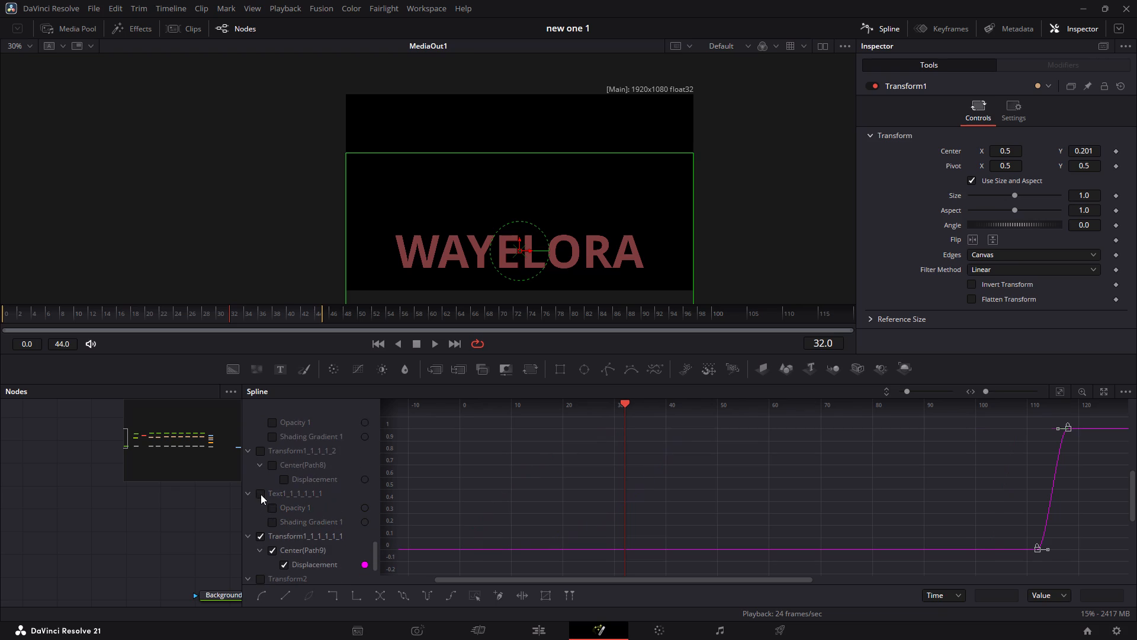
double_click(260, 538)
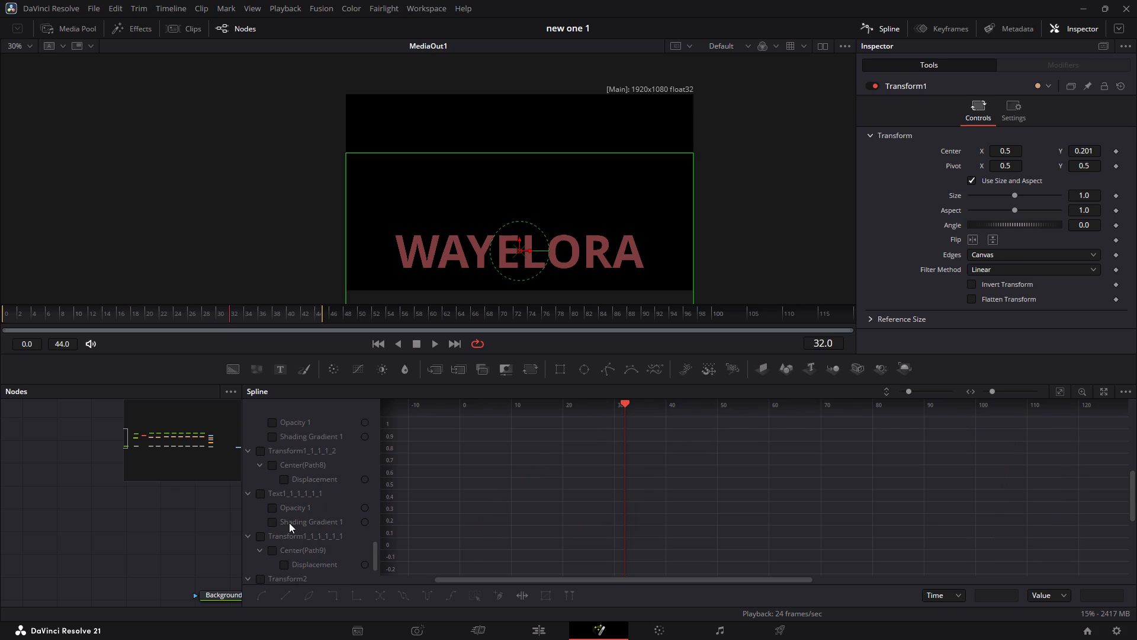
scroll(289, 523, "up", 10)
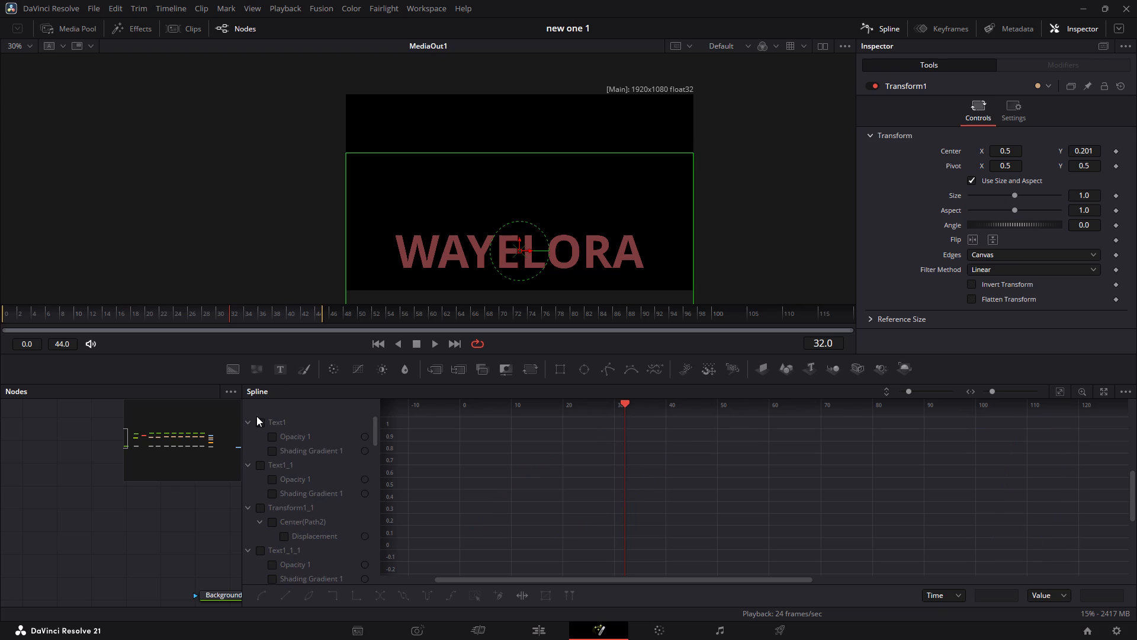
Display only Text1's Shading Gradient 1 curve in the Spline editor and fit it to the view.
left_click(260, 423)
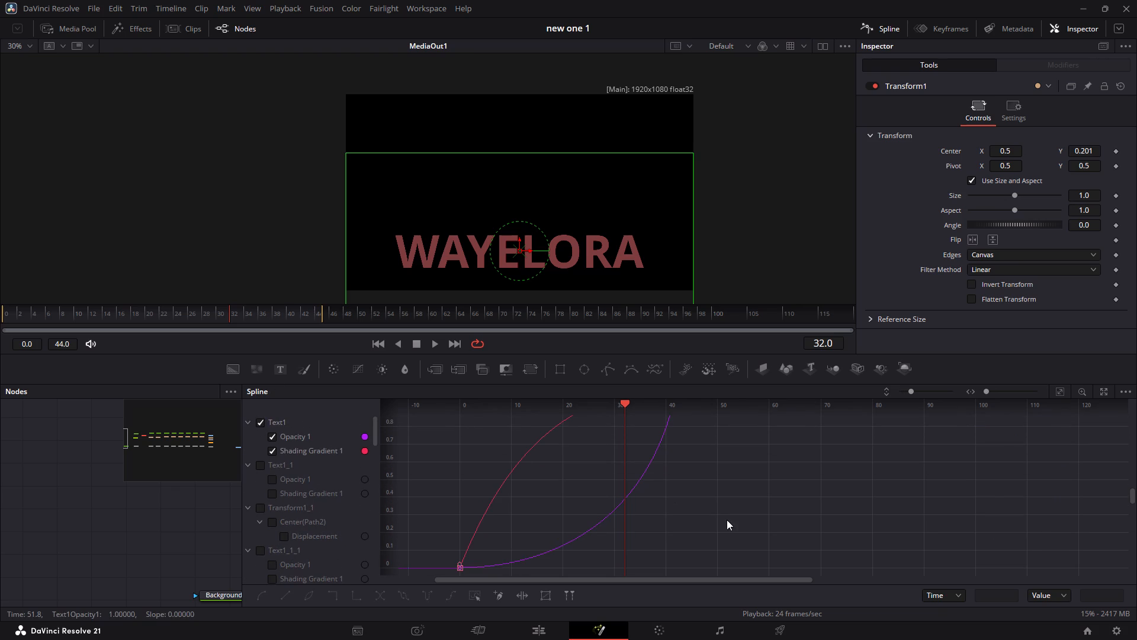
left_click(1064, 392)
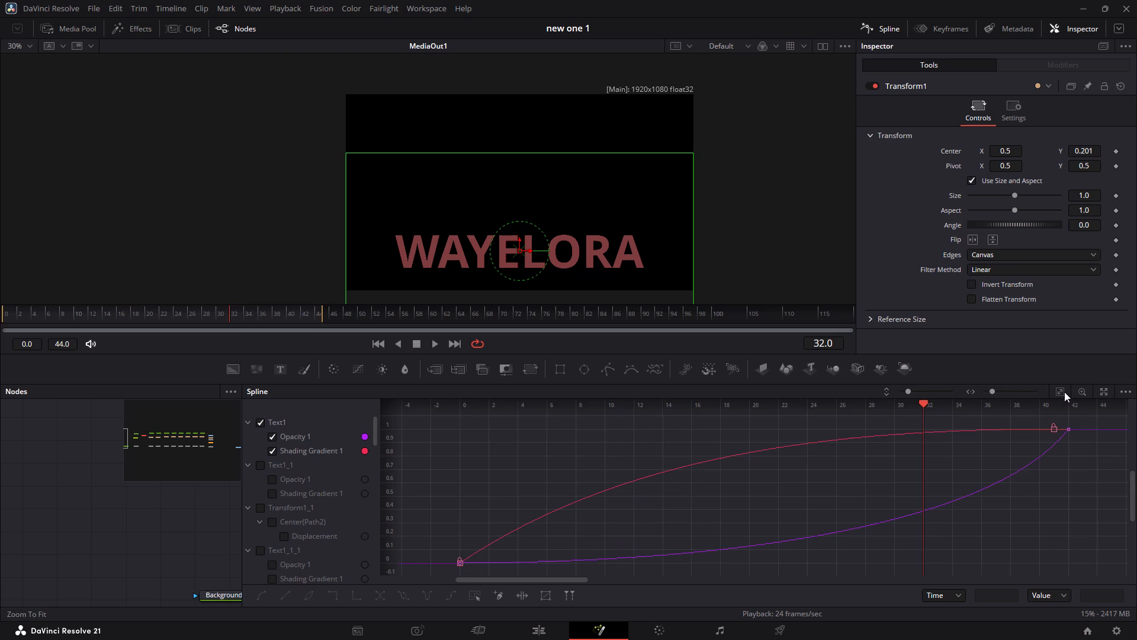
left_click(272, 439)
left_click(272, 439)
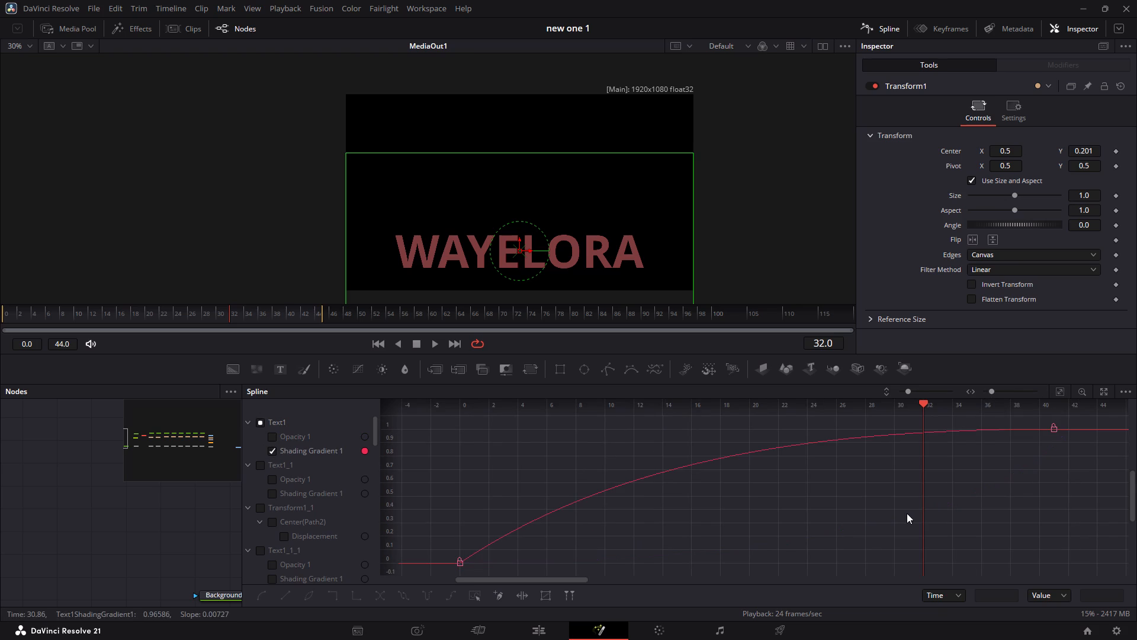
left_click(1059, 393)
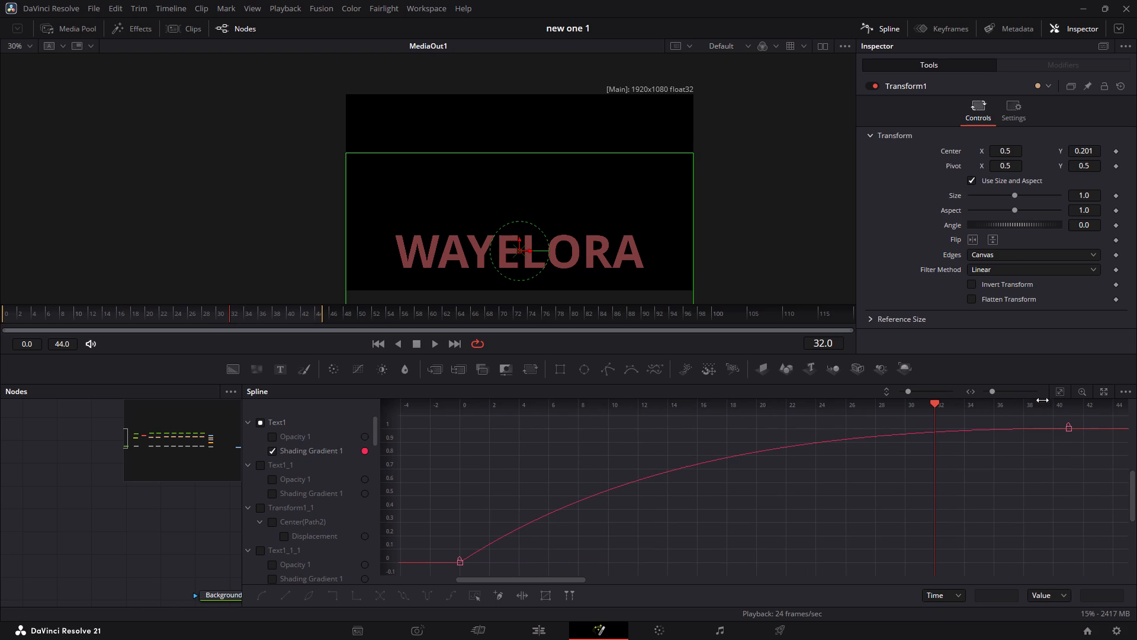
Reshape Text1's Shading Gradient 1 curve into a slow ease-in, with a flat start handle to about frame 12 and the end handle near frame 25.5, value 0.27, and play it.
left_click_drag(1088, 415, 568, 535)
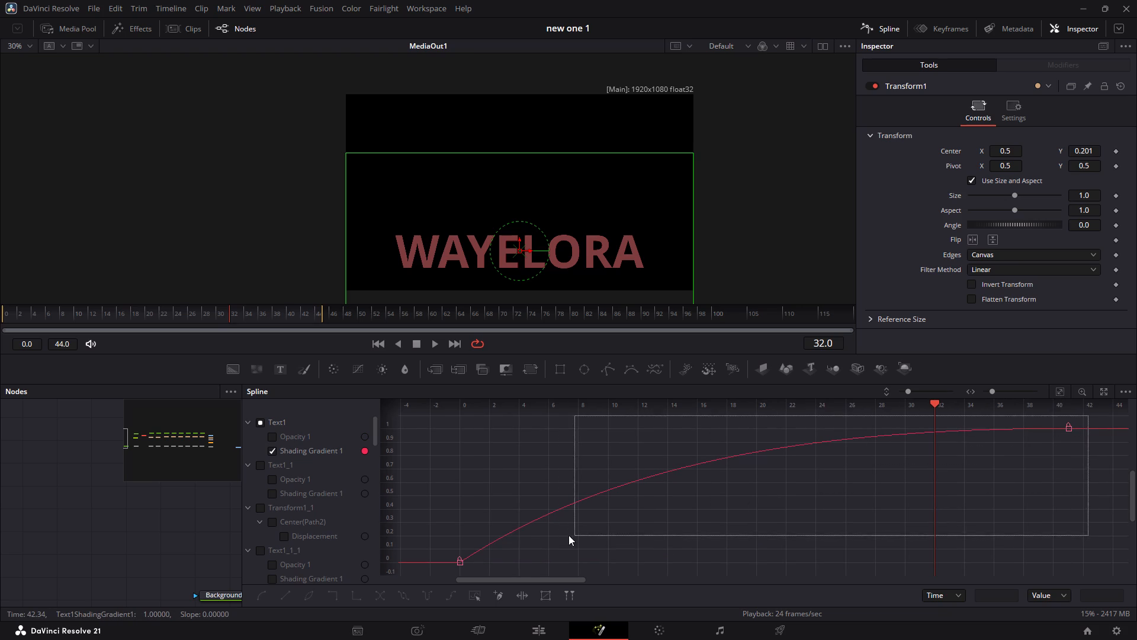
left_click_drag(568, 535, 427, 568)
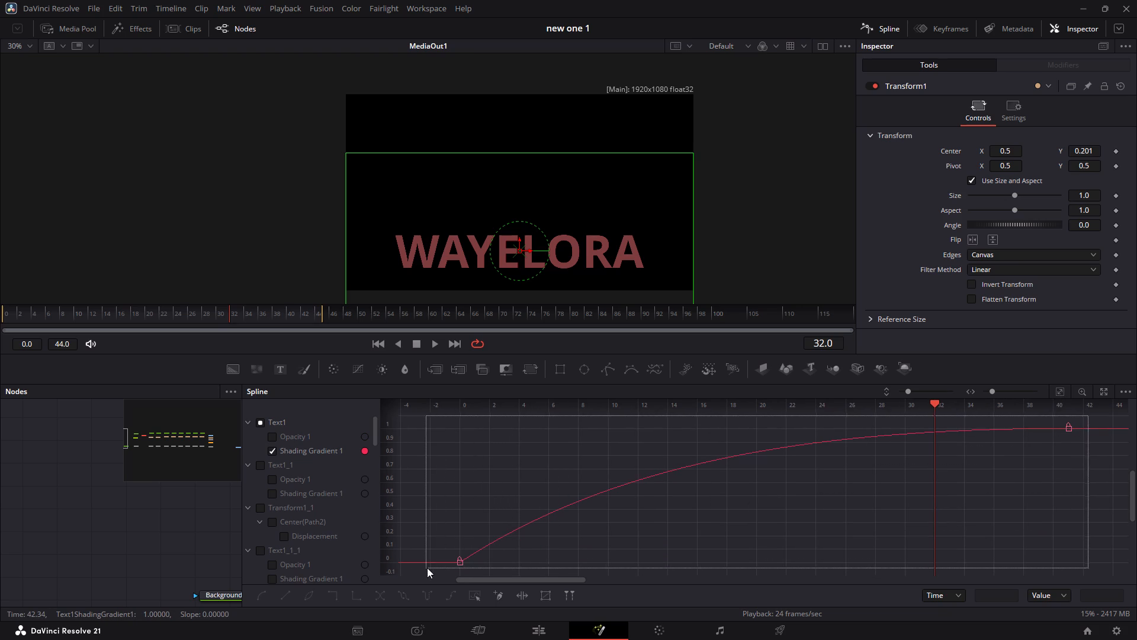
left_click_drag(427, 568, 444, 567)
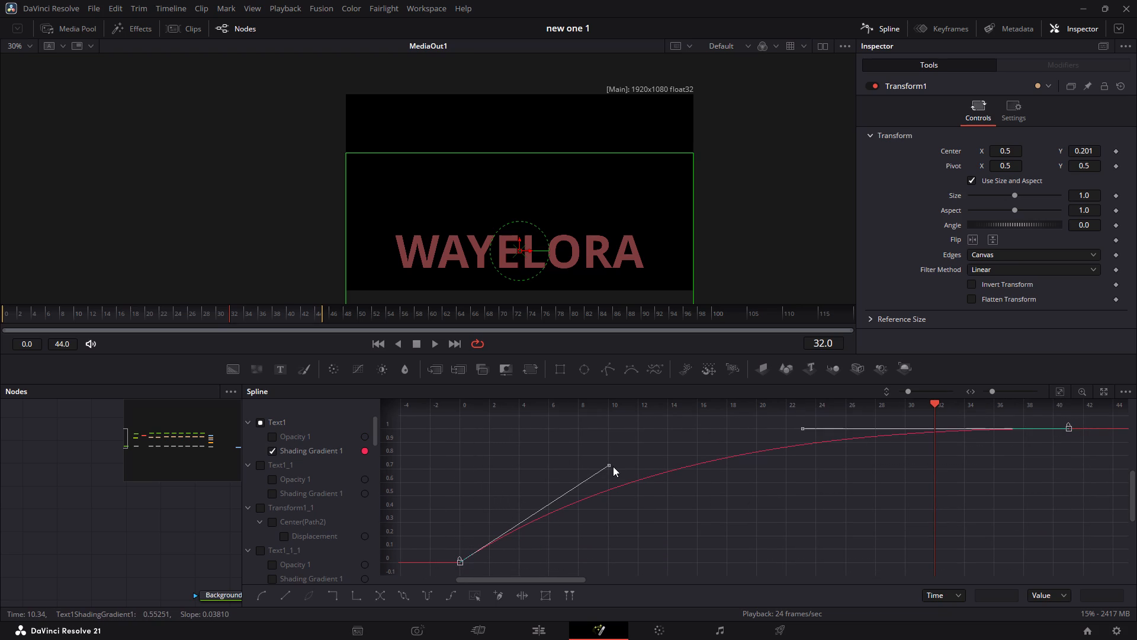
left_click_drag(611, 464, 664, 546)
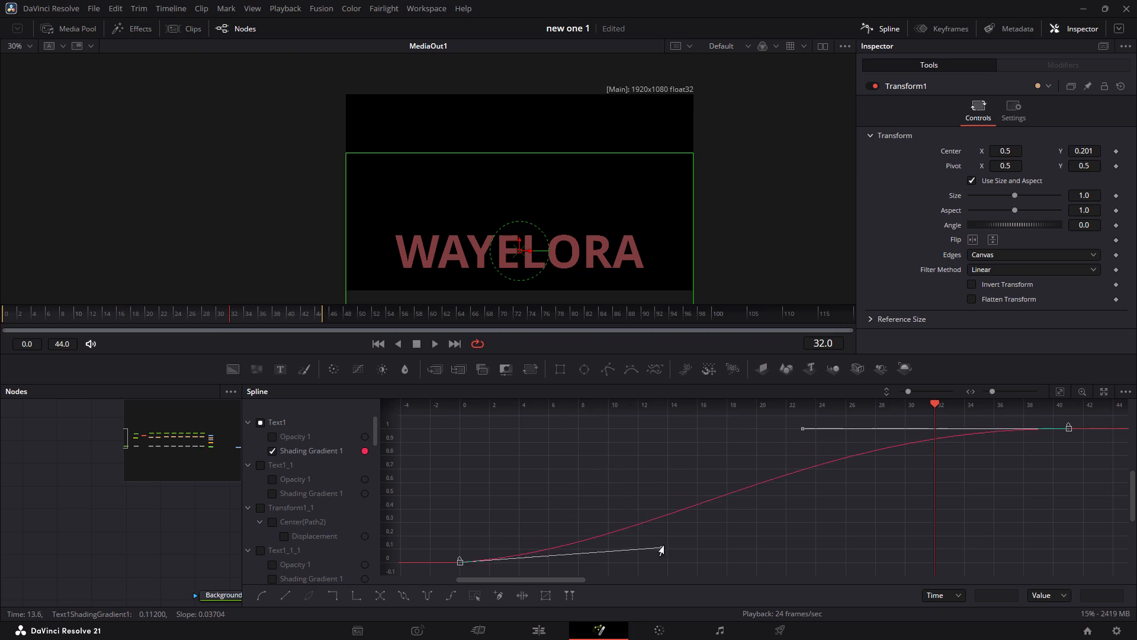
left_click_drag(664, 546, 683, 561)
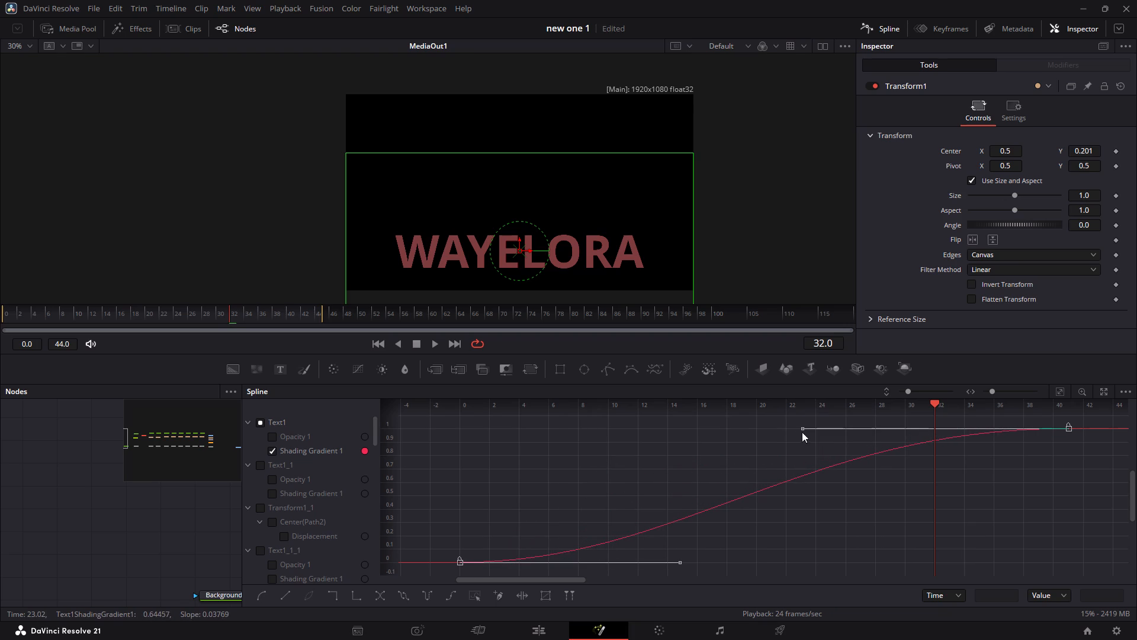
left_click_drag(803, 429, 842, 527)
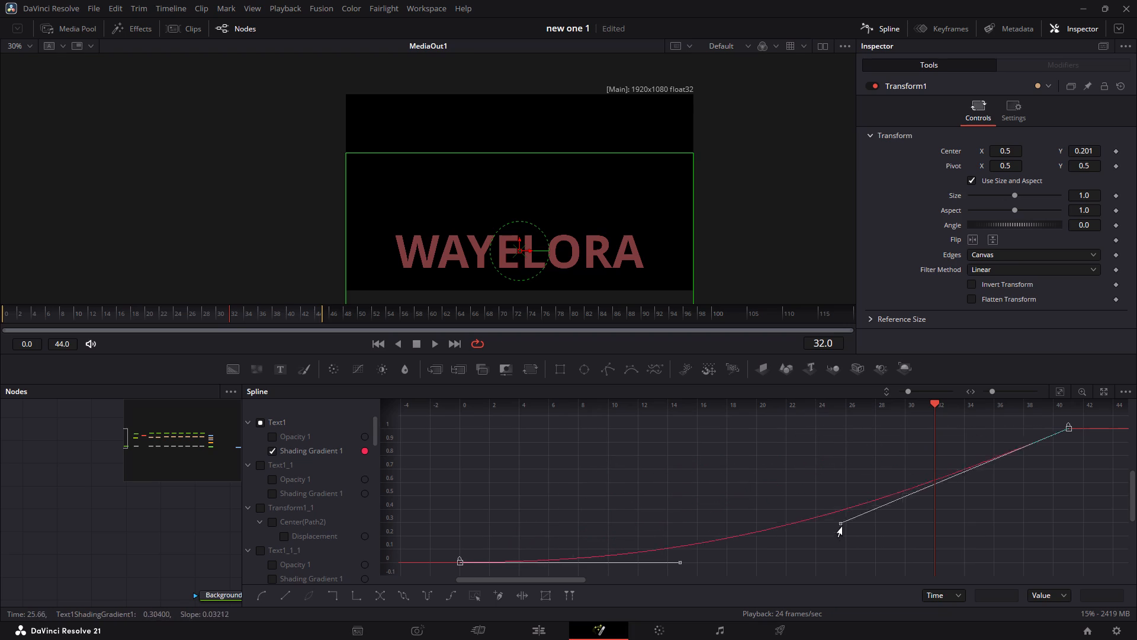
left_click_drag(842, 527, 839, 527)
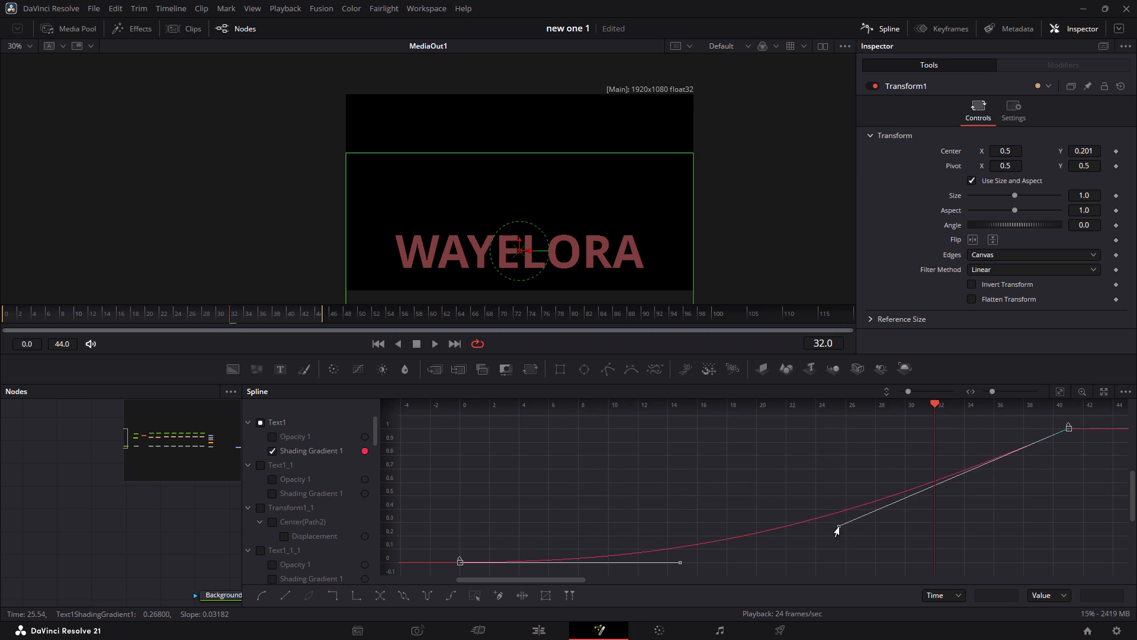
key("space")
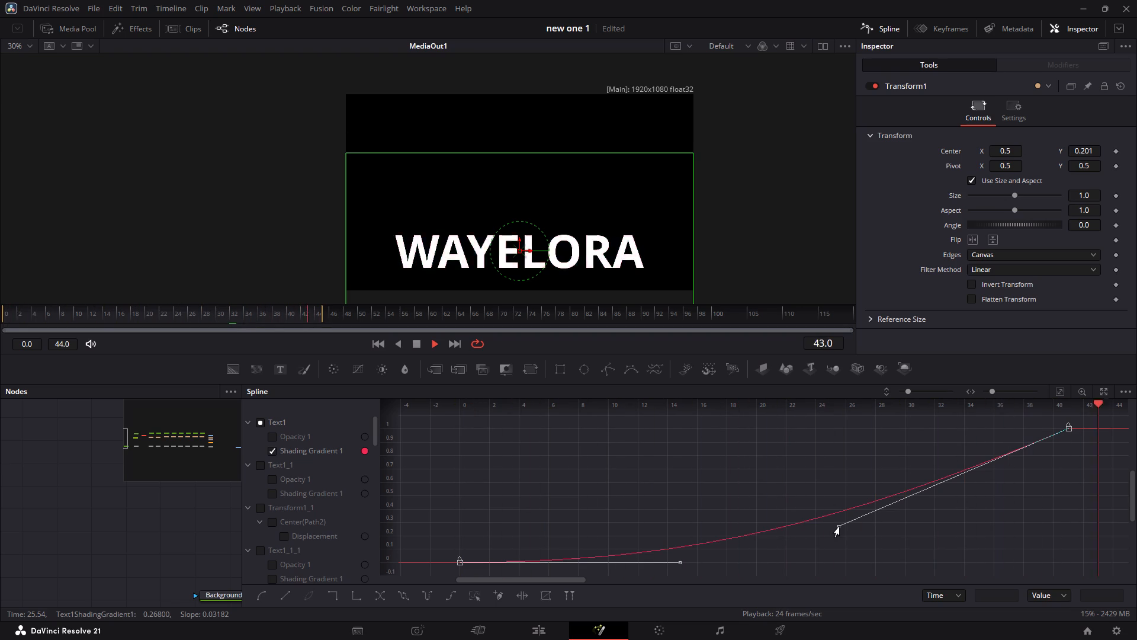
key("space")
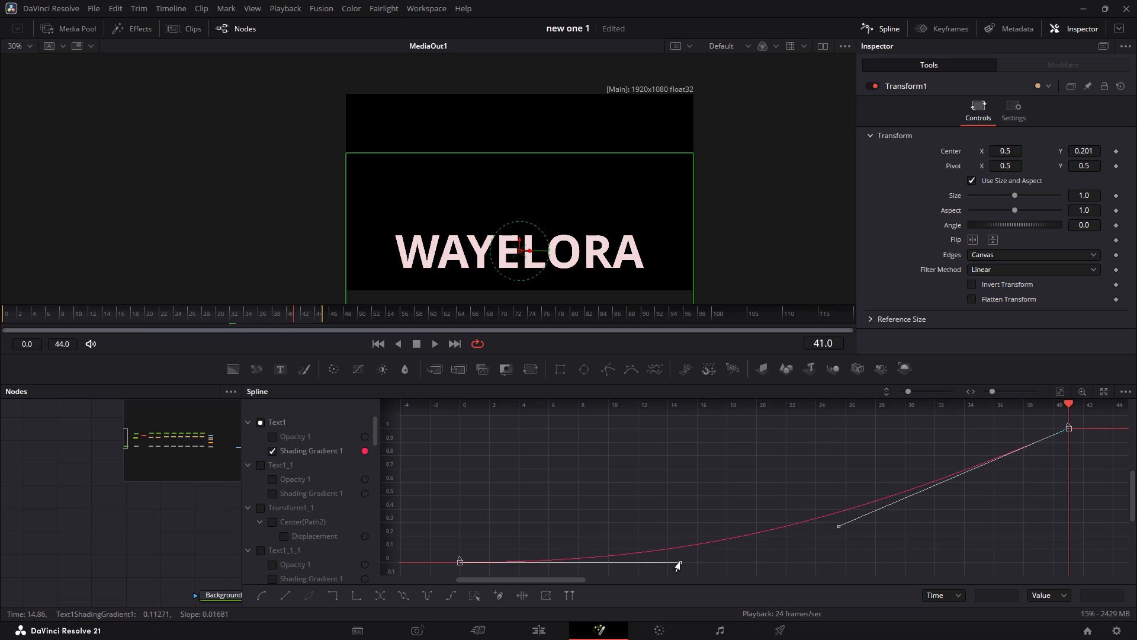
left_click_drag(680, 562, 645, 564)
key("space")
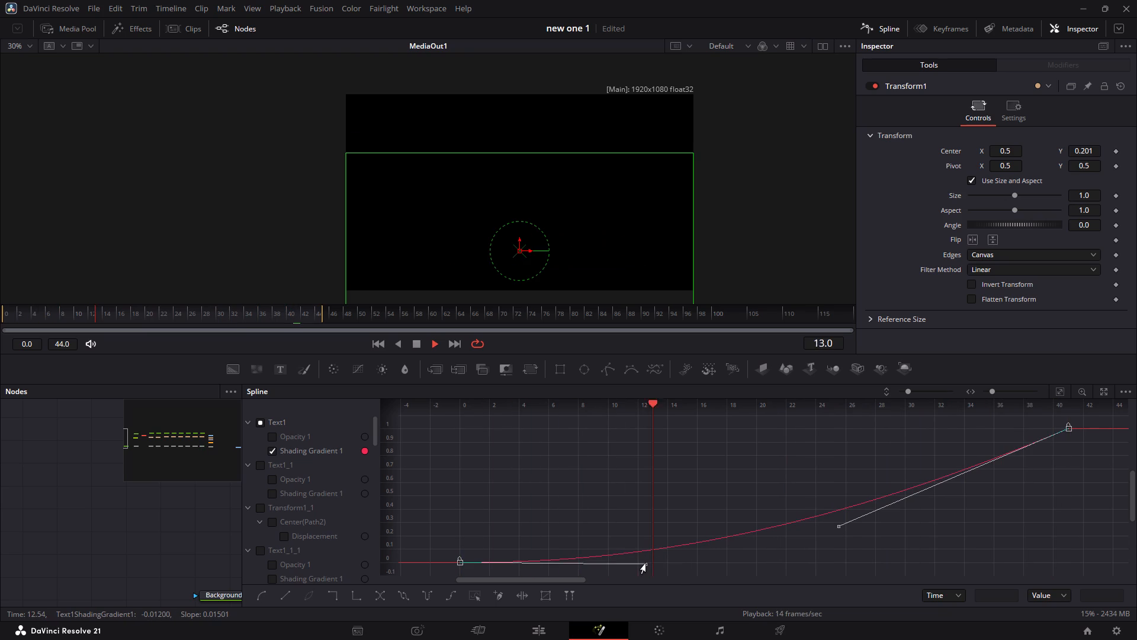
Display only Text1's Opacity 1 curve in place of Shading Gradient 1 and fit it to the view.
left_click(274, 434)
left_click(274, 434)
left_click(274, 434)
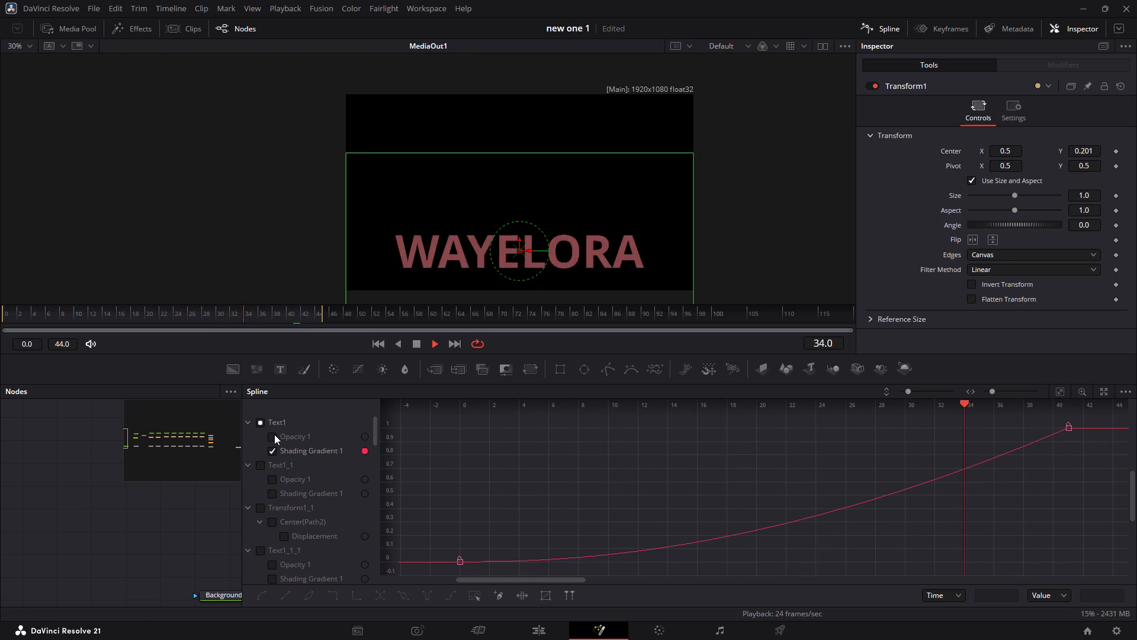
left_click(274, 434)
left_click(269, 451)
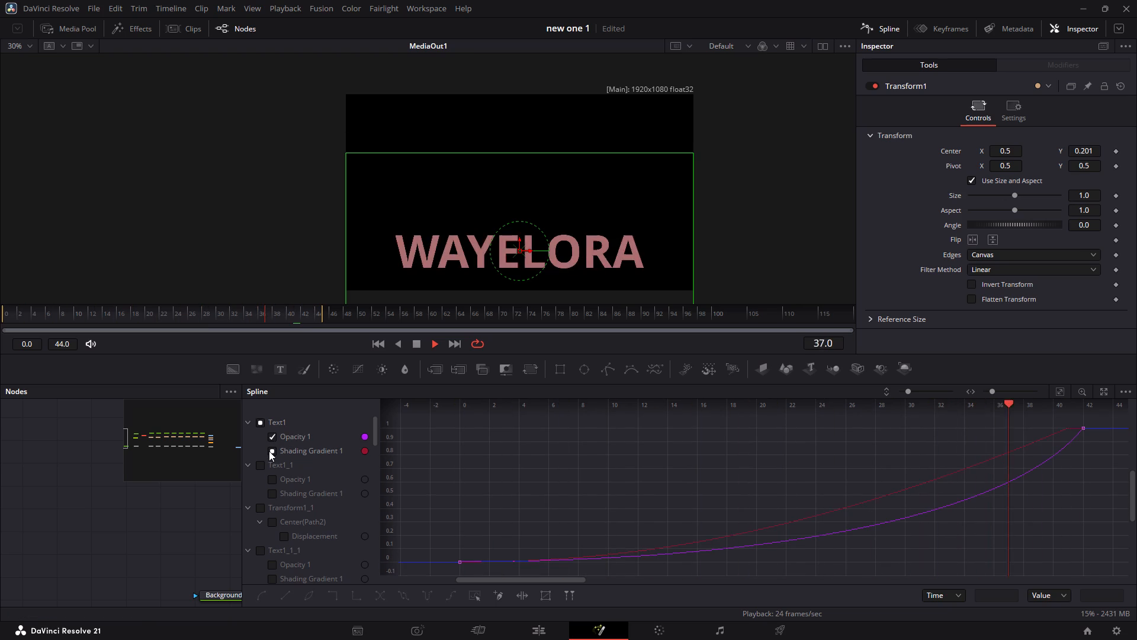
left_click(269, 451)
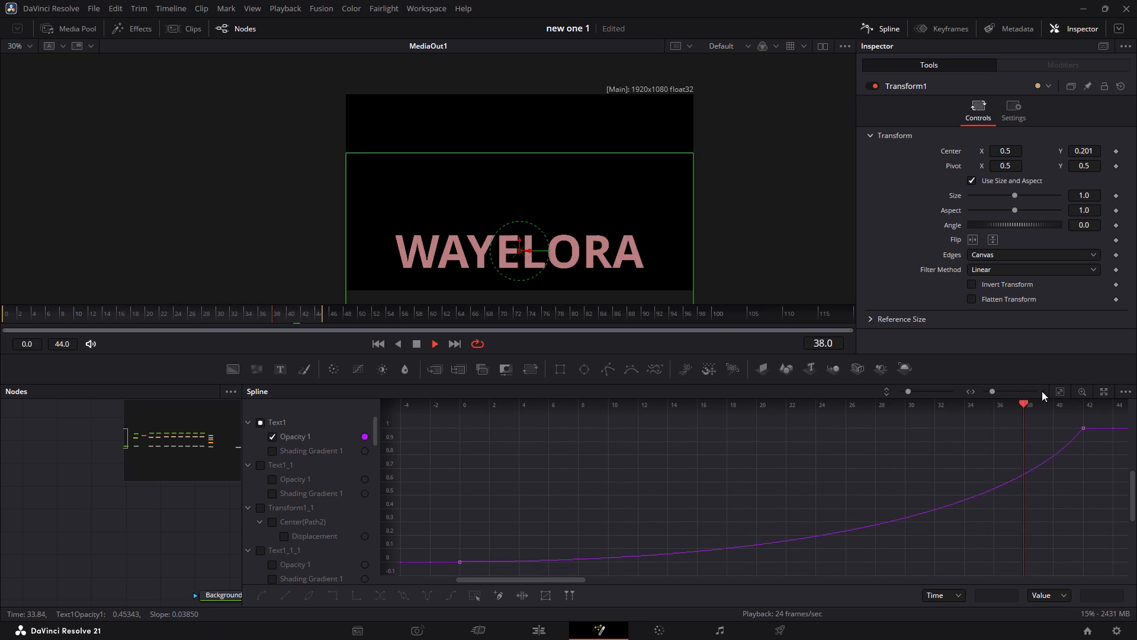
left_click(1053, 392)
left_click(1058, 389)
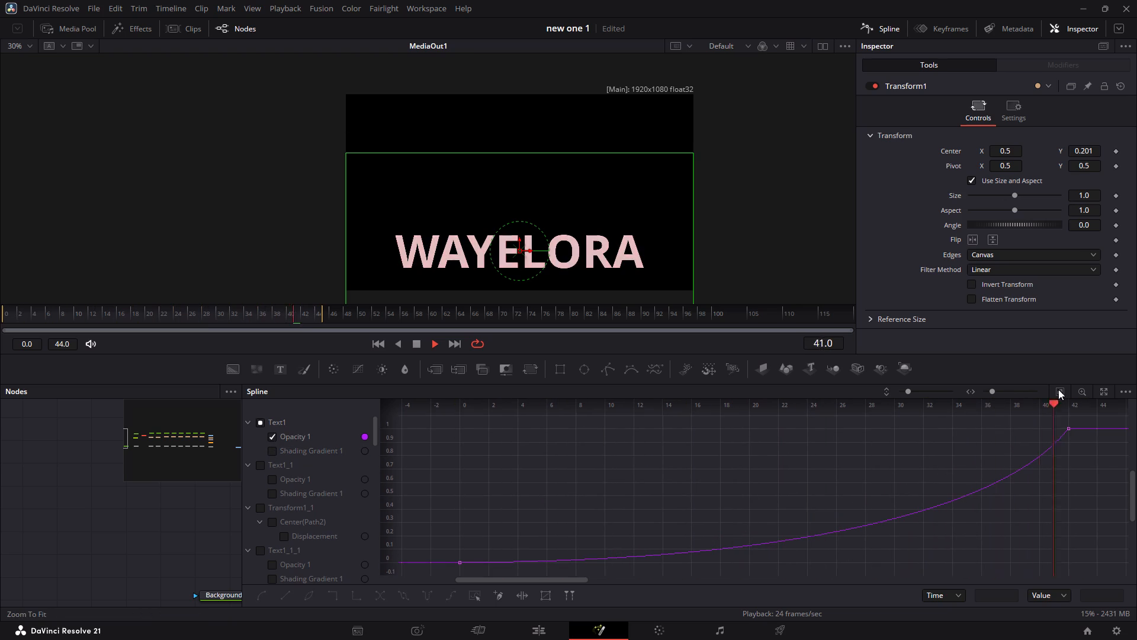
left_click(1062, 389)
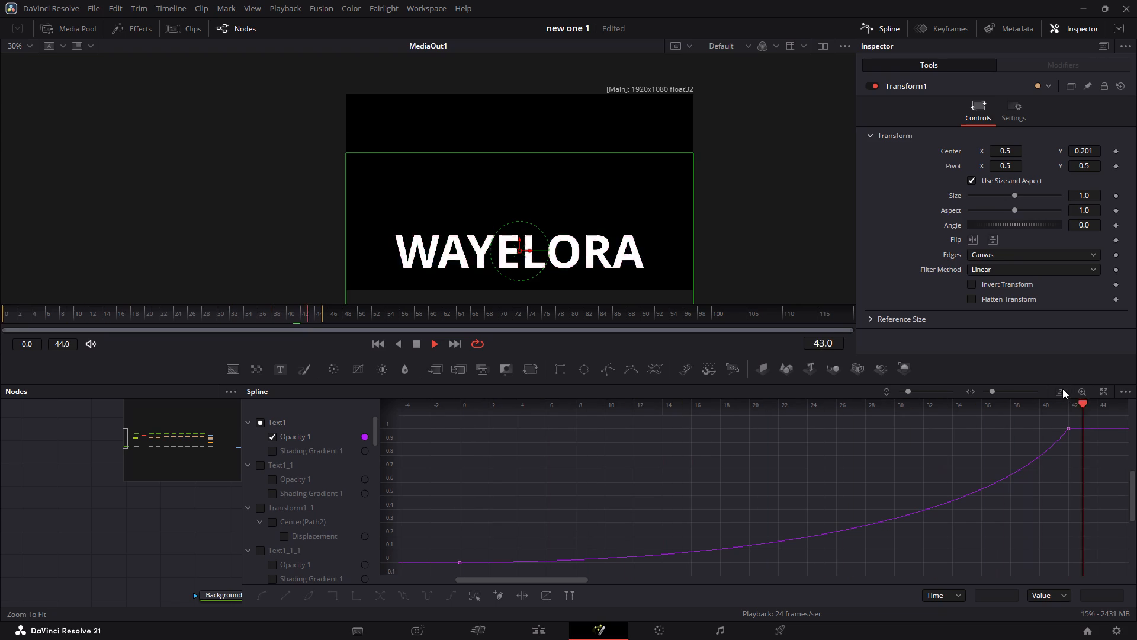
Smooth Text1's Opacity 1 curve by shortening the start handle to about frame 11 and extending the end handle back to about frame 32.
left_click(1083, 425)
left_click_drag(1083, 422, 894, 485)
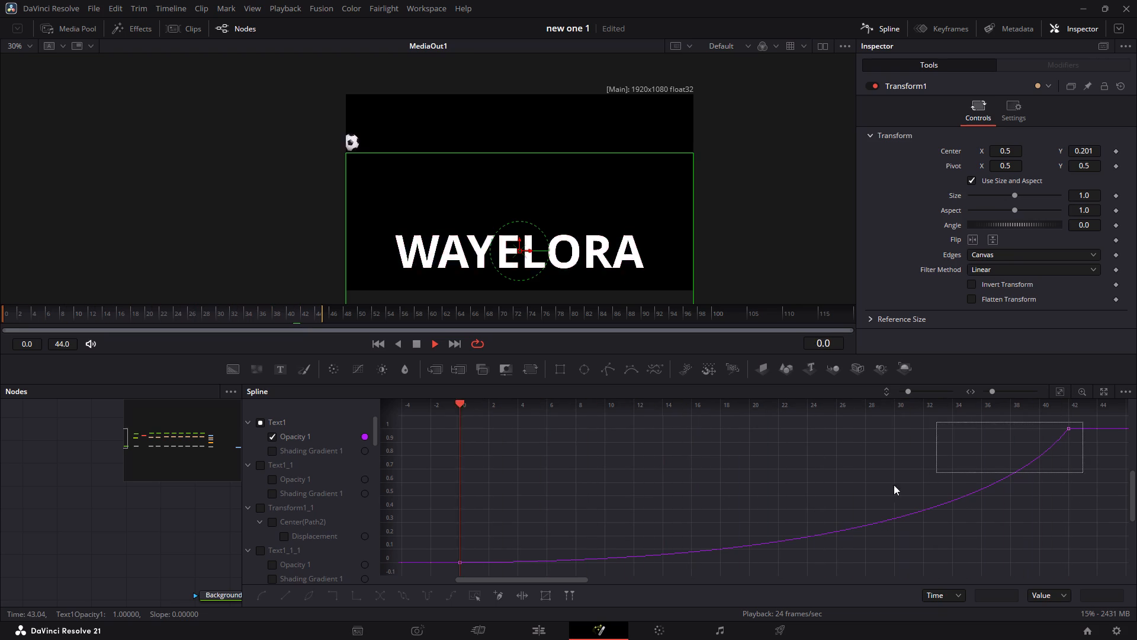
left_click_drag(894, 485, 506, 564)
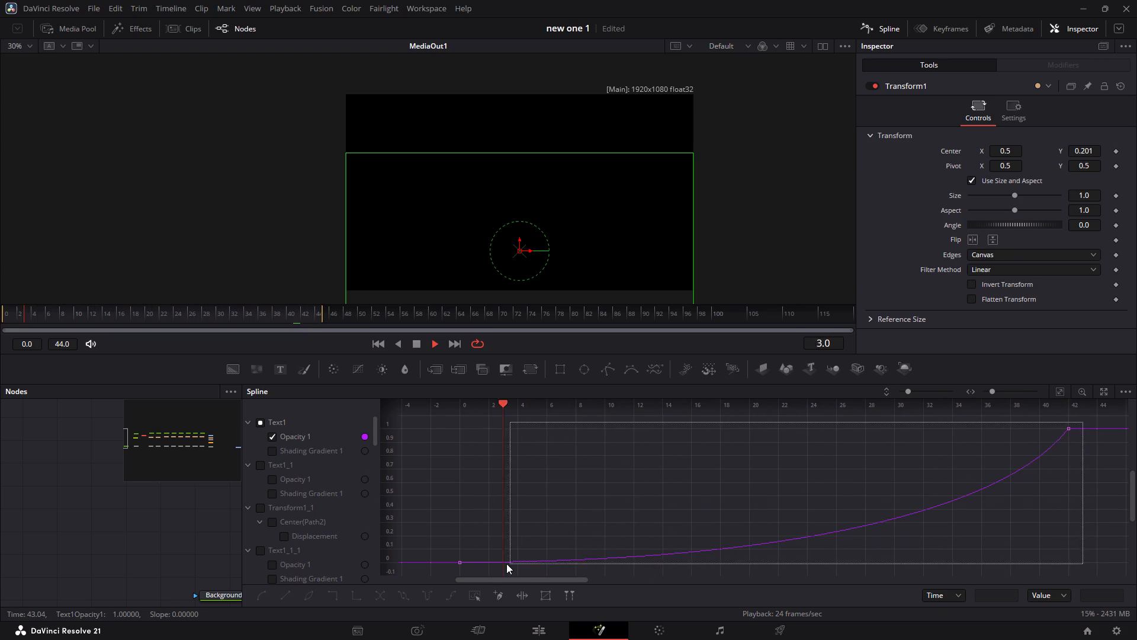
left_click_drag(506, 564, 434, 571)
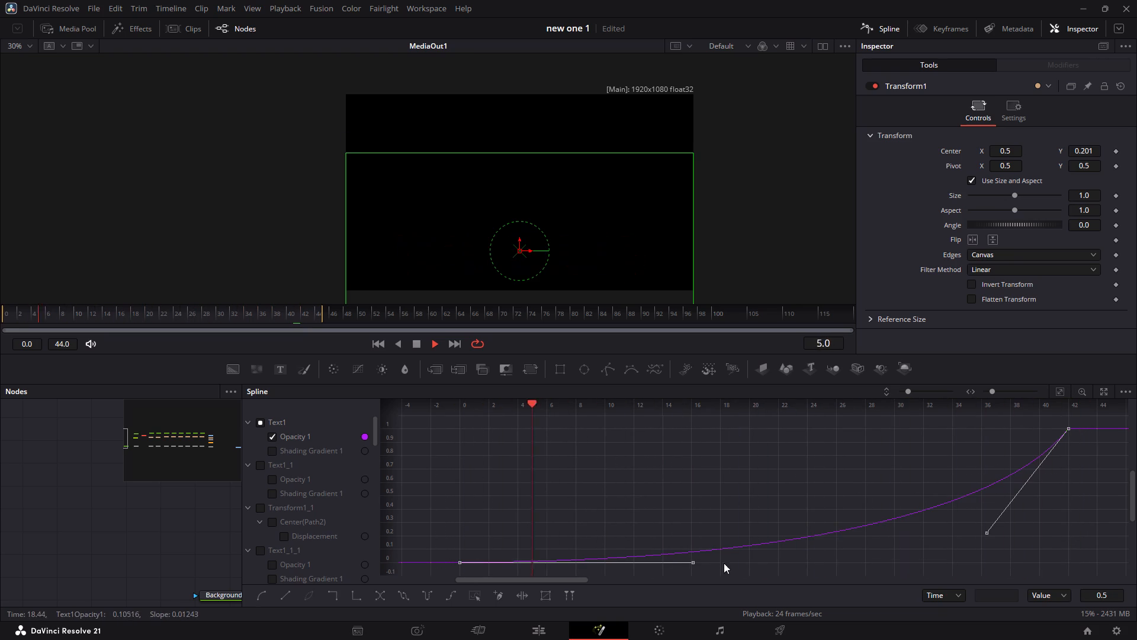
left_click_drag(693, 562, 655, 563)
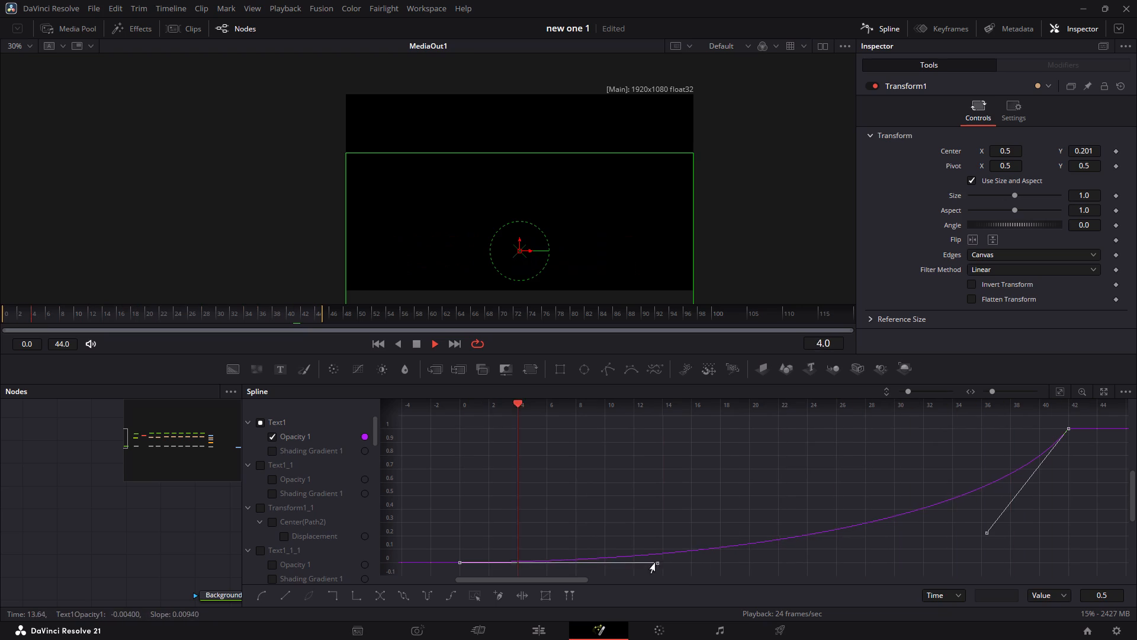
left_click_drag(655, 563, 624, 561)
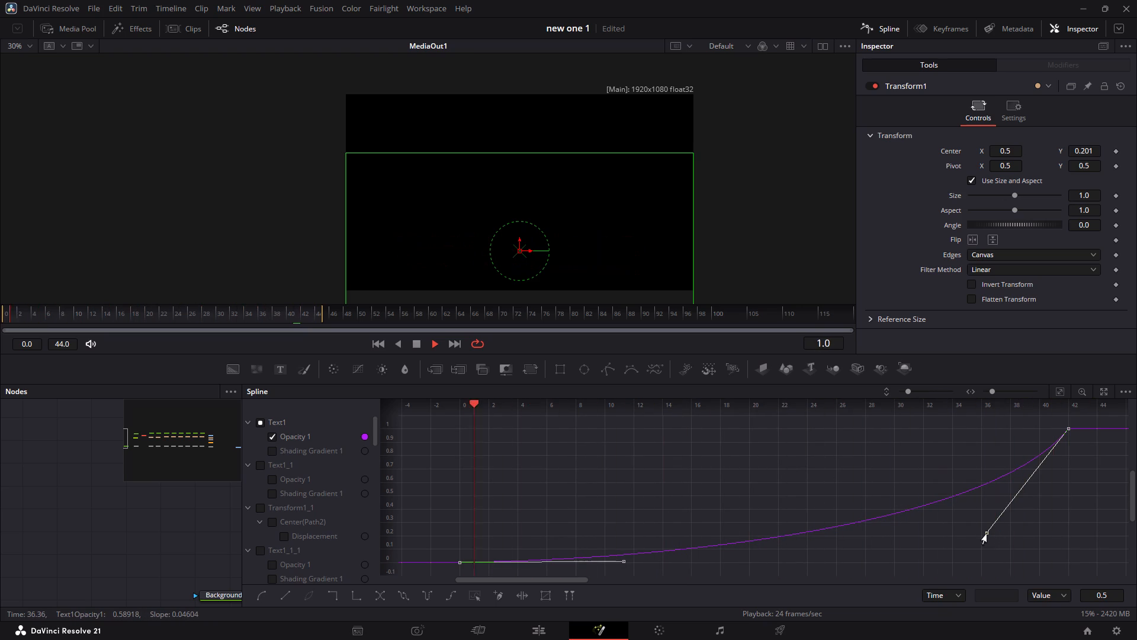
left_click_drag(987, 533, 911, 548)
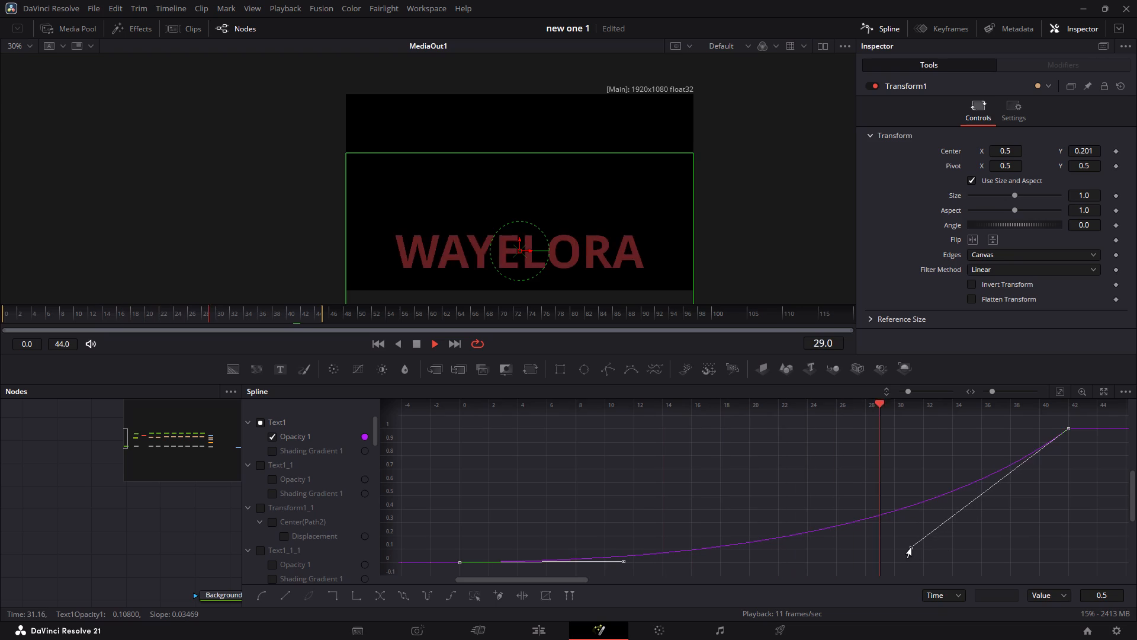
left_click_drag(911, 548, 921, 546)
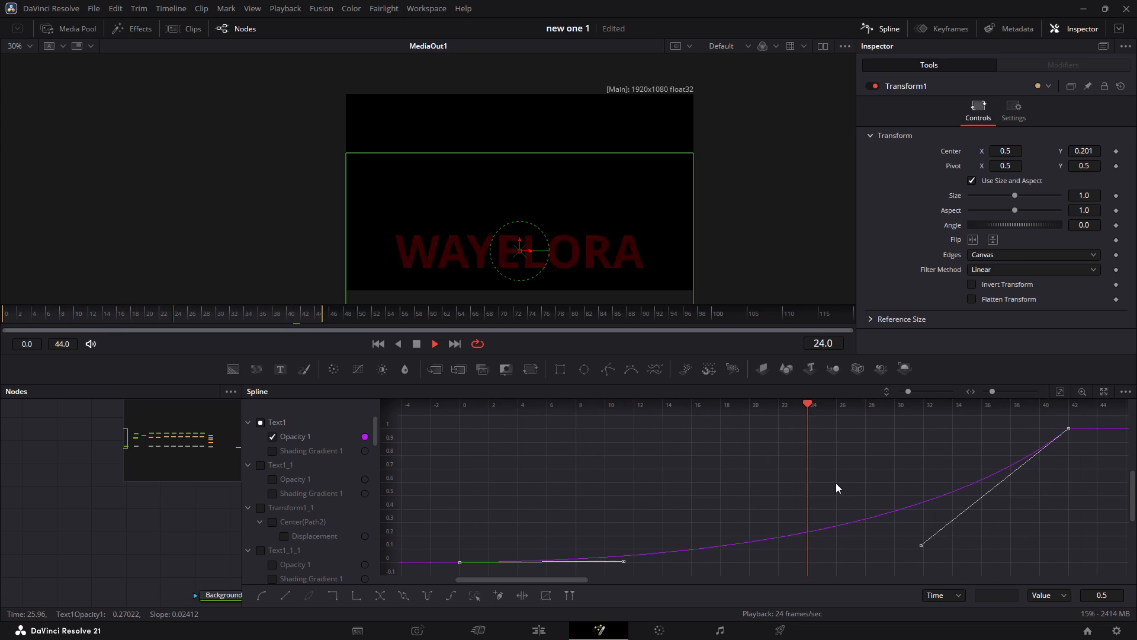
Close the Spline editor and deselect all nodes.
left_click(890, 27)
left_click(638, 428)
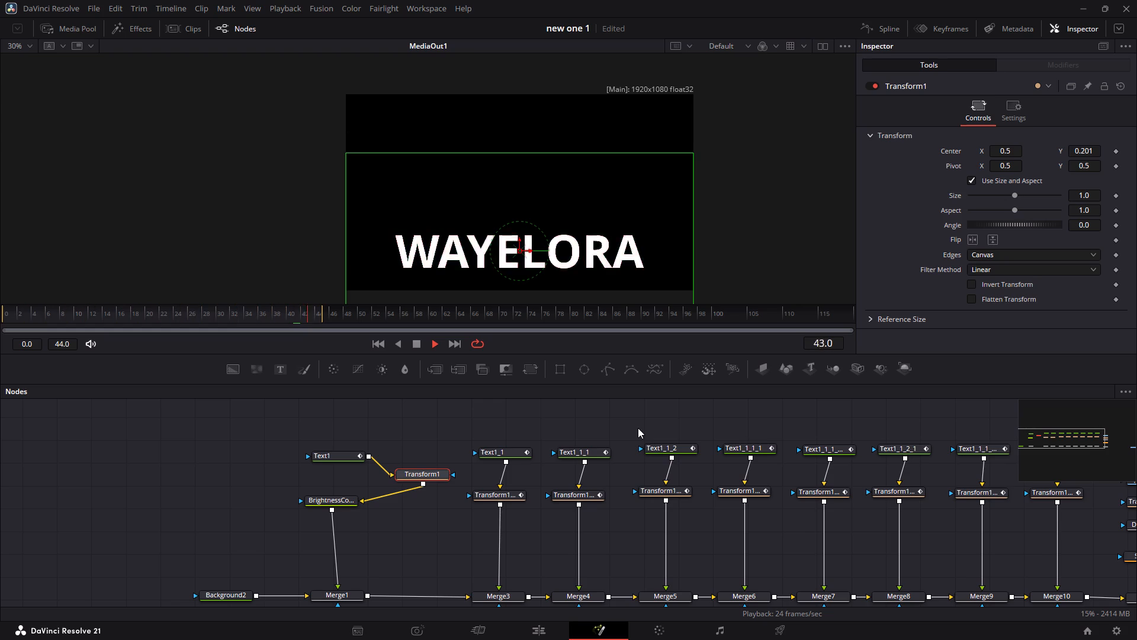
left_click(638, 428)
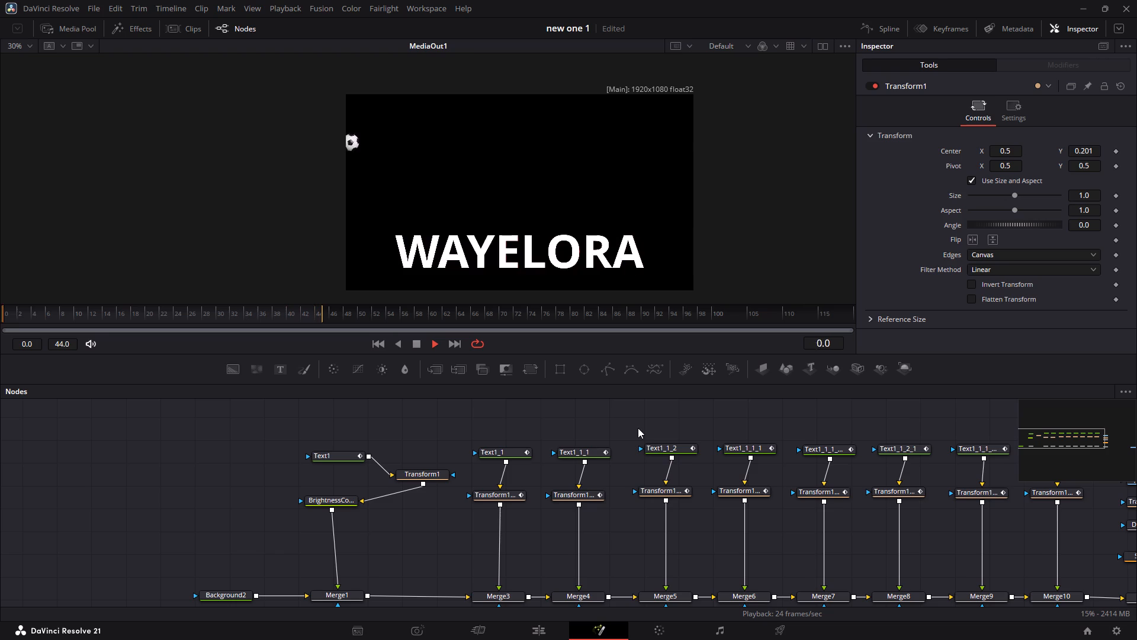
Stop playback, extend the render range's end to frame 119, and play the full animation.
key("space")
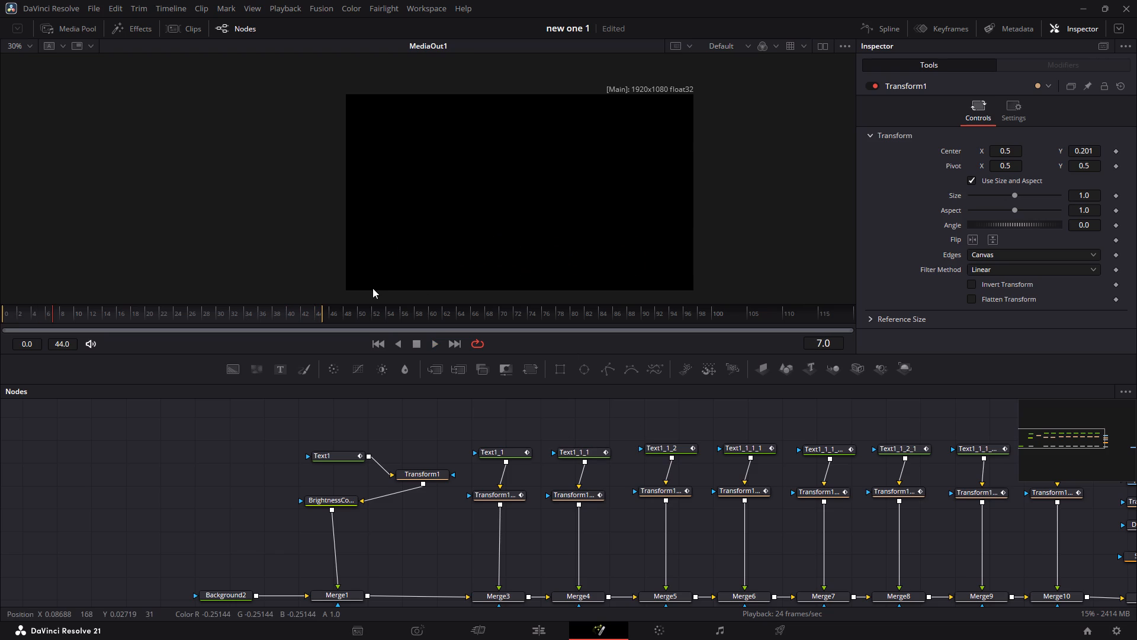
left_click_drag(321, 316, 762, 325)
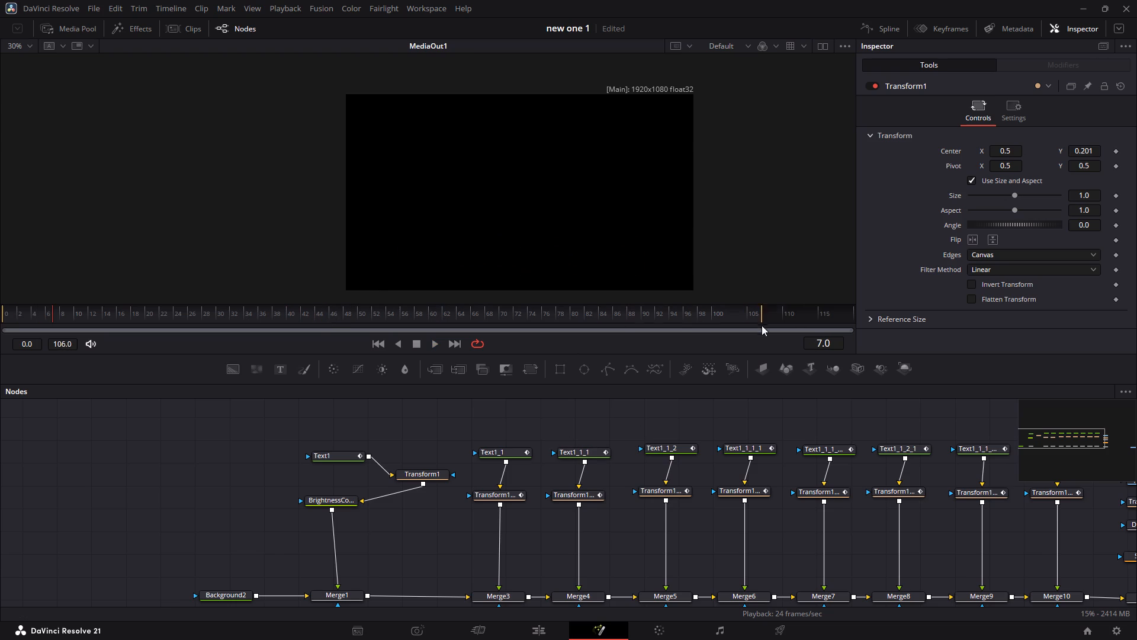
left_click_drag(762, 325, 856, 311)
key("space")
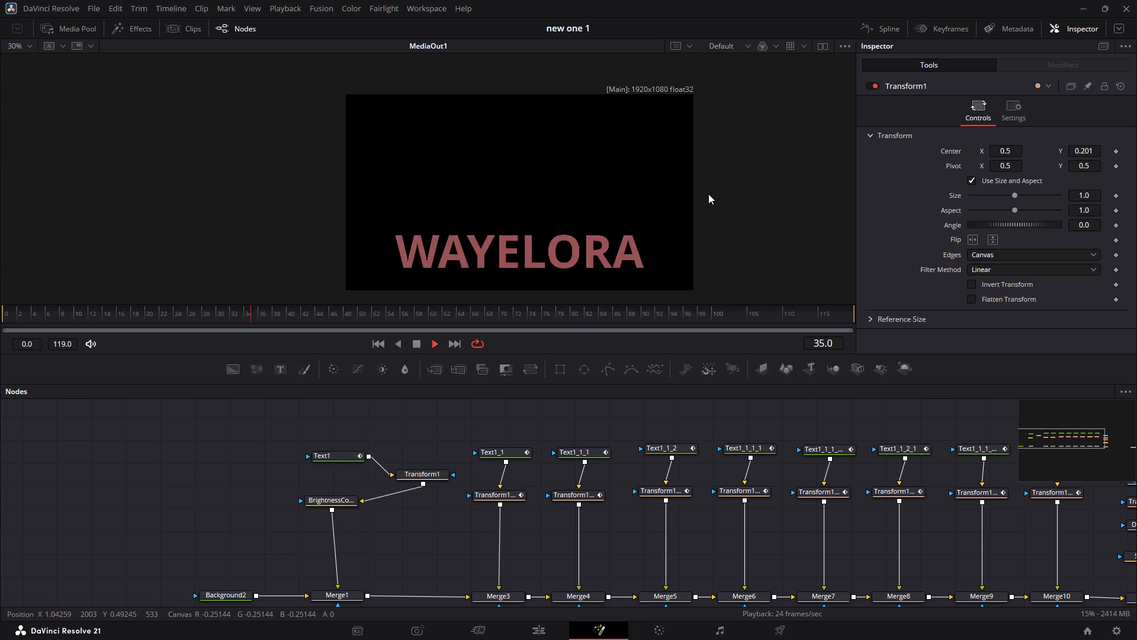
Enable Motion Blur on the football's Transform2 node.
scroll(826, 437, "left", 3)
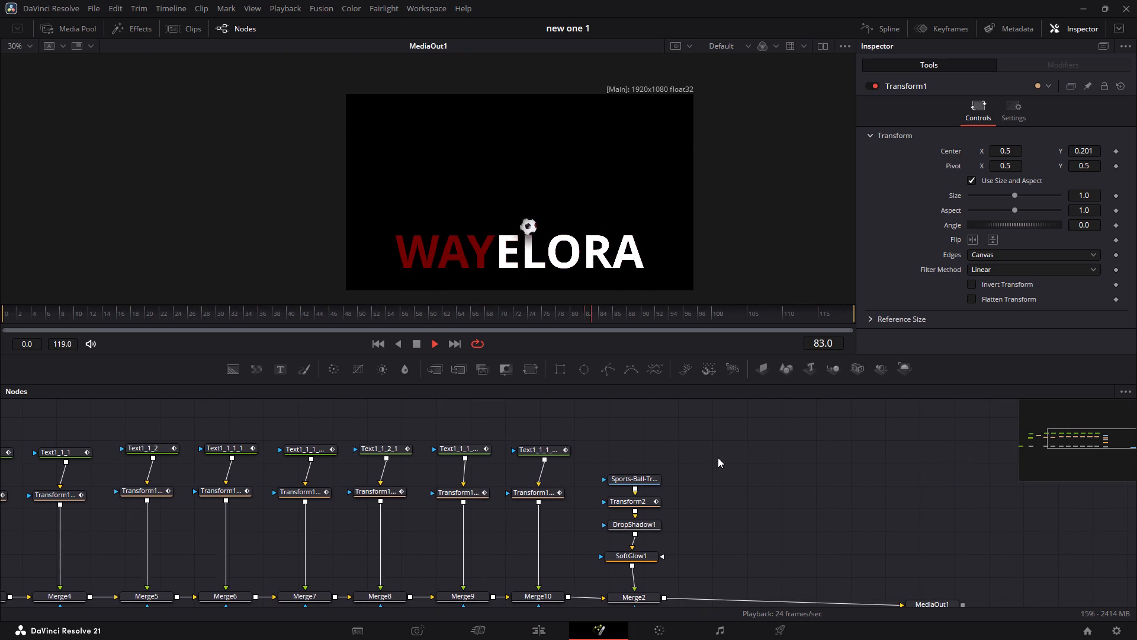
left_click(641, 503)
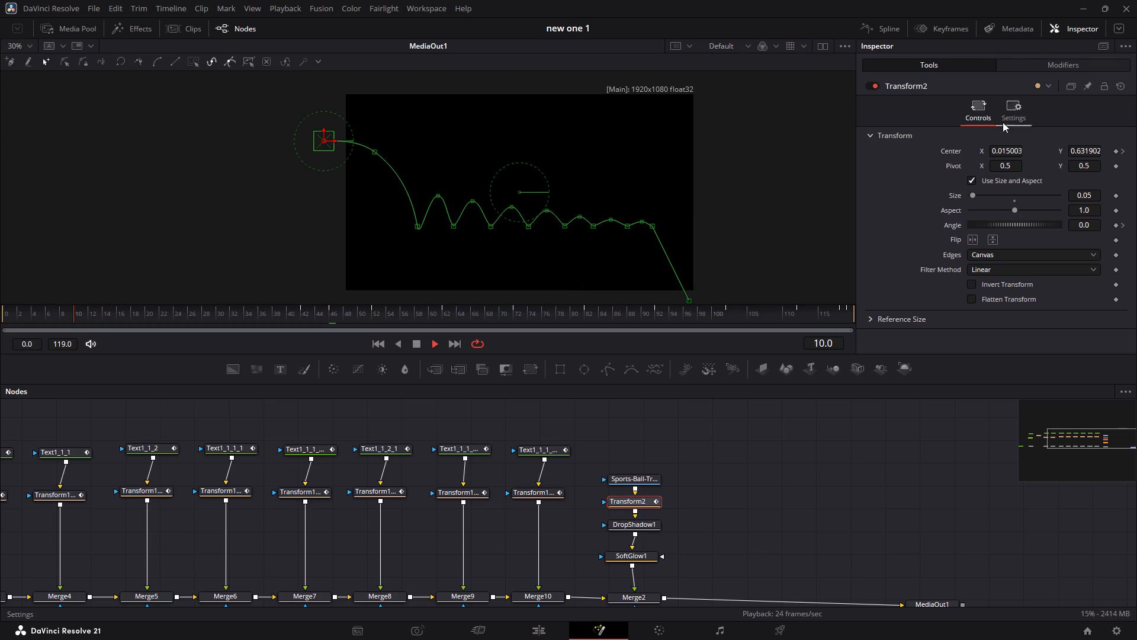
left_click(1022, 109)
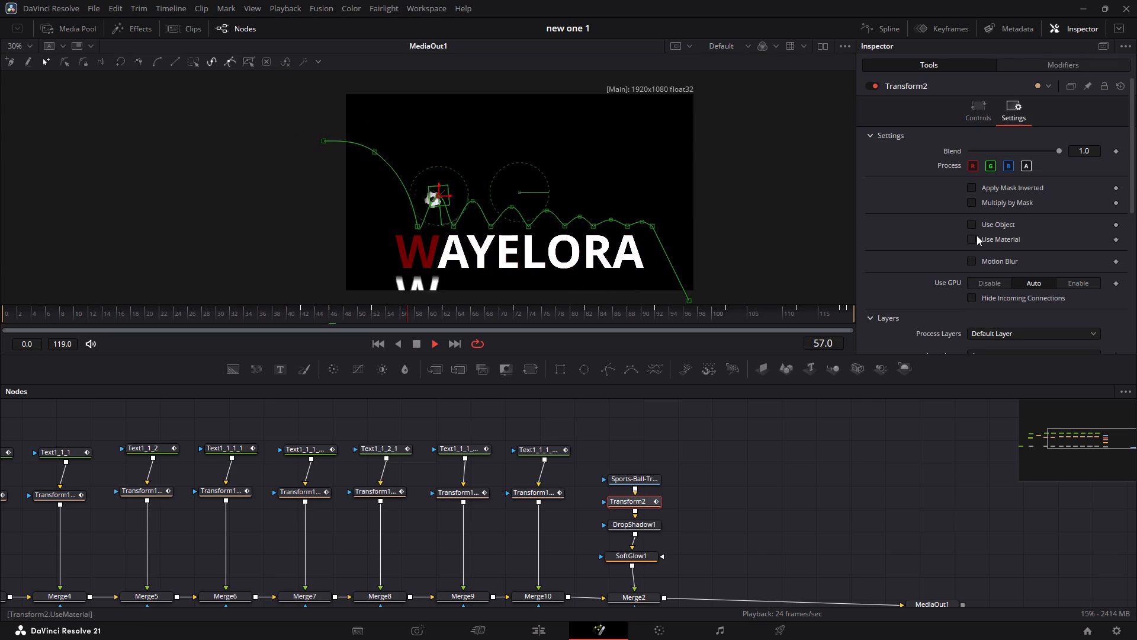
left_click(972, 261)
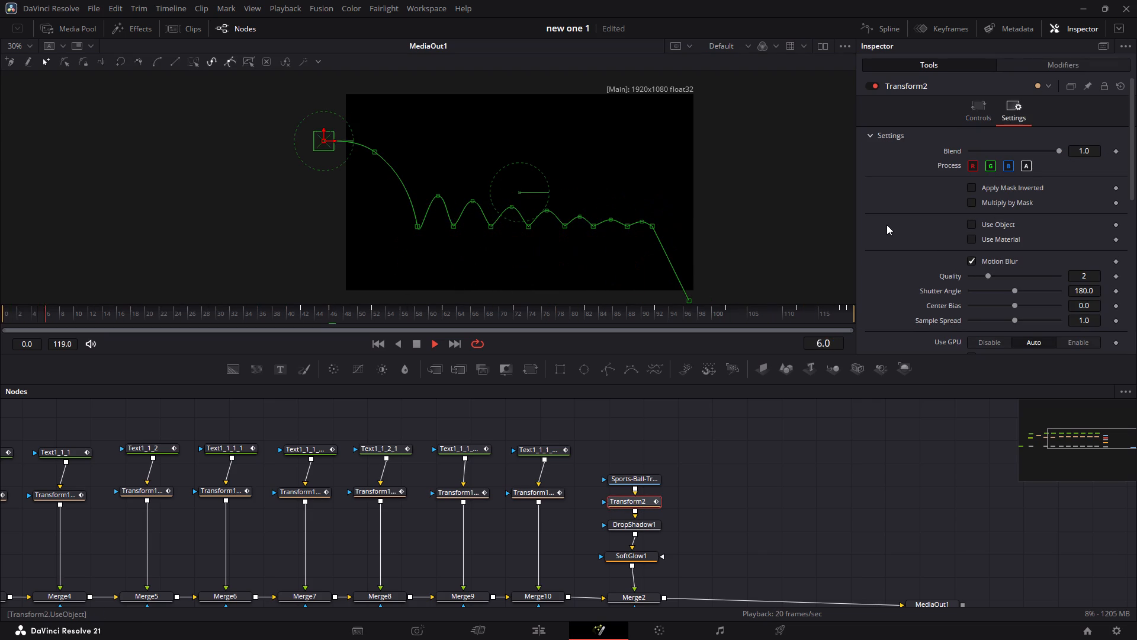
Deselect the nodes and play the Fusion animation to check the football's motion blur.
left_click(763, 219)
double_click(742, 449)
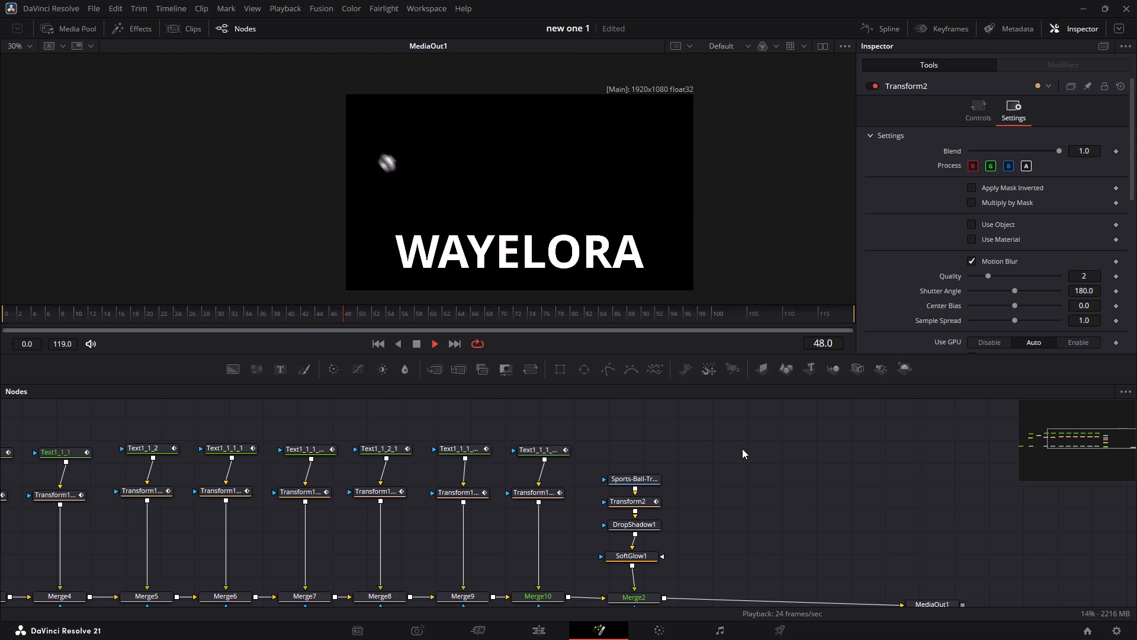
key("space")
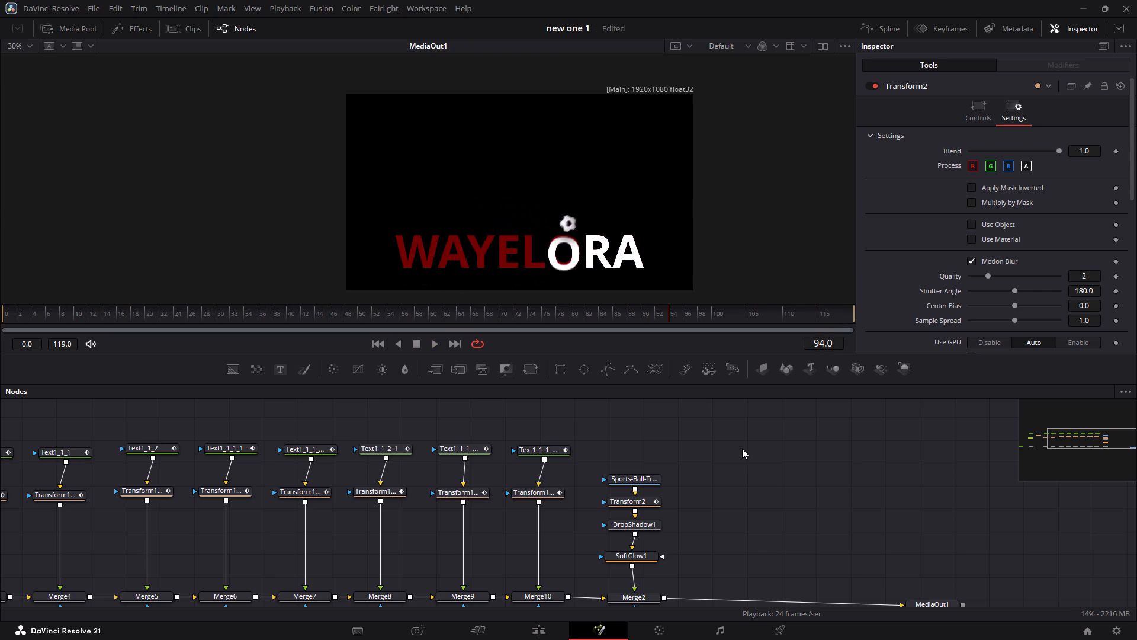
key("space")
key("space")
key("space")
key("space")
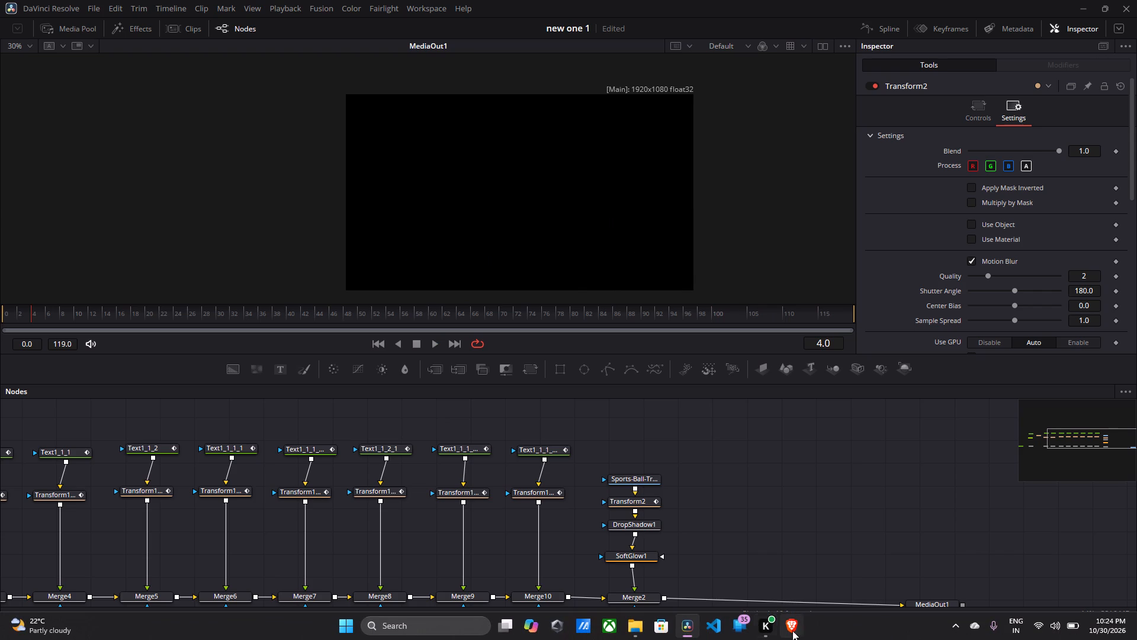
left_click(743, 455)
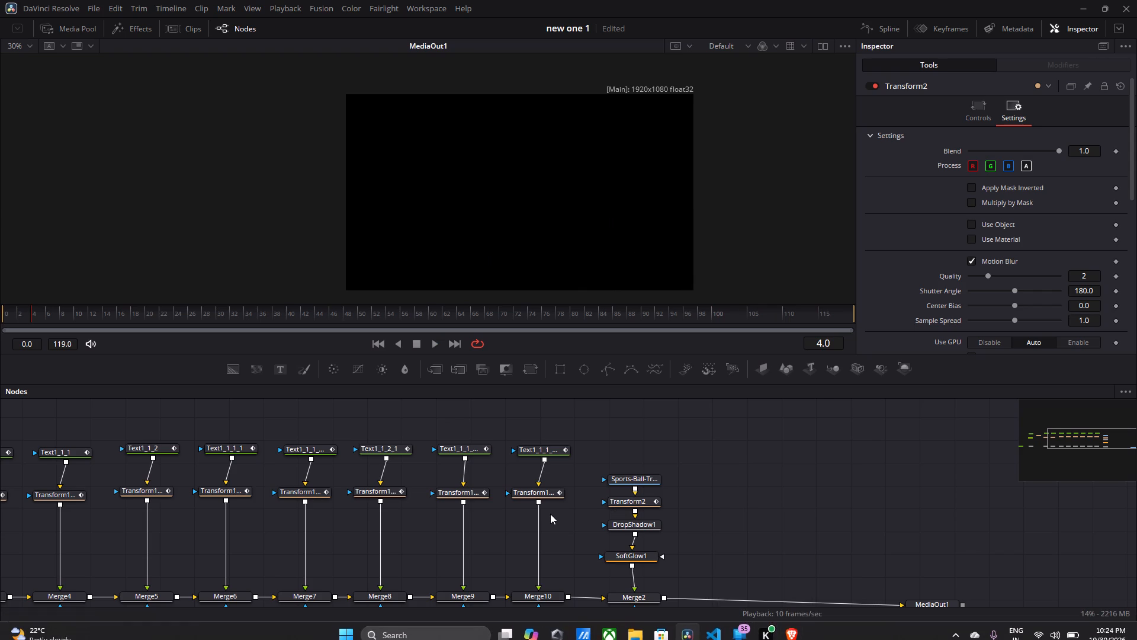
Switch from the Fusion page to the Edit page.
scroll(550, 514, "right", 4)
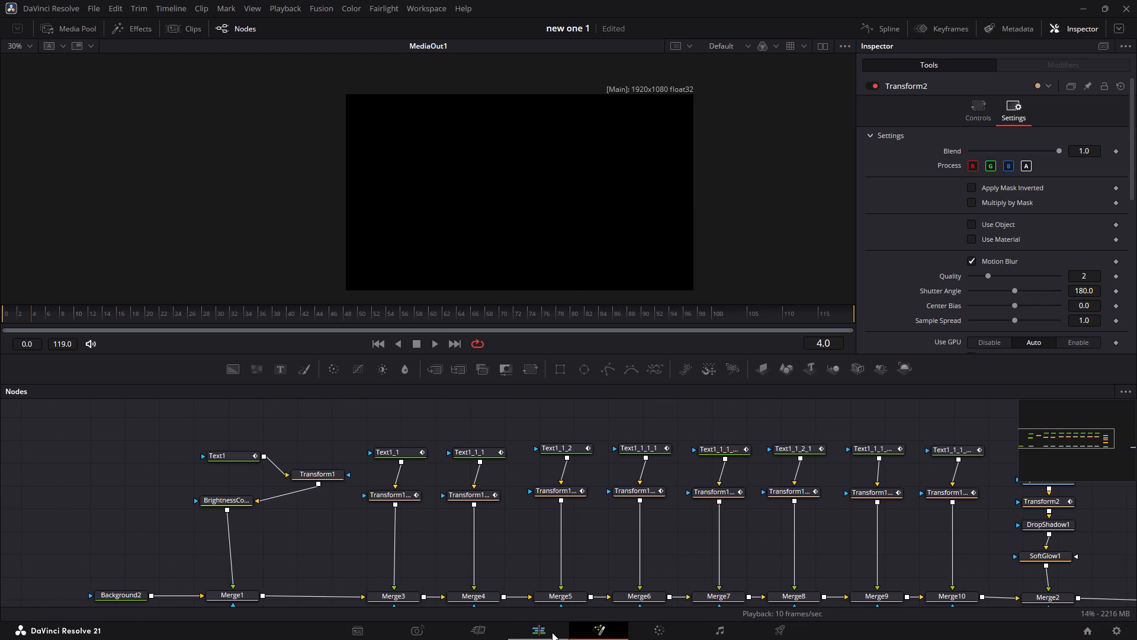
left_click(552, 632)
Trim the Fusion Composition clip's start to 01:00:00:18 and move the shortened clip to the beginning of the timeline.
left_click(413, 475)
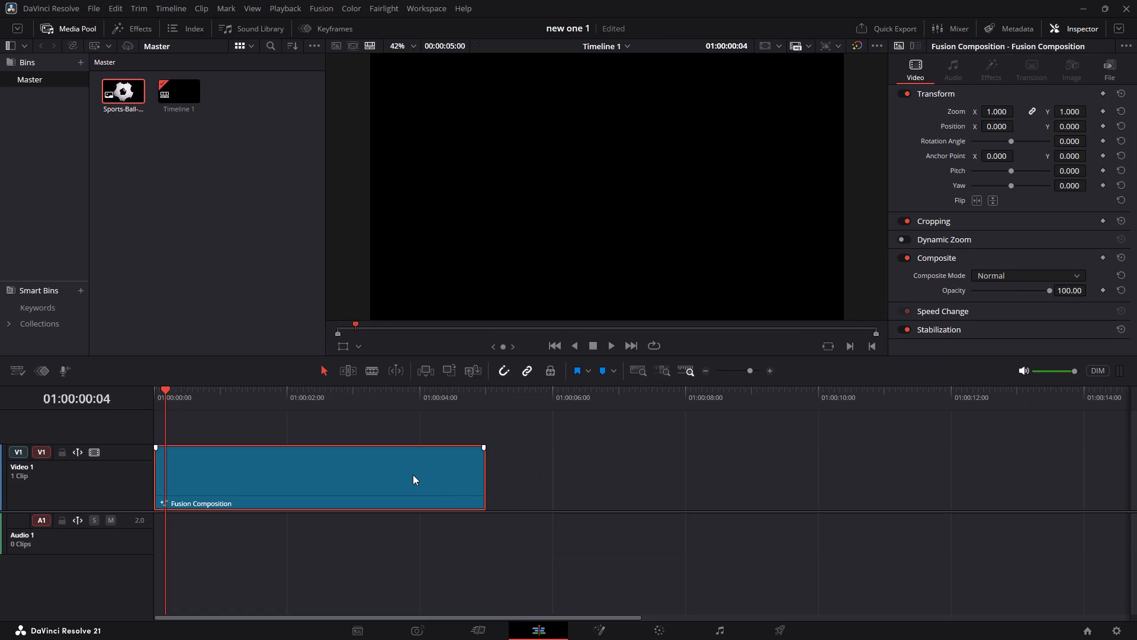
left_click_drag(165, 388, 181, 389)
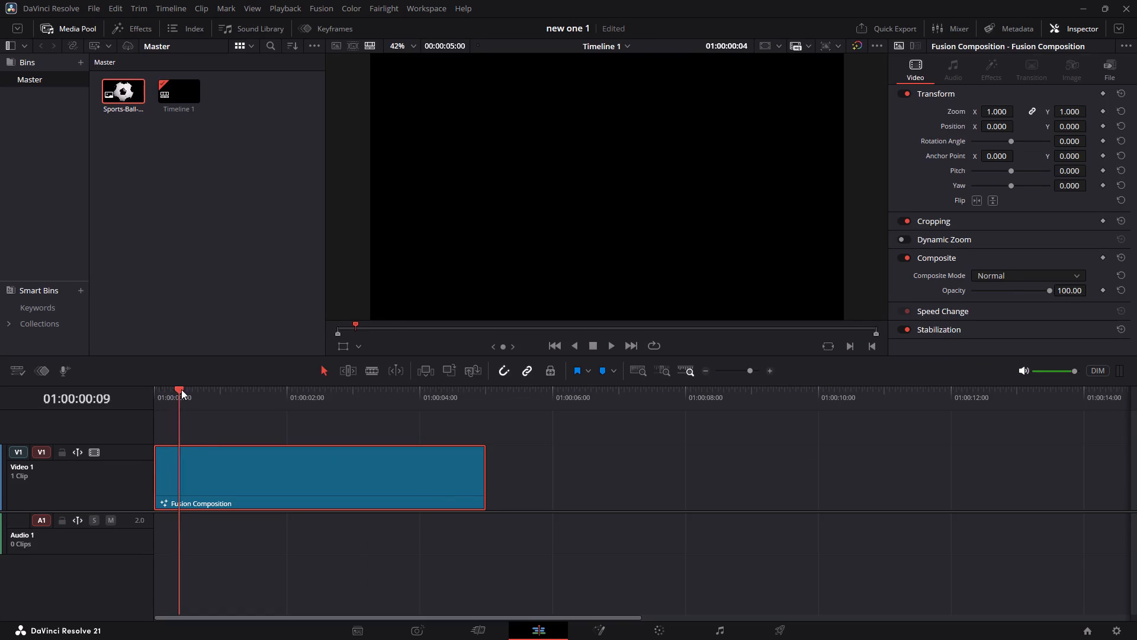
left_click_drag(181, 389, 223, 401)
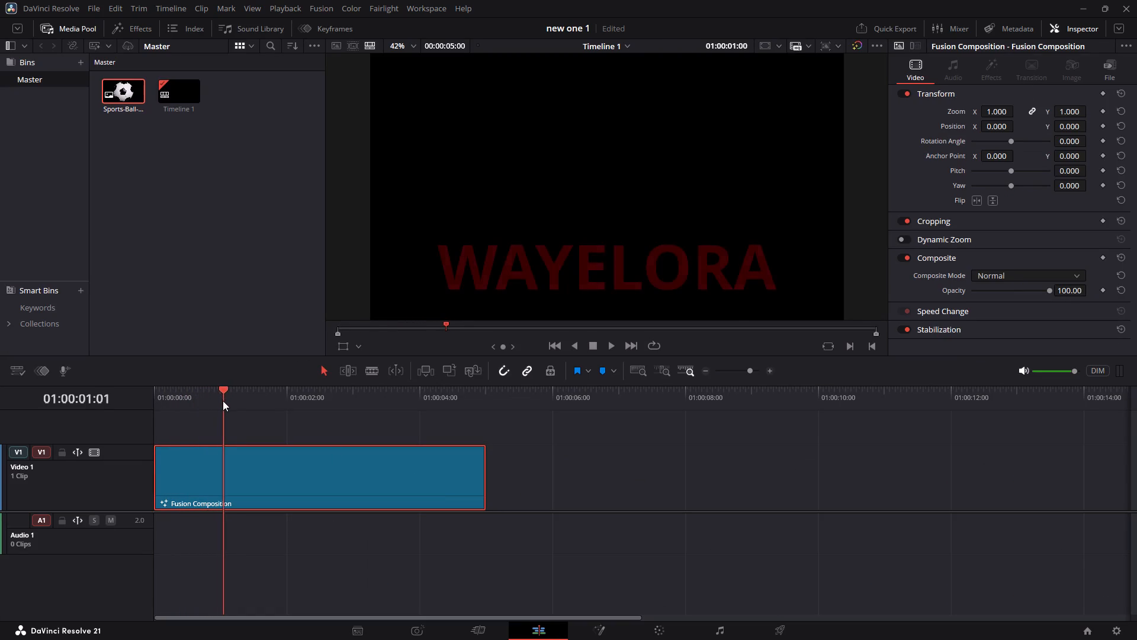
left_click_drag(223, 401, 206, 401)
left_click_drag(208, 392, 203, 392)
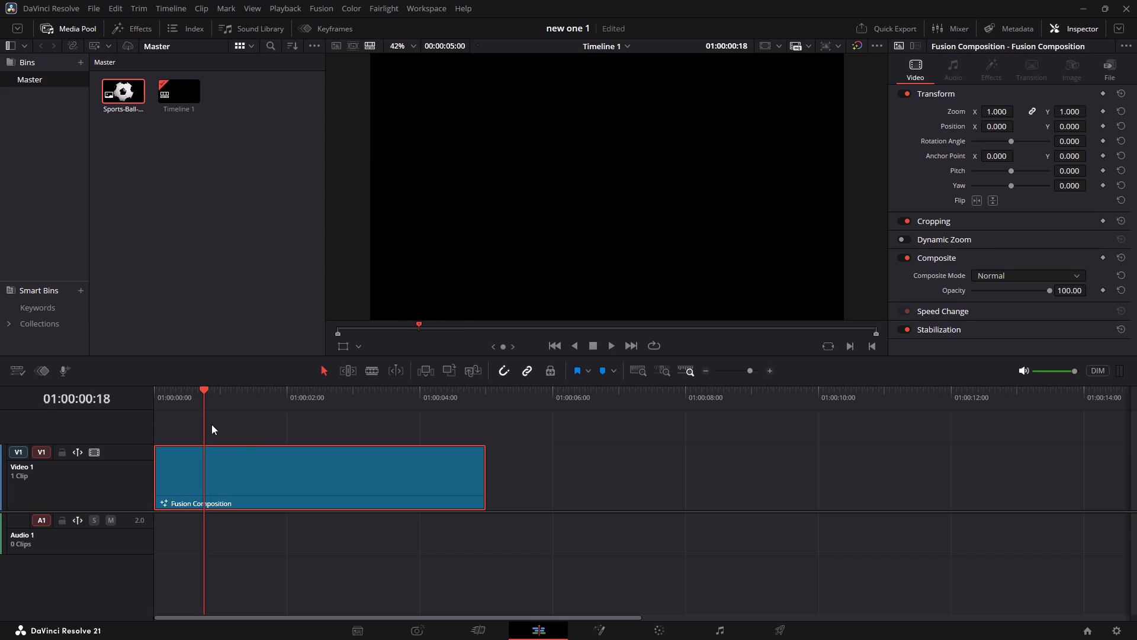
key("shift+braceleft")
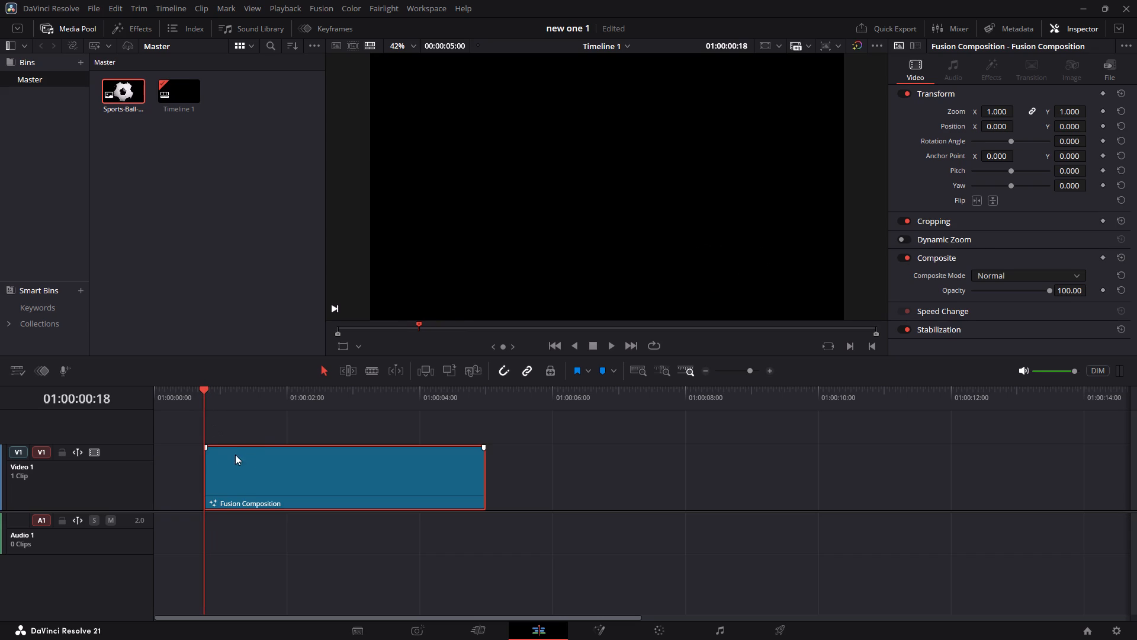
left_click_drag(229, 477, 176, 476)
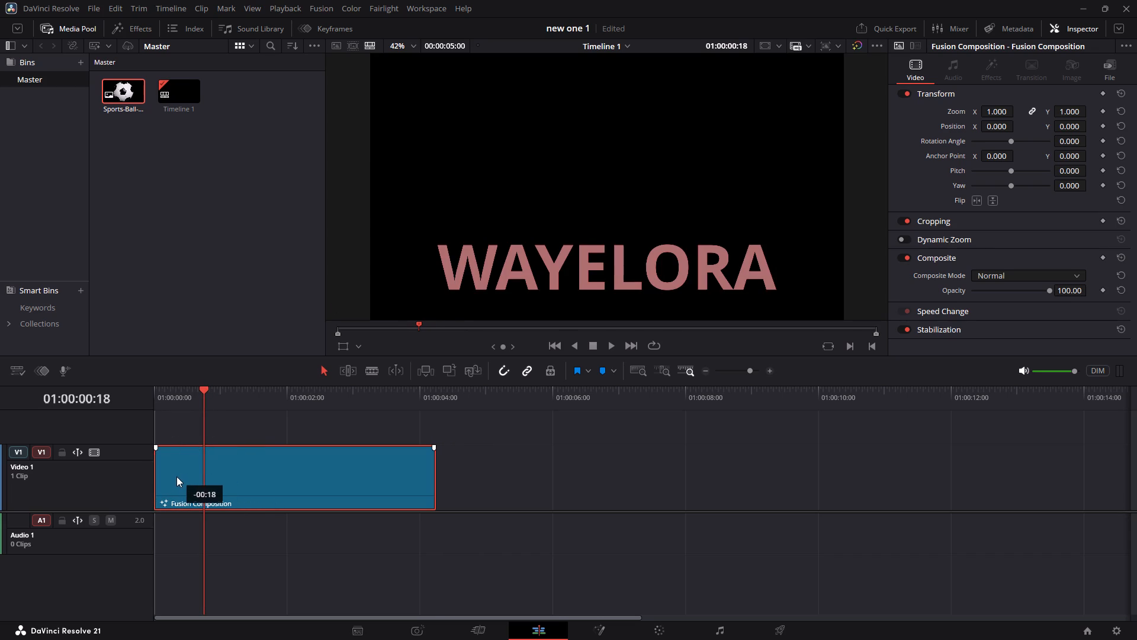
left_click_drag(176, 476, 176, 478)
Play the trimmed clip from the beginning several times to check its timing.
key("Up")
key("space")
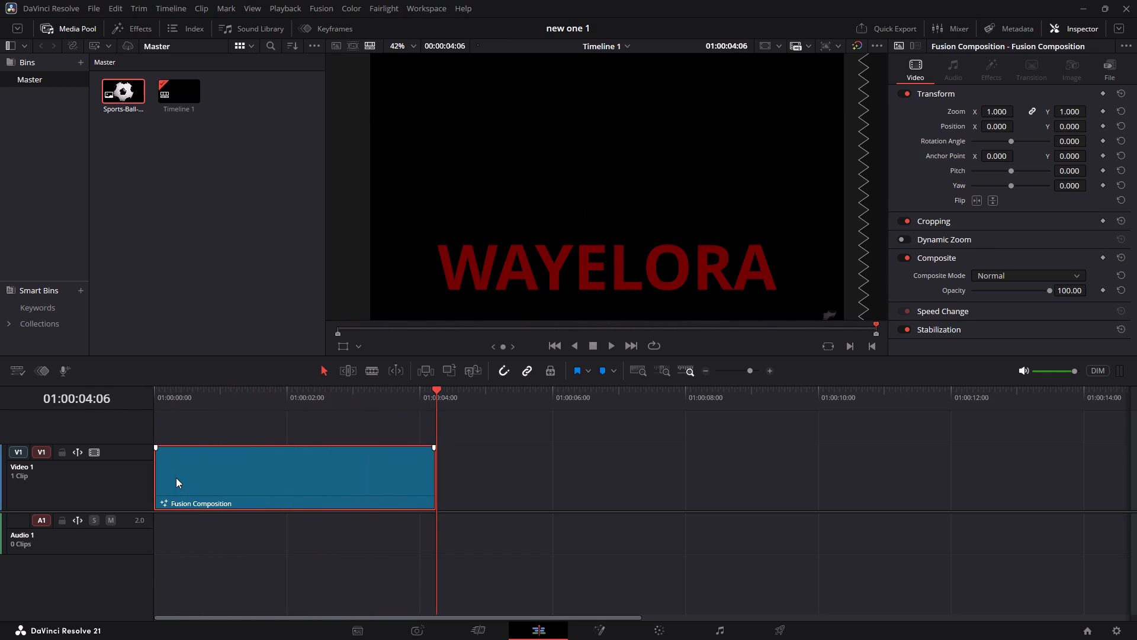
key("space")
key("space")
key("Up")
key("space")
key("space")
key("space")
key("Up")
key("space")
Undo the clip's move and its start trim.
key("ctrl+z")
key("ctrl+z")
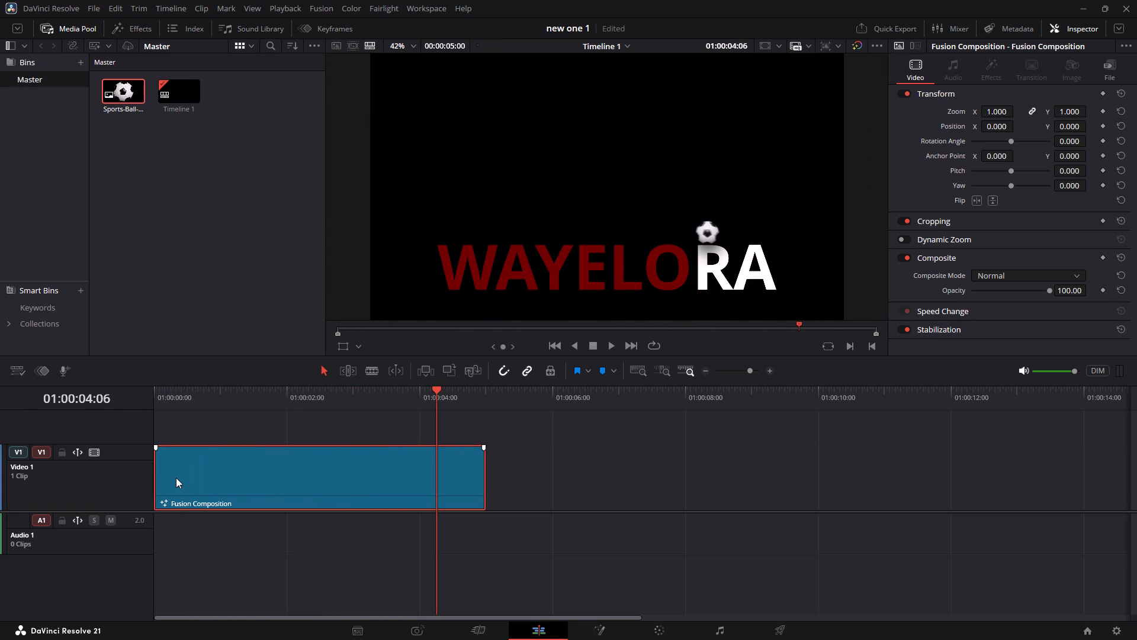
Play the full-length clip twice from the beginning to review the animation.
key("Up")
key("space")
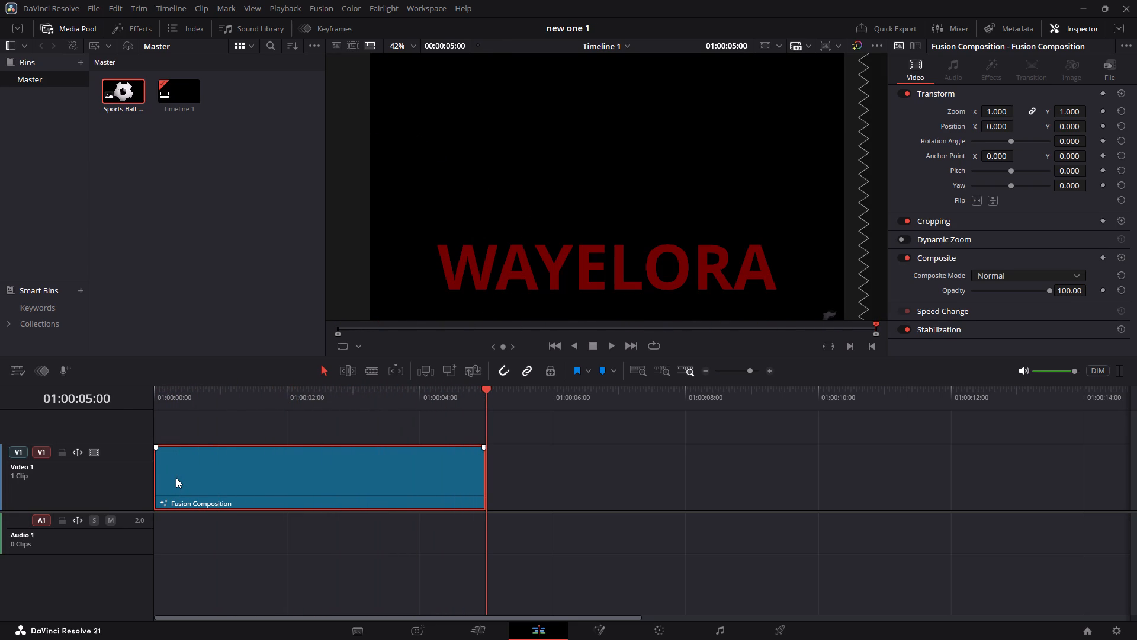
key("space")
key("space")
key("Up")
key("space")
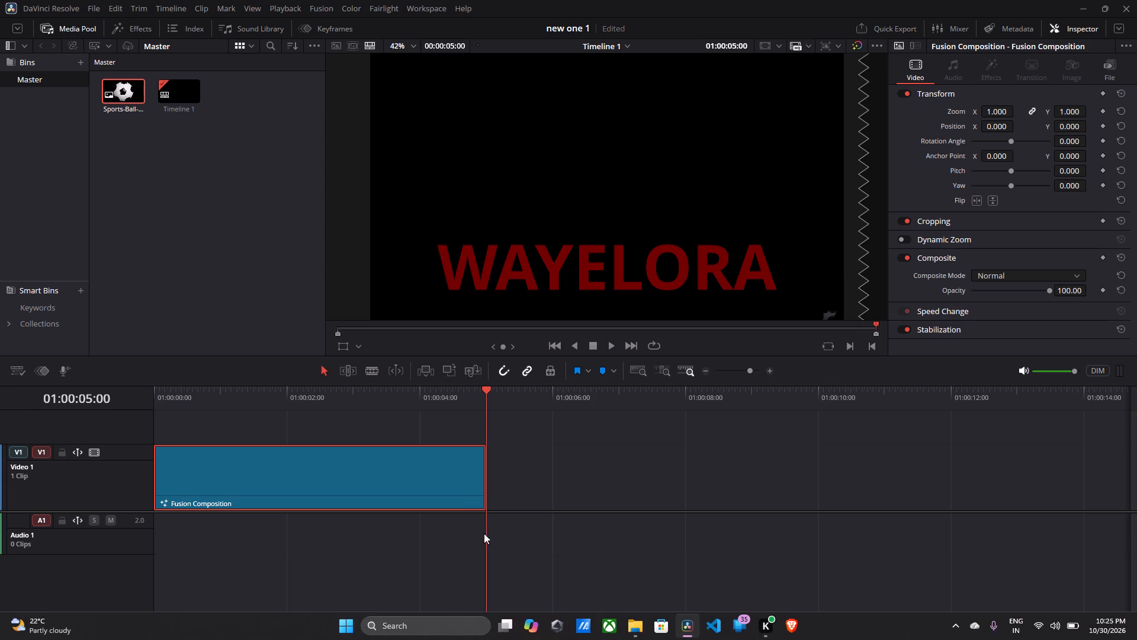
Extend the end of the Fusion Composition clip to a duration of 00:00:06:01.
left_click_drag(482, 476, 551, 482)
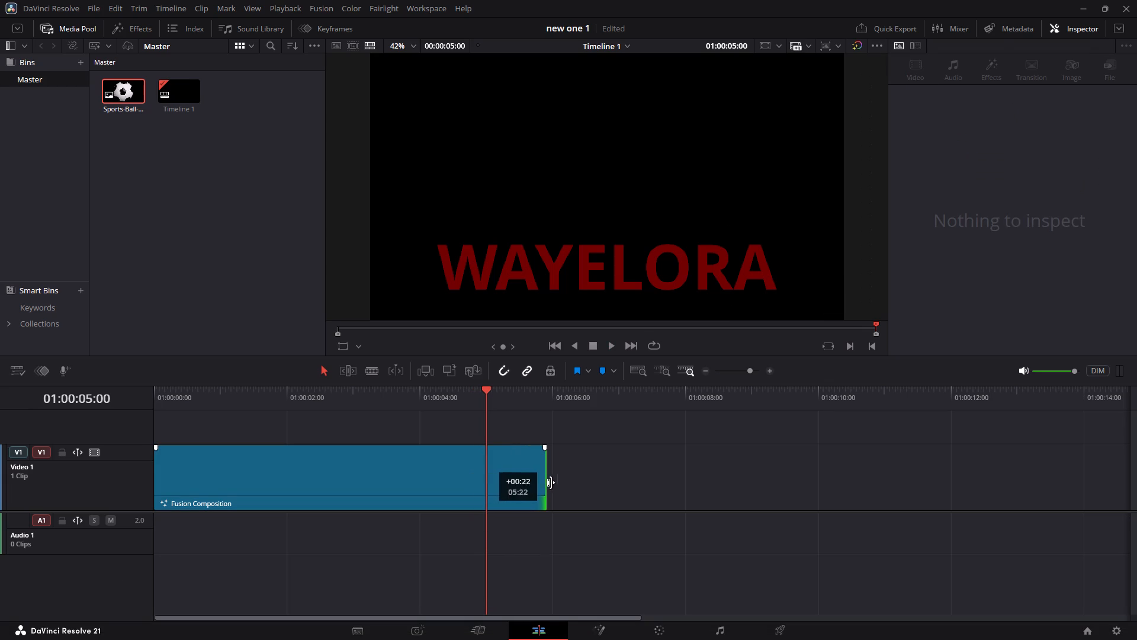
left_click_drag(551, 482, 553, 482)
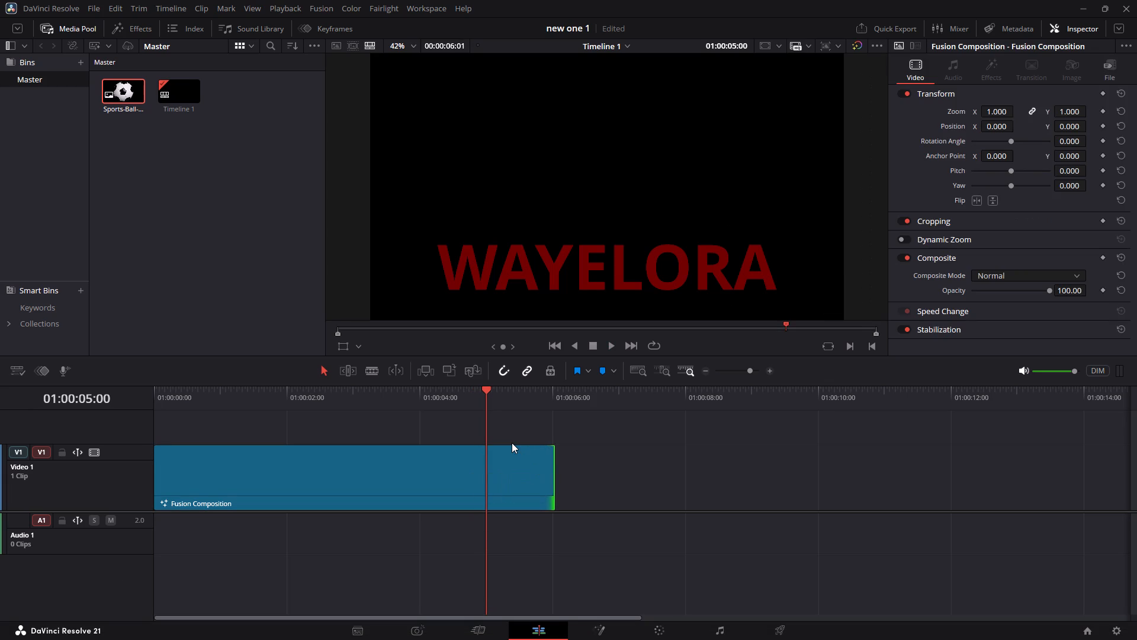
Play the extended clip from the beginning and step back frame by frame from near its end to 01:00:05:00.
key("Up")
key("space")
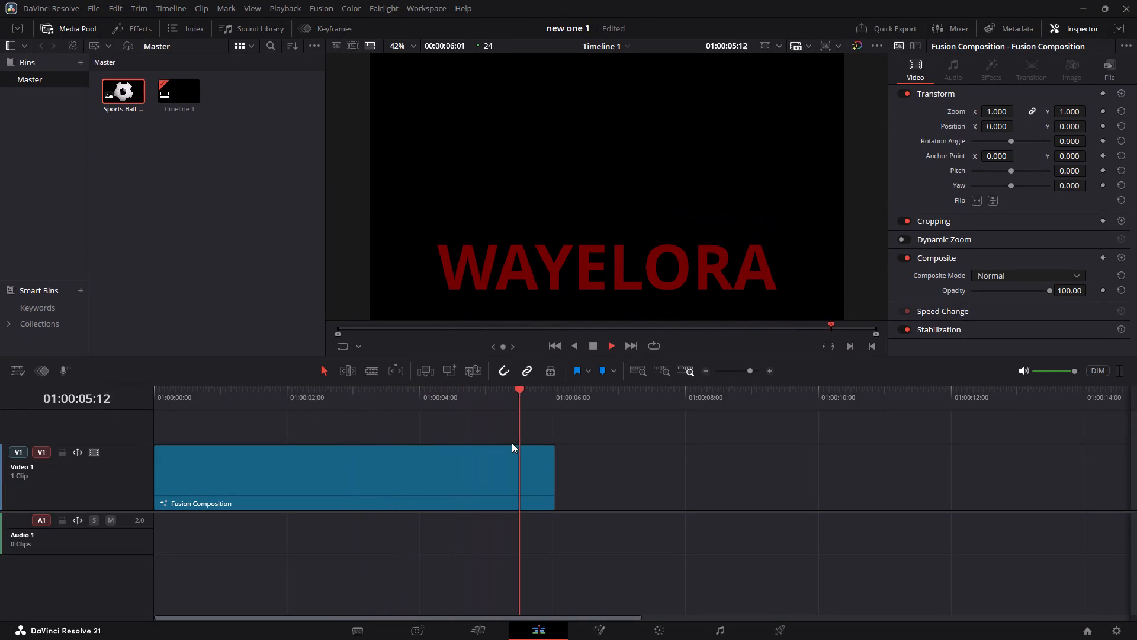
key("space")
key("Left")
key("Left")
key("Left")
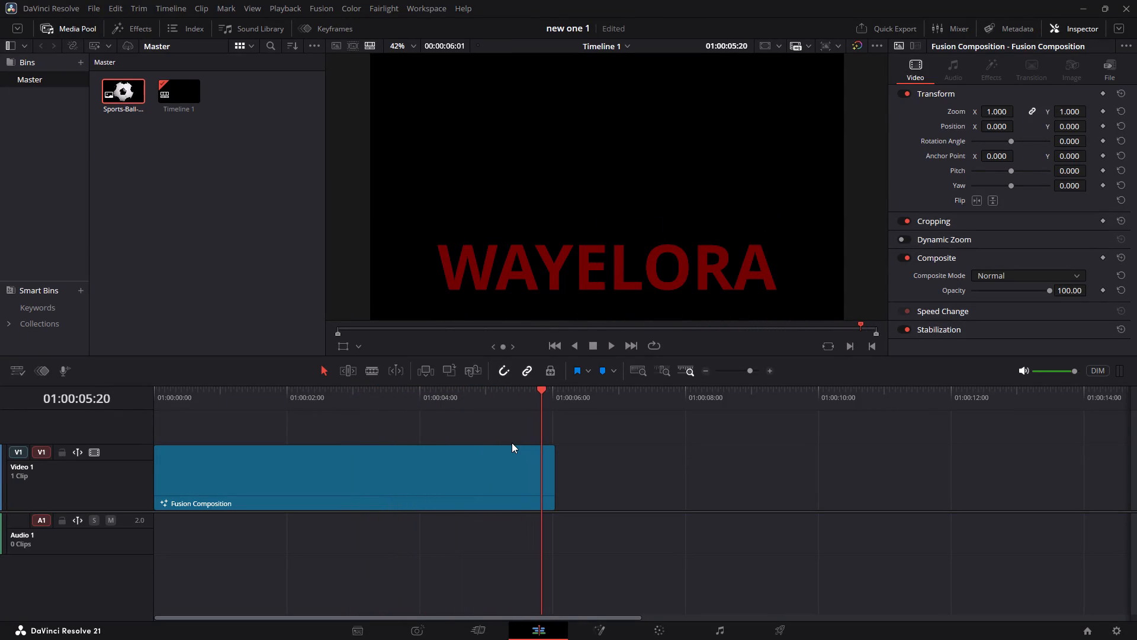
key("Left")
key("Left")
key("Left")
key("Left")
key("Left")
key("Left")
key("Left")
key("Left")
key("Left")
key("Left")
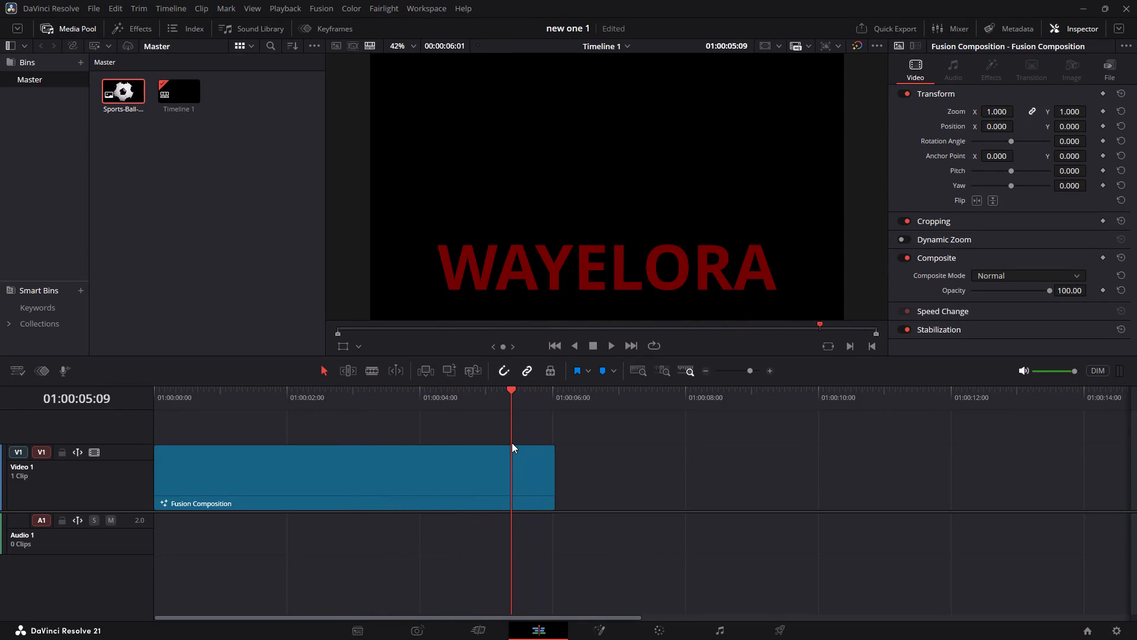
key("Left")
key("Left")
key("Left")
key("Left")
key("Left")
key("Left")
key("Left")
key("Left")
key("Left")
key("Left")
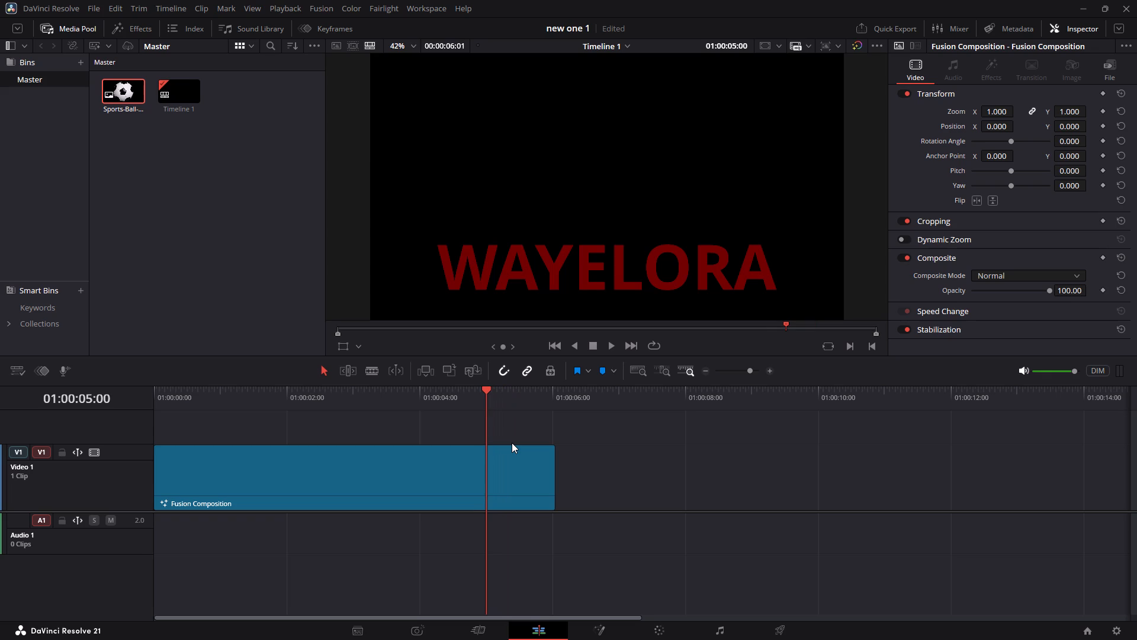
Step frame by frame between about 01:00:04:21 and 01:00:05:01 to examine how the football leaves the frame.
key("Left")
key("Left")
key("Left")
key("Right")
key("Right")
key("Right")
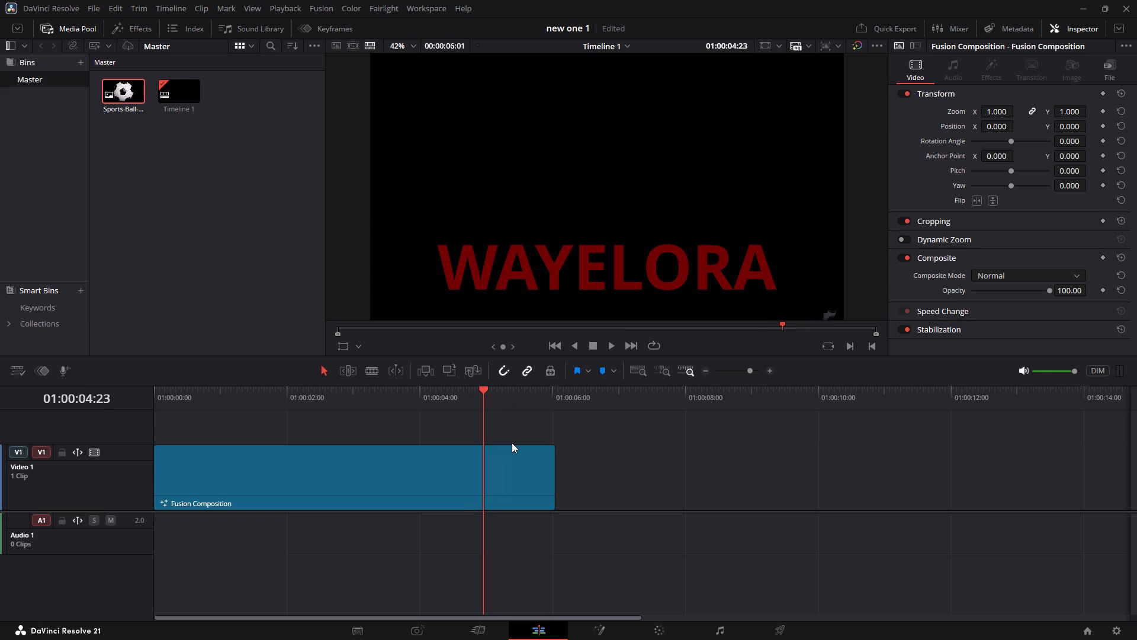
key("Right")
key("Left")
key("Left")
key("Left")
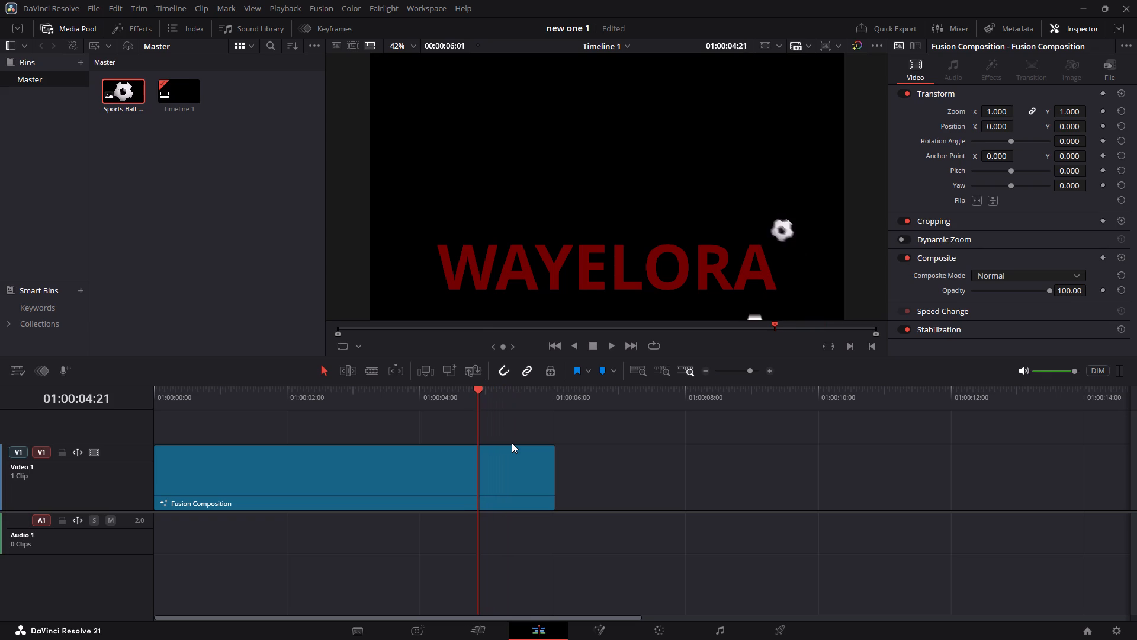
key("Right")
key("Right")
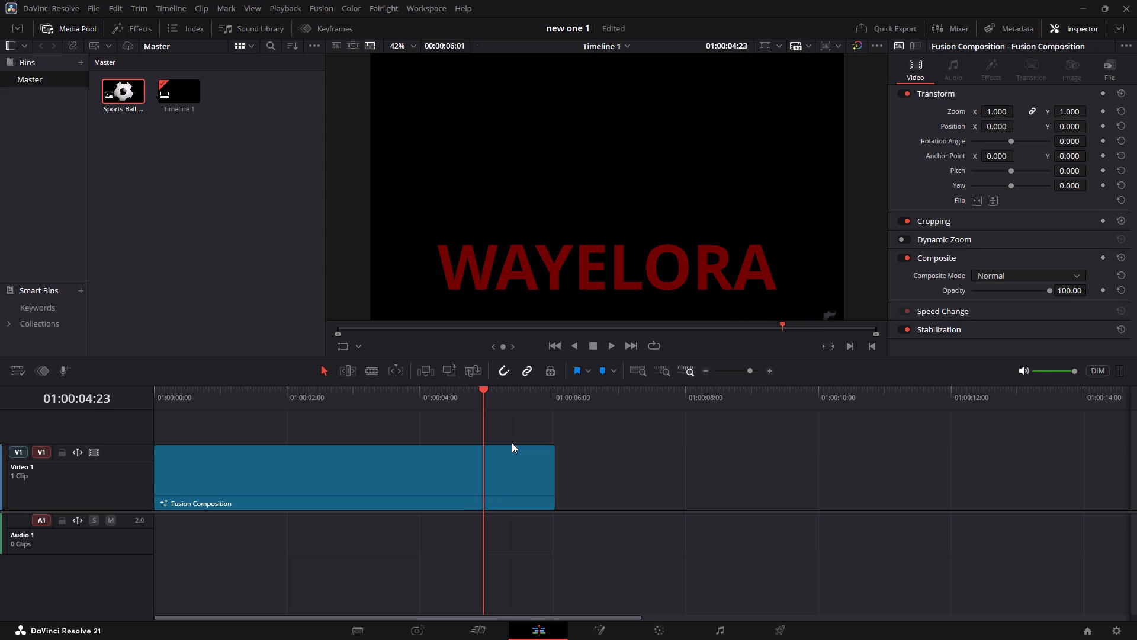
key("Right")
key("Right")
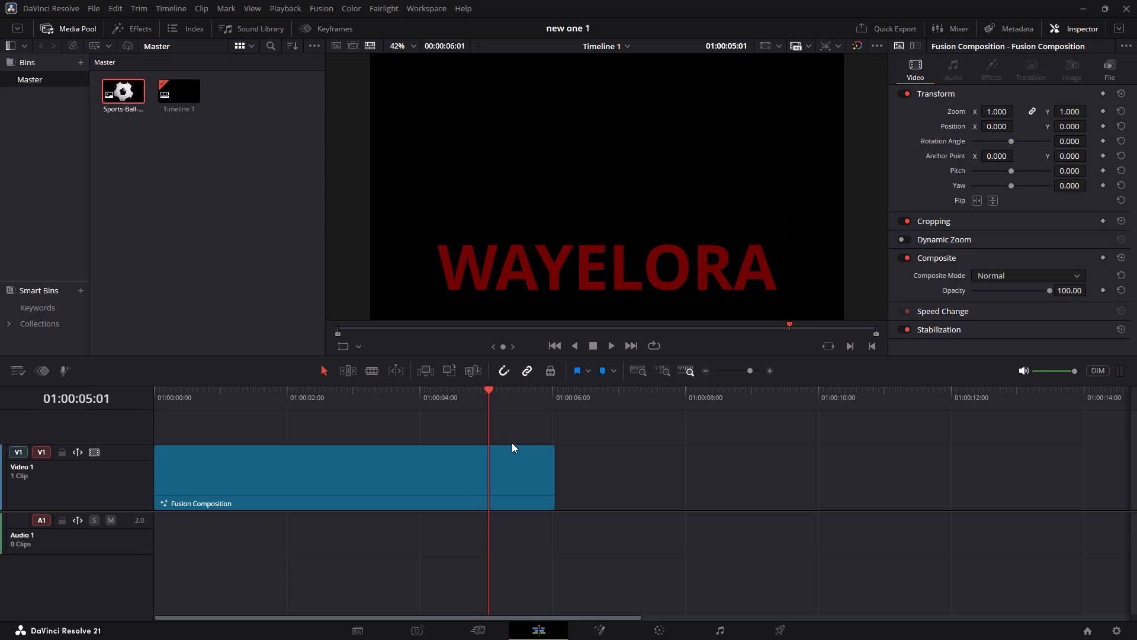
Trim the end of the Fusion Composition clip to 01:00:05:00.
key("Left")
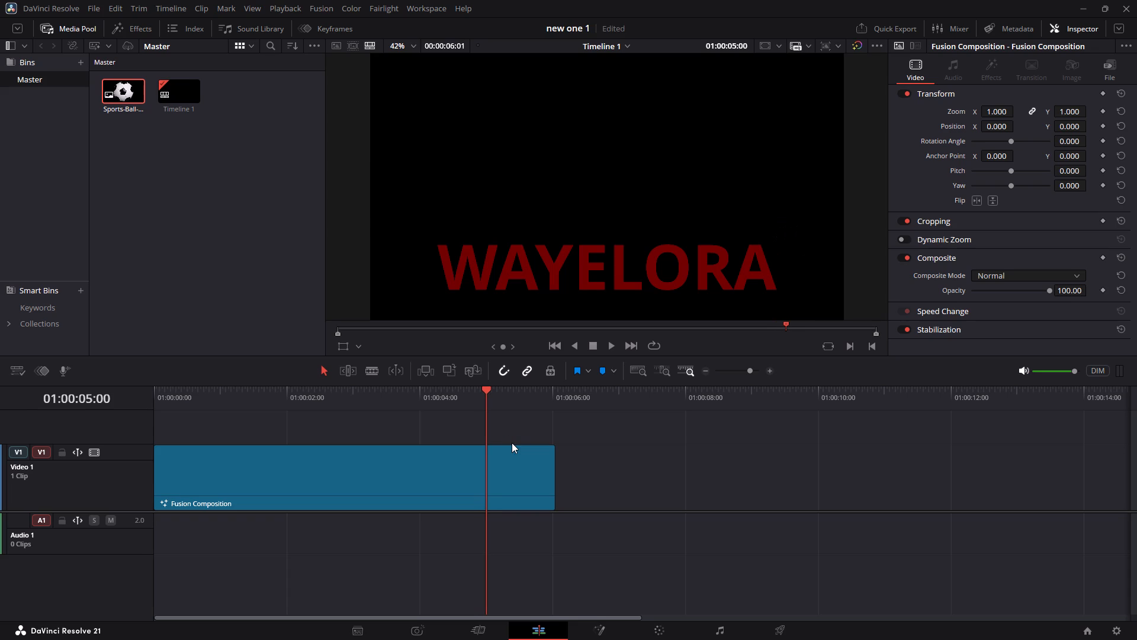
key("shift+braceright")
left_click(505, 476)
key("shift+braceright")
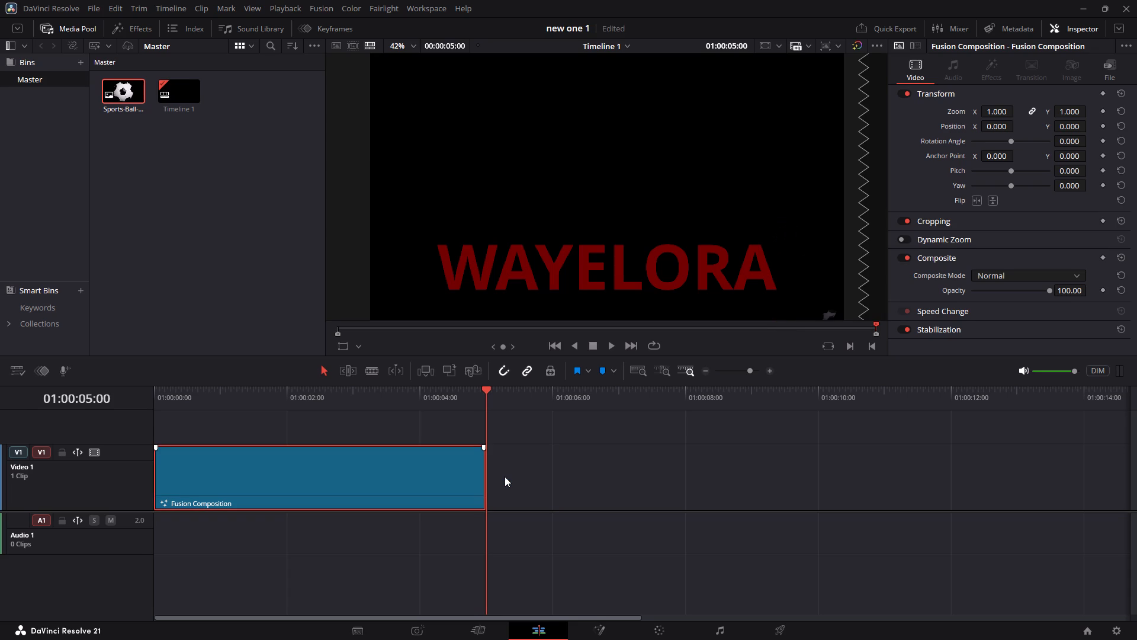
Return the playhead to the start of the timeline at 01:00:00:00.
scroll(476, 461, "right", 1)
left_click(192, 395)
left_click_drag(190, 390, 167, 386)
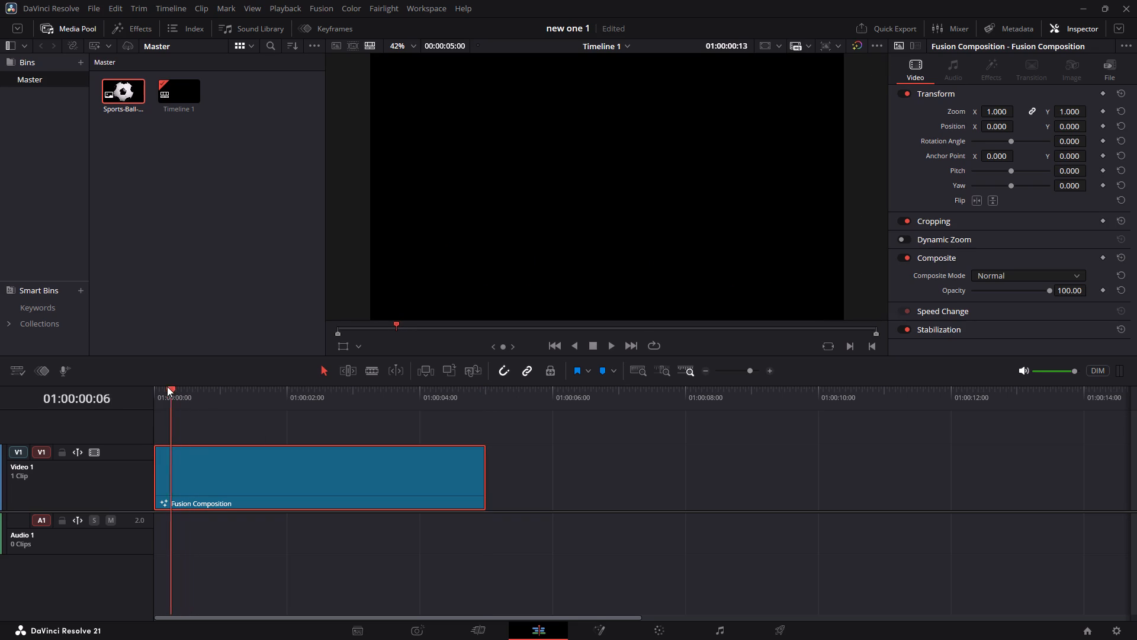
left_click_drag(167, 386, 80, 338)
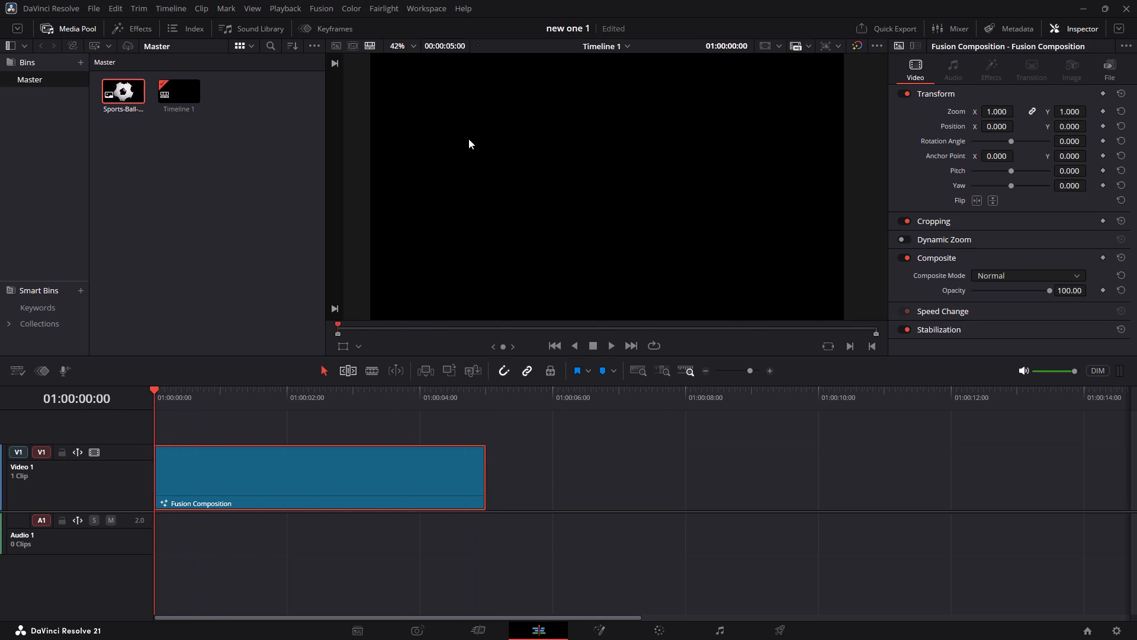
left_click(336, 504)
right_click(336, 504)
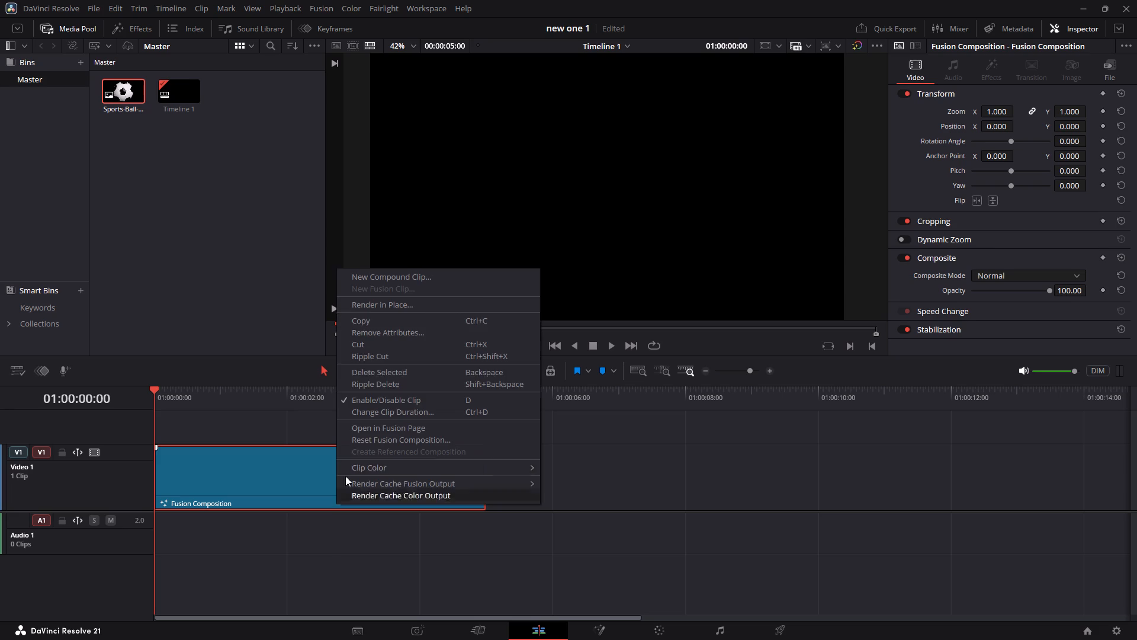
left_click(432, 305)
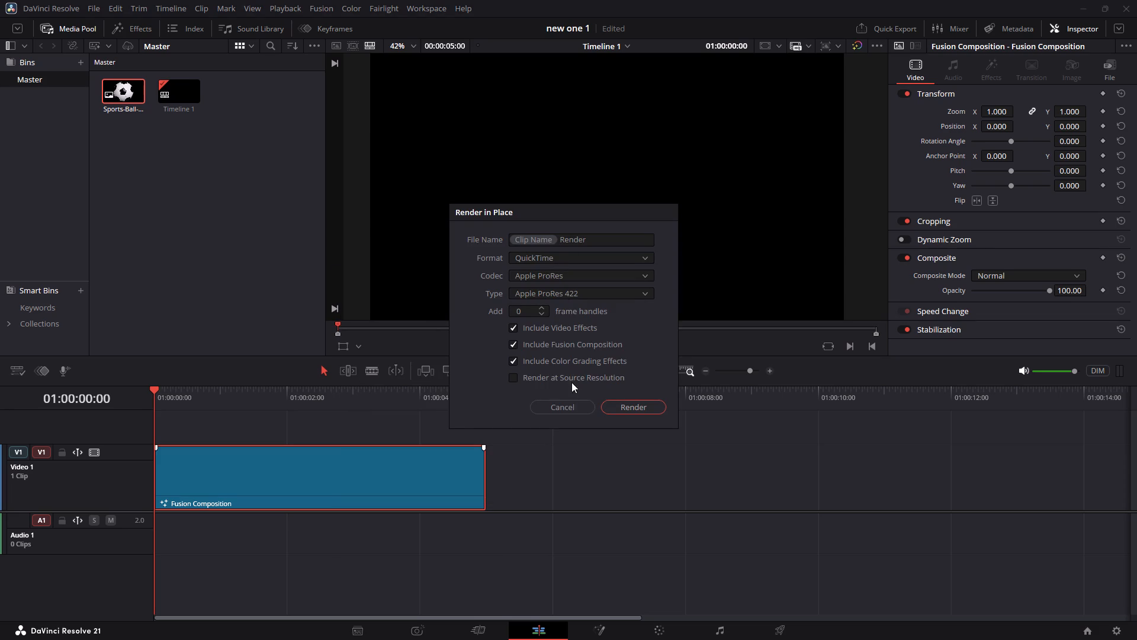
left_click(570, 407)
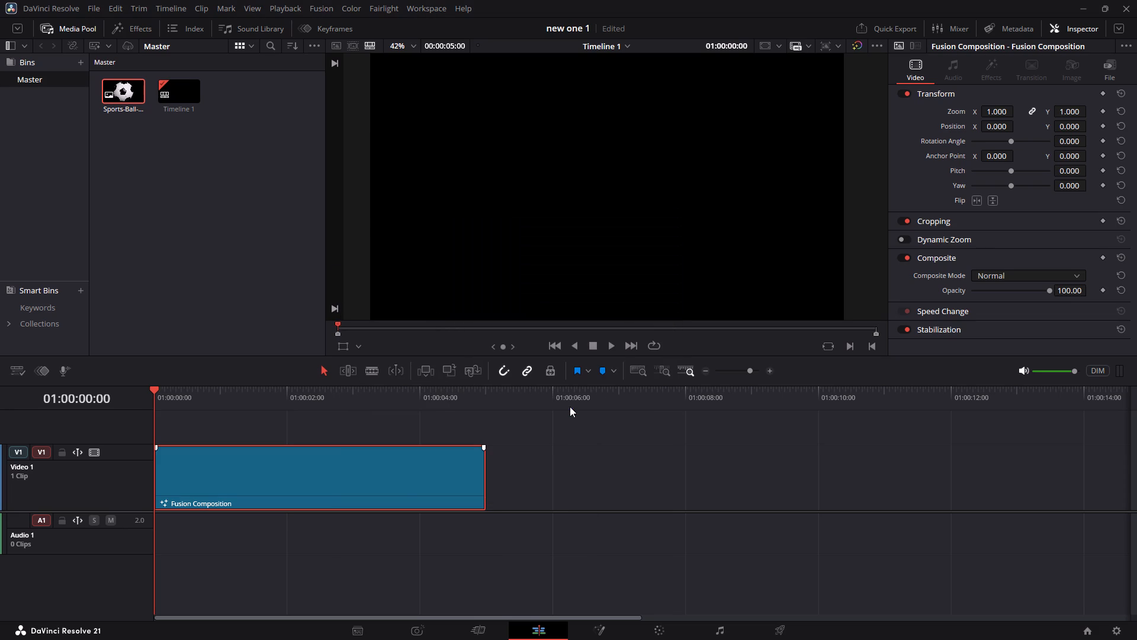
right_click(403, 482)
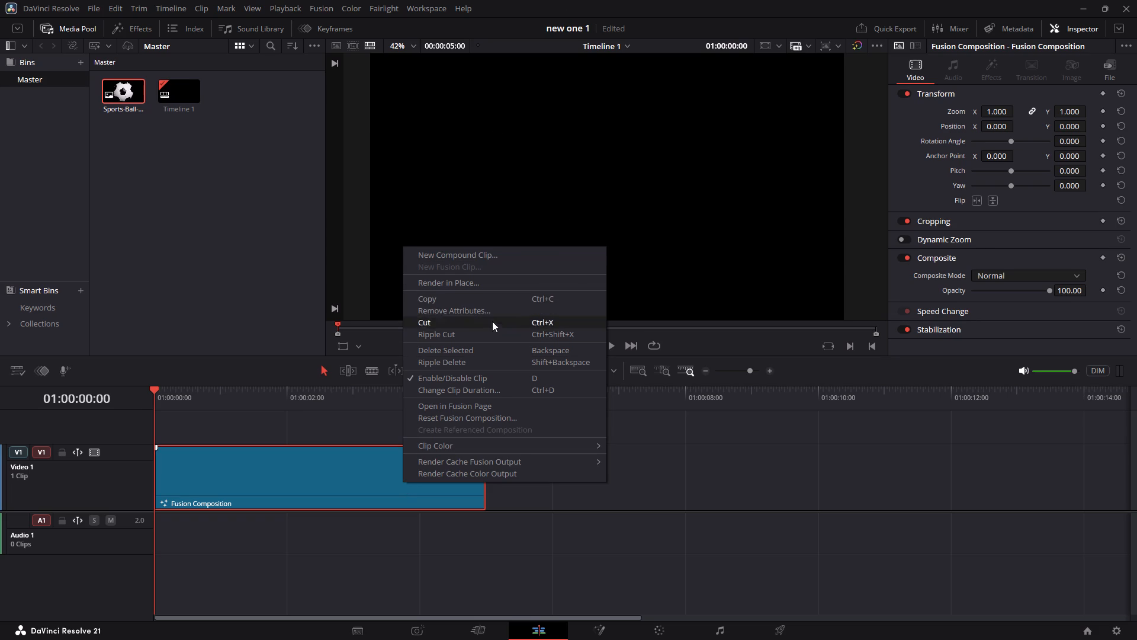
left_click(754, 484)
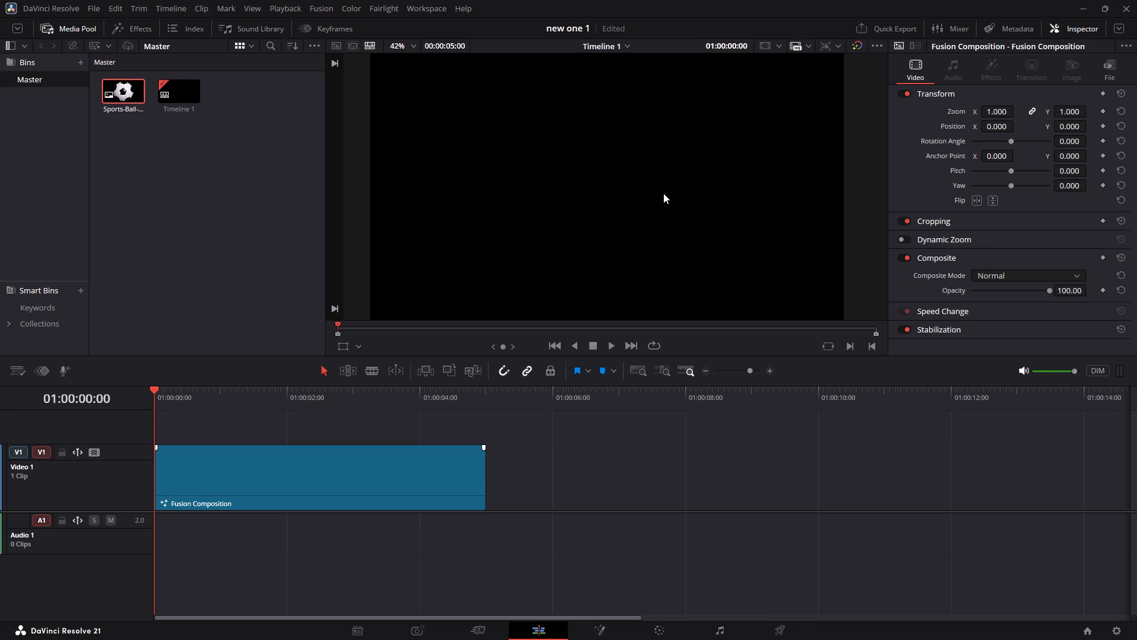
Hide the Media Pool so the timeline viewer area extends across its space.
left_click(94, 24)
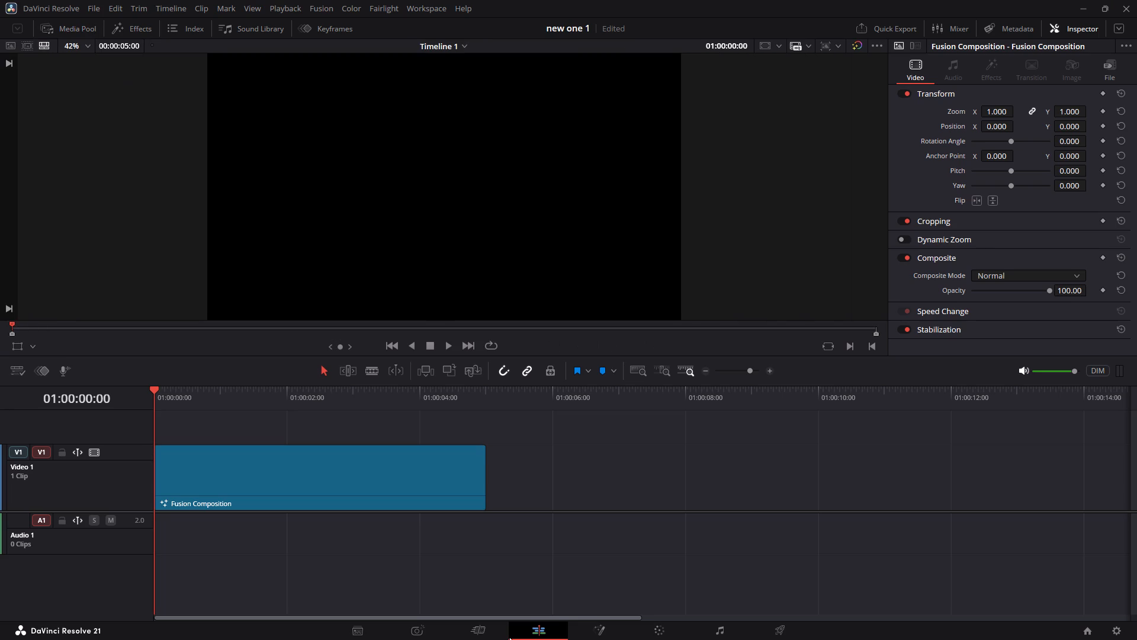